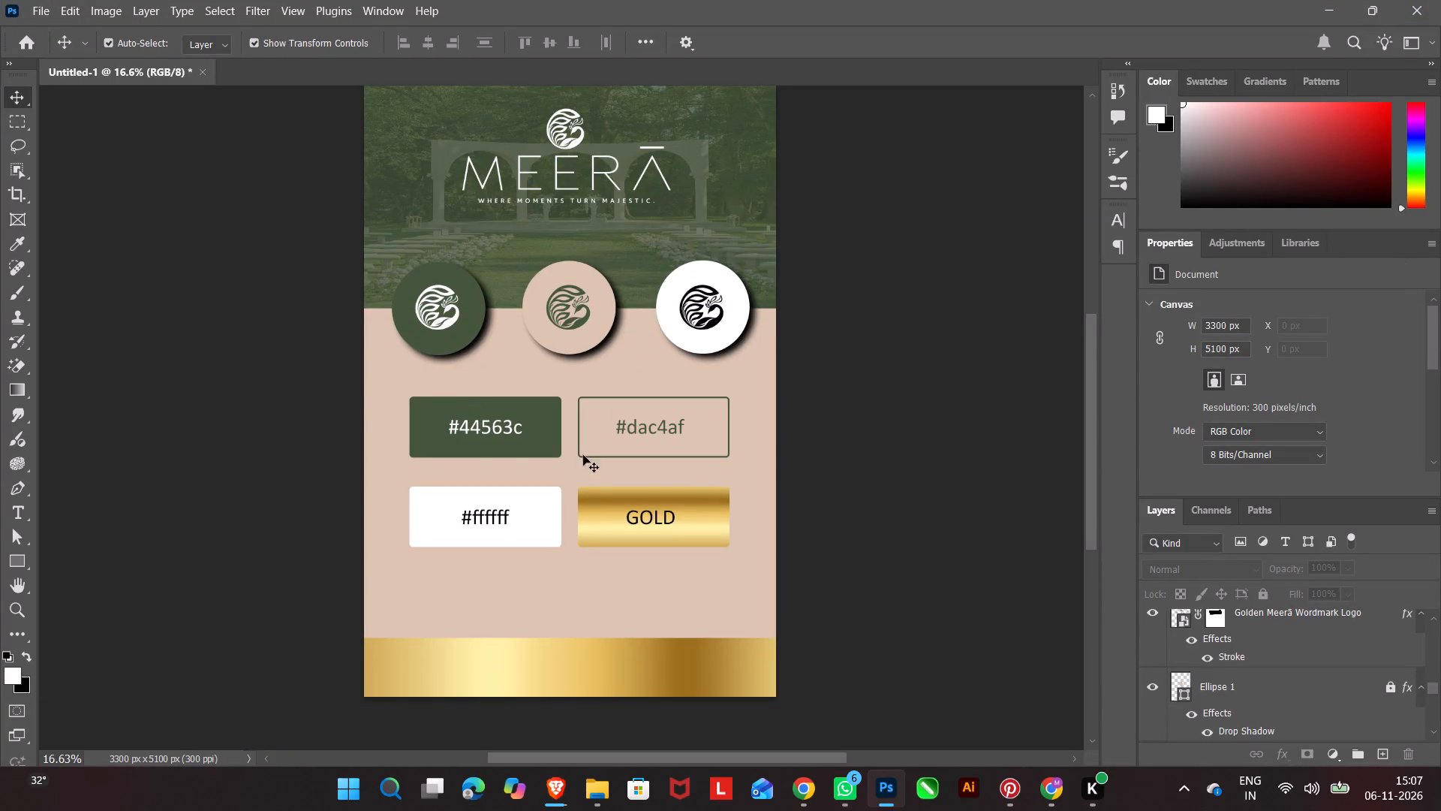
# Shrink the four labelled colour swatches together to about 1277 × 509 px and place them under the green circle at about X 223, Y 2768 px.
pyautogui.moveTo(309, 412); pyautogui.dragTo(735, 514)
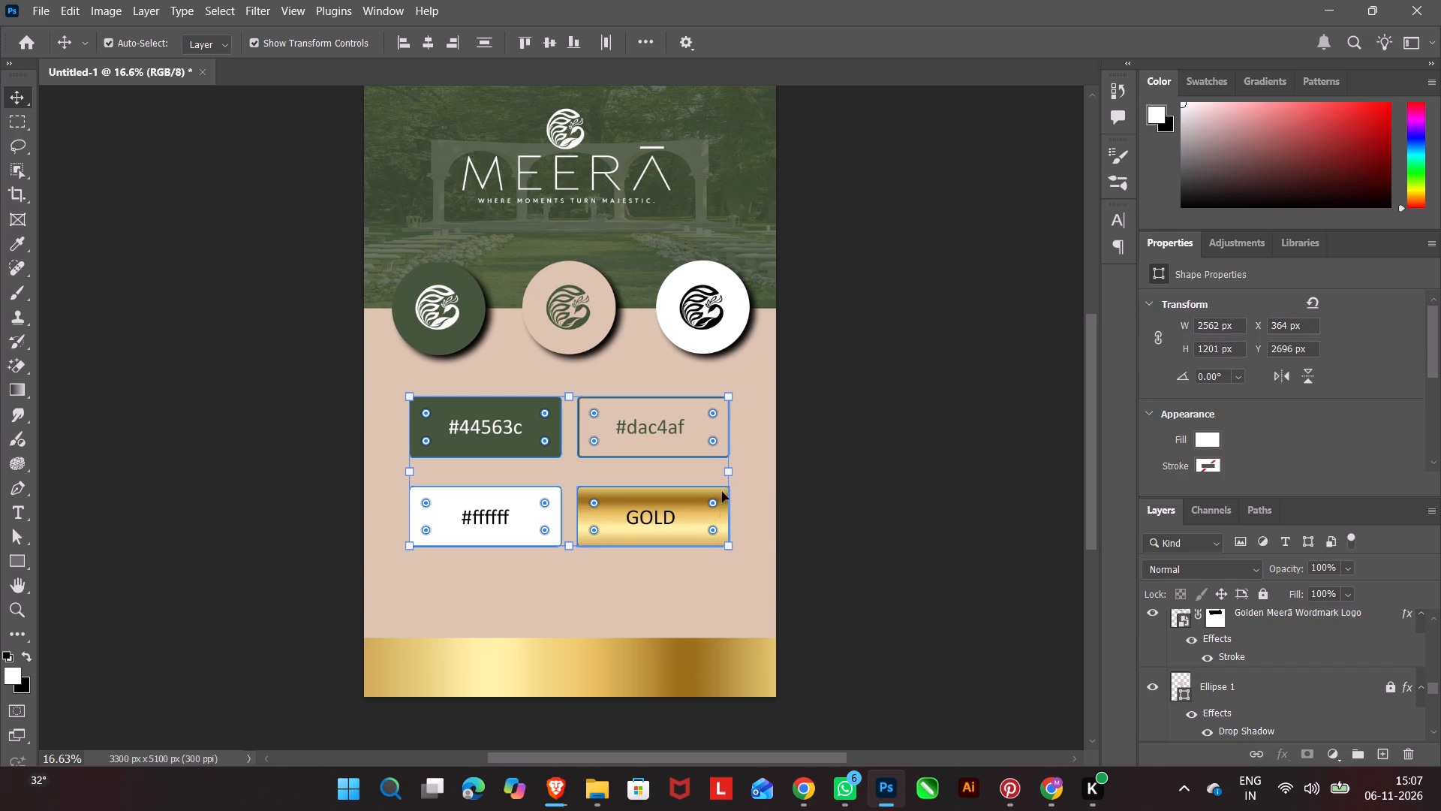
pyautogui.moveTo(730, 474); pyautogui.dragTo(571, 482)
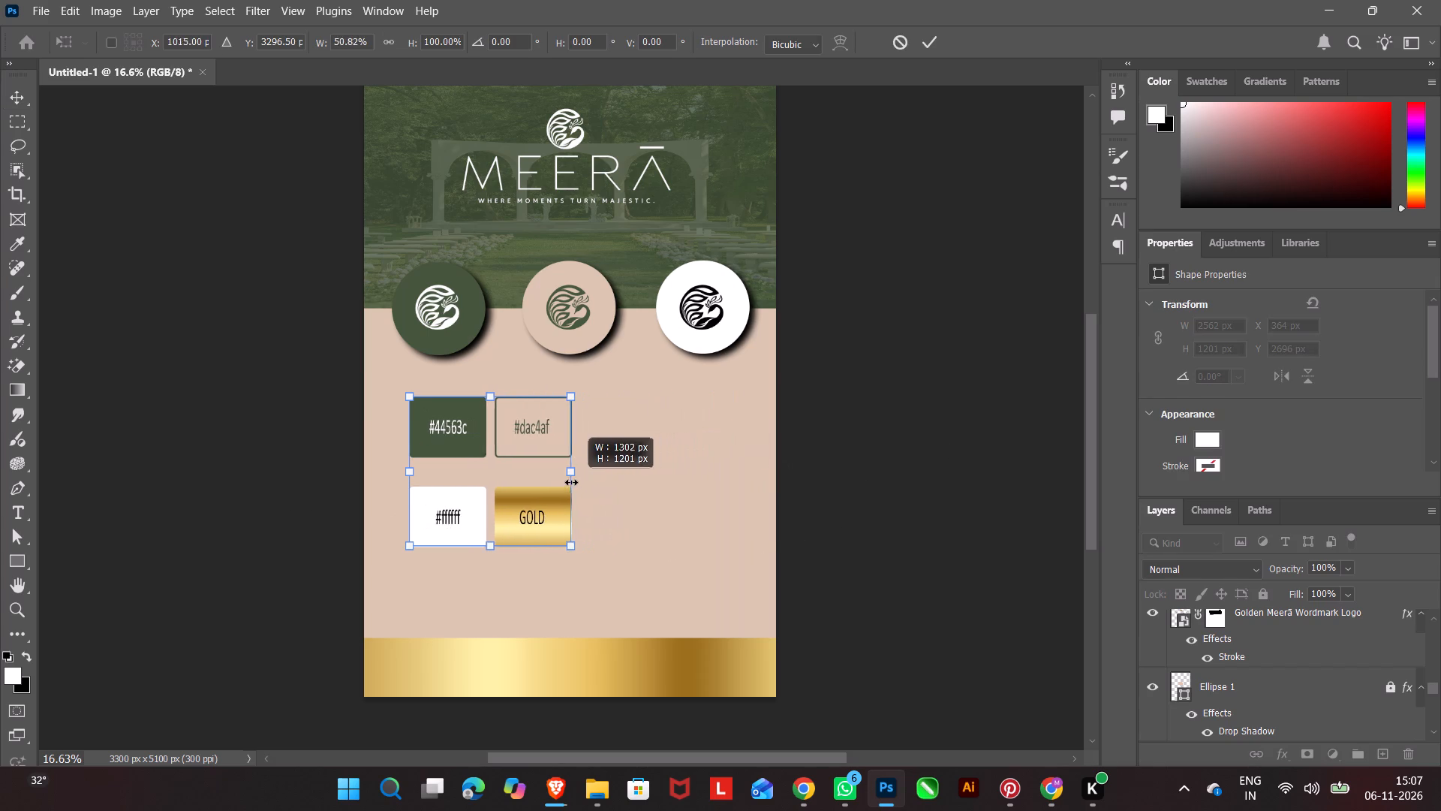
pyautogui.moveTo(571, 482); pyautogui.dragTo(567, 484)
pyautogui.moveTo(488, 545); pyautogui.dragTo(485, 469)
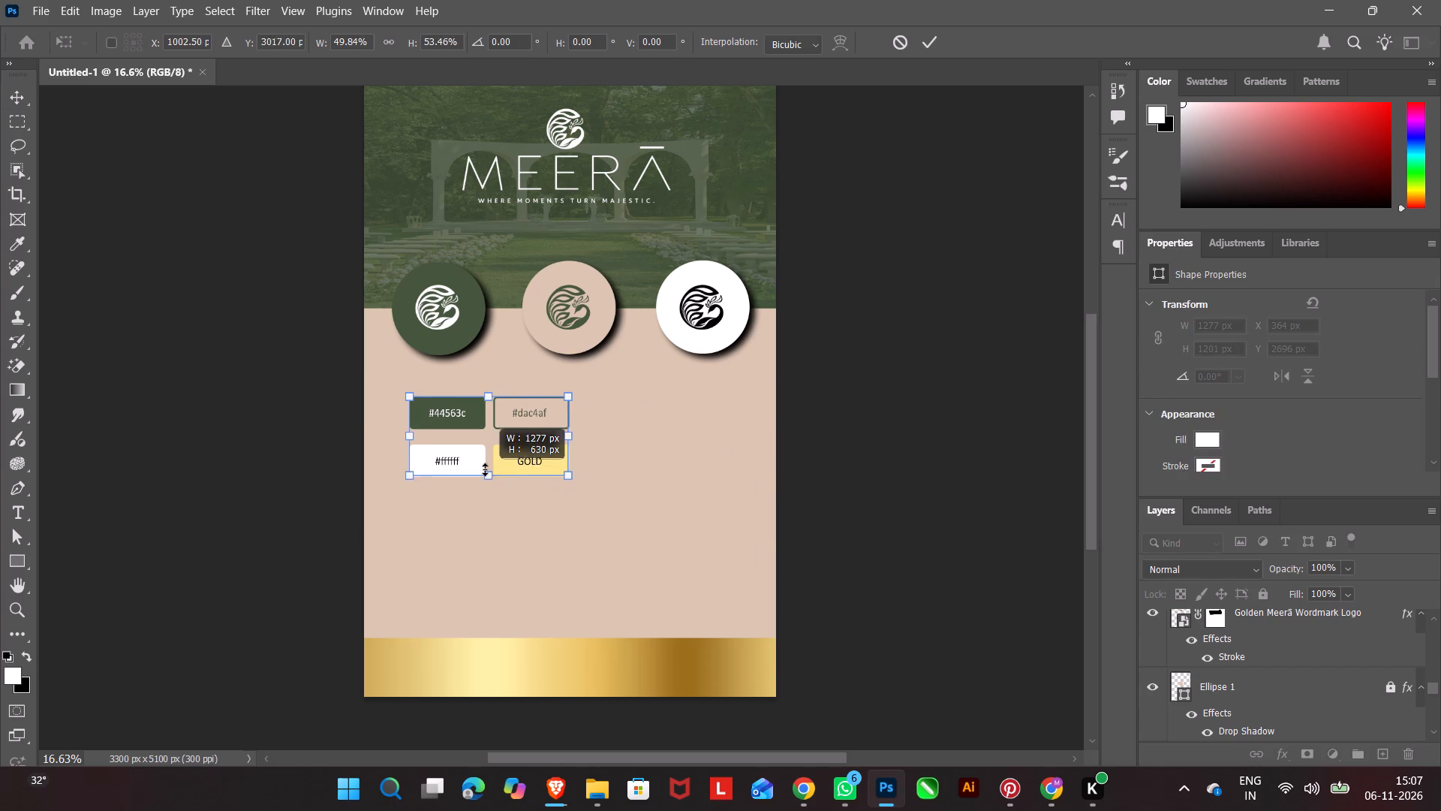
pyautogui.moveTo(485, 469); pyautogui.dragTo(485, 459)
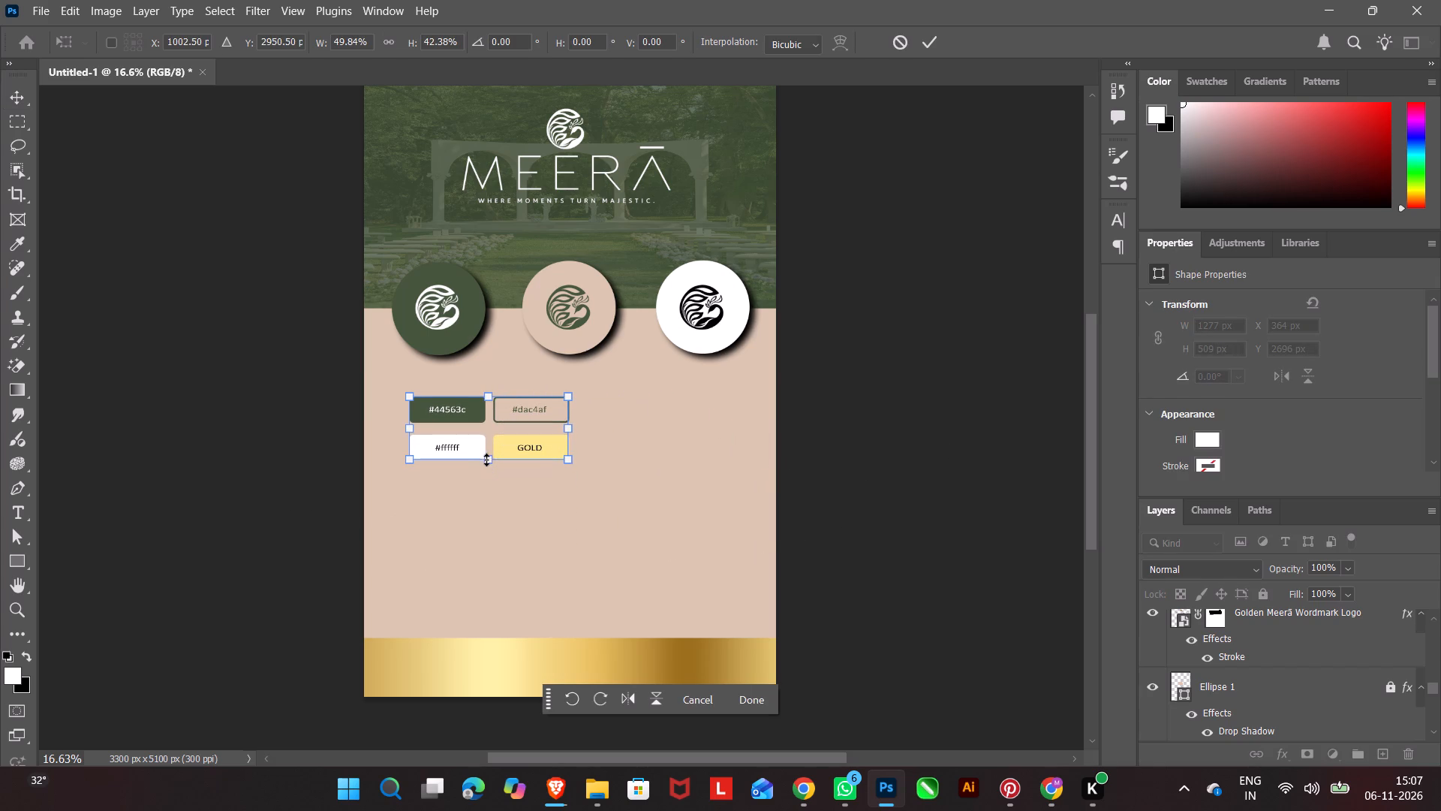
pyautogui.moveTo(490, 428); pyautogui.dragTo(478, 447)
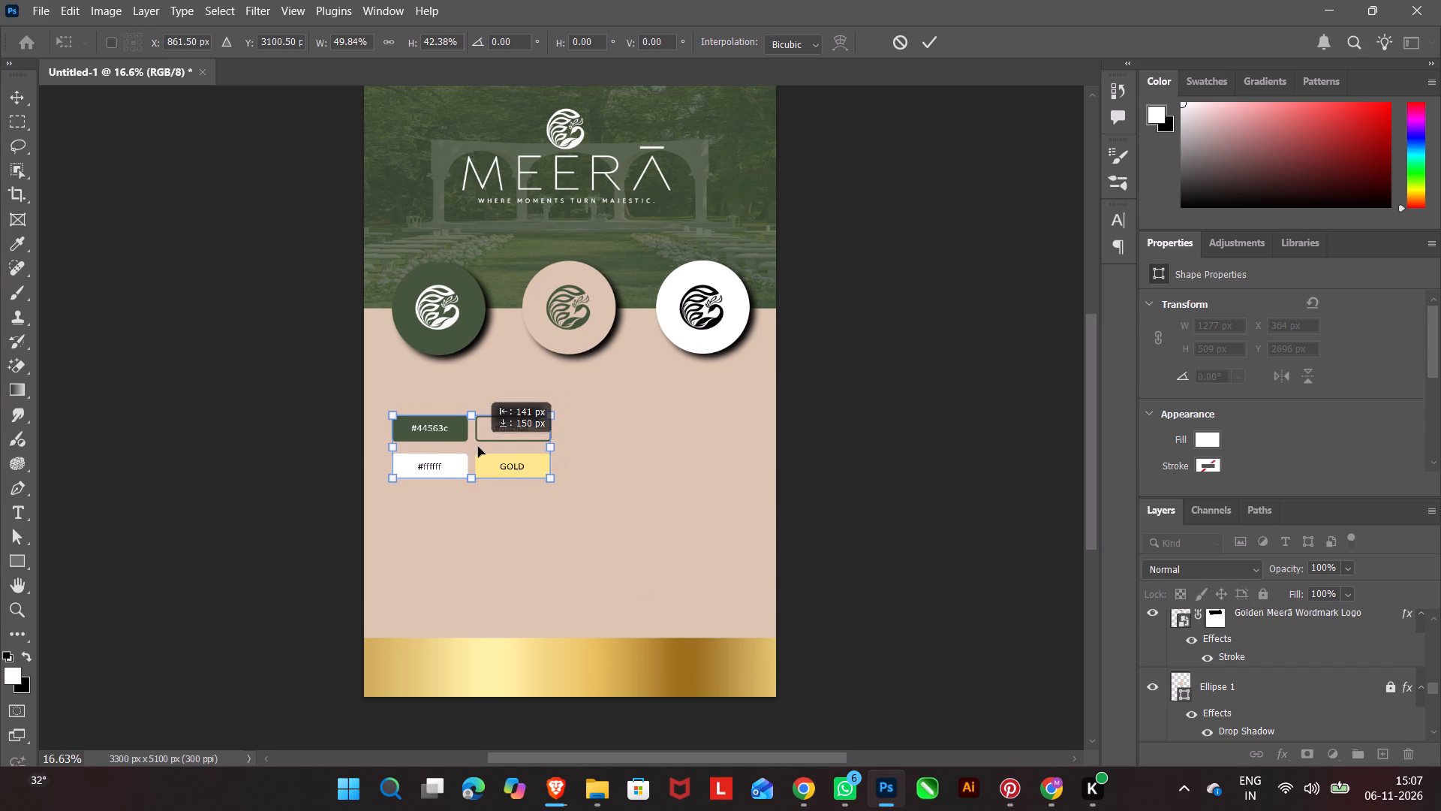
pyautogui.moveTo(478, 447); pyautogui.dragTo(478, 437)
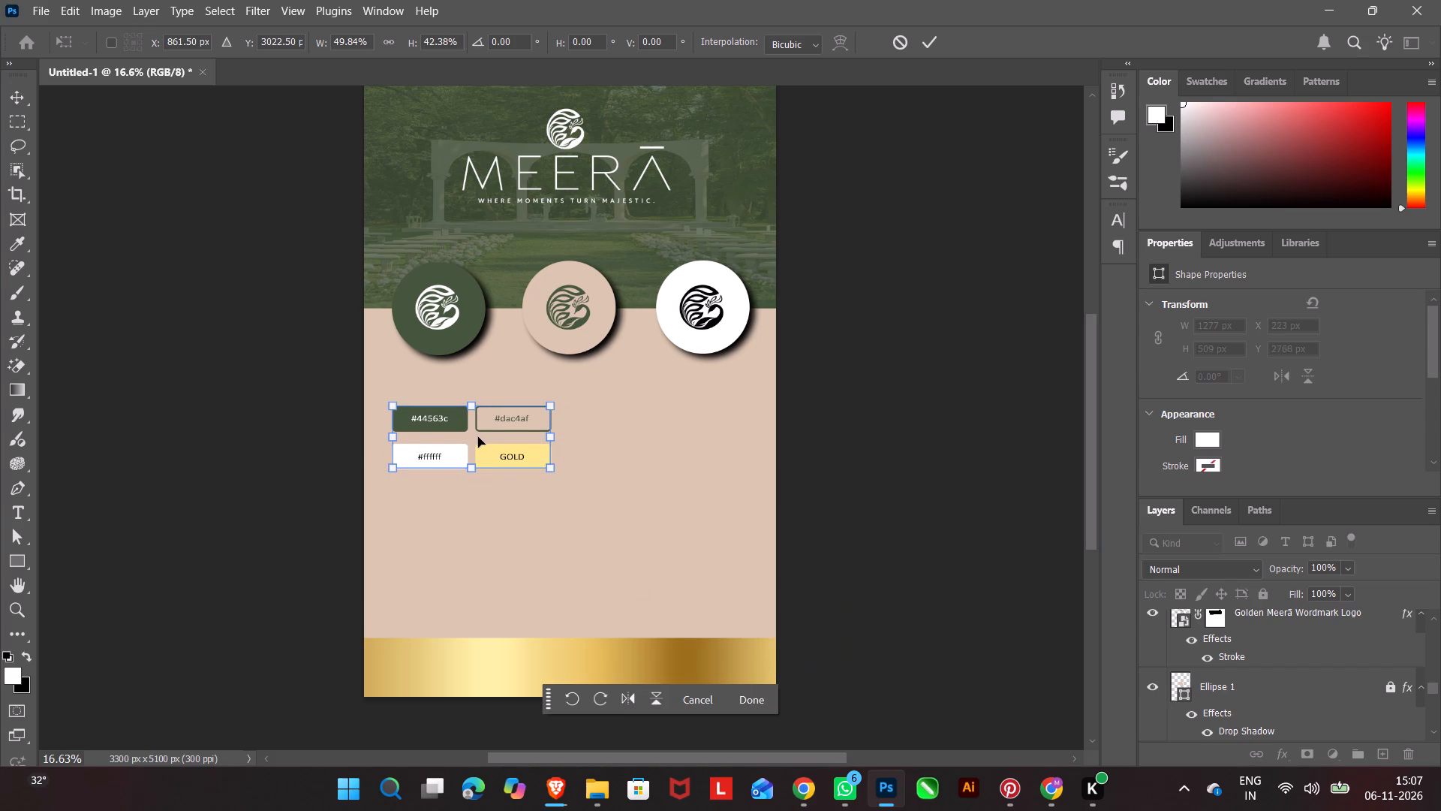
pyautogui.click(749, 701)
pyautogui.click(896, 573)
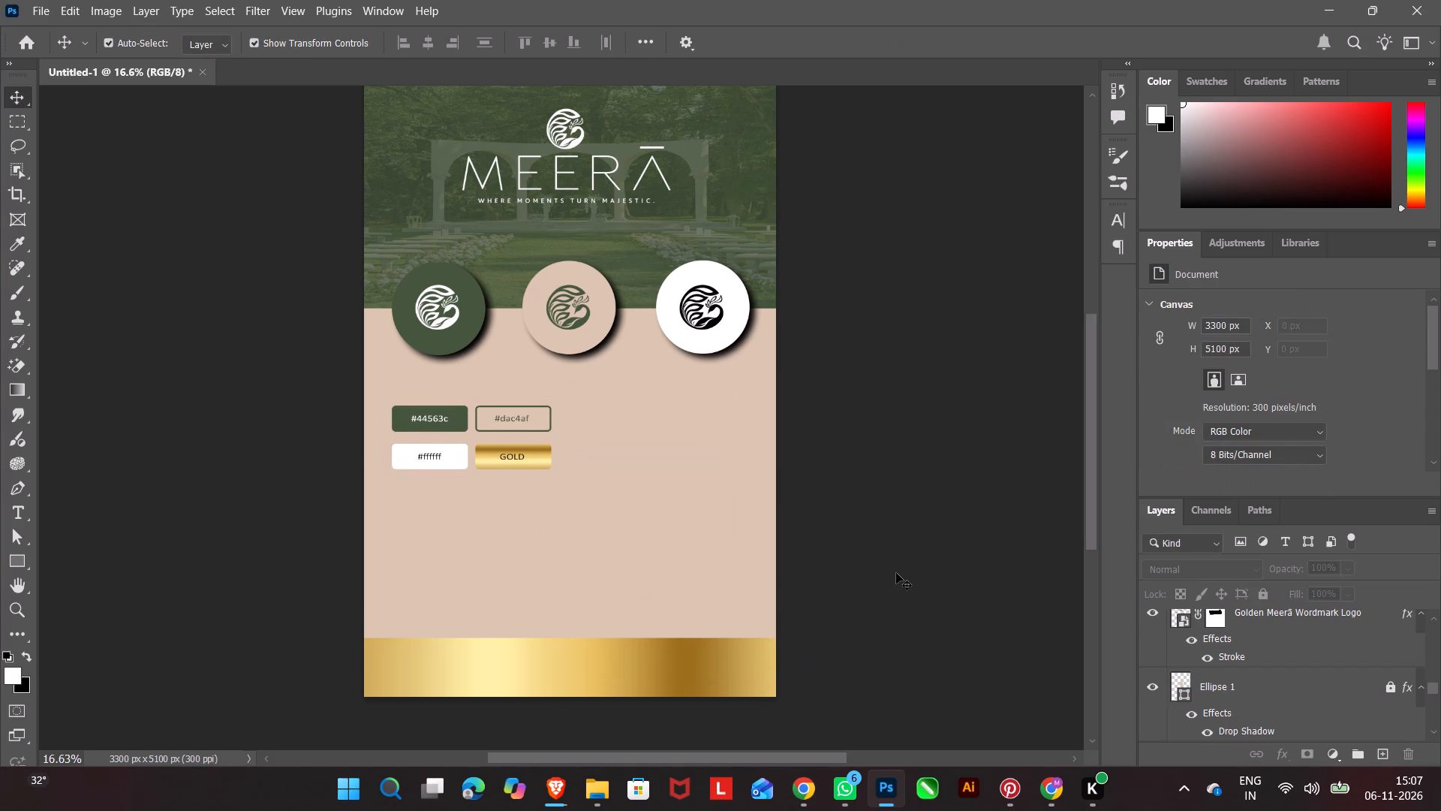
pyautogui.click(896, 573)
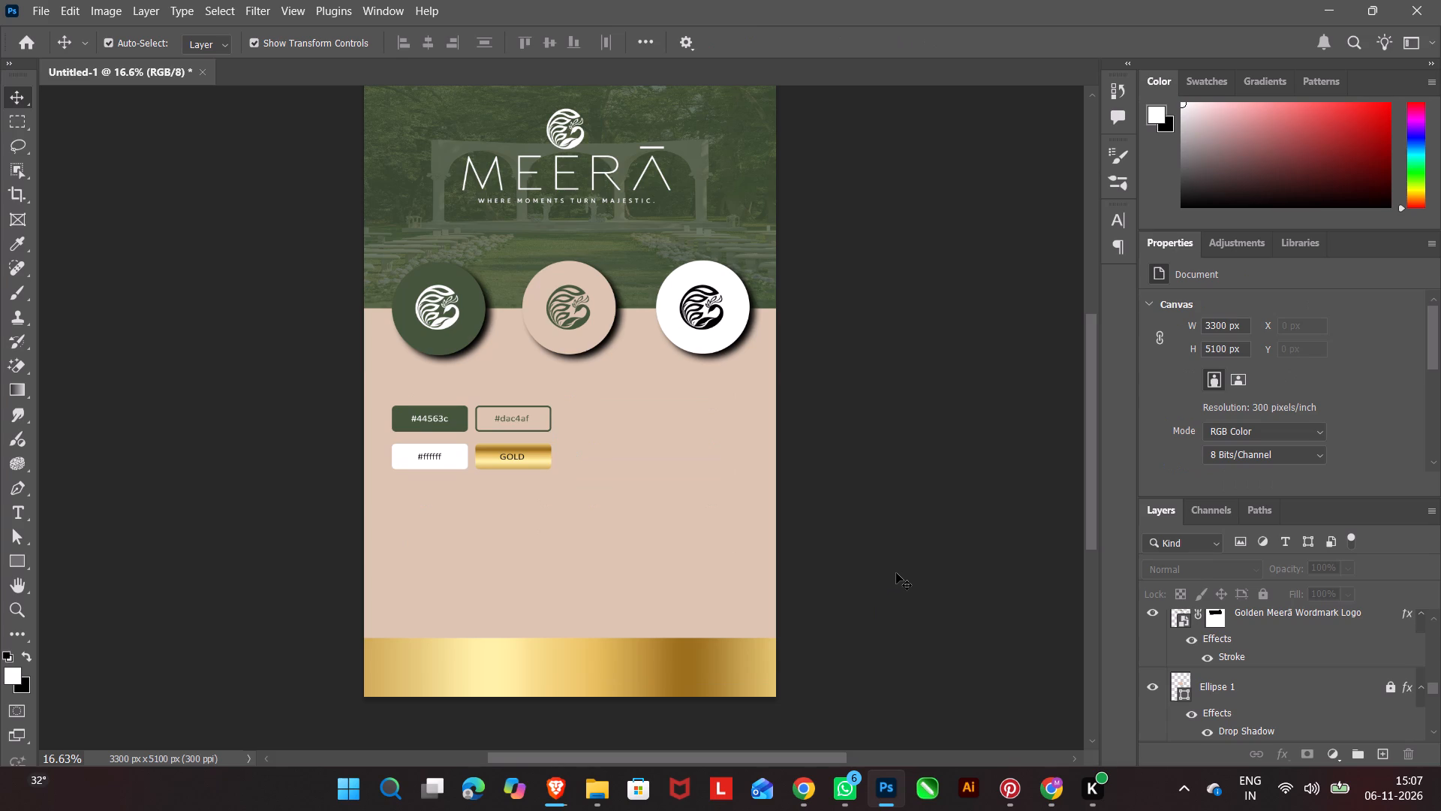
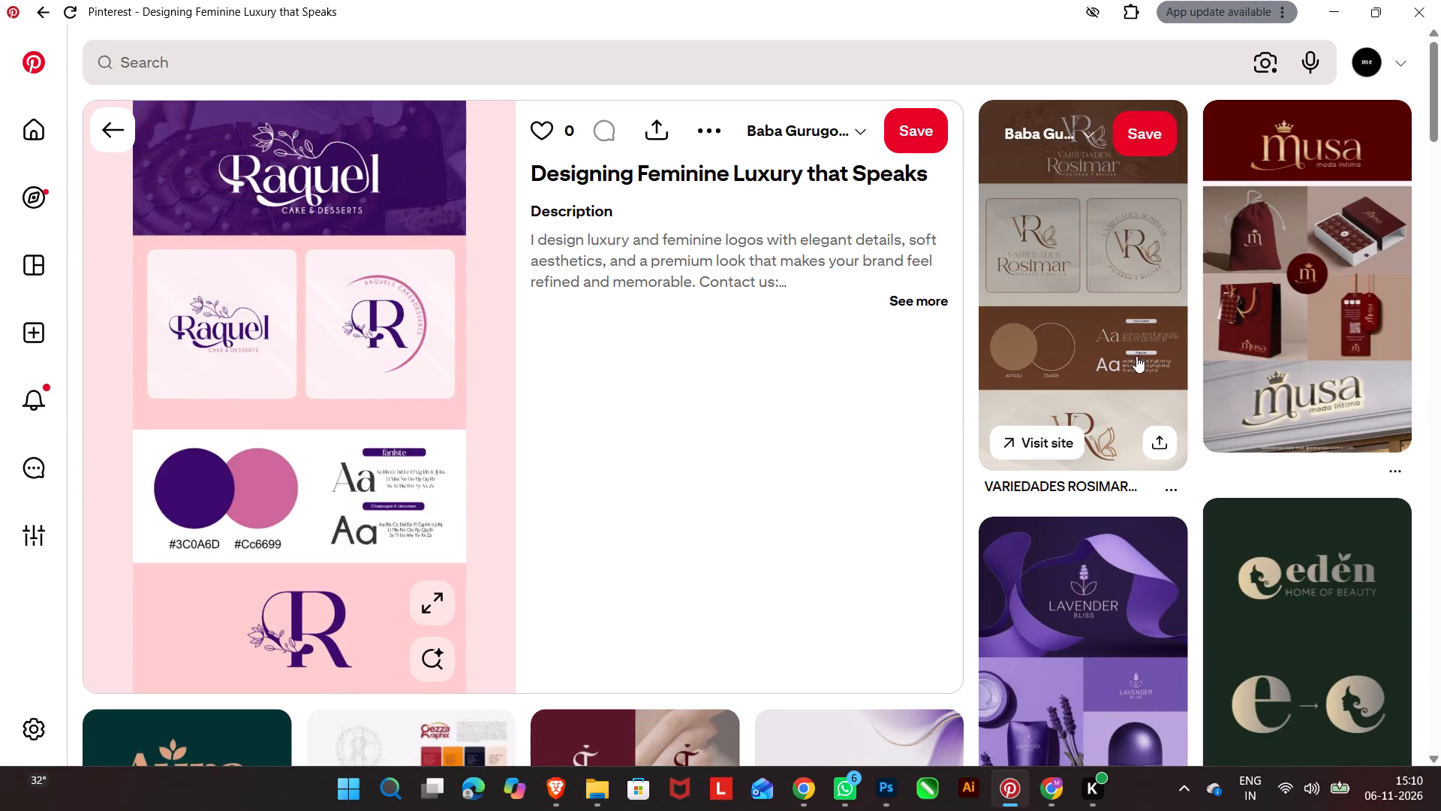
# In Pinterest, look through the related pins below the Raquel brand sheet for logo and branding layout references.
pyautogui.scroll(-3, 668, 533)
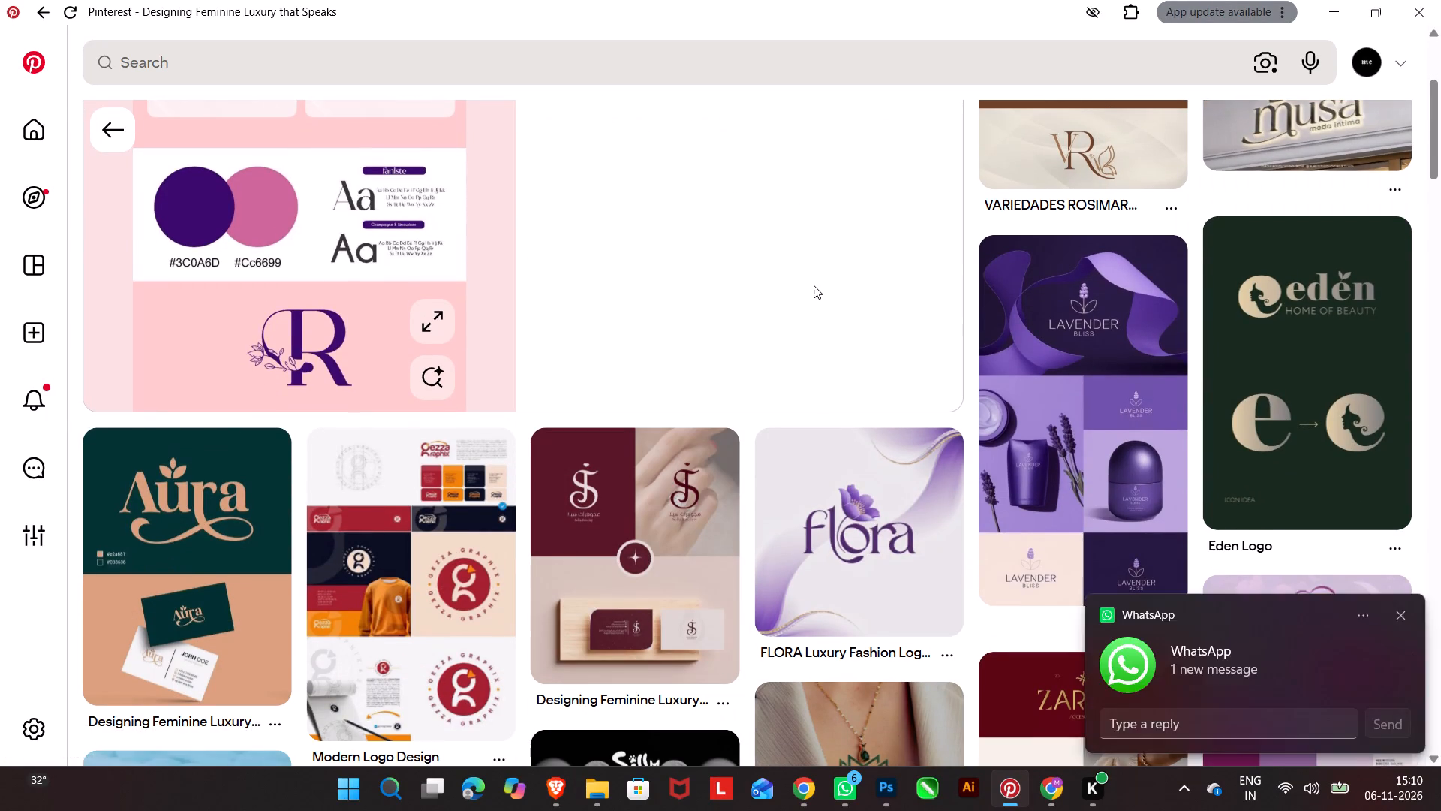
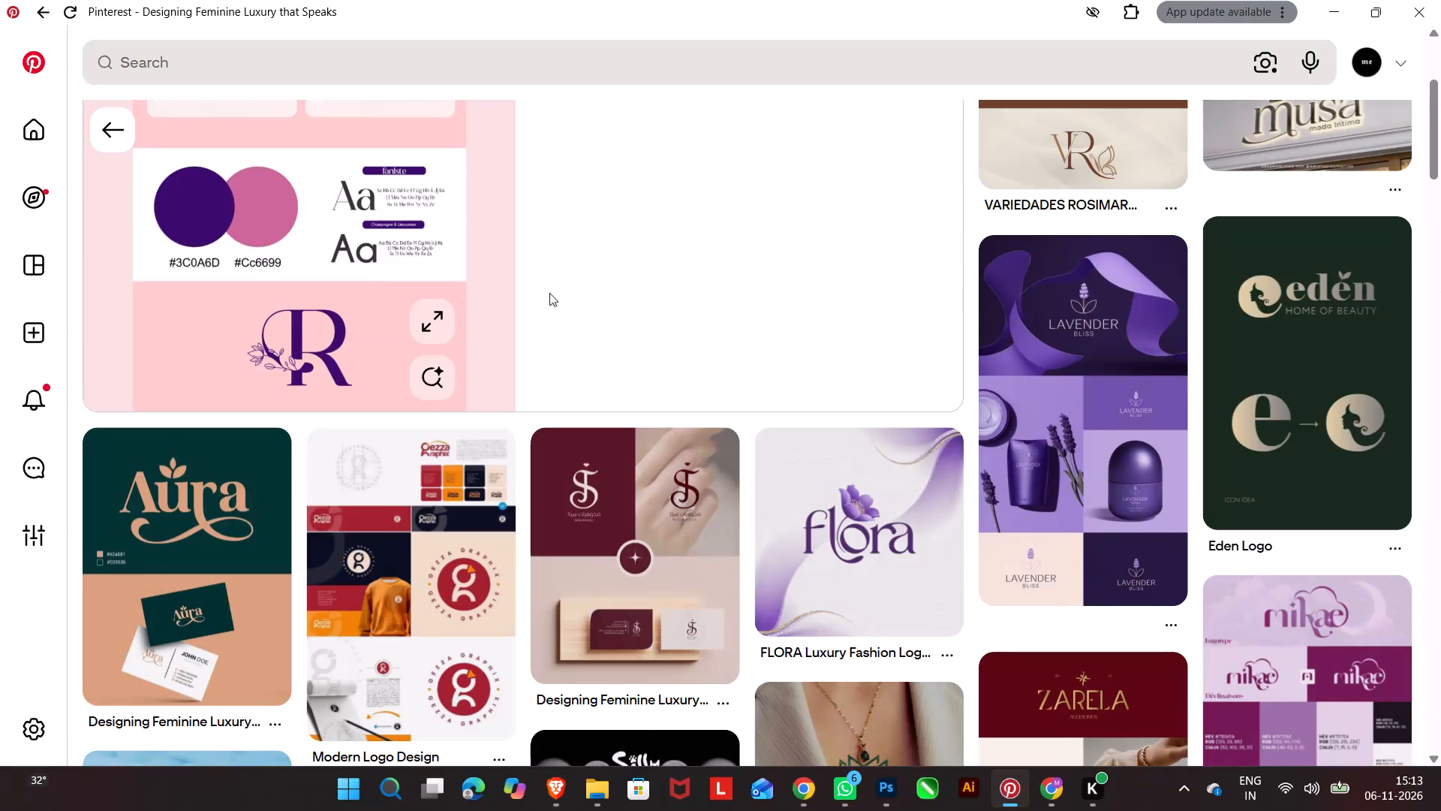
# Look further through the related pins for brand sheet references showing logo, colour palette and typography layouts.
pyautogui.scroll(-2, 600, 381)
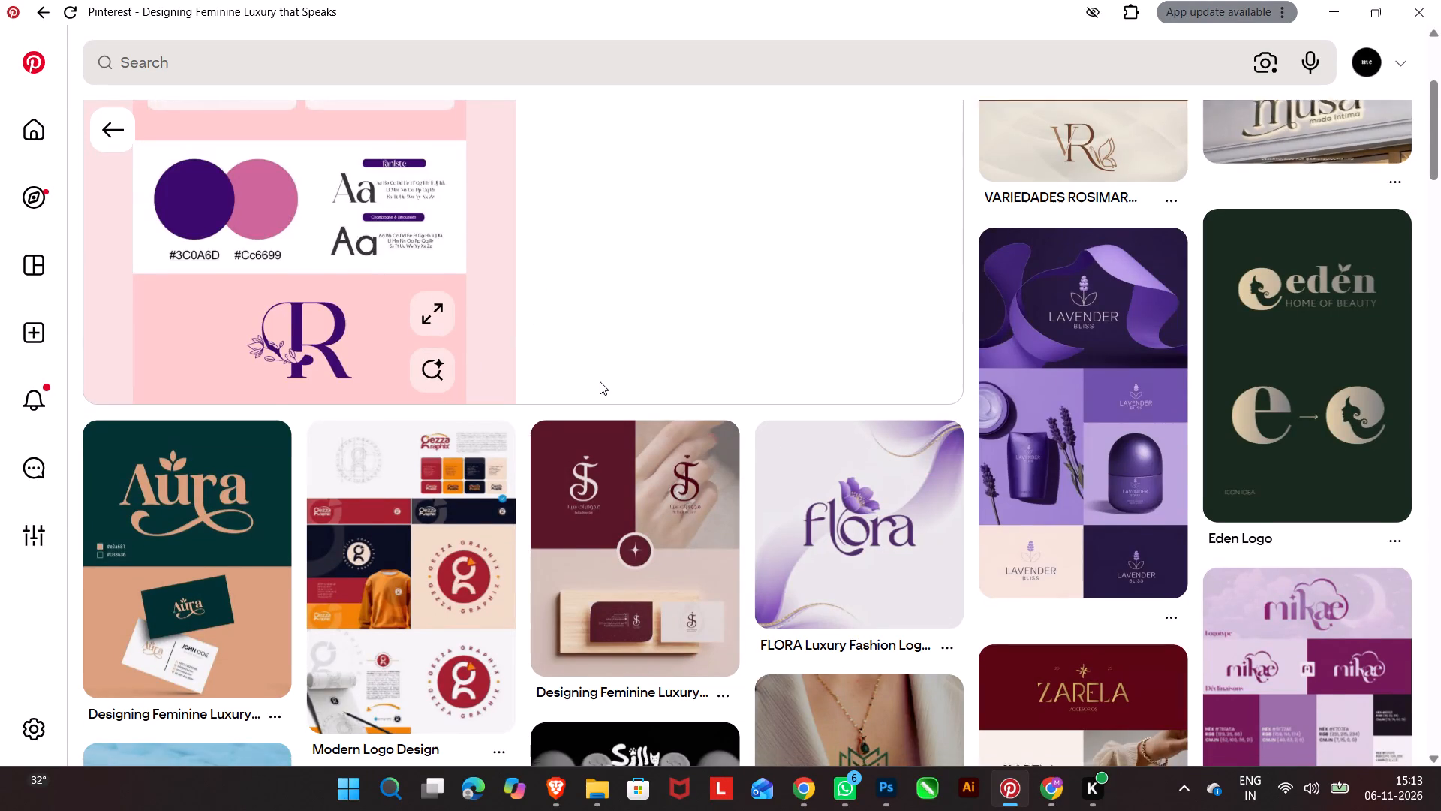
pyautogui.scroll(-2, 600, 381)
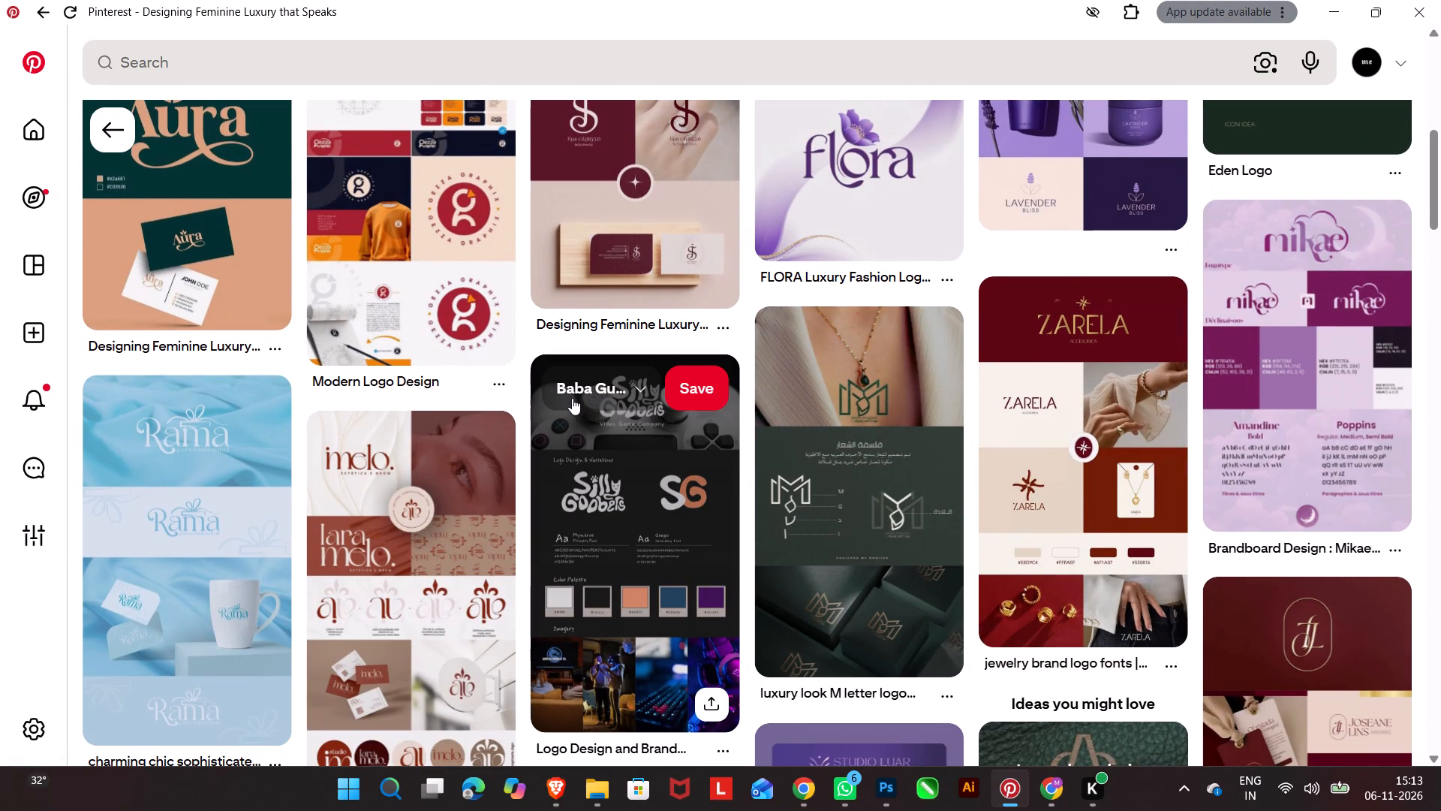
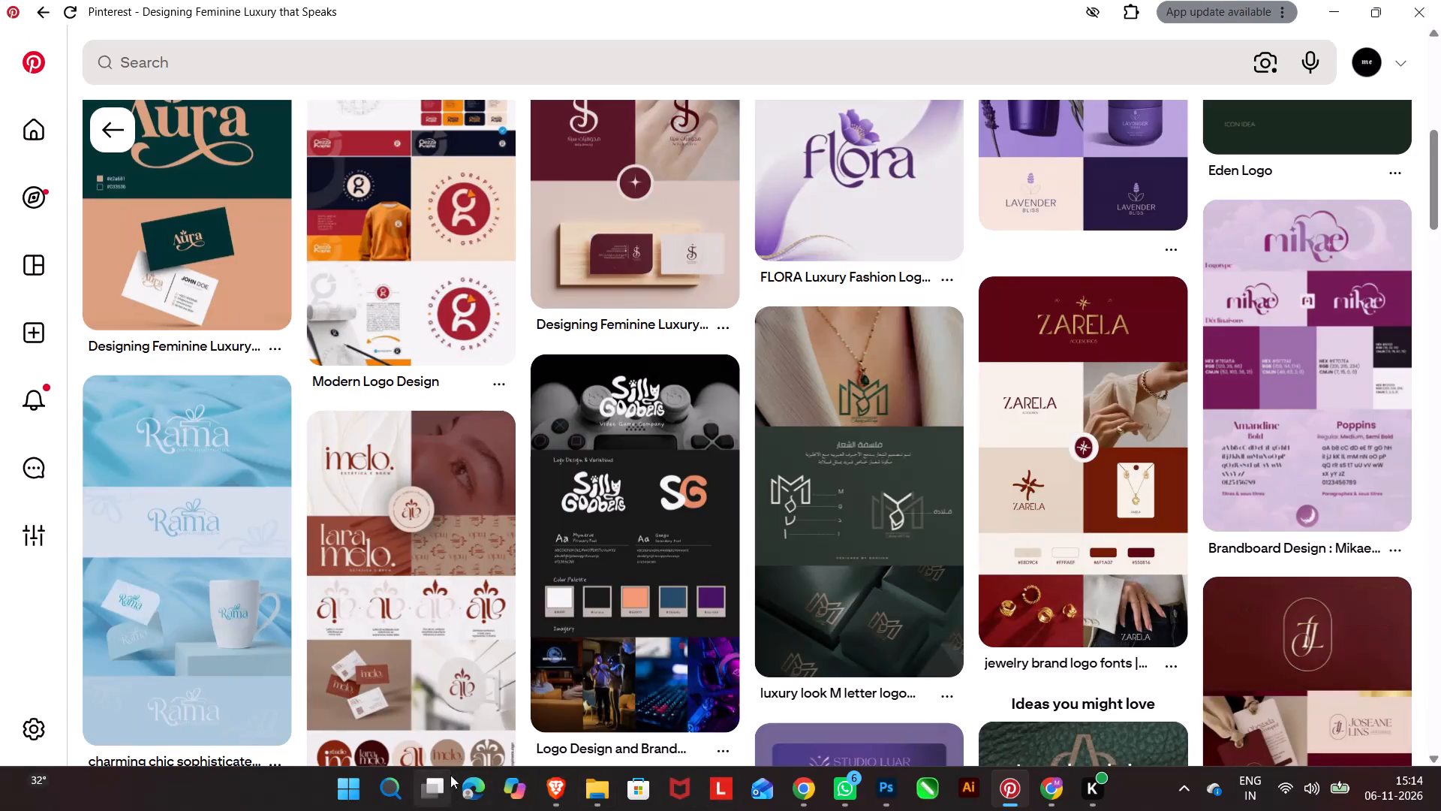
# Switch to the Brave browser and resume the interrupted video download.
pyautogui.click(553, 785)
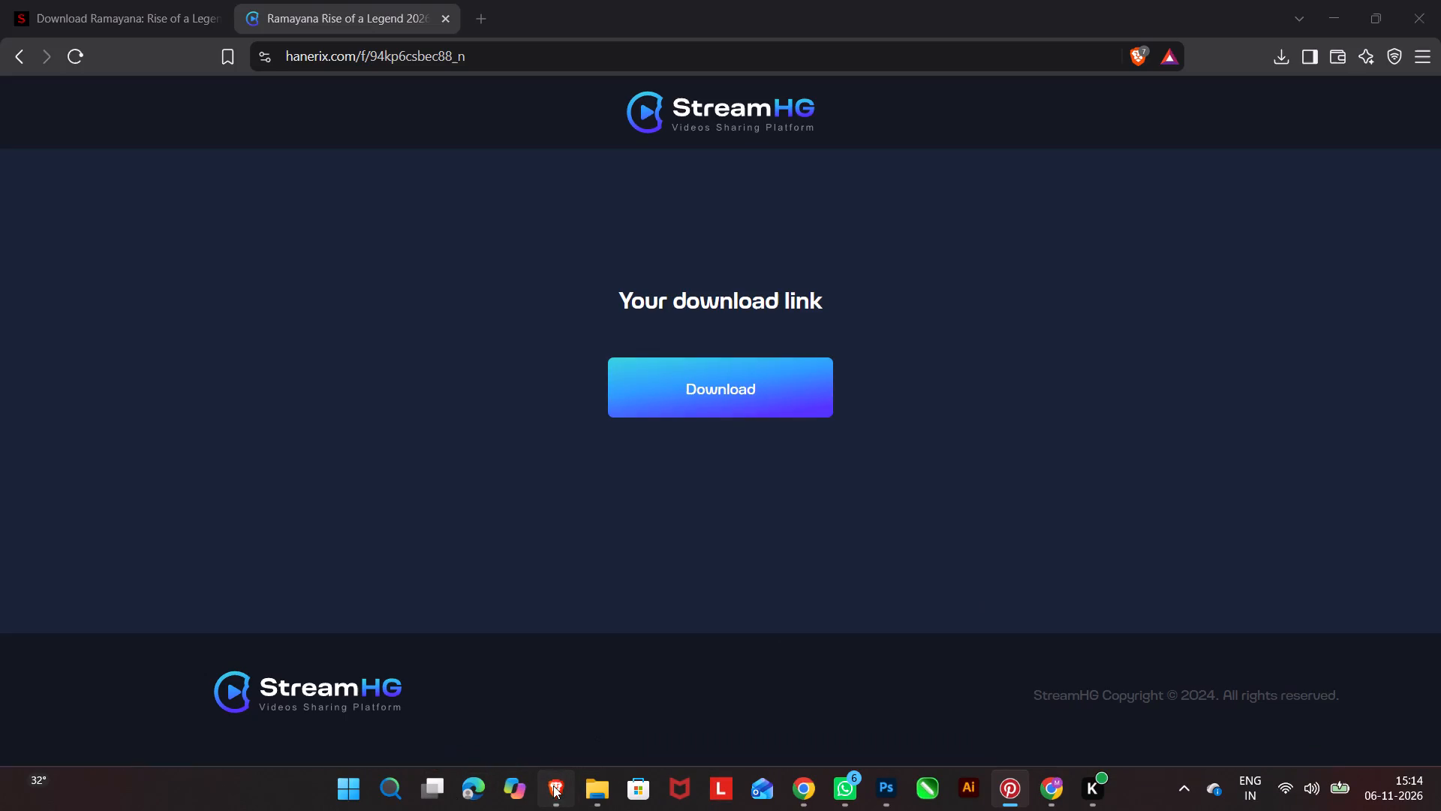
pyautogui.click(1283, 51)
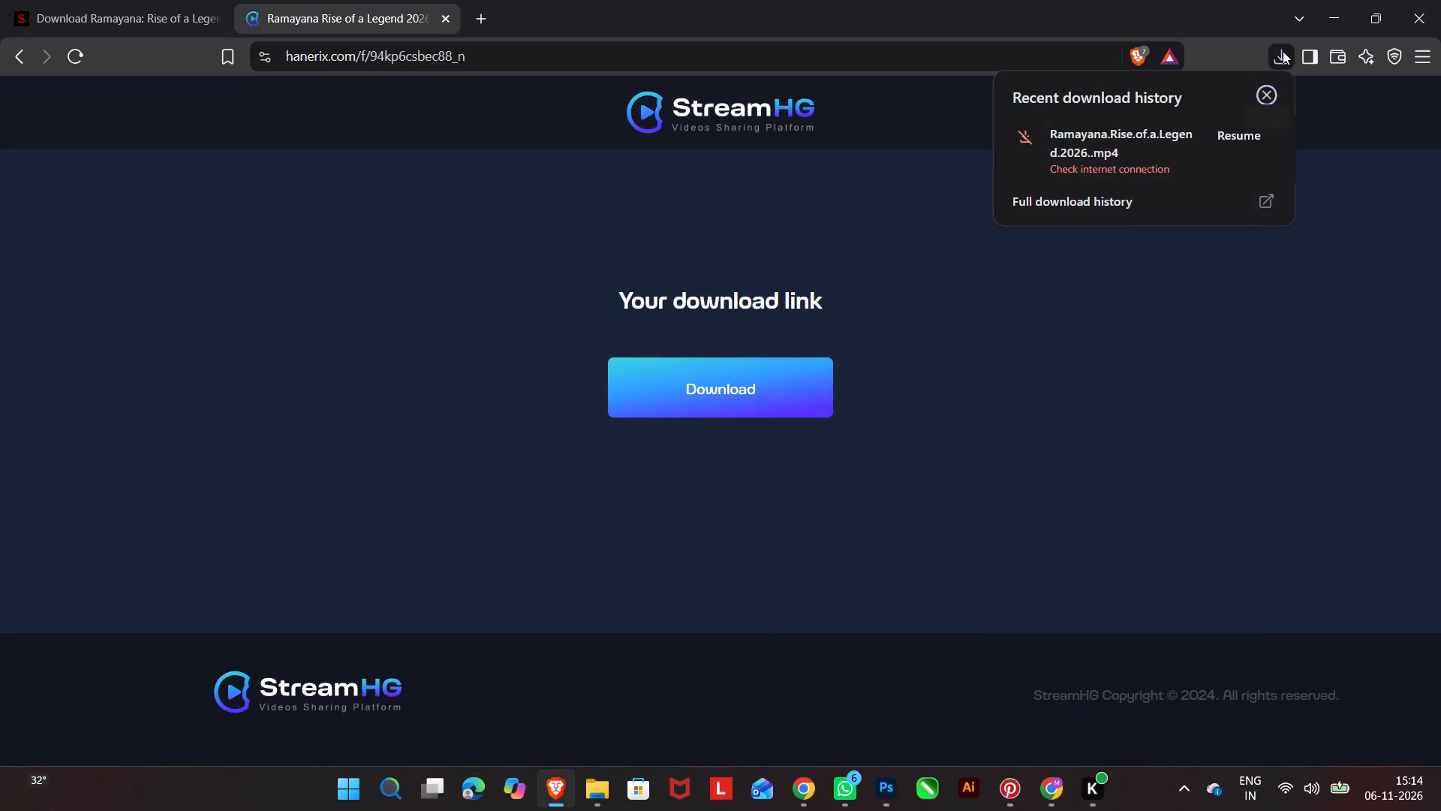
pyautogui.click(1235, 140)
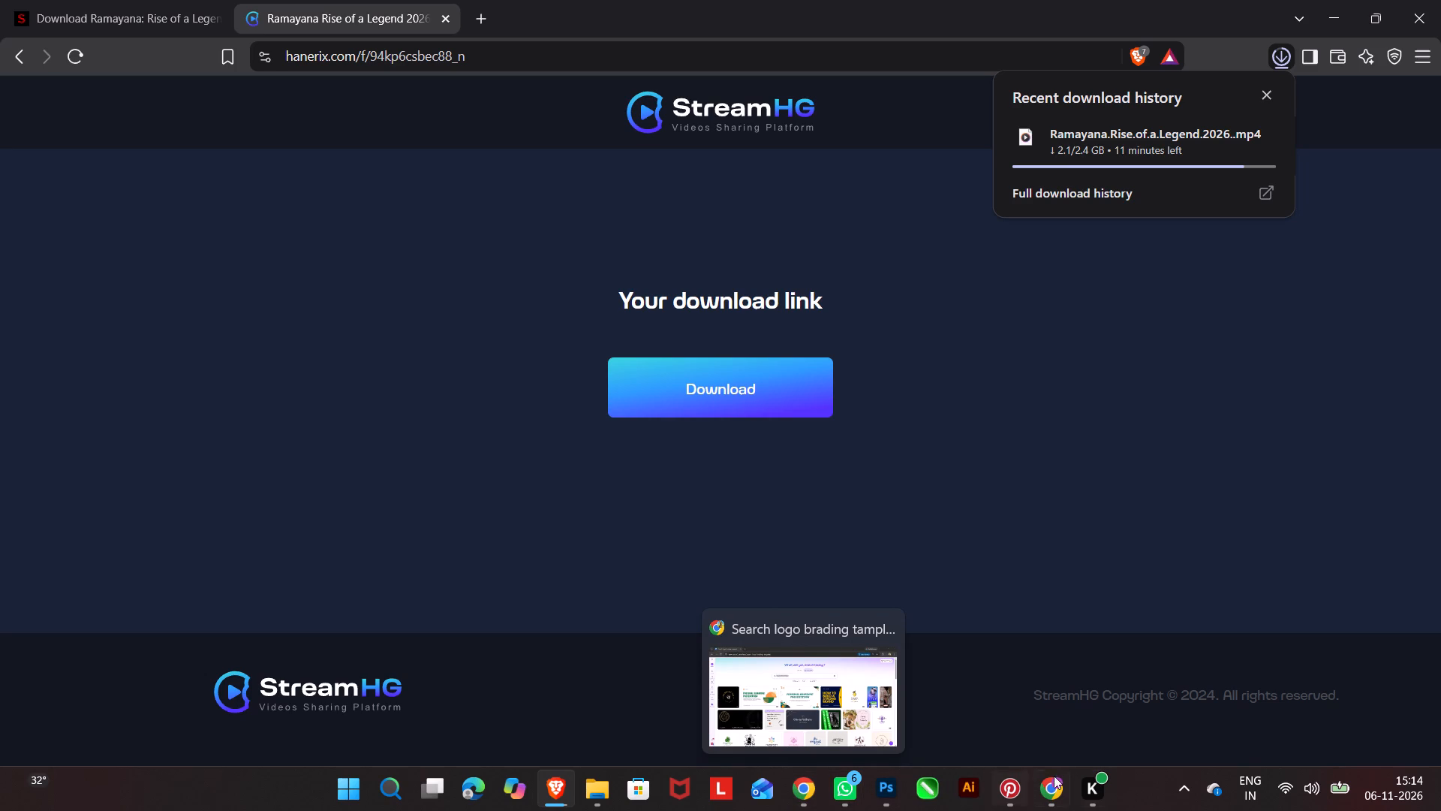
# Switch to Photoshop and lower the fill opacity of the GOLD text on the gold swatch so it looks softer.
pyautogui.click(886, 788)
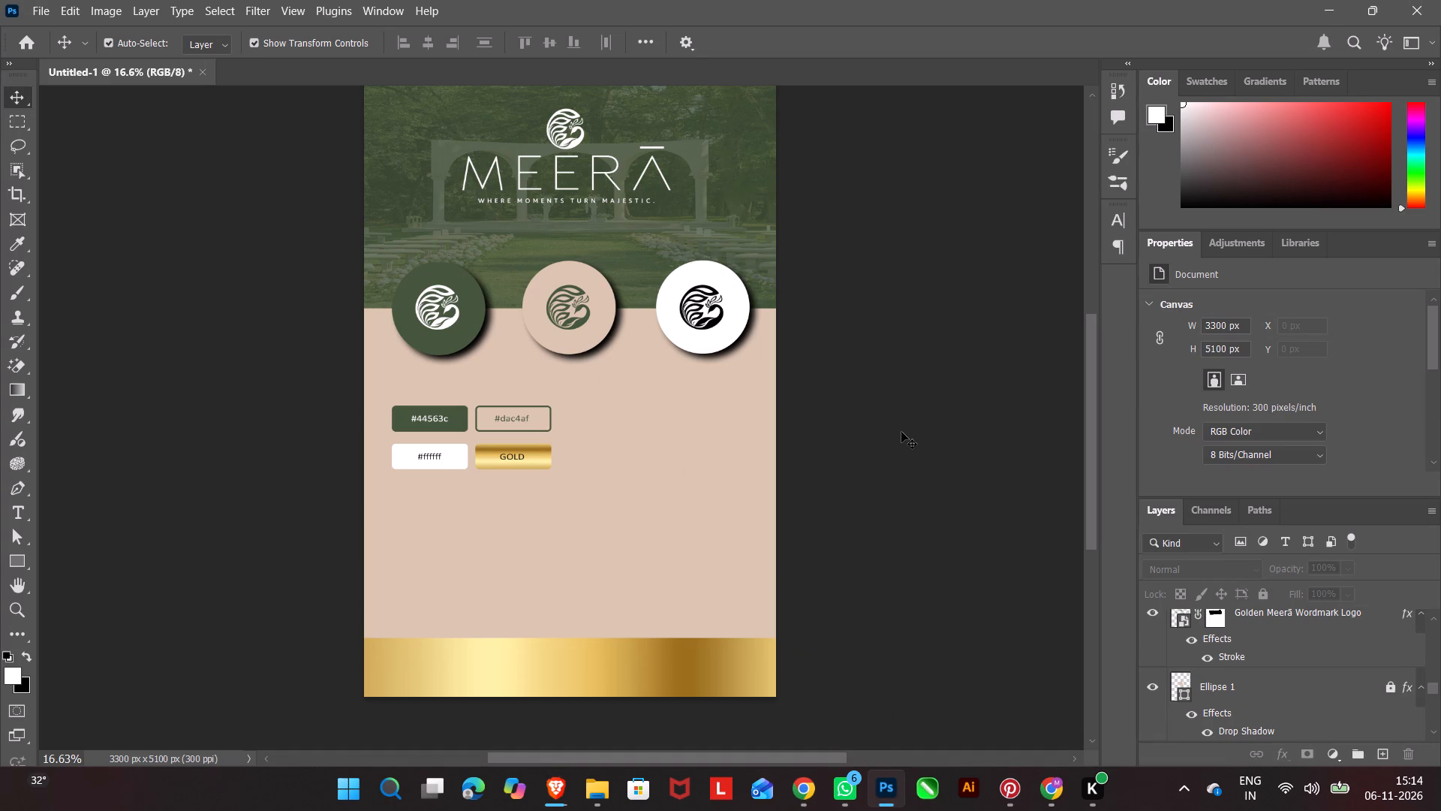
pyautogui.click(901, 432)
pyautogui.click(521, 457)
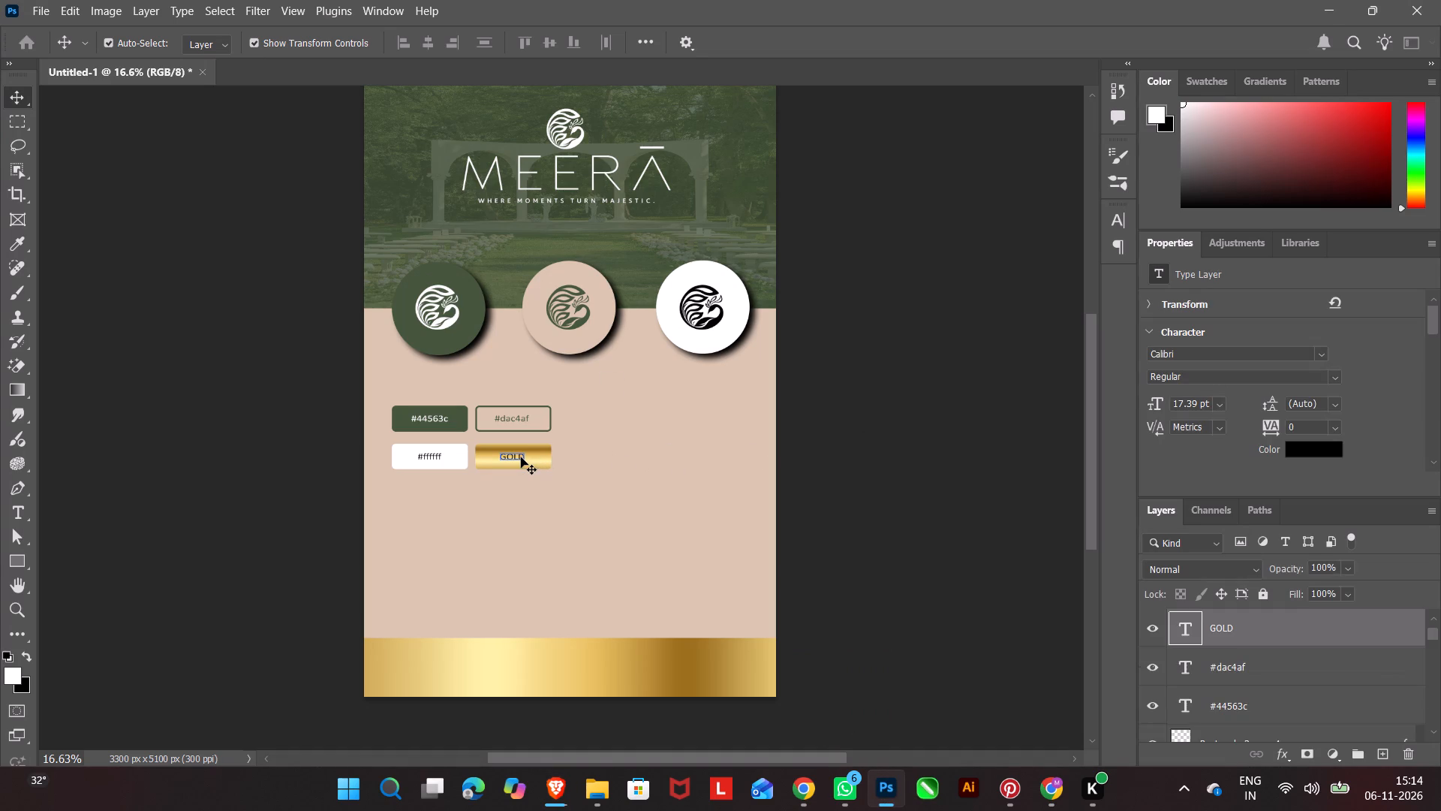
pyautogui.click(1348, 590)
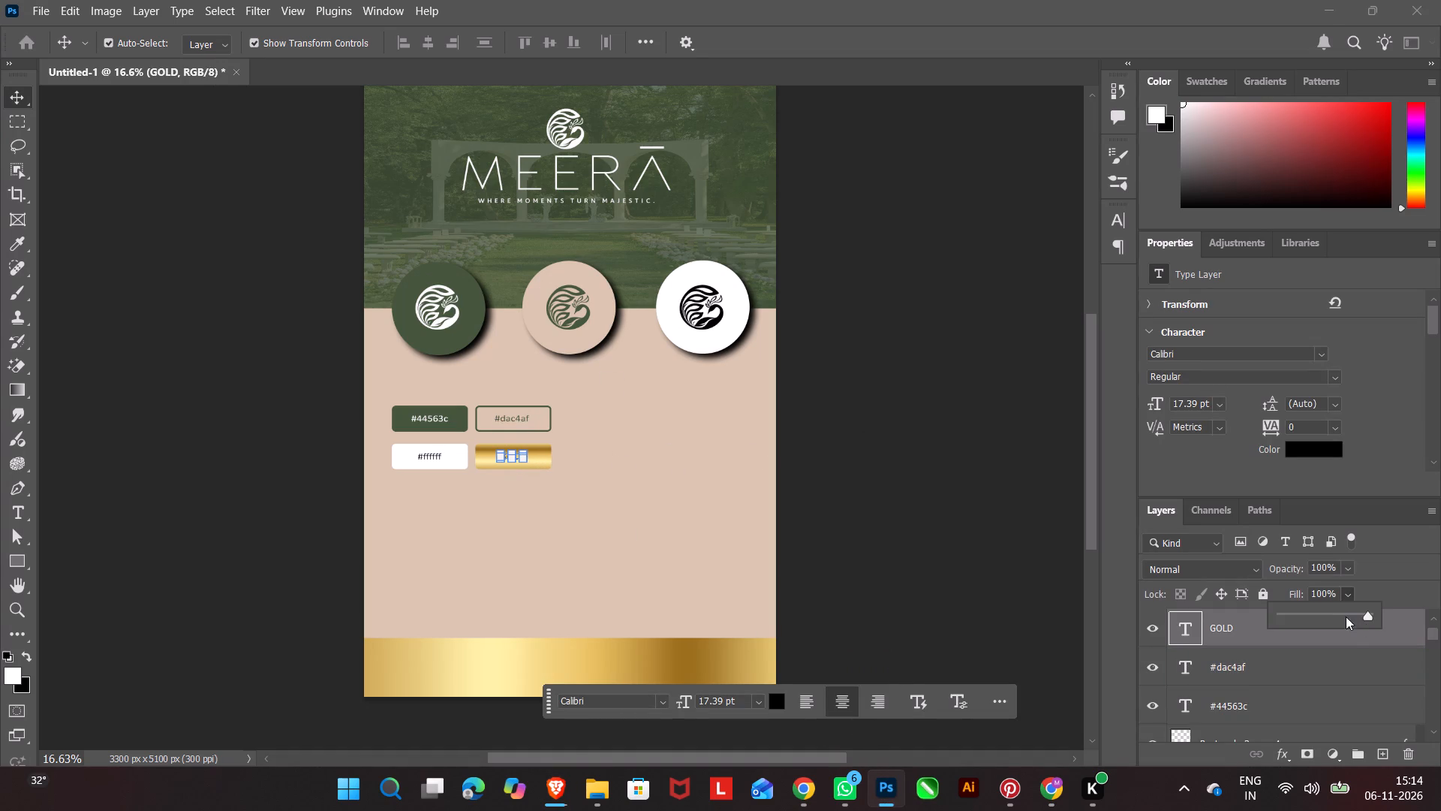
pyautogui.click(1333, 615)
pyautogui.click(991, 551)
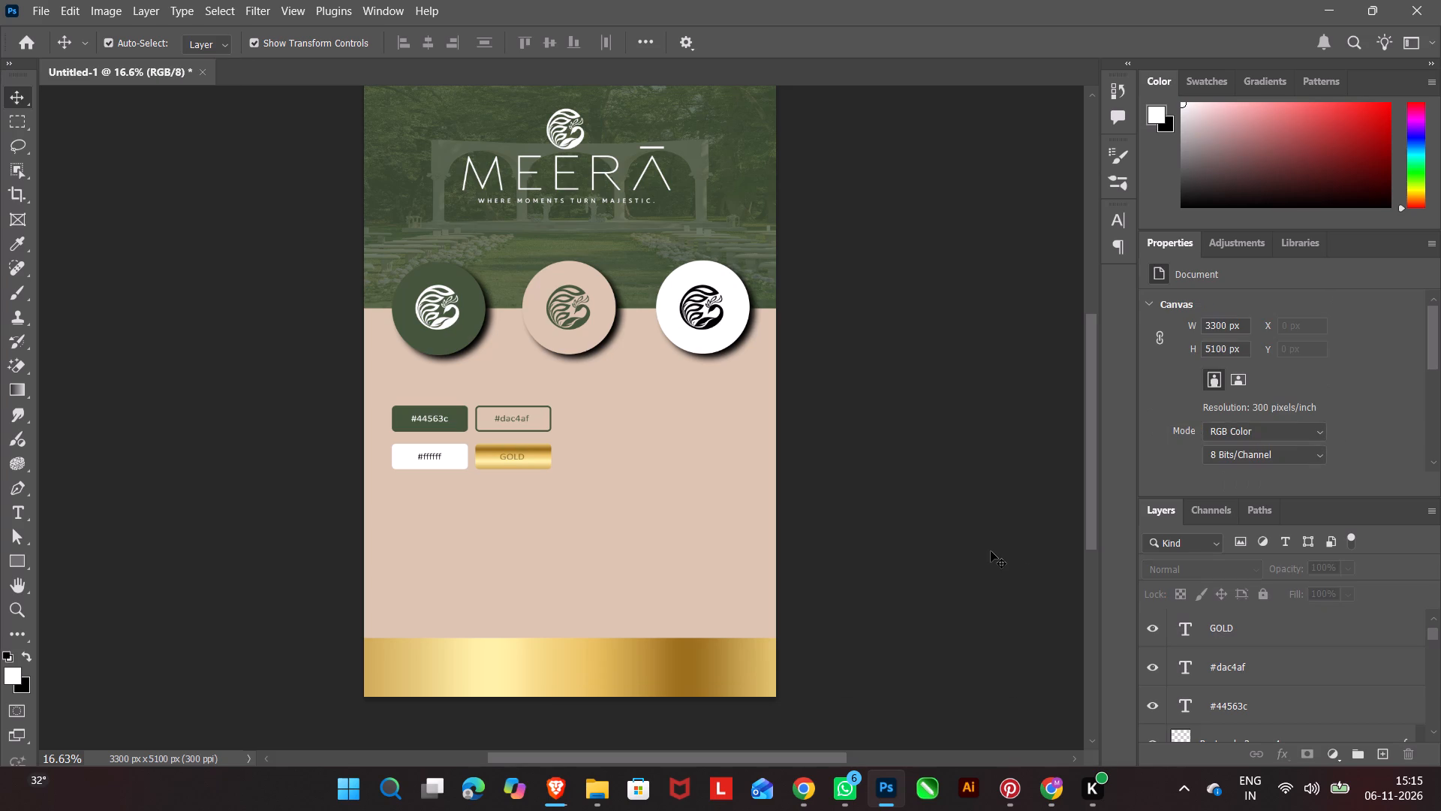
pyautogui.click(991, 551)
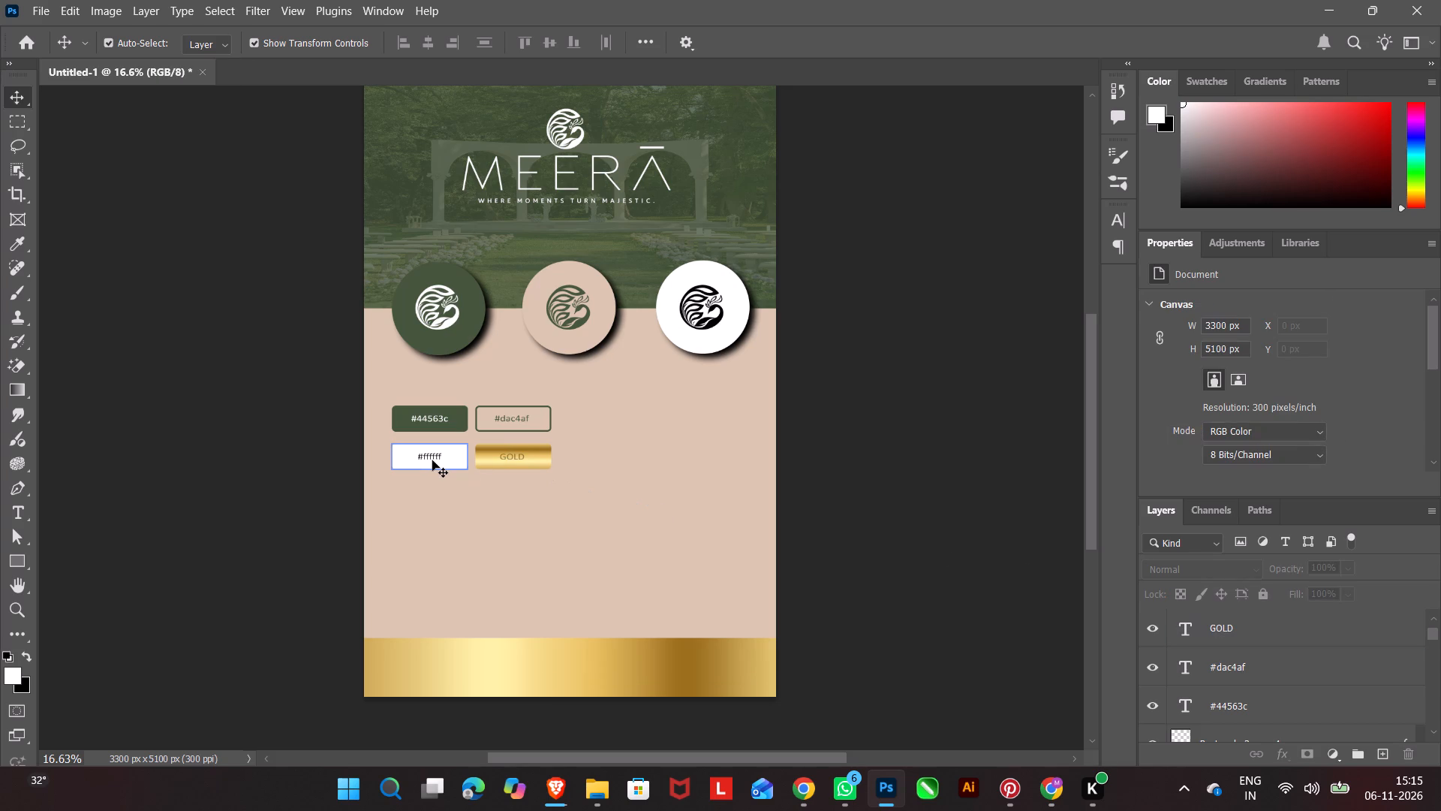
# Lower the fill of the #ffffff text on the white swatch to 71%.
pyautogui.click(432, 456)
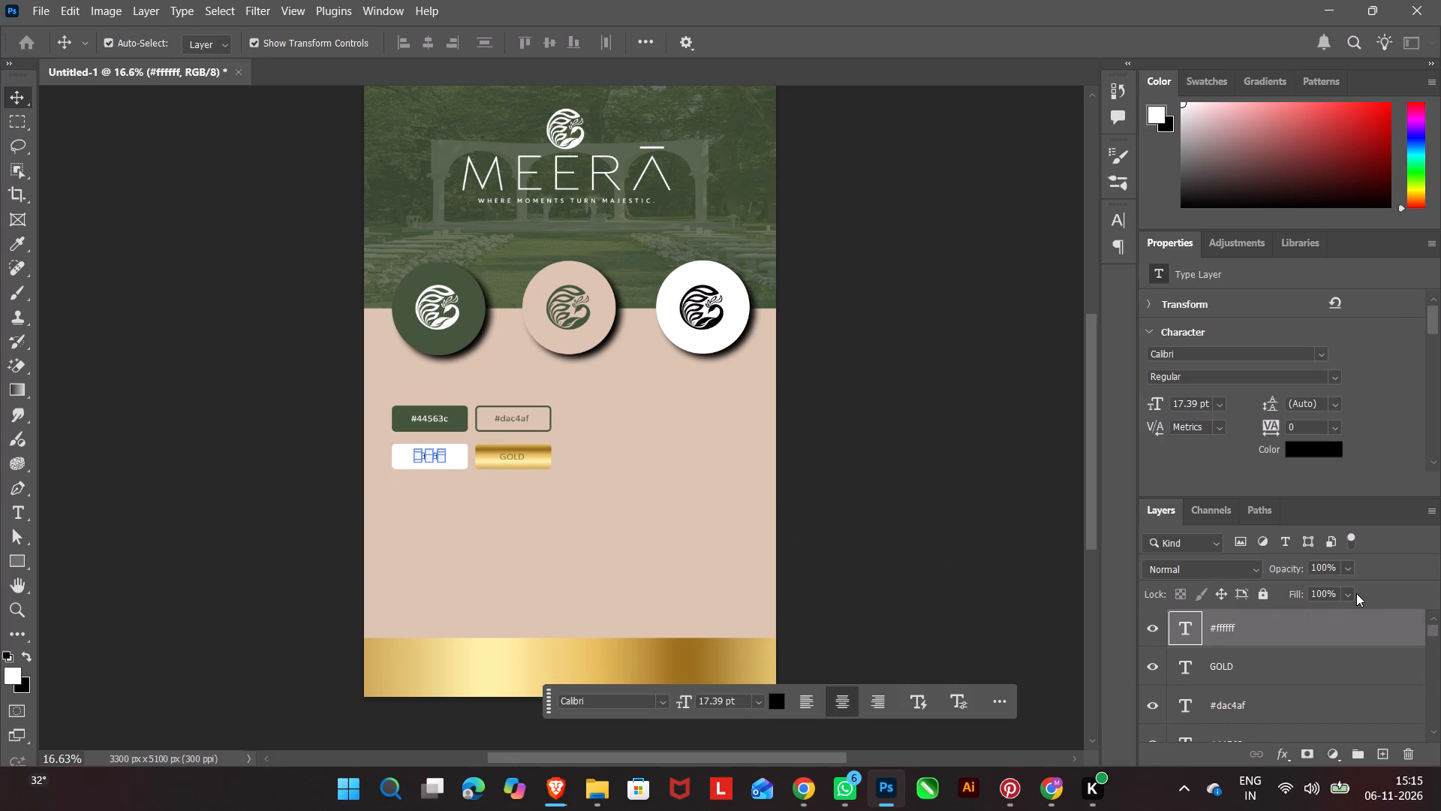
pyautogui.click(1350, 593)
pyautogui.click(1343, 614)
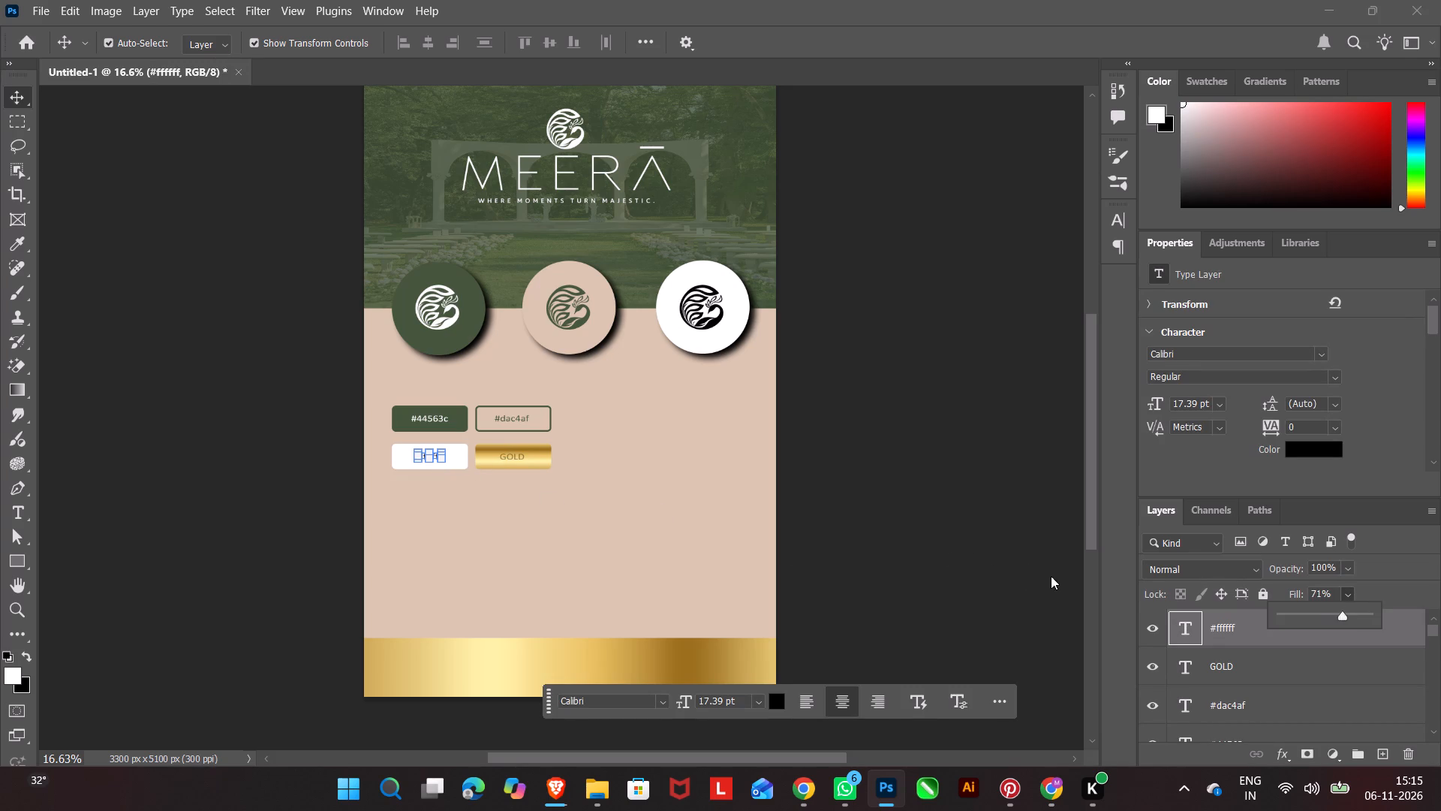
pyautogui.click(961, 536)
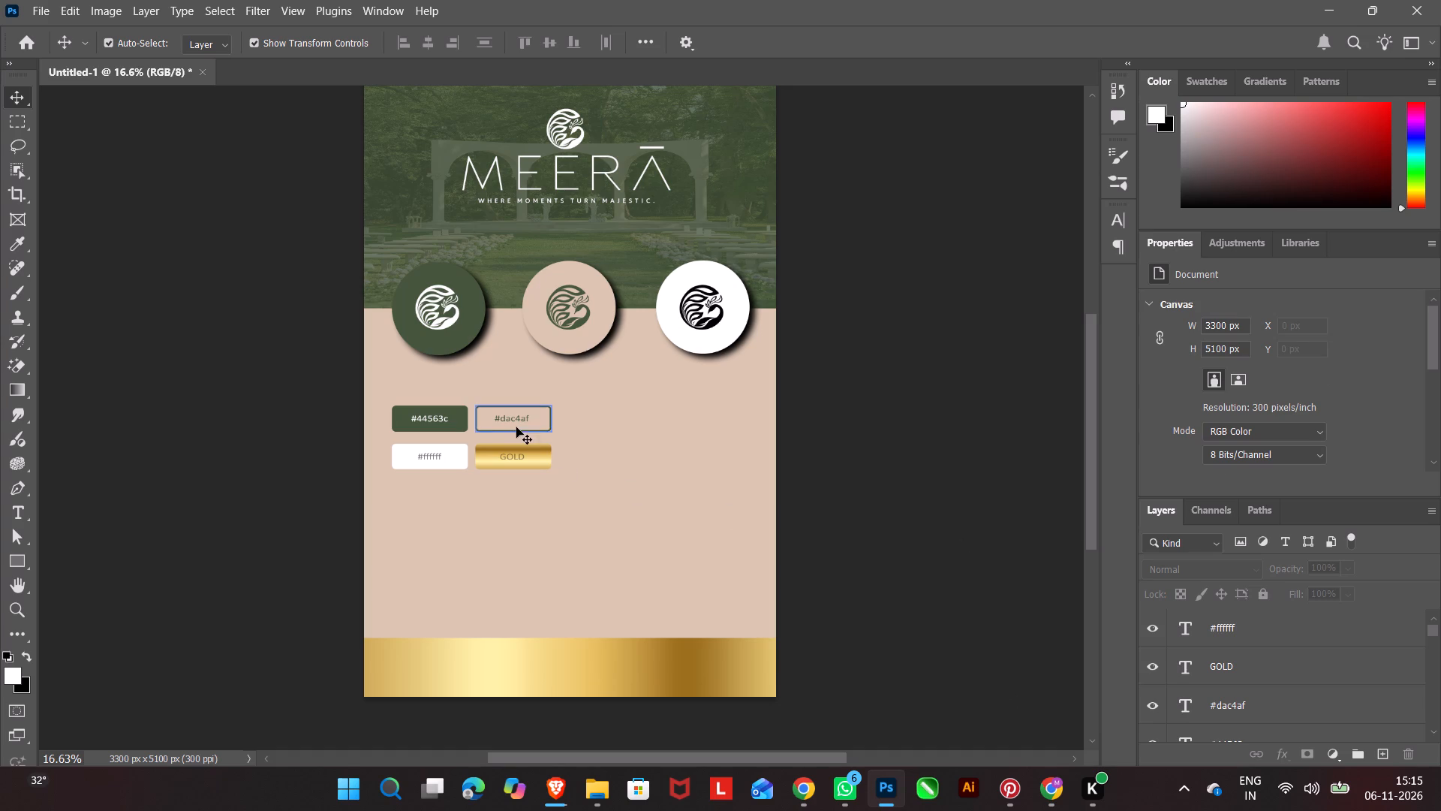
pyautogui.click(1029, 360)
# Duplicate the green #44563c swatch rectangle and place the copy below the white logo circle, at about X 2484, Y 2696 px.
pyautogui.click(393, 424)
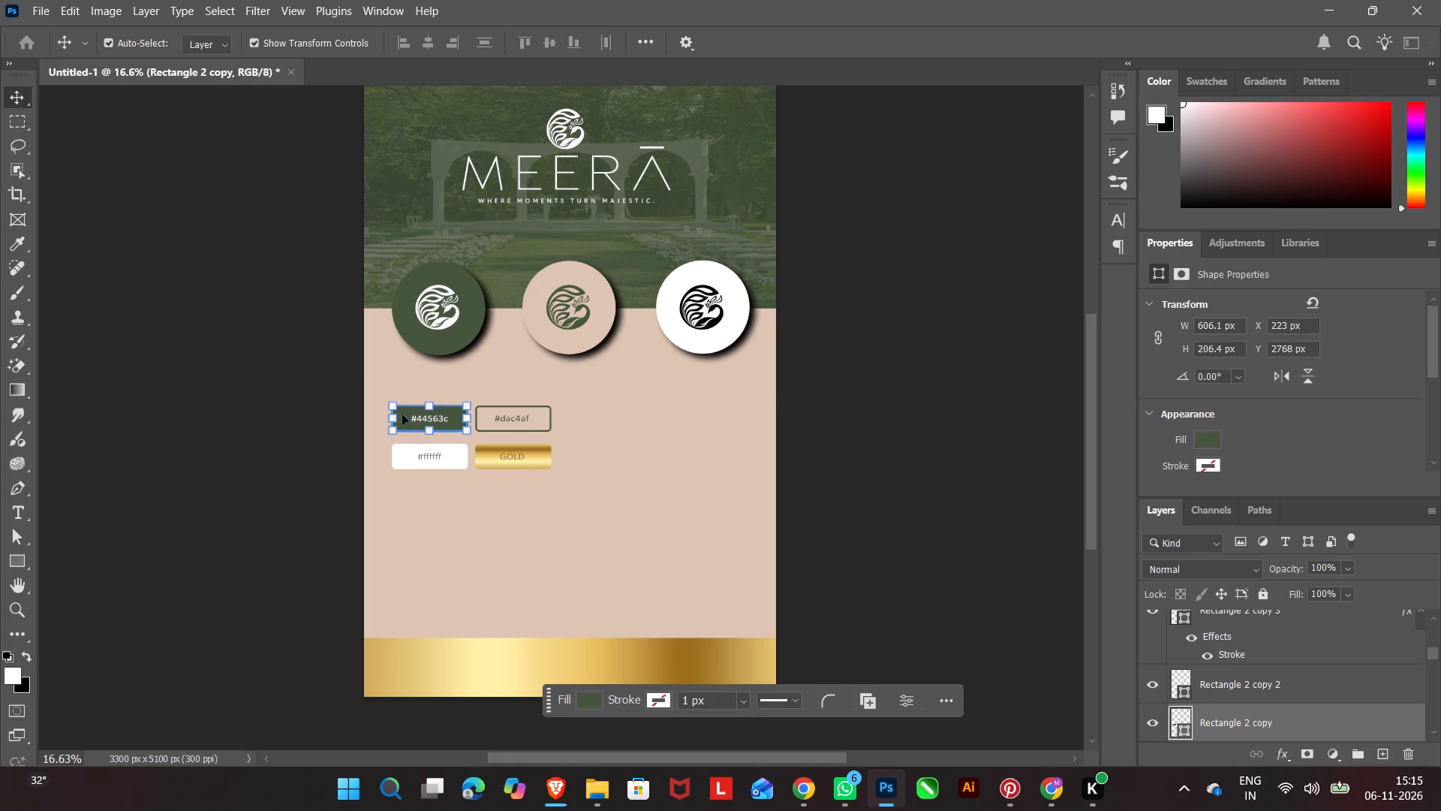
pyautogui.keyDown('alt'); pyautogui.moveTo(402, 412); pyautogui.dragTo(543, 405); pyautogui.keyUp('alt')
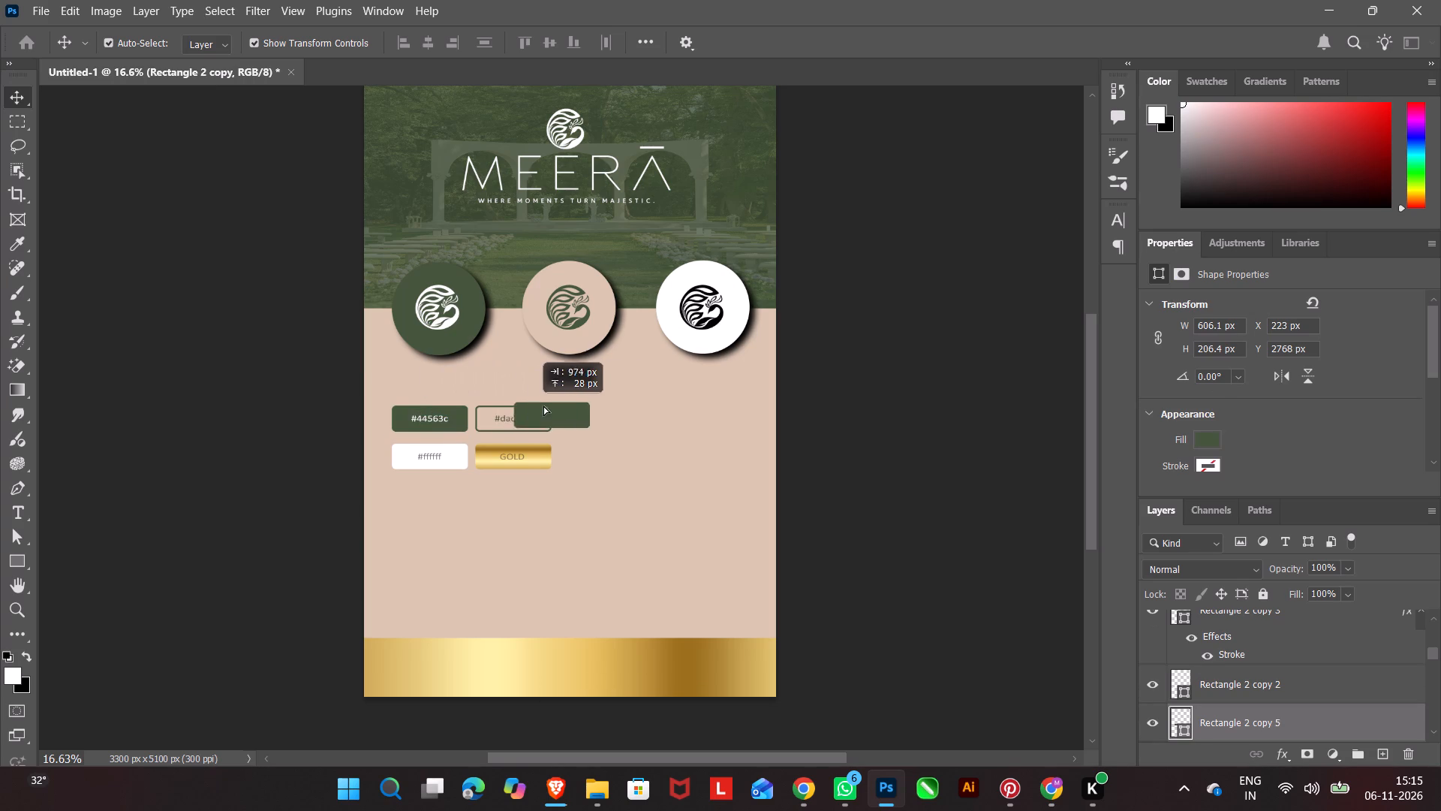
pyautogui.keyDown('alt'); pyautogui.moveTo(543, 405); pyautogui.dragTo(684, 408); pyautogui.keyUp('alt')
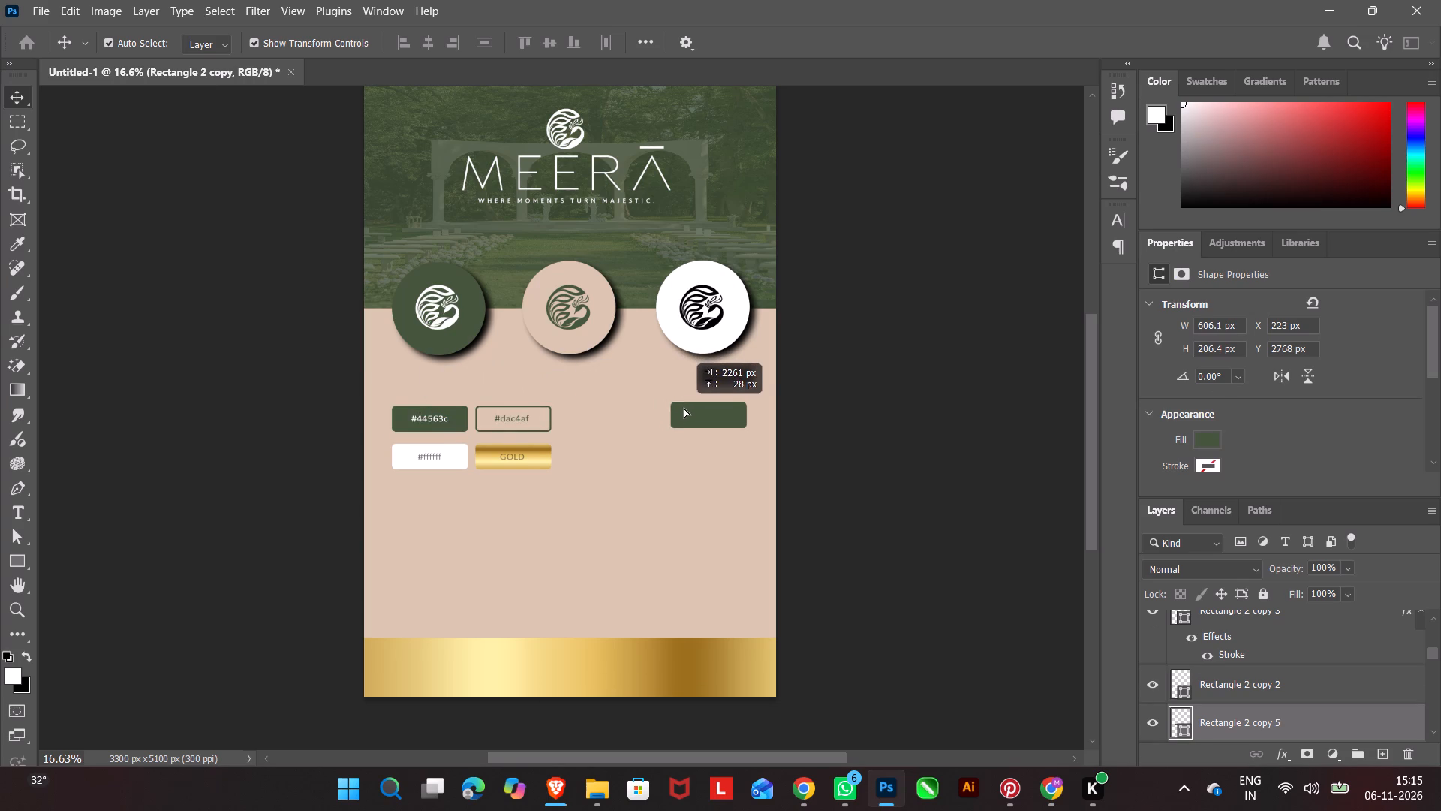
pyautogui.keyDown('alt'); pyautogui.moveTo(684, 408); pyautogui.dragTo(687, 403); pyautogui.keyUp('alt')
# Stretch the green copy into a large panel about 1449 × 1349 px and line up its top with the upper colour swatches.
pyautogui.moveTo(672, 412); pyautogui.dragTo(669, 411)
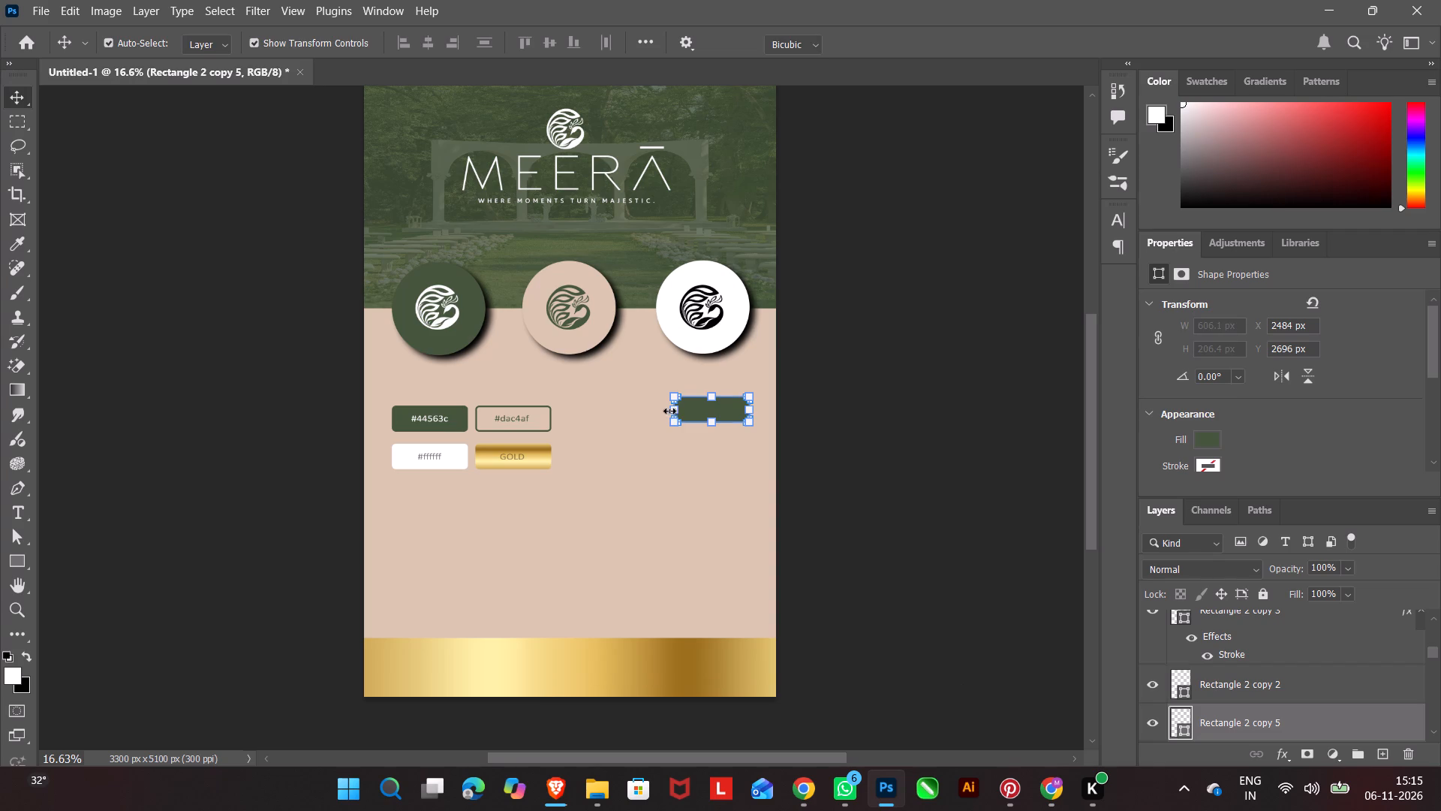
pyautogui.moveTo(669, 411); pyautogui.dragTo(562, 428)
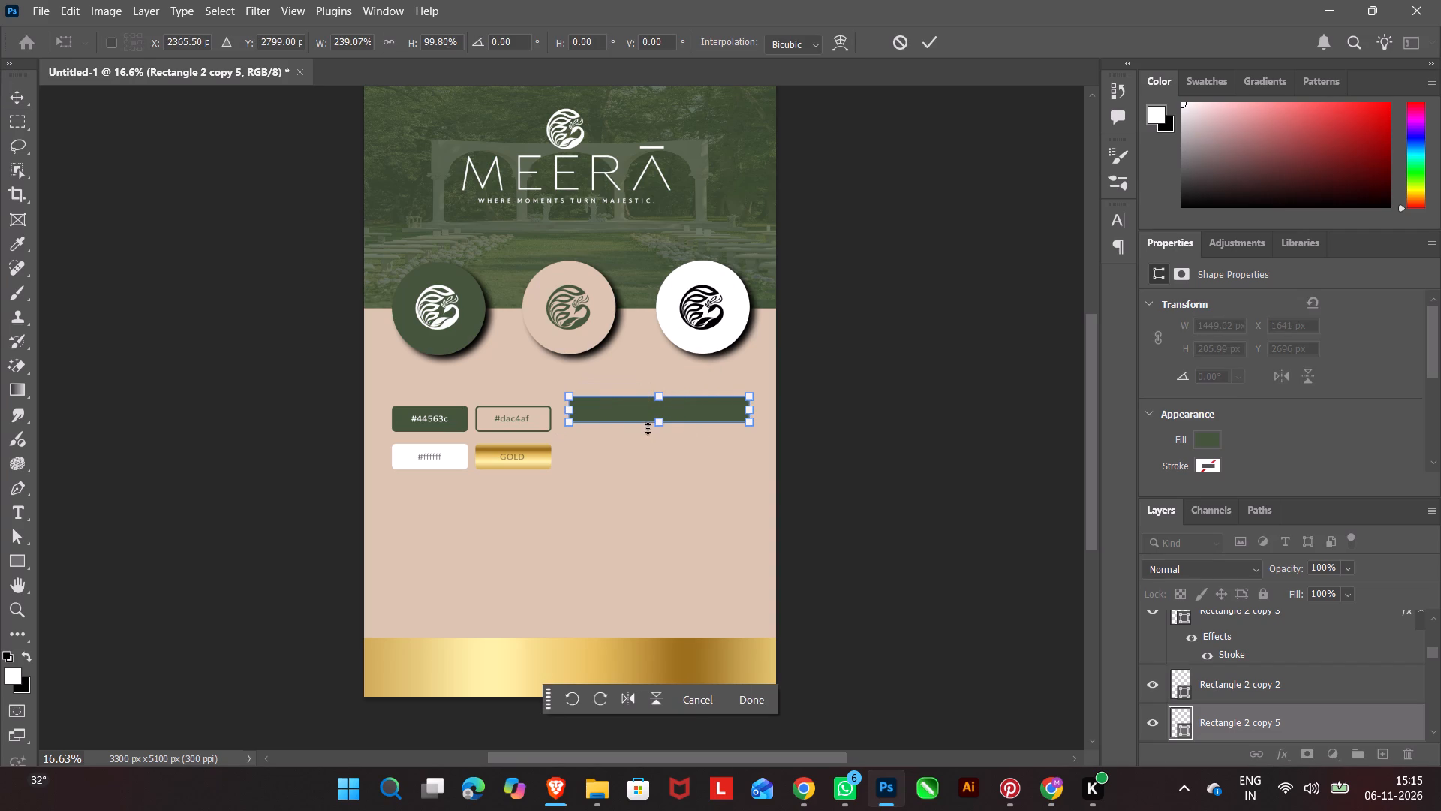
pyautogui.moveTo(657, 423); pyautogui.dragTo(669, 555)
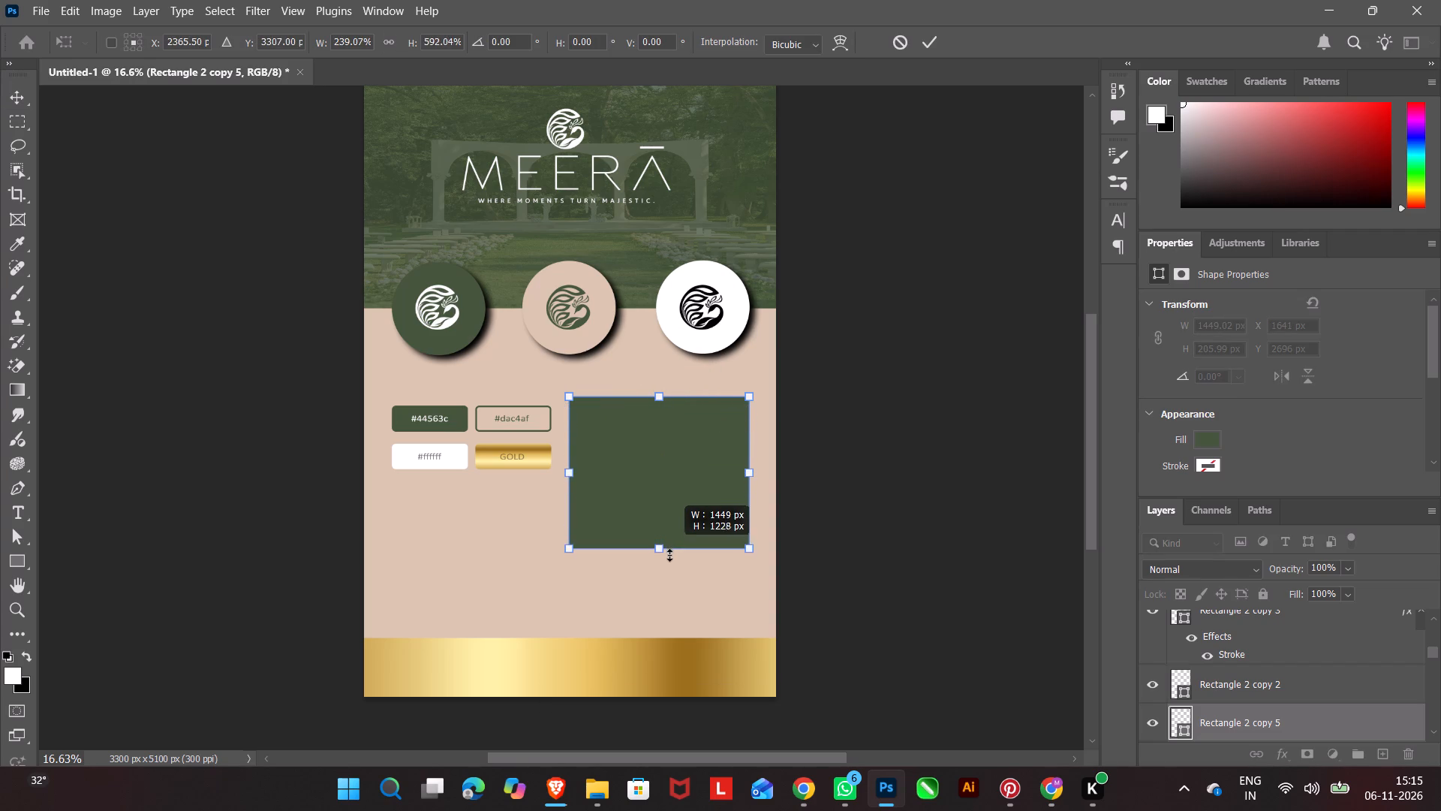
pyautogui.moveTo(669, 555); pyautogui.dragTo(681, 565)
pyautogui.click(689, 490)
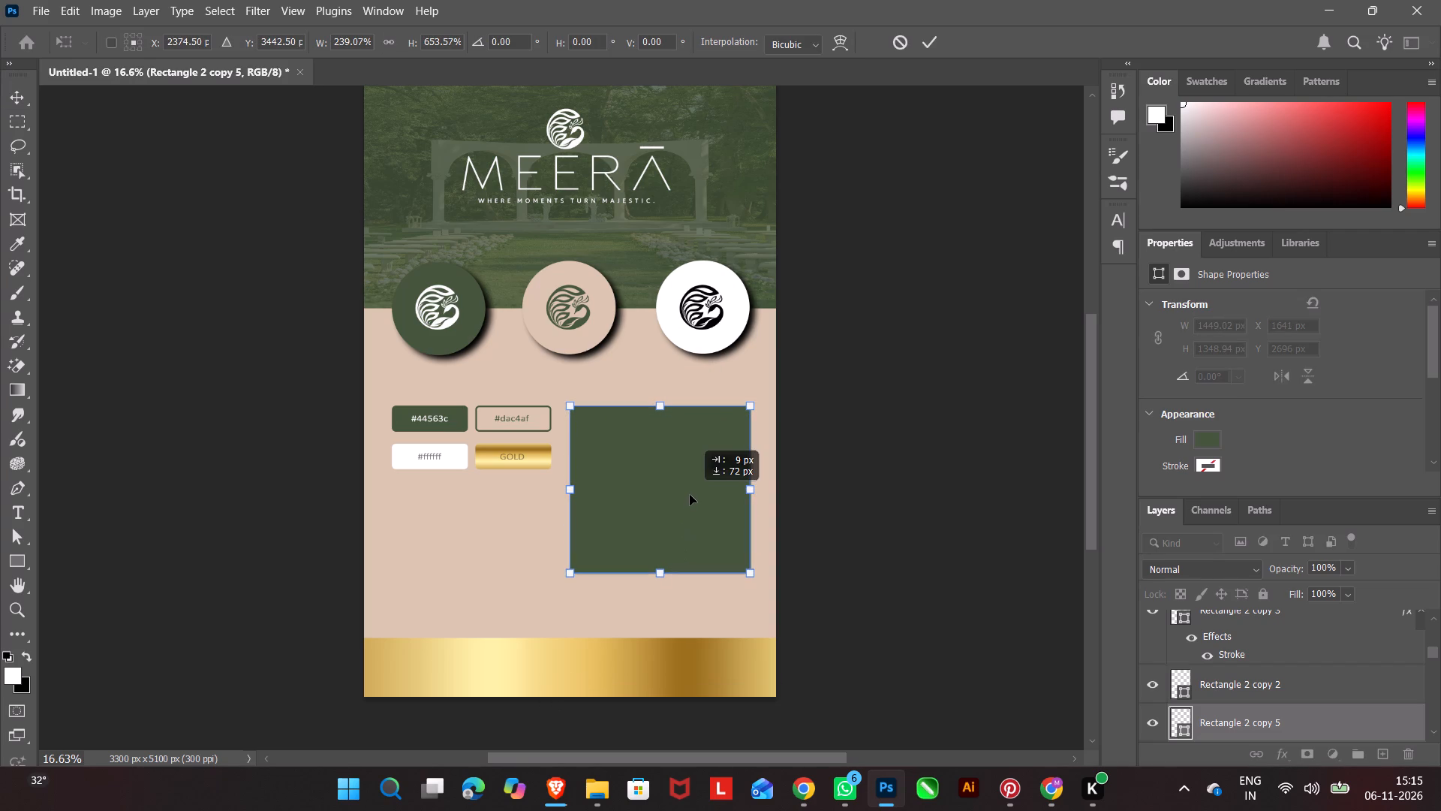
pyautogui.click(754, 695)
pyautogui.click(862, 556)
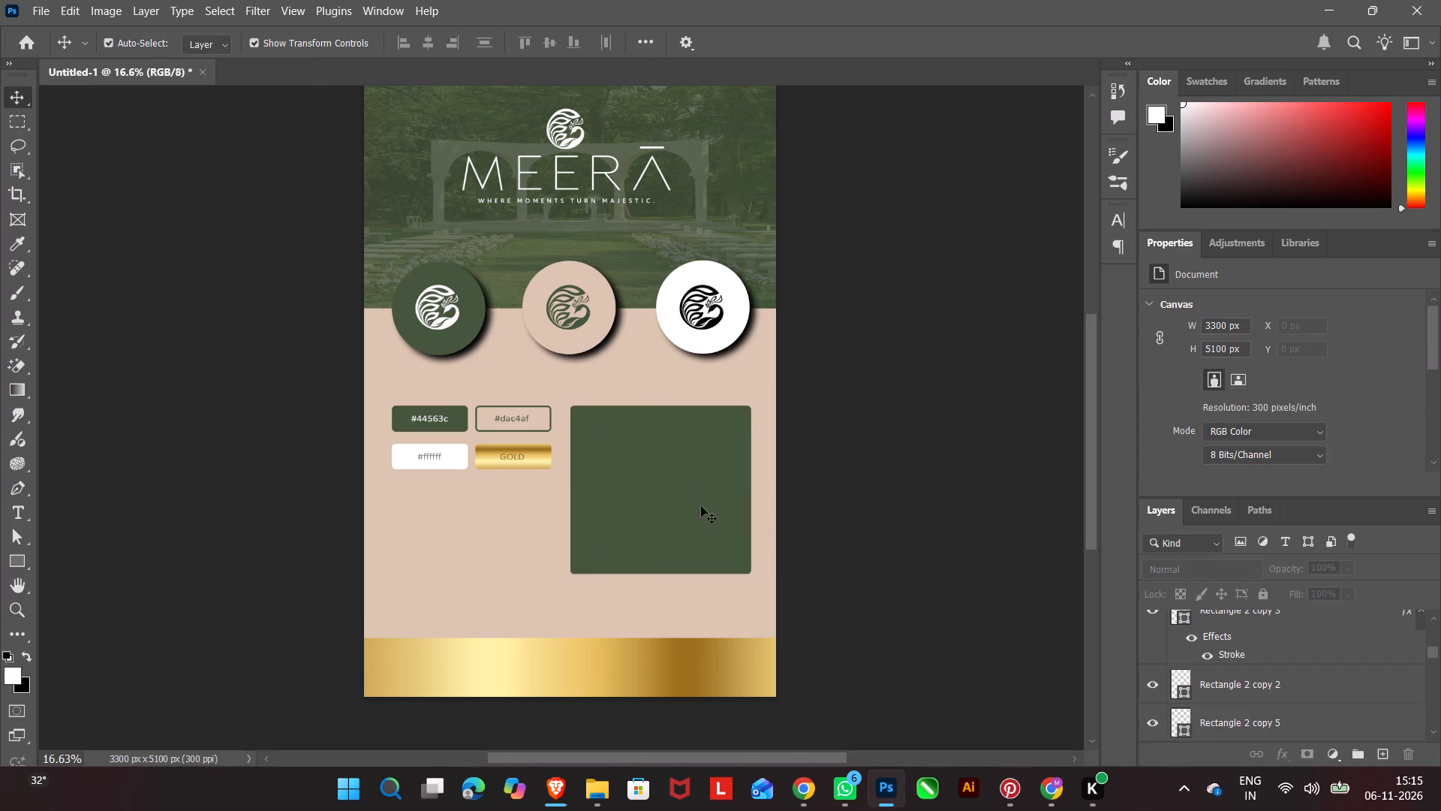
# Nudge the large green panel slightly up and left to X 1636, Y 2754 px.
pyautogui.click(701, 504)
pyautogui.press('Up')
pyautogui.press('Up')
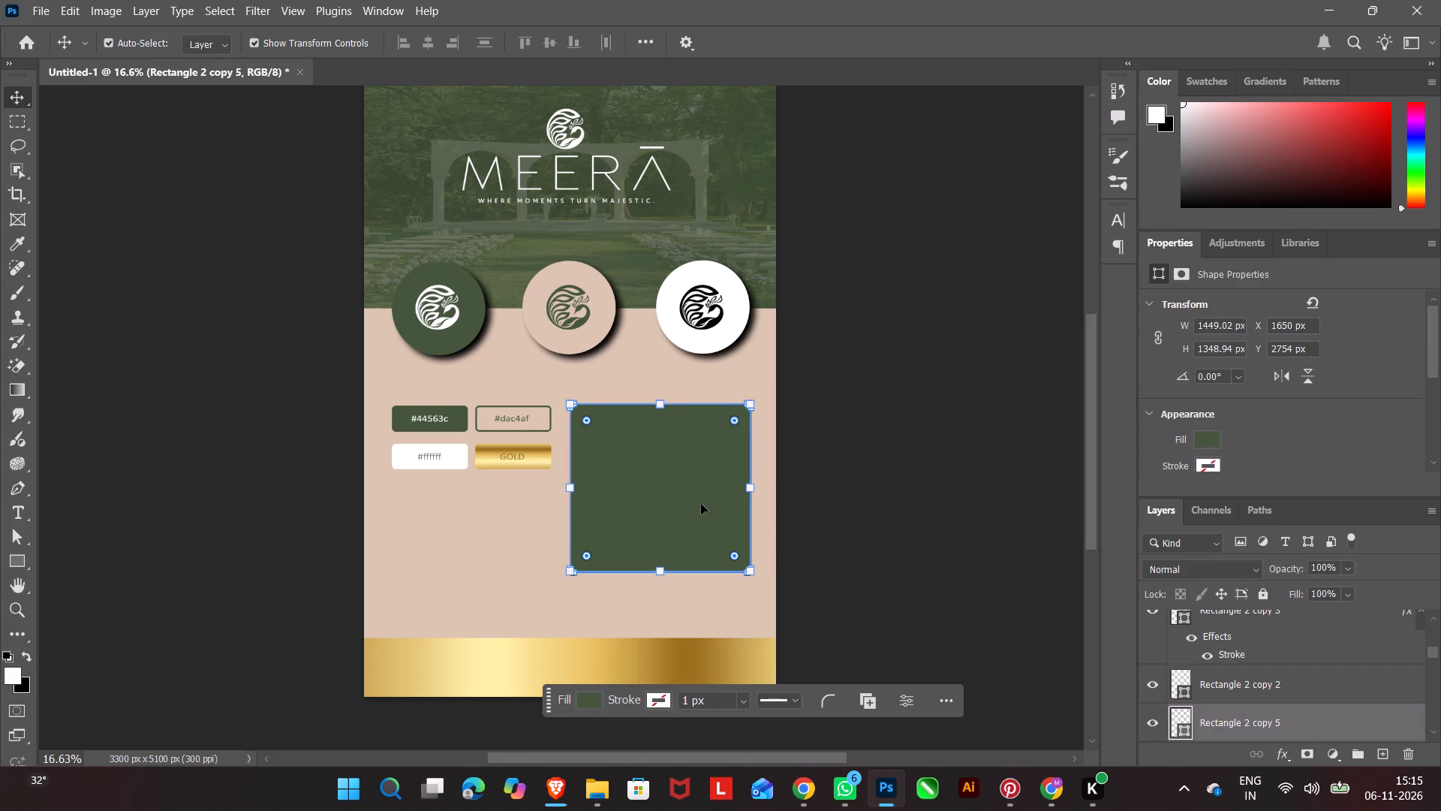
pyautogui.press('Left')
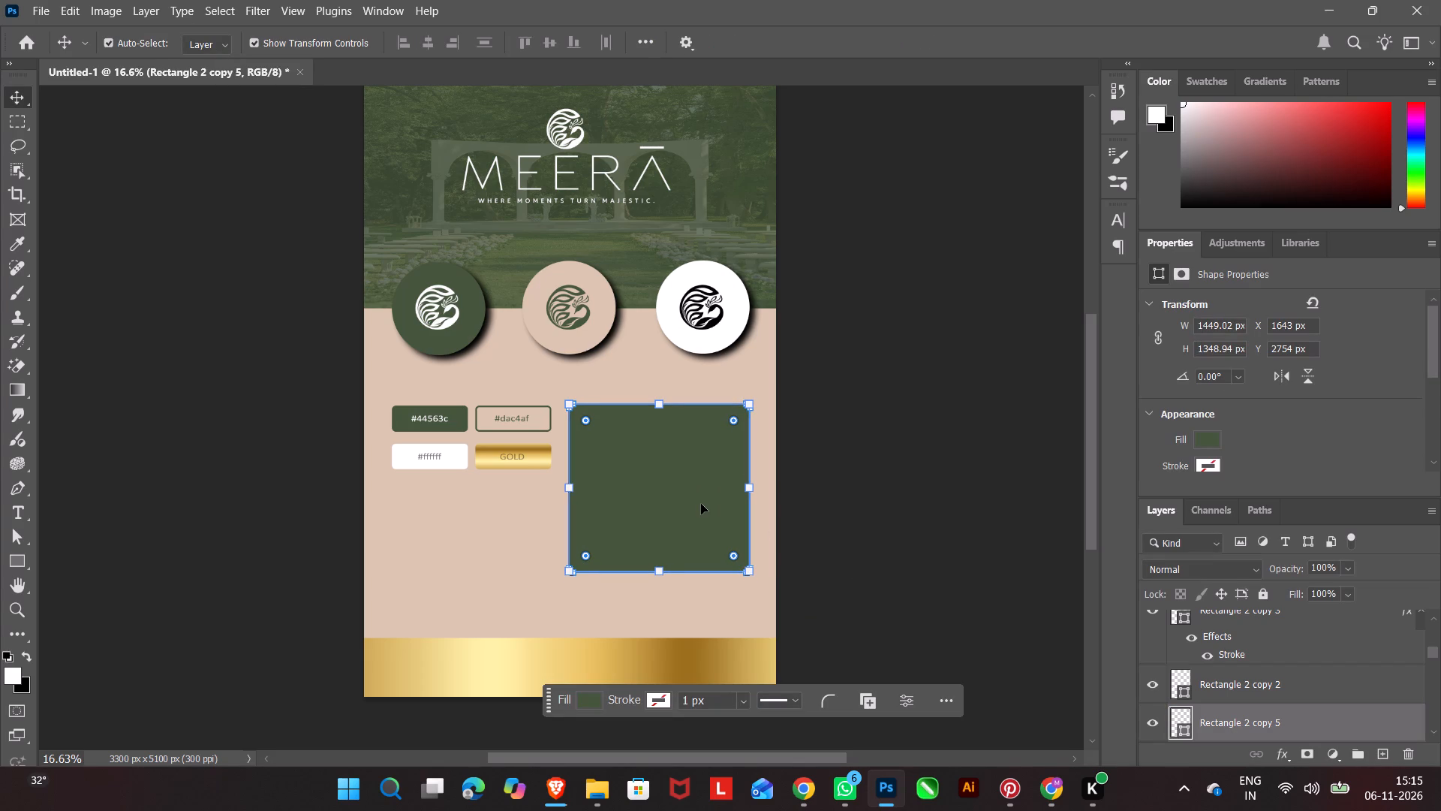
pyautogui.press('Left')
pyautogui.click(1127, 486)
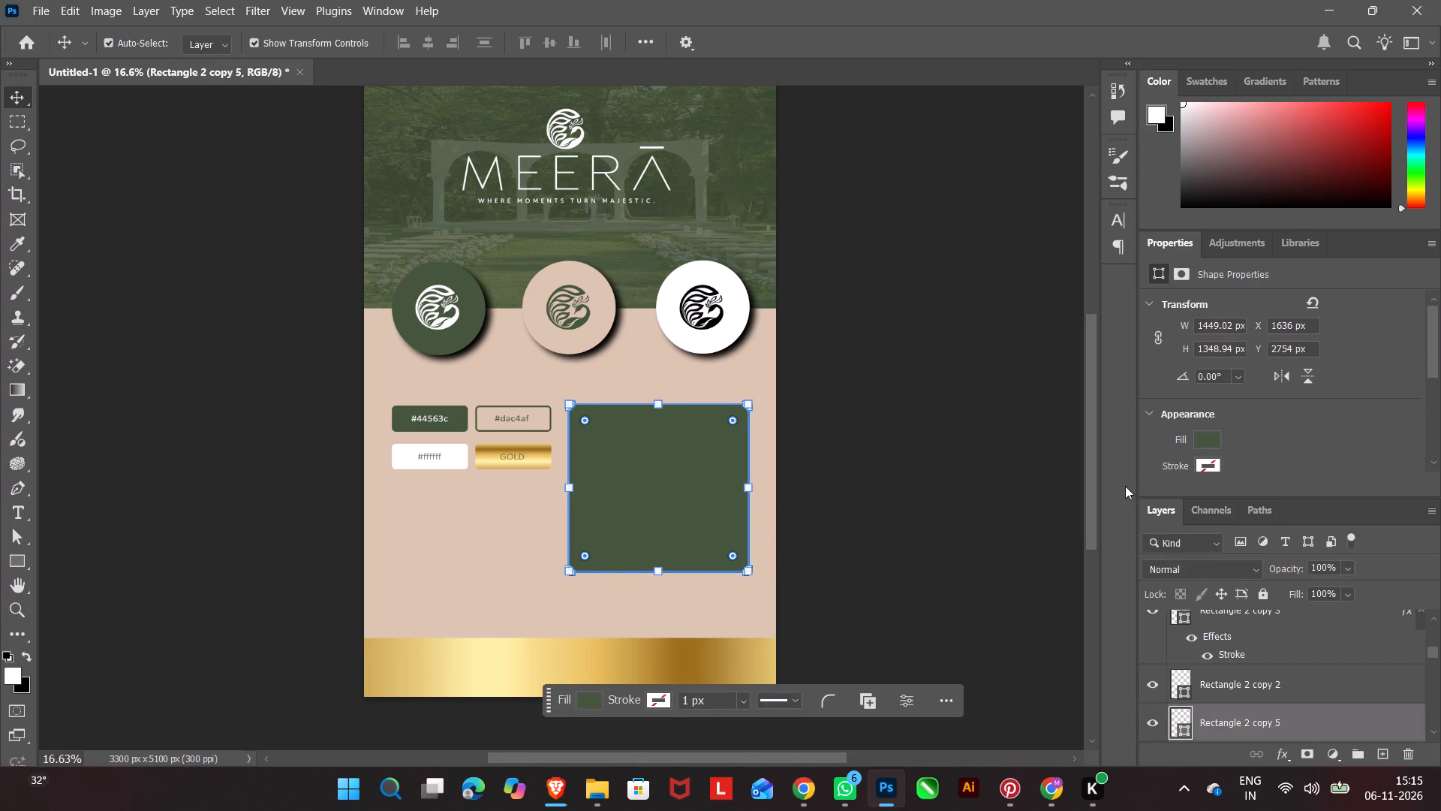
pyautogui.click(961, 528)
# Set the corner radius of all corners of the large green panel to 0 px.
pyautogui.click(713, 499)
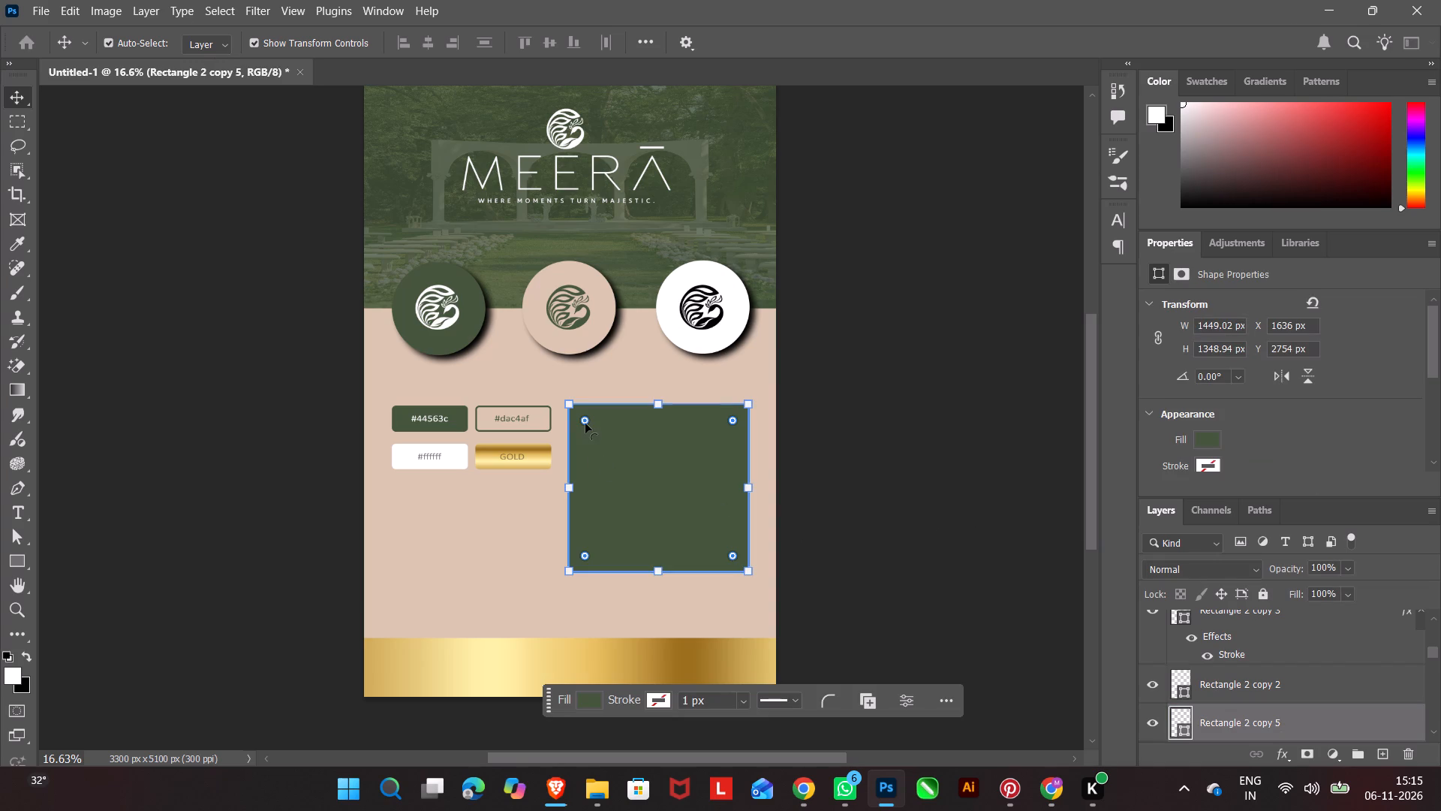
pyautogui.moveTo(582, 418); pyautogui.dragTo(490, 379)
pyautogui.click(821, 708)
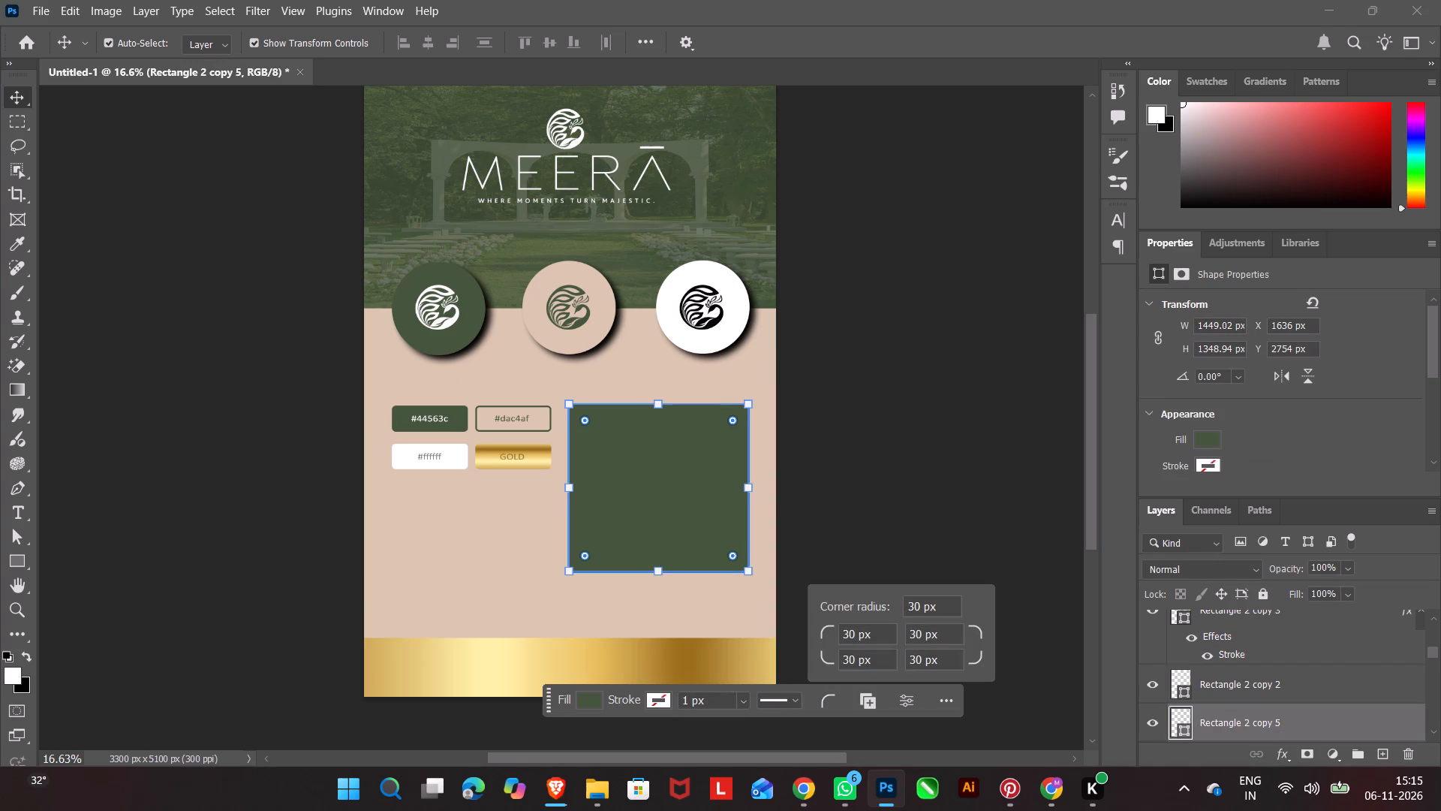
pyautogui.click(911, 603)
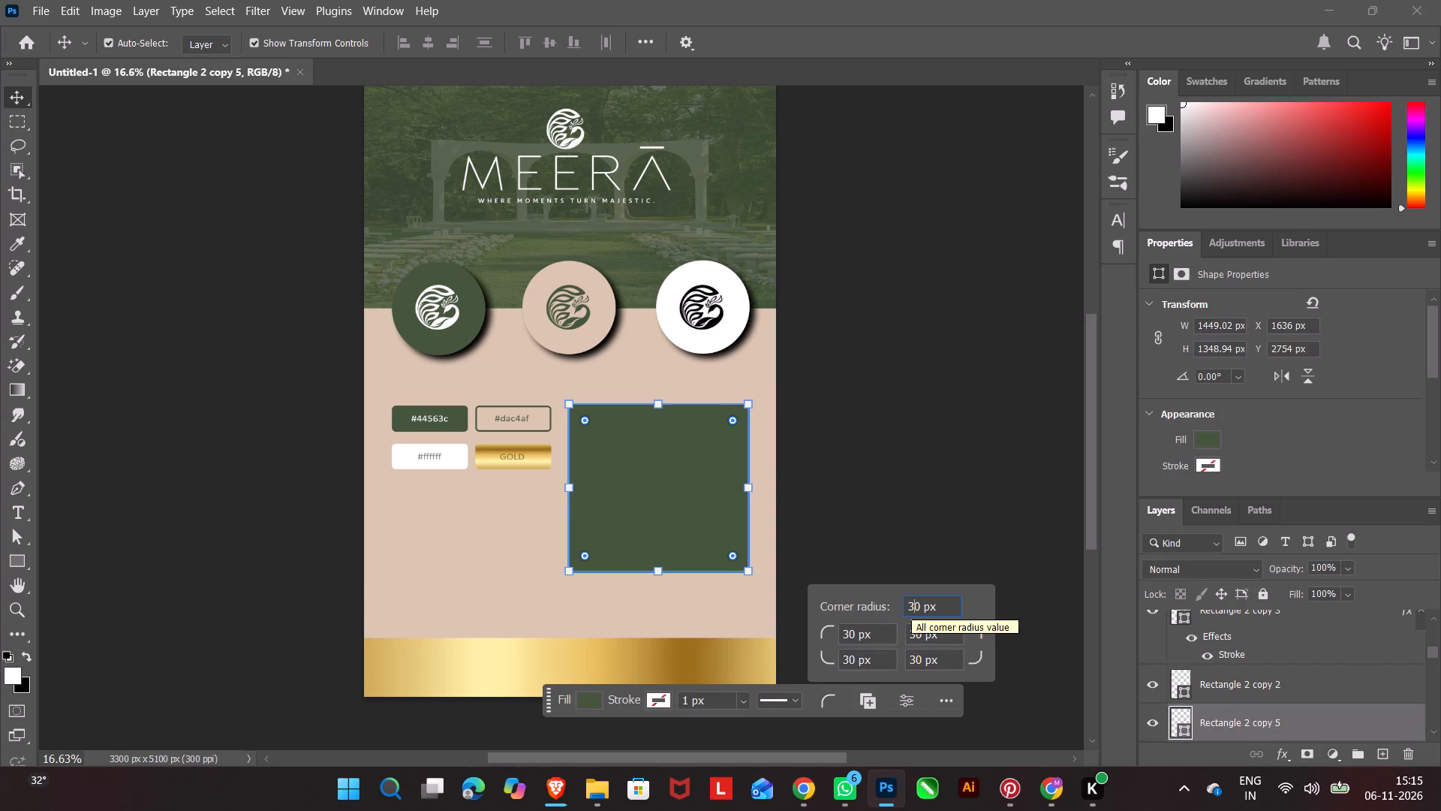
pyautogui.click(911, 603)
pyautogui.tripleClick(911, 603)
pyautogui.click(911, 603)
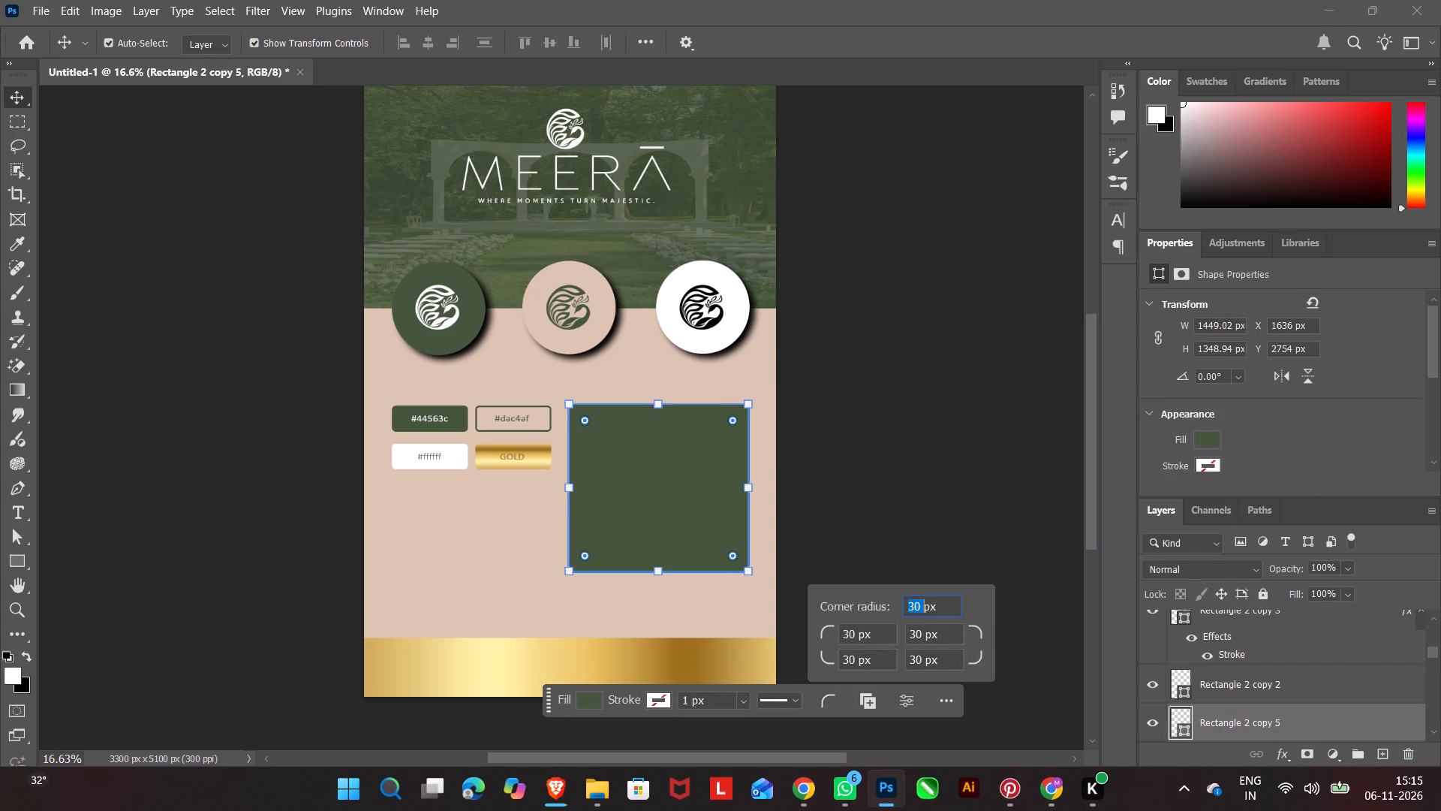
pyautogui.press('0')
pyautogui.press('Return')
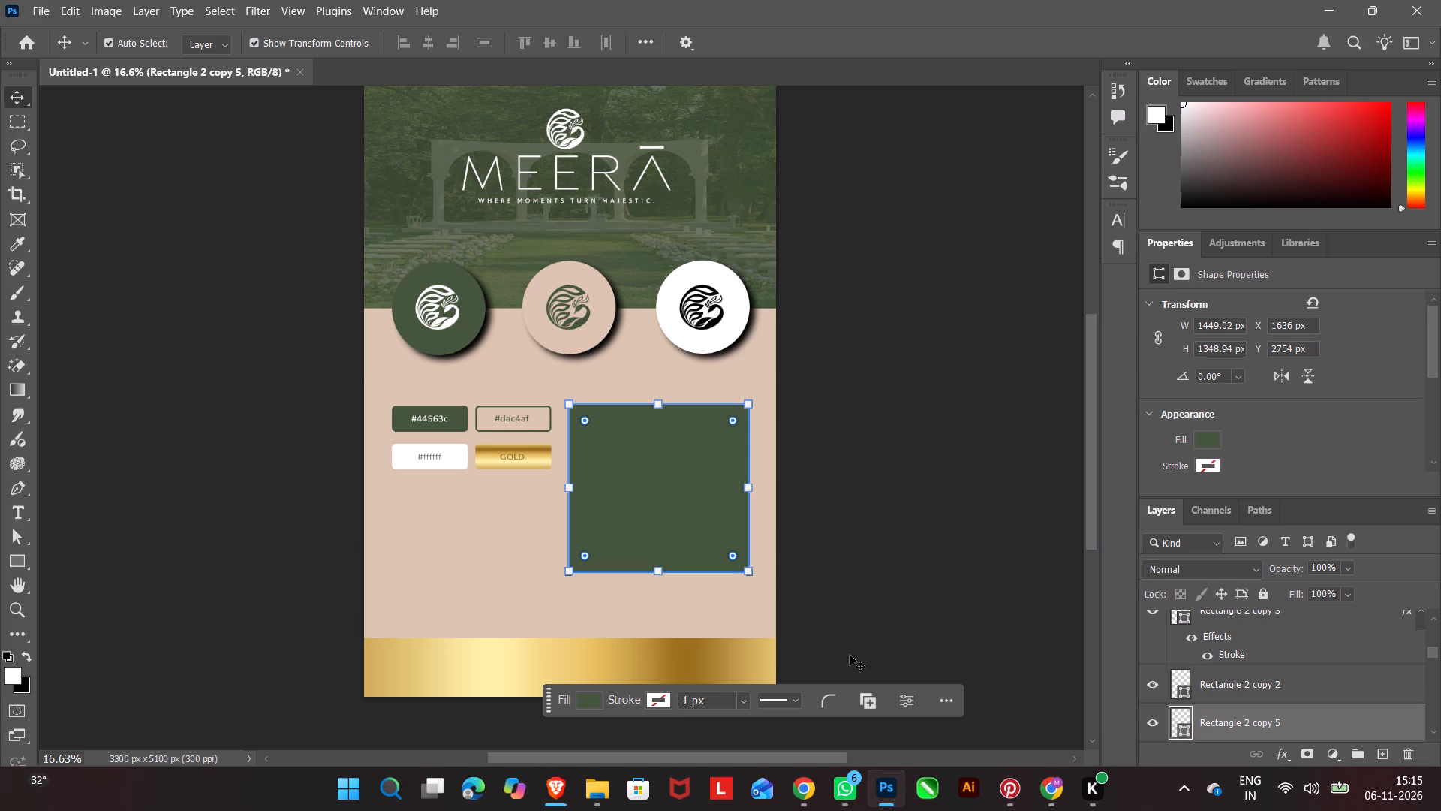
pyautogui.click(850, 655)
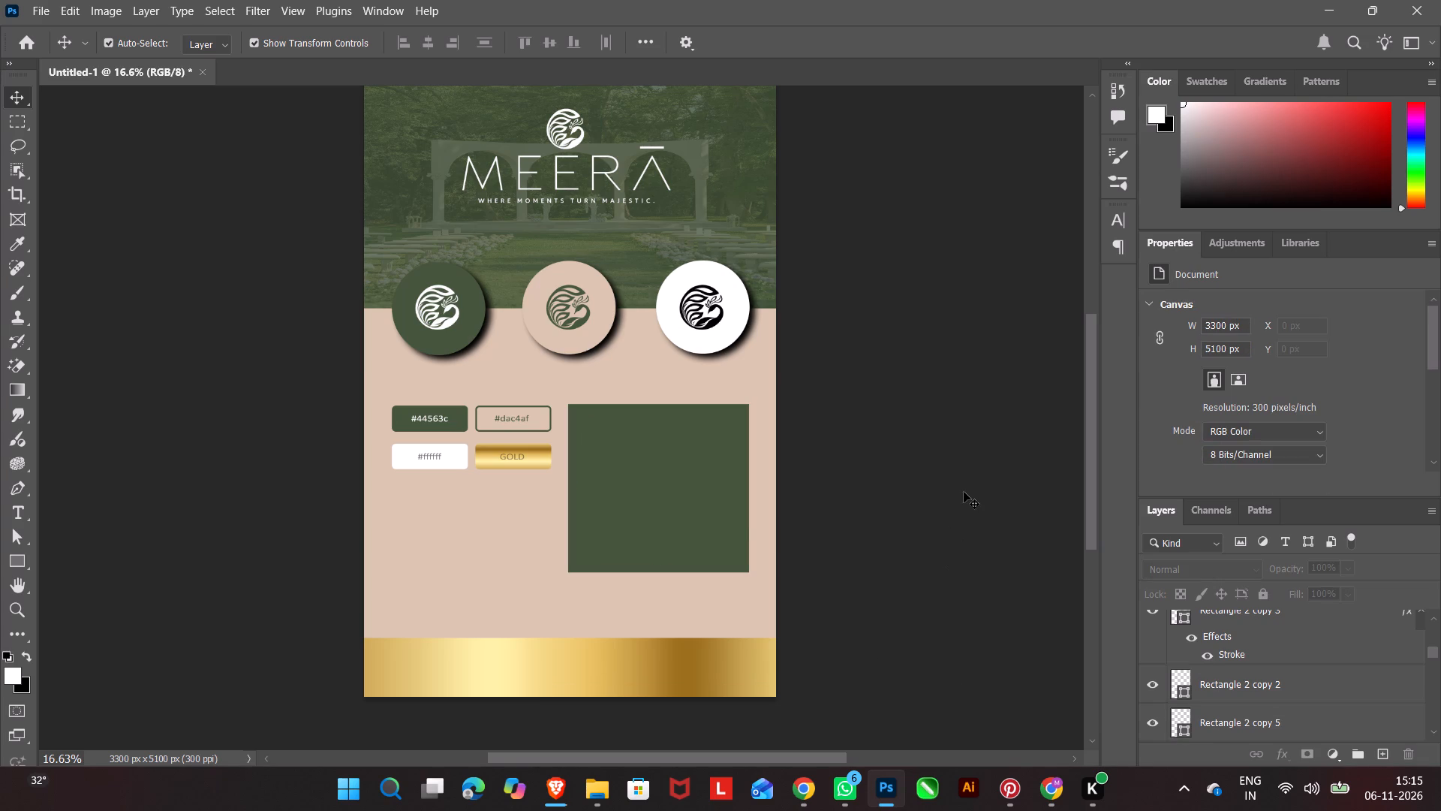
# Move the large green panel up closer to the logo circles, to about X 1652, Y 2603 px.
pyautogui.moveTo(659, 525); pyautogui.dragTo(663, 516)
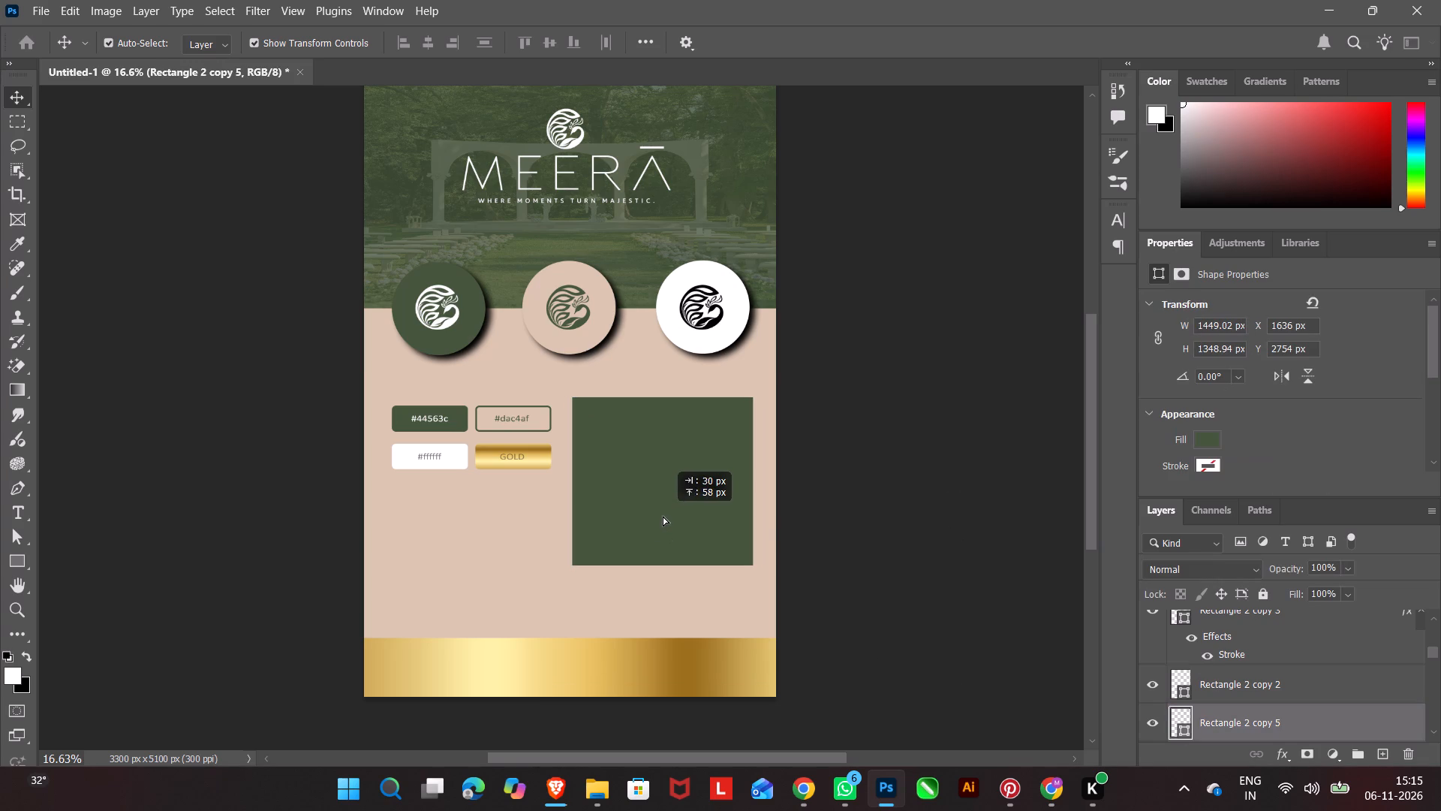
pyautogui.moveTo(663, 516); pyautogui.dragTo(661, 504)
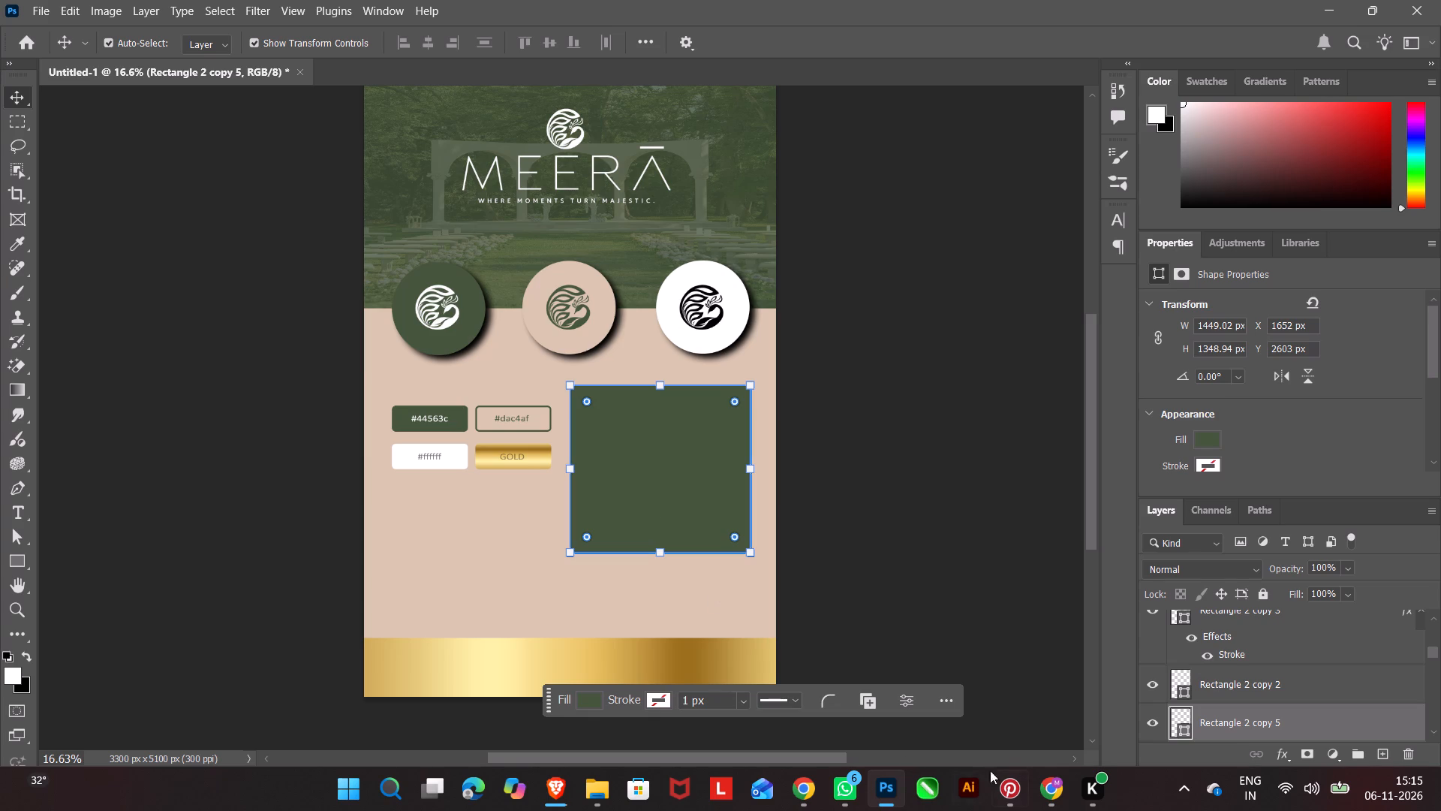
# Switch to Pinterest and examine the opened brand sheet and related pins for how they arrange logo, palette and typography.
pyautogui.click(1013, 795)
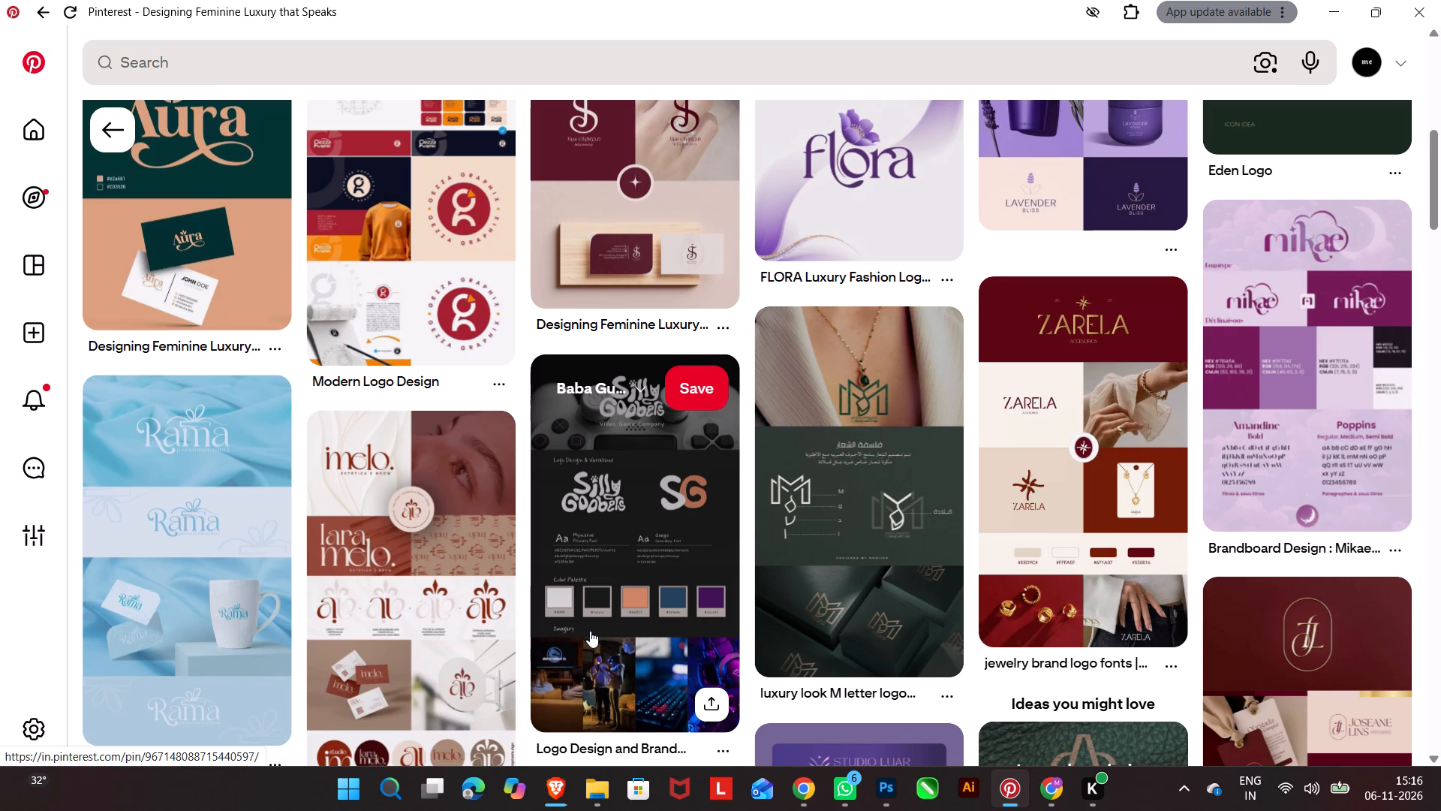
pyautogui.scroll(5, 329, 573)
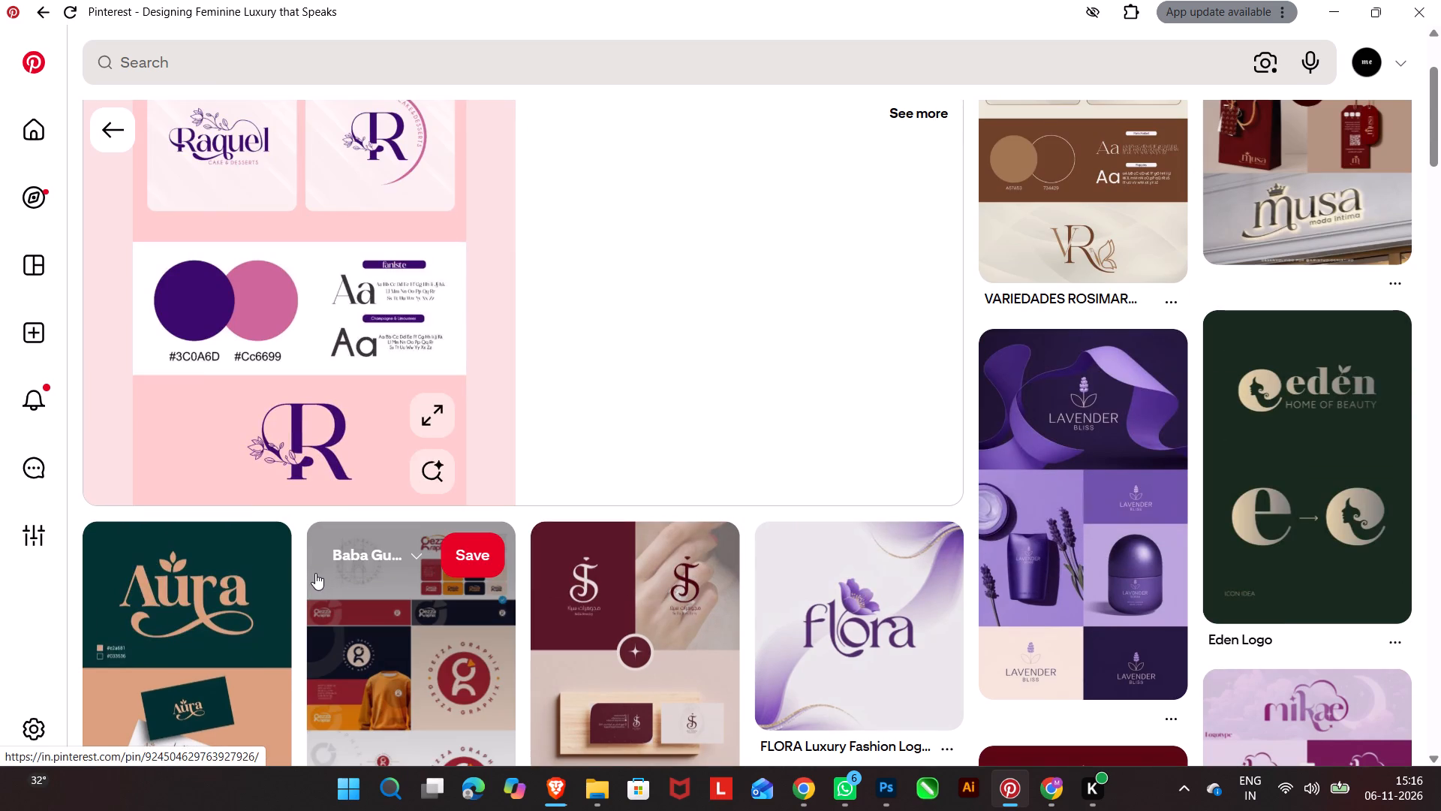
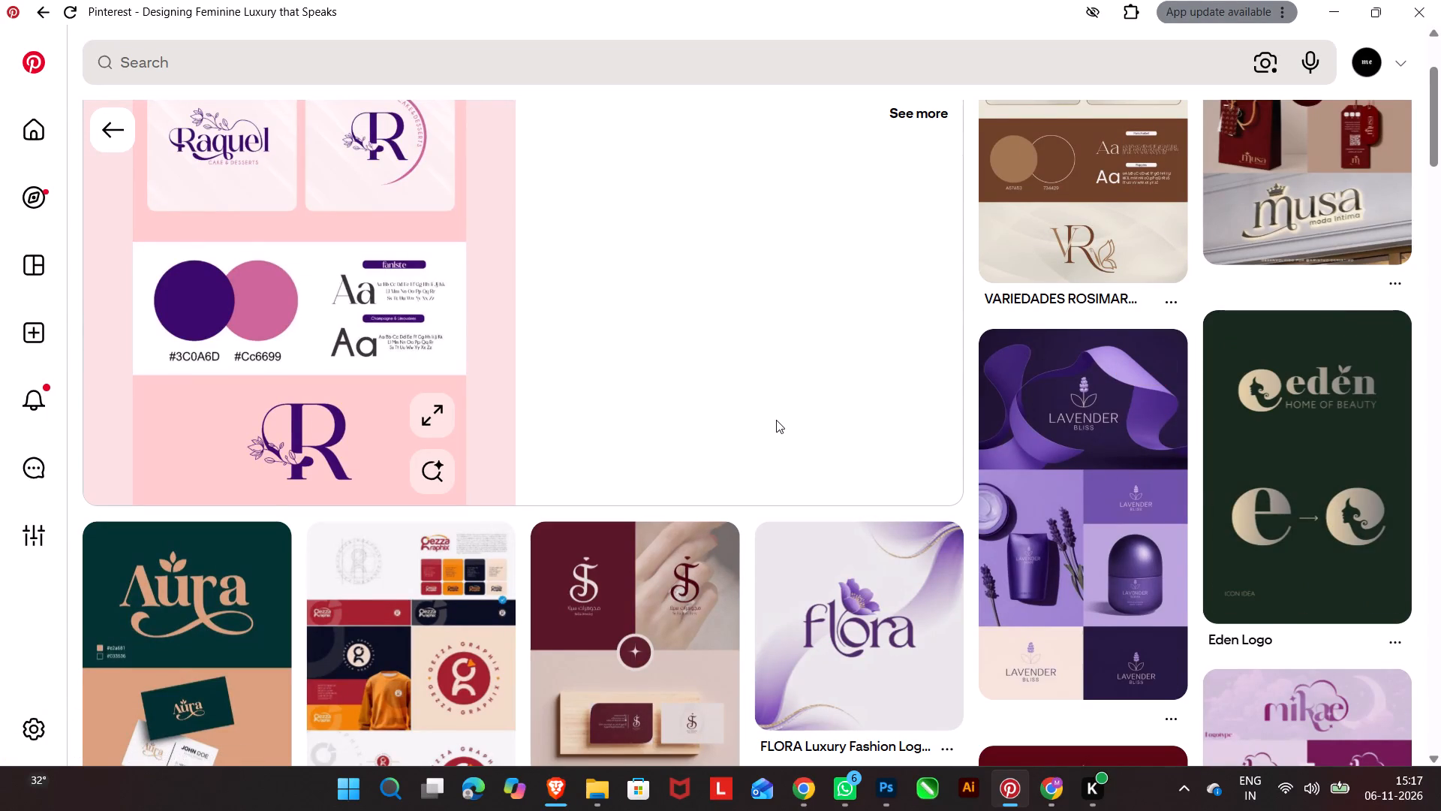
# Switch back to Photoshop and duplicate the white peacock emblem from the dark green circle.
pyautogui.scroll(3, 776, 420)
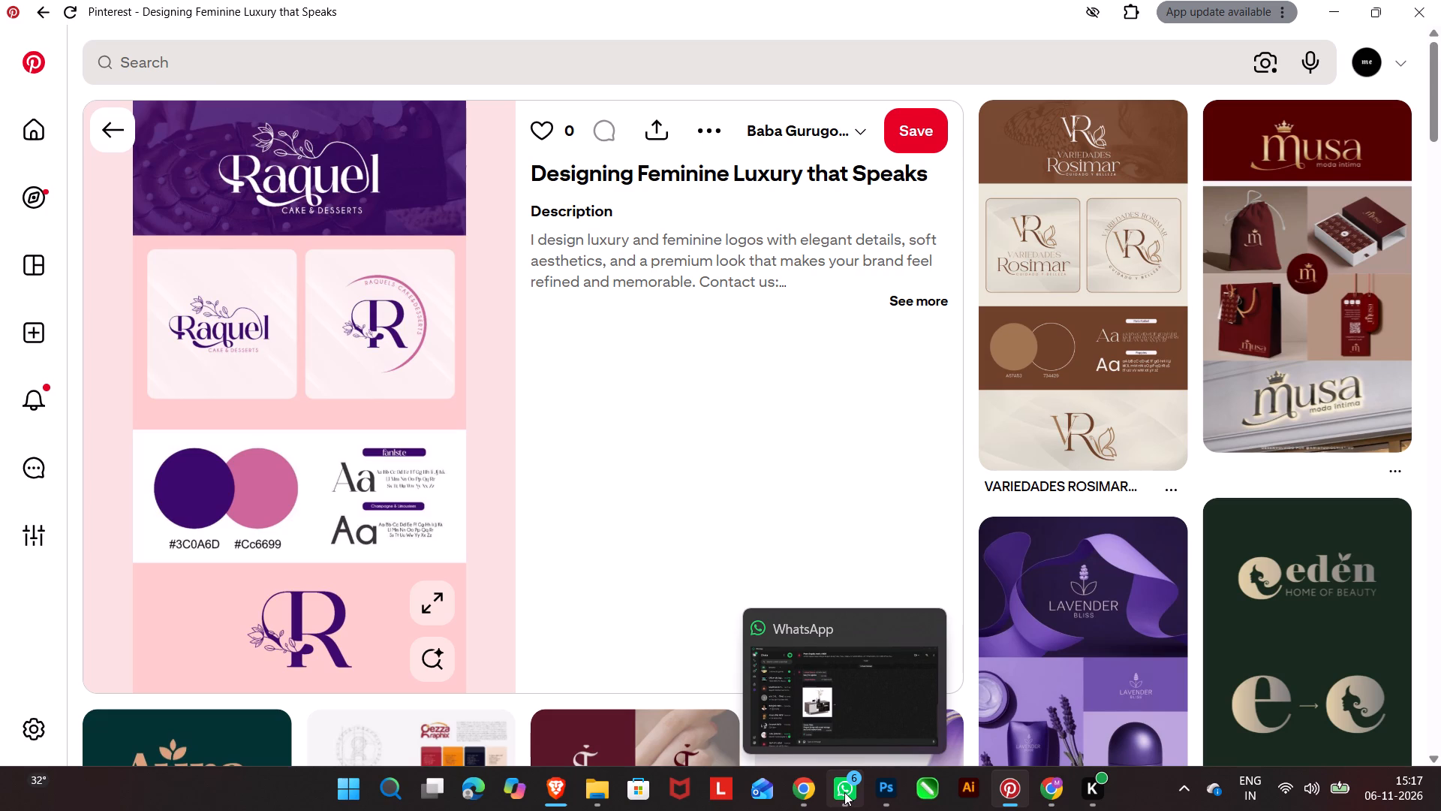
pyautogui.click(888, 785)
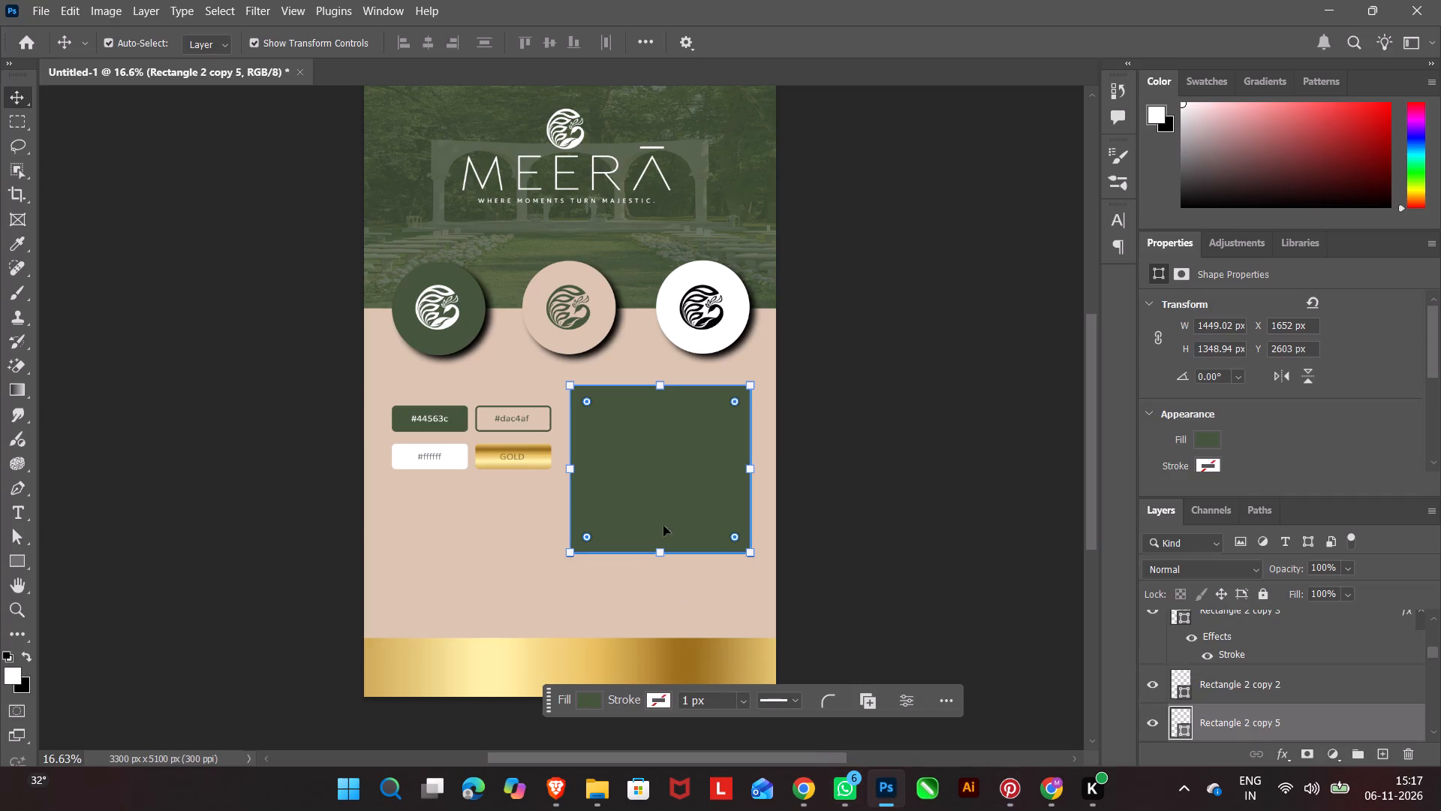
pyautogui.click(910, 332)
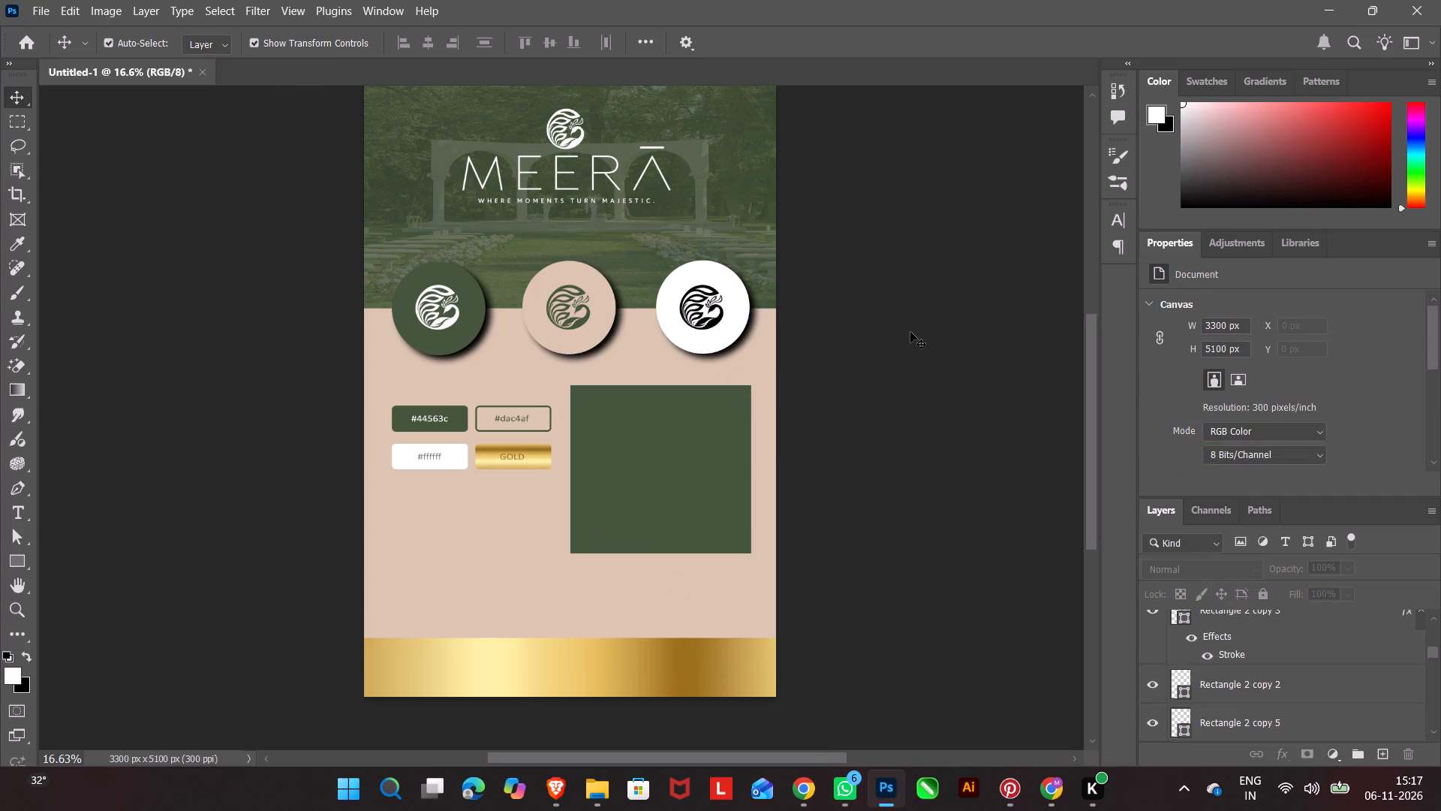
pyautogui.click(439, 299)
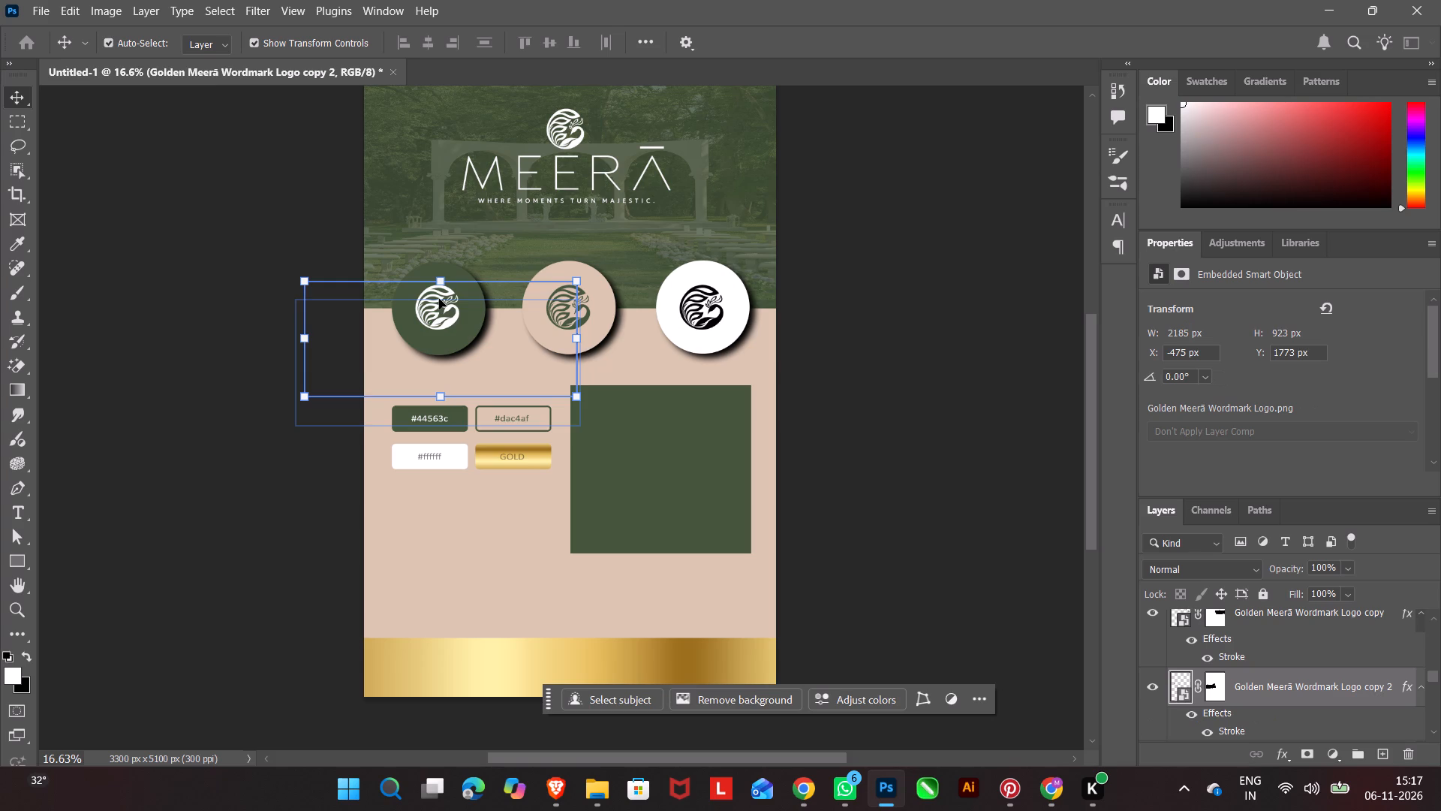
pyautogui.hotkey('ctrl', 'v')
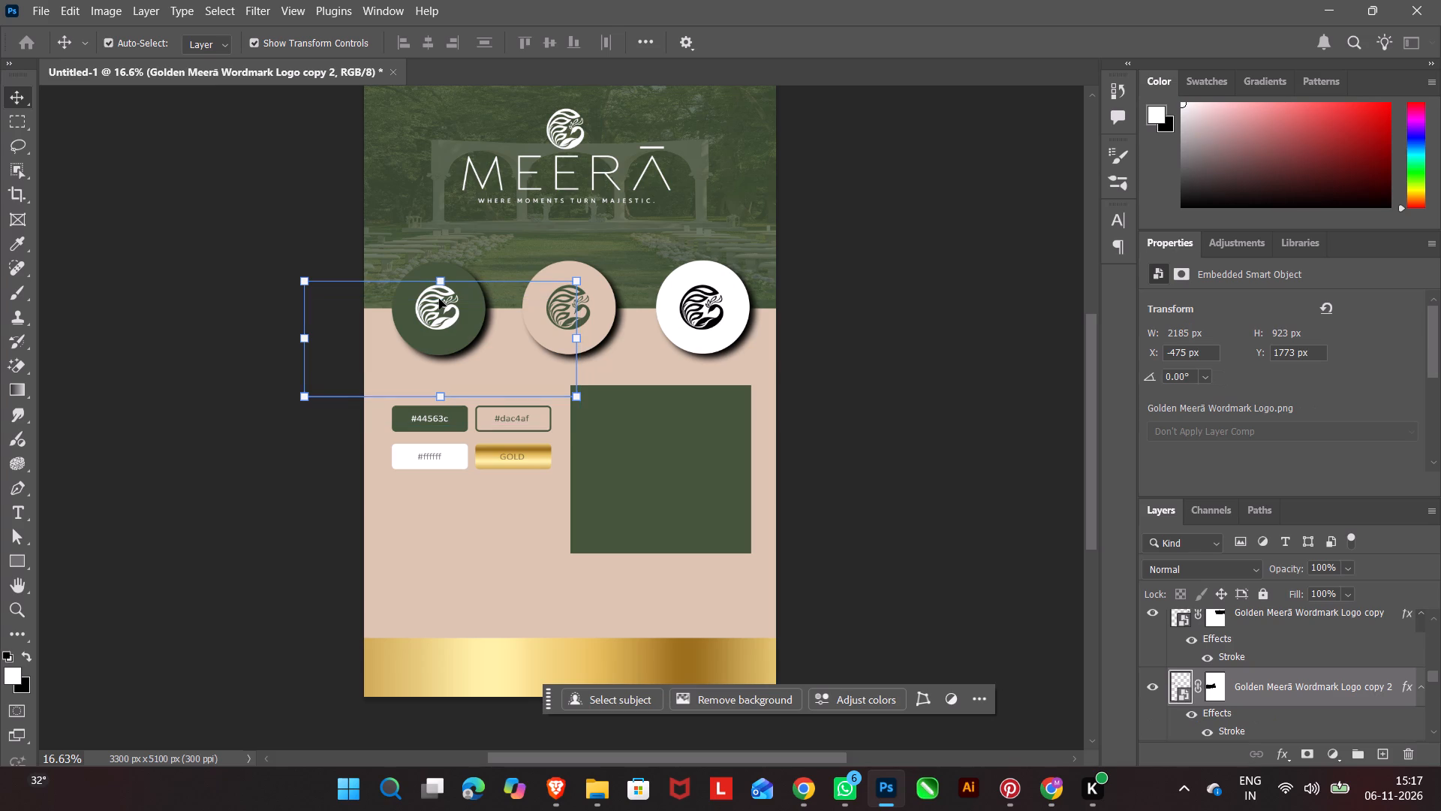
pyautogui.hotkey('ctrl', 'v')
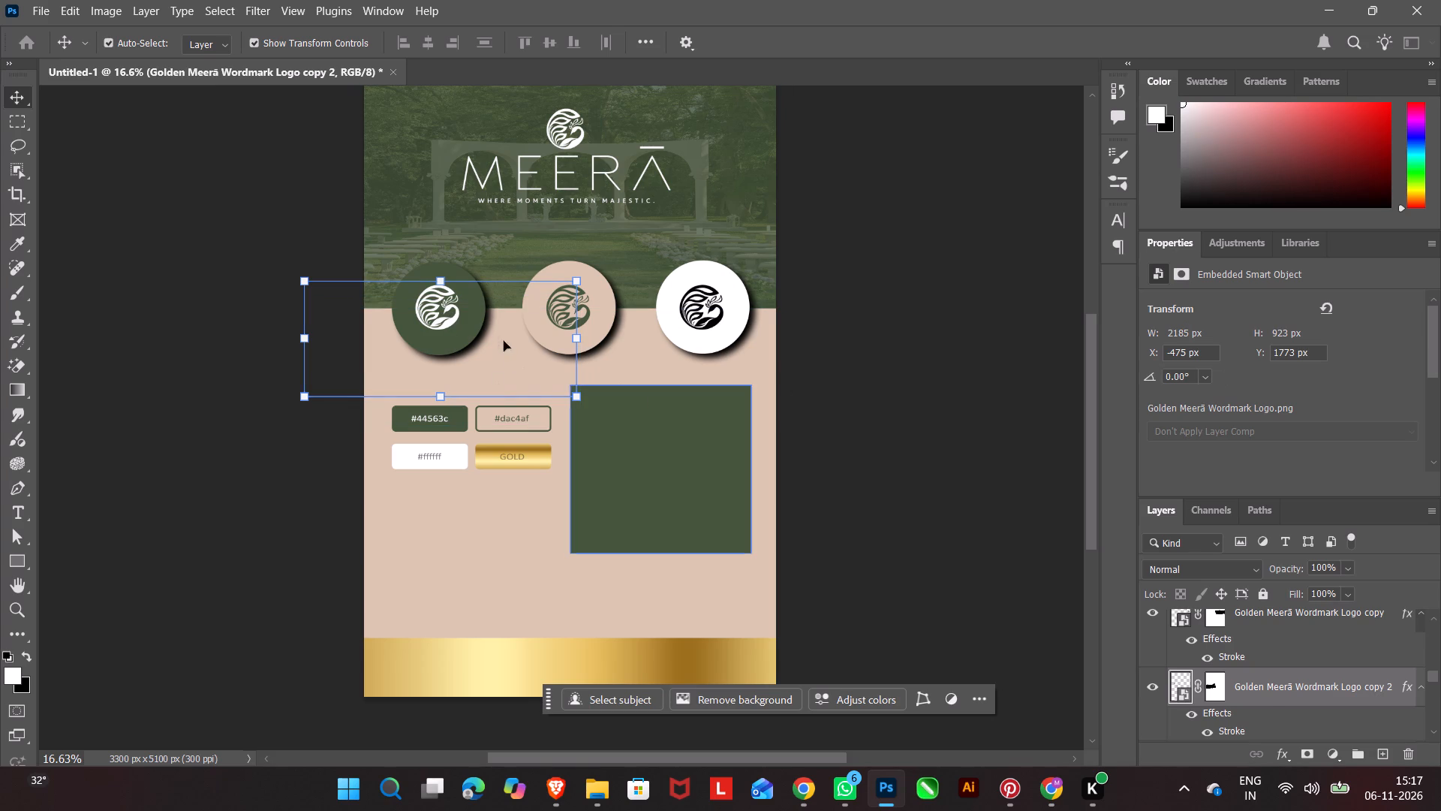
pyautogui.hotkey('ctrl', 'c')
pyautogui.hotkey('ctrl', 'v')
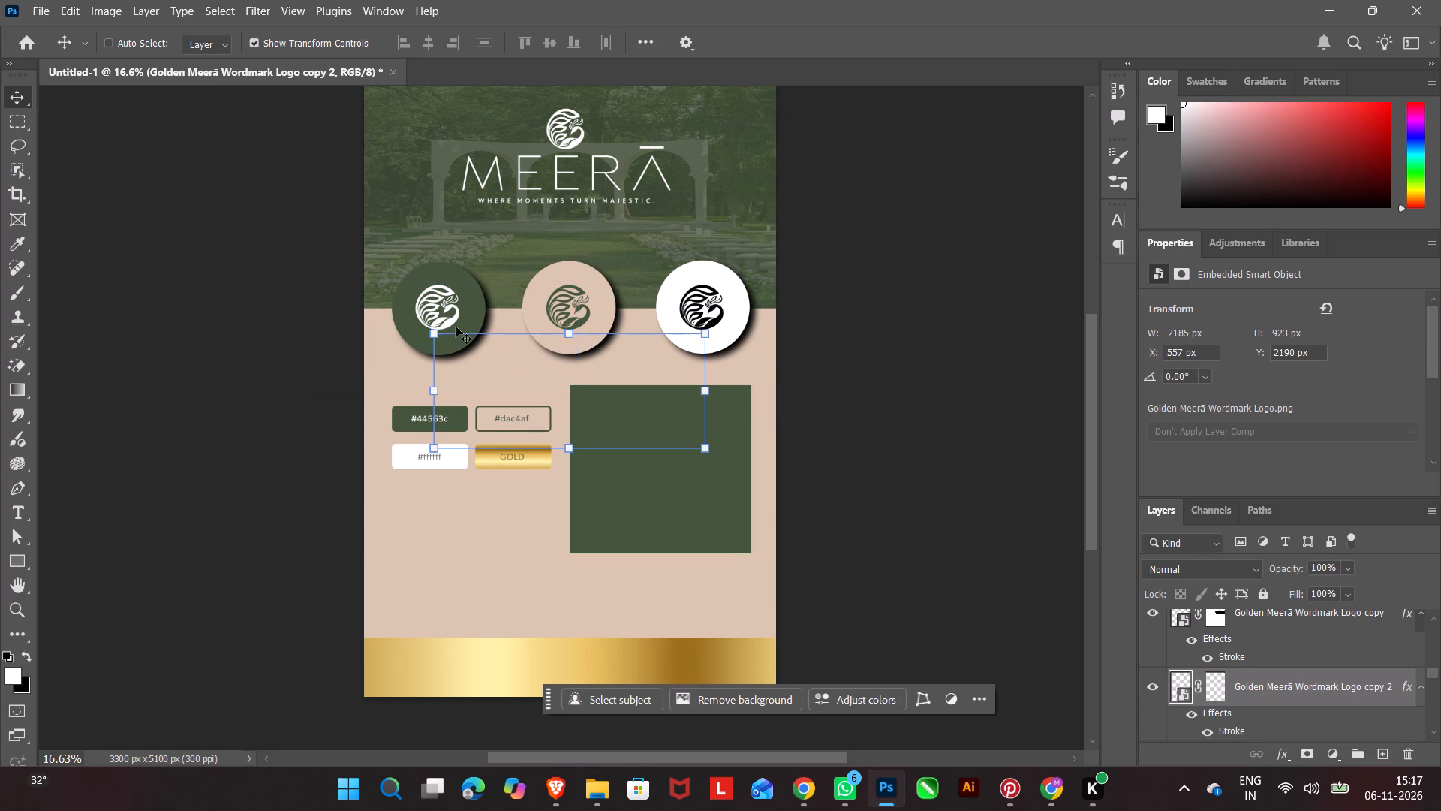
# Move the duplicated white emblem down onto the large green panel, to about X 1267, Y 3029 px.
pyautogui.moveTo(567, 362); pyautogui.dragTo(573, 386)
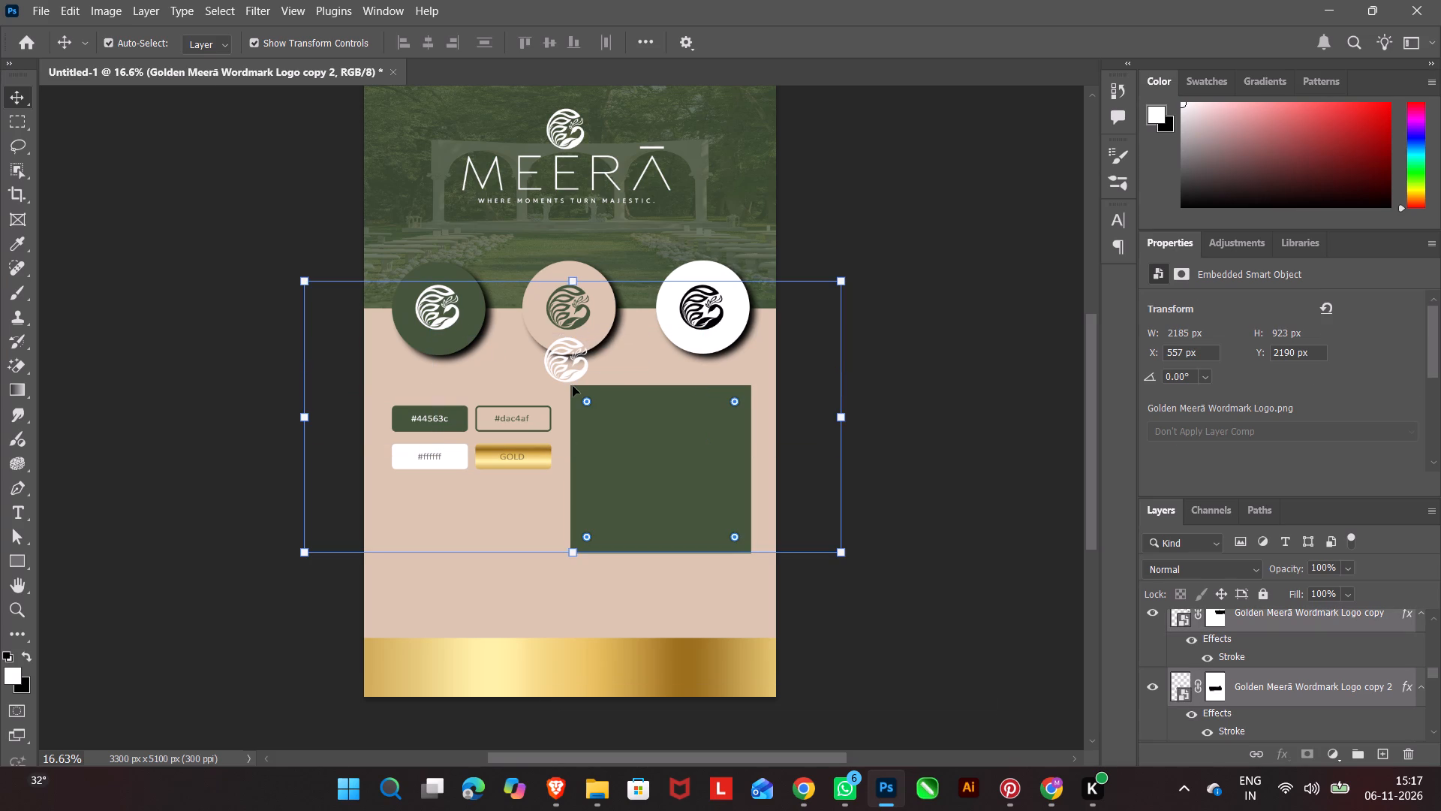
pyautogui.click(588, 375)
pyautogui.click(575, 360)
pyautogui.moveTo(575, 360); pyautogui.dragTo(584, 374)
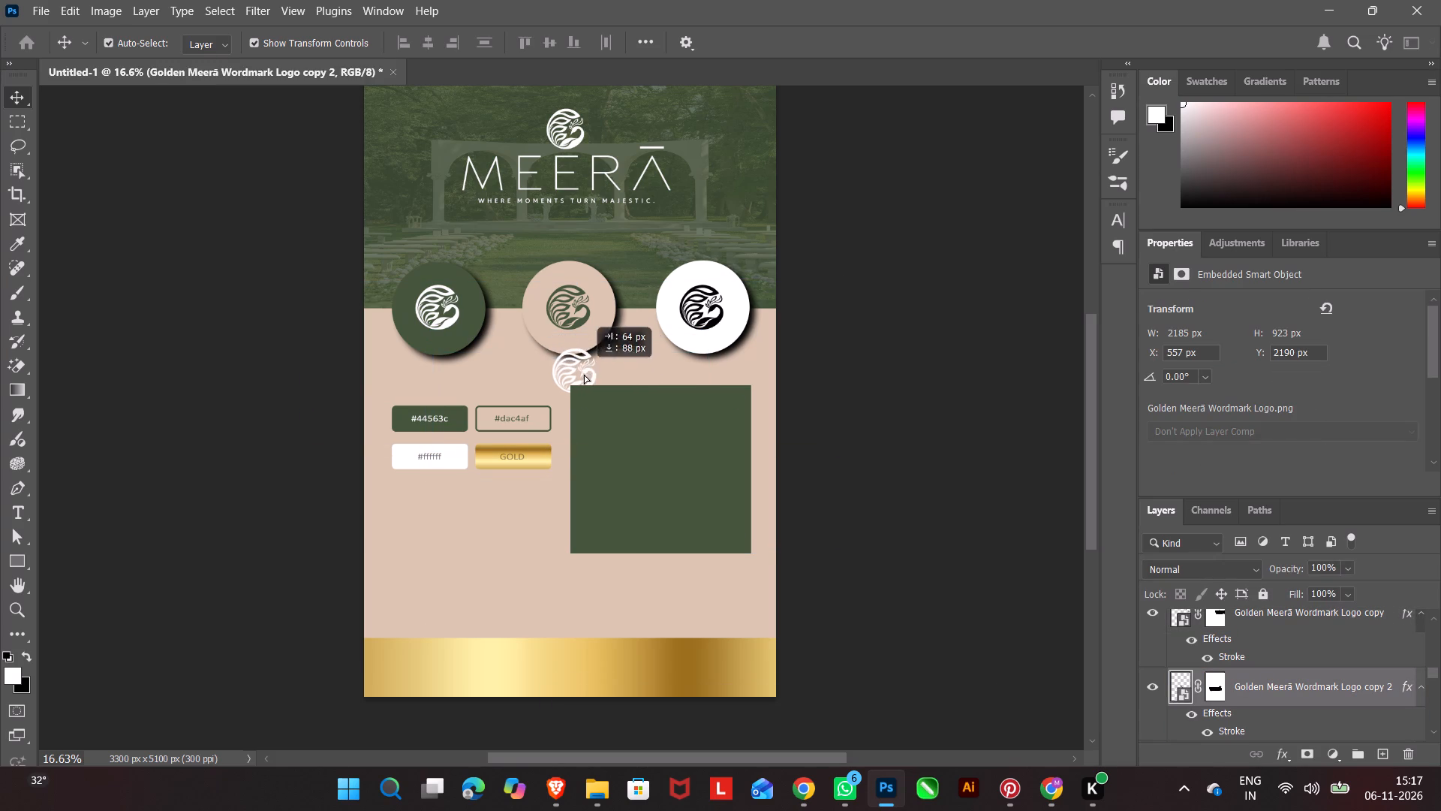
pyautogui.moveTo(584, 374); pyautogui.dragTo(664, 467)
# Bring the duplicated emblem's layer to the top of the layer stack, above the #ffffff text layer.
pyautogui.moveTo(1298, 688); pyautogui.dragTo(1285, 607)
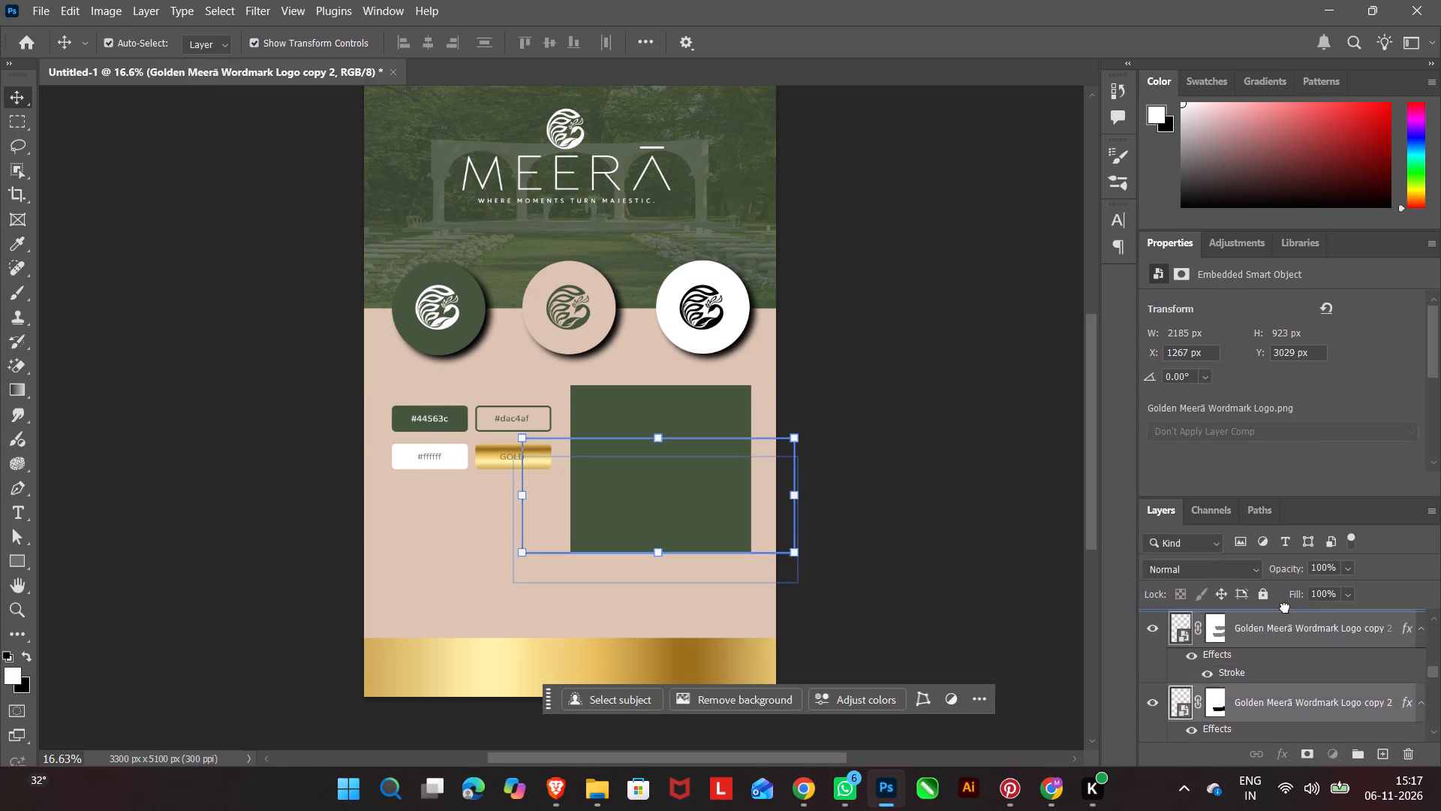
pyautogui.moveTo(1285, 607); pyautogui.dragTo(1285, 604)
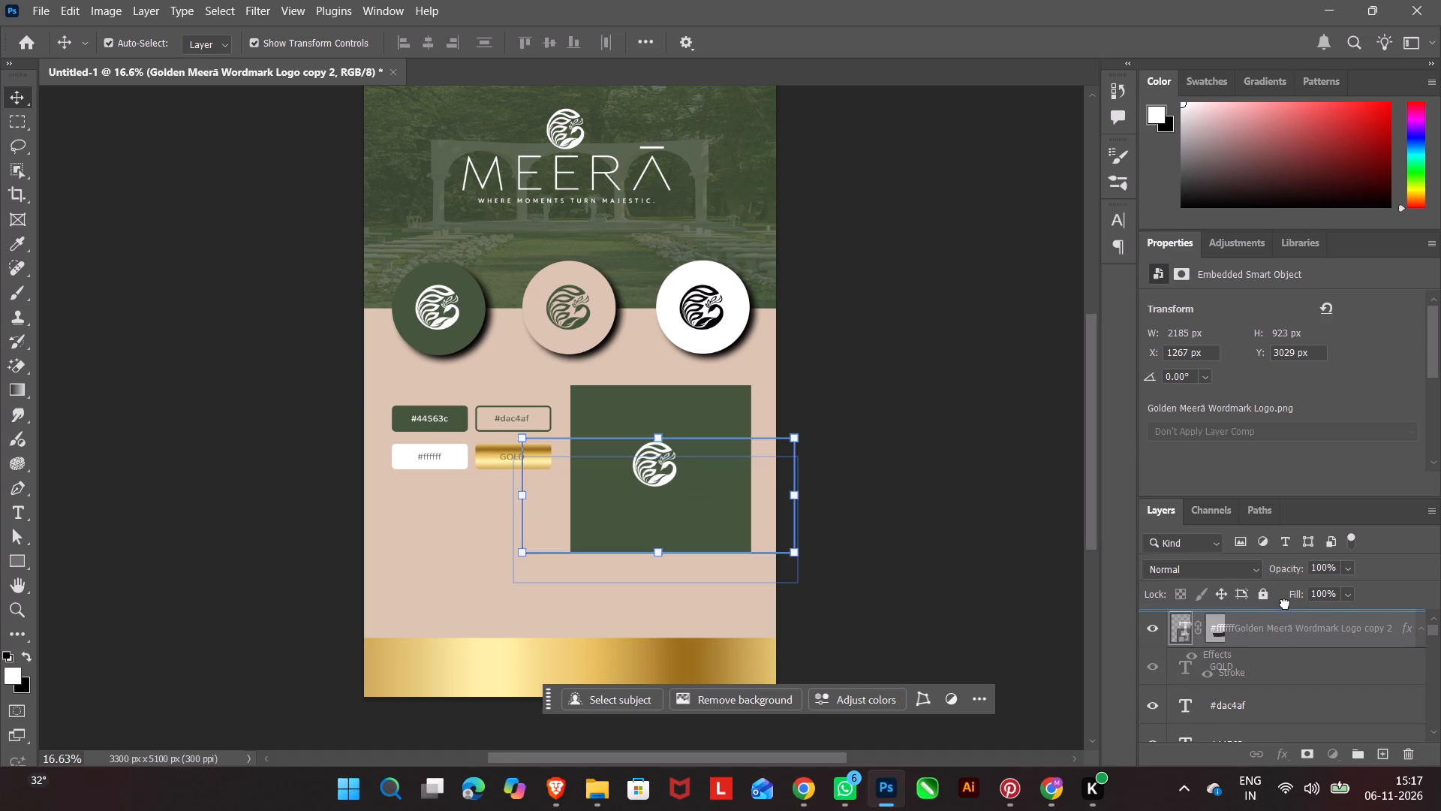
pyautogui.moveTo(1285, 604); pyautogui.dragTo(1288, 612)
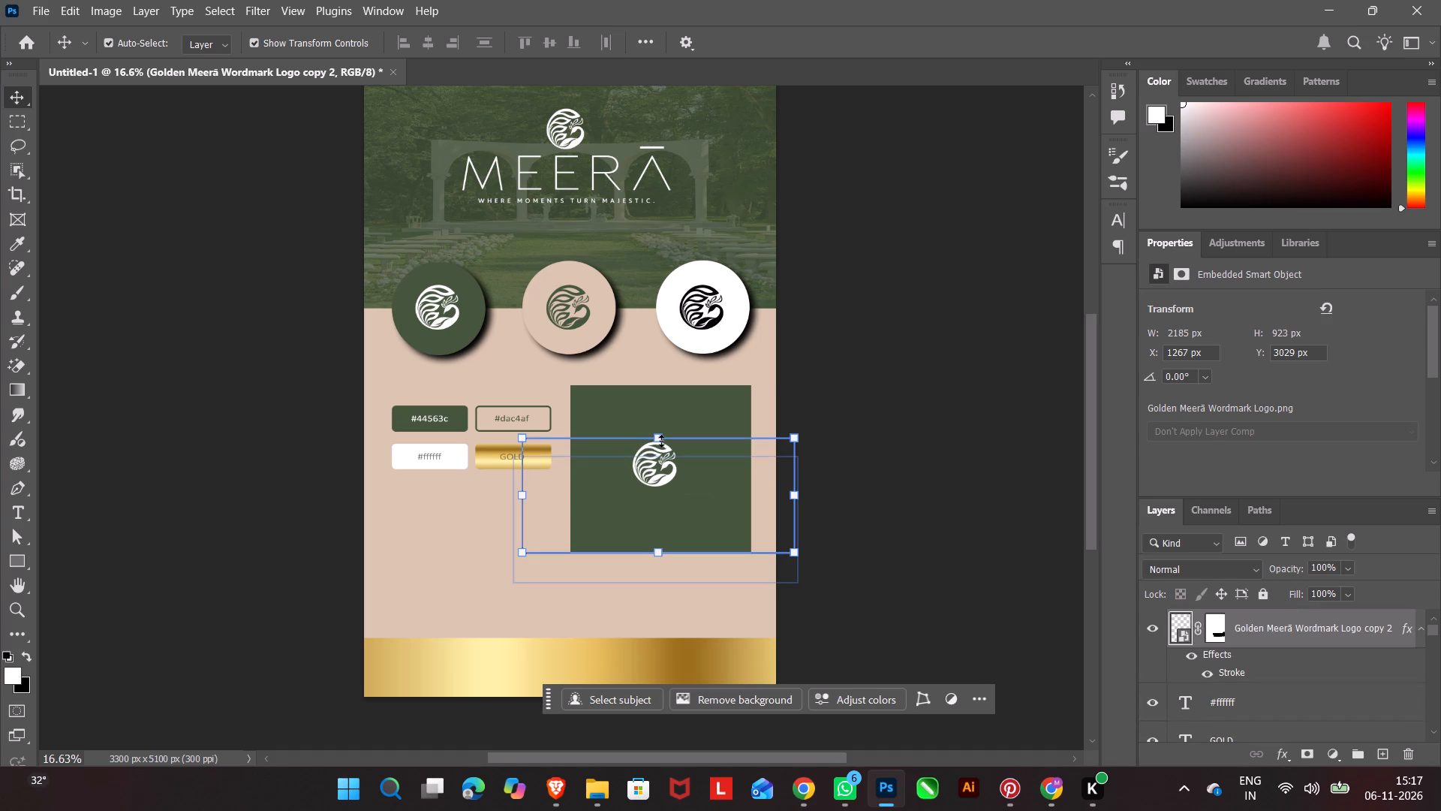
# Enlarge the emblem on the green panel to about 176% width and 170% height.
pyautogui.moveTo(660, 439); pyautogui.dragTo(654, 404)
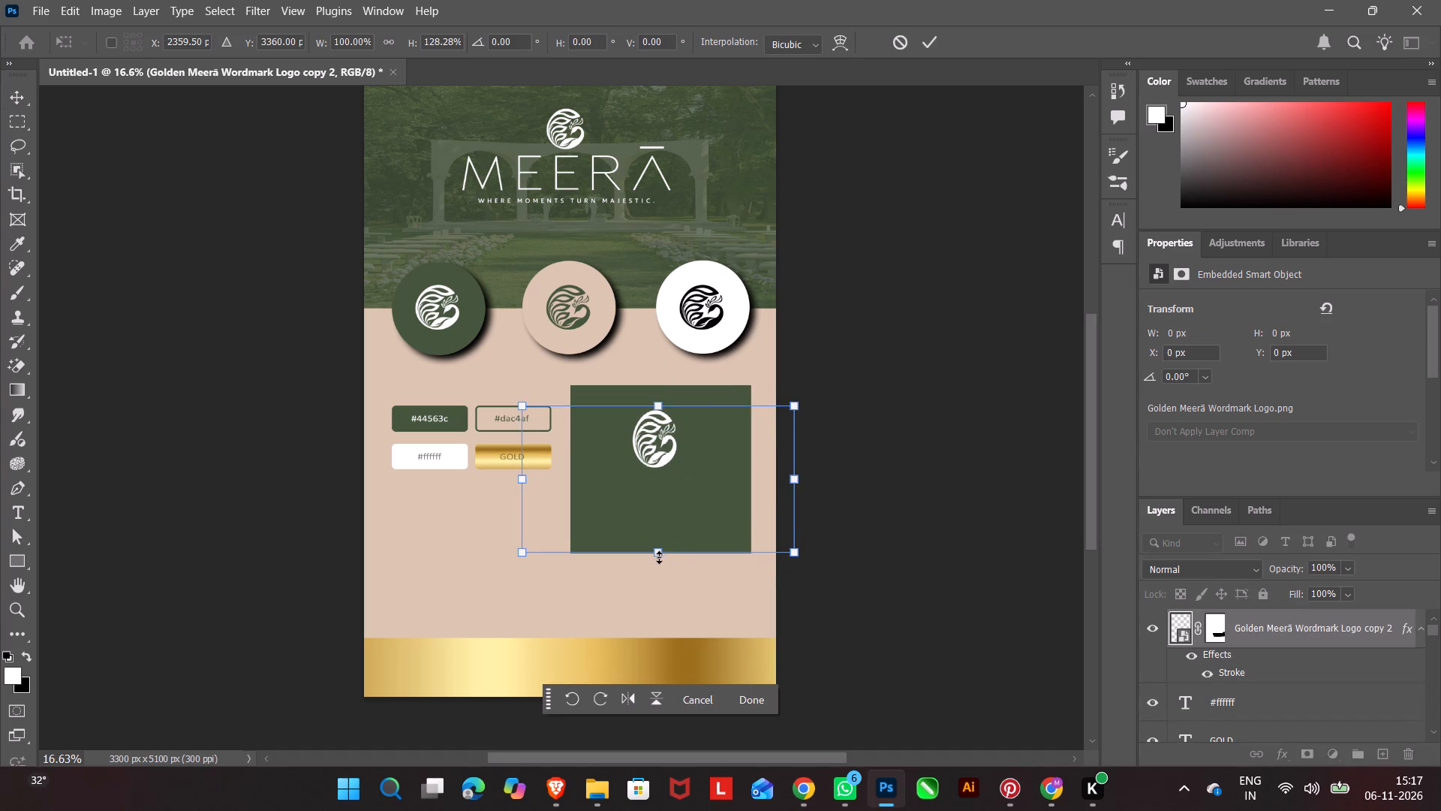
pyautogui.moveTo(654, 553); pyautogui.dragTo(655, 611)
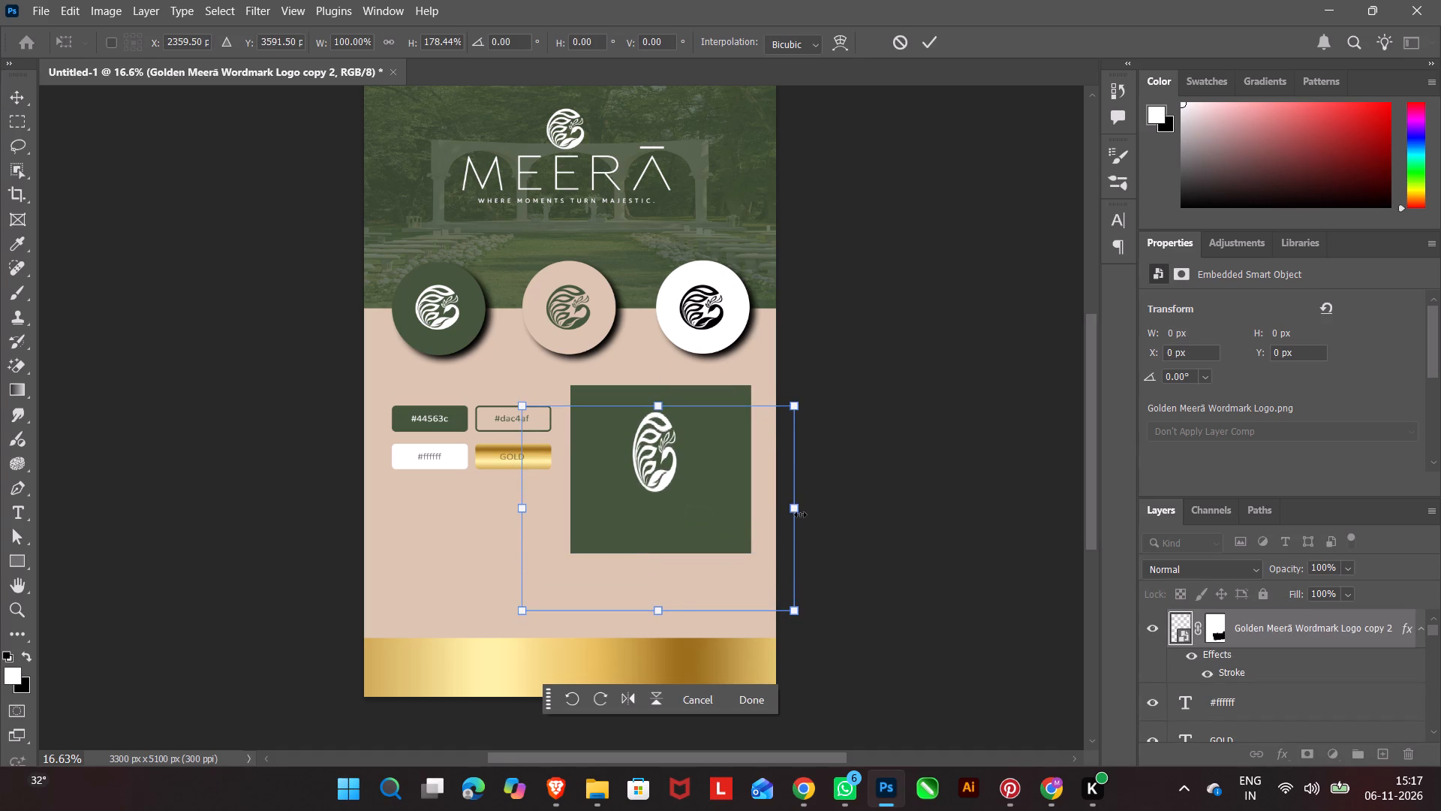
pyautogui.moveTo(799, 510); pyautogui.dragTo(932, 499)
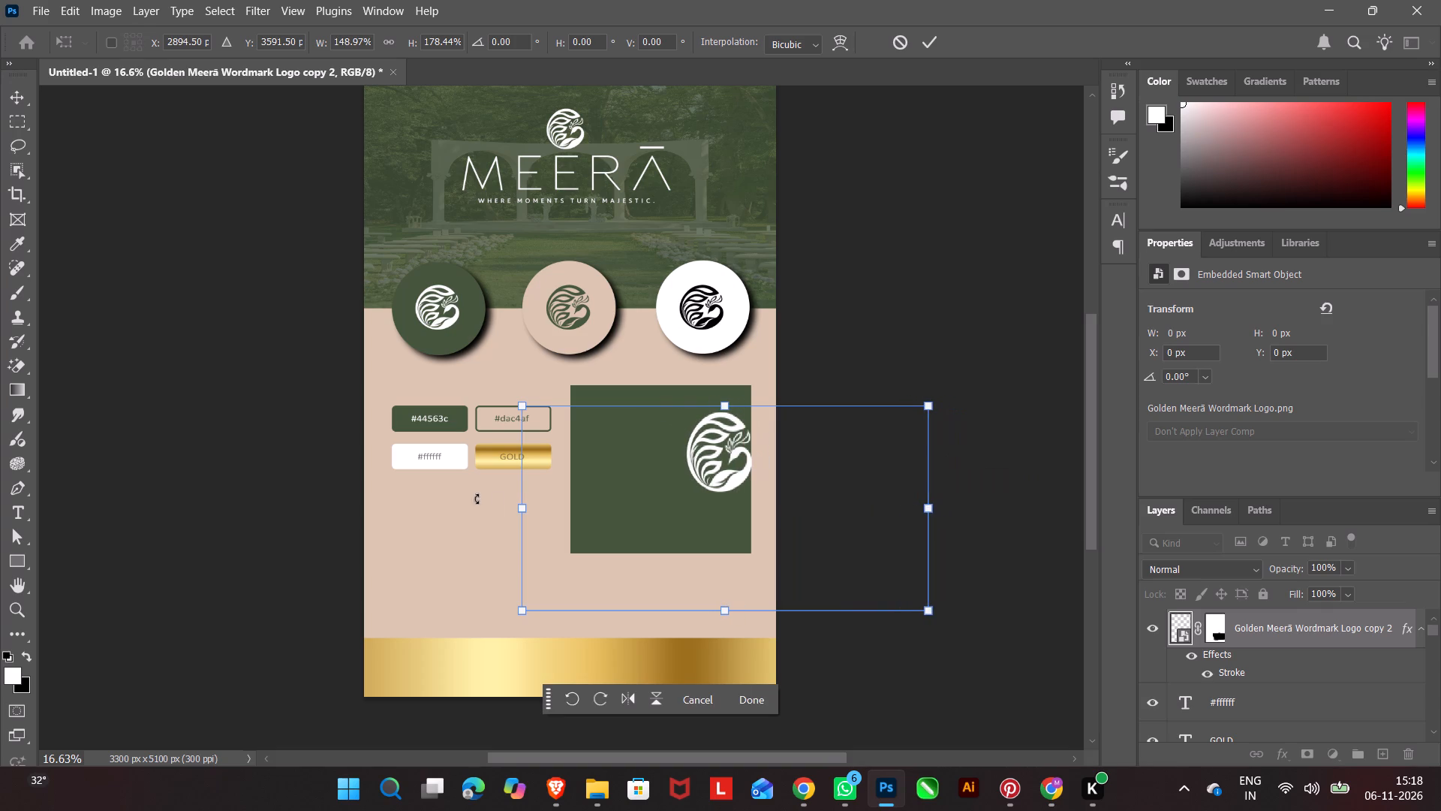
pyautogui.moveTo(519, 510); pyautogui.dragTo(459, 513)
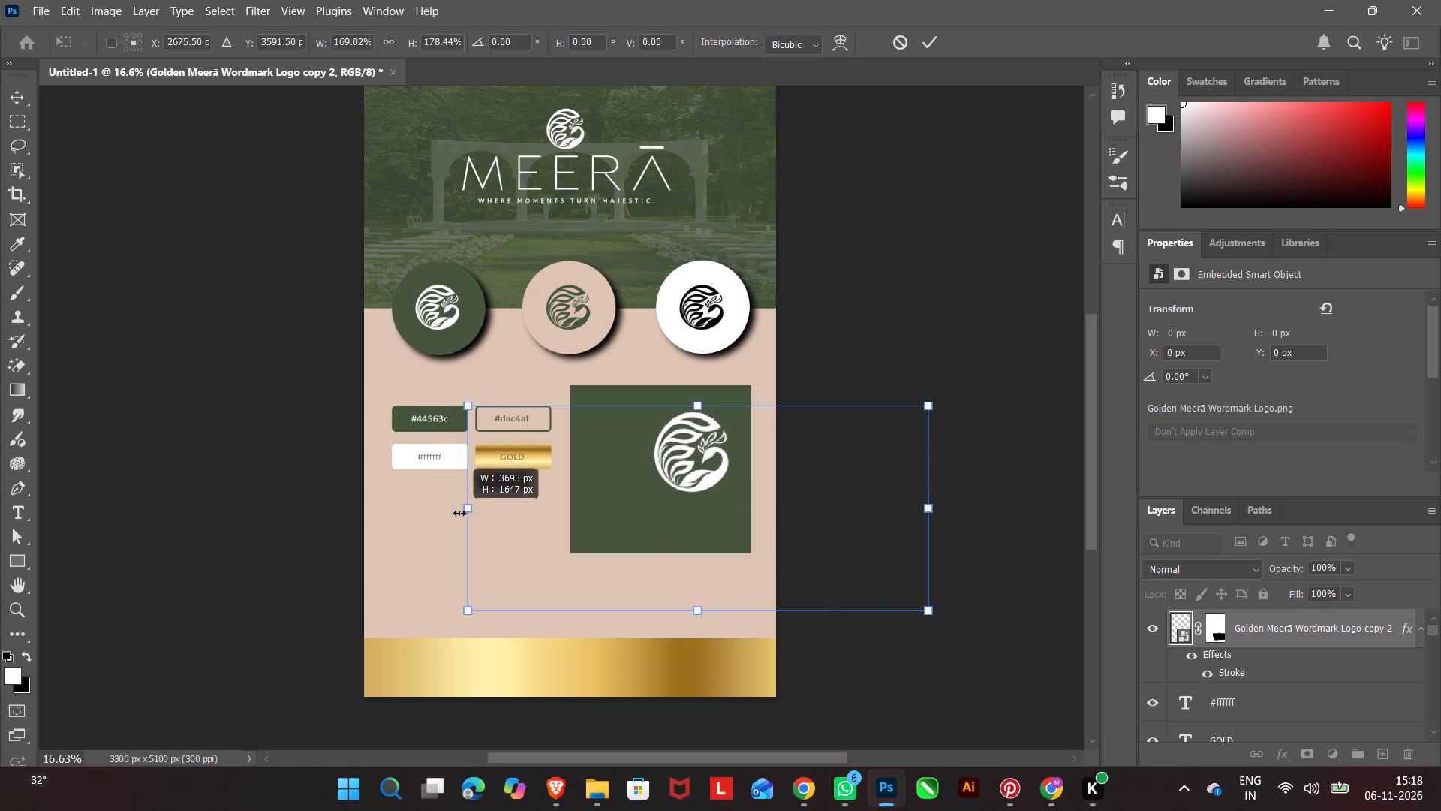
pyautogui.moveTo(459, 513); pyautogui.dragTo(447, 513)
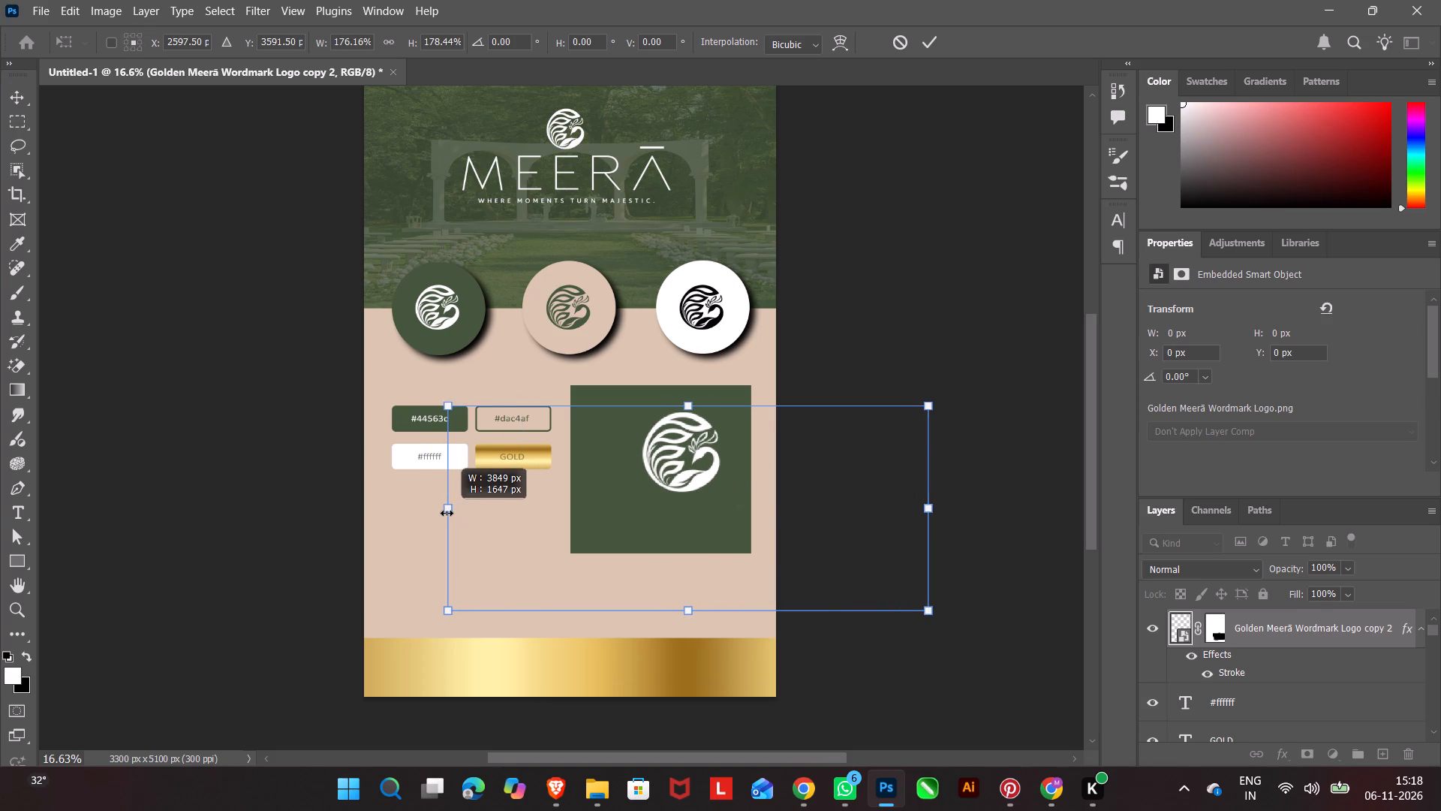
pyautogui.moveTo(447, 513); pyautogui.dragTo(446, 513)
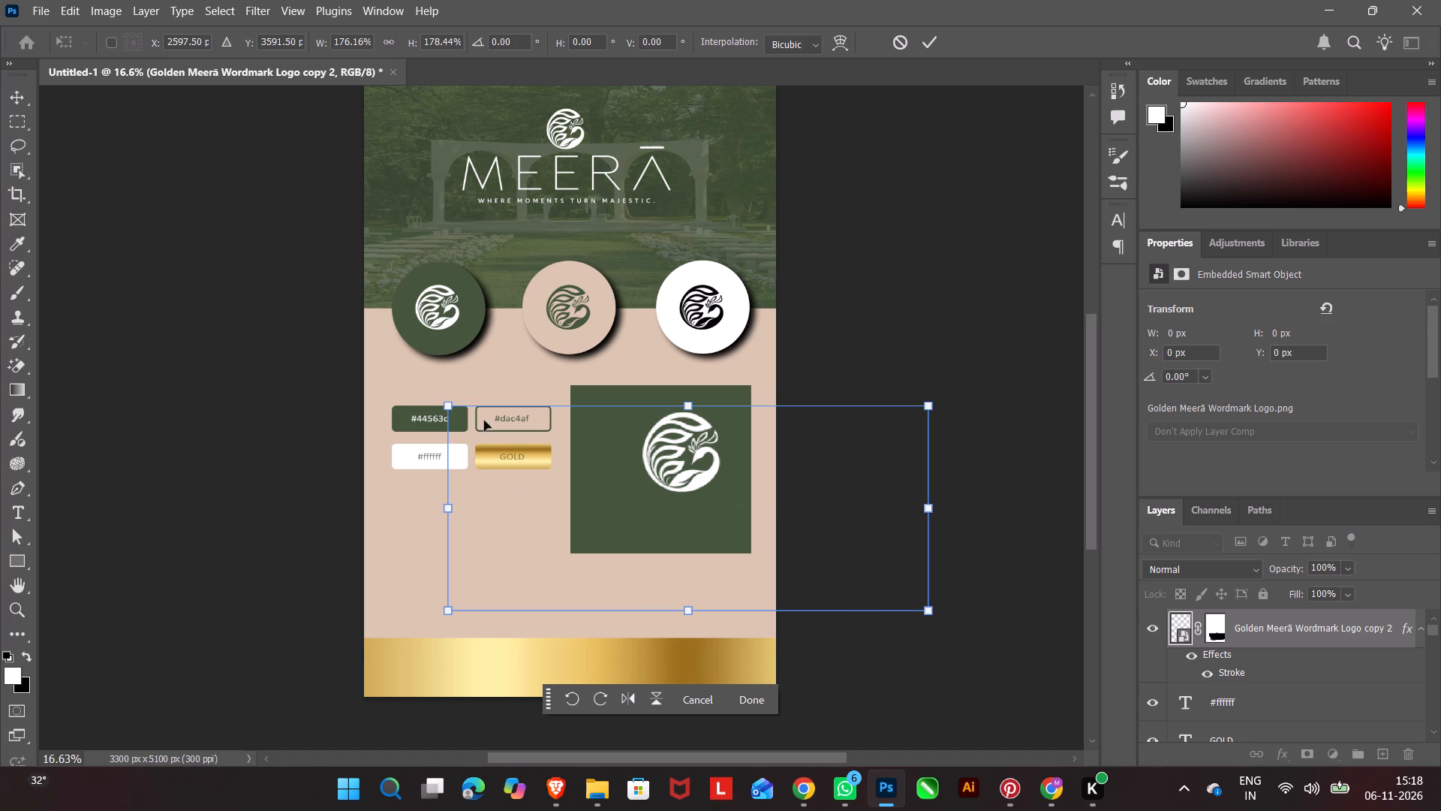
pyautogui.moveTo(684, 405); pyautogui.dragTo(685, 412)
pyautogui.click(758, 702)
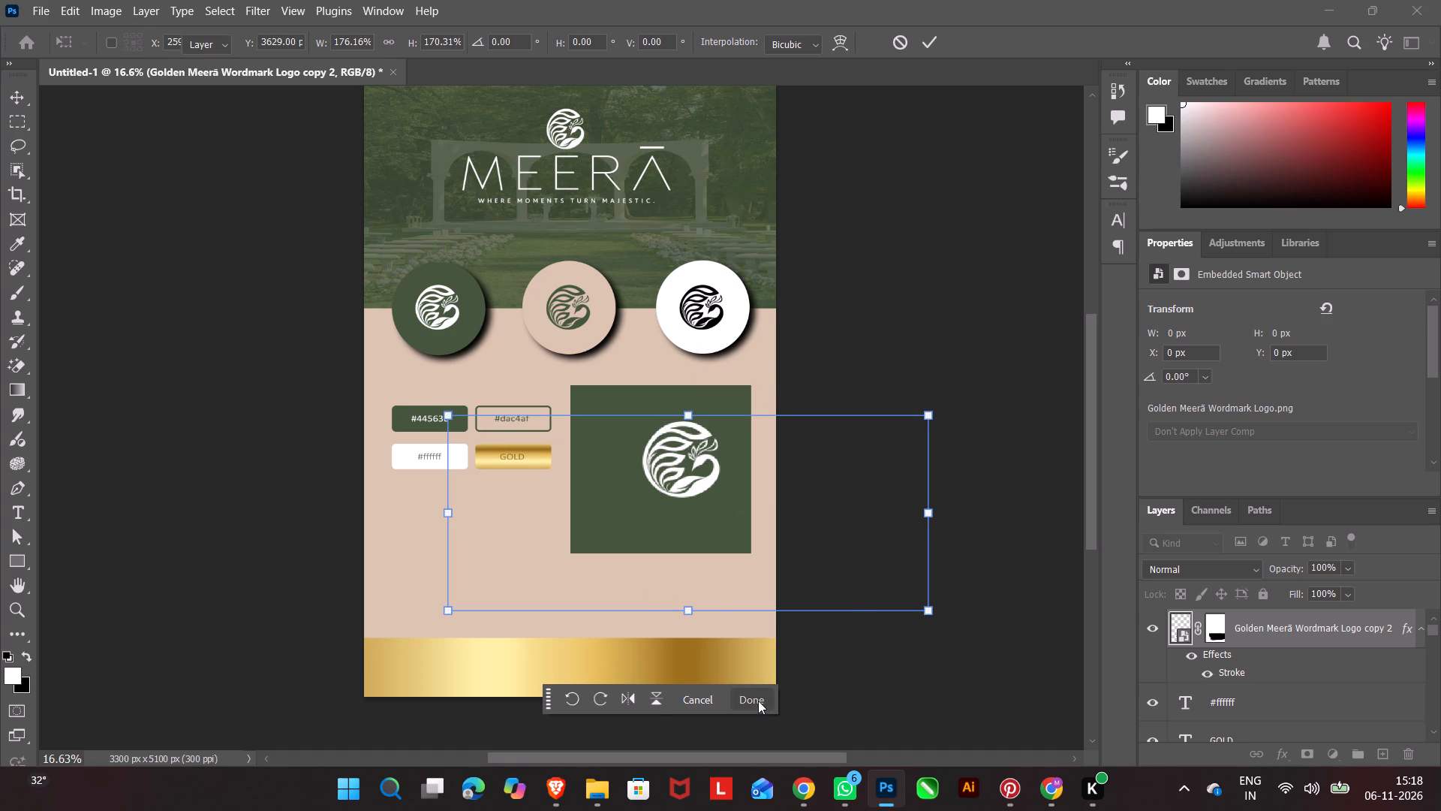
pyautogui.click(1005, 606)
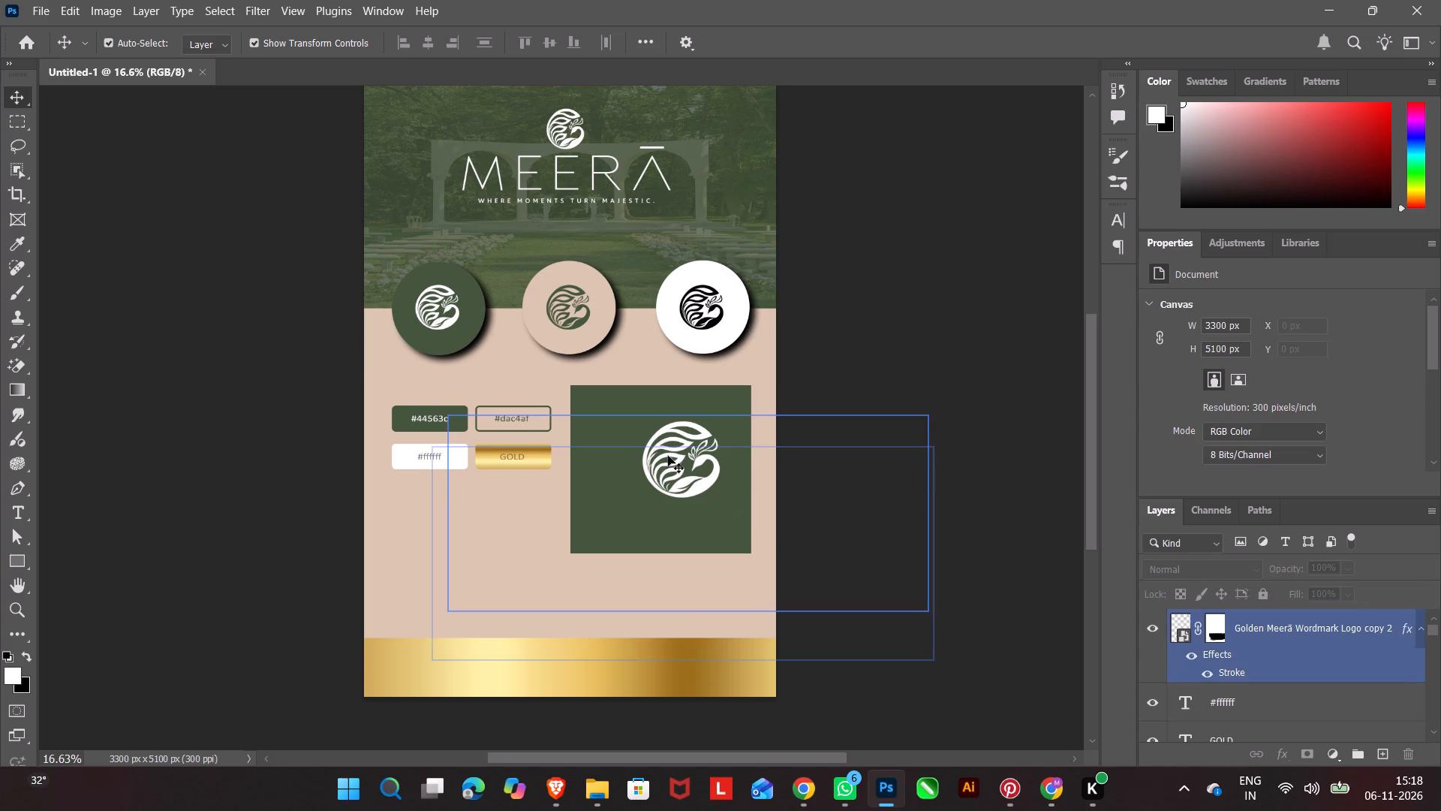
# Move the enlarged emblem to the middle of the green panel, at about X 453, Y 2893 px.
pyautogui.click(667, 453)
pyautogui.moveTo(677, 448); pyautogui.dragTo(647, 448)
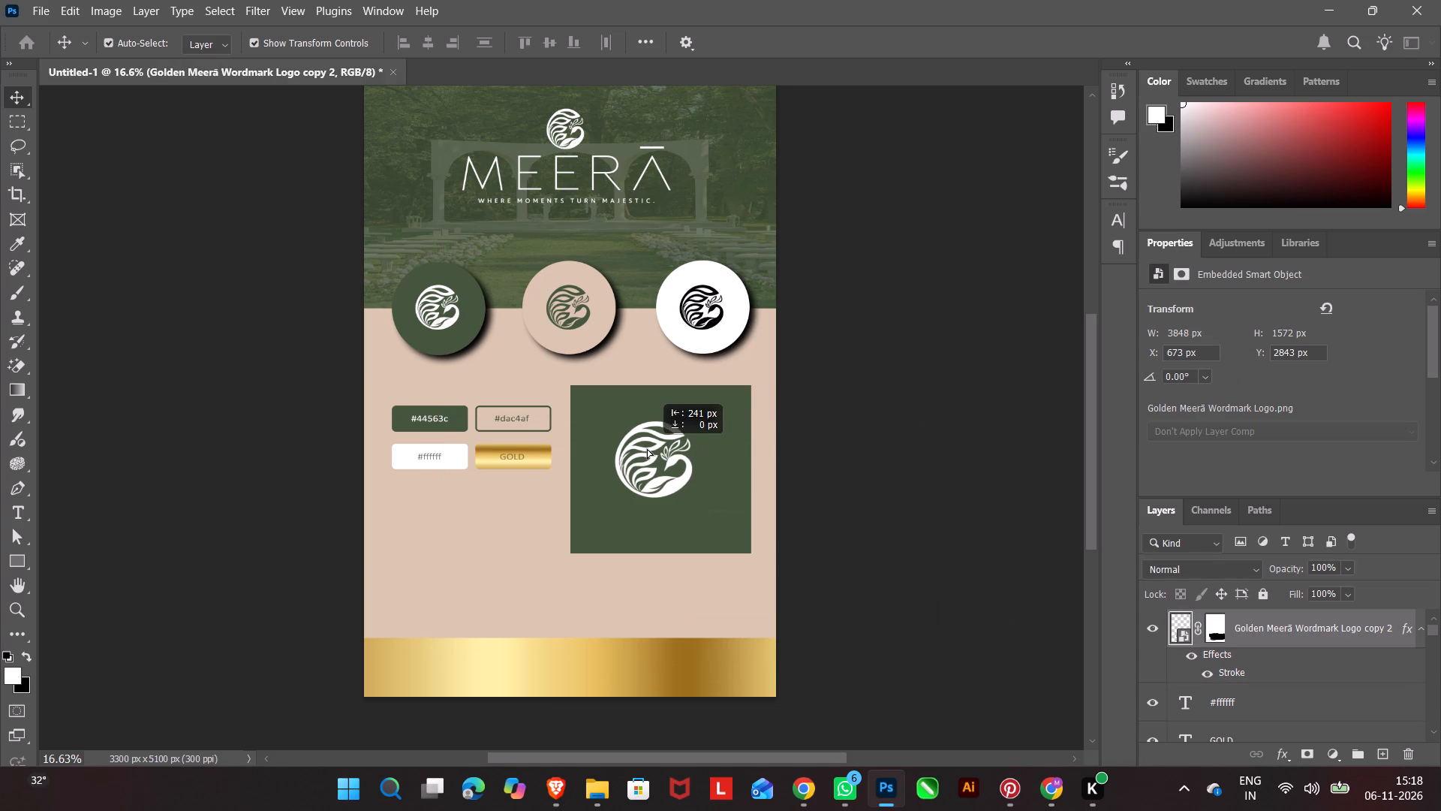
pyautogui.moveTo(647, 448); pyautogui.dragTo(654, 454)
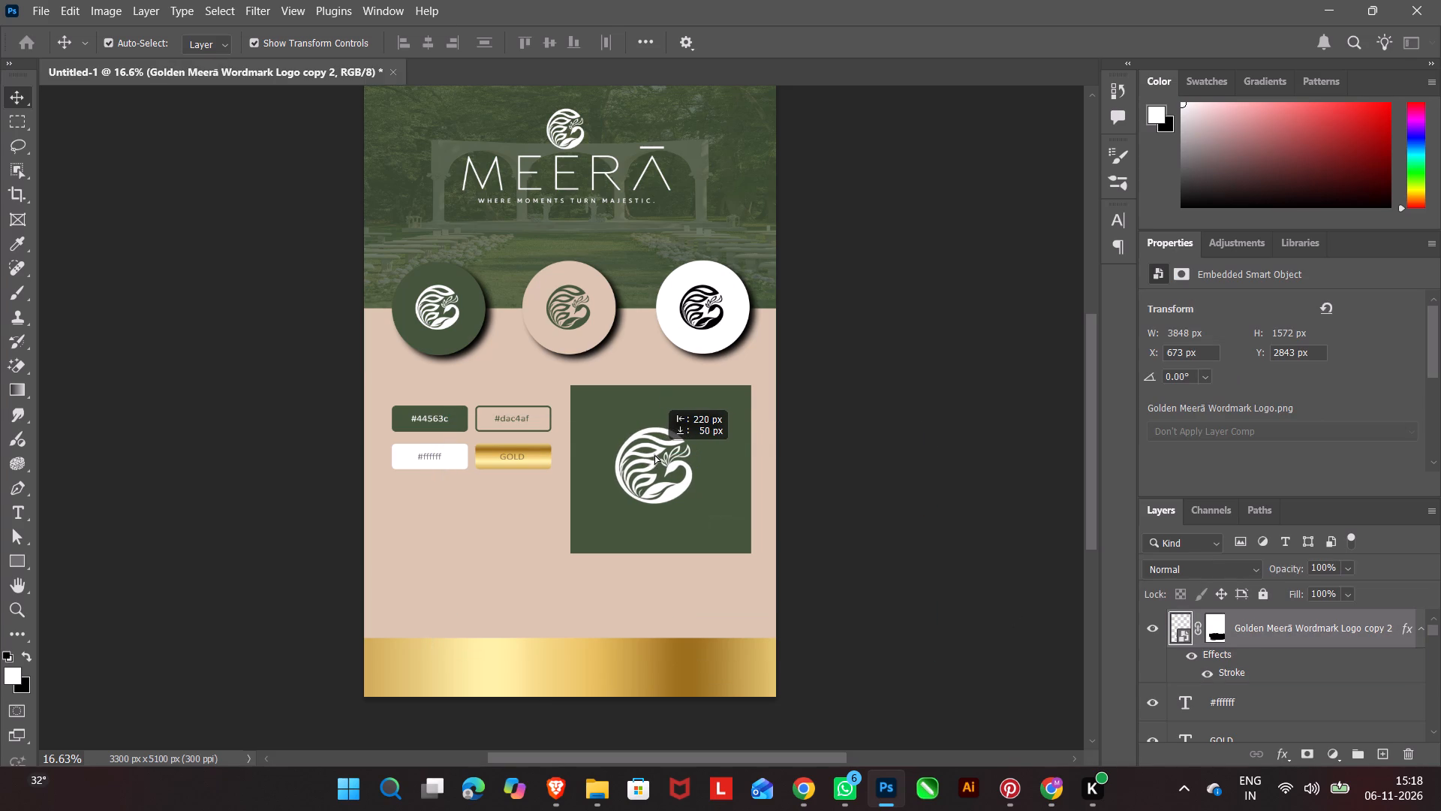
pyautogui.moveTo(654, 454); pyautogui.dragTo(654, 454)
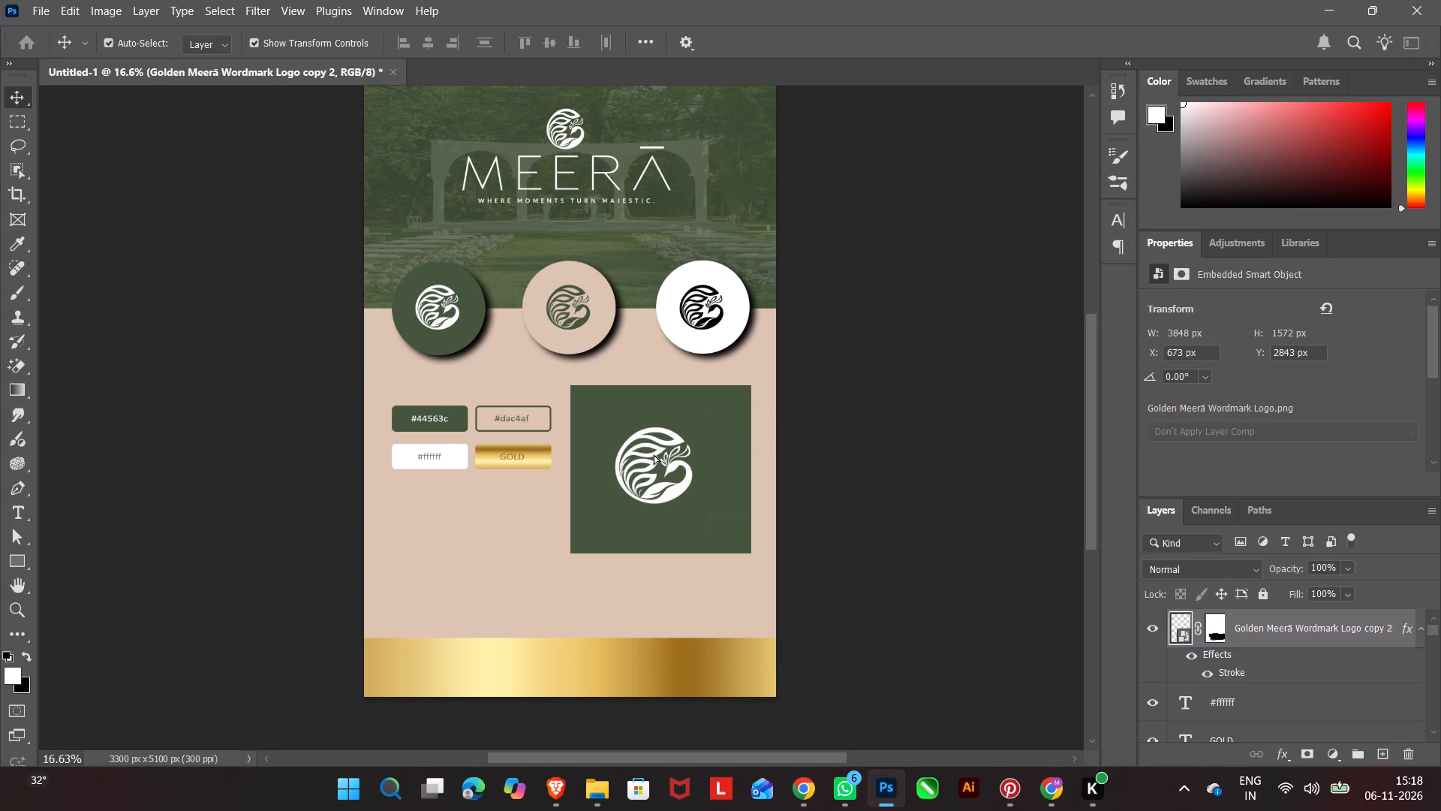
pyautogui.click(974, 584)
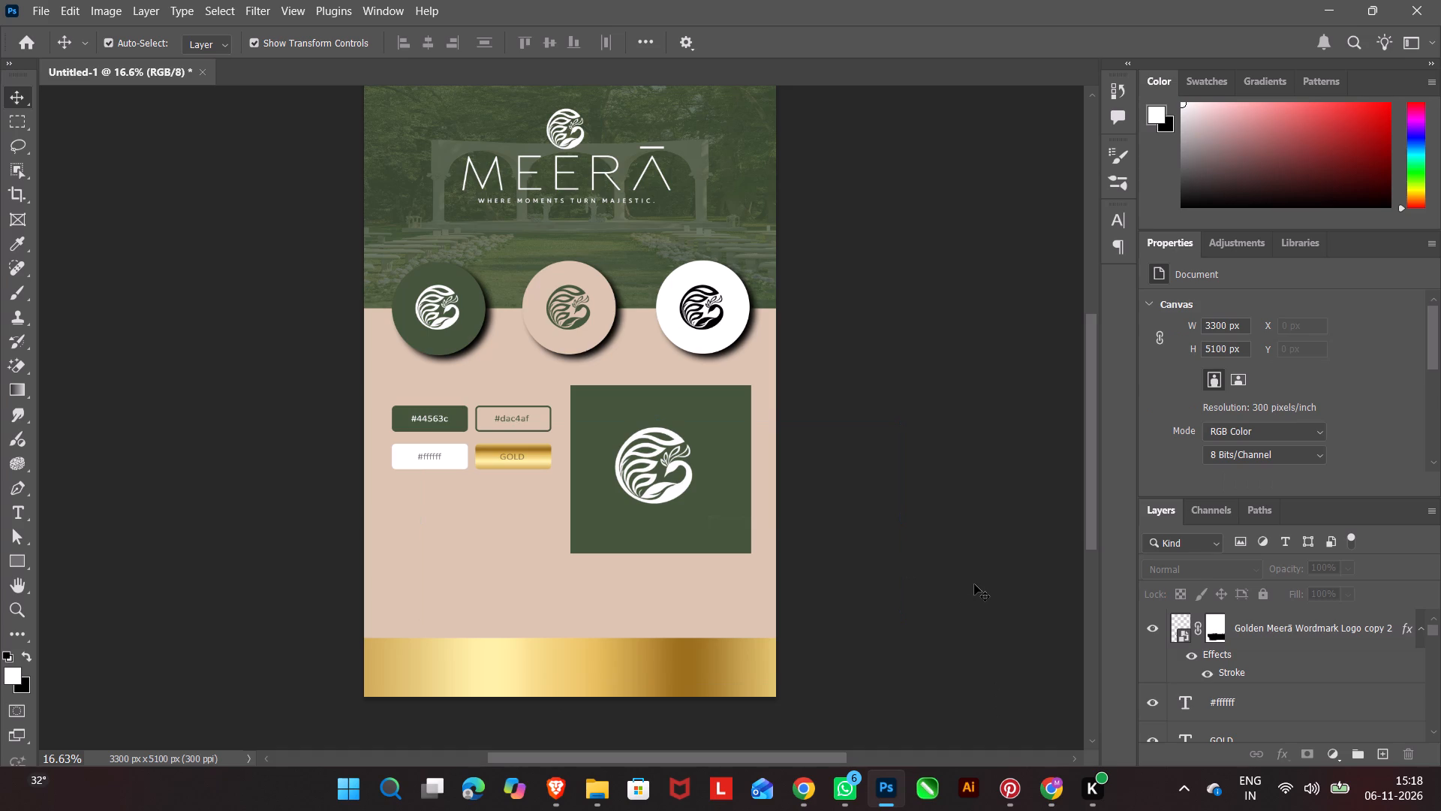
# Move the large green panel's layer, Rectangle 2 copy 5, directly beneath the enlarged emblem's layer.
pyautogui.click(660, 464)
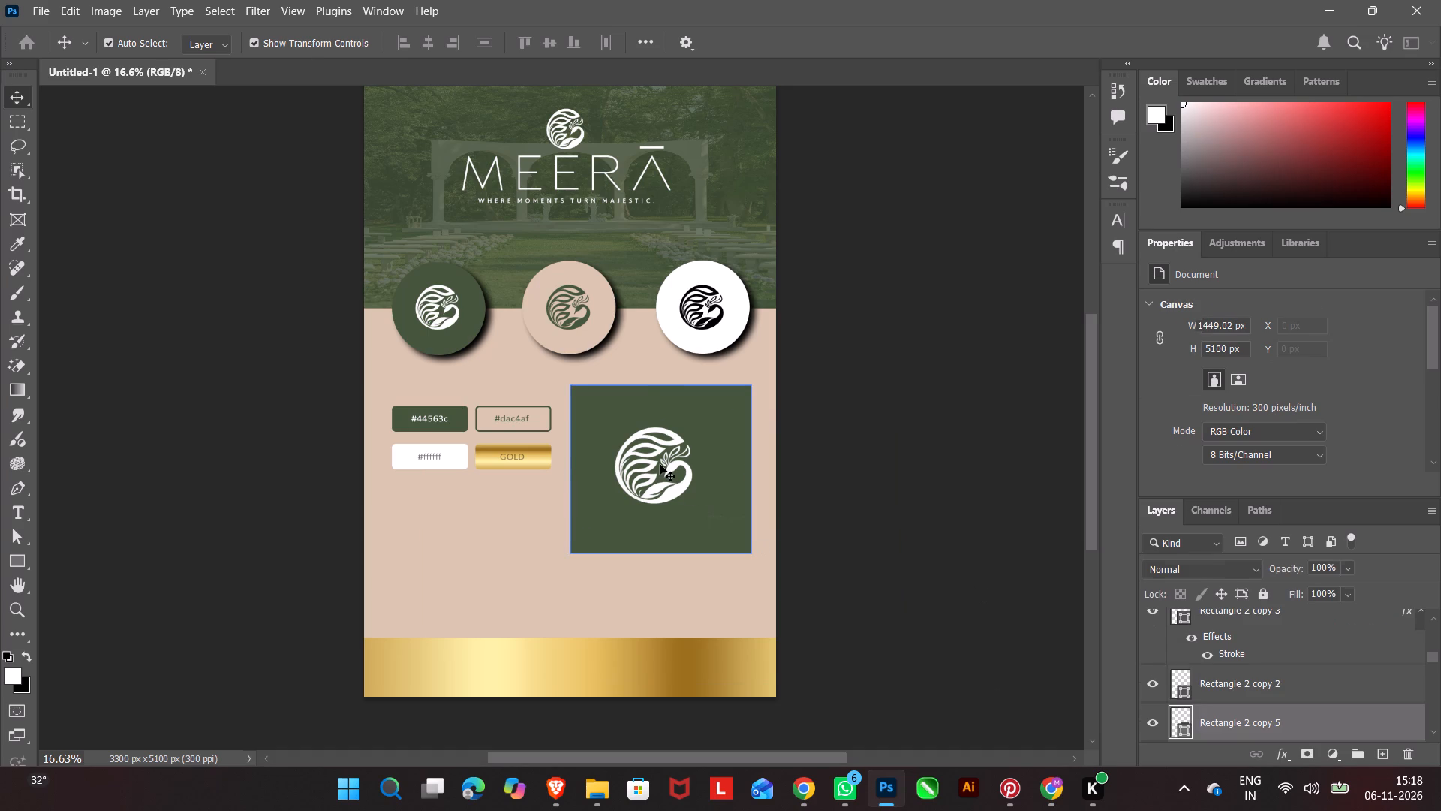
pyautogui.click(672, 473)
pyautogui.click(667, 484)
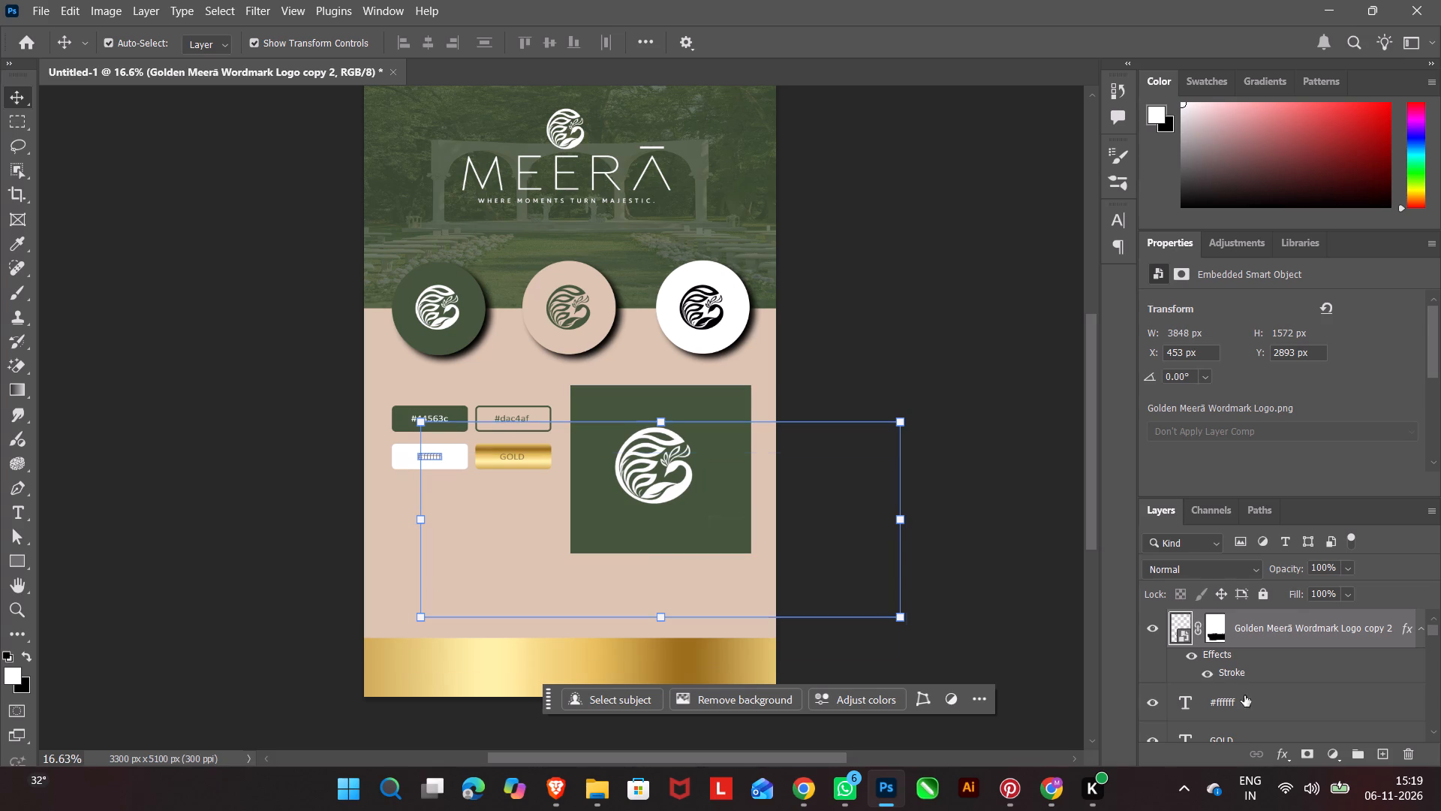
pyautogui.click(728, 394)
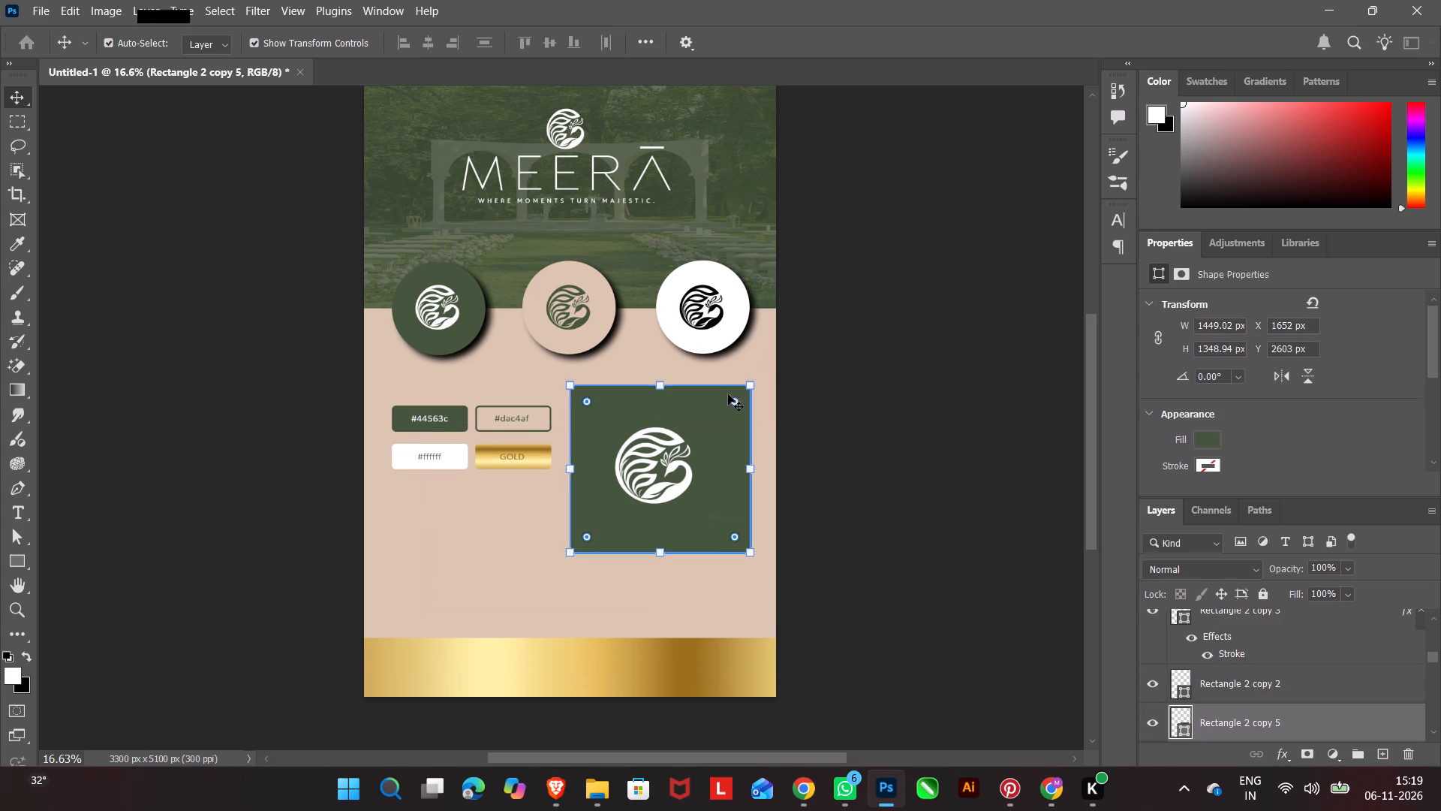
pyautogui.moveTo(1274, 720); pyautogui.dragTo(1253, 604)
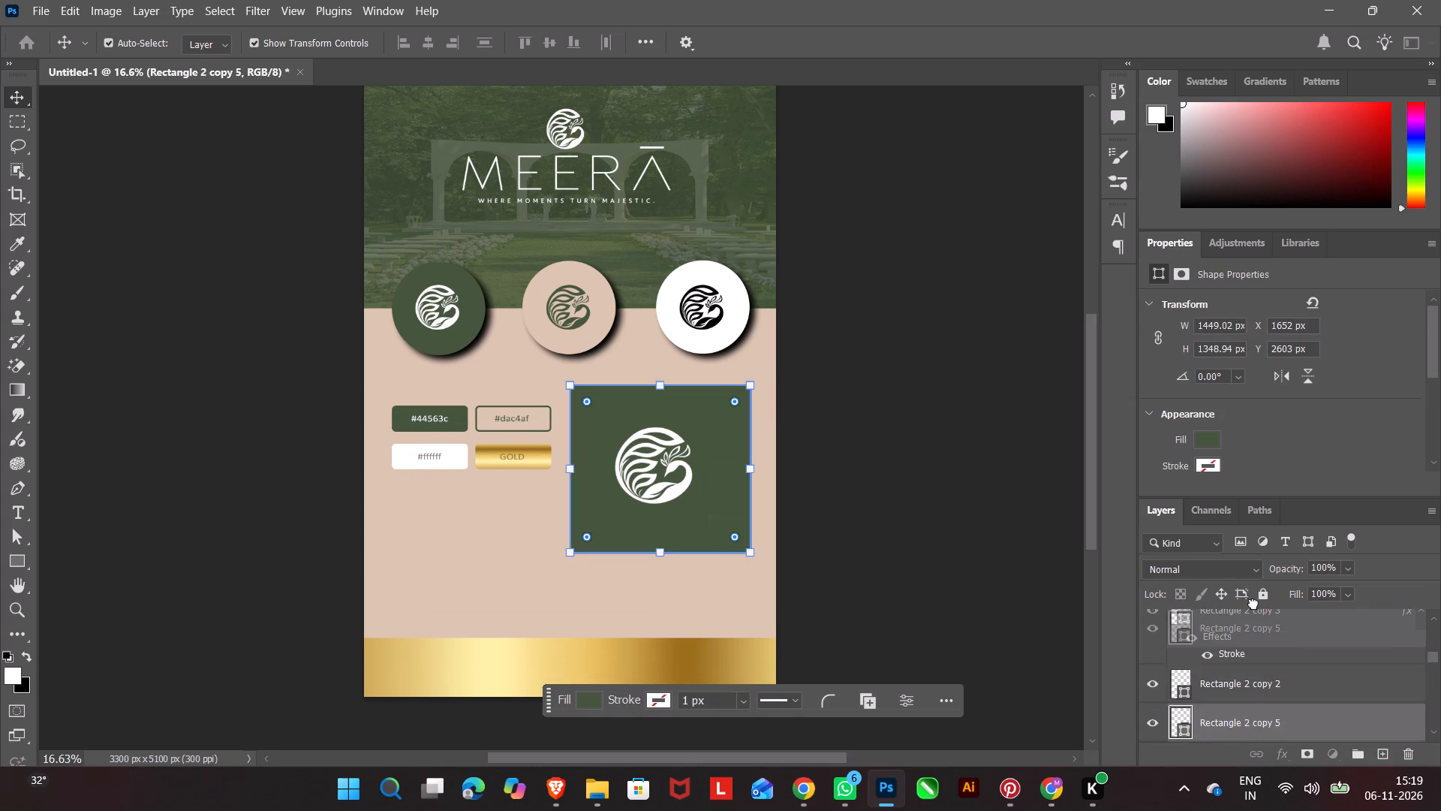
pyautogui.moveTo(1253, 604); pyautogui.dragTo(1252, 639)
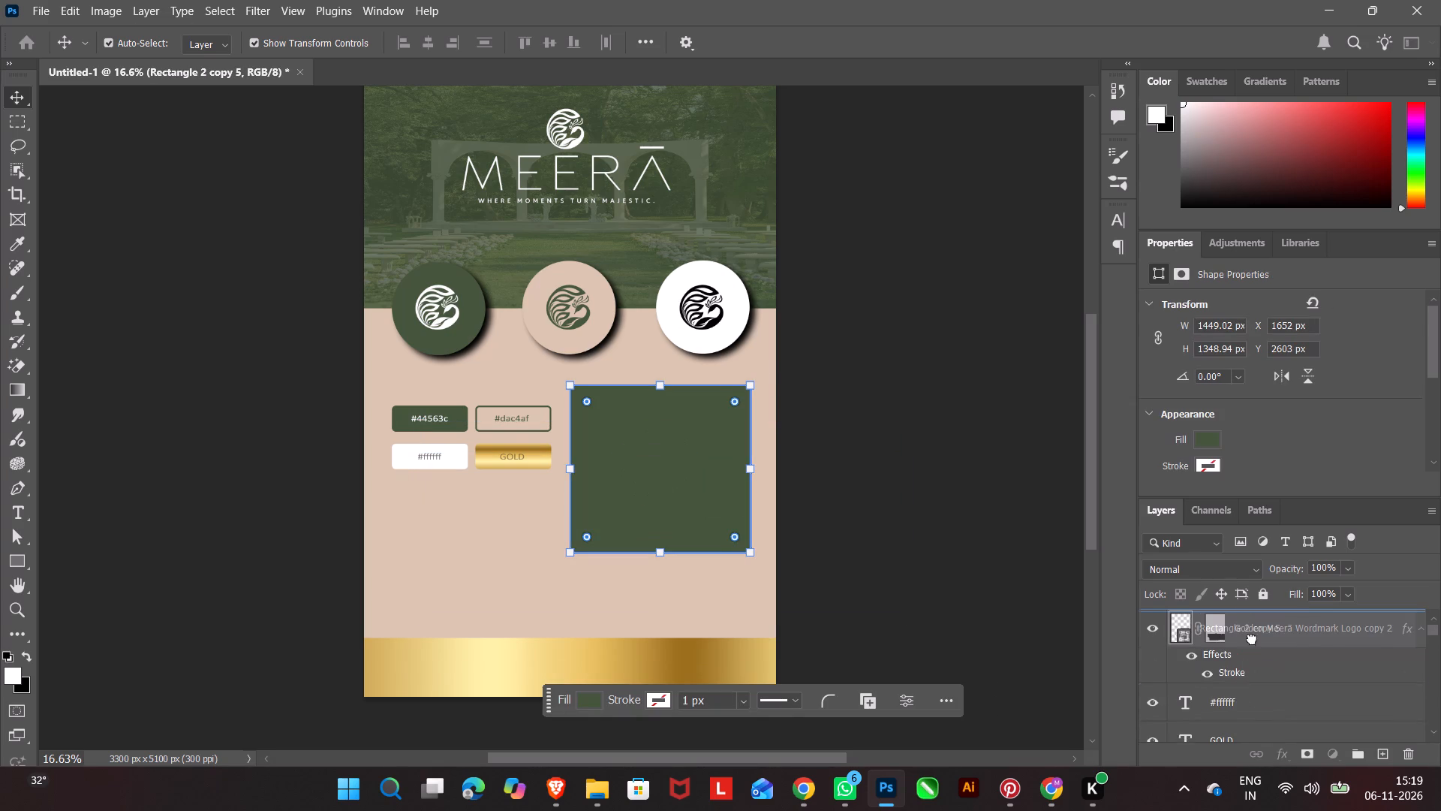
pyautogui.moveTo(1252, 639); pyautogui.dragTo(1244, 691)
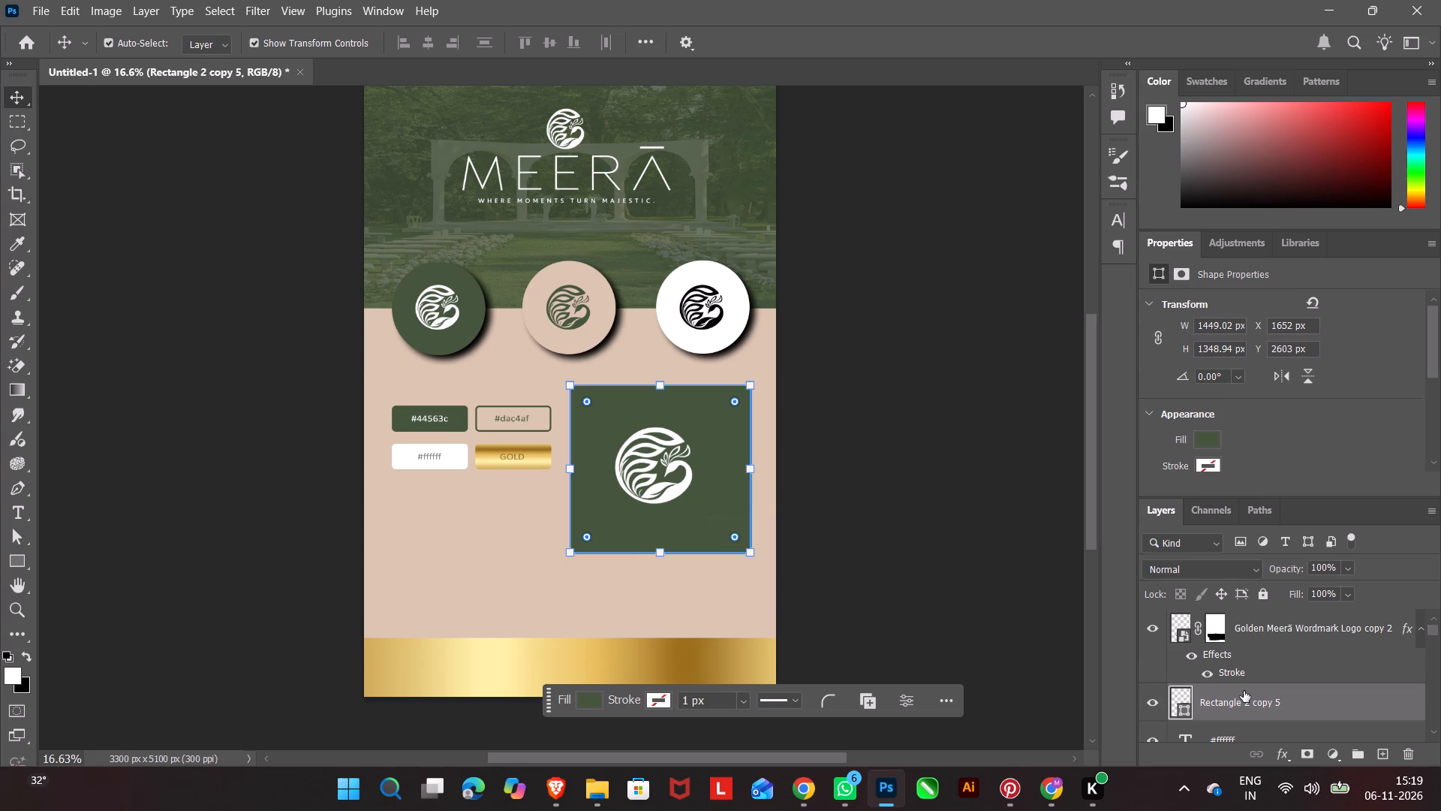
# Duplicate the large white emblem that sits on the green panel.
pyautogui.click(675, 475)
pyautogui.click(693, 448)
pyautogui.click(682, 453)
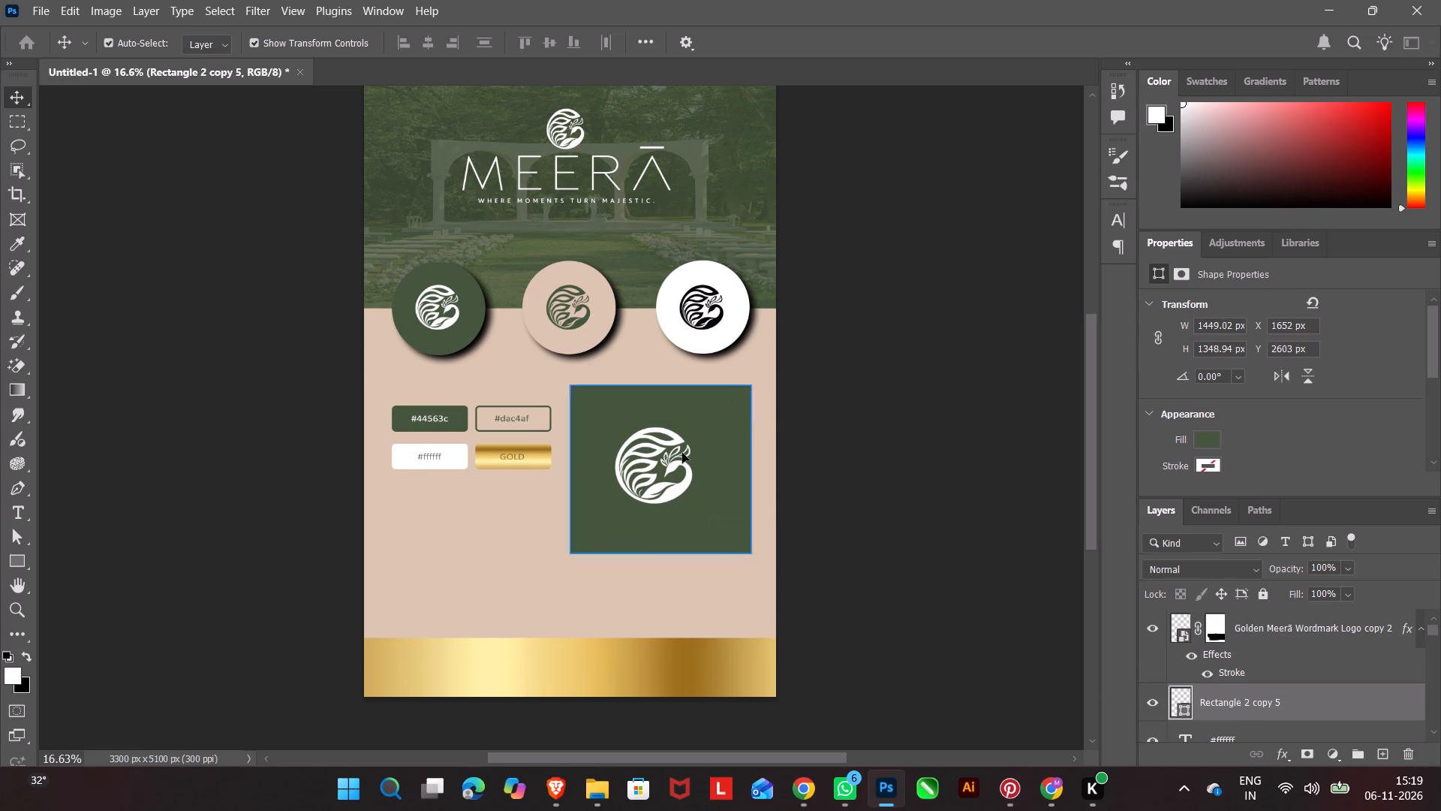
pyautogui.click(1251, 625)
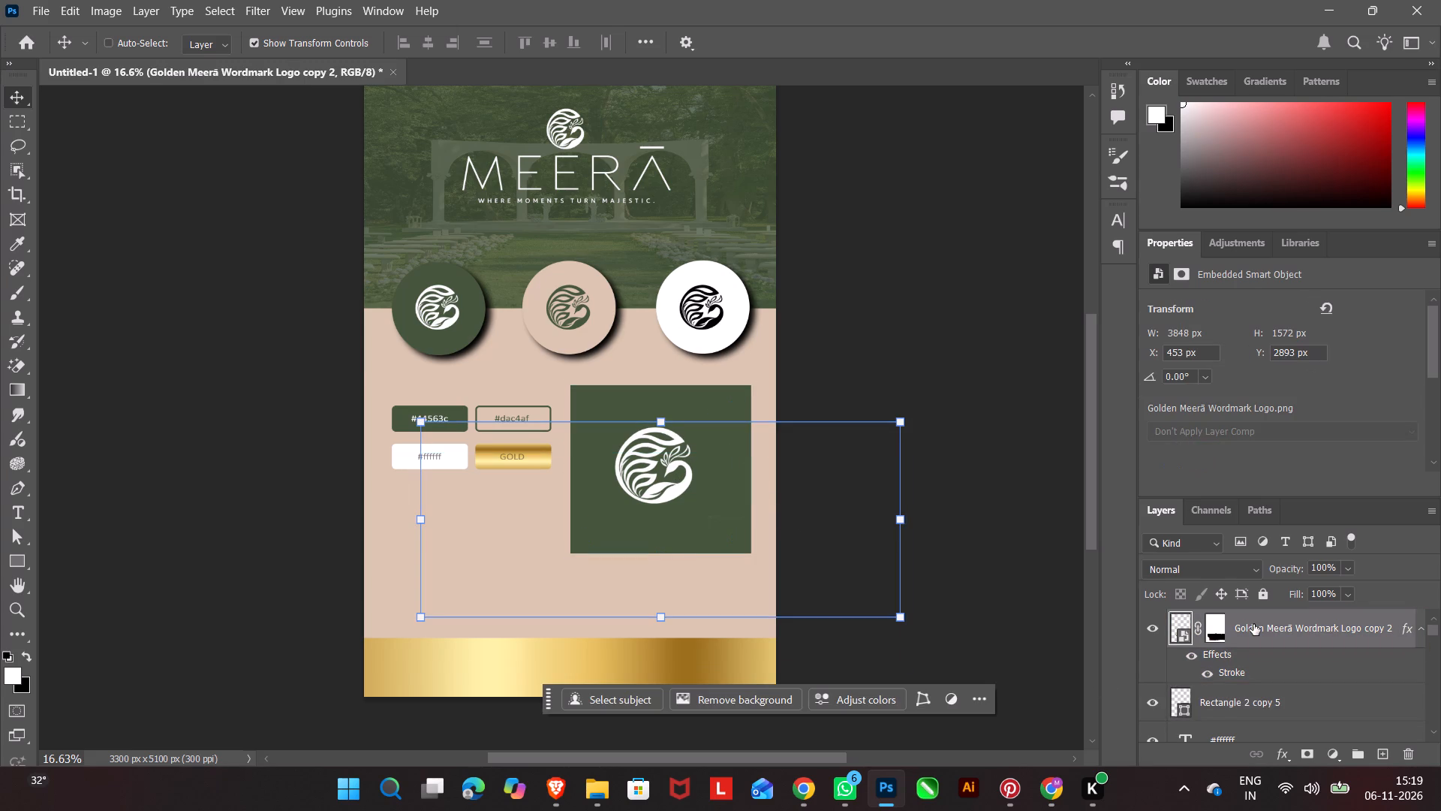
pyautogui.hotkey('ctrl', 'c')
pyautogui.hotkey('ctrl', 'v')
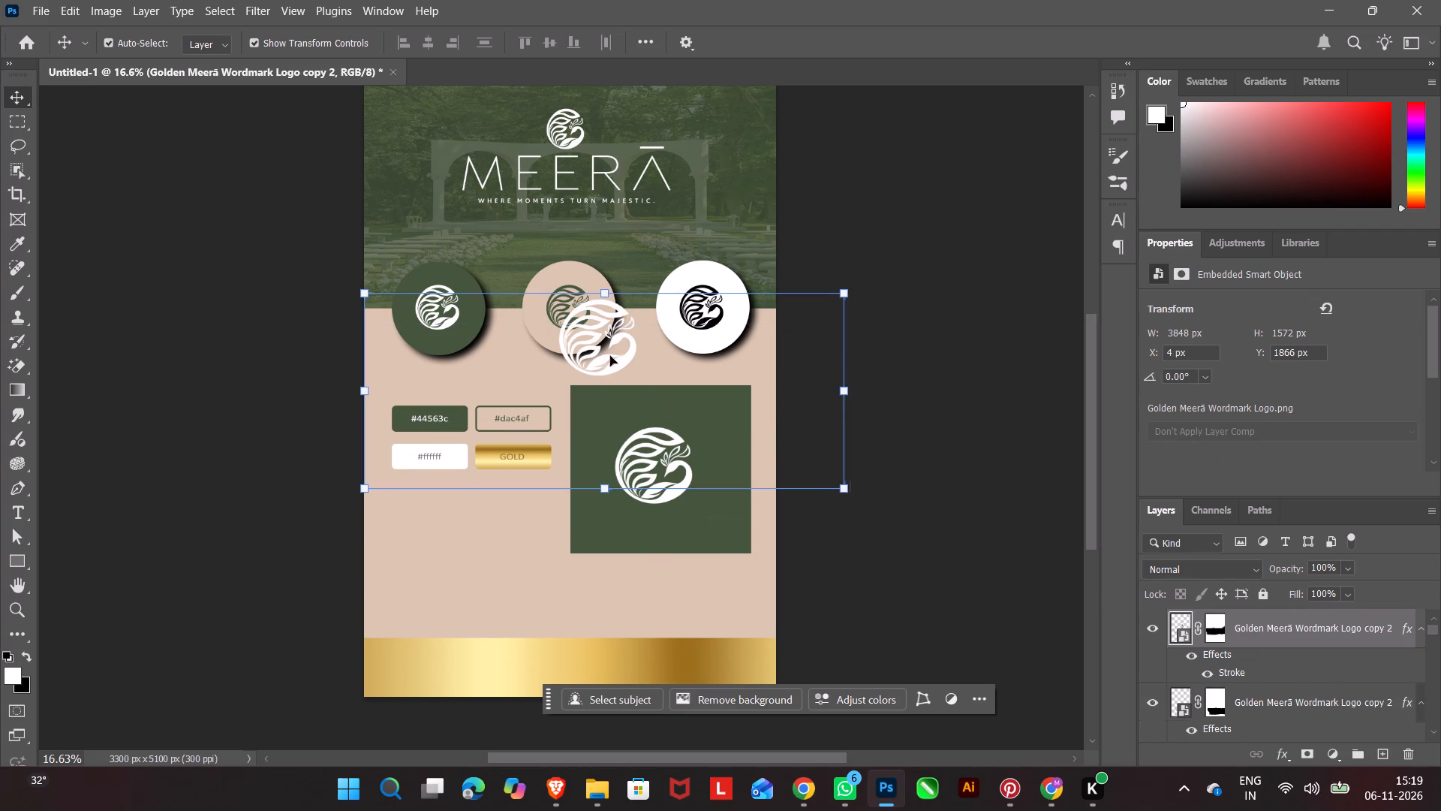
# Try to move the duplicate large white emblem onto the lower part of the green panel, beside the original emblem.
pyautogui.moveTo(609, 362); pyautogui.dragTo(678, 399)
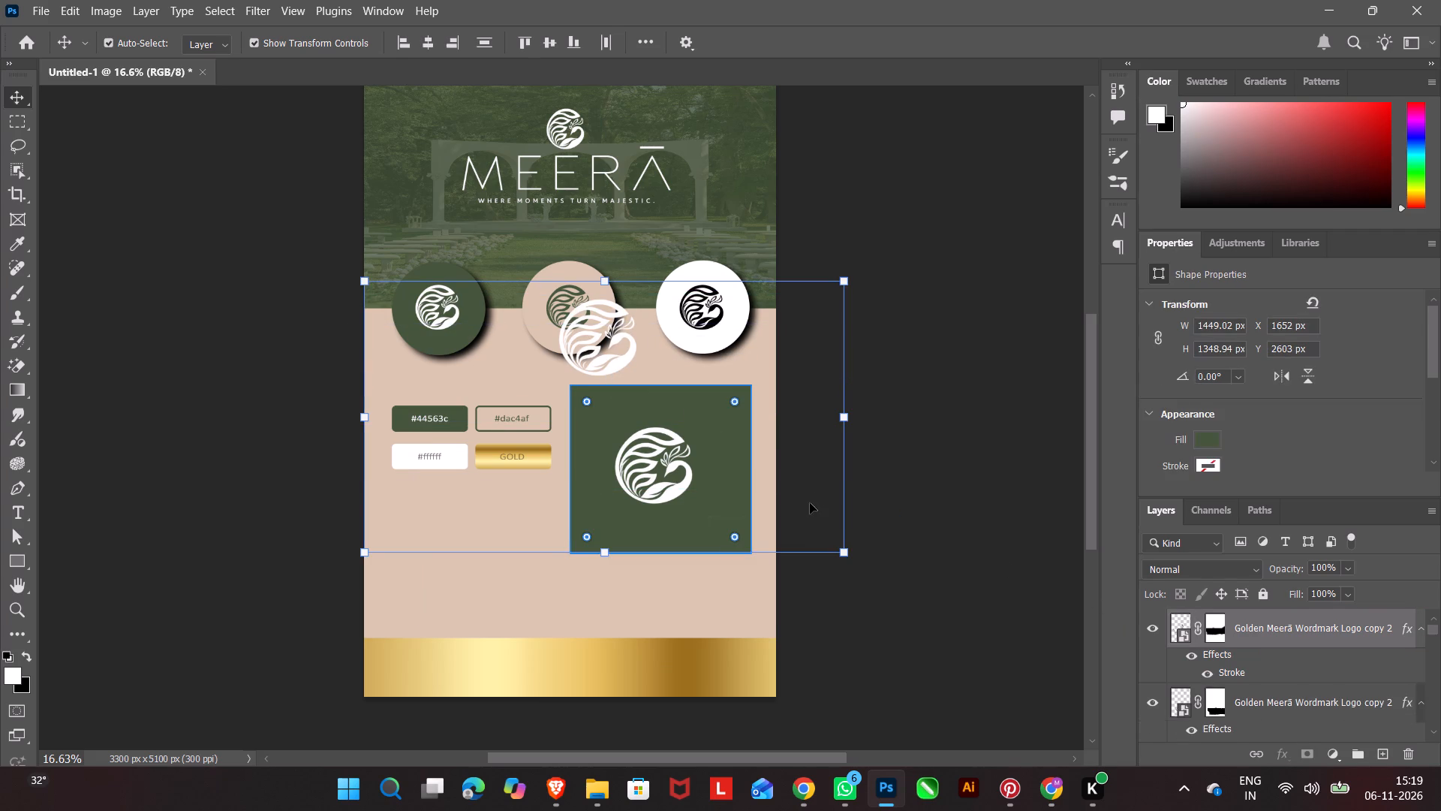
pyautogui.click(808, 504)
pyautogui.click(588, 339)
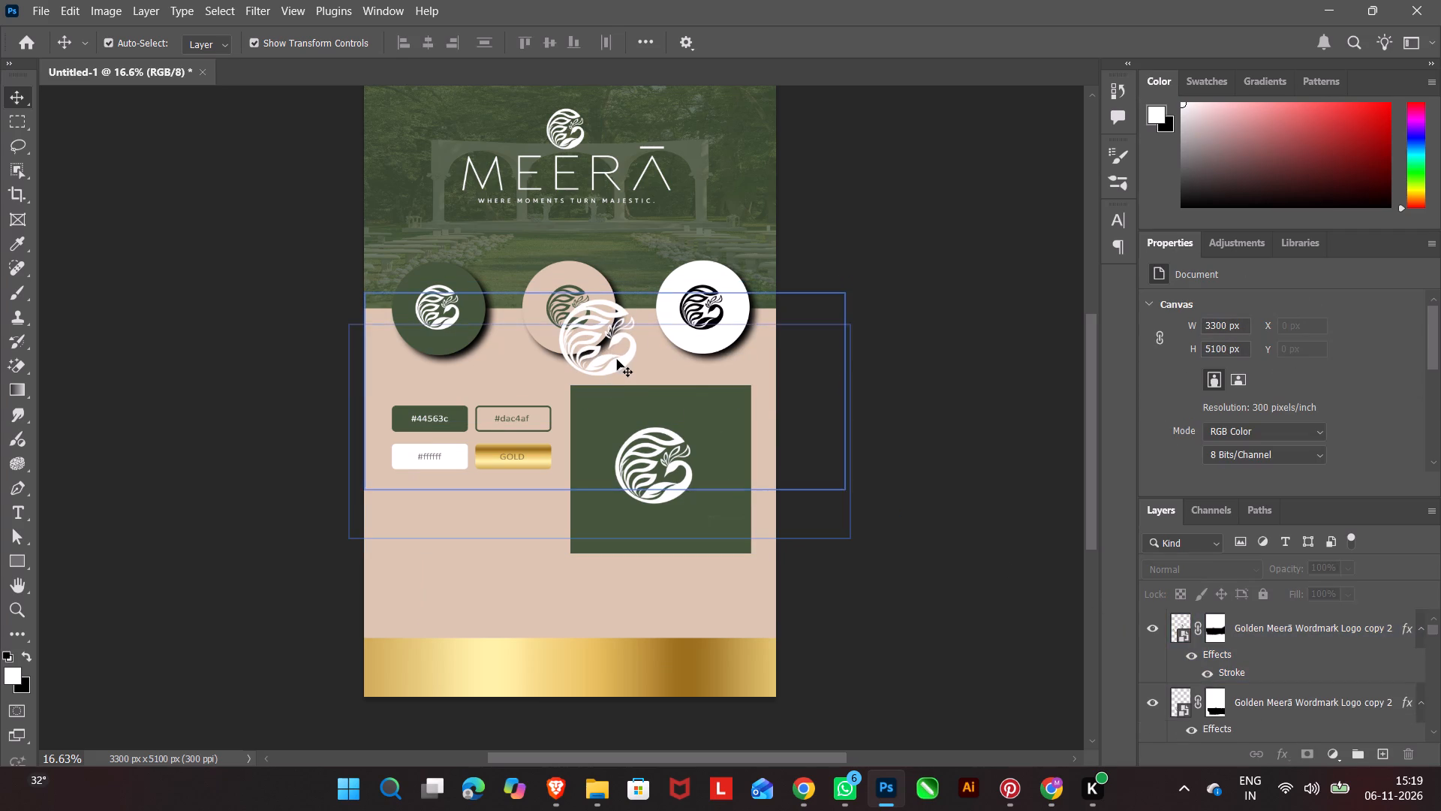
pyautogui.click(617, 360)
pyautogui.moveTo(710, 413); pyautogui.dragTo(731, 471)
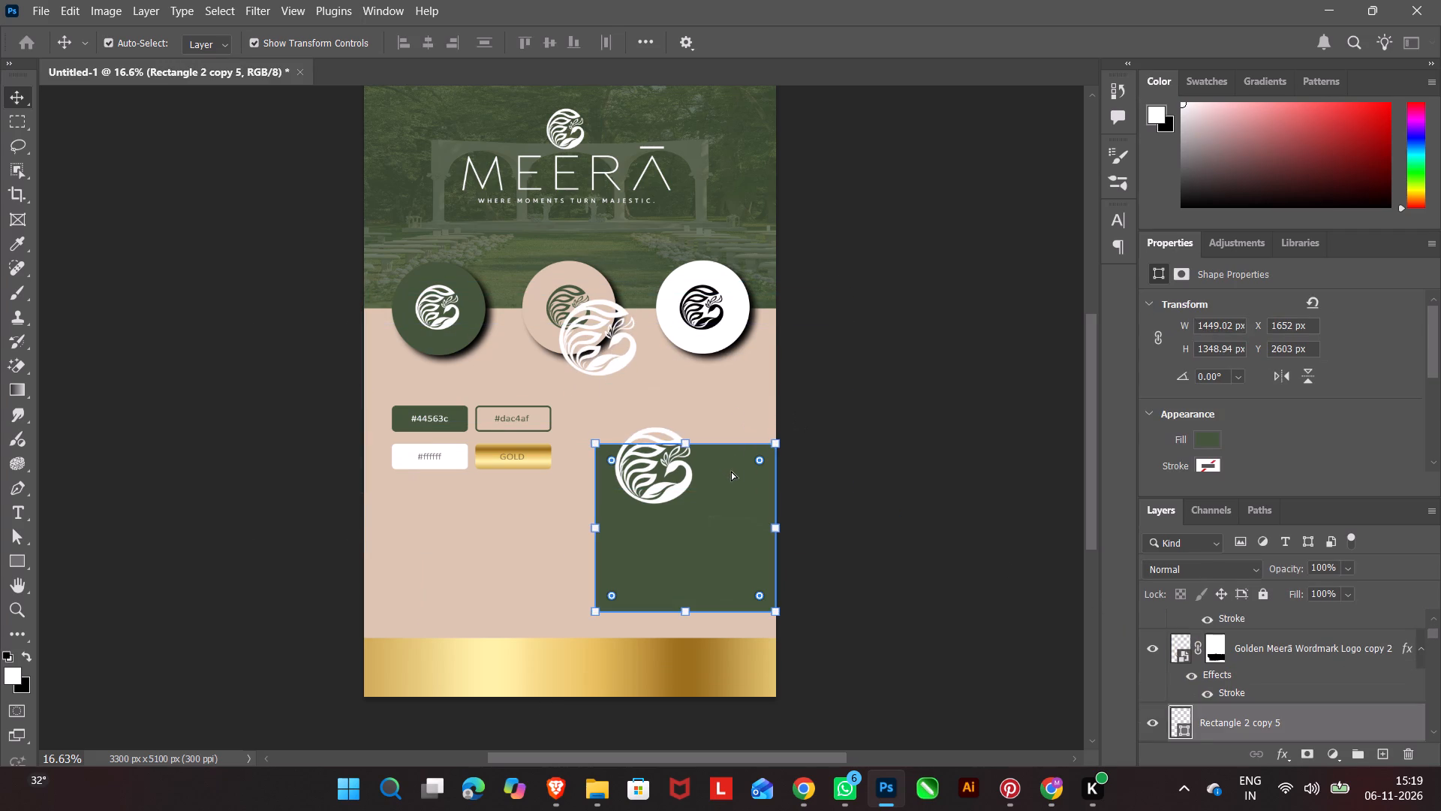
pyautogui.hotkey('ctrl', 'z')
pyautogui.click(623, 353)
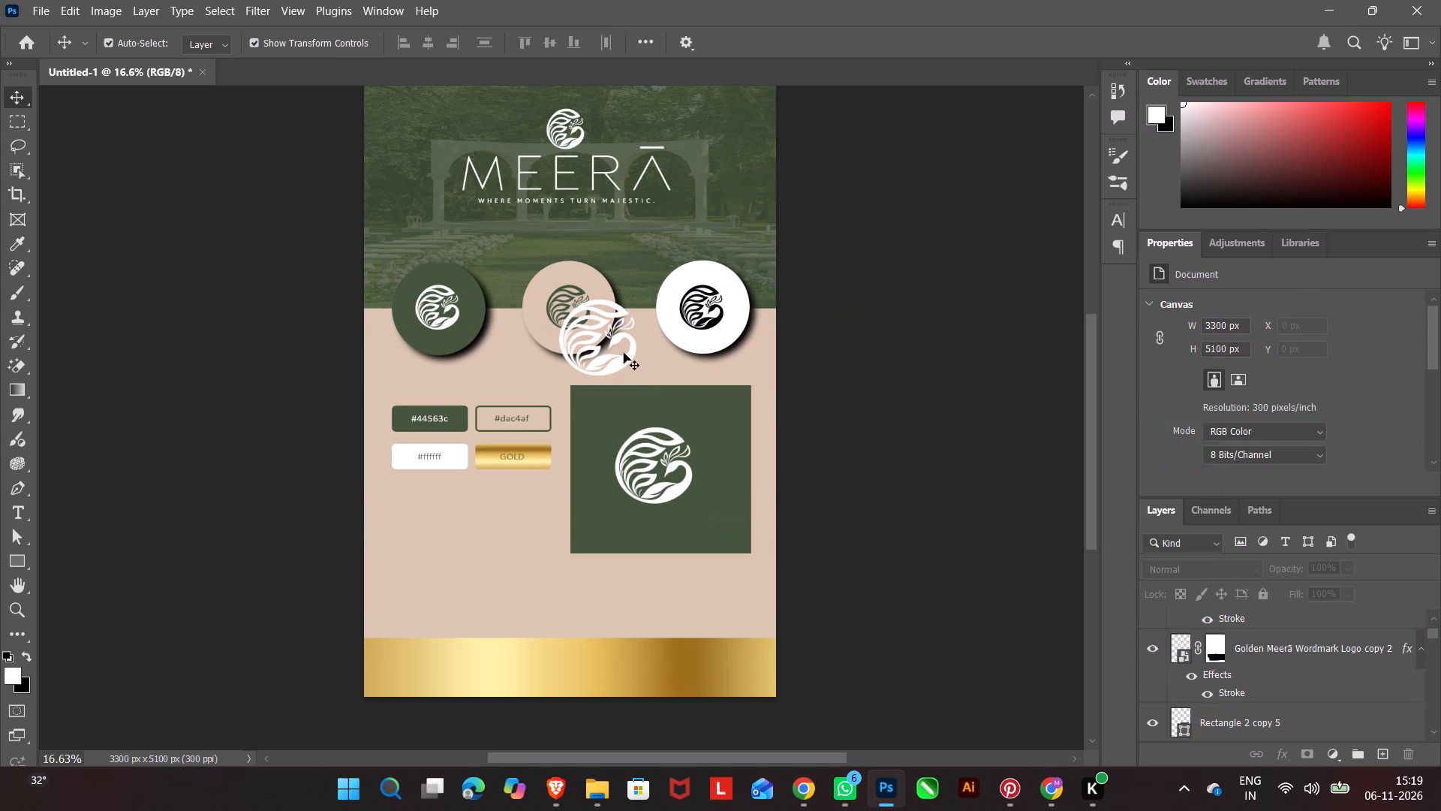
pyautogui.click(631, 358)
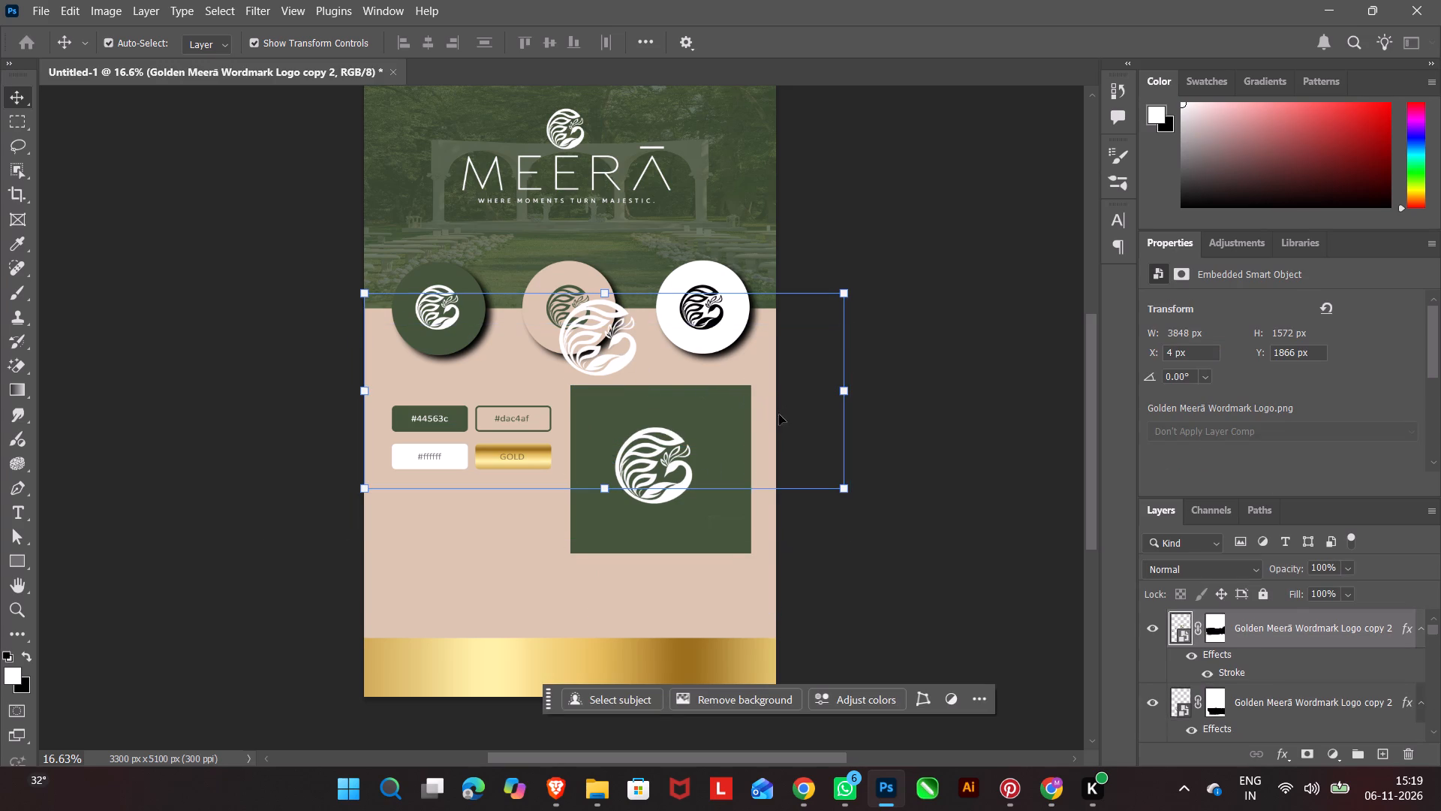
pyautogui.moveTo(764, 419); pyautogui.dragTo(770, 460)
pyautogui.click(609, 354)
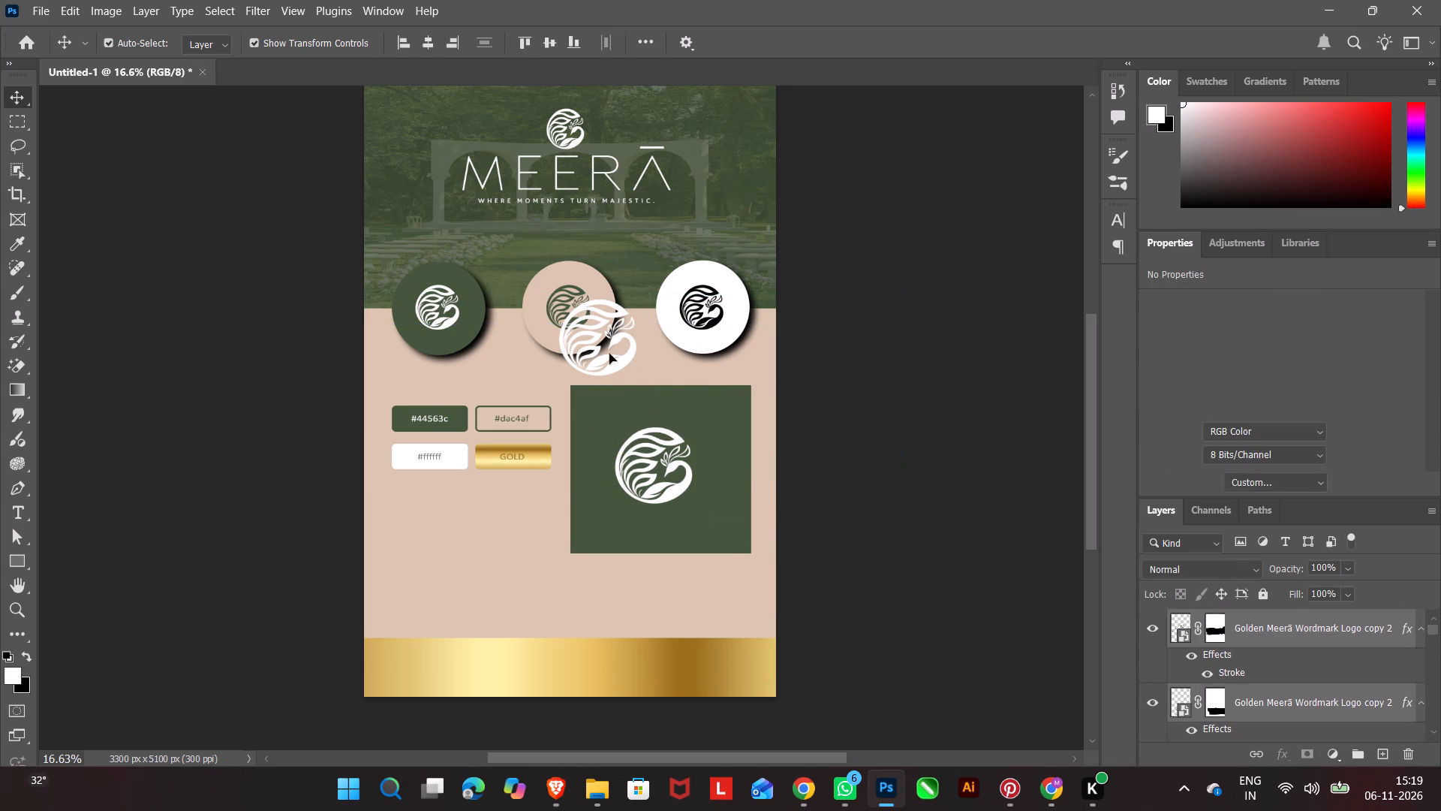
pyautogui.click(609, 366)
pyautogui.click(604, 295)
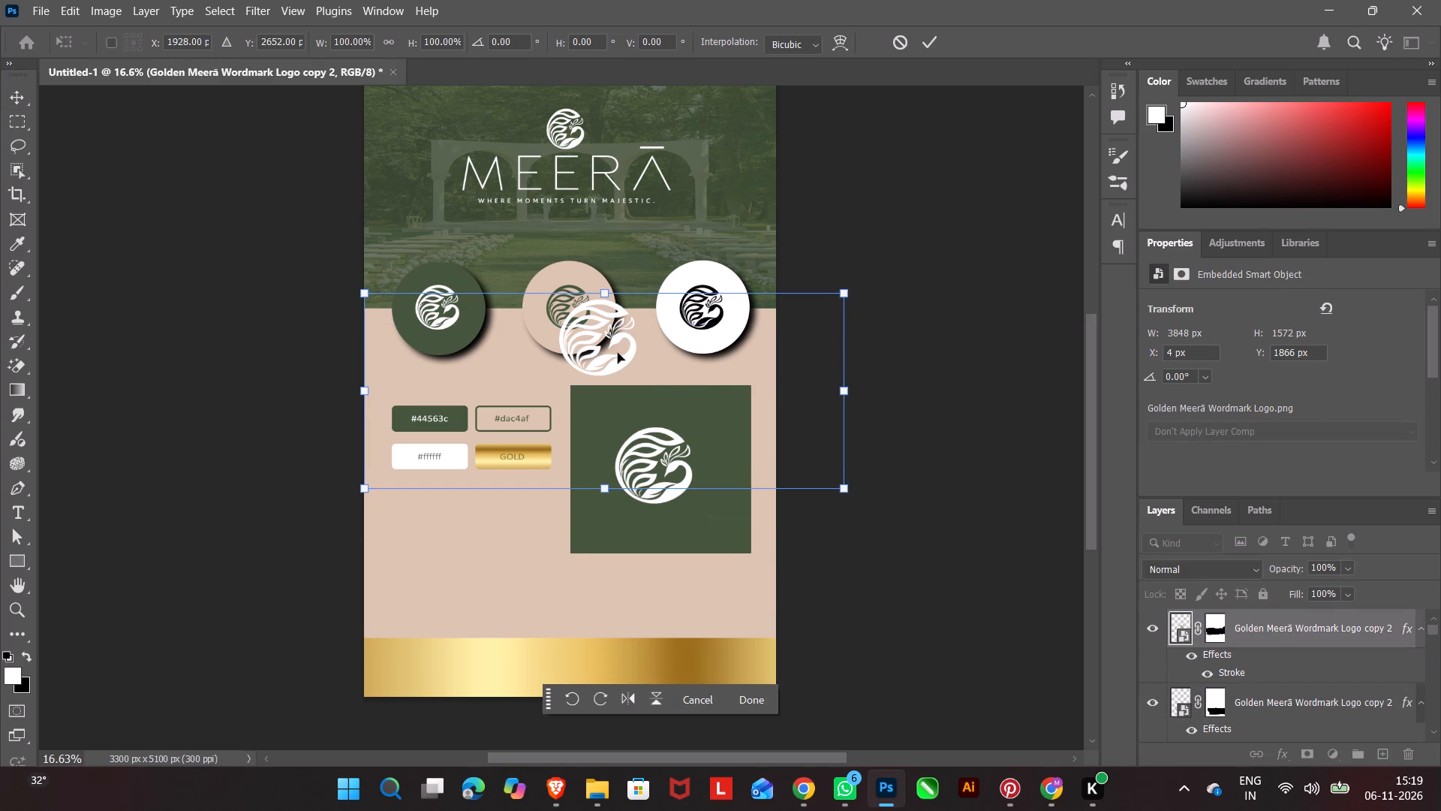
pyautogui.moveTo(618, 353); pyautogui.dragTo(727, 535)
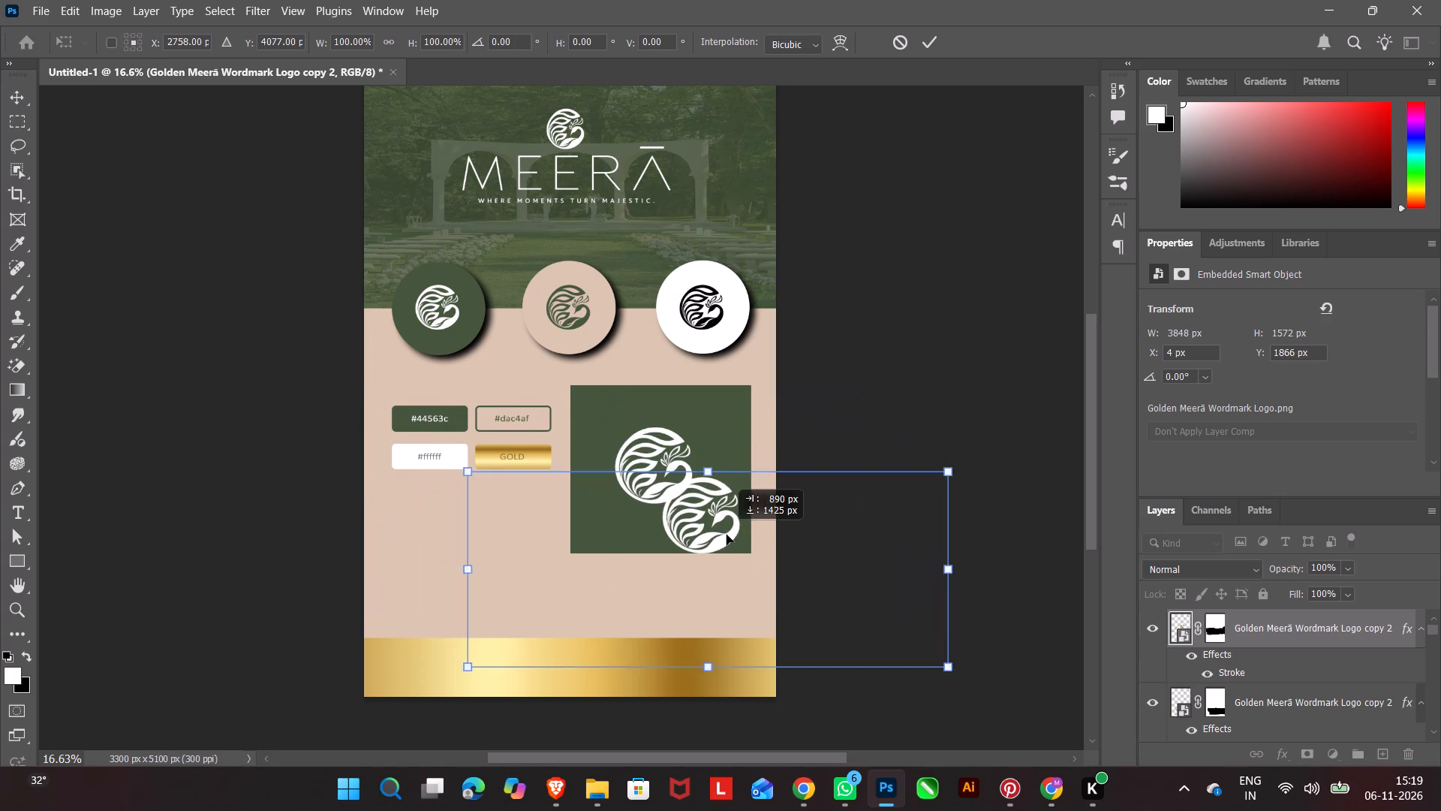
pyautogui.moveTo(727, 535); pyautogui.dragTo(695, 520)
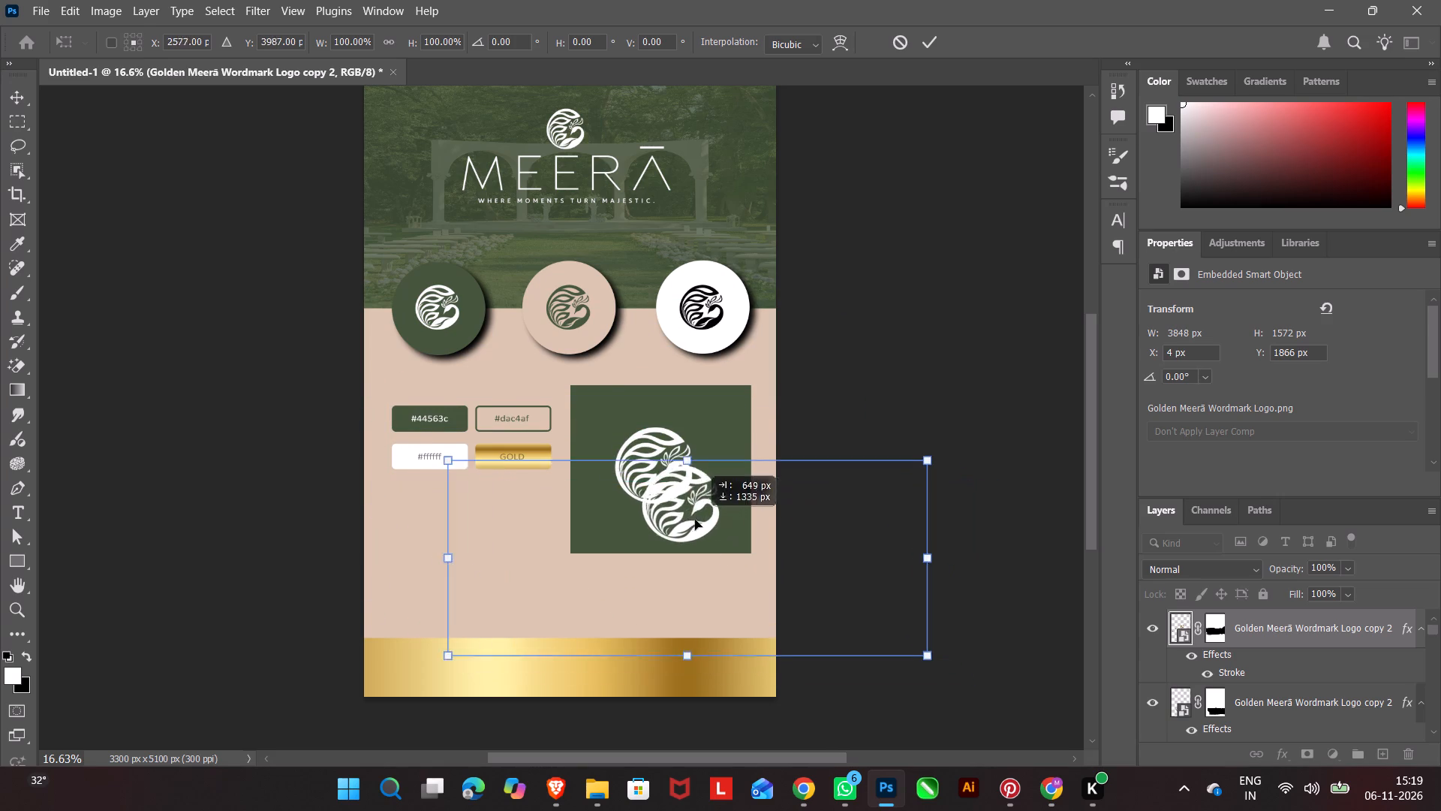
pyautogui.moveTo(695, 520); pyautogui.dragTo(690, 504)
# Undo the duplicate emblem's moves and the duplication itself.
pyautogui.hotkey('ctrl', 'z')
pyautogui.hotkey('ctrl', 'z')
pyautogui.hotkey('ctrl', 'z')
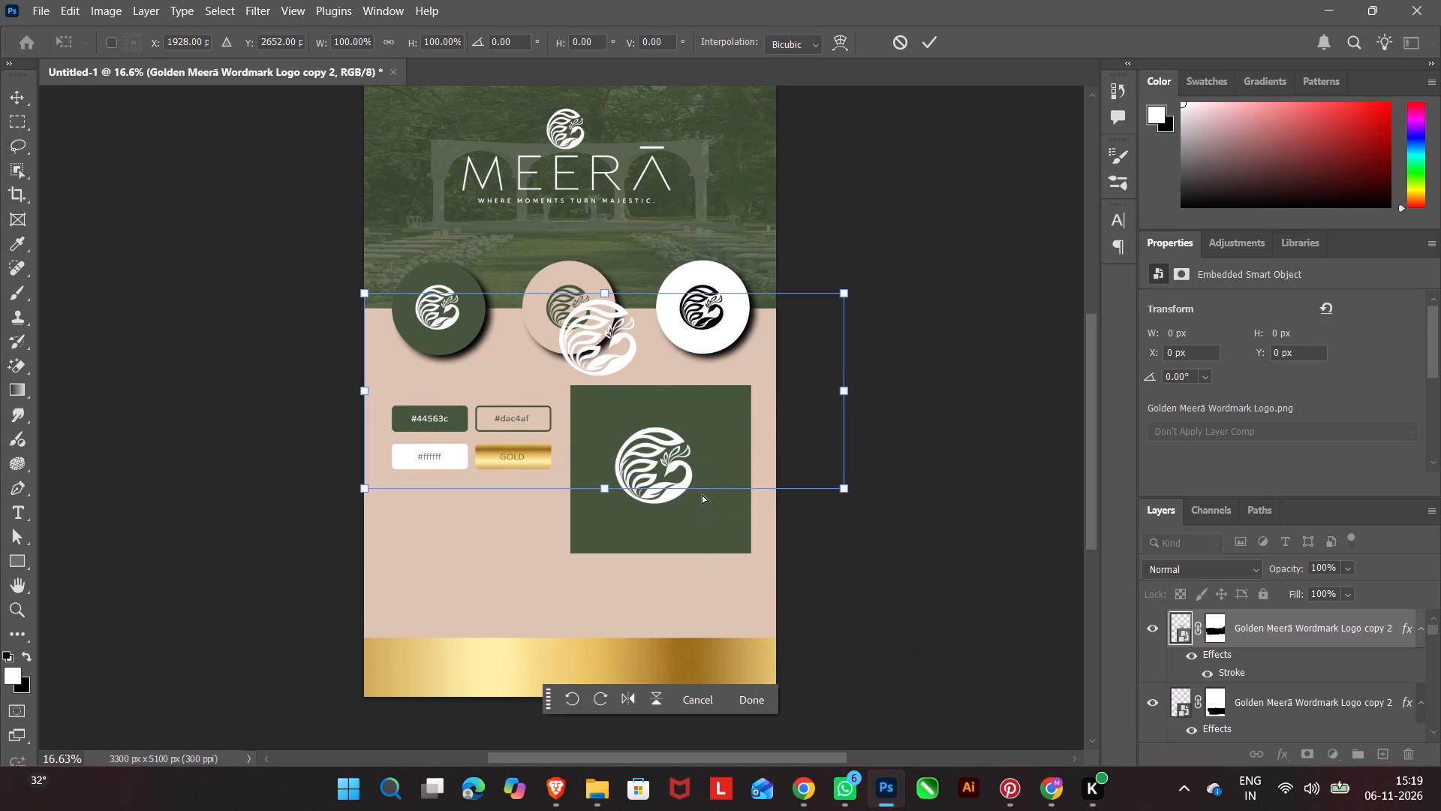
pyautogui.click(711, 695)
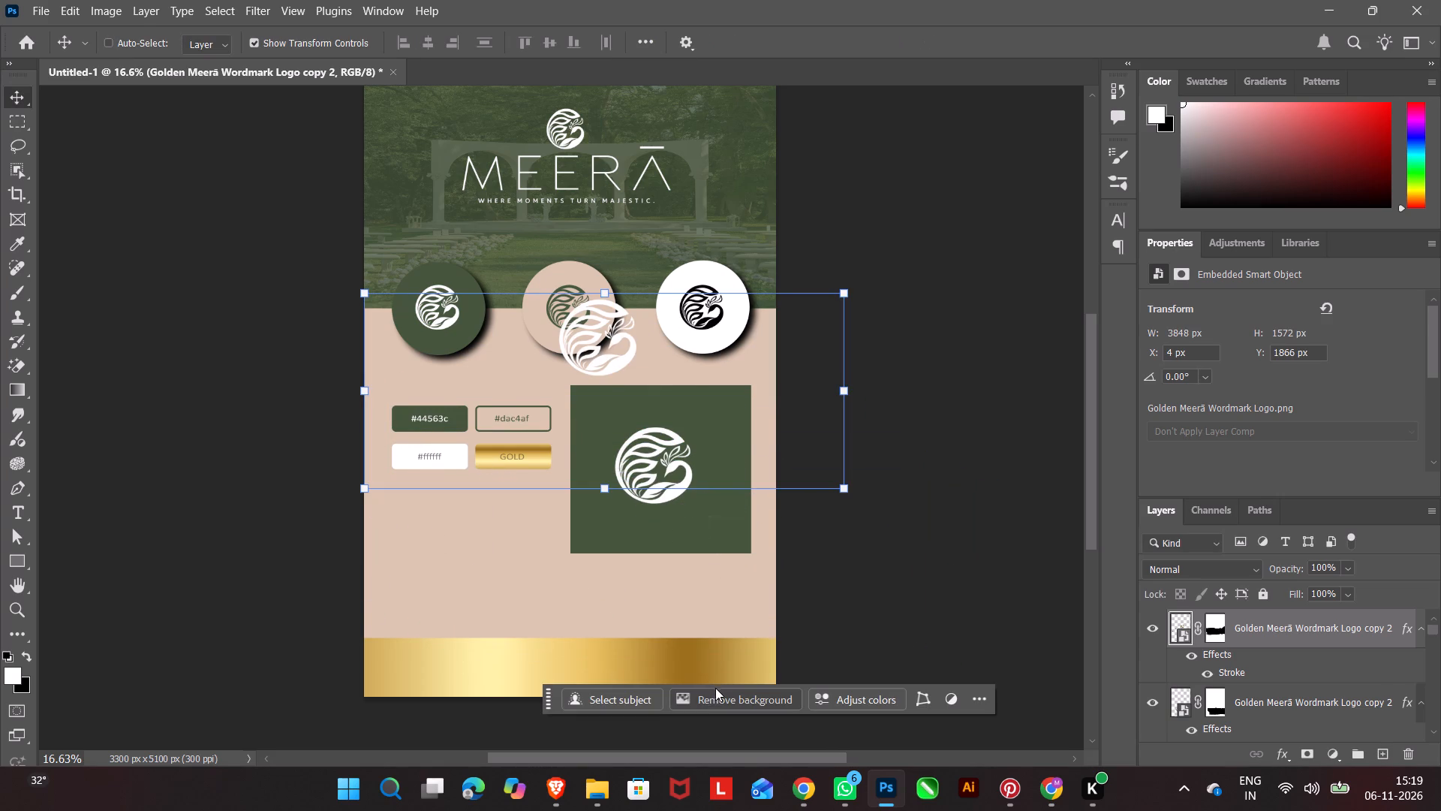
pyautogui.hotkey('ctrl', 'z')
# Shrink the large white emblem on the green panel to about 57% width and 59% height.
pyautogui.click(660, 477)
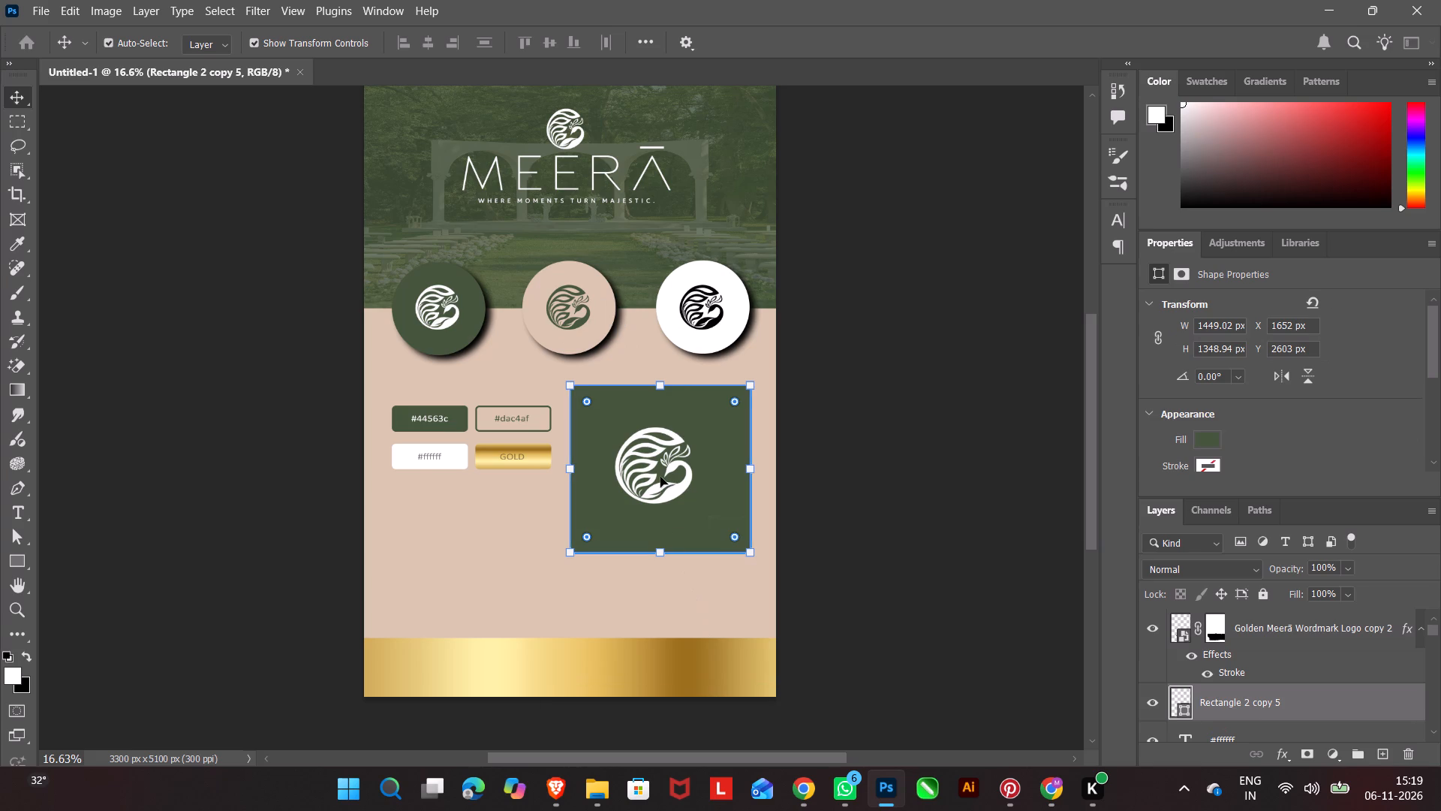
pyautogui.click(662, 490)
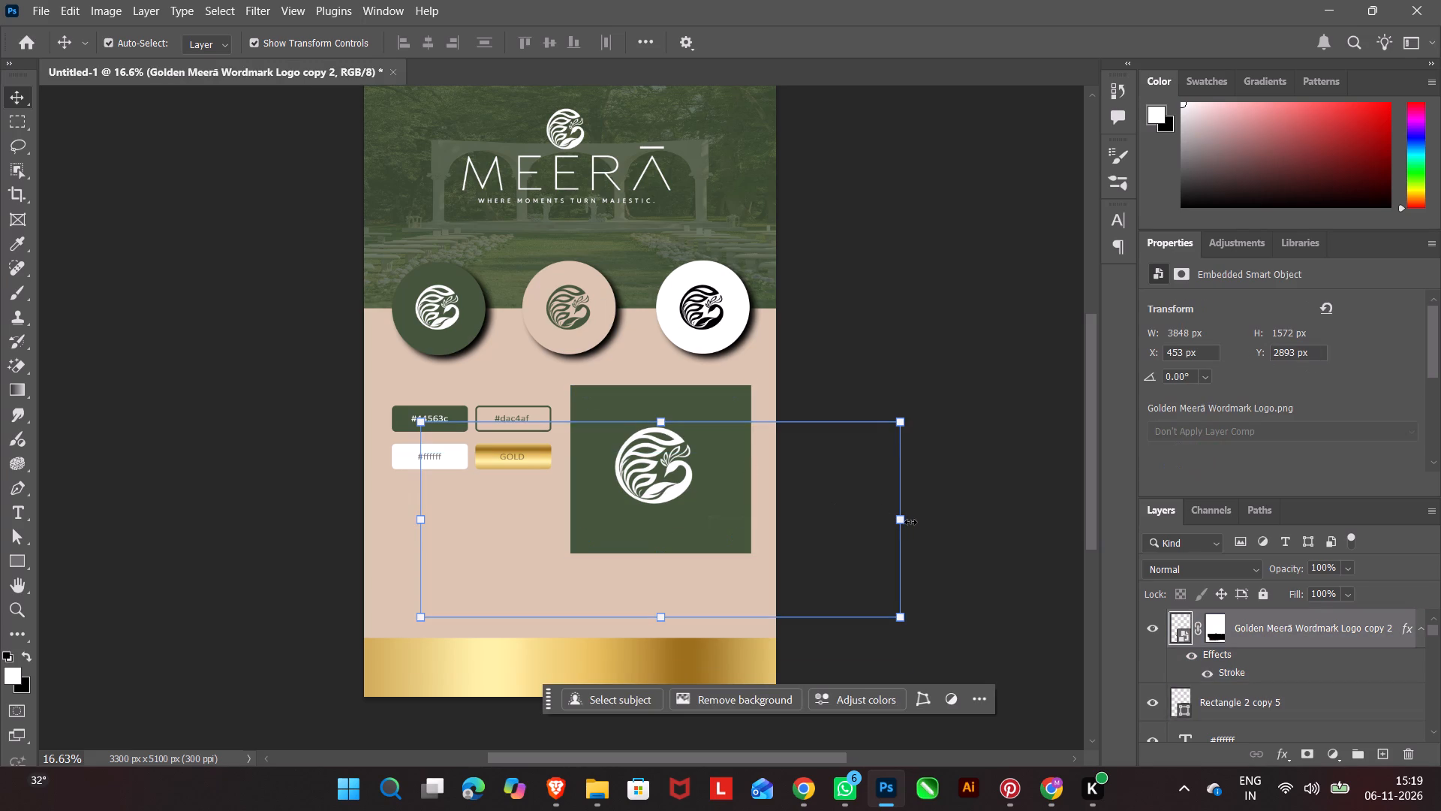
pyautogui.moveTo(904, 521); pyautogui.dragTo(780, 518)
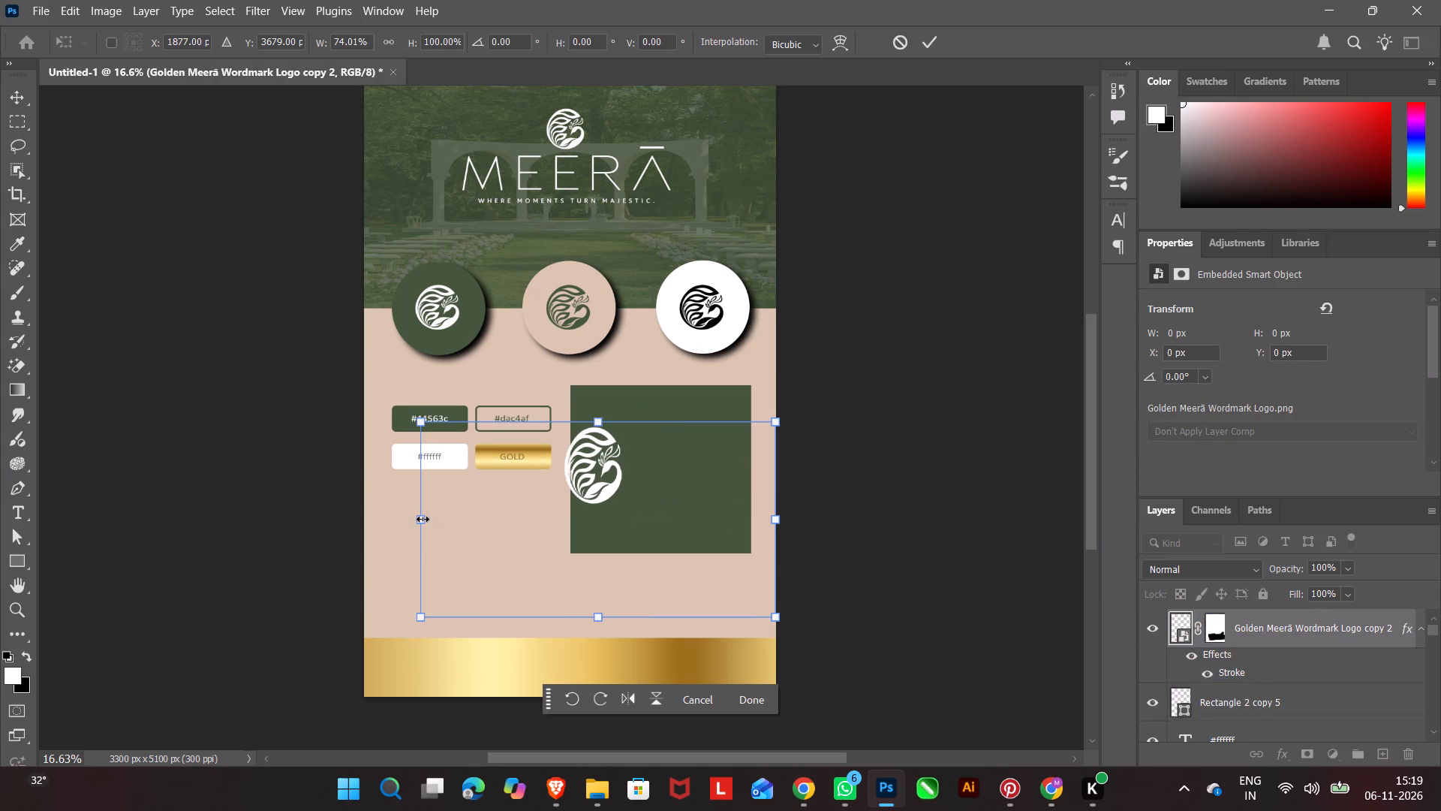
pyautogui.moveTo(423, 519); pyautogui.dragTo(505, 520)
pyautogui.moveTo(639, 618); pyautogui.dragTo(639, 594)
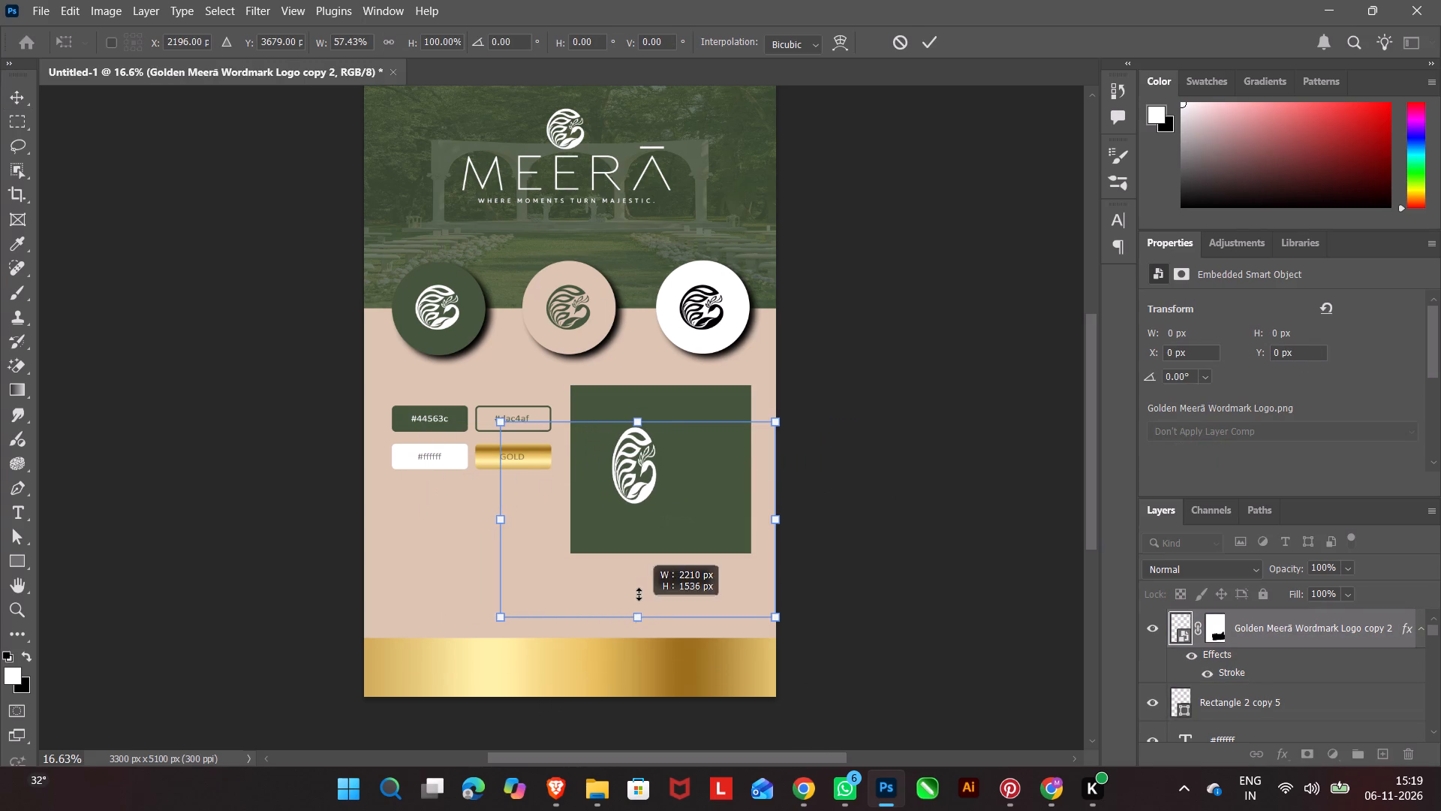
pyautogui.moveTo(639, 594); pyautogui.dragTo(643, 535)
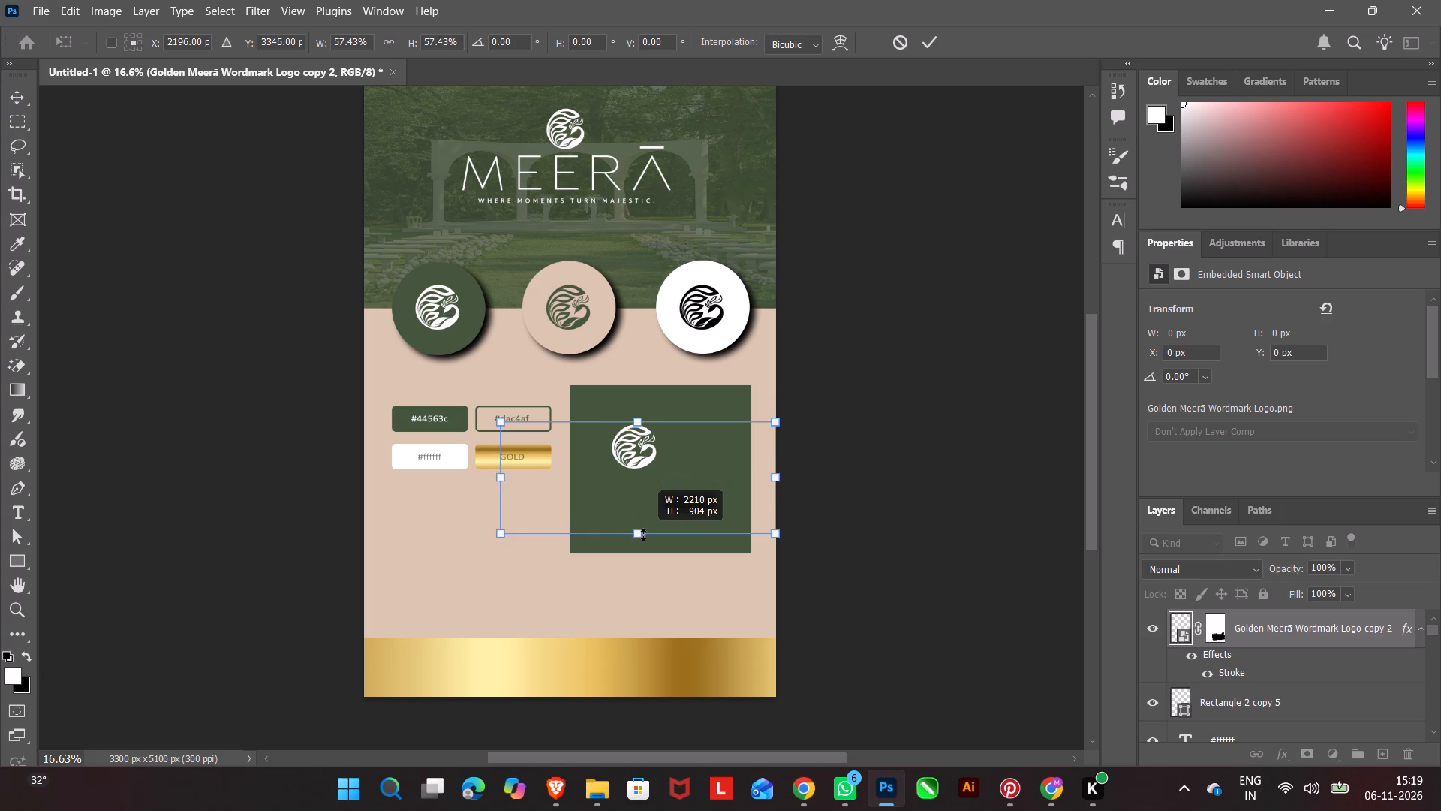
pyautogui.moveTo(643, 535); pyautogui.dragTo(645, 537)
pyautogui.click(747, 694)
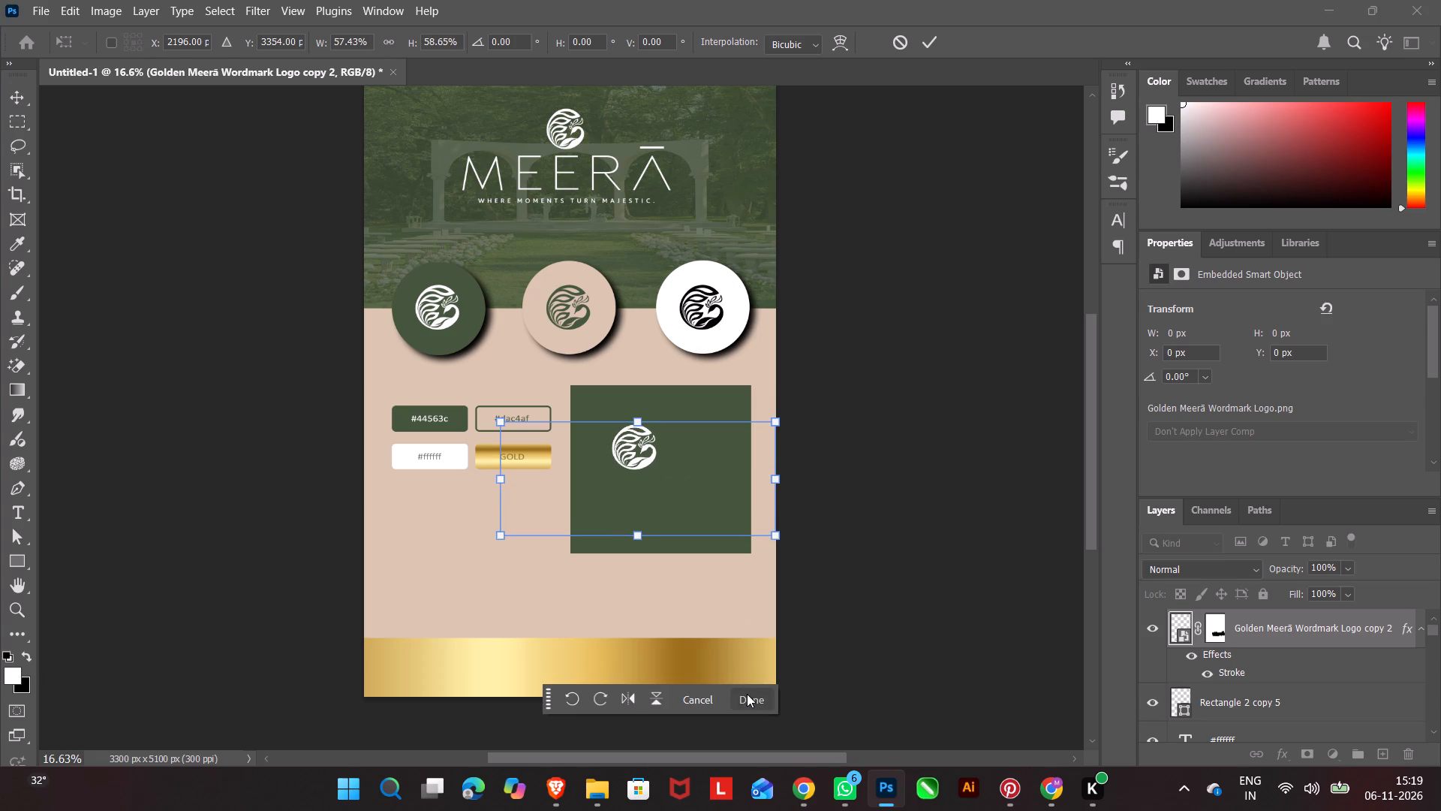
pyautogui.click(887, 561)
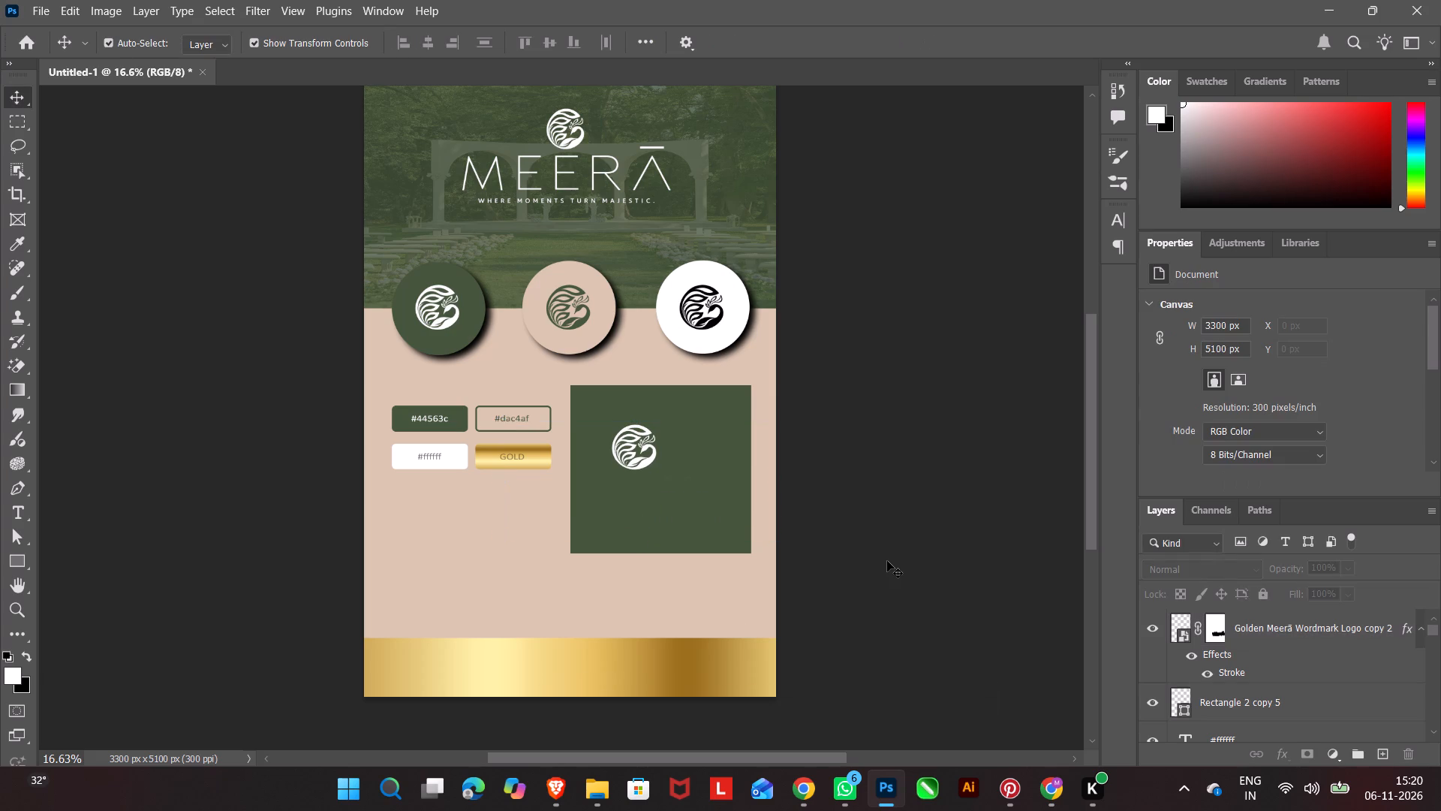
# Duplicate the reduced emblem and place the copy over the green panel's top-left corner, at about X 705, Y 2550 px.
pyautogui.click(642, 455)
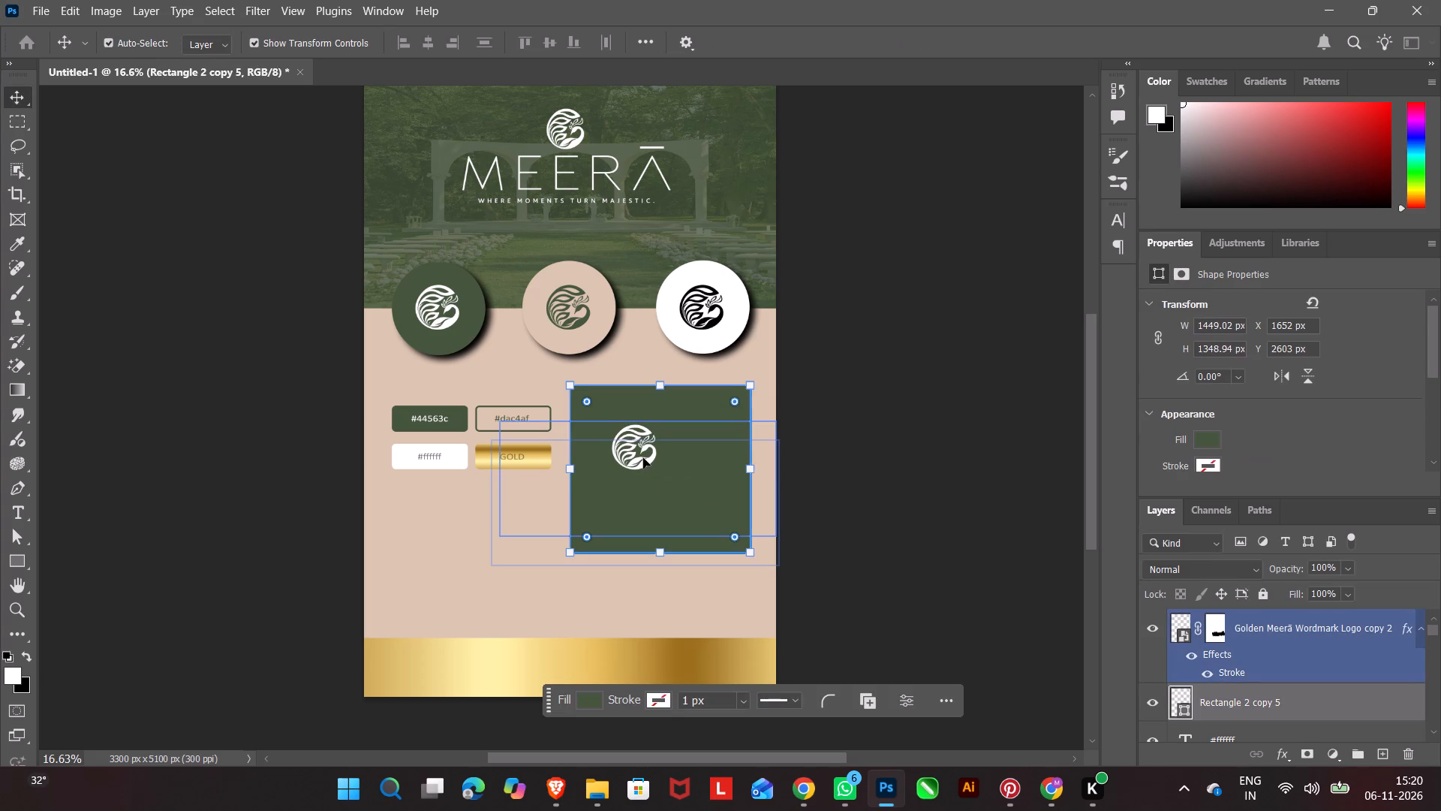
pyautogui.click(643, 458)
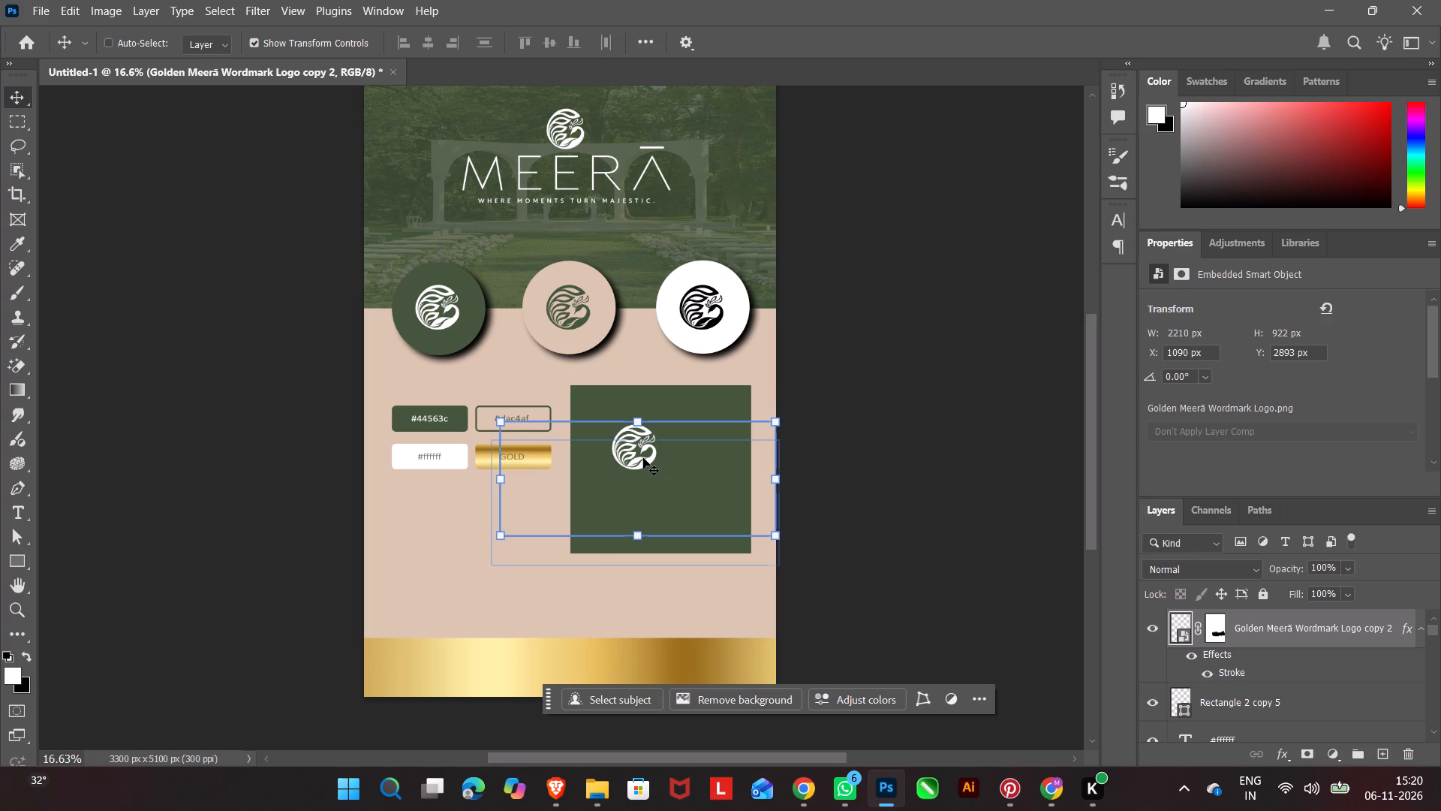
pyautogui.hotkey('ctrl', 'c')
pyautogui.hotkey('ctrl', 'v')
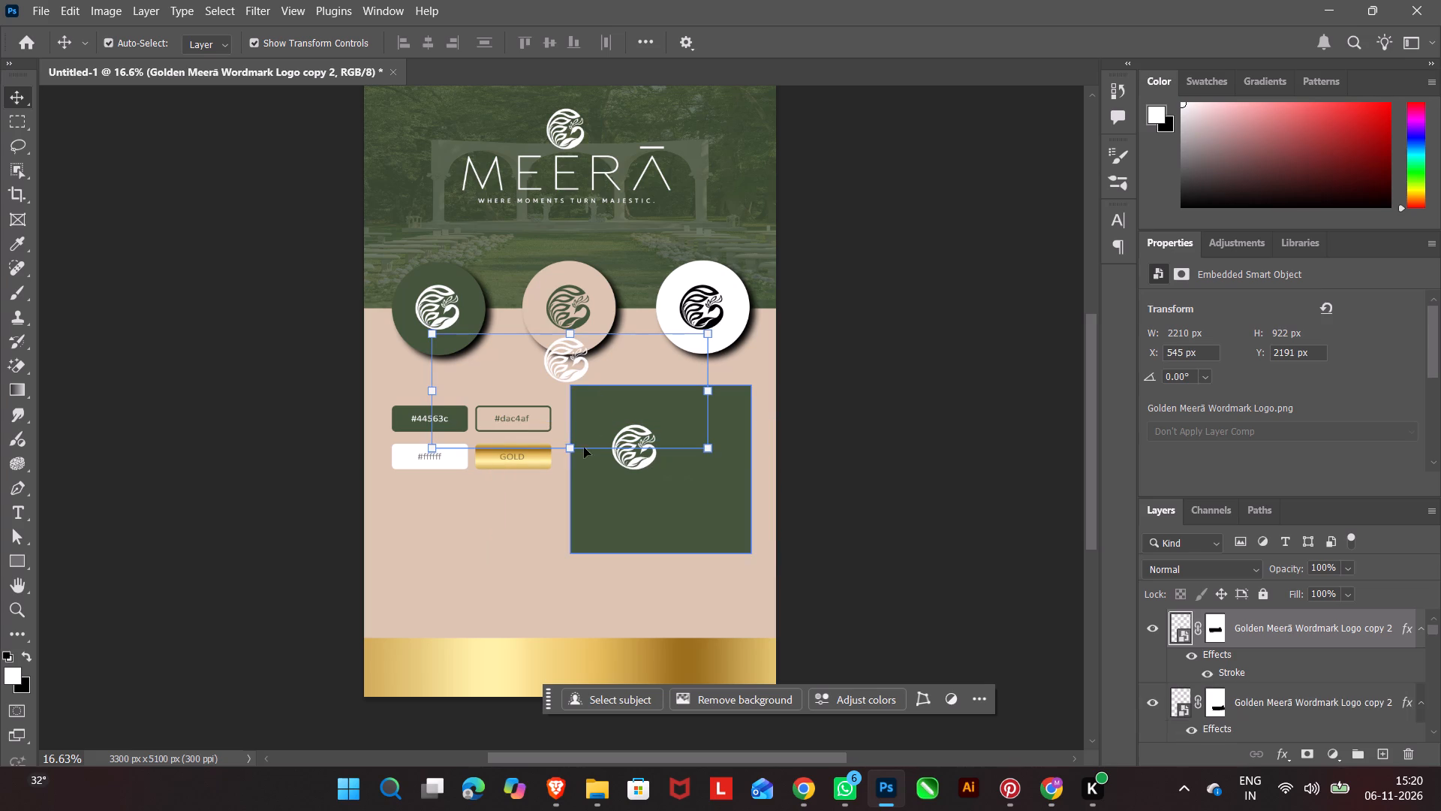
pyautogui.click(573, 451)
pyautogui.moveTo(575, 425); pyautogui.dragTo(609, 475)
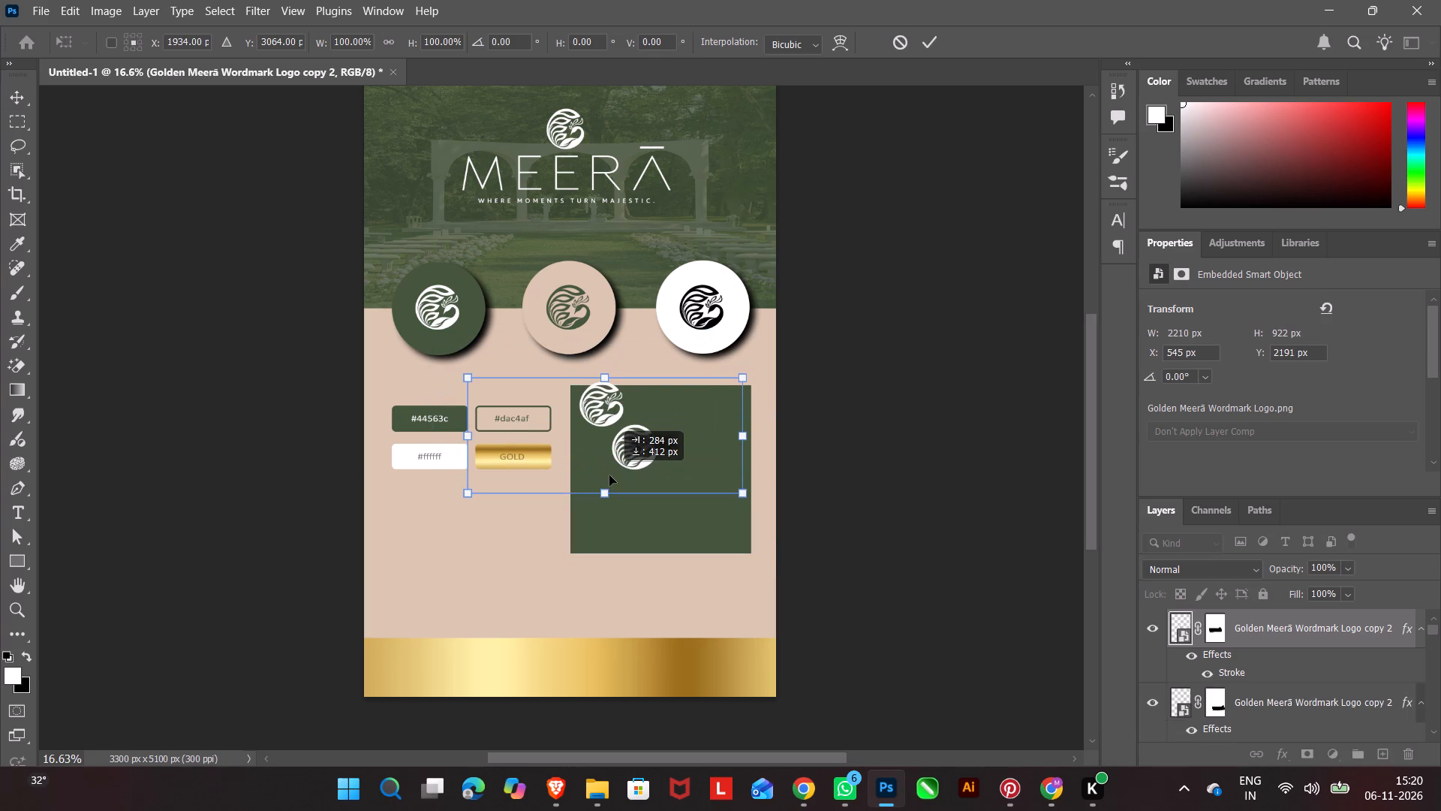
pyautogui.moveTo(609, 475); pyautogui.dragTo(594, 469)
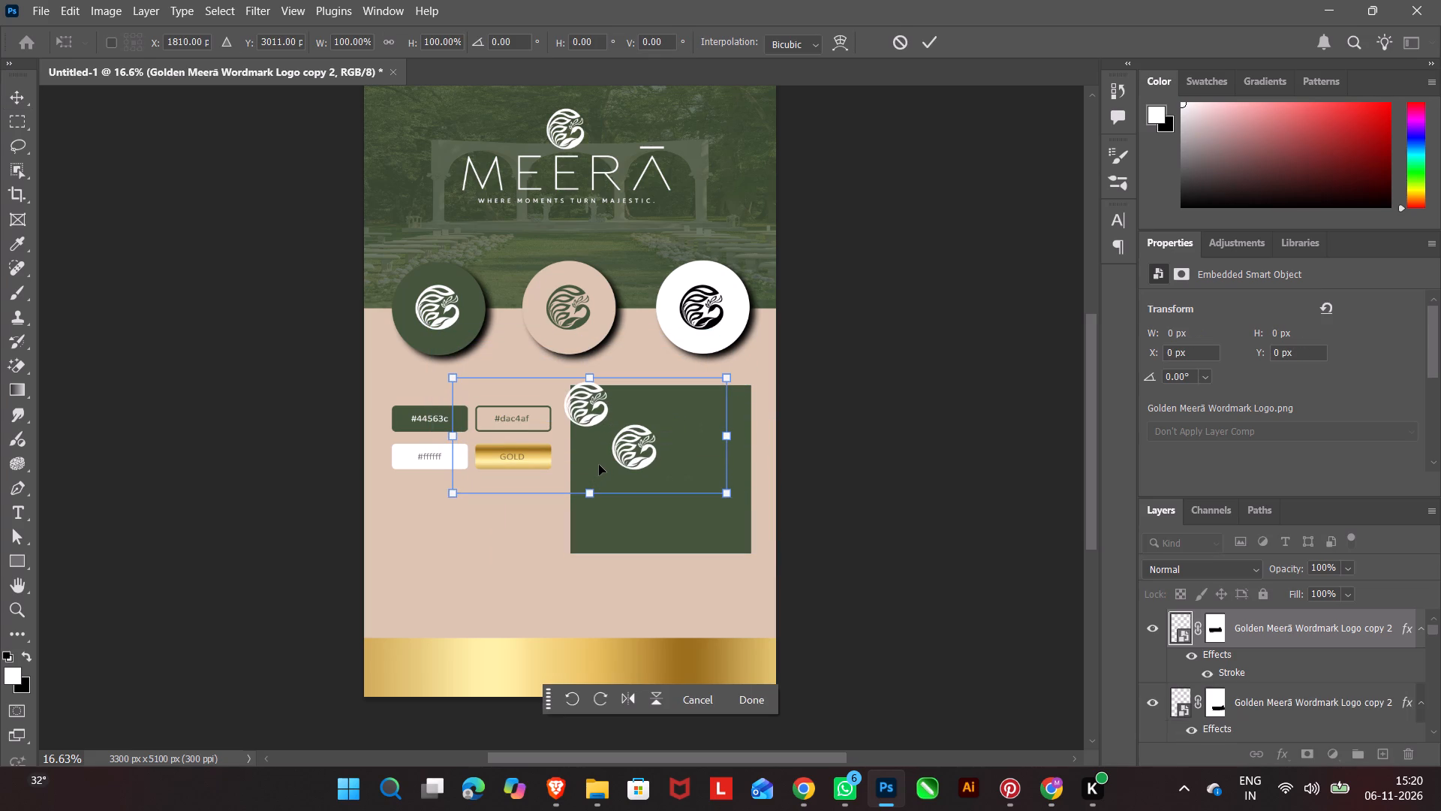
pyautogui.click(743, 695)
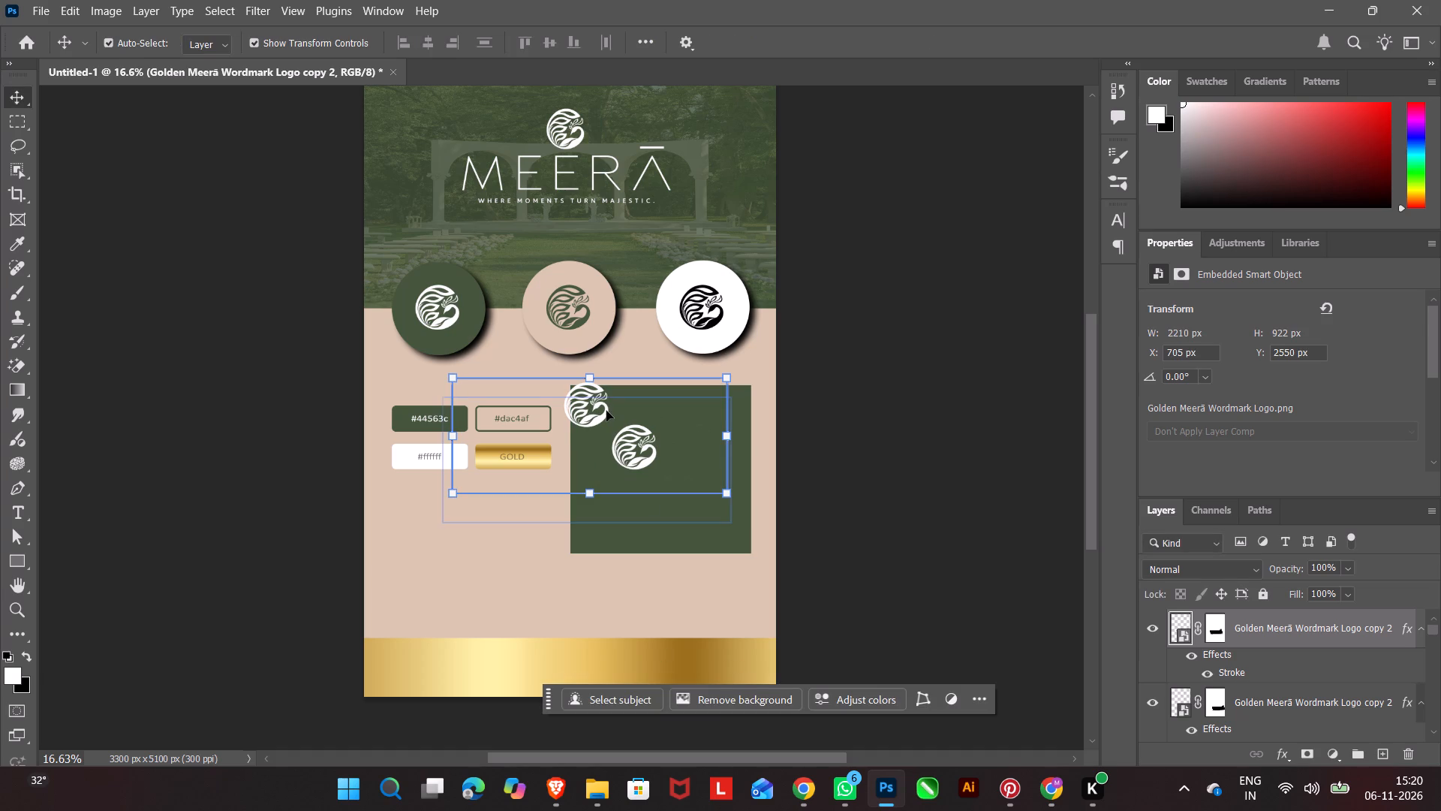
# Paste another emblem copy and place it across the green panel's top edge, with its transform centre at about X 2242, Y 2893 px.
pyautogui.hotkey('ctrl', 'v')
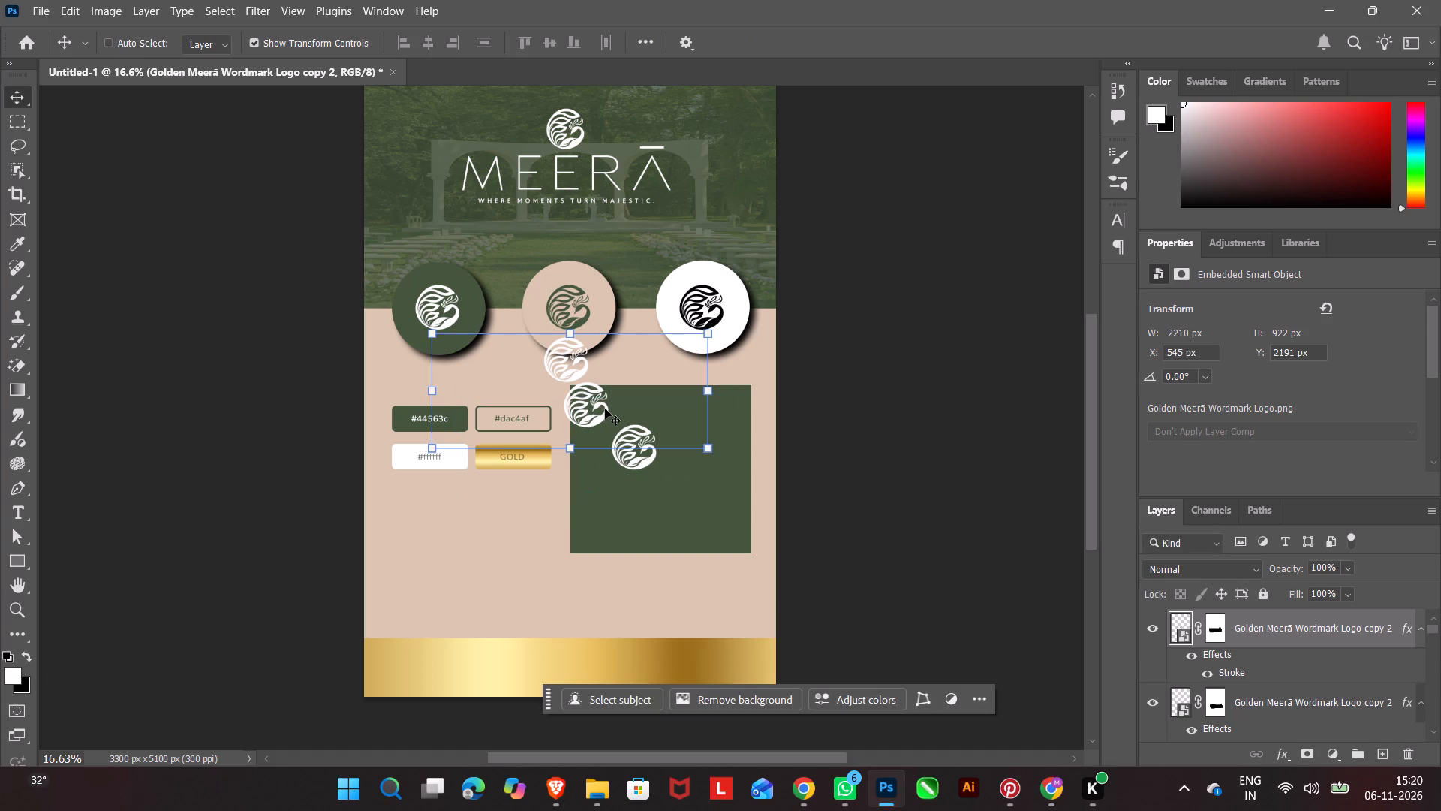
pyautogui.moveTo(573, 369); pyautogui.dragTo(582, 360)
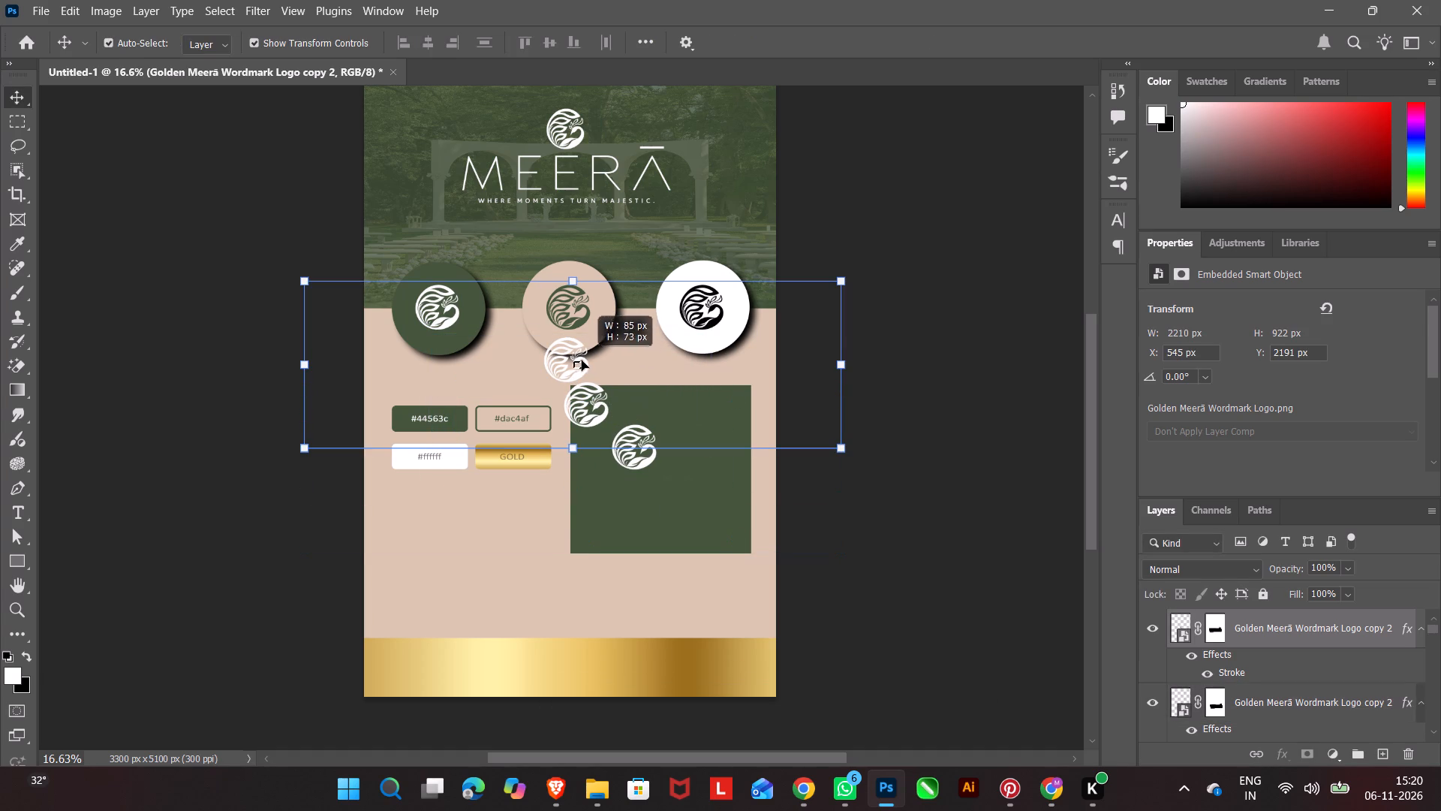
pyautogui.moveTo(582, 360); pyautogui.dragTo(581, 360)
pyautogui.click(570, 365)
pyautogui.click(570, 342)
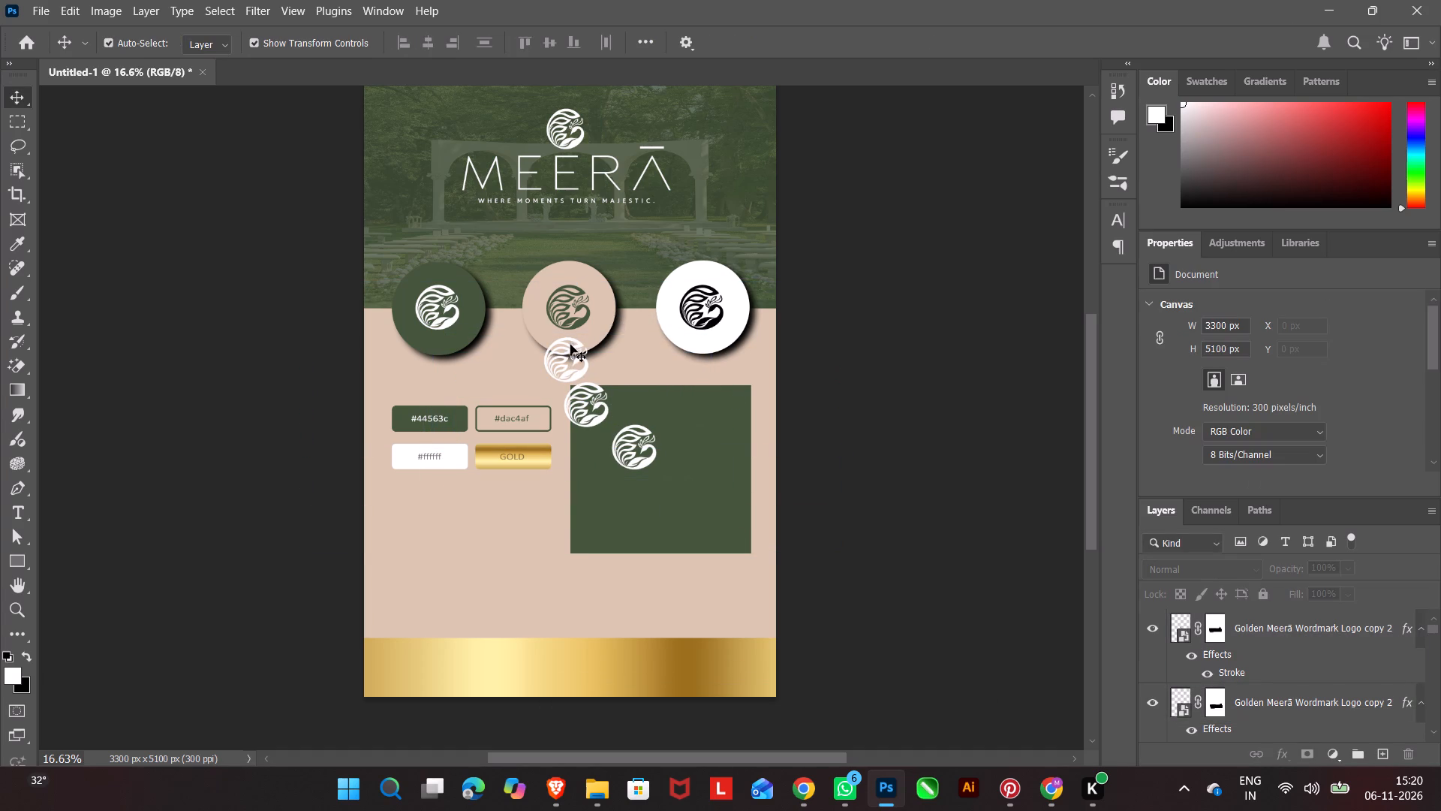
pyautogui.click(570, 348)
pyautogui.click(572, 354)
pyautogui.click(578, 364)
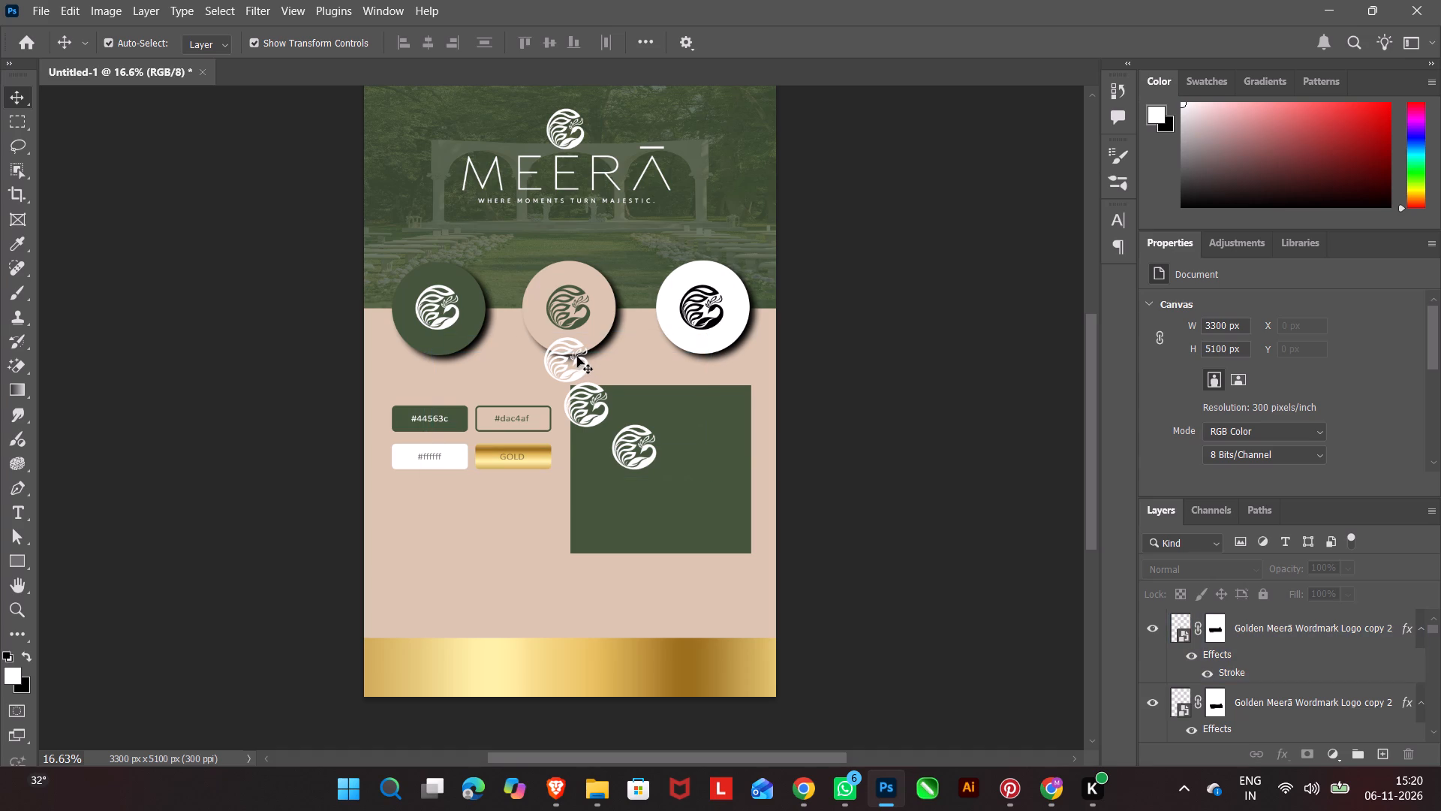
pyautogui.click(578, 360)
pyautogui.click(572, 334)
pyautogui.moveTo(565, 366); pyautogui.dragTo(640, 395)
pyautogui.click(758, 695)
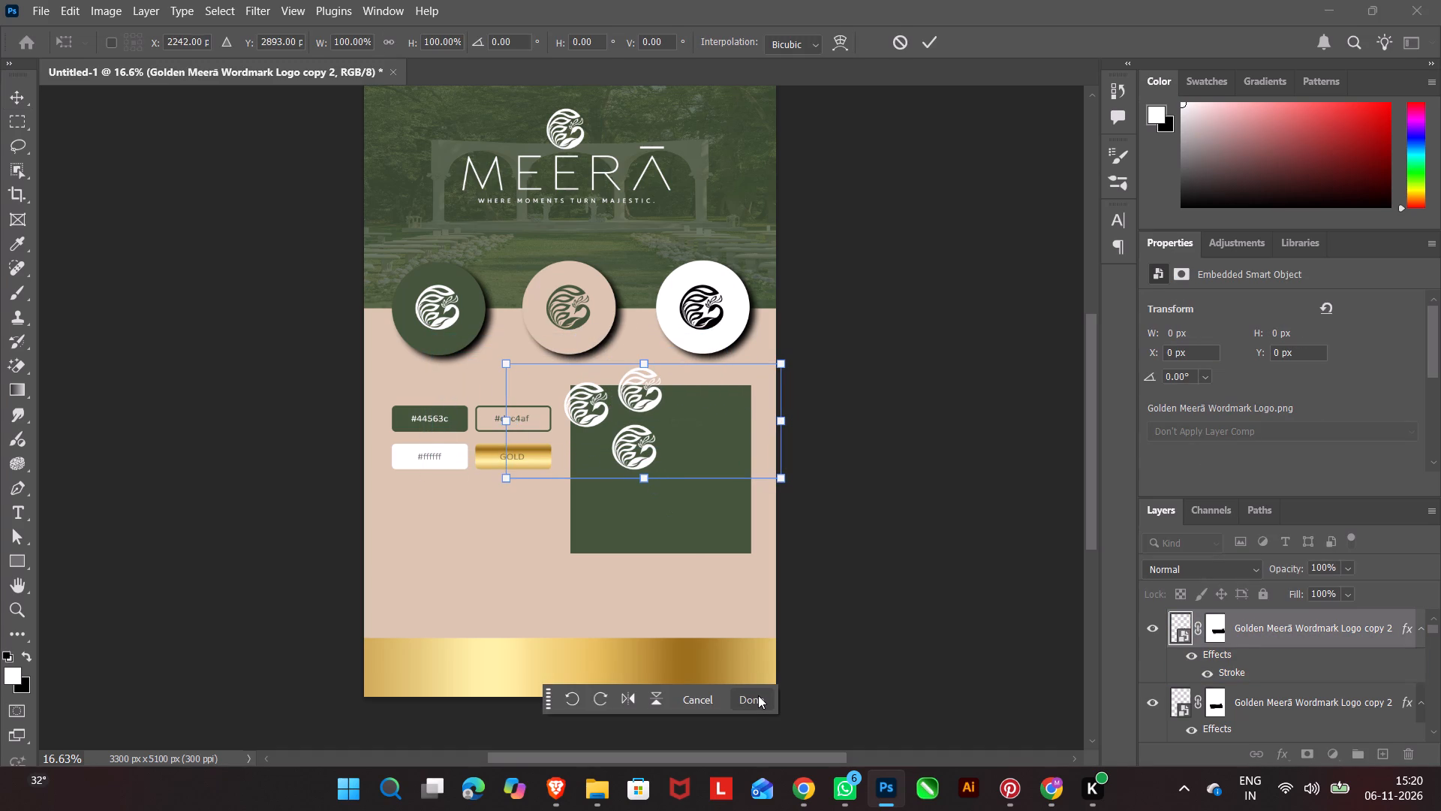
pyautogui.hotkey('ctrl', 'v')
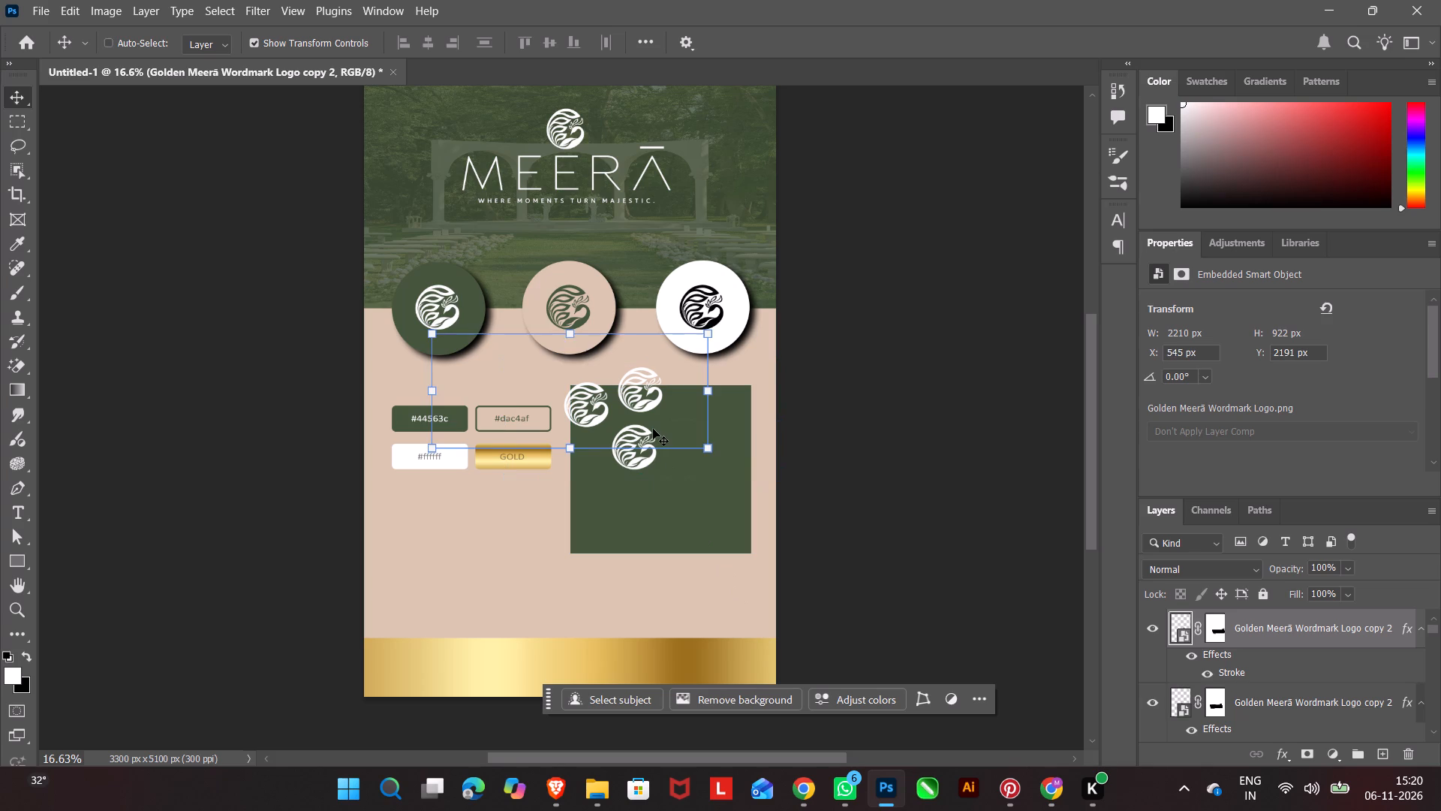
pyautogui.click(570, 452)
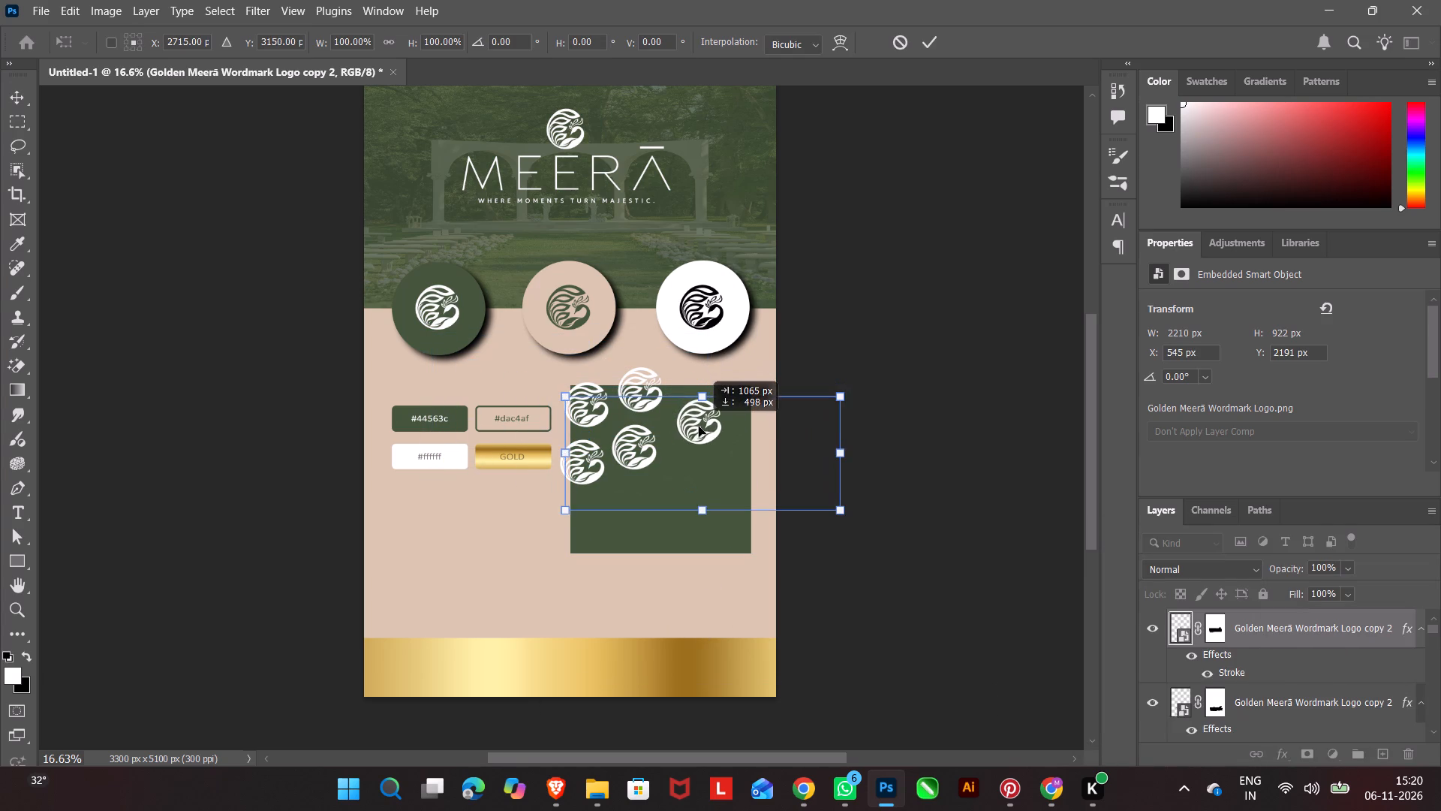
pyautogui.moveTo(699, 427); pyautogui.dragTo(691, 425)
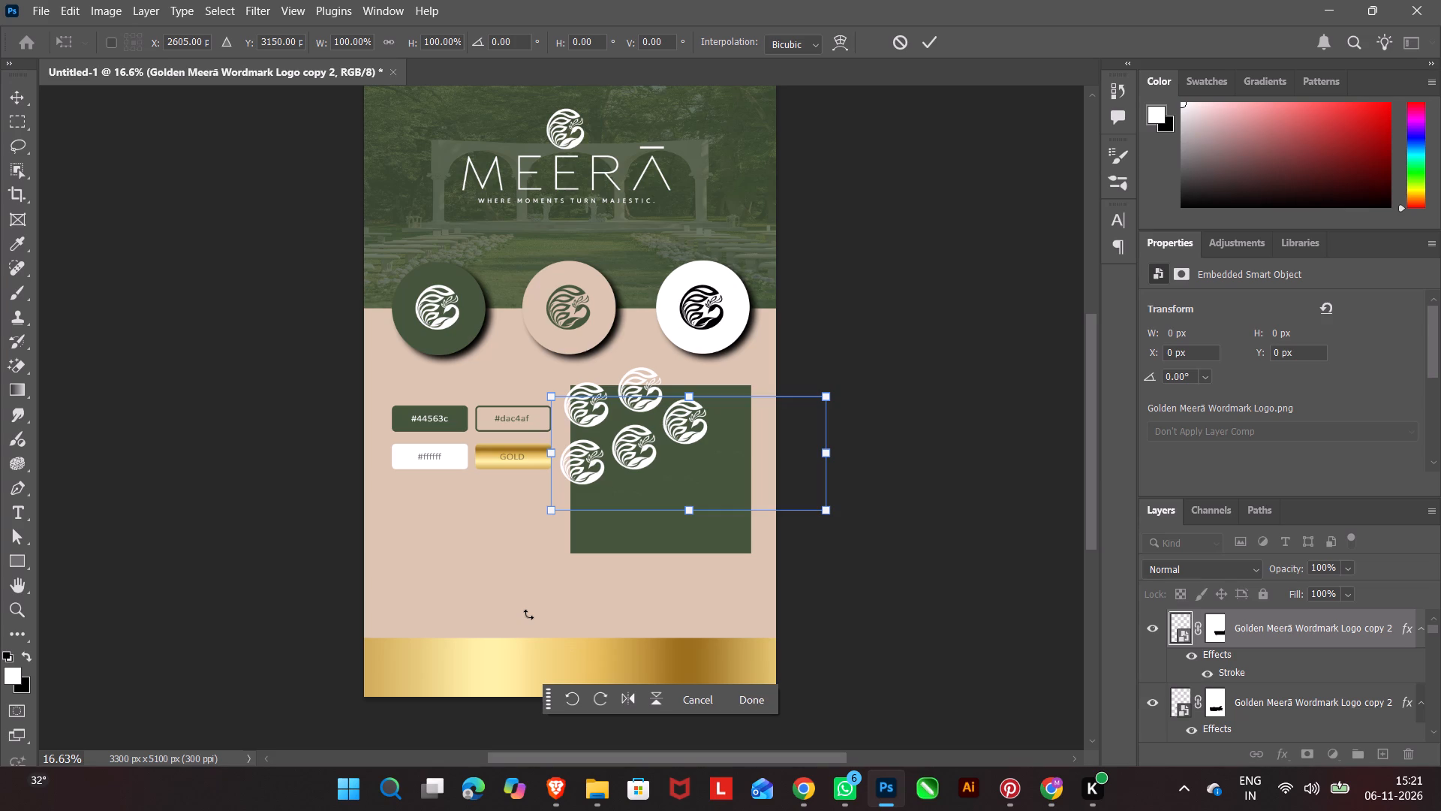
# Switch to the Brave browser and resume the interrupted Ramayana Rise of a Legend 2026 video download.
pyautogui.click(551, 788)
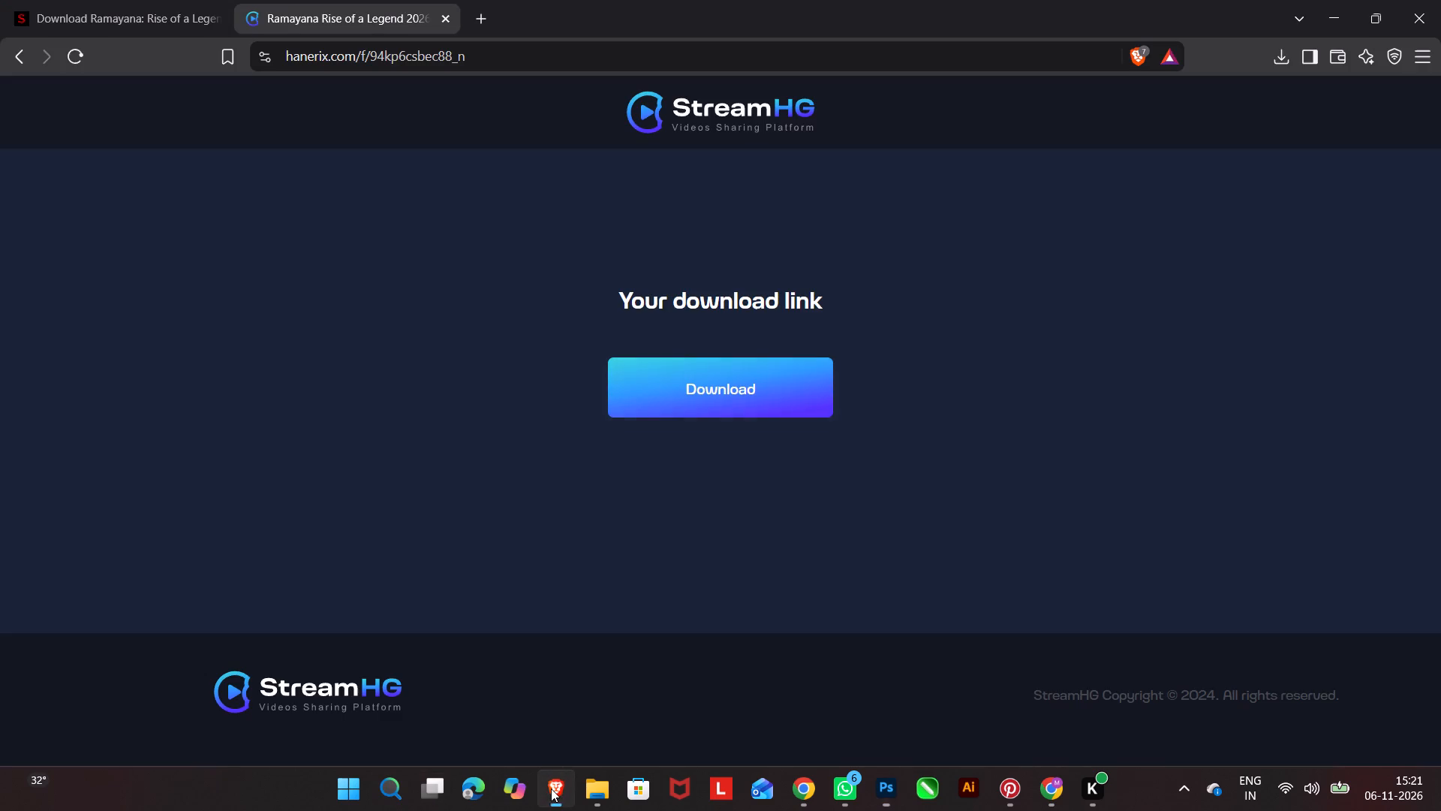
pyautogui.click(1277, 56)
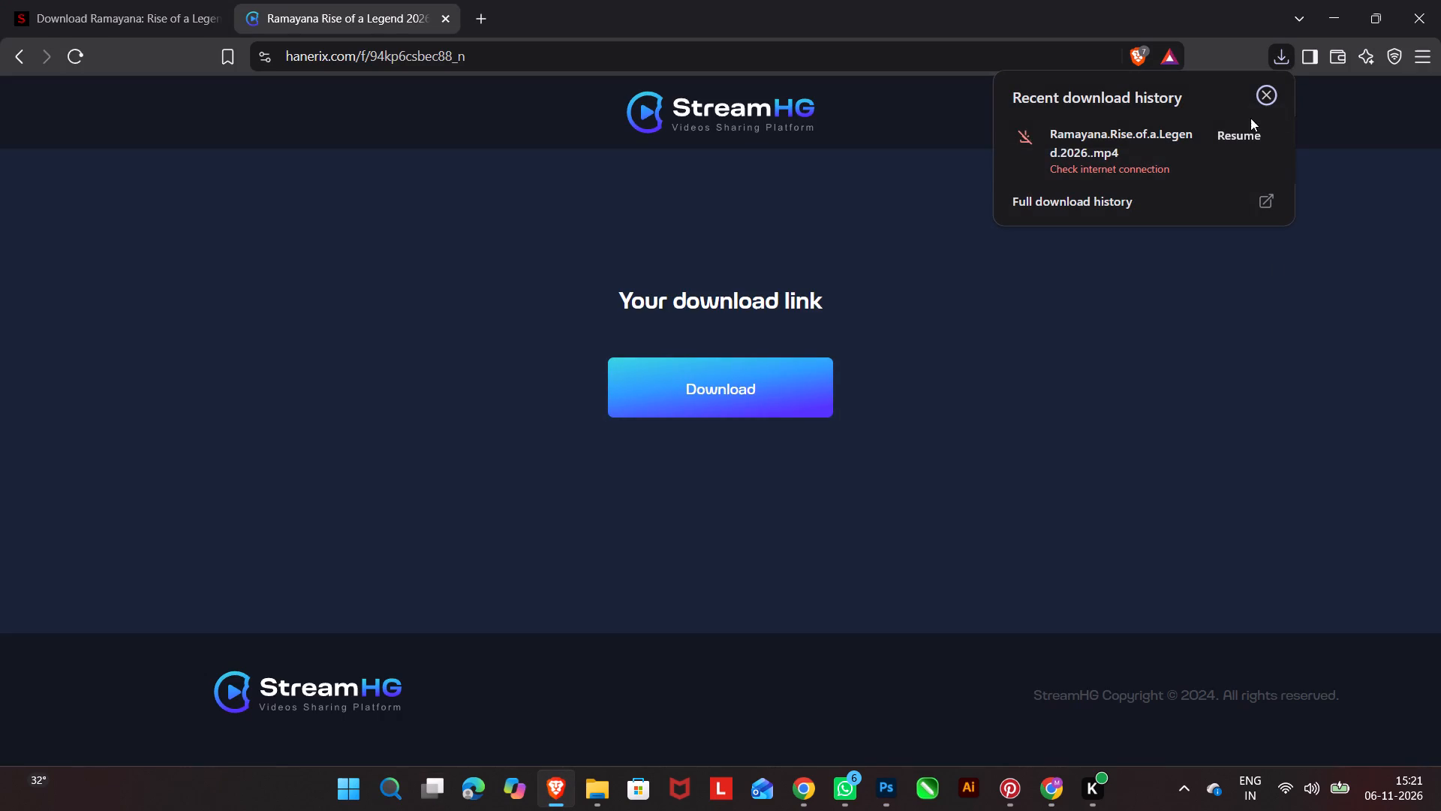
pyautogui.click(1243, 127)
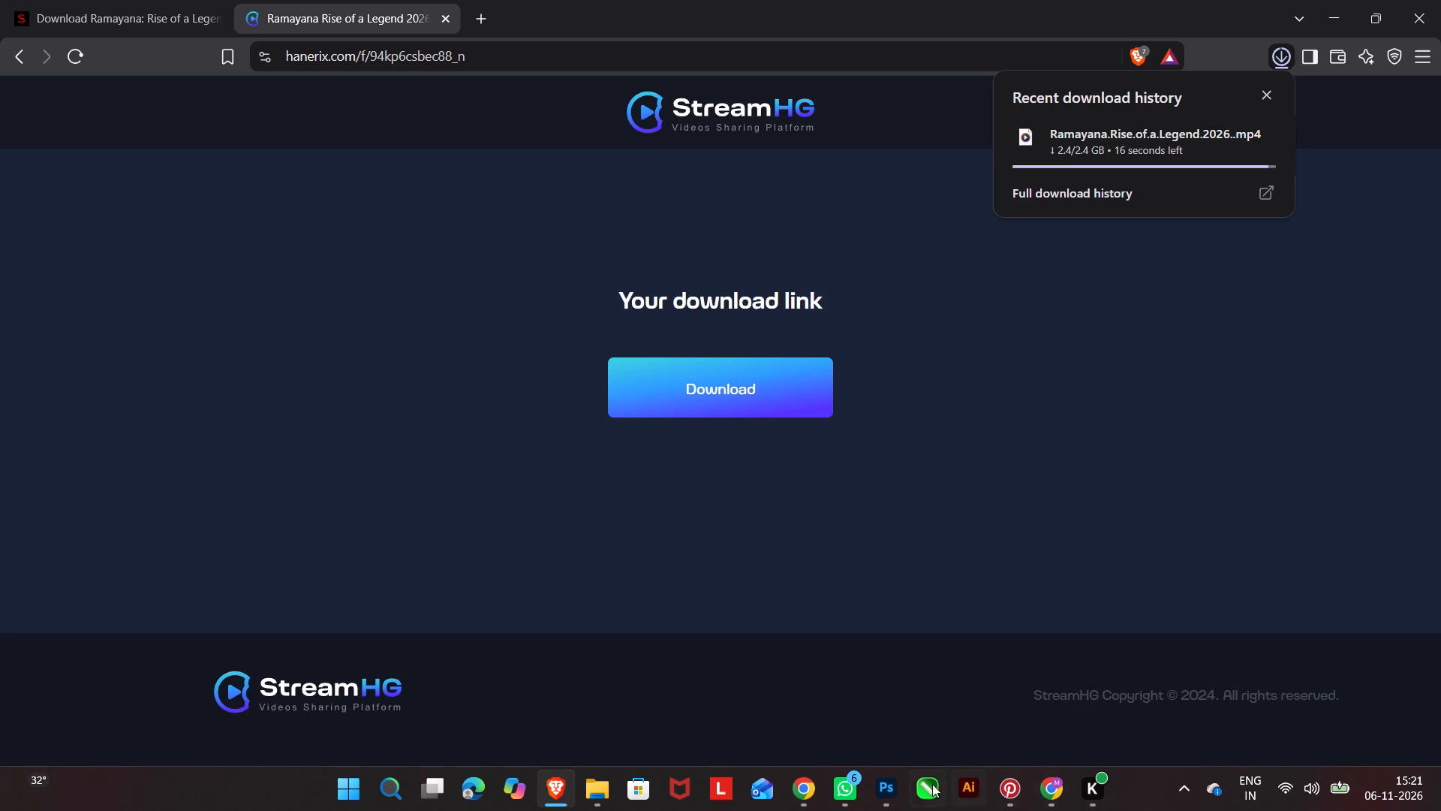
# Switch back to Photoshop and commit the placement of the pasted emblem copy.
pyautogui.click(890, 789)
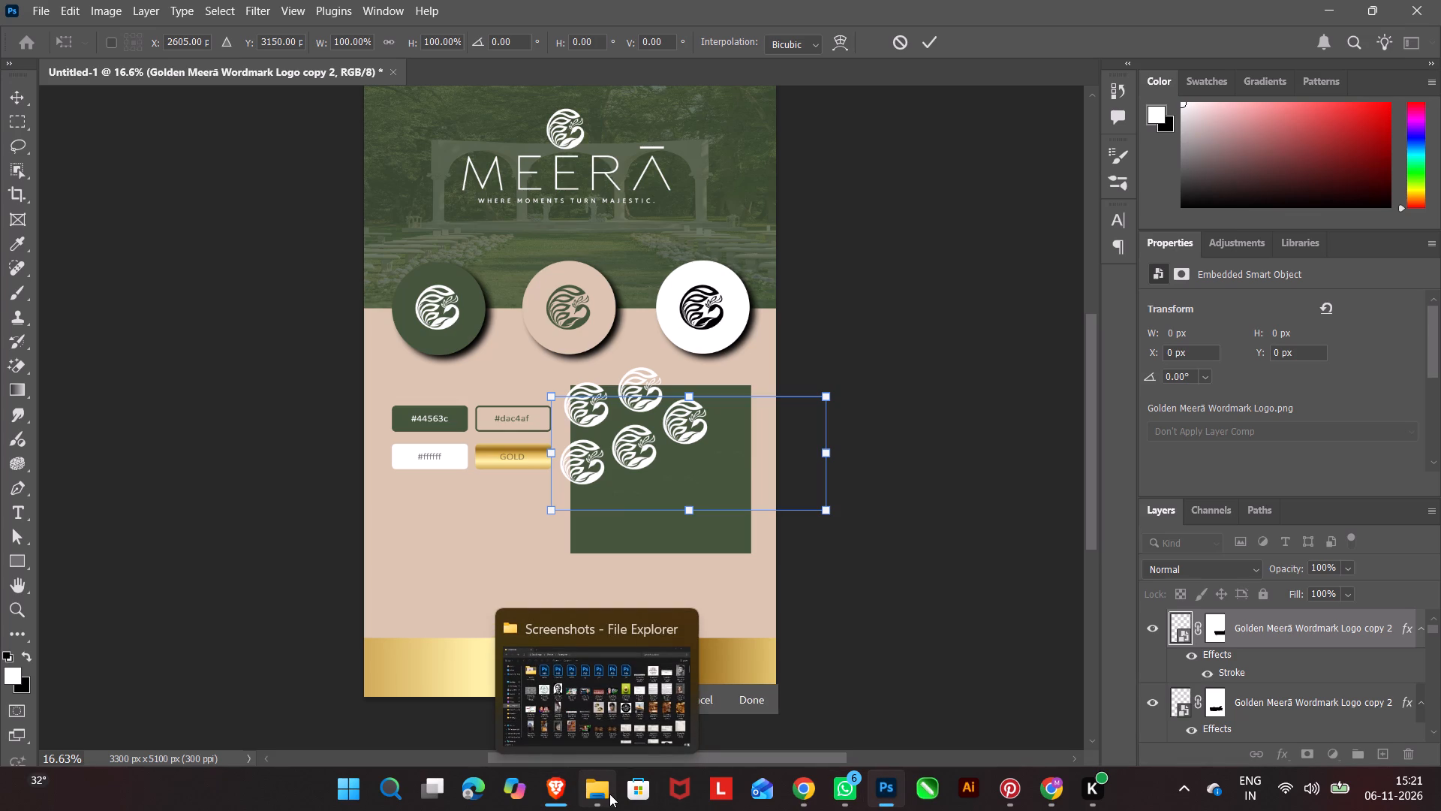
pyautogui.click(751, 698)
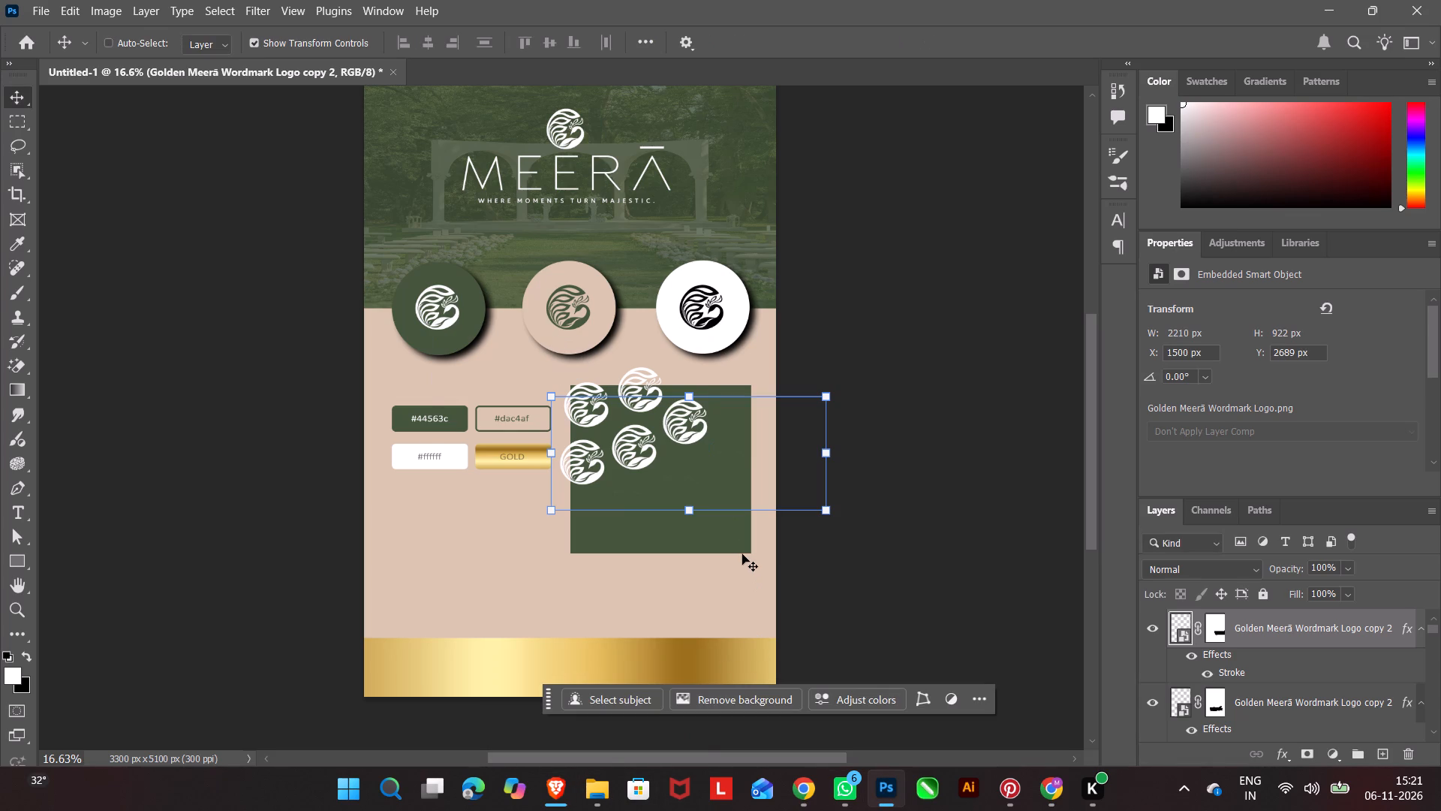
# Paste another emblem copy above the previous one at the green panel's top edge, with its transform centre at about X 2650, Y 2744 px.
pyautogui.hotkey('ctrl', 'v')
pyautogui.click(572, 333)
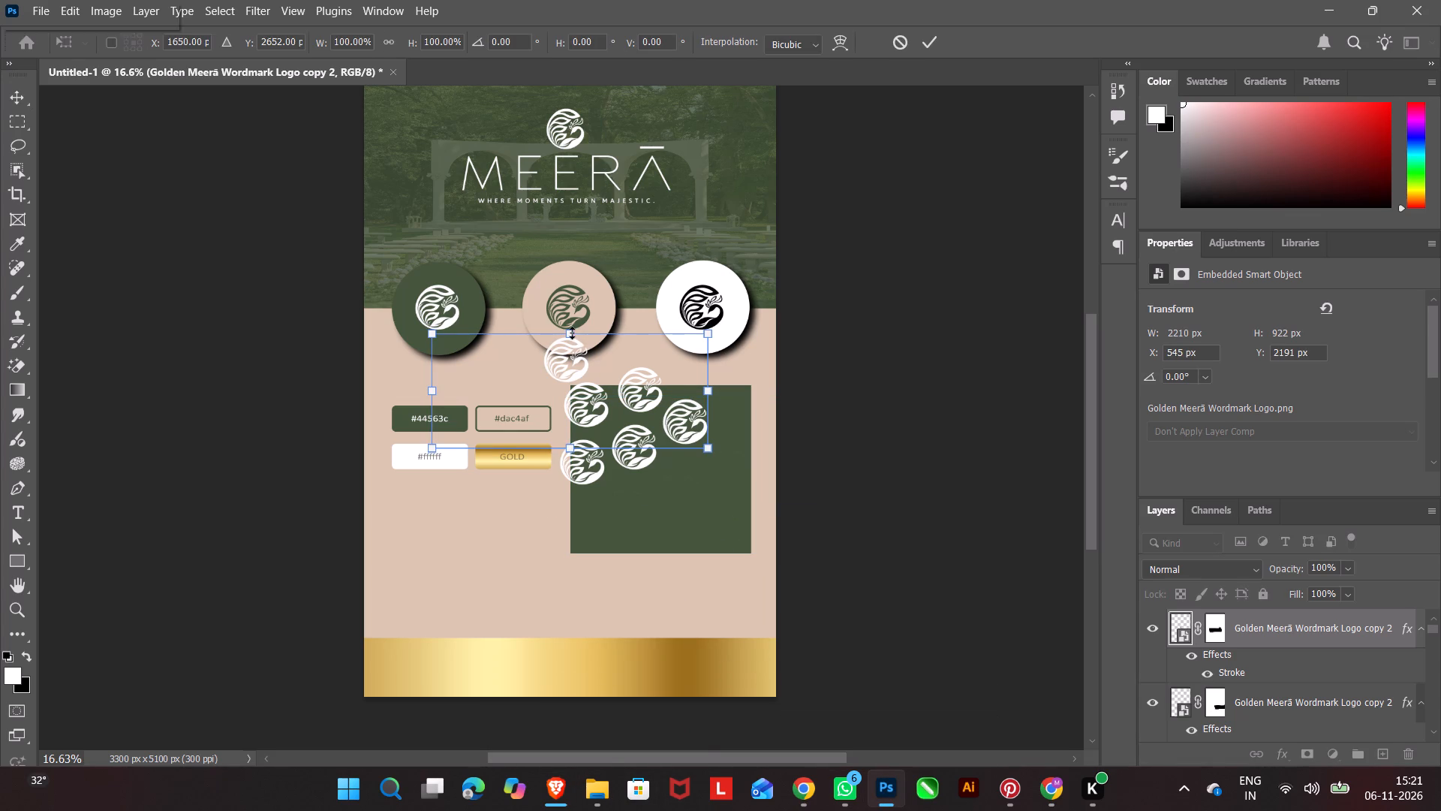
pyautogui.moveTo(573, 369); pyautogui.dragTo(737, 390)
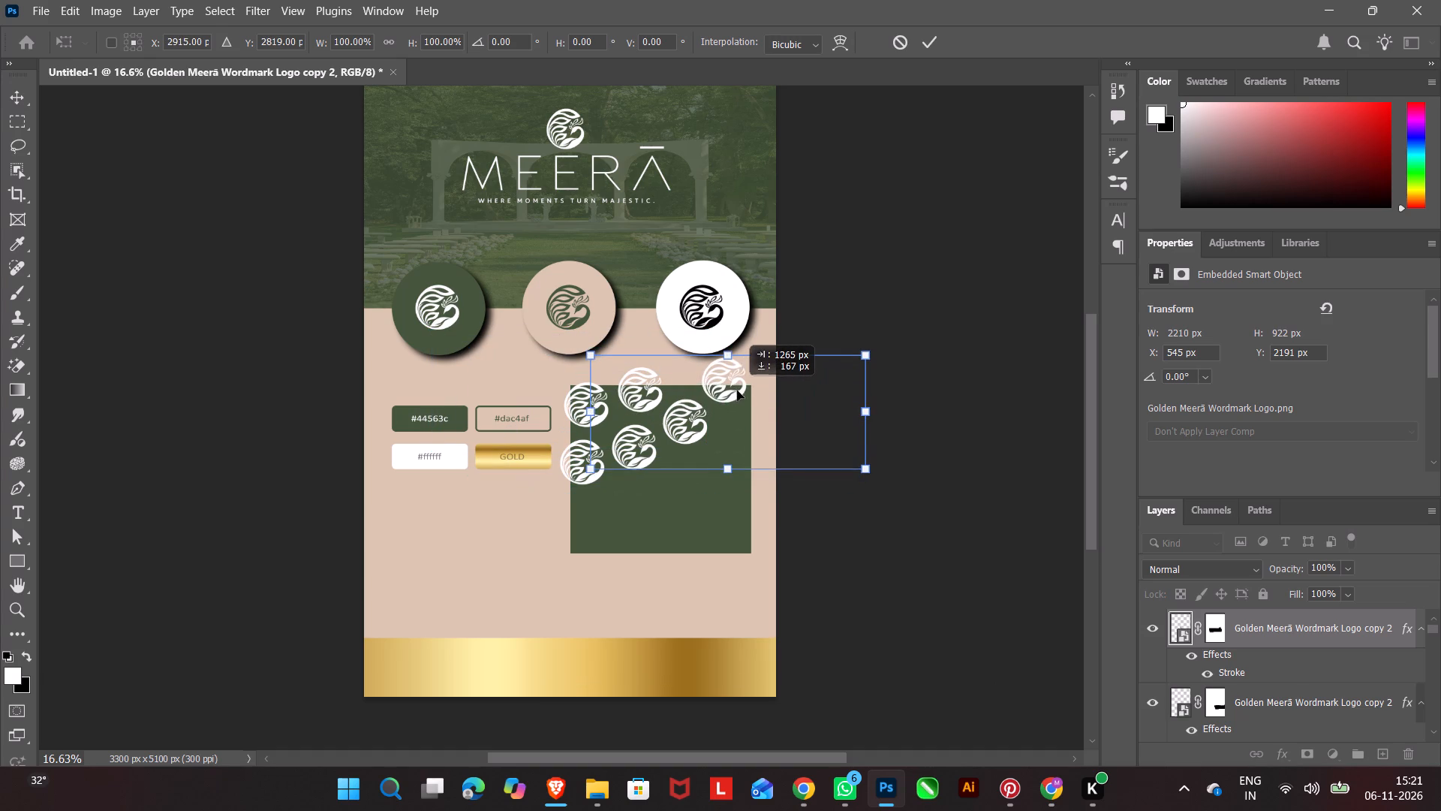
pyautogui.moveTo(737, 390); pyautogui.dragTo(702, 383)
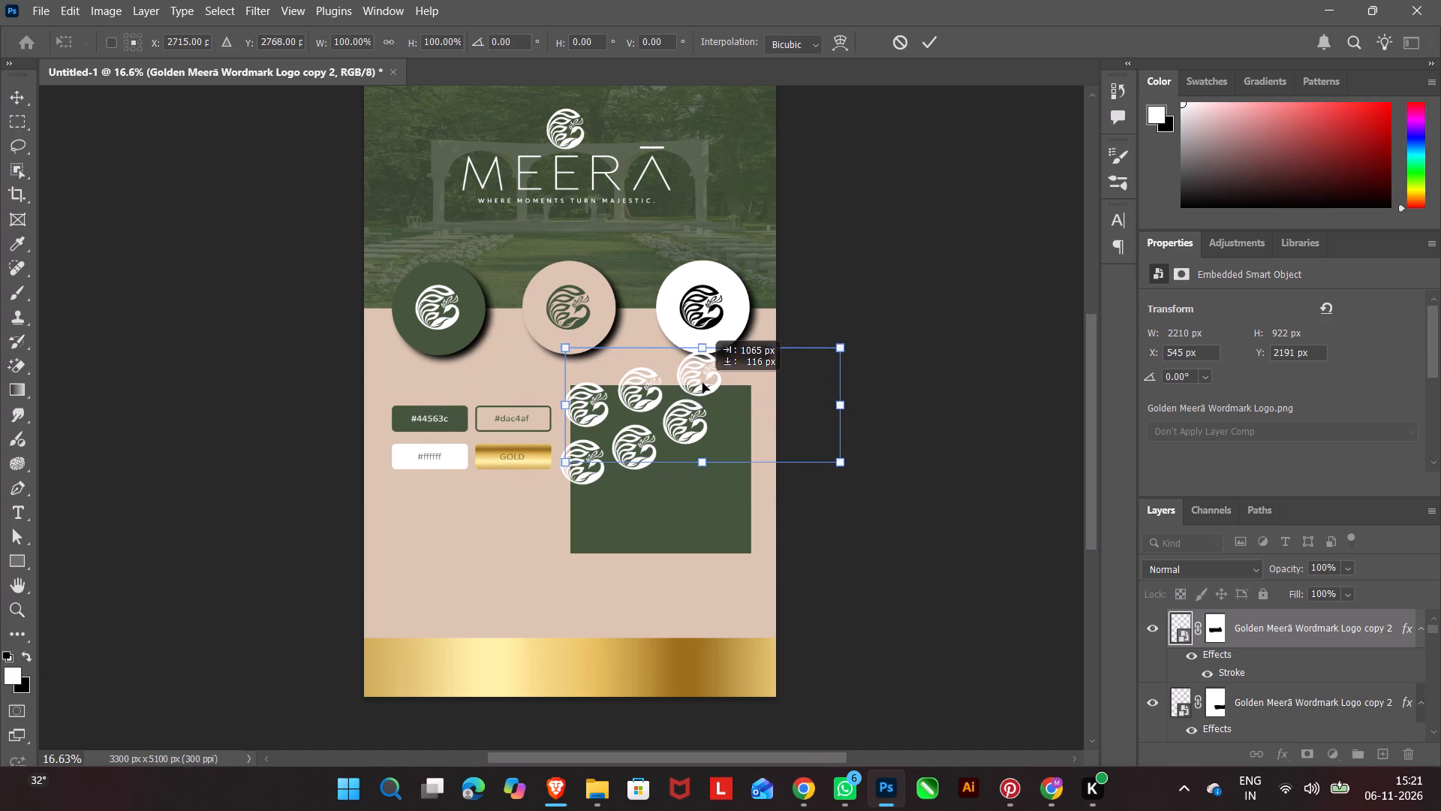
pyautogui.moveTo(702, 383); pyautogui.dragTo(699, 378)
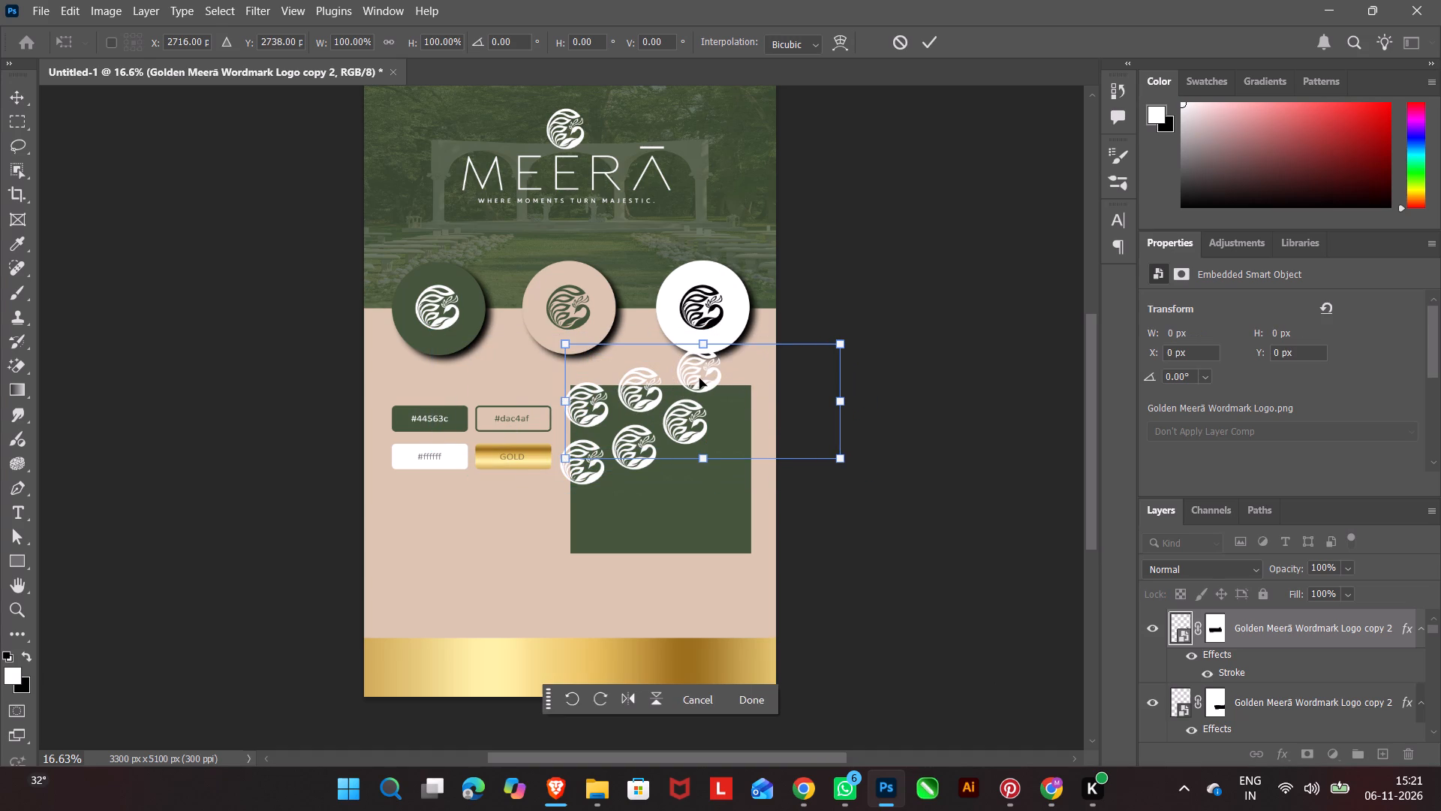
pyautogui.press('Left')
pyautogui.press('Left')
pyautogui.press('Left')
pyautogui.press('Left')
pyautogui.press('Left')
pyautogui.press('Left')
pyautogui.press('Left')
pyautogui.press('Left')
pyautogui.press('Left')
pyautogui.press('Left')
pyautogui.press('Left')
pyautogui.press('Left')
pyautogui.press('Left')
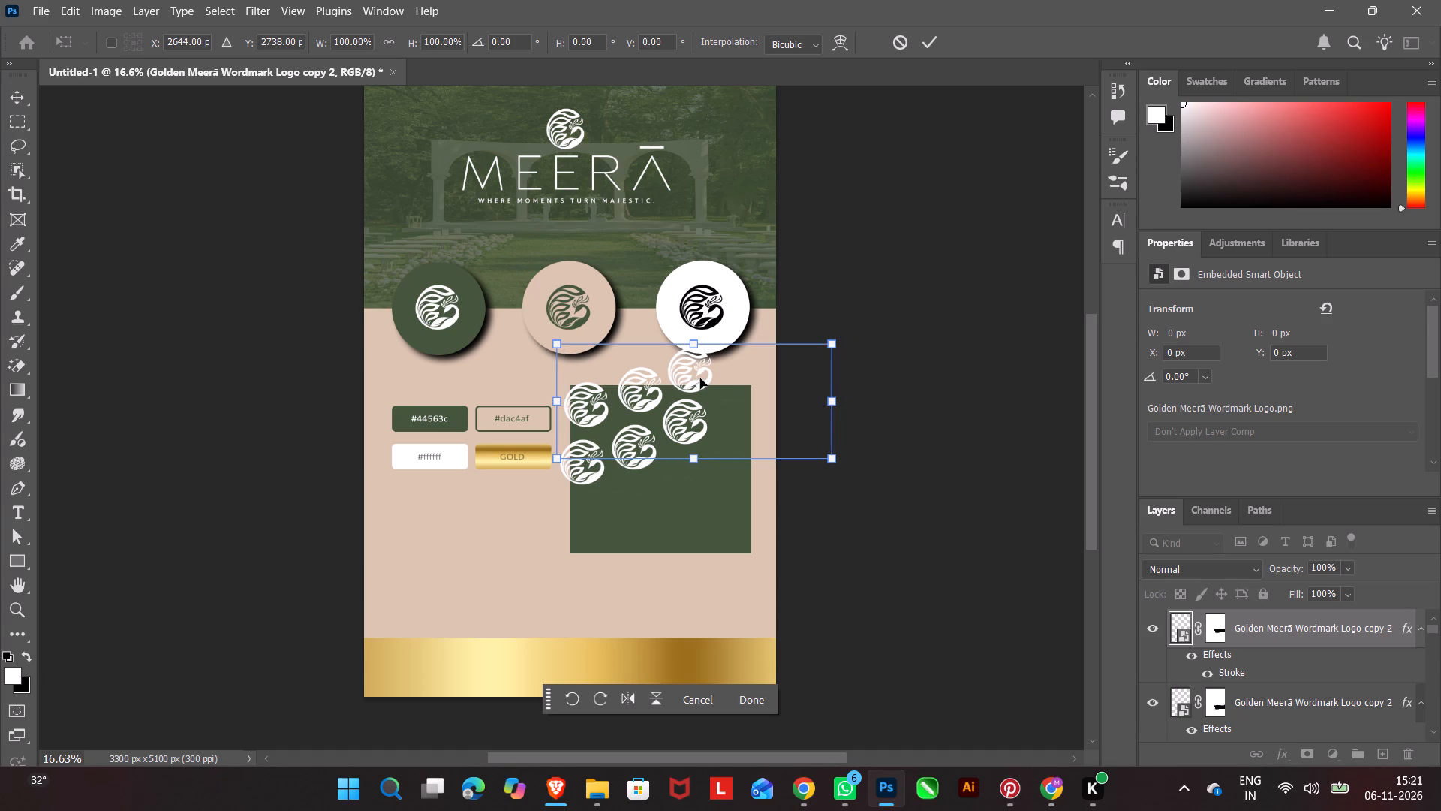
pyautogui.press('Down')
pyautogui.press('Right')
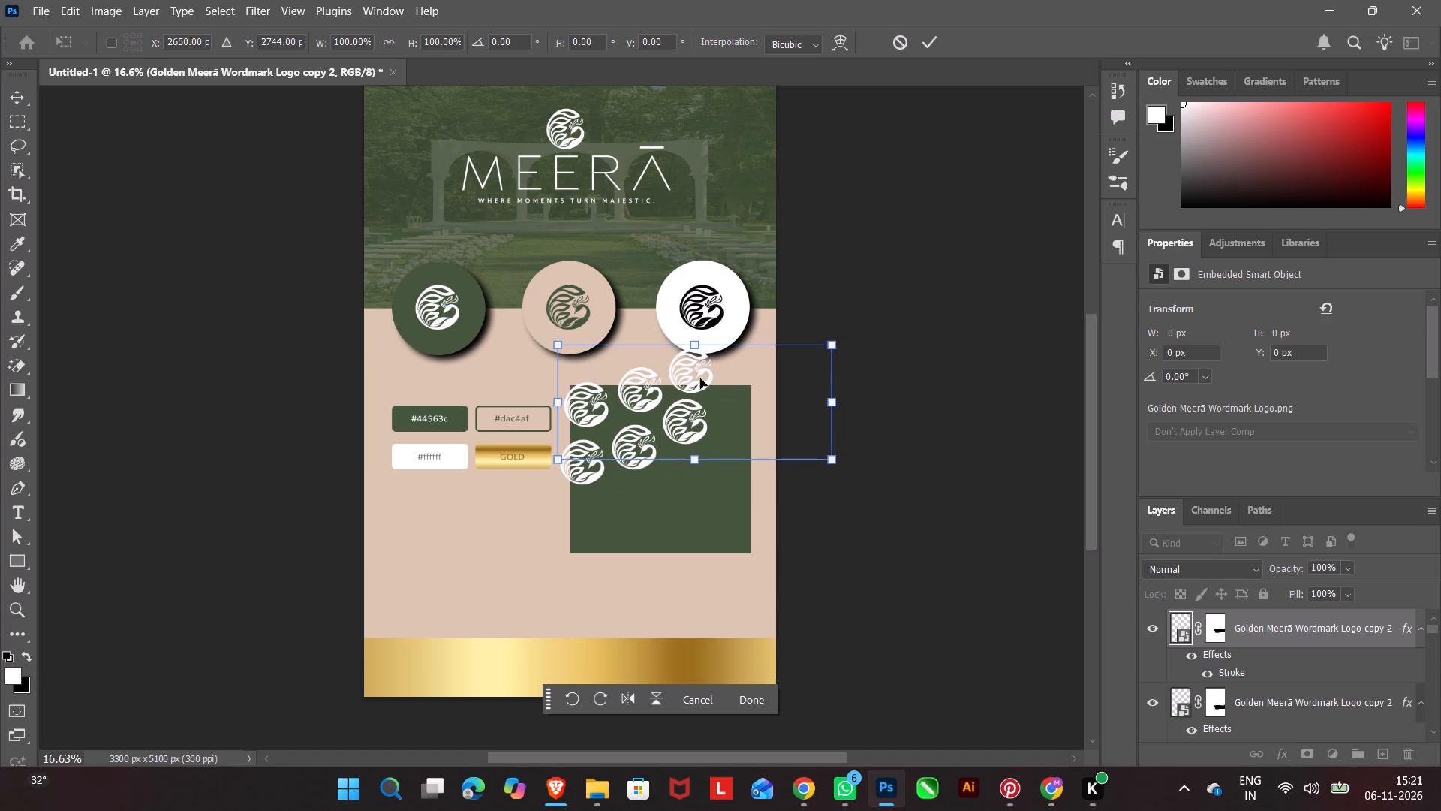
pyautogui.click(598, 409)
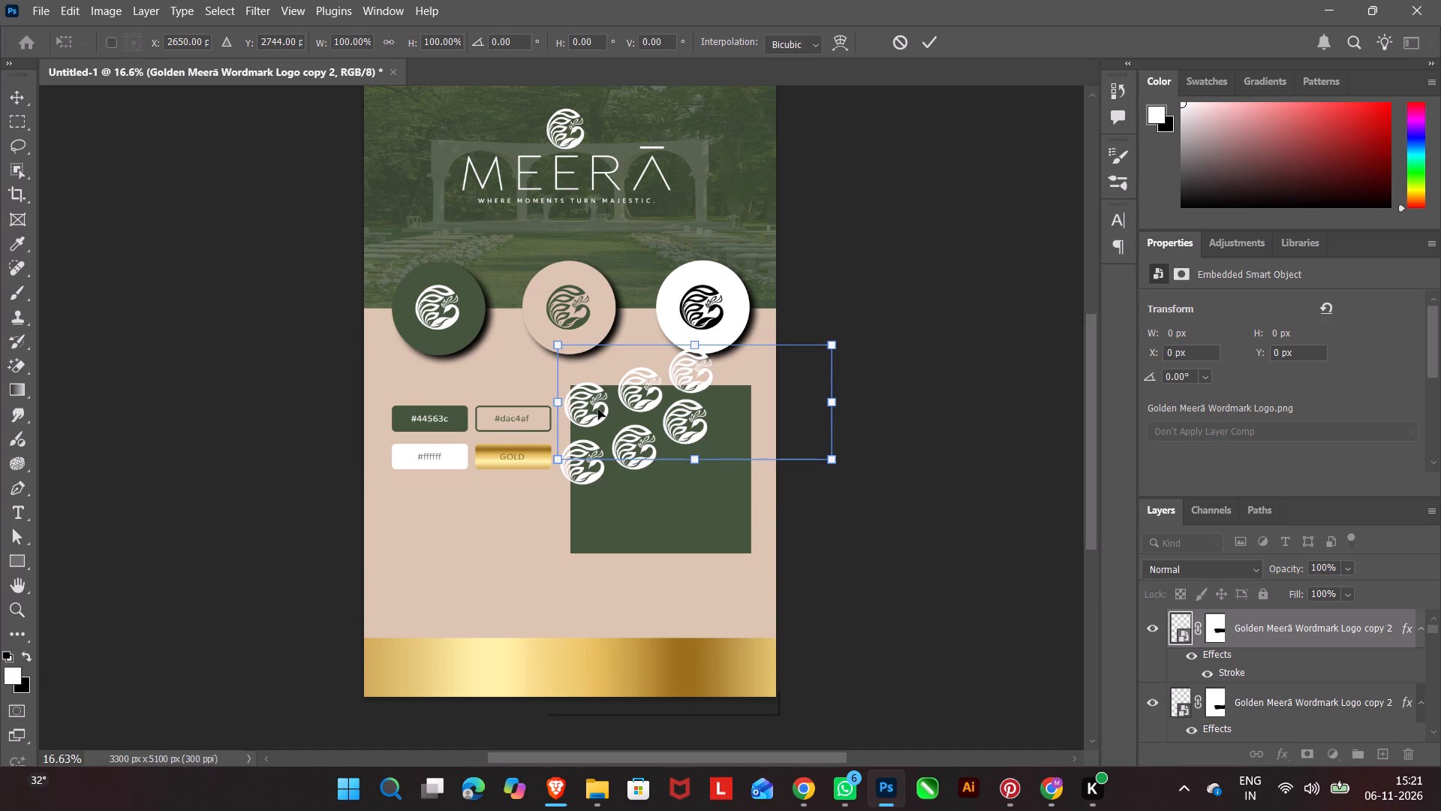
pyautogui.click(748, 696)
pyautogui.click(918, 560)
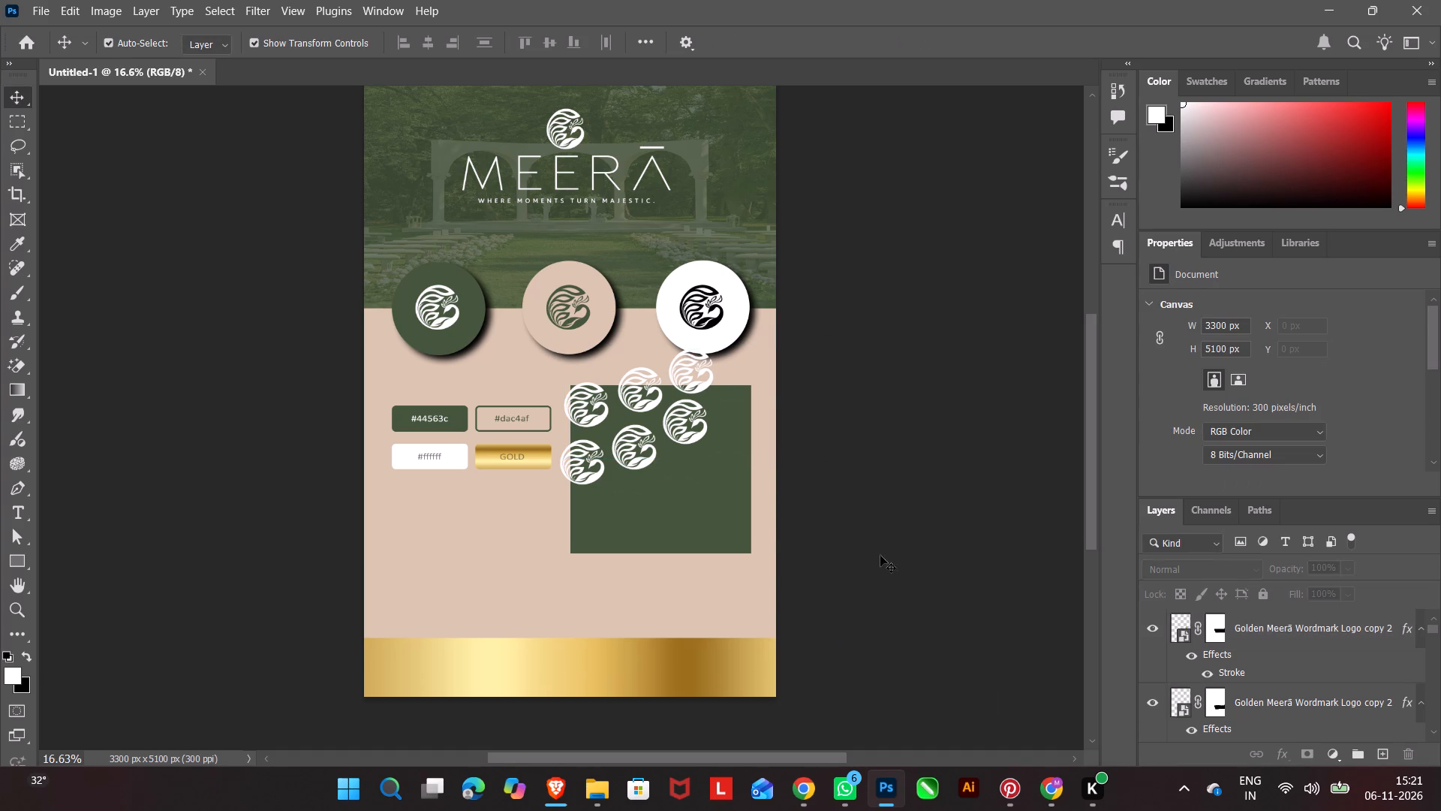
# Nudge the emblem at the green panel's top-left corner down and right, bringing its transform centre to about X 1852, Y 3071 px.
pyautogui.click(576, 386)
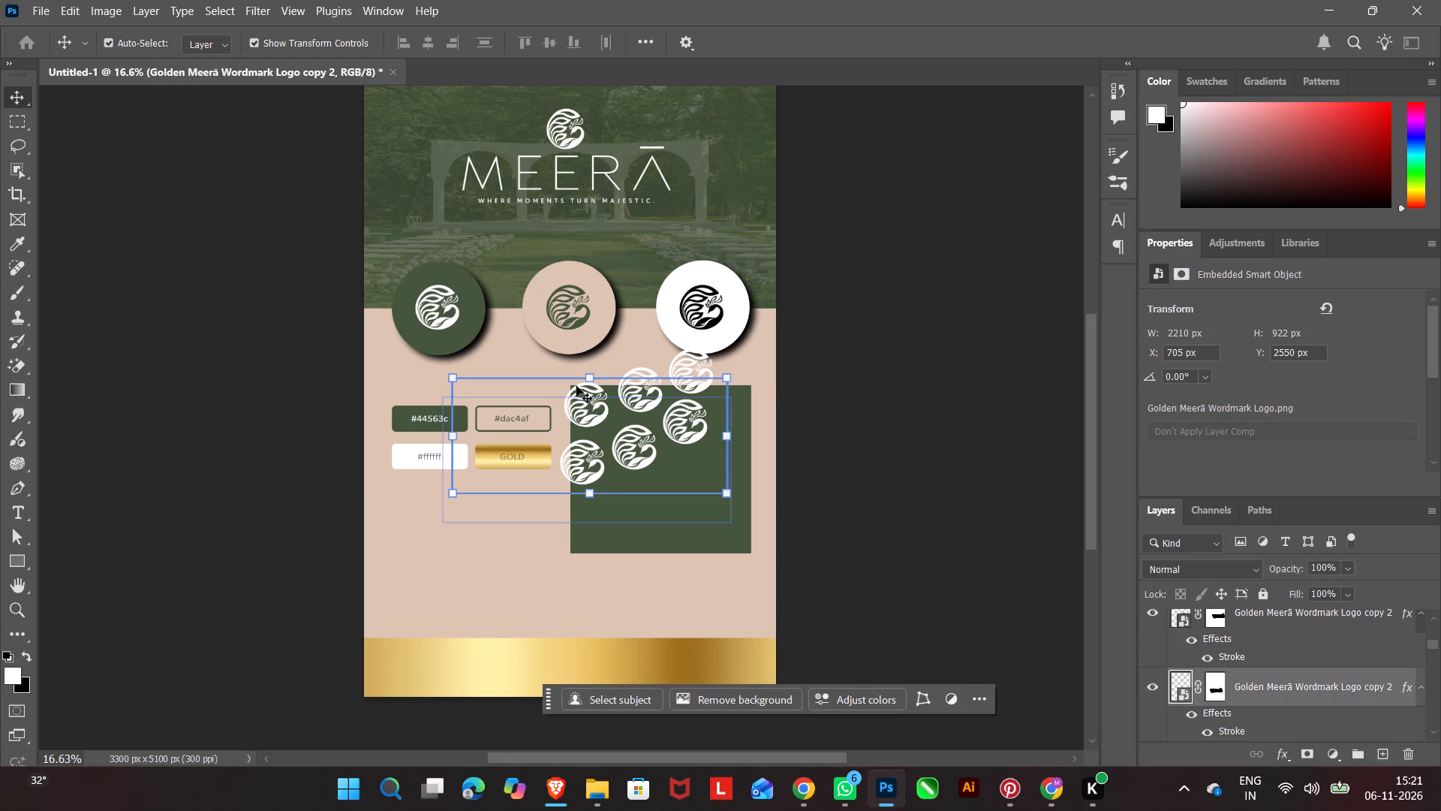
pyautogui.click(590, 375)
pyautogui.press('Down')
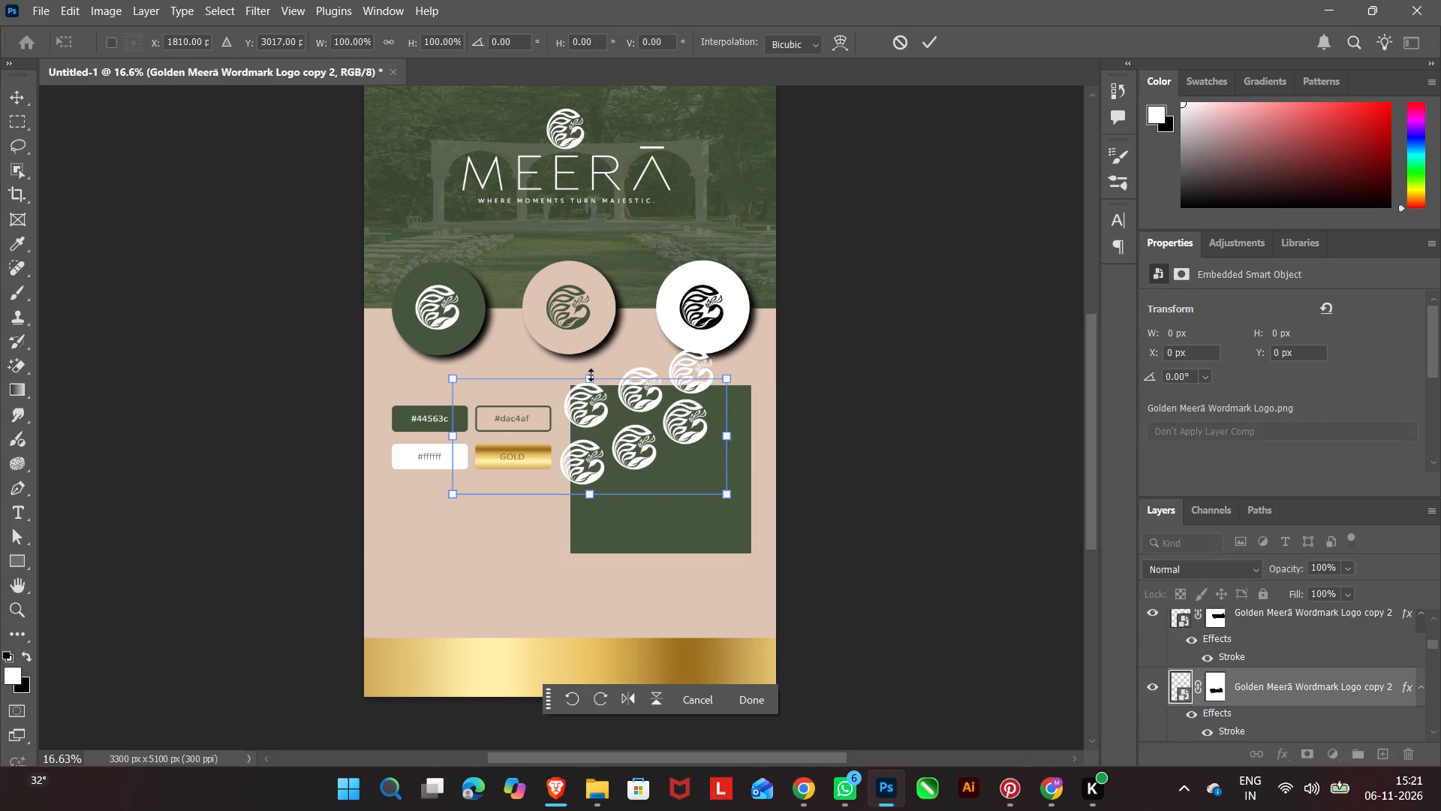
pyautogui.press('Down')
pyautogui.press('Down')
pyautogui.press('Down')
pyautogui.press('Down')
pyautogui.press('Down')
pyautogui.press('Down')
pyautogui.press('Down')
pyautogui.press('Down')
pyautogui.press('Down')
pyautogui.press('Down')
pyautogui.press('Down')
pyautogui.press('Right')
pyautogui.press('Right')
pyautogui.press('Right')
pyautogui.press('Right')
pyautogui.press('Right')
pyautogui.press('Right')
pyautogui.press('Right')
pyautogui.press('Right')
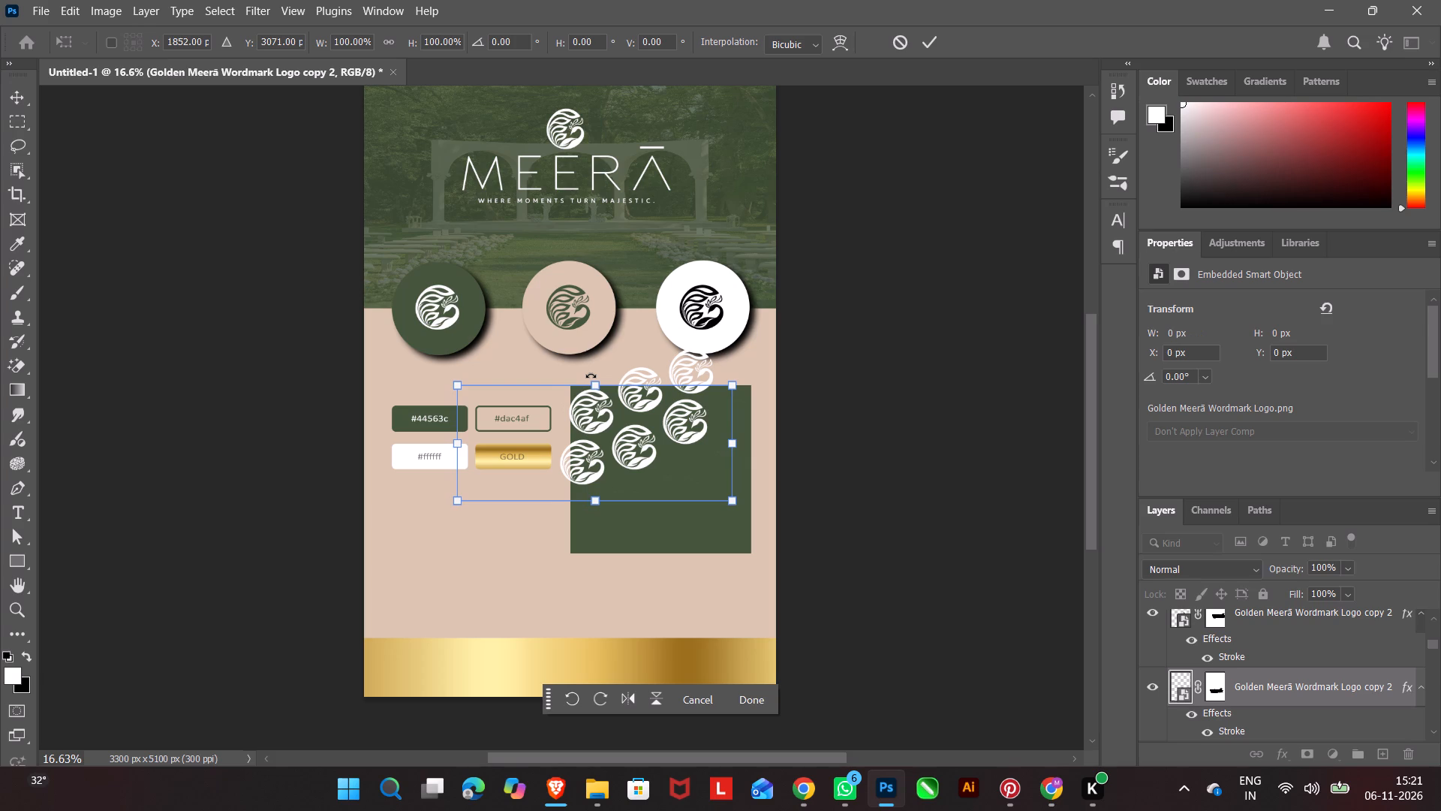
pyautogui.click(754, 695)
pyautogui.click(917, 505)
# Nudge the middle emblem crossing the green panel's top edge down to Y 2468 px.
pyautogui.click(639, 371)
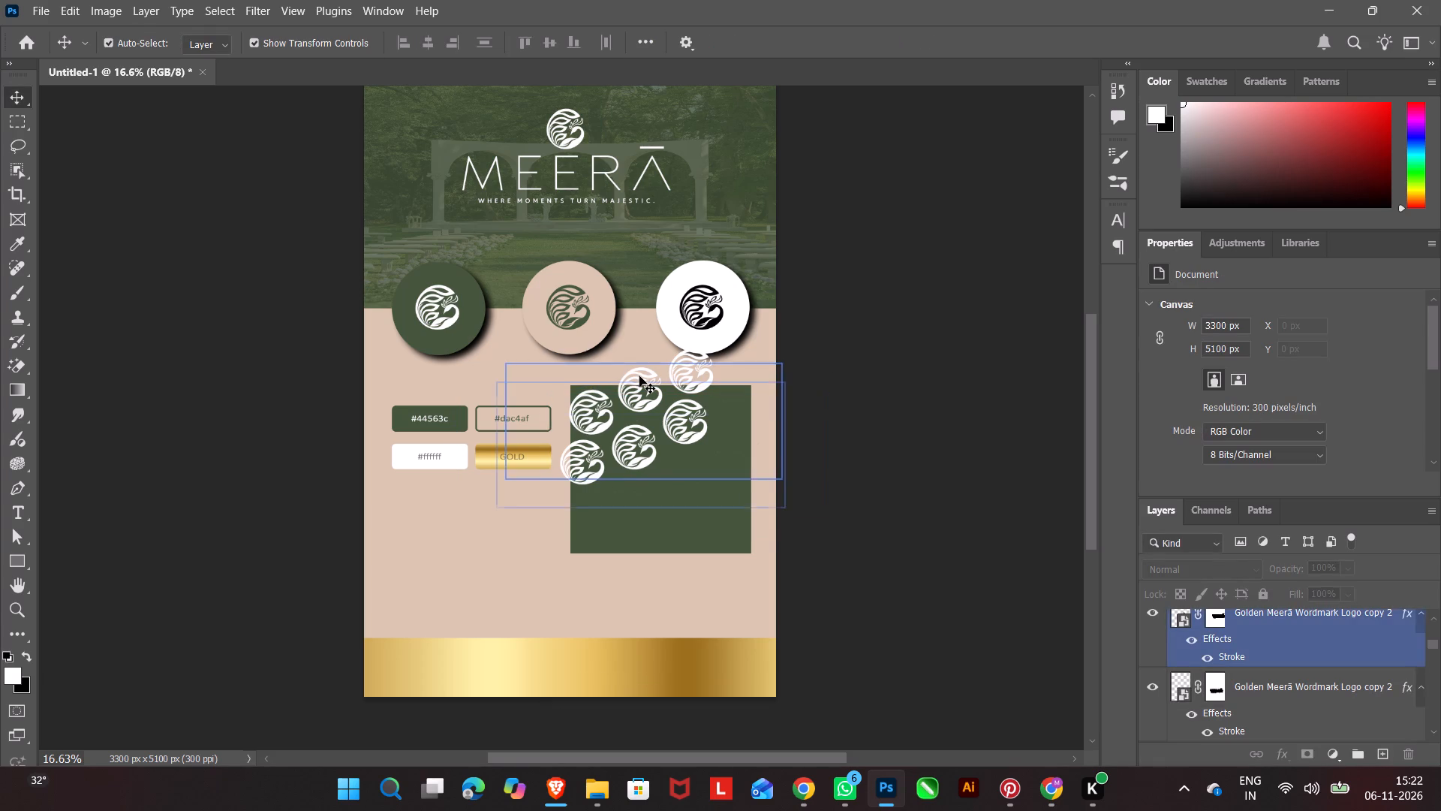
pyautogui.click(639, 376)
pyautogui.click(639, 374)
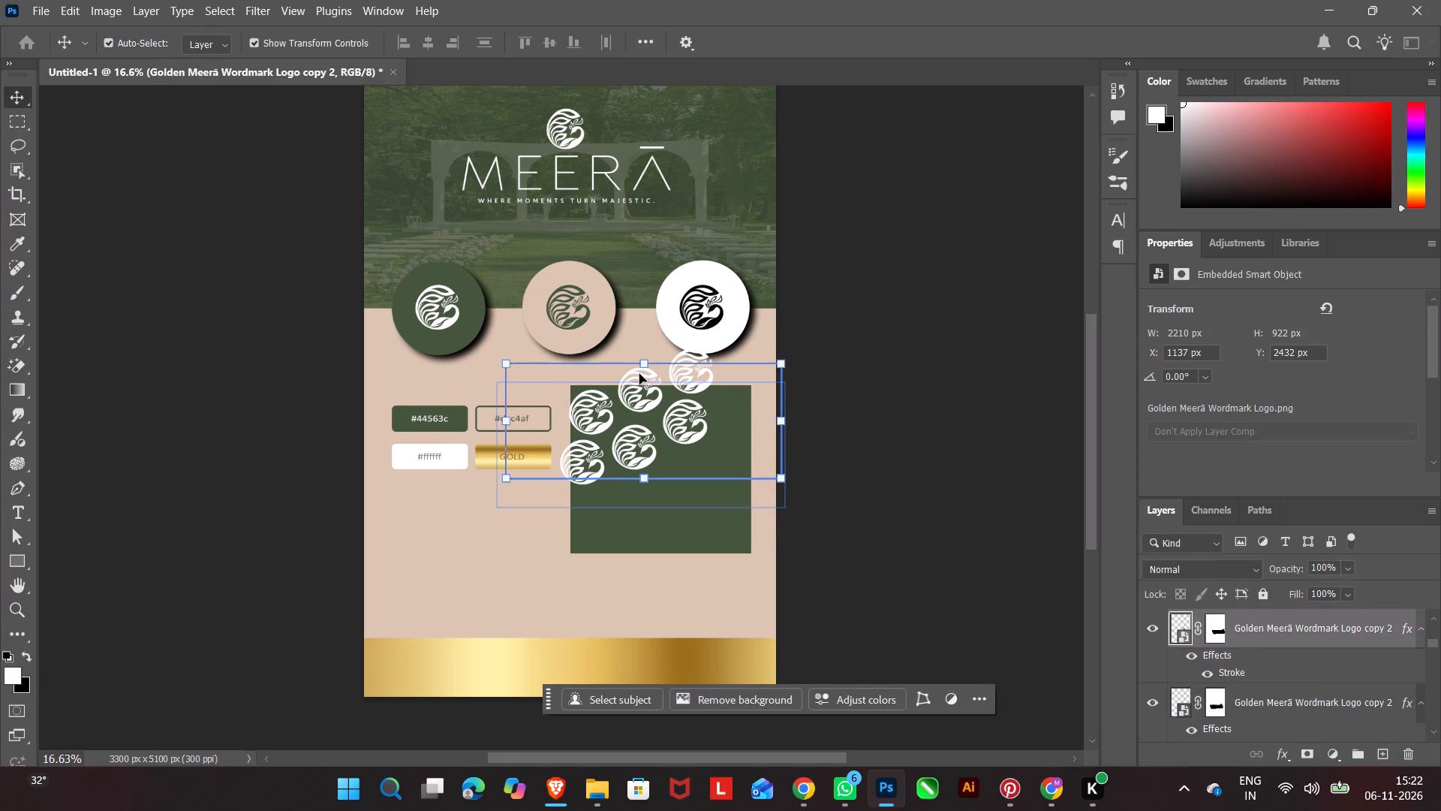
pyautogui.press('Down')
pyautogui.press('Down')
pyautogui.press('Down')
pyautogui.press('Down')
pyautogui.press('Down')
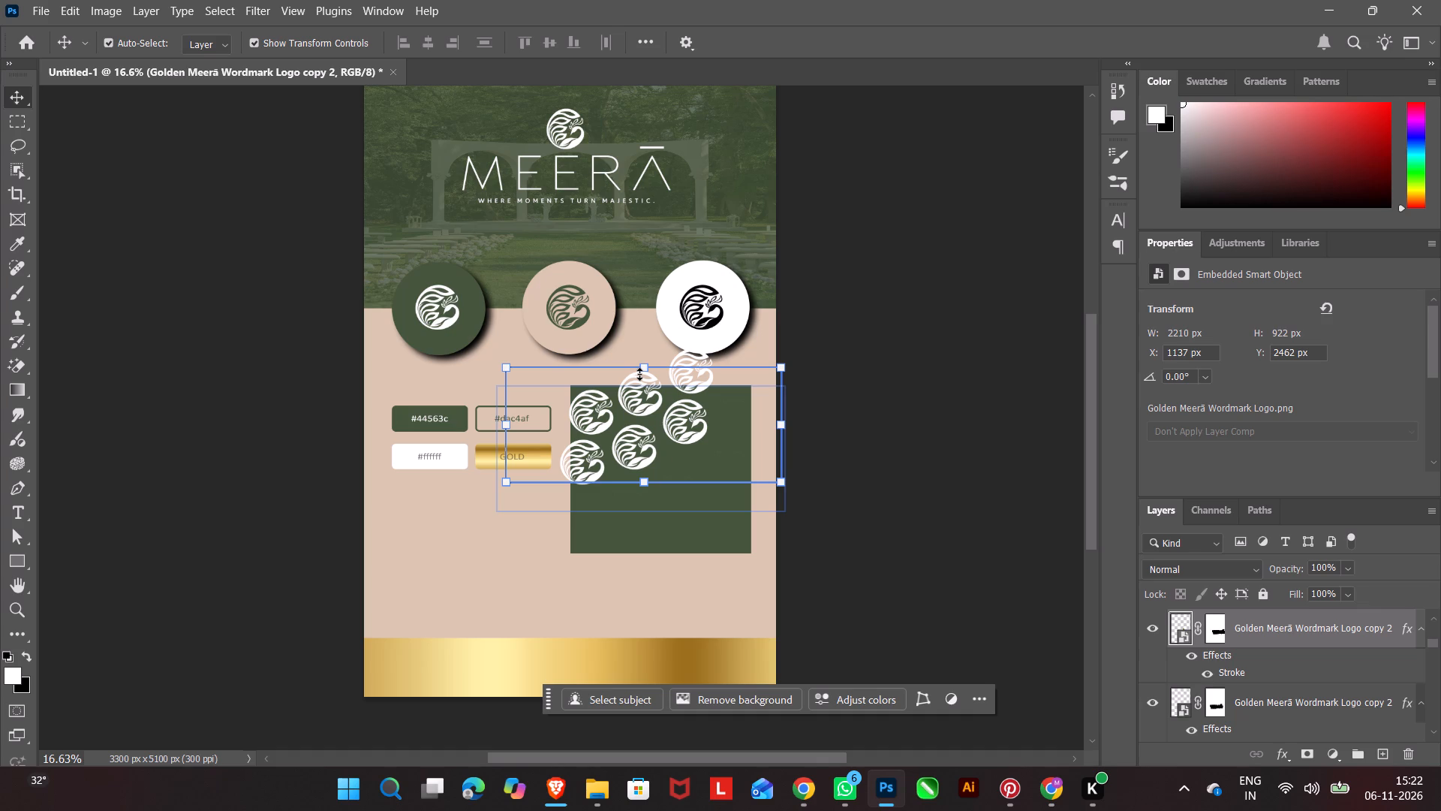
pyautogui.press('Down')
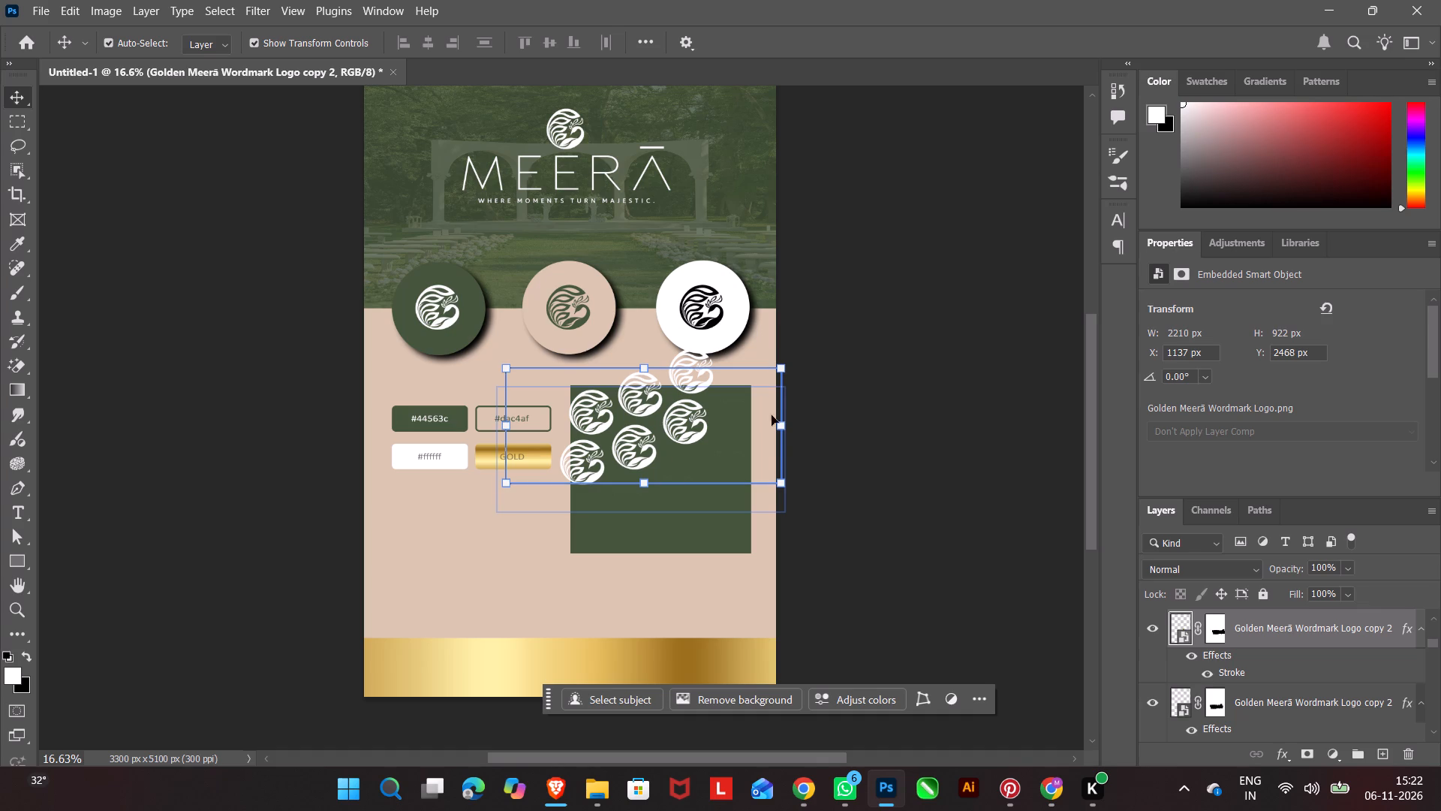
pyautogui.click(901, 451)
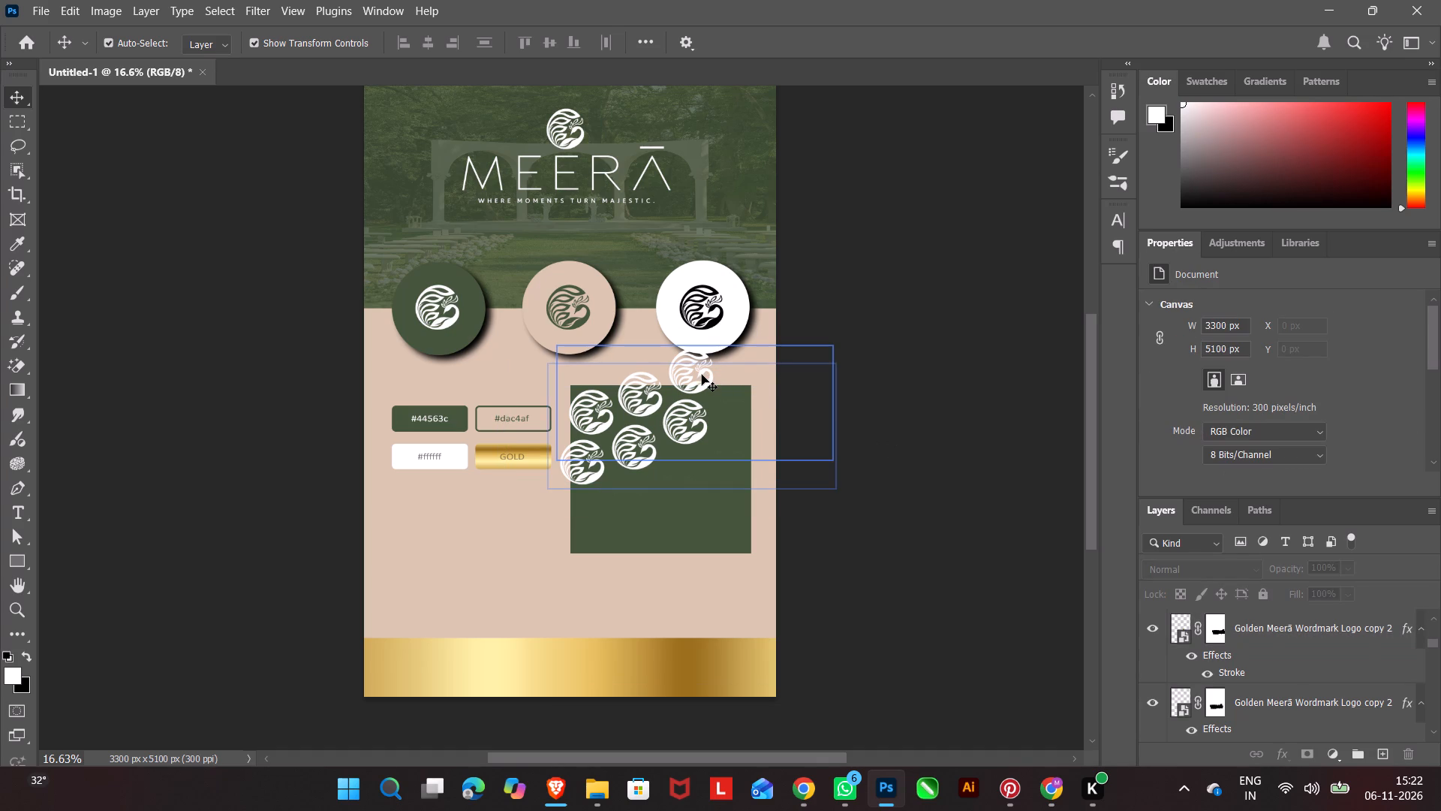
# Paste another emblem copy and place it at the green panel's top-right corner, with its transform centre at about X 3011, Y 2980 px.
pyautogui.click(694, 426)
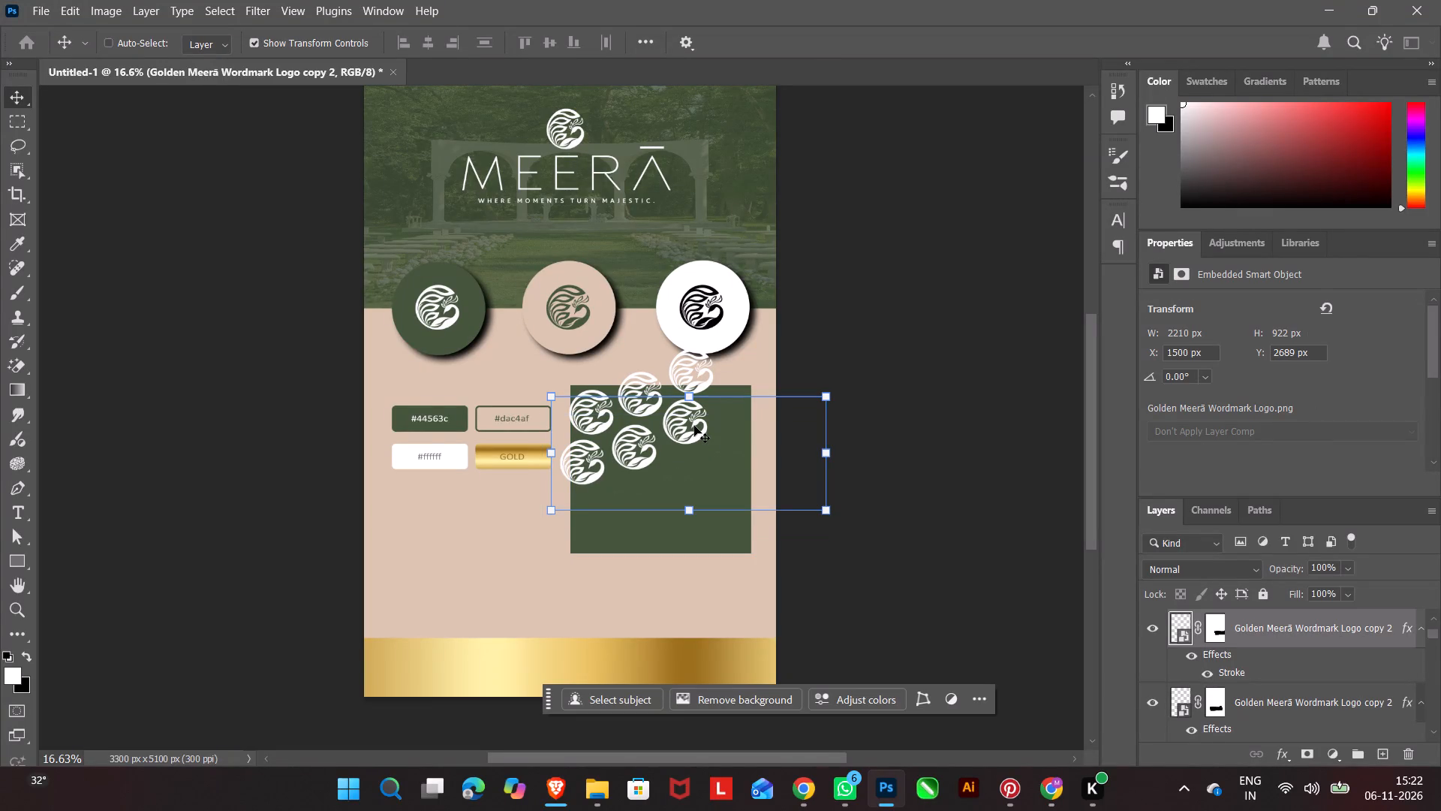
pyautogui.hotkey('ctrl', 'v')
pyautogui.click(567, 332)
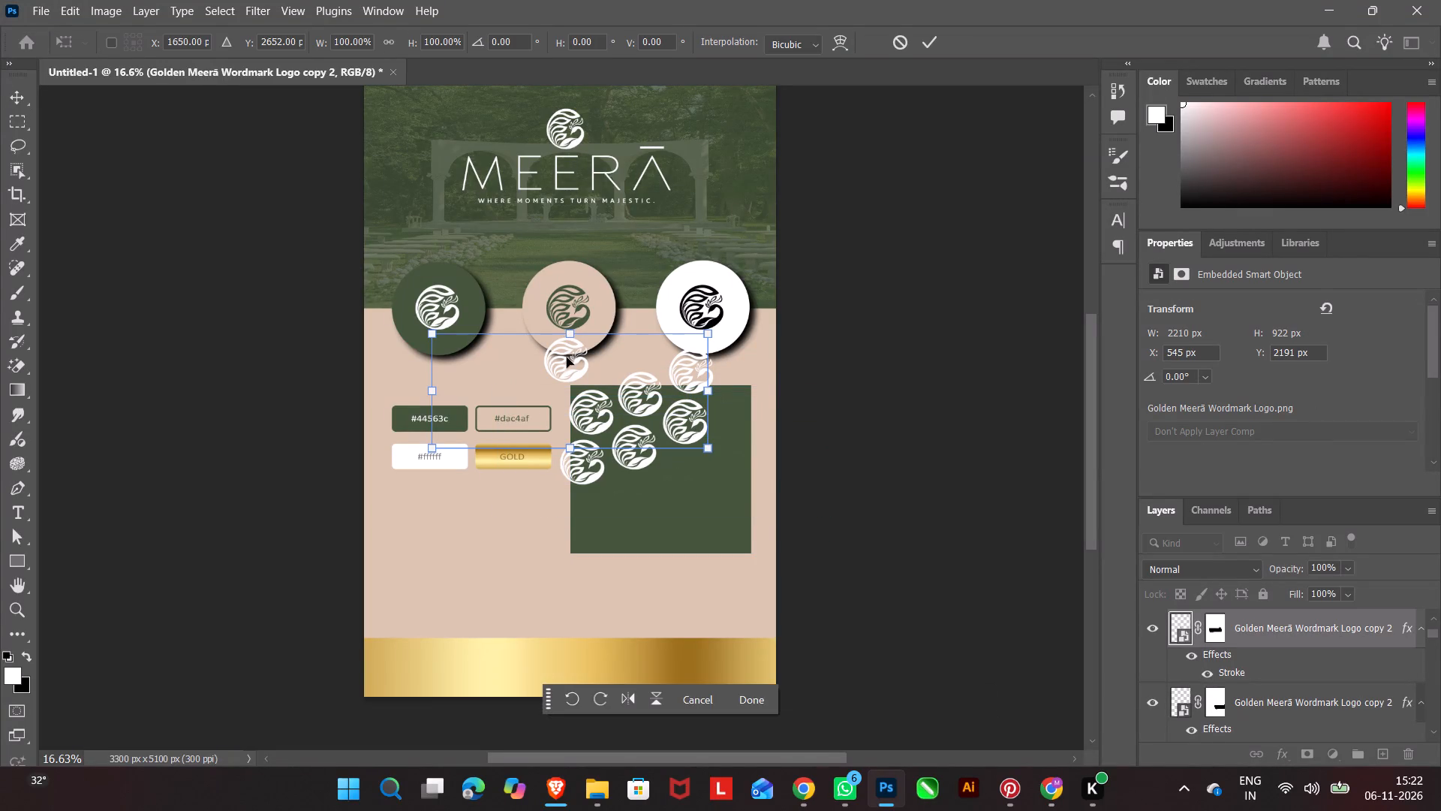
pyautogui.moveTo(567, 360); pyautogui.dragTo(735, 402)
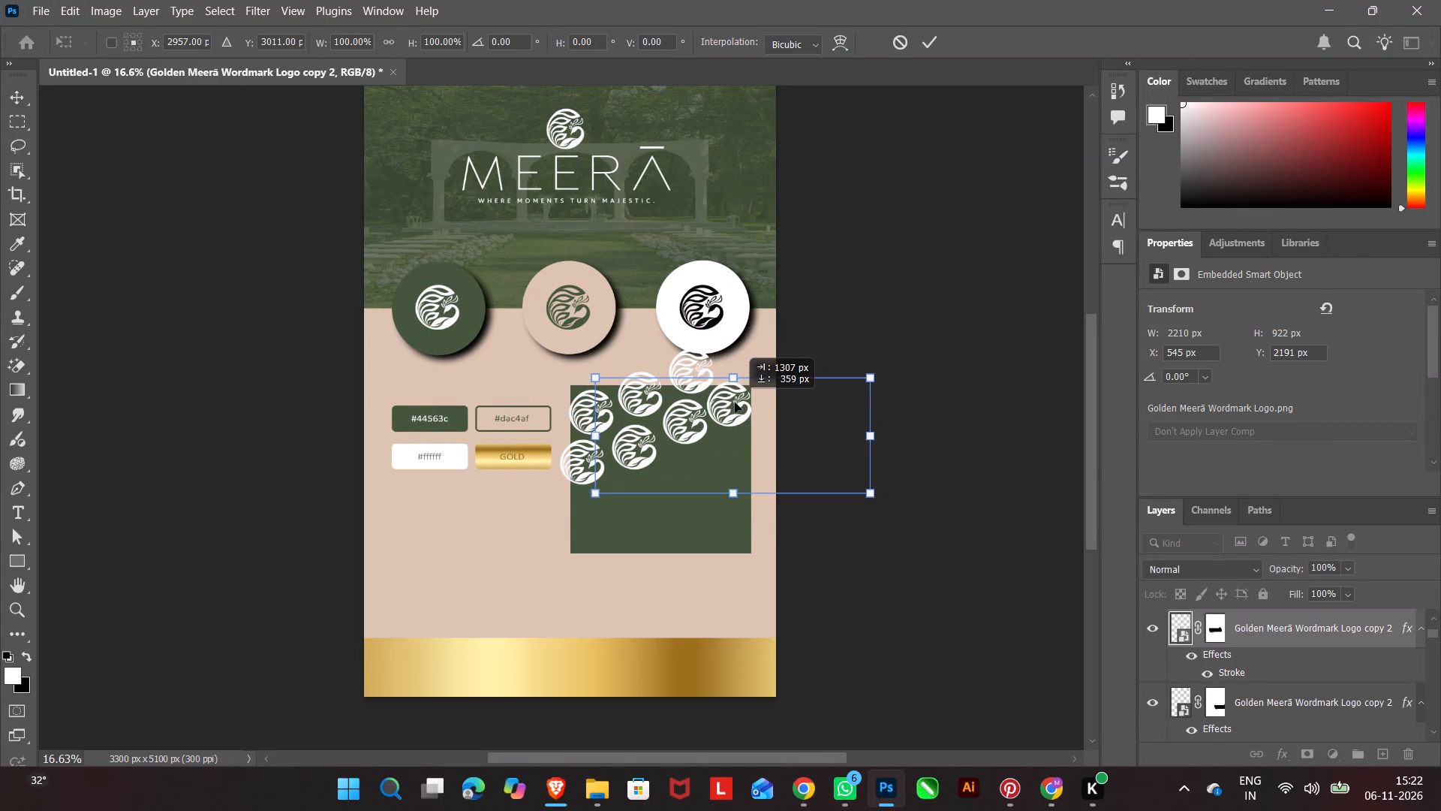
pyautogui.moveTo(735, 402); pyautogui.dragTo(737, 401)
pyautogui.press('Down')
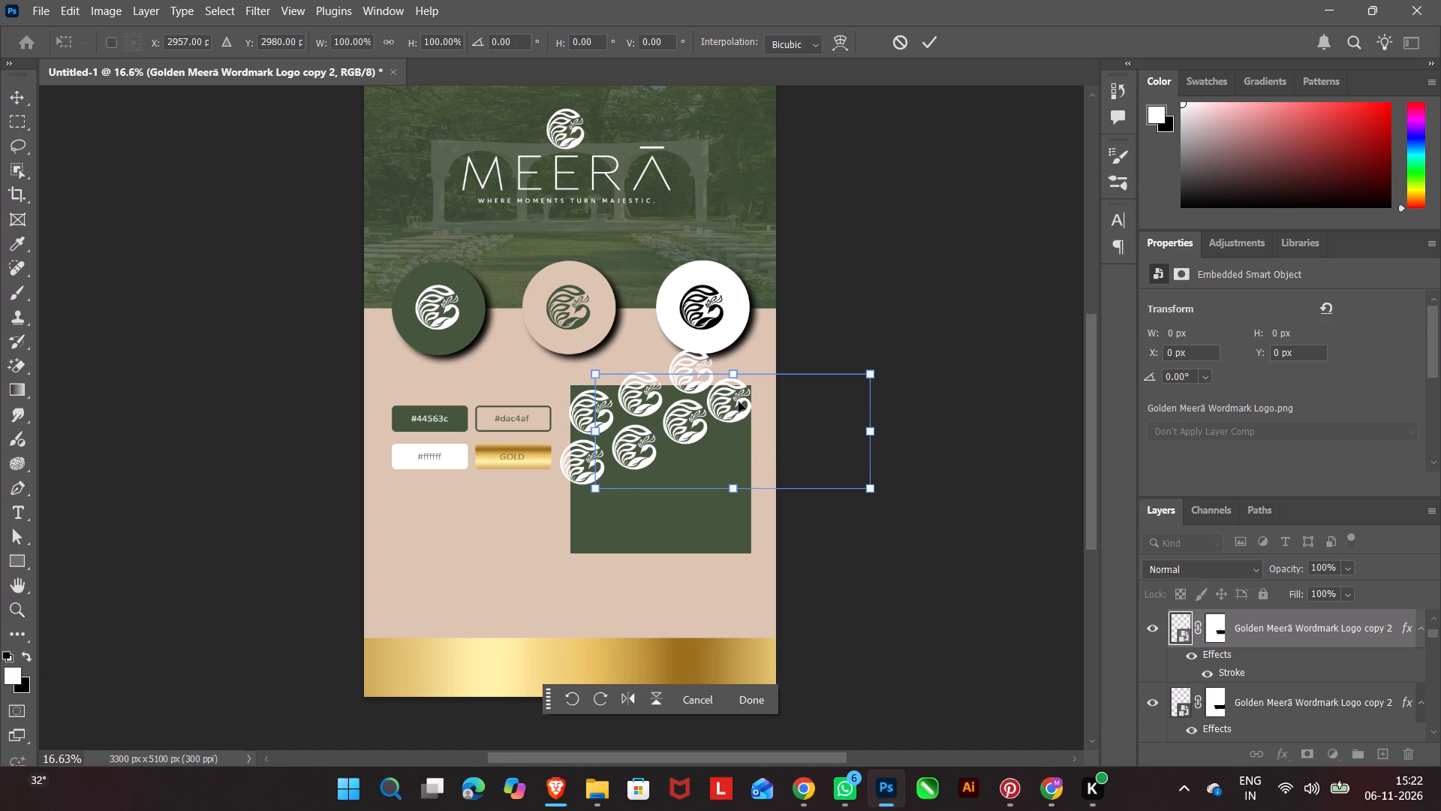
pyautogui.press('Right')
pyautogui.press('Right')
pyautogui.press('Right')
pyautogui.press('Right')
pyautogui.press('Right')
pyautogui.press('Right')
pyautogui.press('Right')
pyautogui.press('Right')
pyautogui.press('Right')
pyautogui.press('Right')
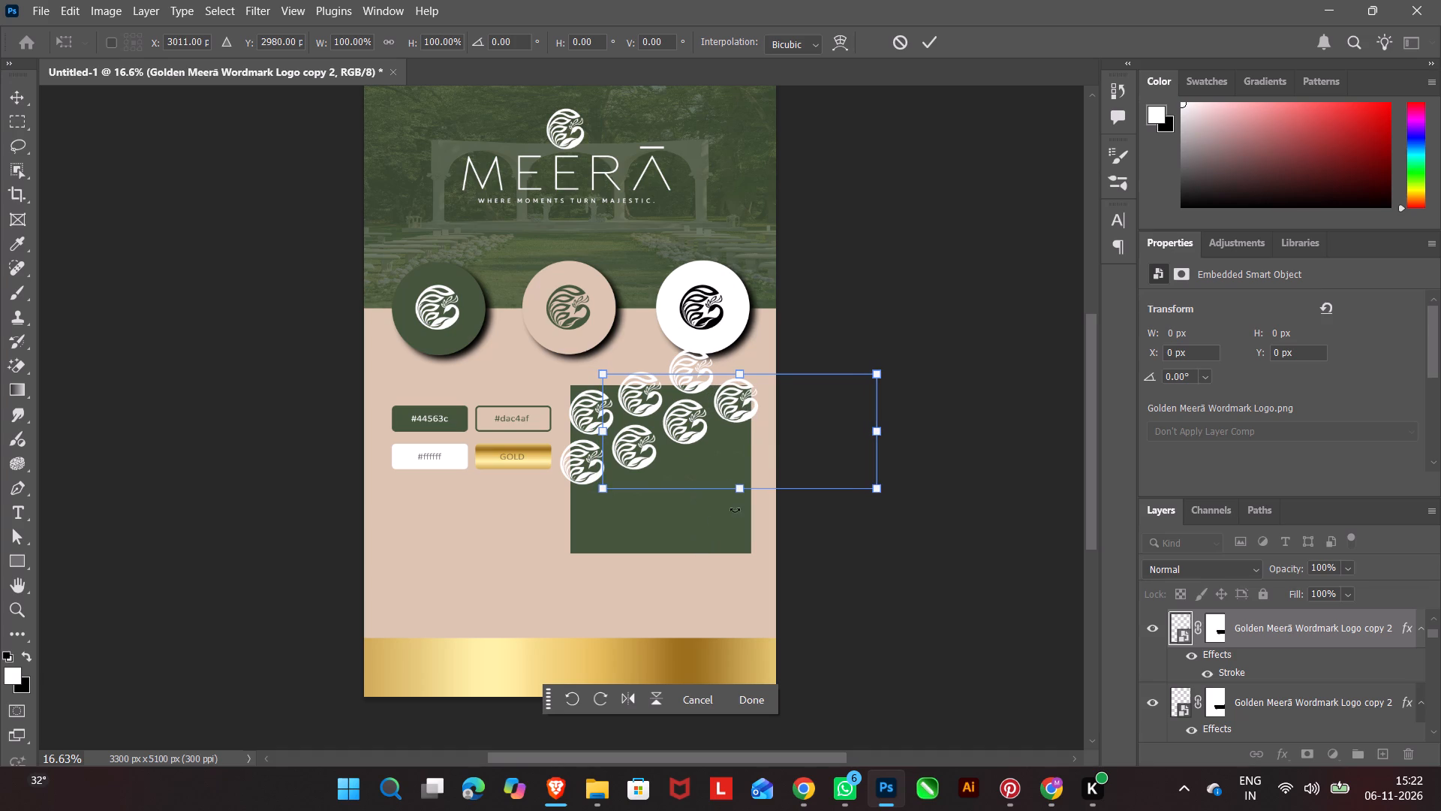
pyautogui.click(756, 698)
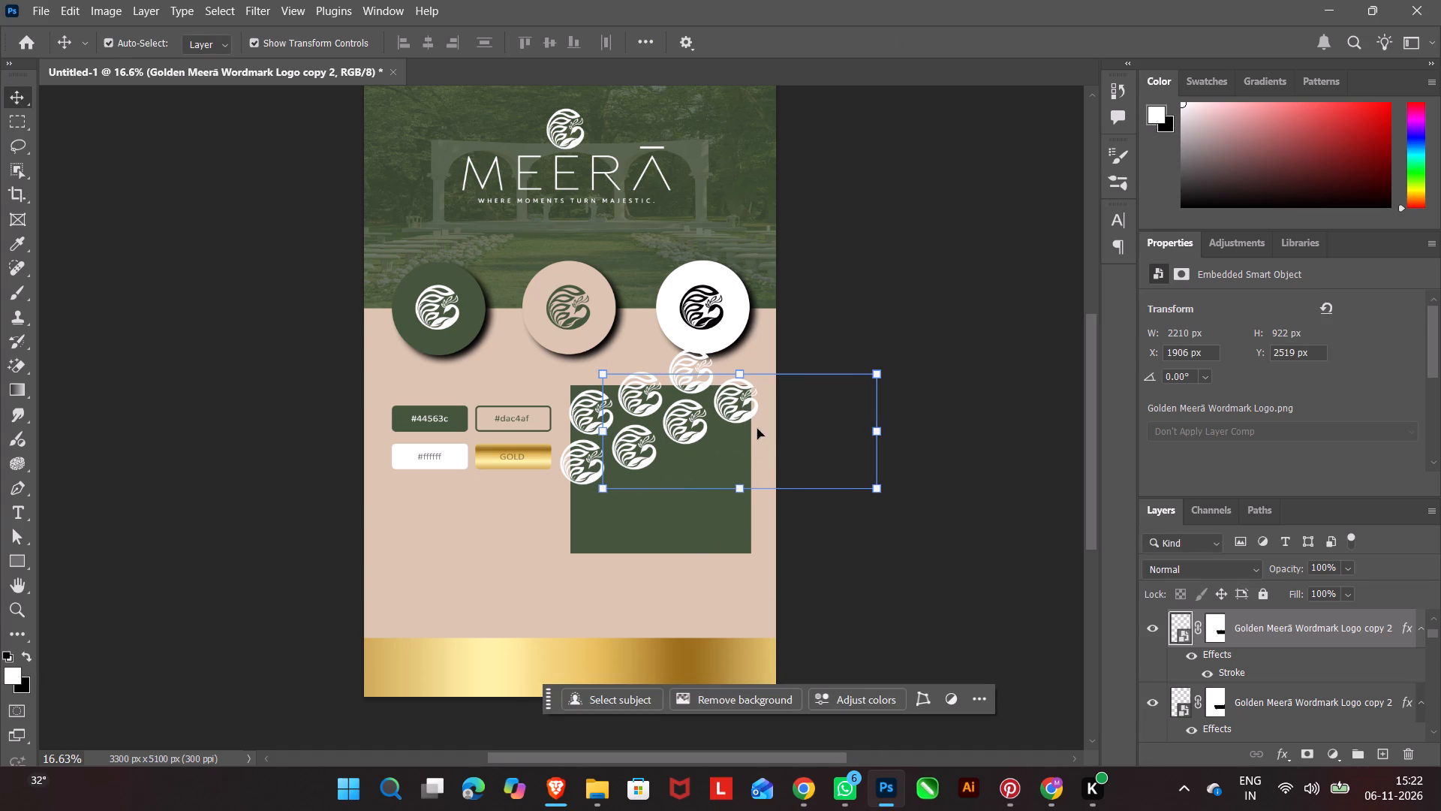
# Paste another emblem copy and place it low on the green panel's left edge, with its transform centre at about X 1666, Y 3902 px.
pyautogui.hotkey('ctrl', 'v')
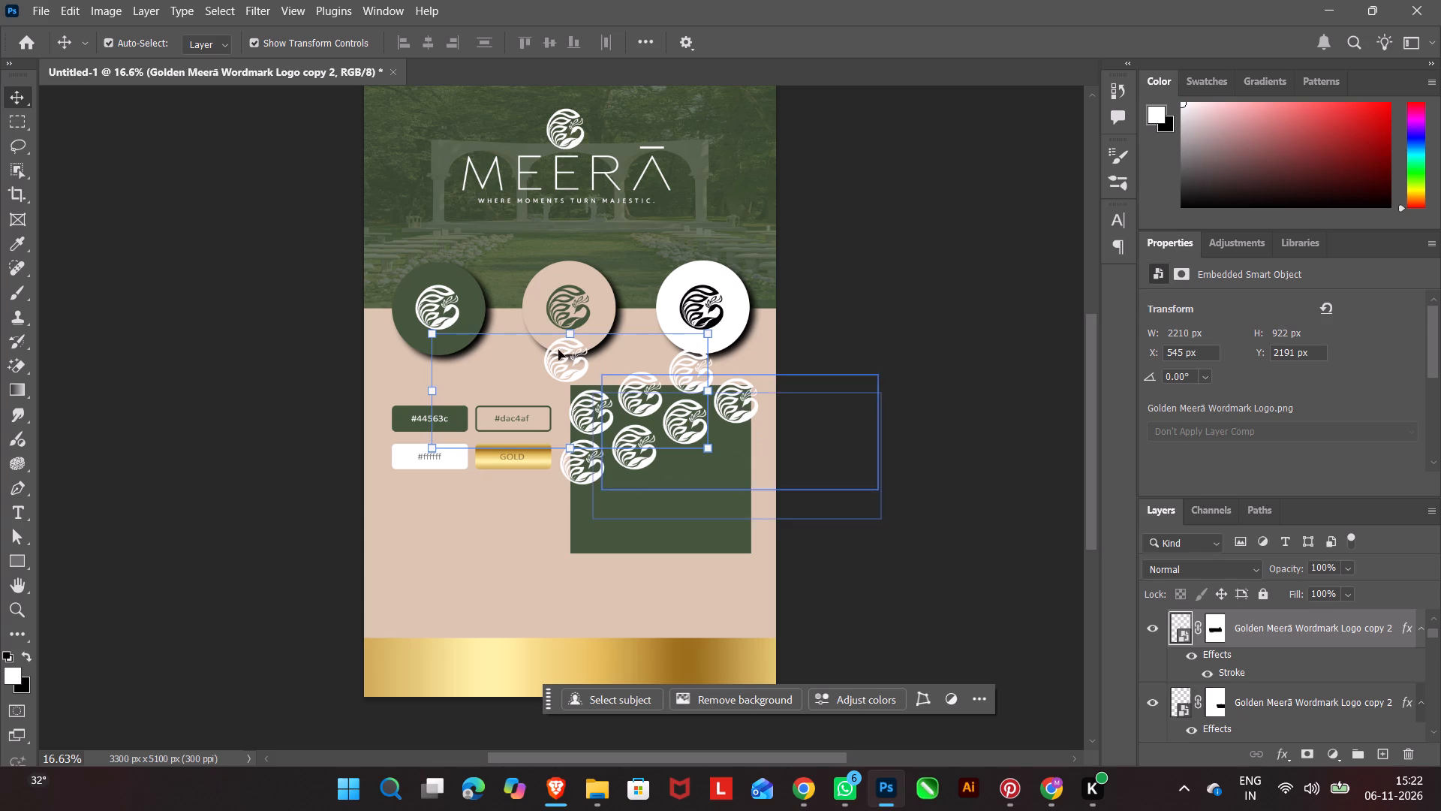
pyautogui.click(569, 338)
pyautogui.moveTo(570, 366); pyautogui.dragTo(601, 482)
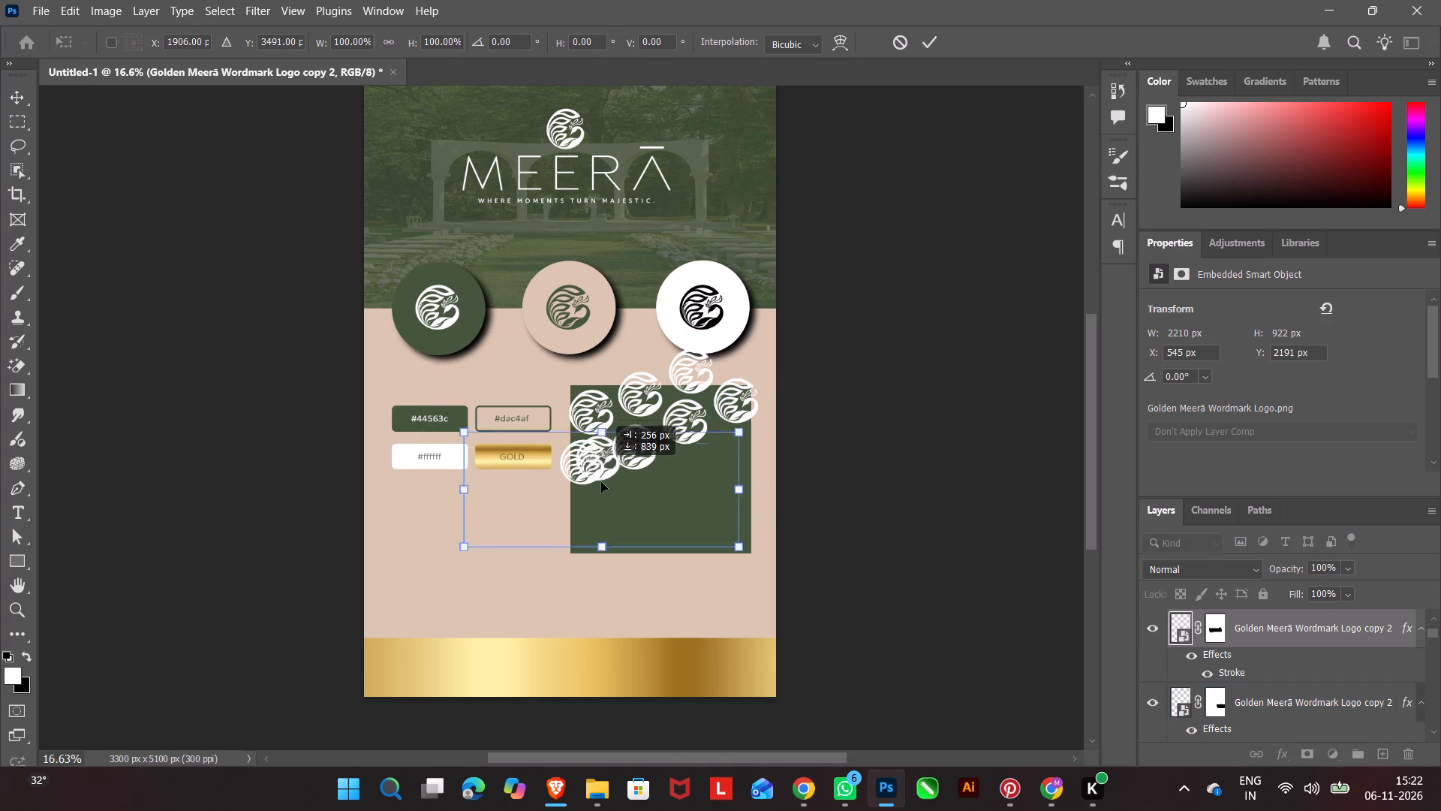
pyautogui.moveTo(601, 482); pyautogui.dragTo(580, 523)
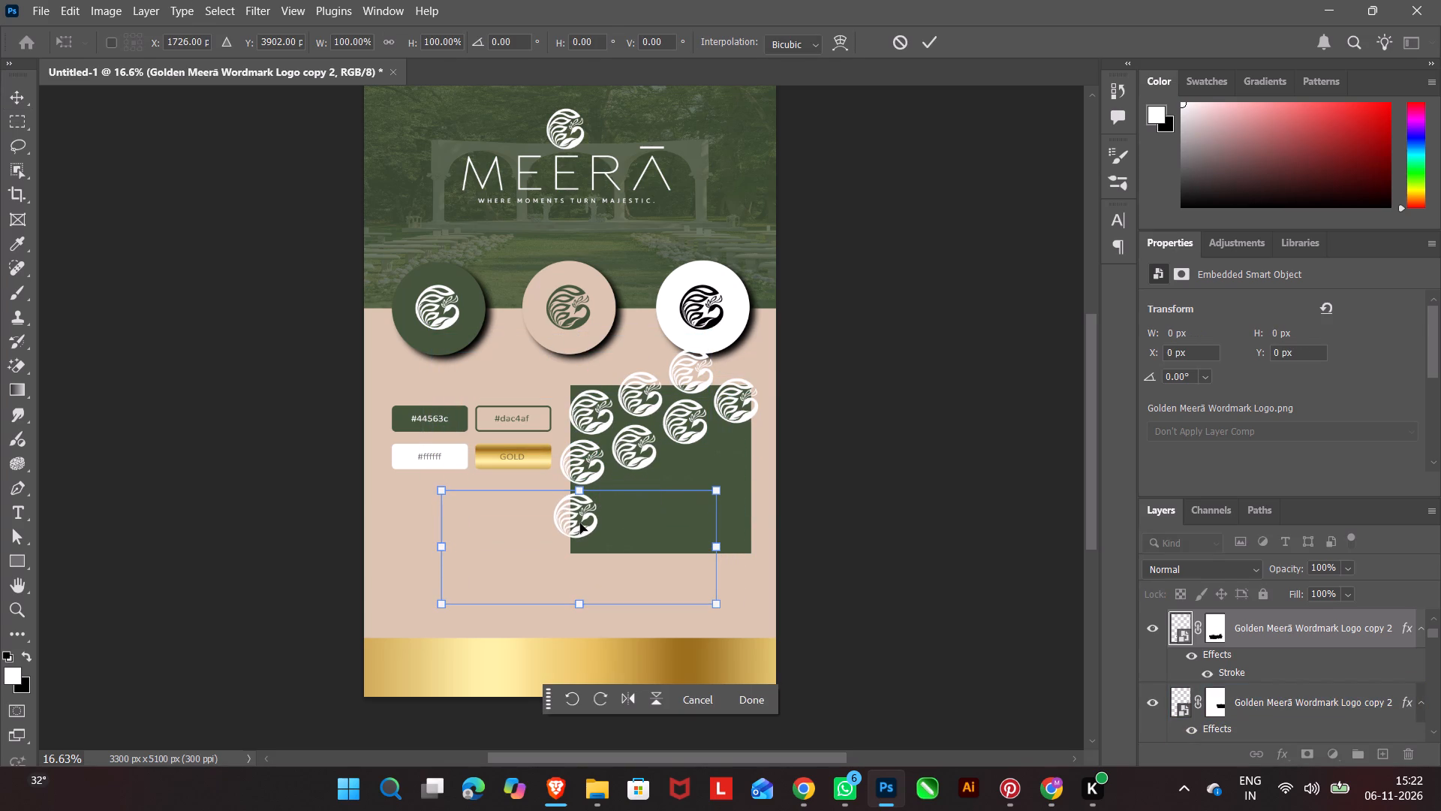
pyautogui.moveTo(580, 523); pyautogui.dragTo(569, 523)
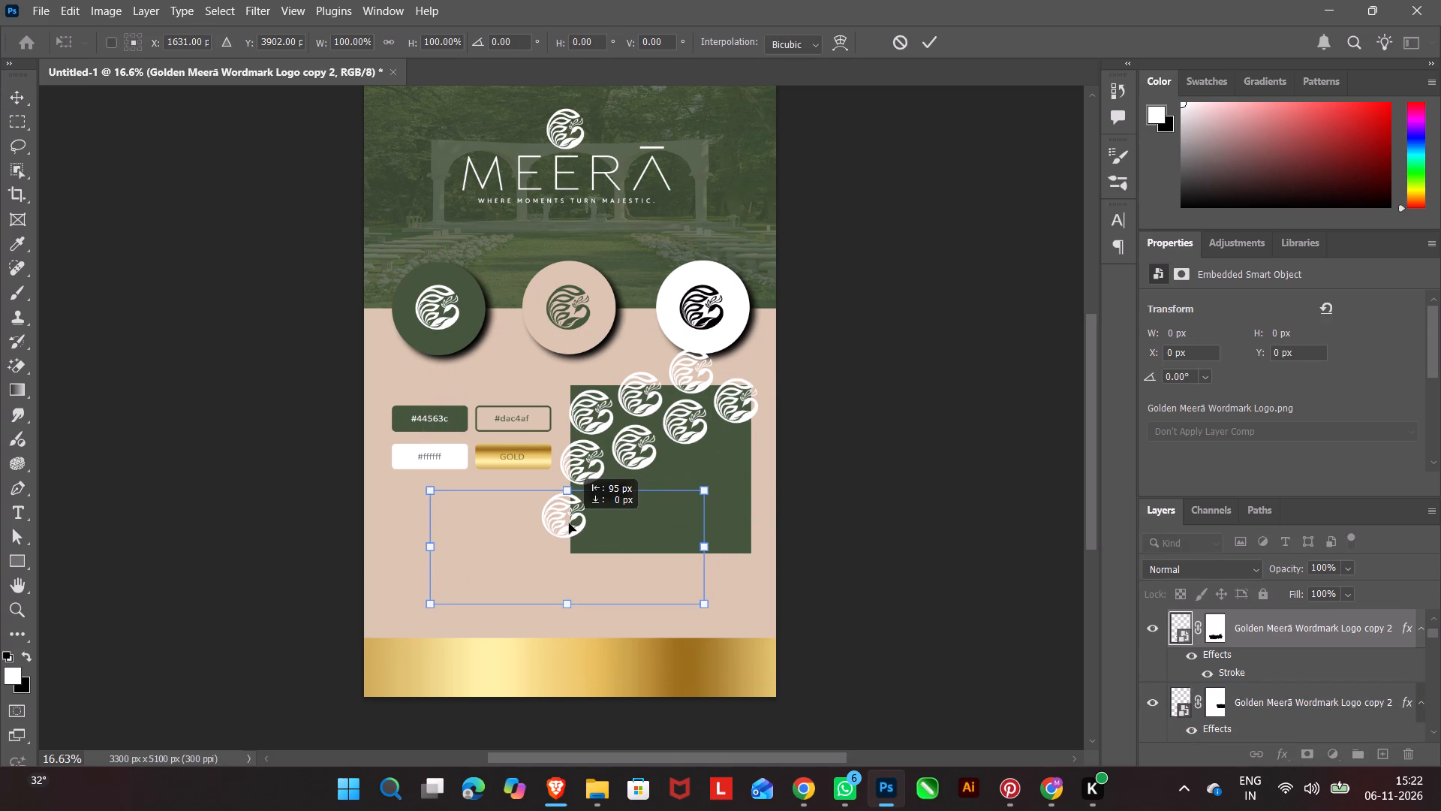
pyautogui.moveTo(569, 523); pyautogui.dragTo(572, 523)
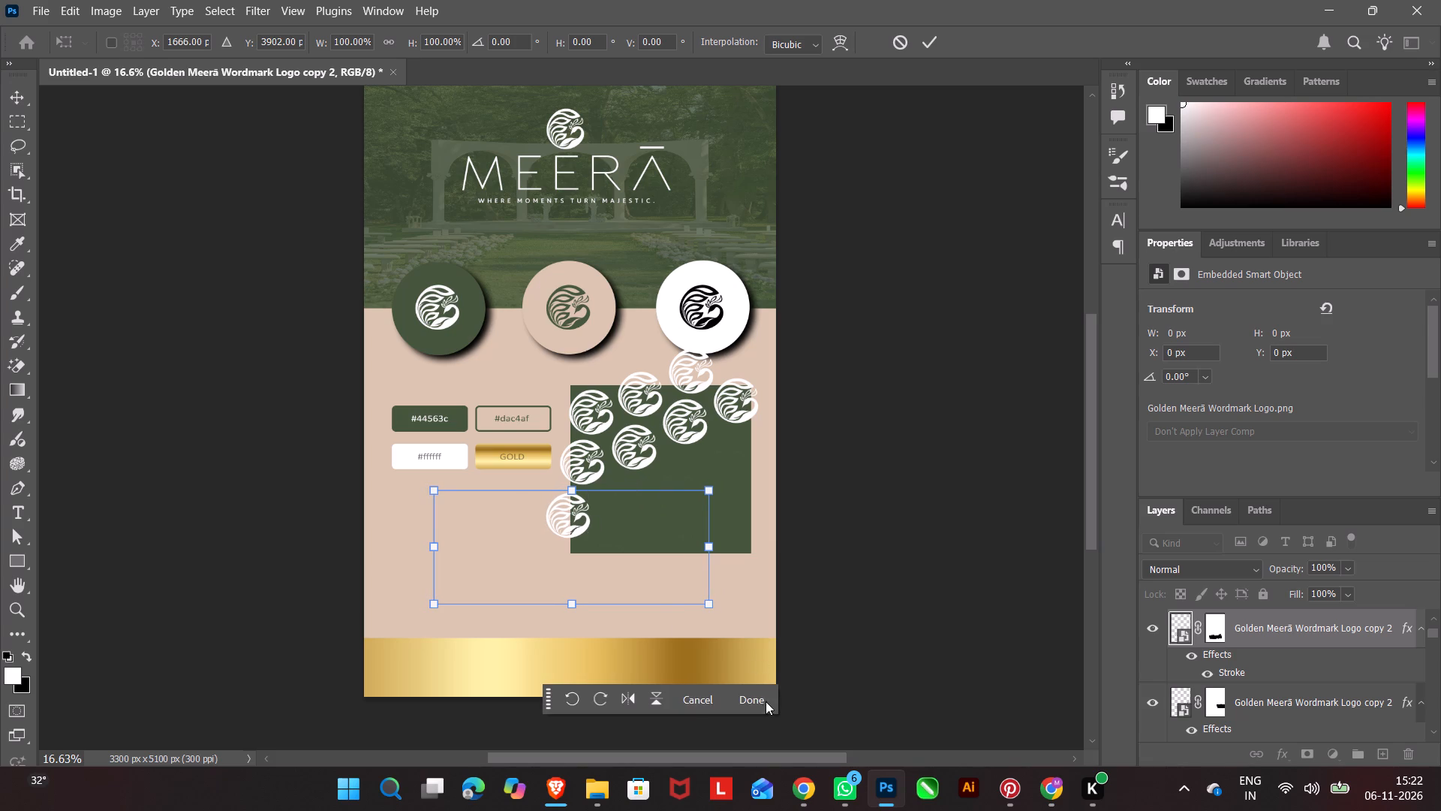
pyautogui.click(762, 704)
pyautogui.click(849, 539)
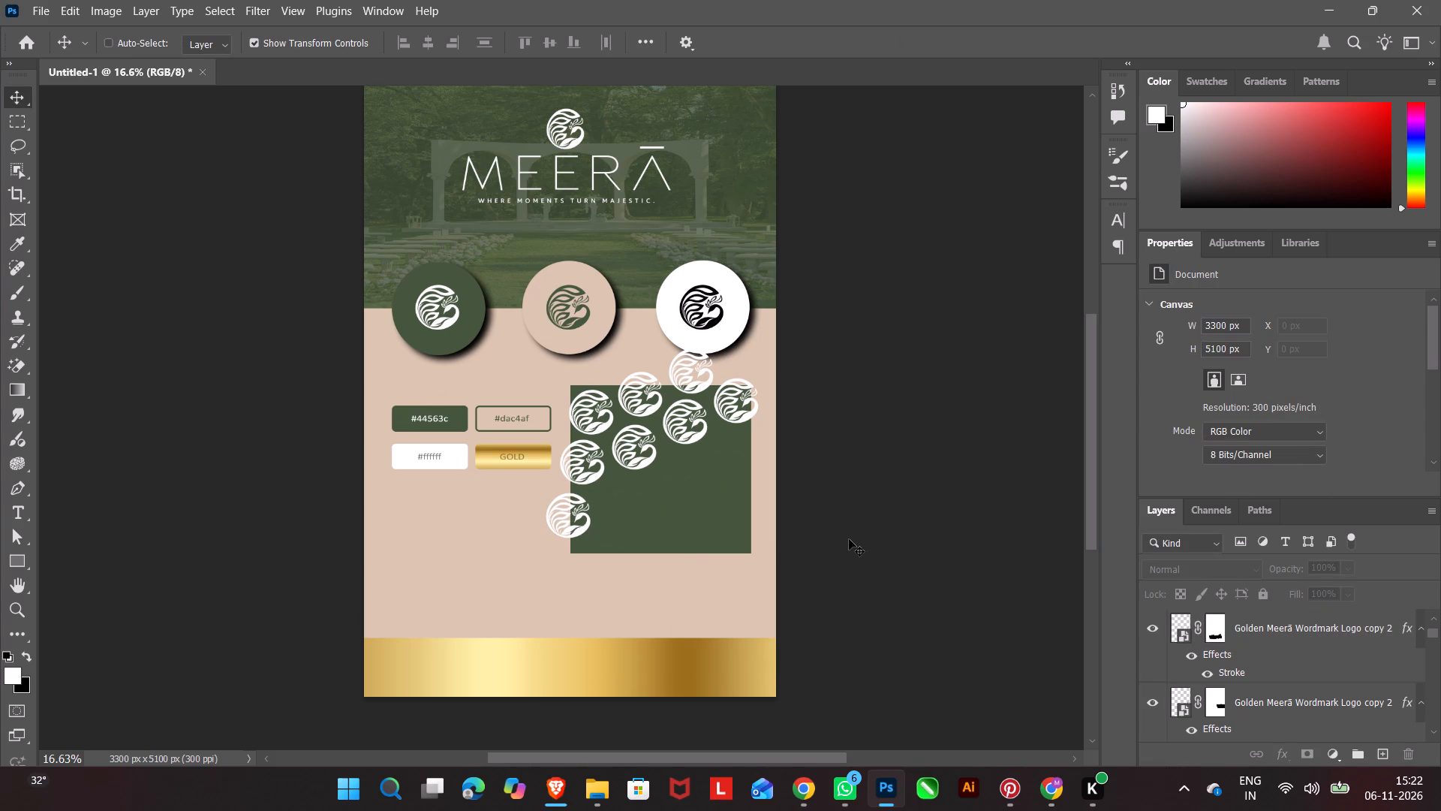
# Paste another emblem copy just right of the lowest one, inside the green panel, with its transform centre at about X 2065, Y 3779 px.
pyautogui.hotkey('ctrl', 'v')
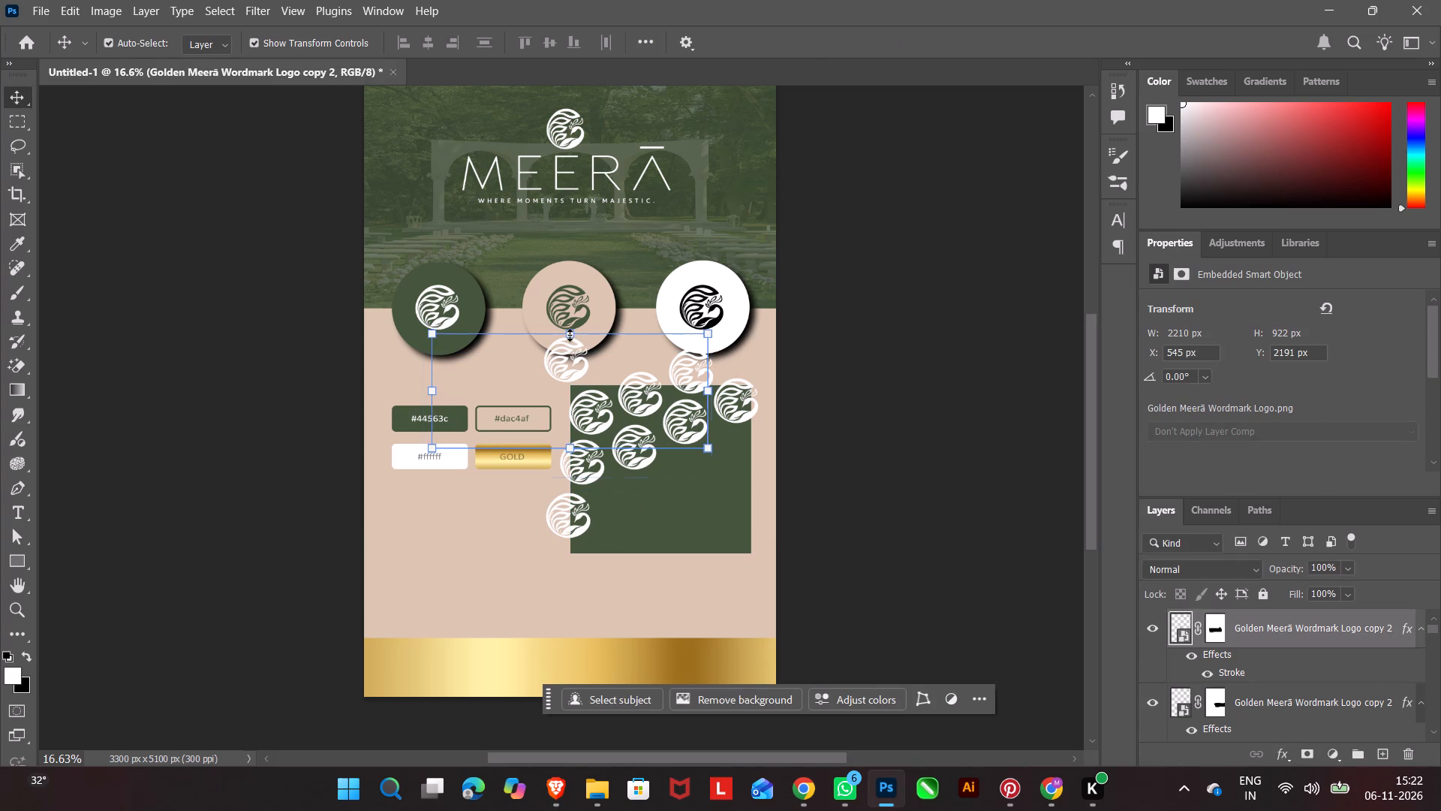
pyautogui.click(570, 335)
pyautogui.moveTo(568, 368); pyautogui.dragTo(618, 510)
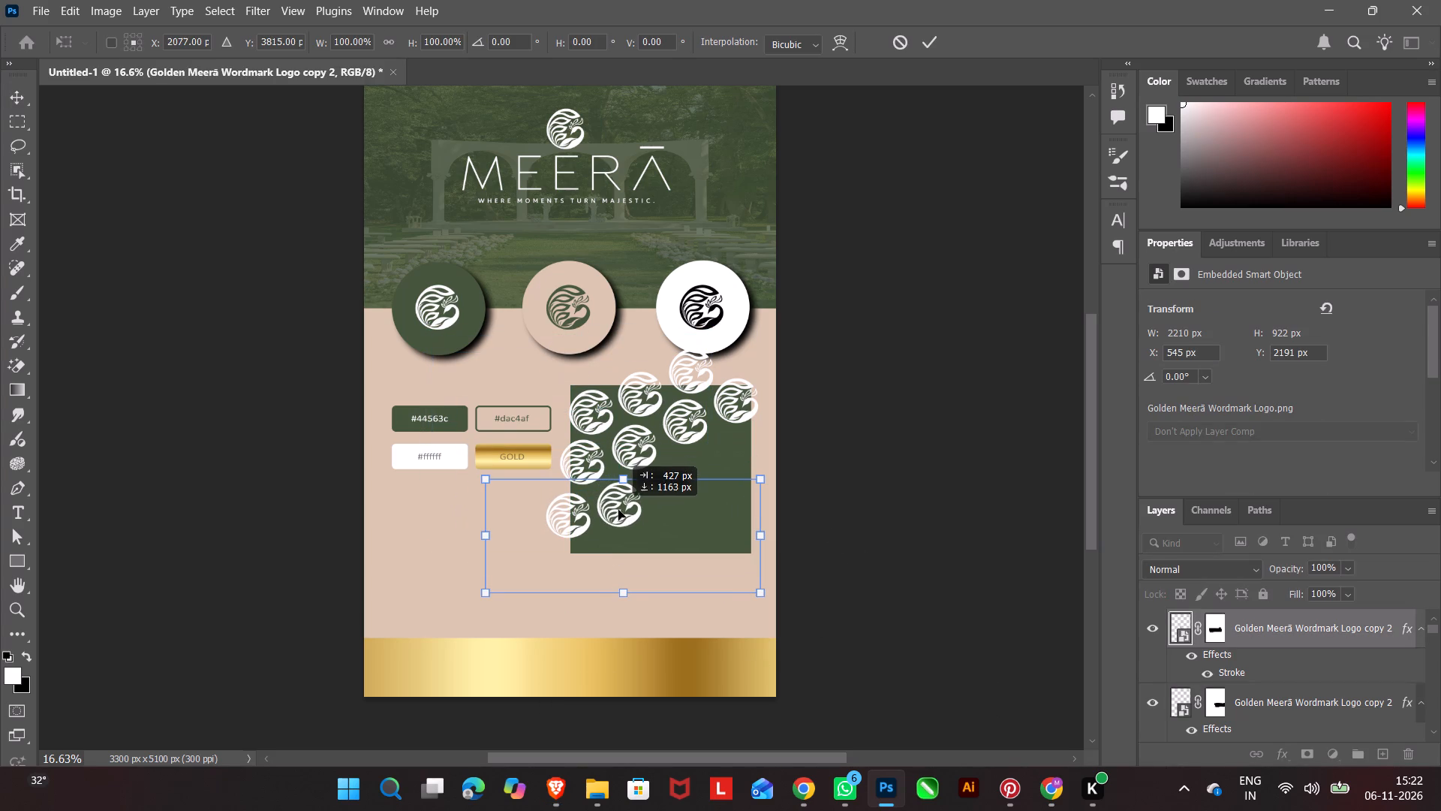
pyautogui.moveTo(618, 510); pyautogui.dragTo(618, 509)
pyautogui.press('Up')
pyautogui.press('Up')
pyautogui.press('Up')
pyautogui.press('Up')
pyautogui.press('Up')
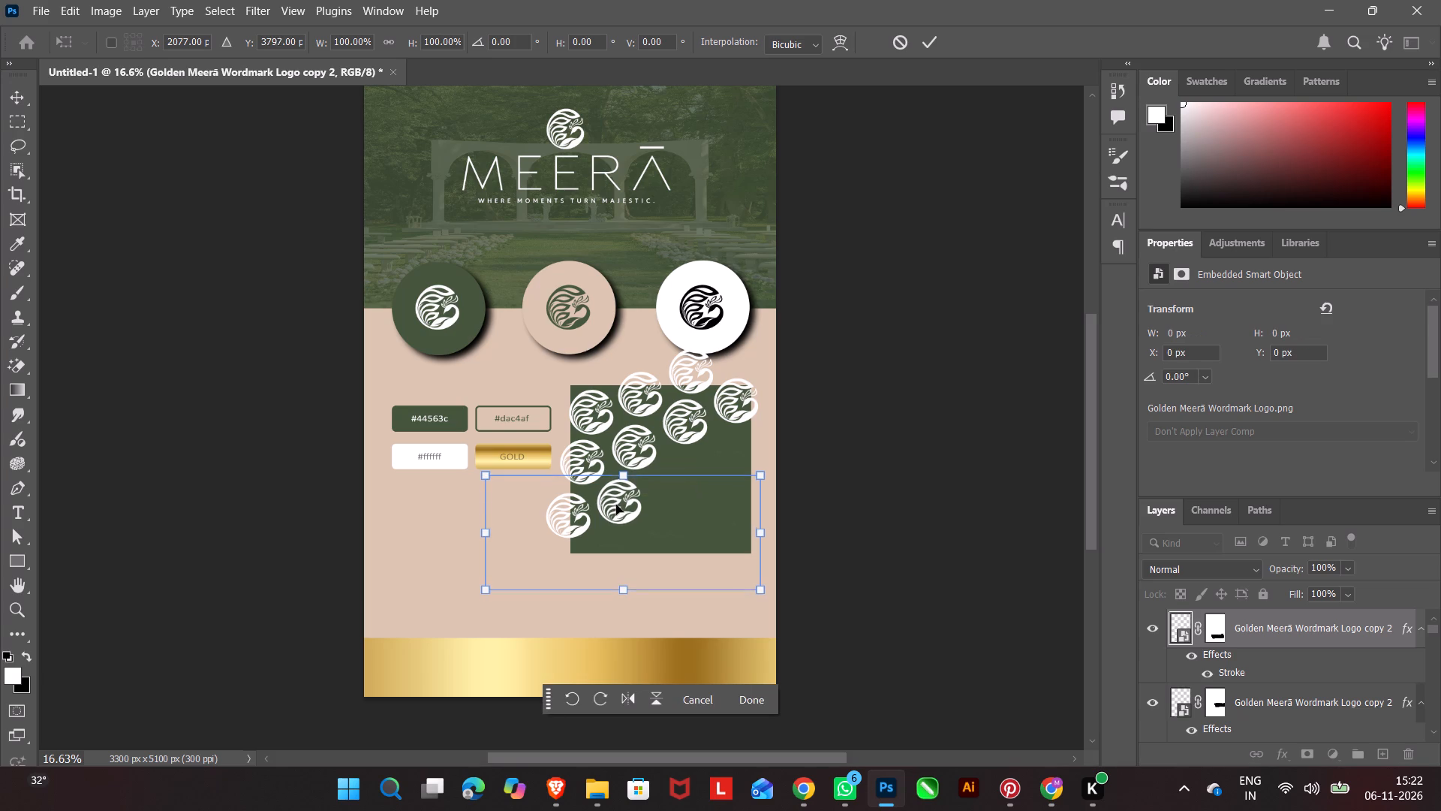
pyautogui.press('Up')
pyautogui.press('Left')
pyautogui.press('Left')
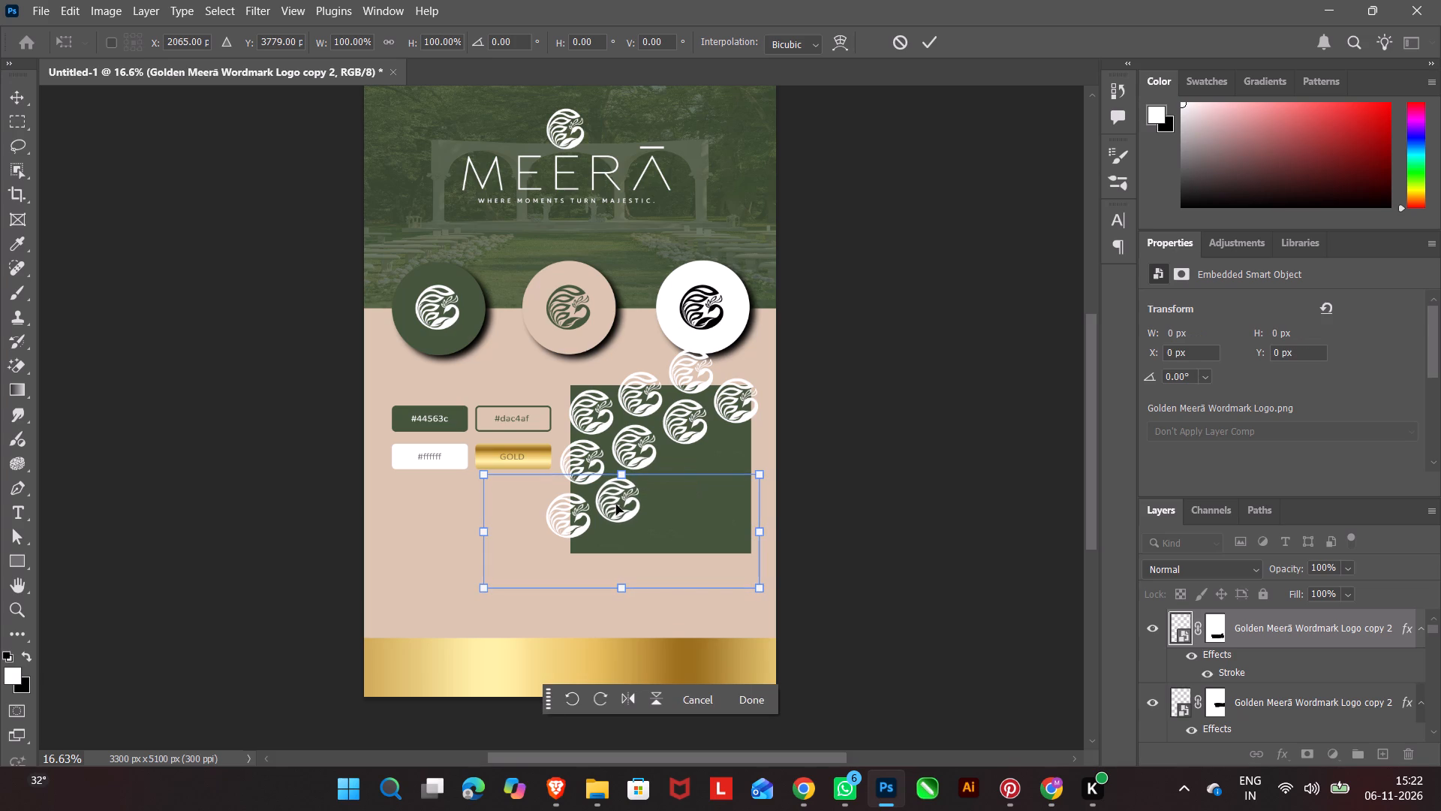
pyautogui.click(758, 698)
# Paste another emblem copy to continue the third diagonal row up and right, with its transform centre at about X 2457, Y 3660 px.
pyautogui.hotkey('ctrl', 'v')
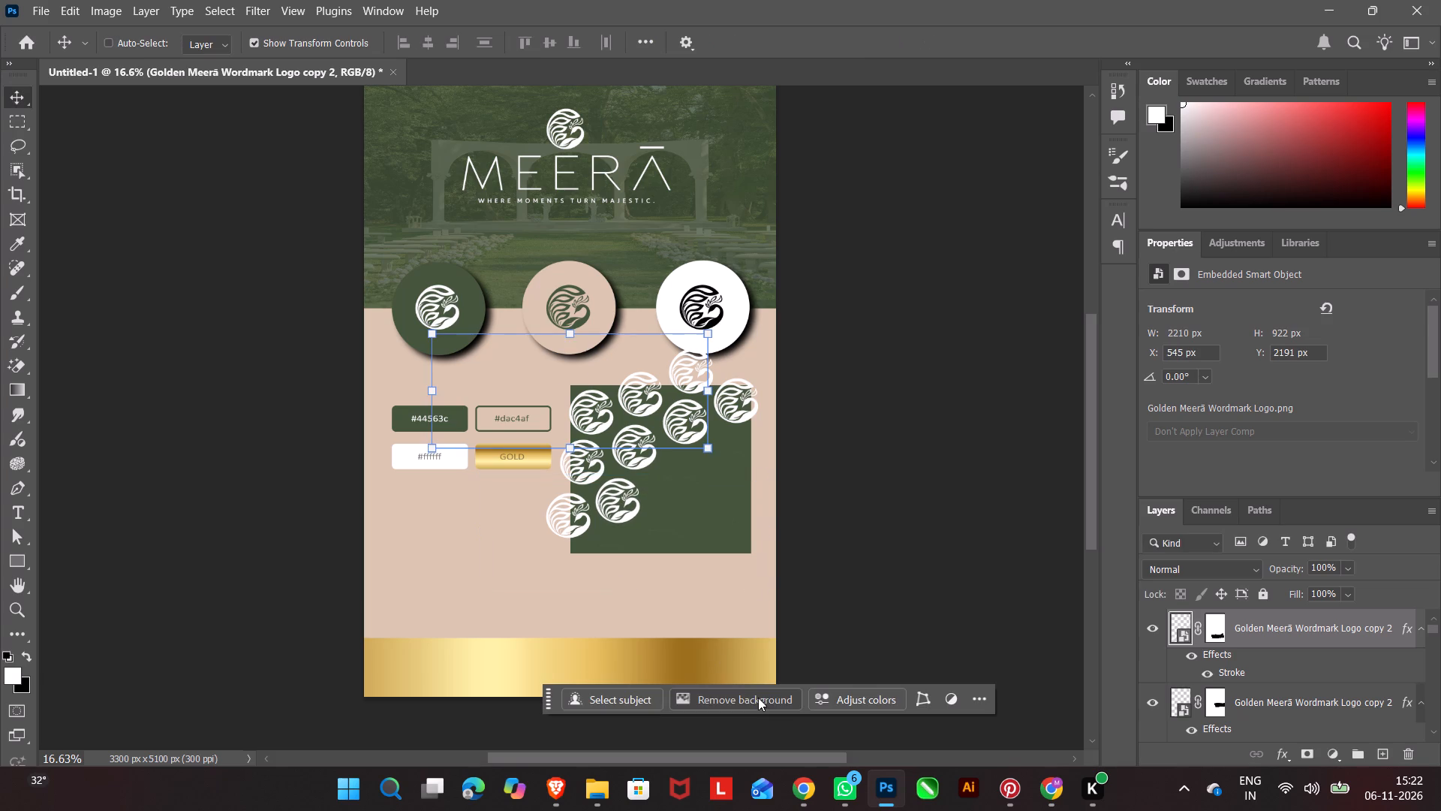
pyautogui.click(569, 331)
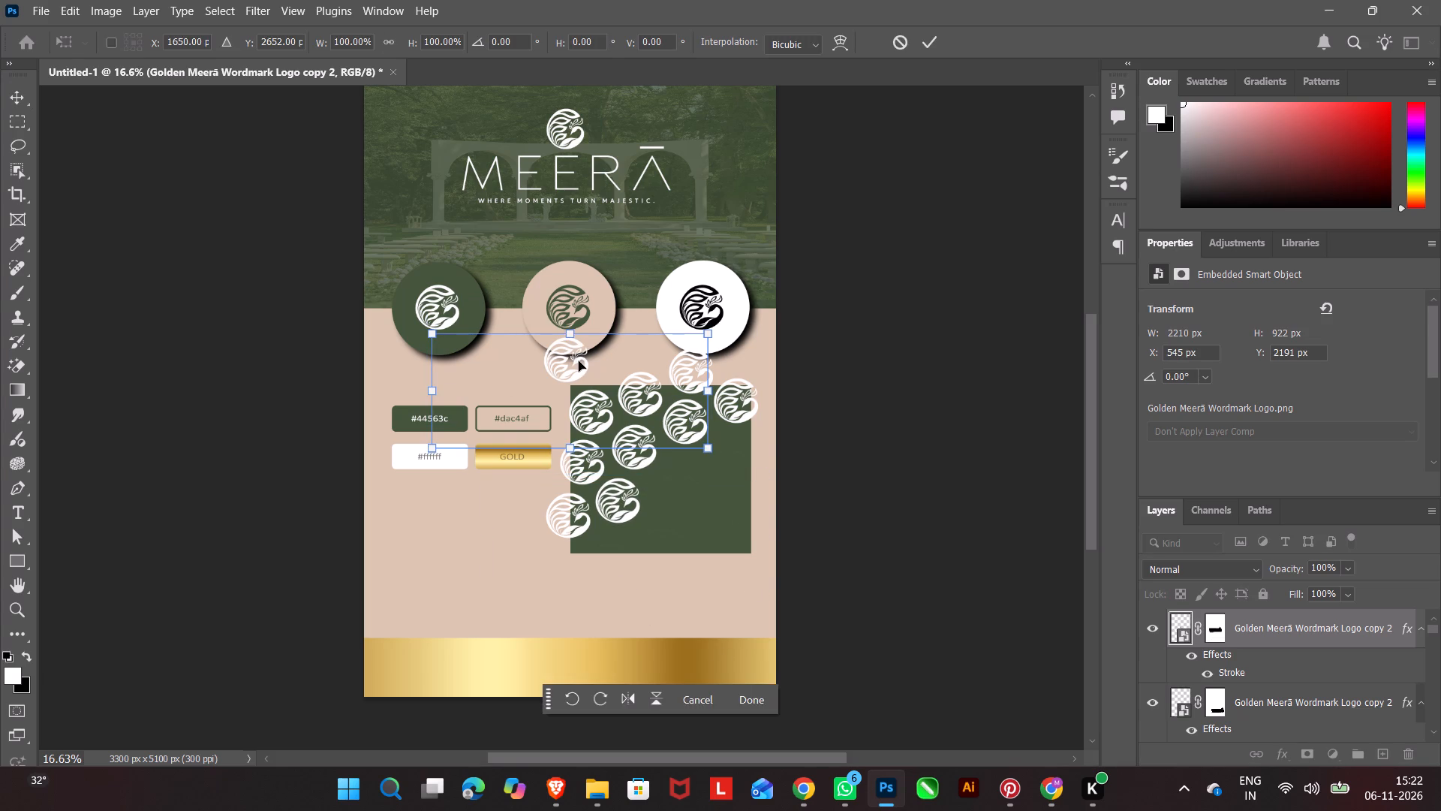
pyautogui.moveTo(579, 361); pyautogui.dragTo(684, 486)
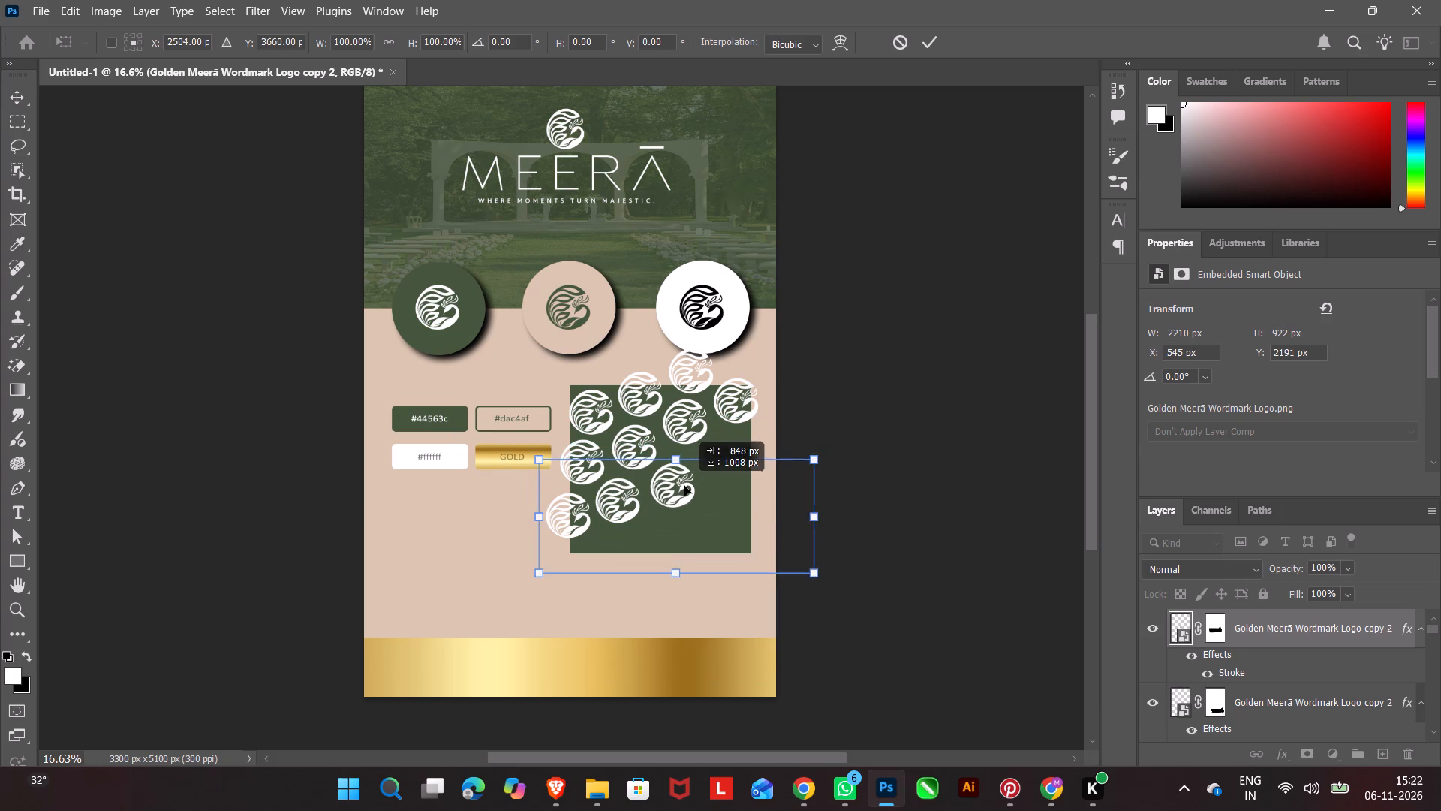
pyautogui.moveTo(684, 486); pyautogui.dragTo(683, 484)
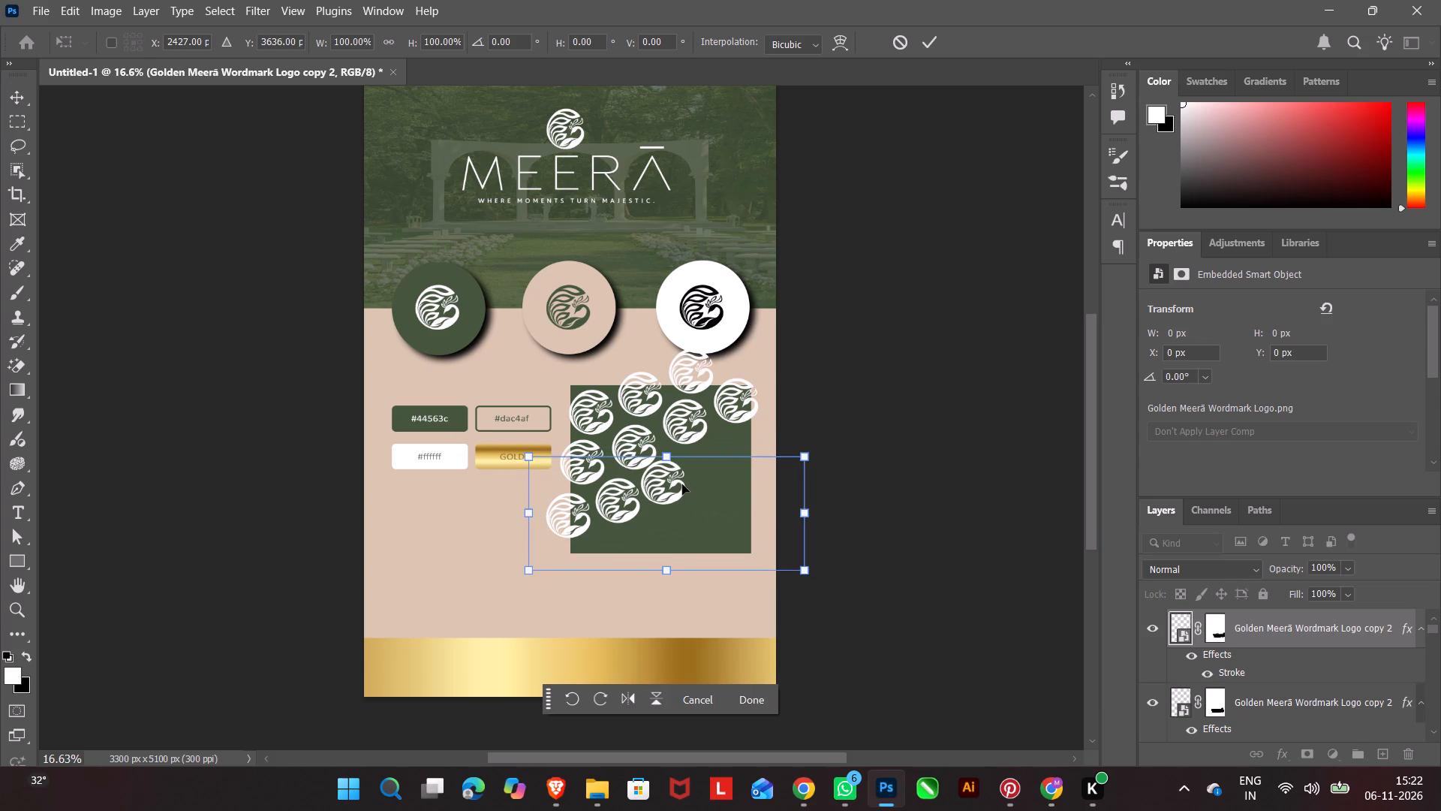
pyautogui.press('Right')
pyautogui.press('Right')
pyautogui.press('Right')
pyautogui.press('Right')
pyautogui.press('Right')
pyautogui.press('Right')
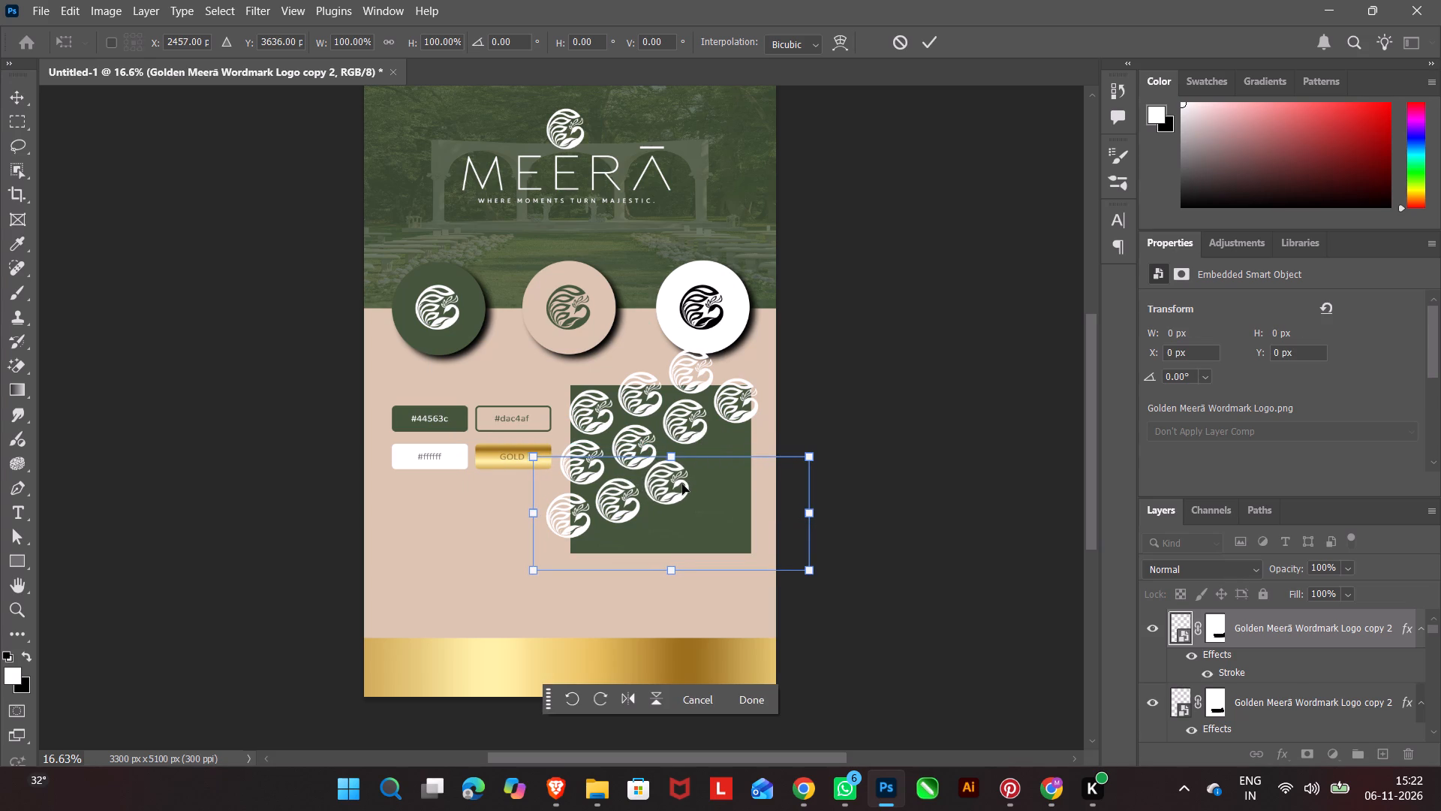
pyautogui.press('Left')
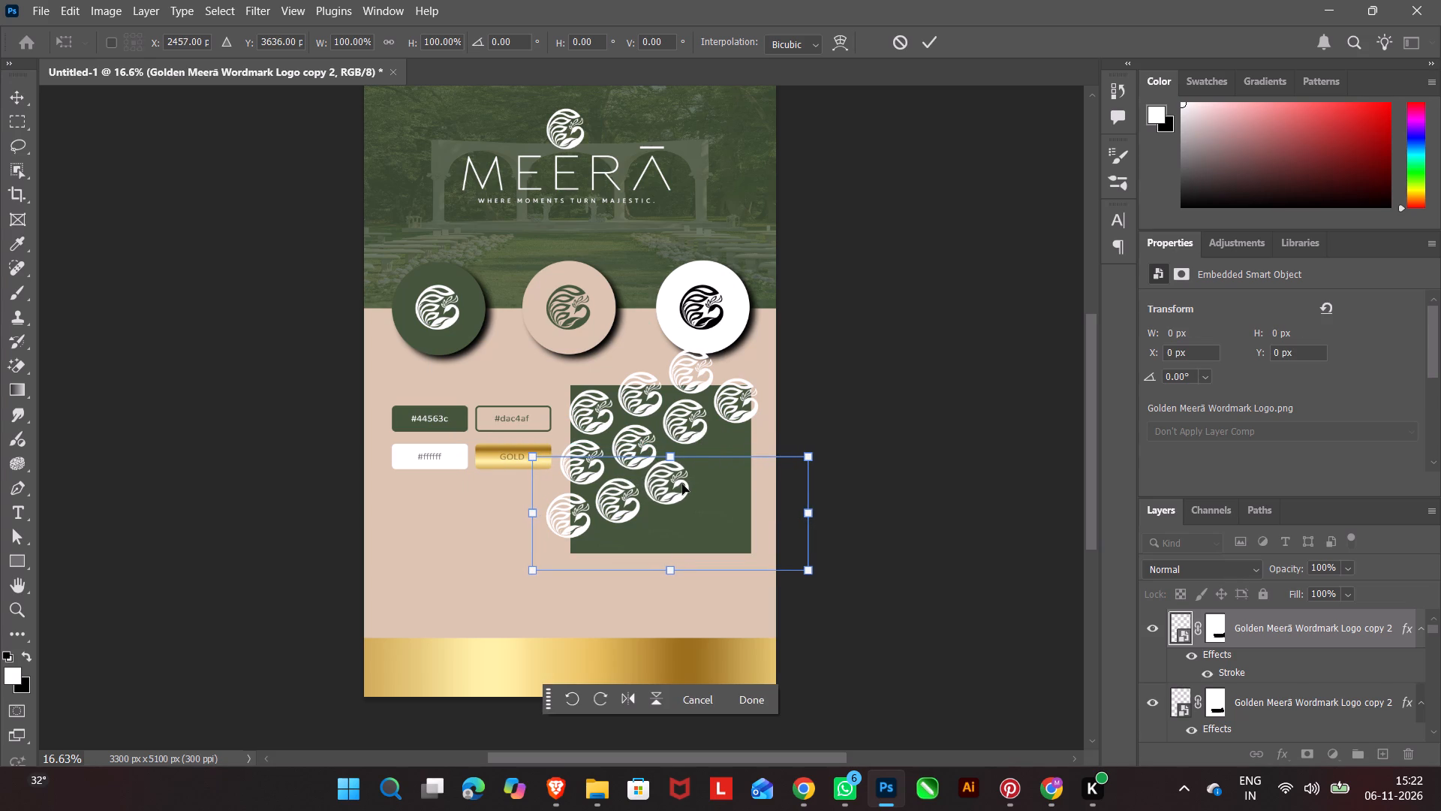
pyautogui.press('Down')
pyautogui.press('Down')
pyautogui.press('Down')
pyautogui.press('Down')
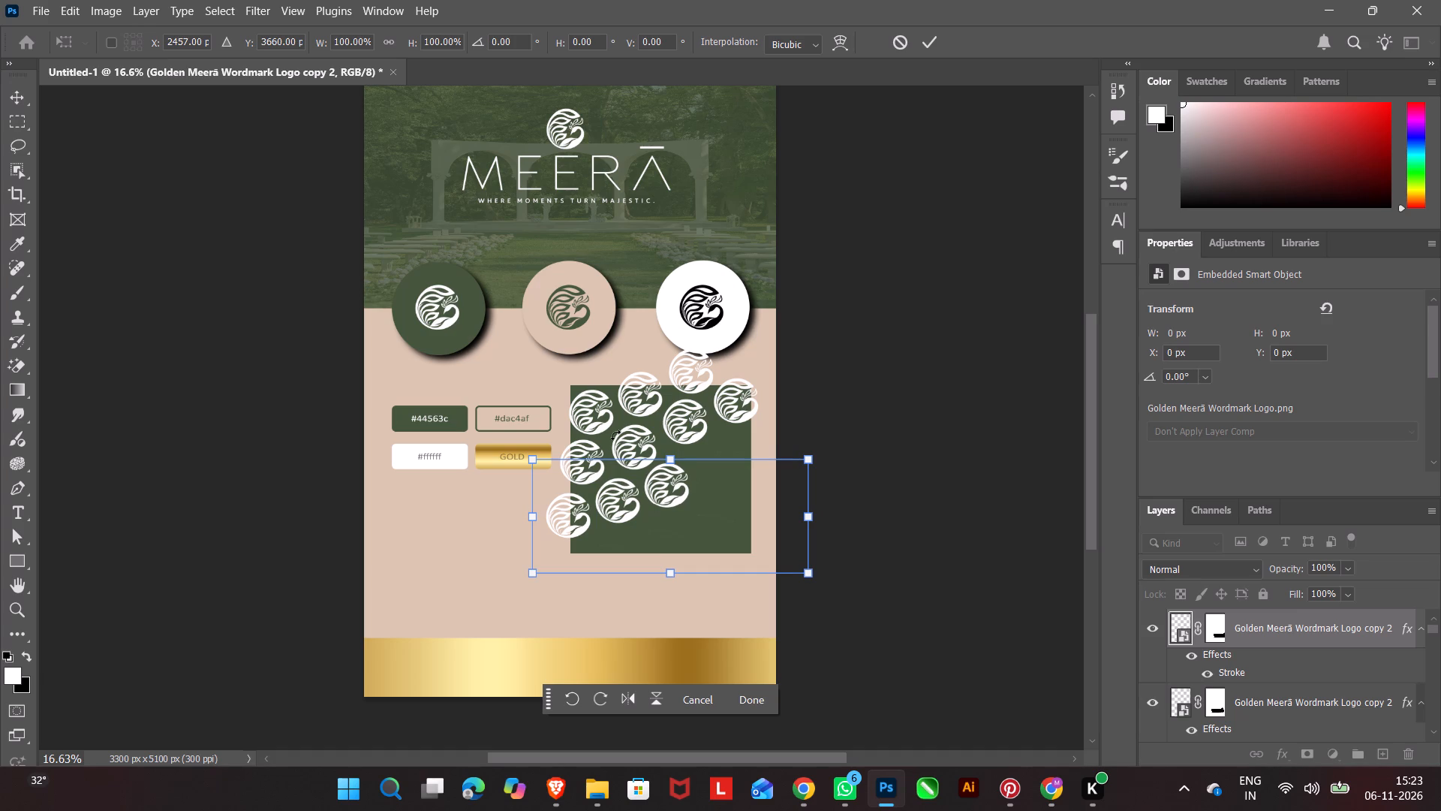
pyautogui.click(748, 707)
pyautogui.click(950, 532)
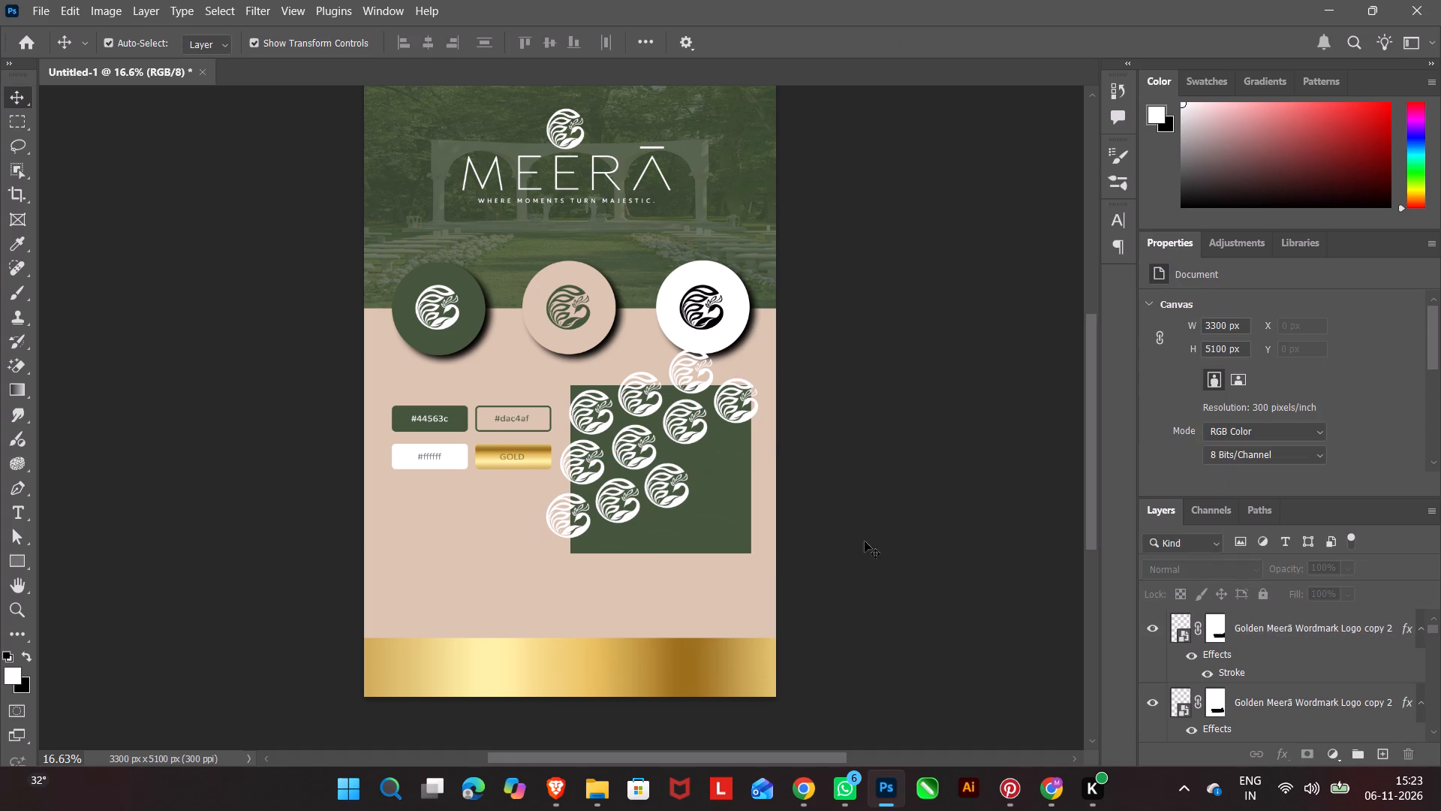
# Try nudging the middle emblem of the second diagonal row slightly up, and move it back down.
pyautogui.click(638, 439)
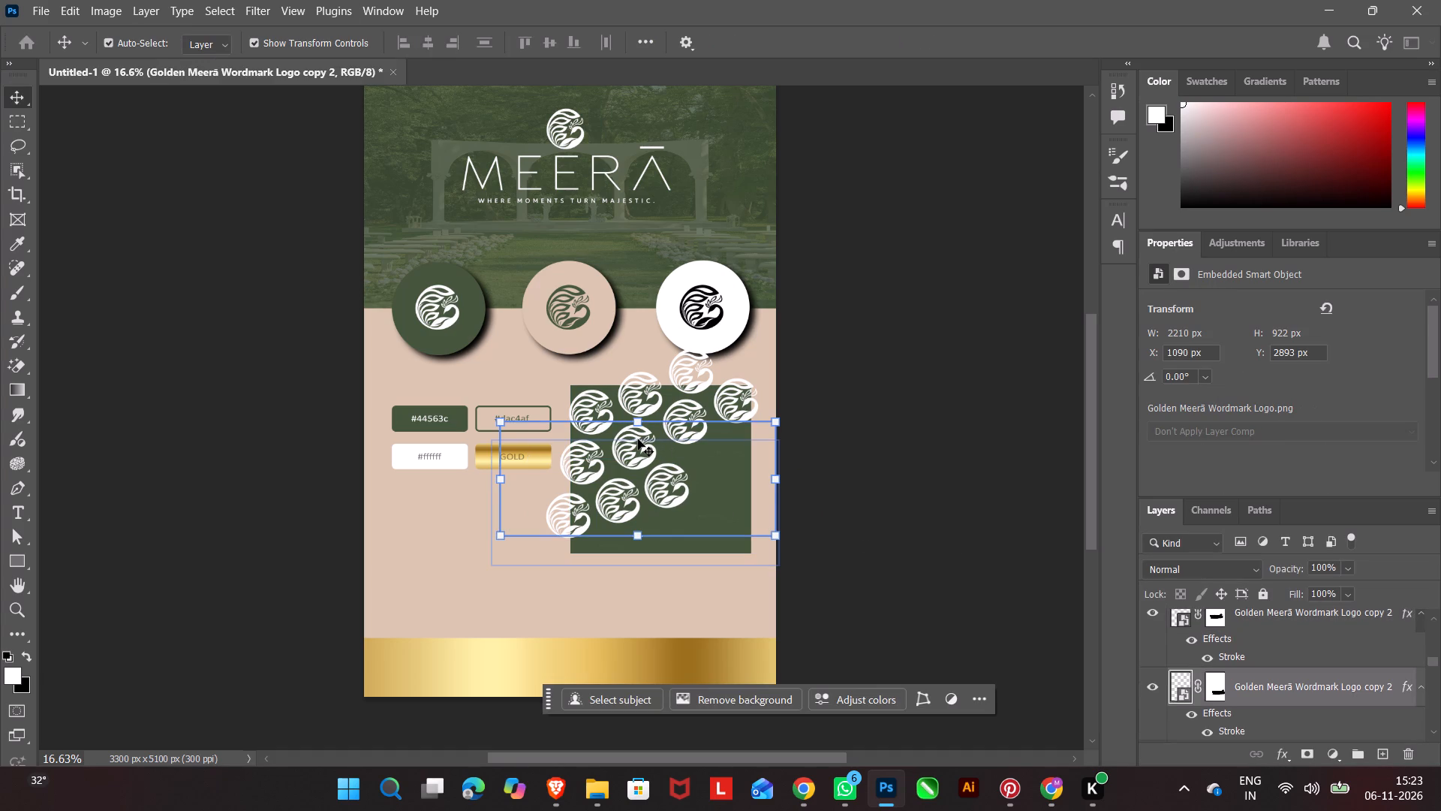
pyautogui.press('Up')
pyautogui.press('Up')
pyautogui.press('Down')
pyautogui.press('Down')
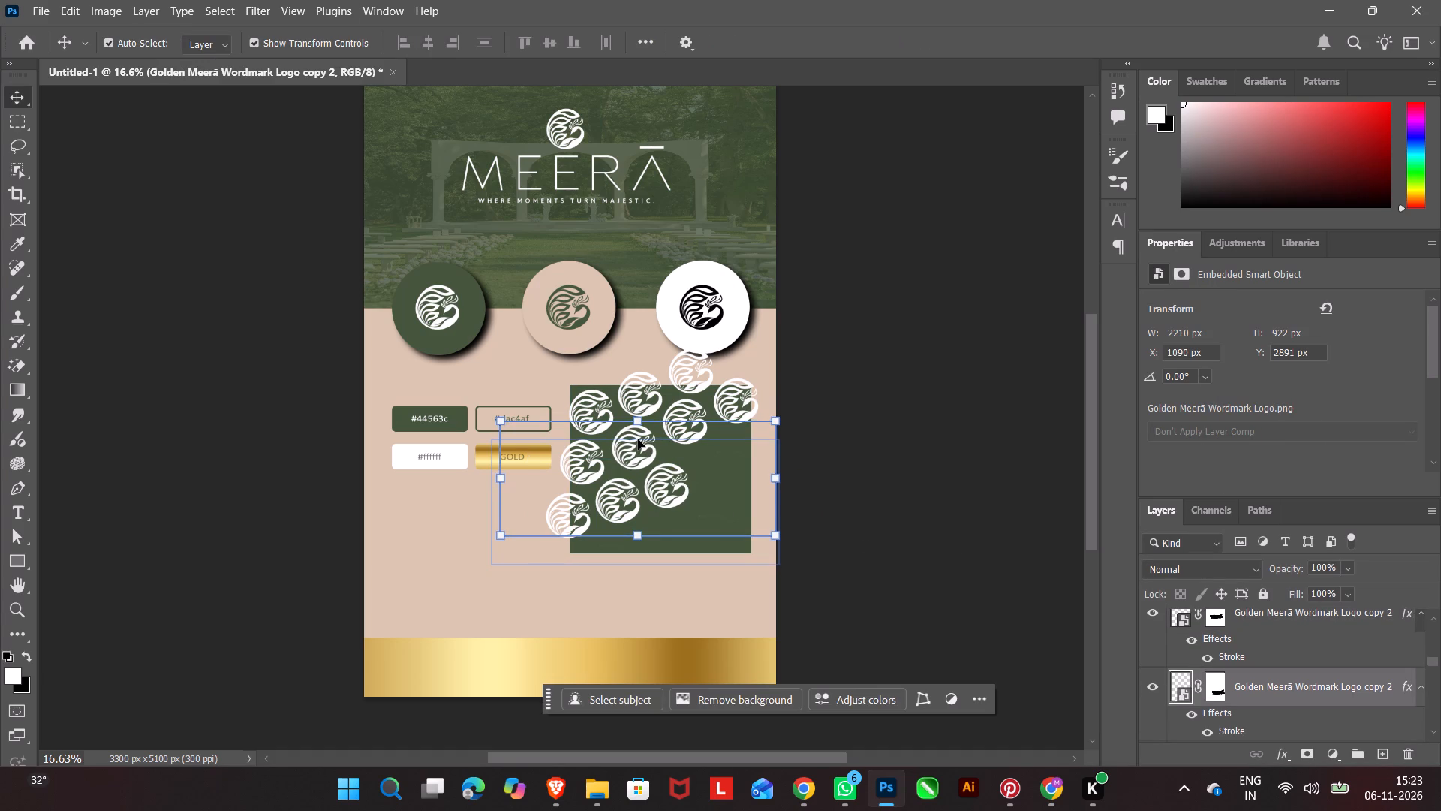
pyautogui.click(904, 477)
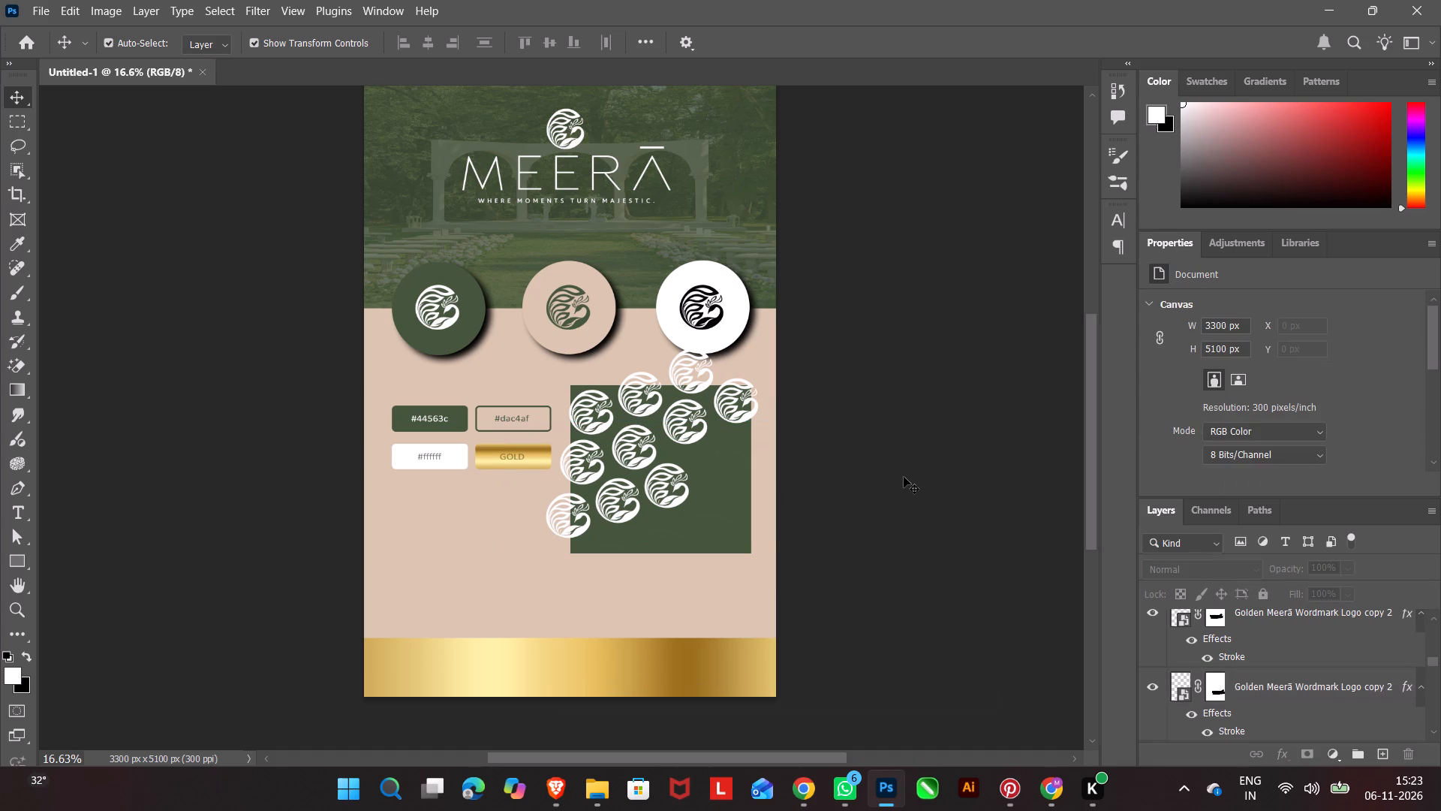
# Nudge the third emblem of the lowest diagonal row right and up to about X 1400, Y 3171 px.
pyautogui.click(677, 487)
pyautogui.press('Right')
pyautogui.press('Right')
pyautogui.press('Right')
pyautogui.press('Right')
pyautogui.press('Right')
pyautogui.press('Right')
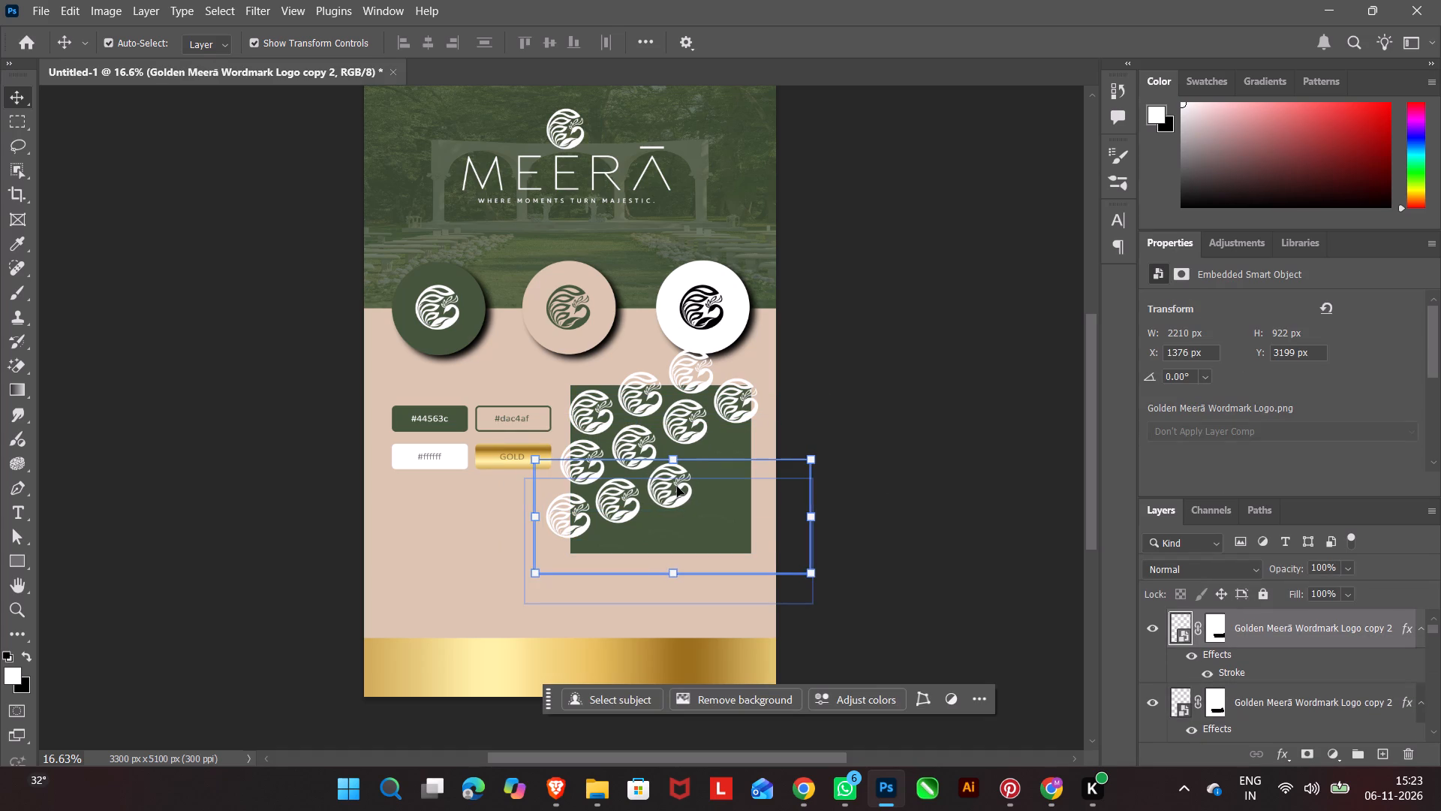
pyautogui.press('Right')
pyautogui.press('Up')
pyautogui.press('Up')
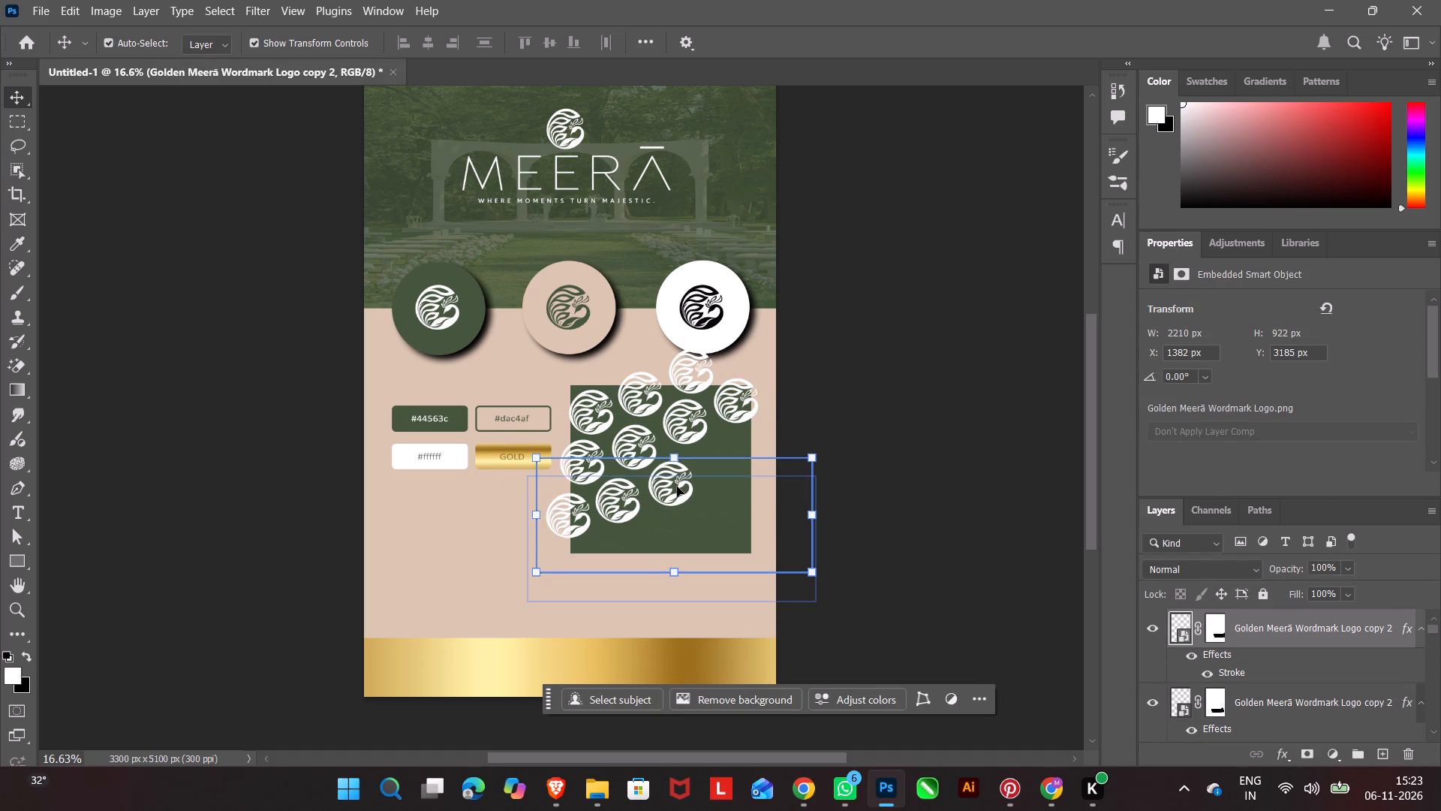
pyautogui.press('Right')
pyautogui.press('Right')
pyautogui.press('Right')
pyautogui.press('Up')
pyautogui.press('Up')
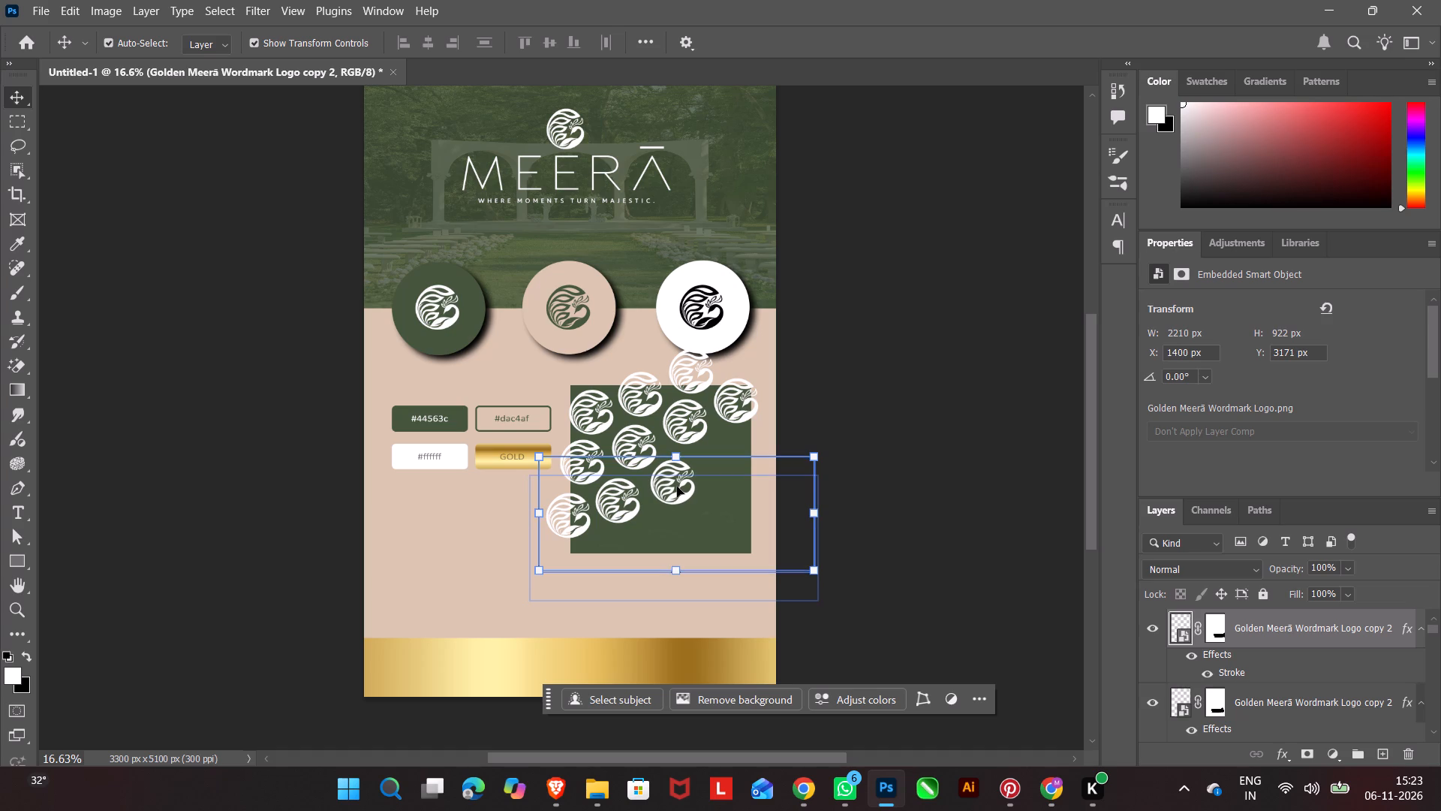
# Nudge the second emblem of the lowest diagonal row right to about X 984 px.
pyautogui.click(622, 505)
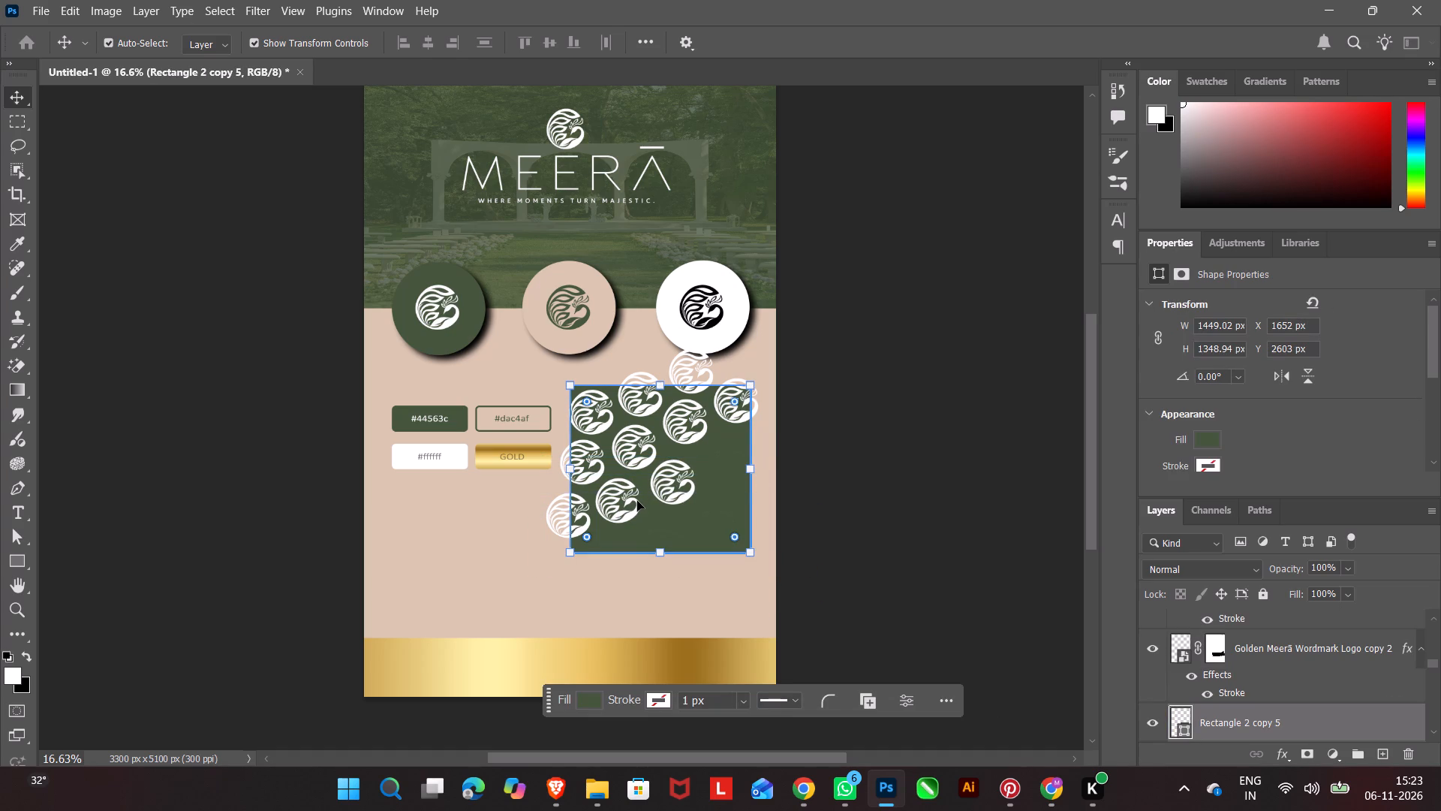
pyautogui.click(637, 501)
pyautogui.press('Right')
pyautogui.press('Right')
pyautogui.press('Right')
pyautogui.press('Right')
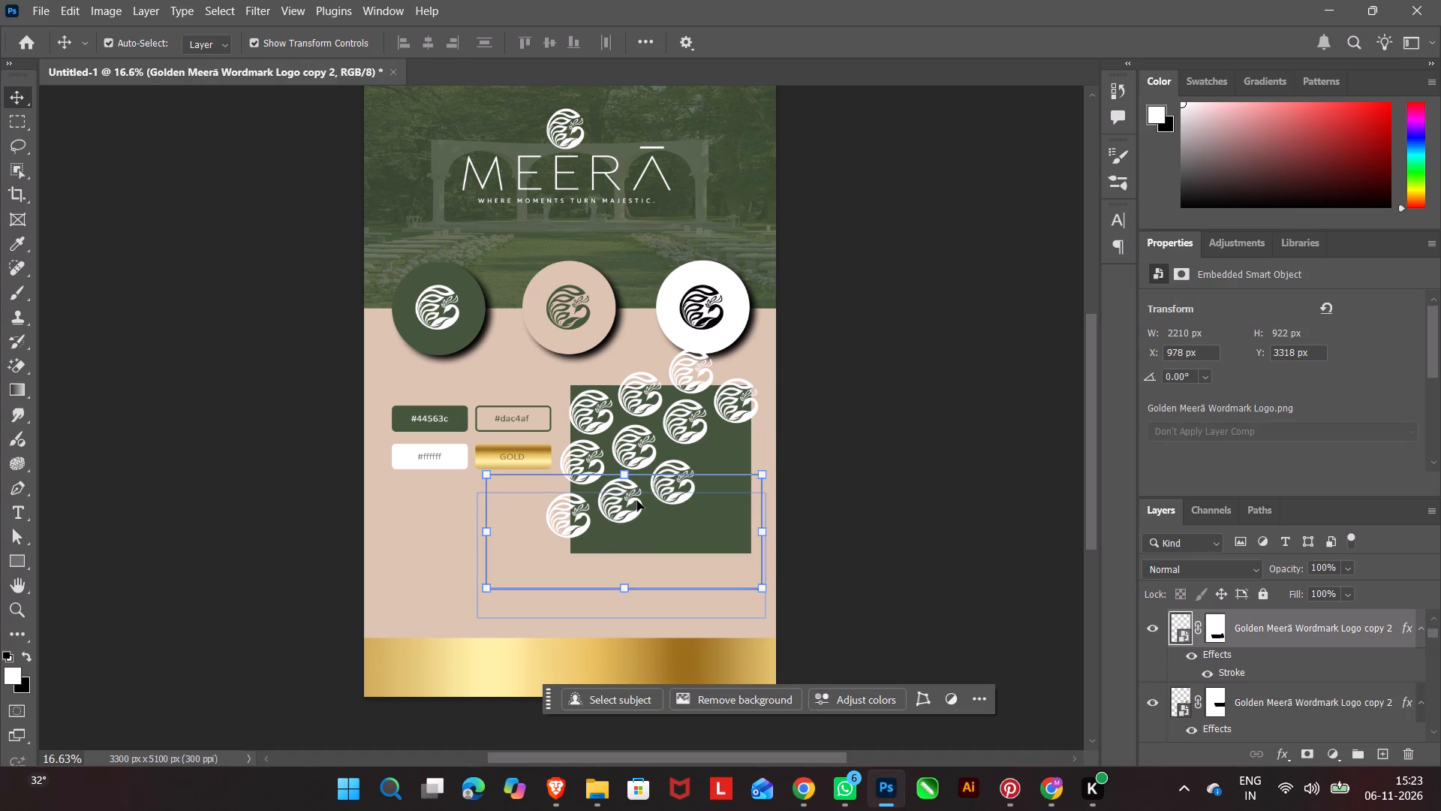
pyautogui.click(875, 524)
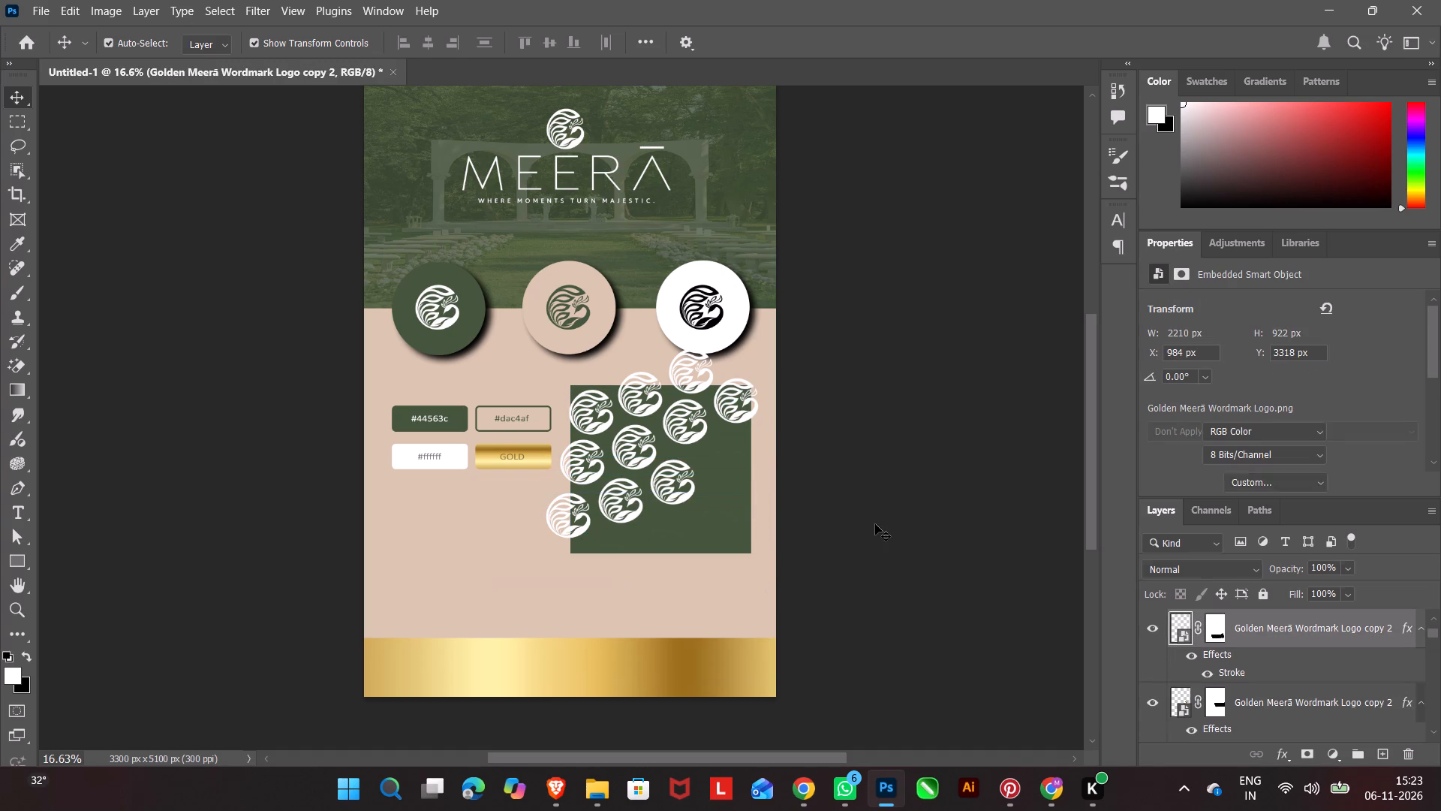
# Paste another emblem copy at the third row's upper end near the green panel's right edge, with its transform centre at about X 2895, Y 3453 px.
pyautogui.click(681, 487)
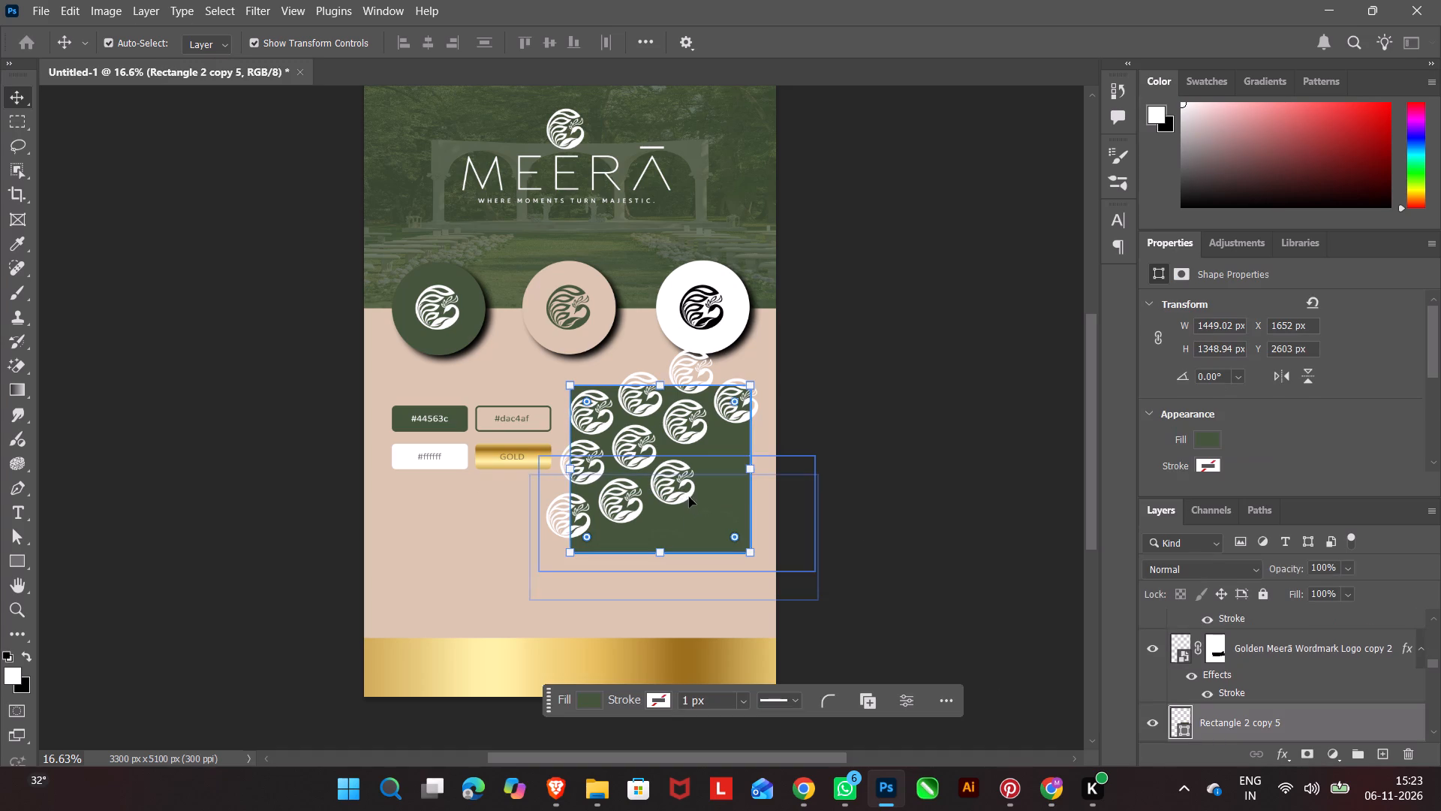
pyautogui.click(684, 497)
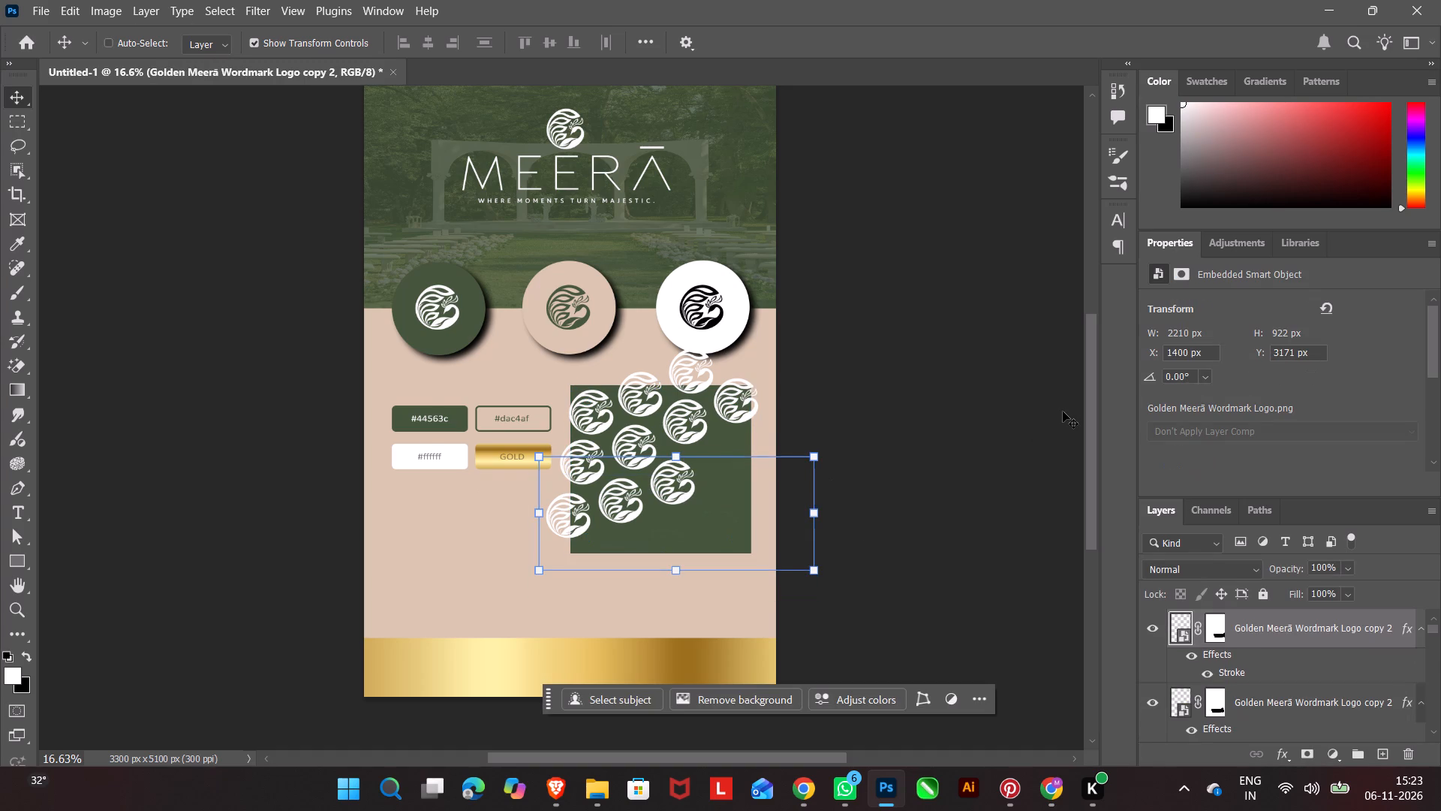
pyautogui.hotkey('ctrl', 'v')
pyautogui.click(571, 333)
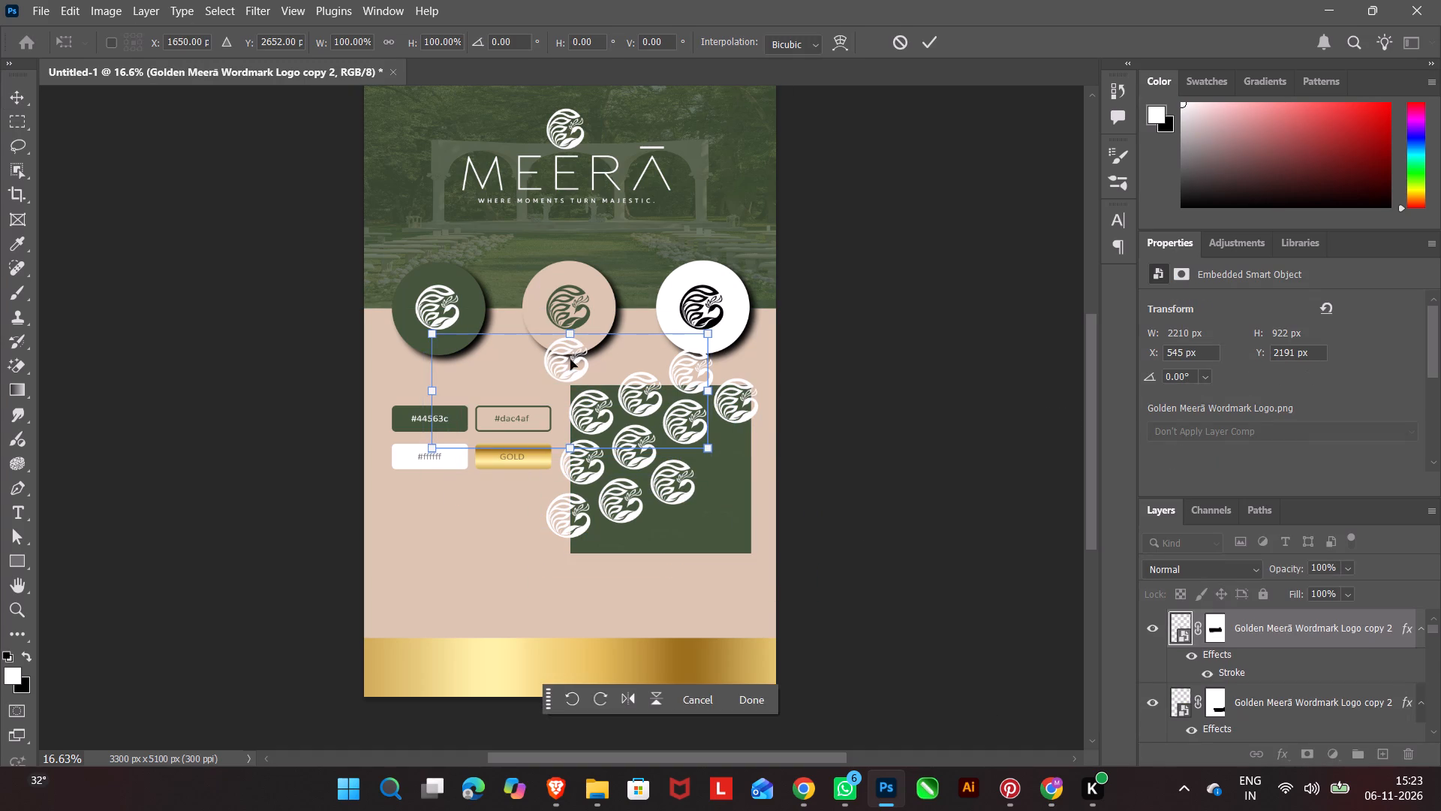
pyautogui.moveTo(570, 366); pyautogui.dragTo(725, 465)
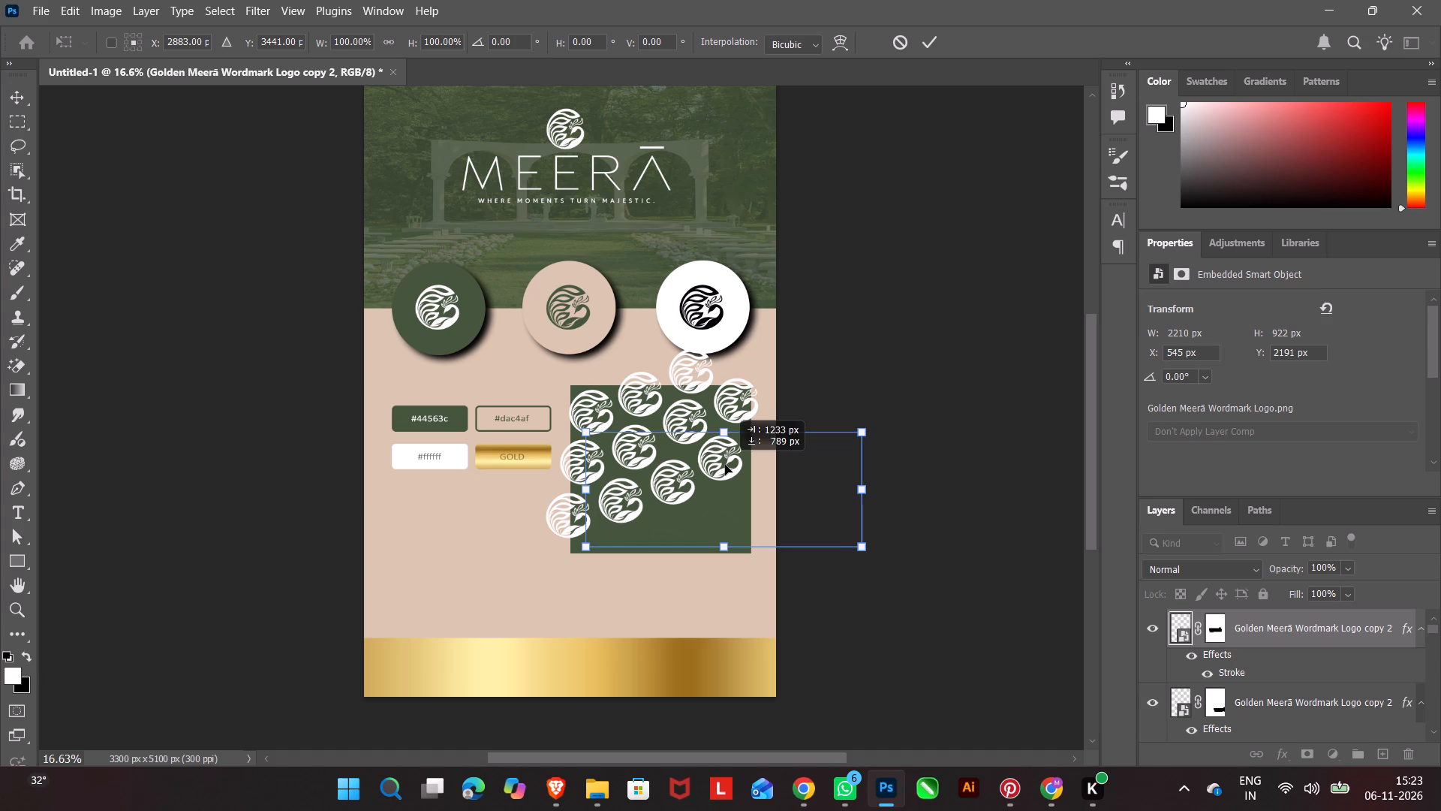
pyautogui.moveTo(725, 465); pyautogui.dragTo(727, 466)
pyautogui.press('Right')
pyautogui.press('Right')
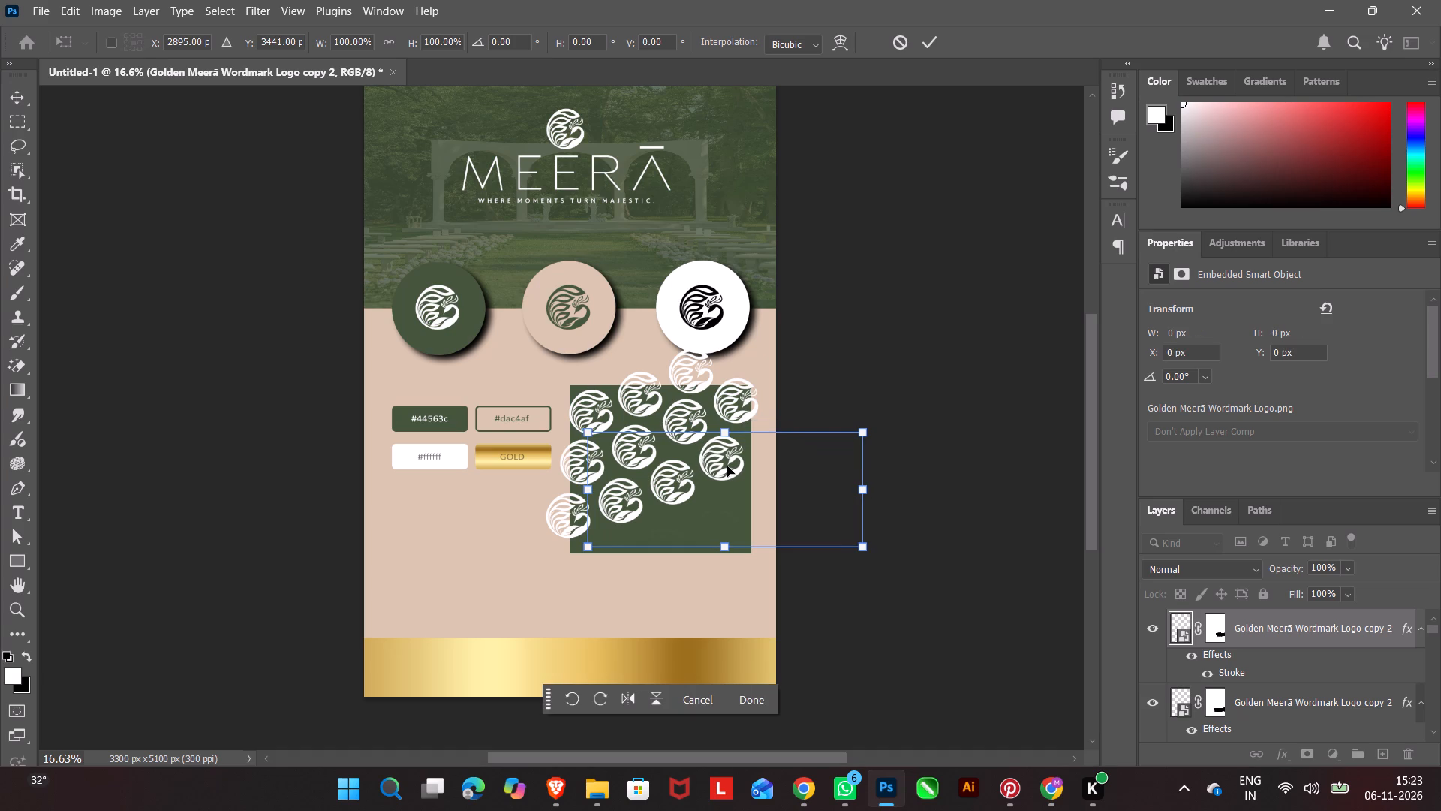
pyautogui.press('Down')
pyautogui.press('Down')
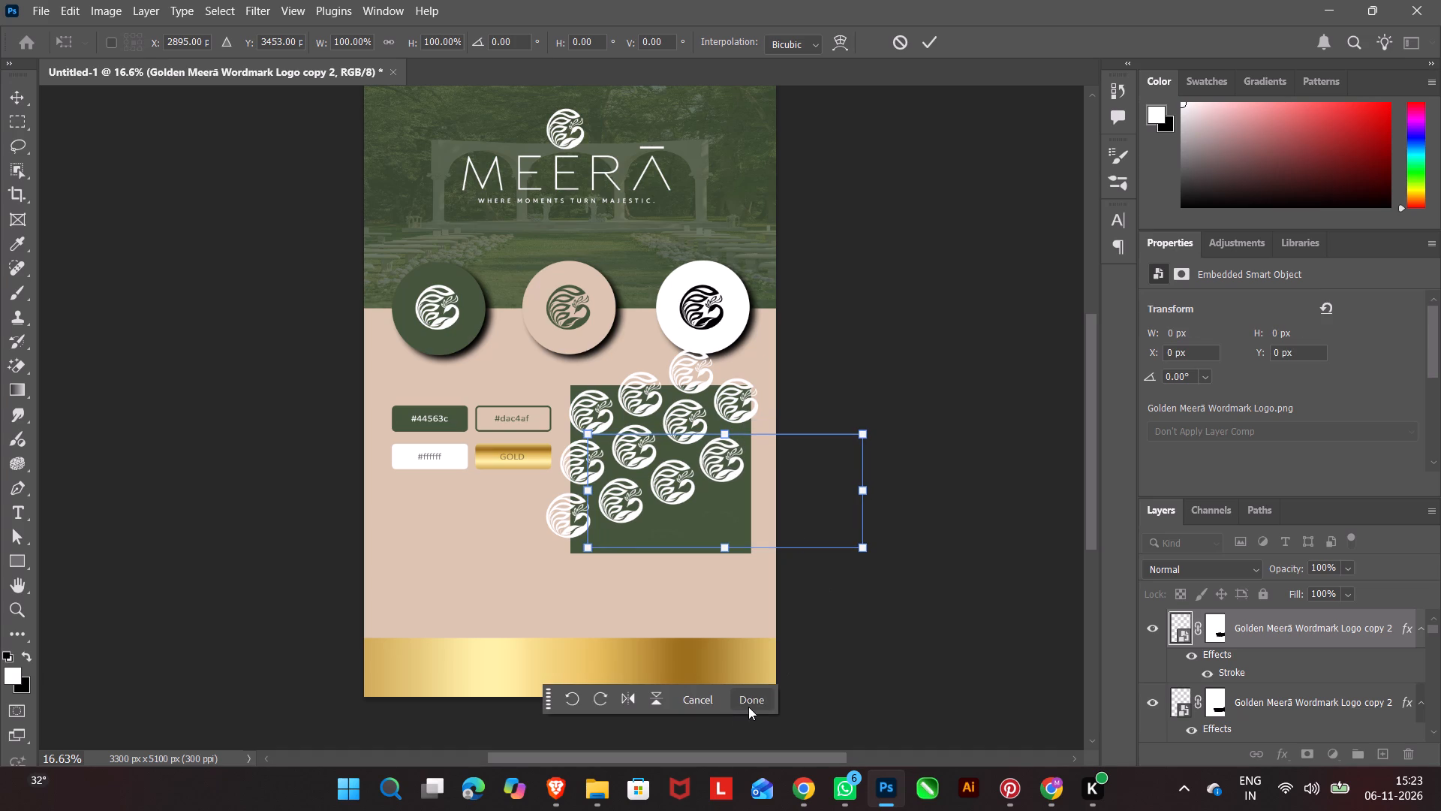
pyautogui.click(750, 707)
pyautogui.click(917, 571)
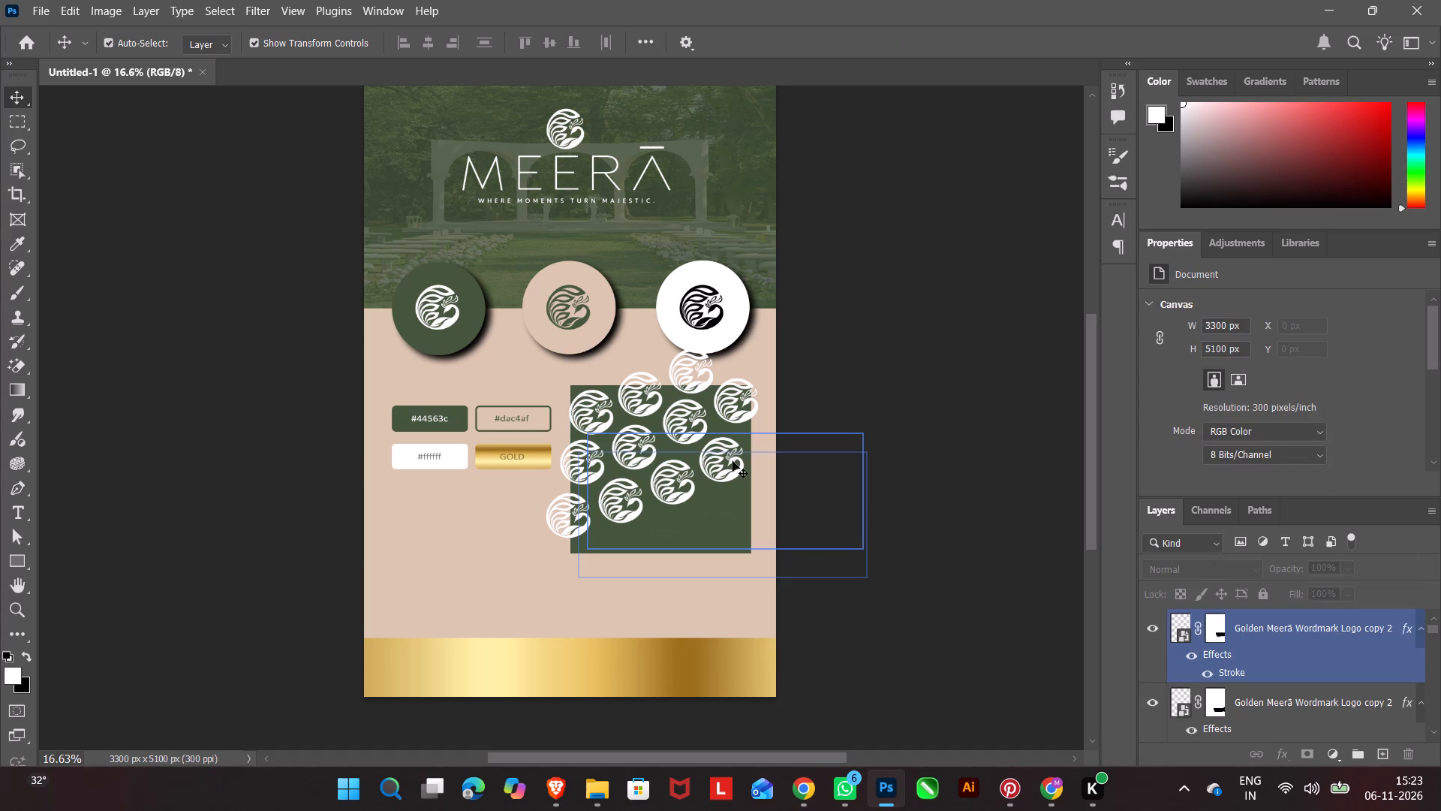
# Paste another emblem copy over the green panel's right edge, below the upper-right emblem, at about X 2165, Y 2816 px.
pyautogui.hotkey('ctrl', 'v')
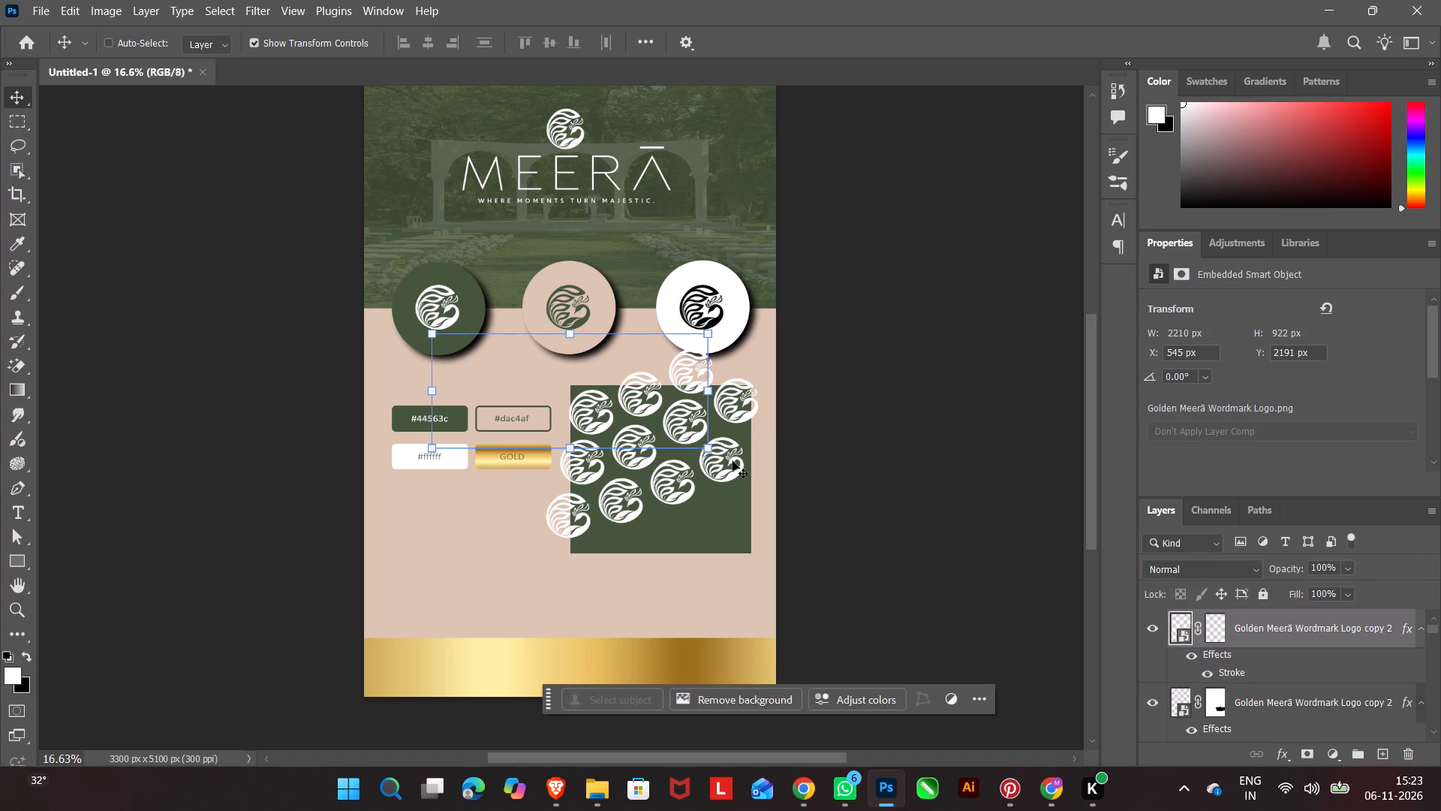
pyautogui.click(571, 331)
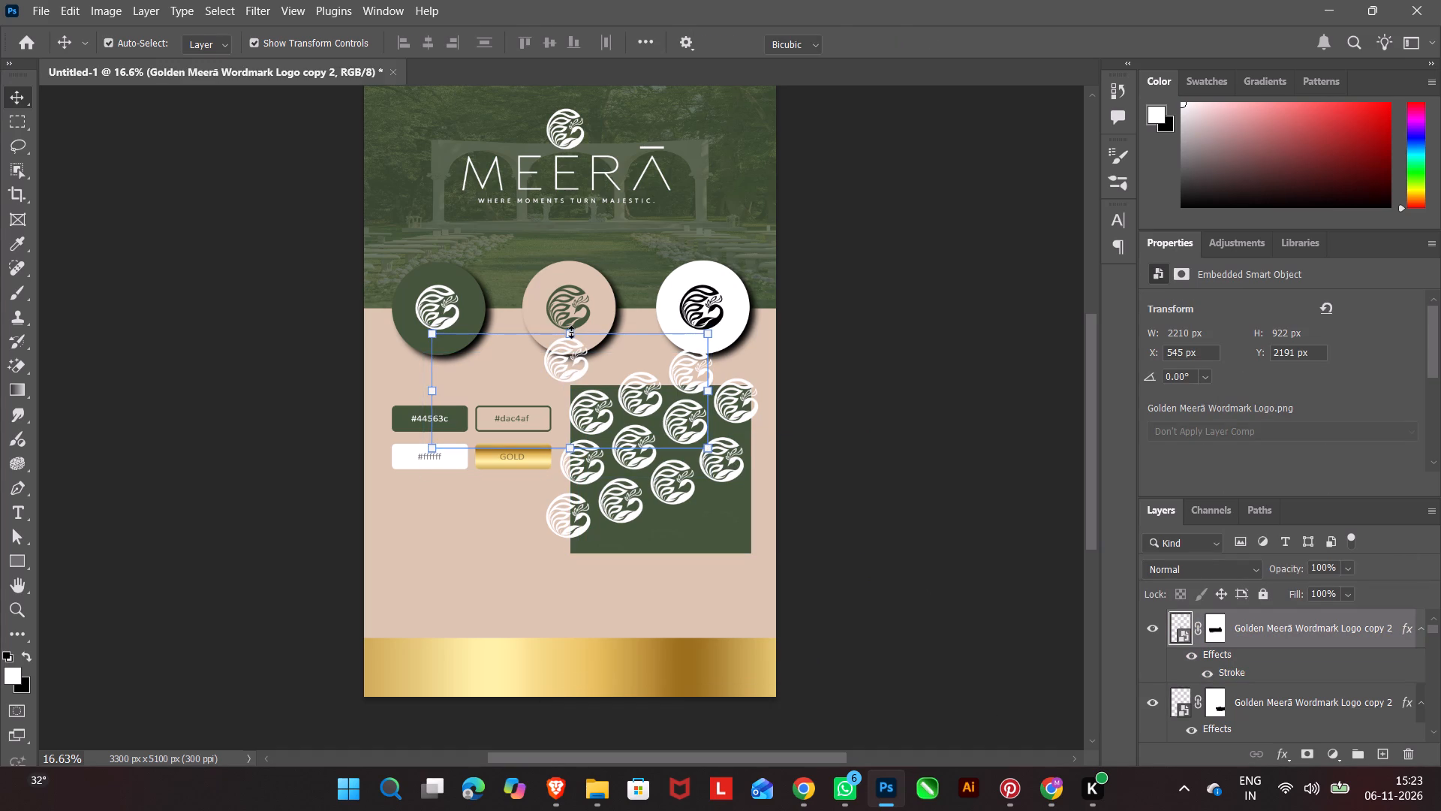
pyautogui.moveTo(569, 355); pyautogui.dragTo(775, 431)
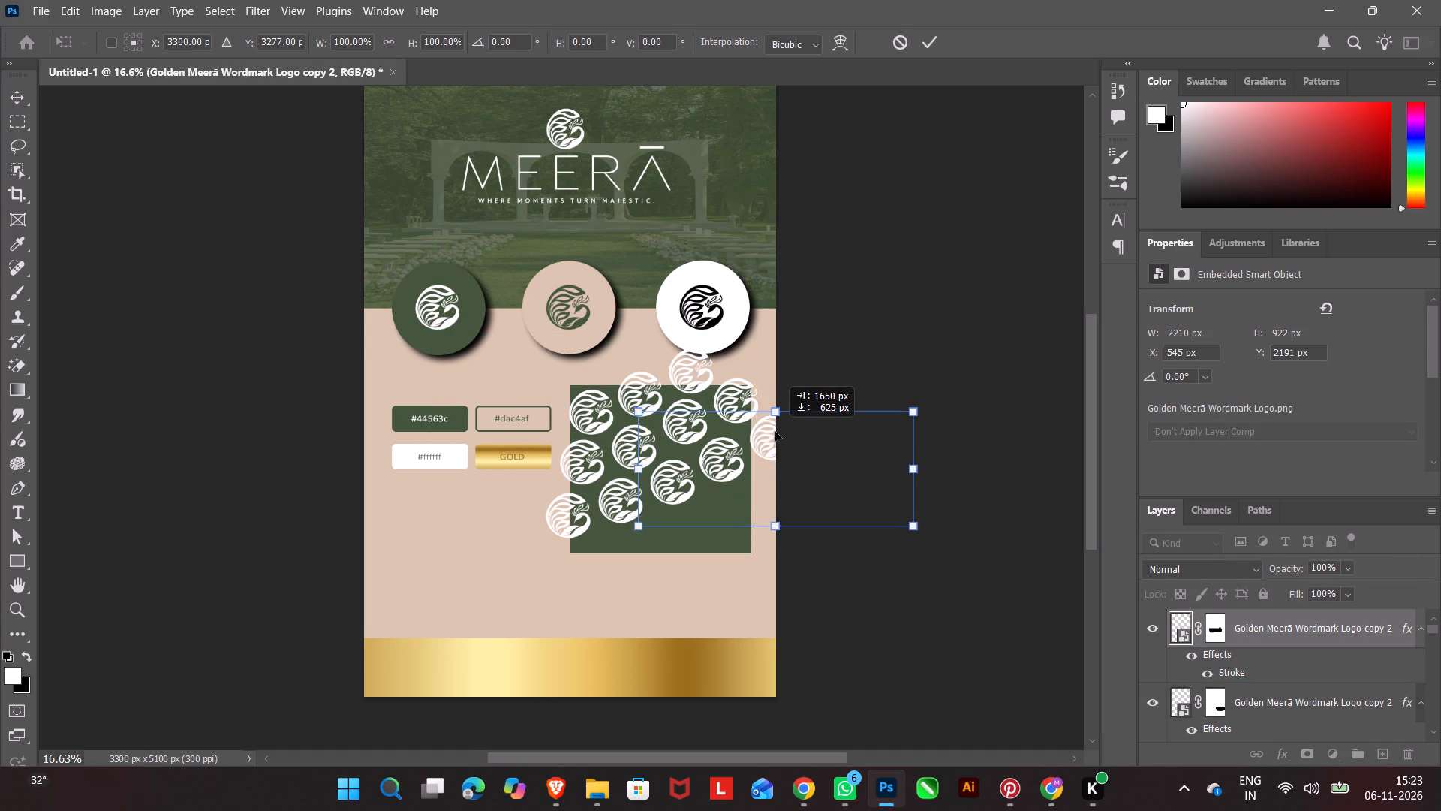
pyautogui.moveTo(775, 431); pyautogui.dragTo(768, 431)
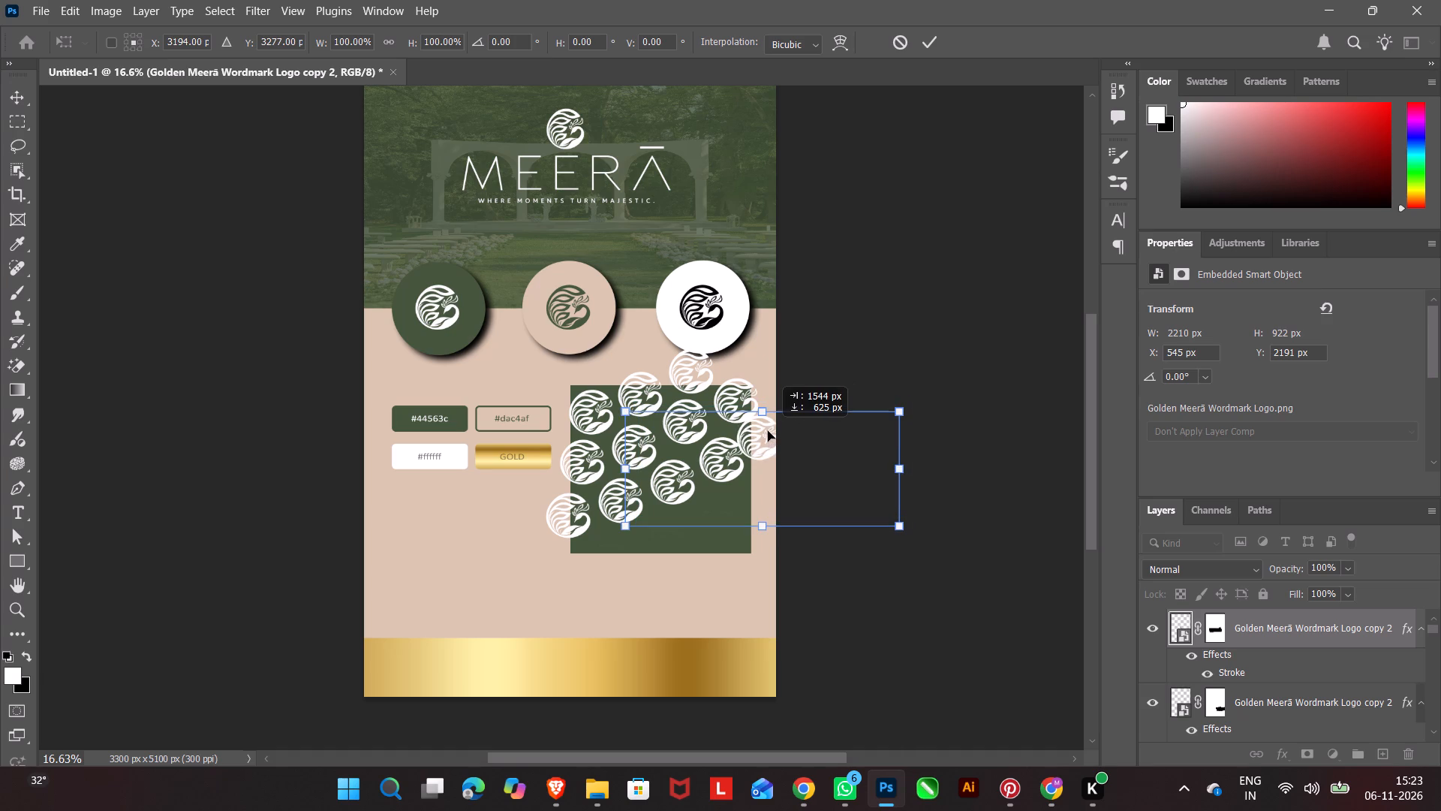
pyautogui.moveTo(768, 431); pyautogui.dragTo(770, 432)
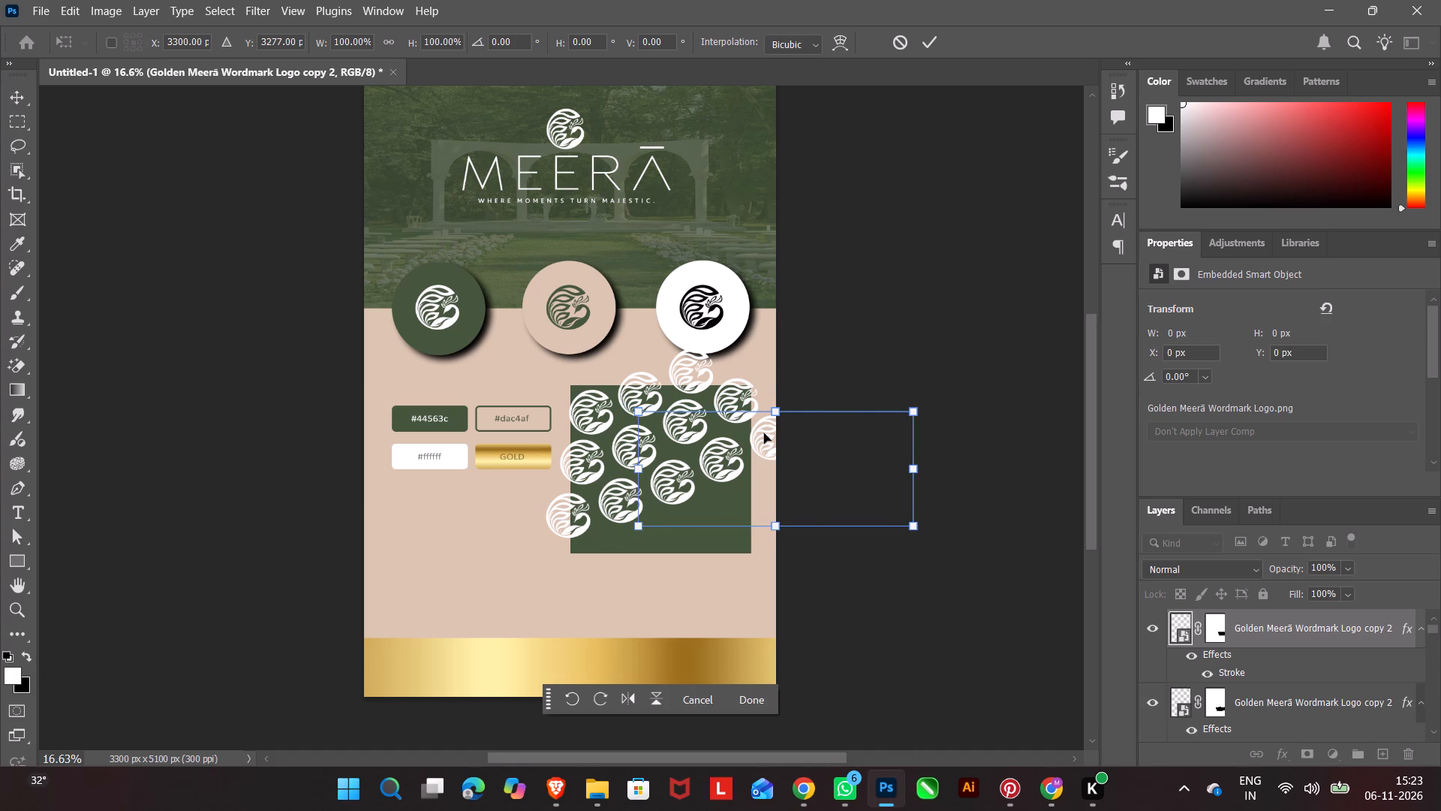
pyautogui.press('Left')
pyautogui.press('Left')
pyautogui.press('Left')
pyautogui.press('Left')
pyautogui.press('Left')
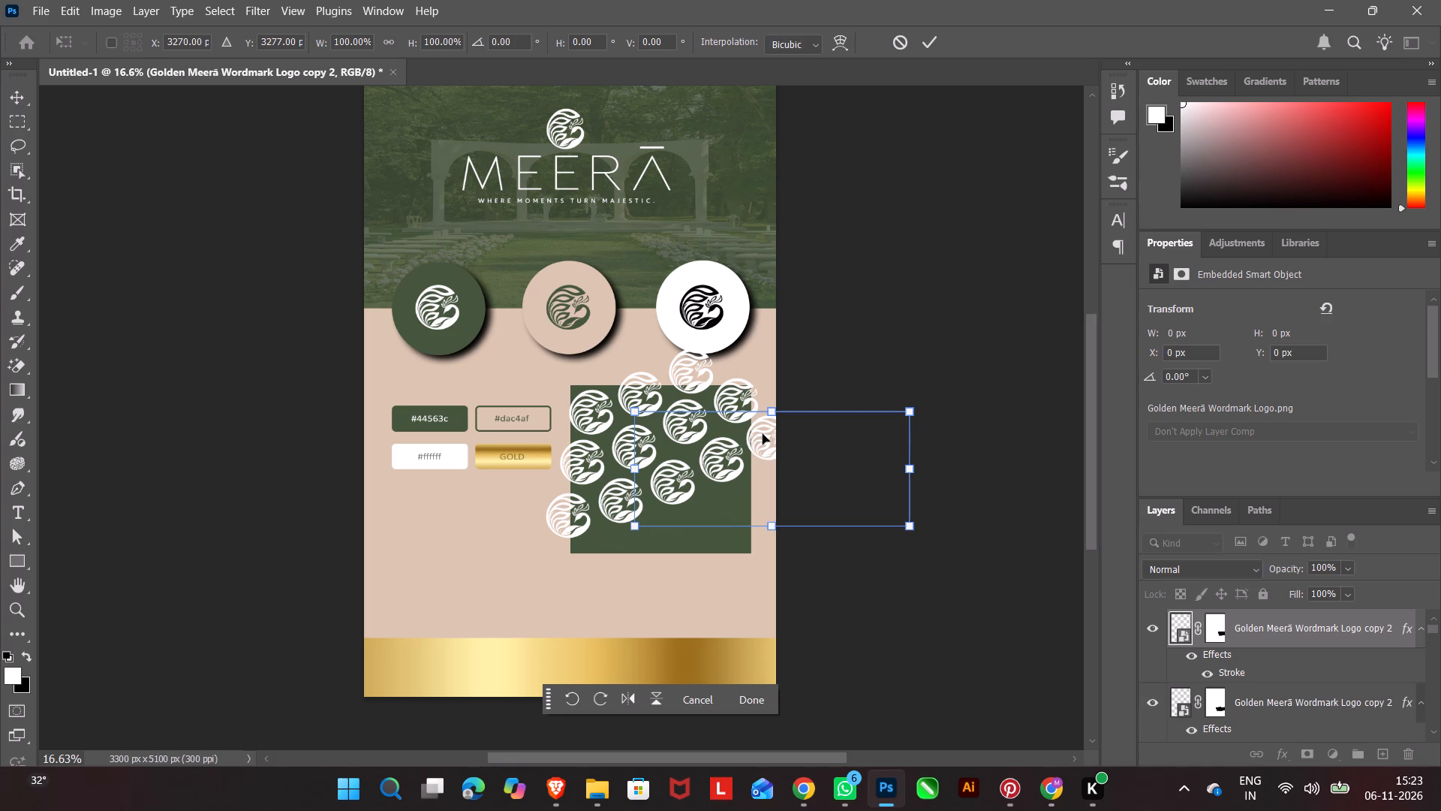
pyautogui.click(743, 694)
pyautogui.click(910, 581)
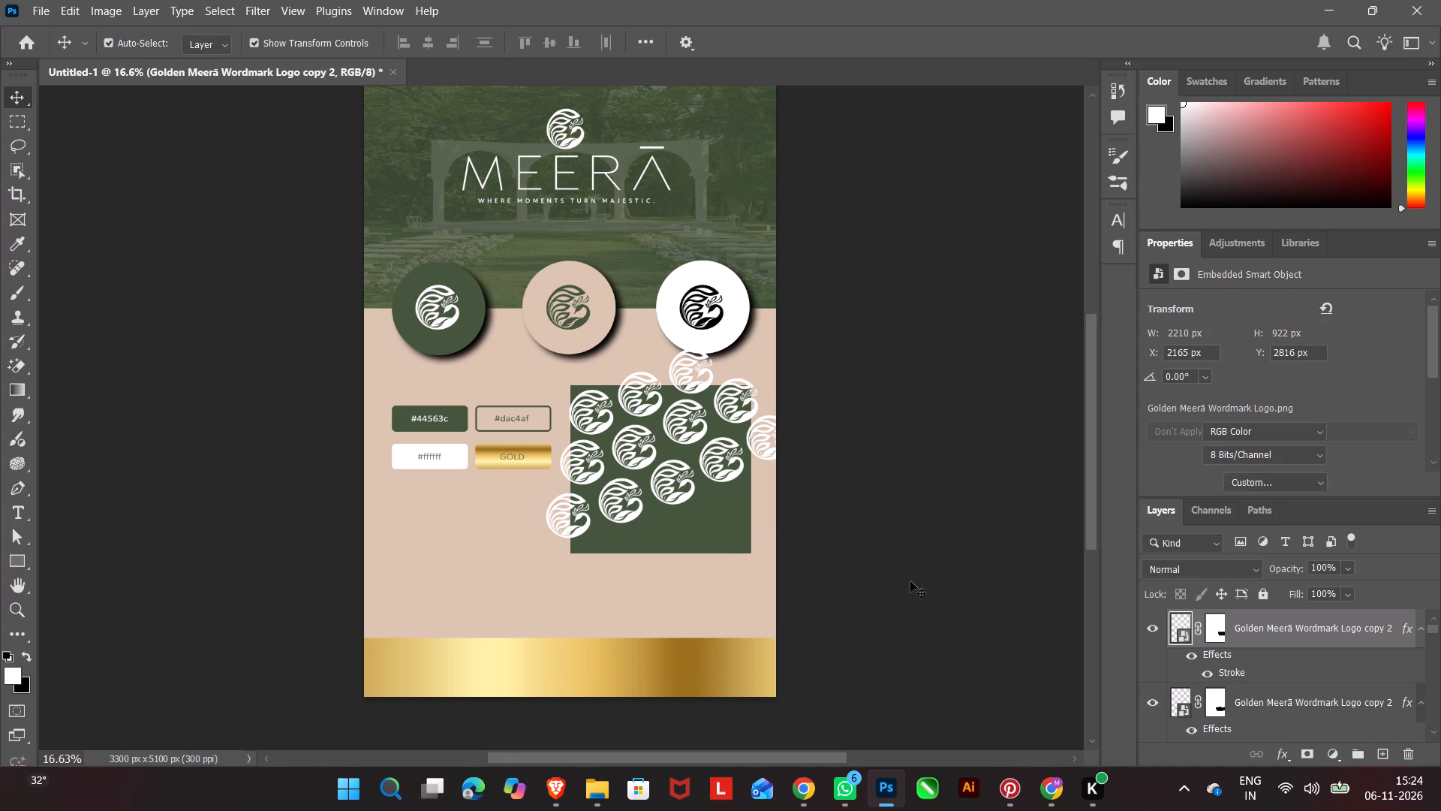
# Paste another emblem copy across the green panel's bottom edge near its lower-left corner, at about X 880, Y 3731 px.
pyautogui.hotkey('ctrl', 'v')
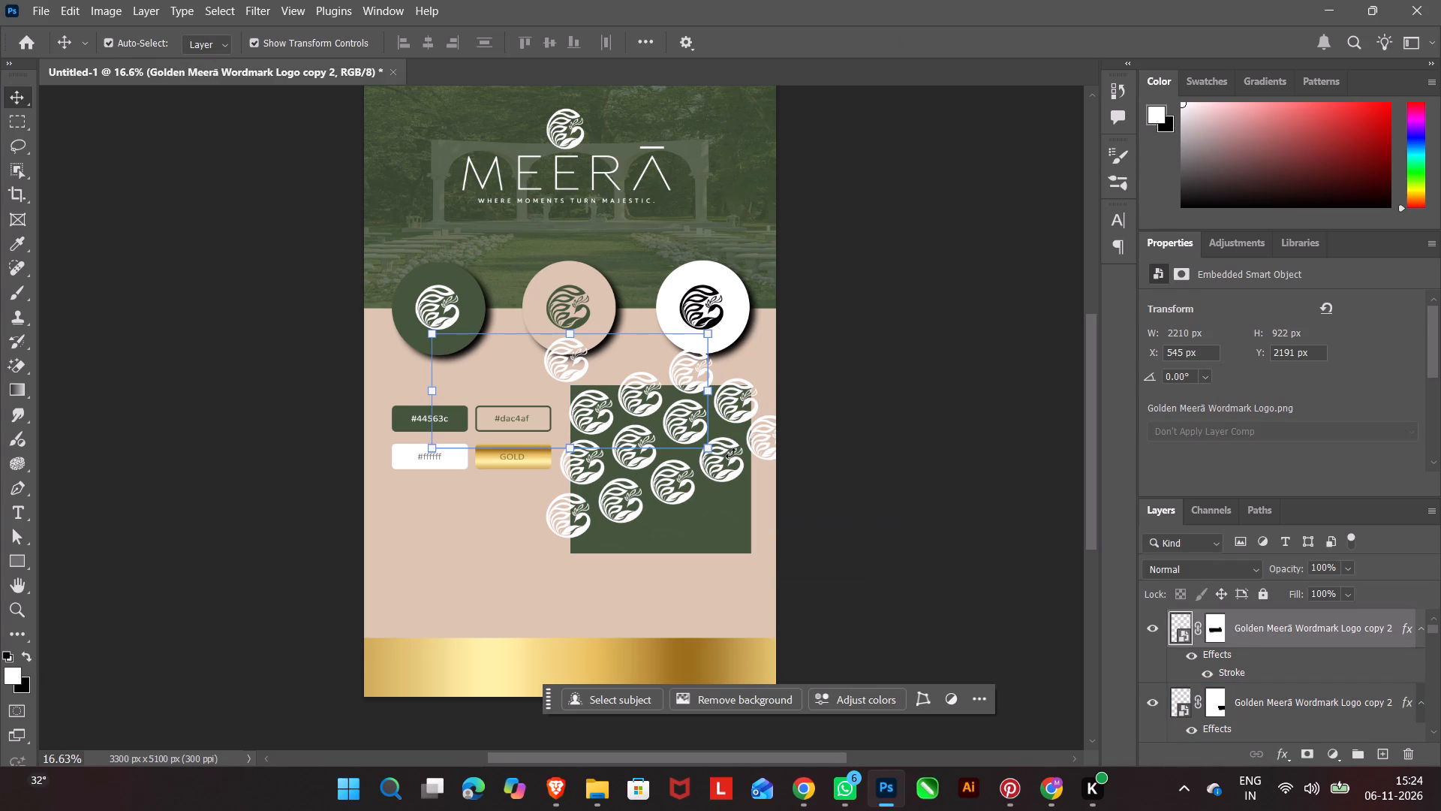
pyautogui.click(566, 336)
pyautogui.moveTo(568, 367); pyautogui.dragTo(606, 565)
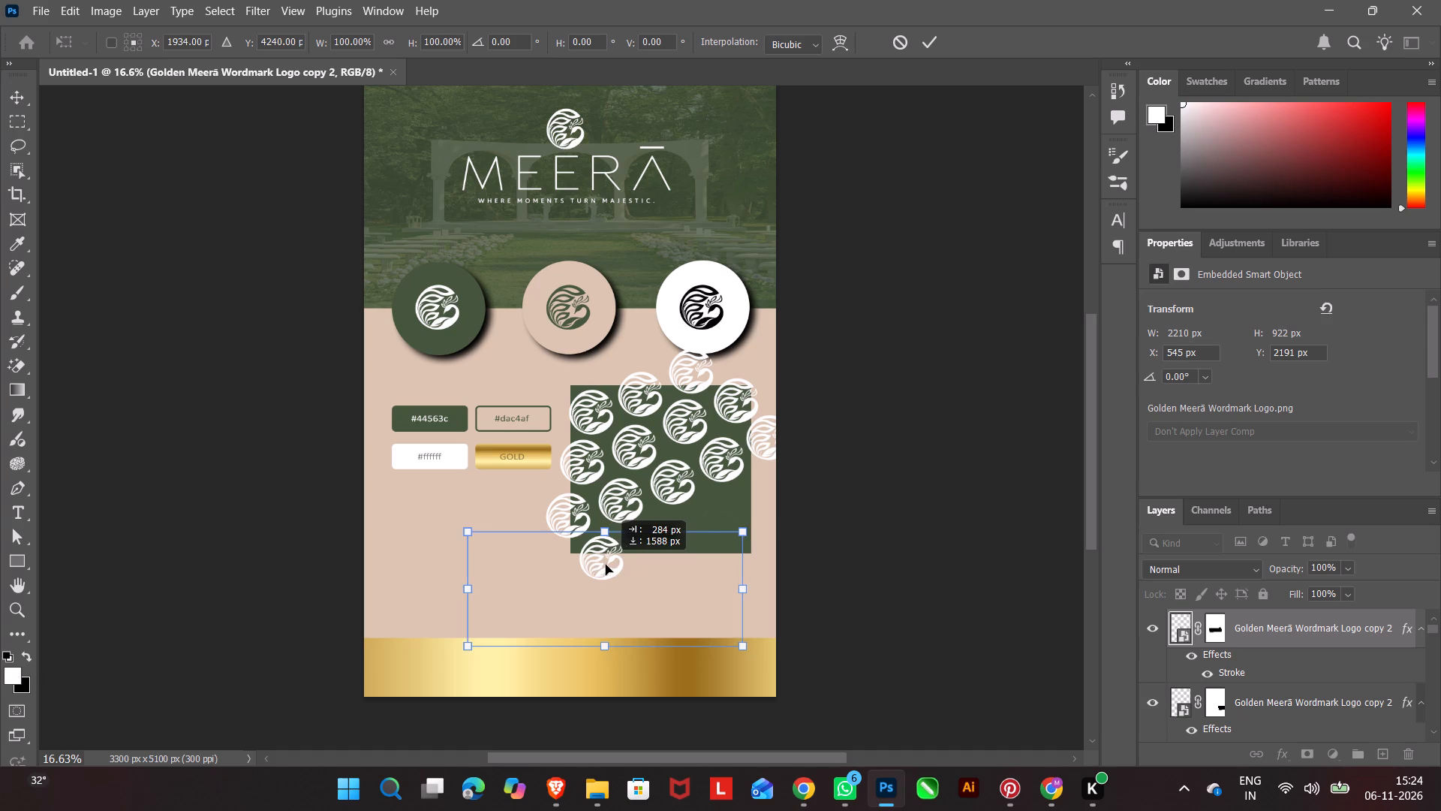
pyautogui.moveTo(606, 565); pyautogui.dragTo(609, 559)
pyautogui.click(763, 695)
pyautogui.click(897, 571)
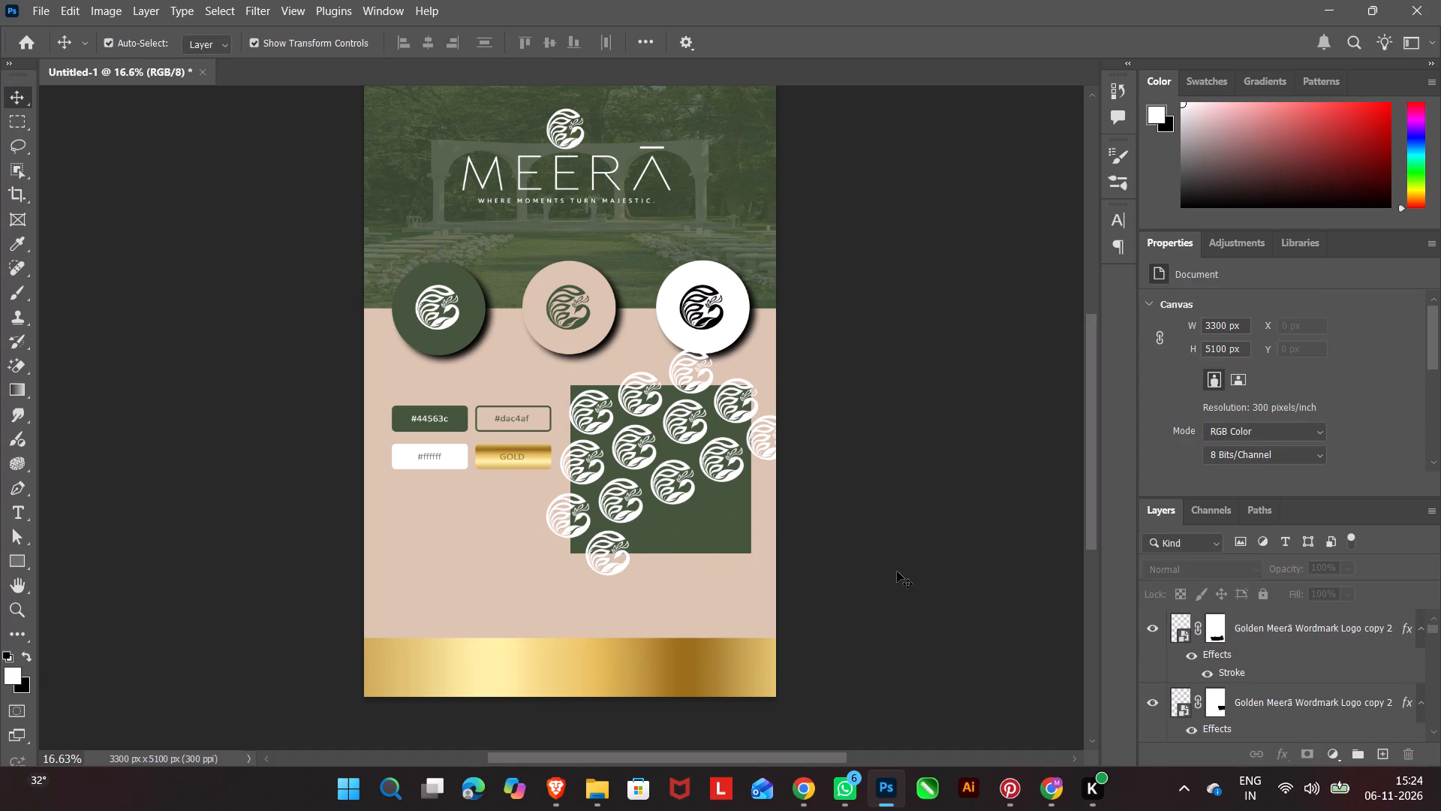
pyautogui.click(602, 550)
pyautogui.press('Up')
pyautogui.press('Up')
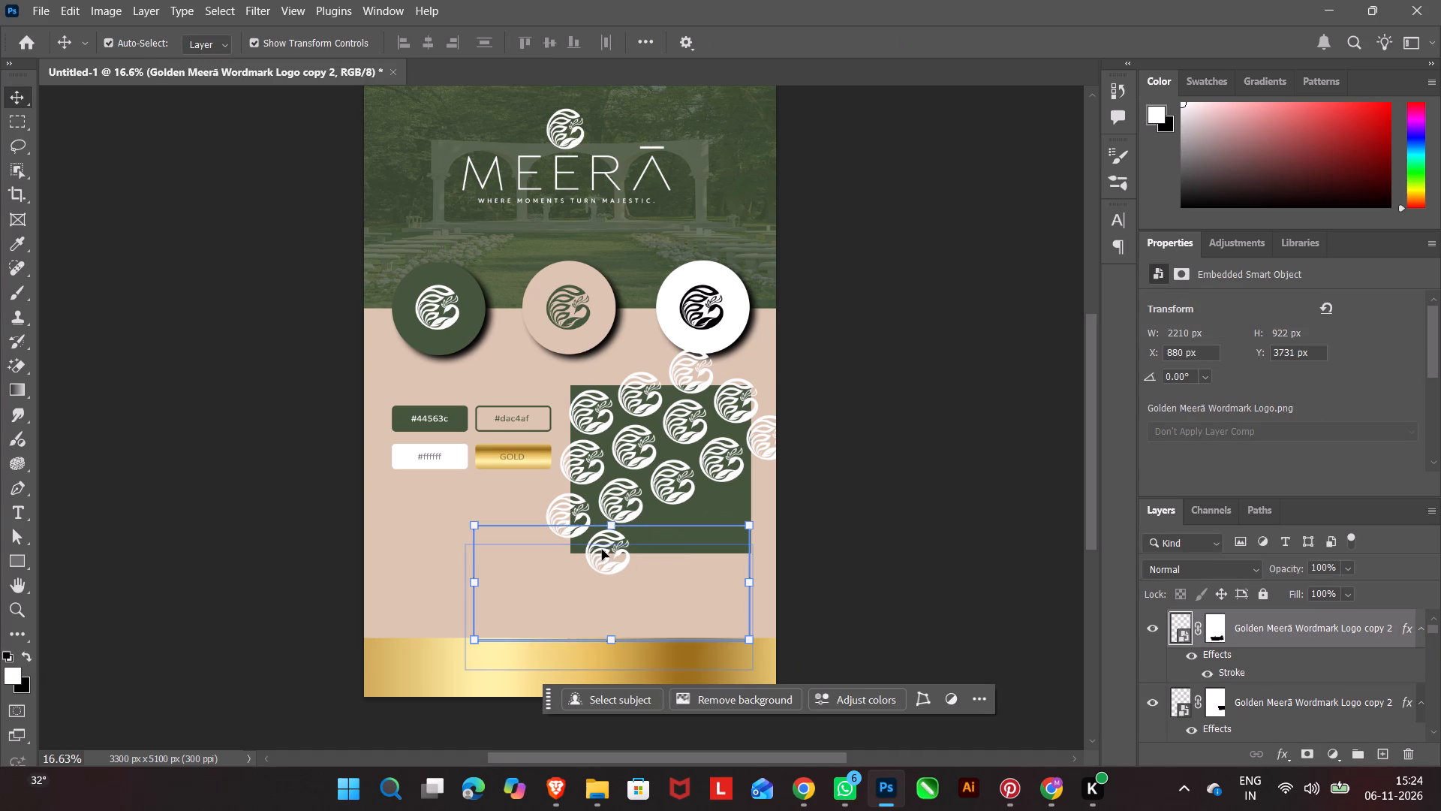
pyautogui.click(952, 574)
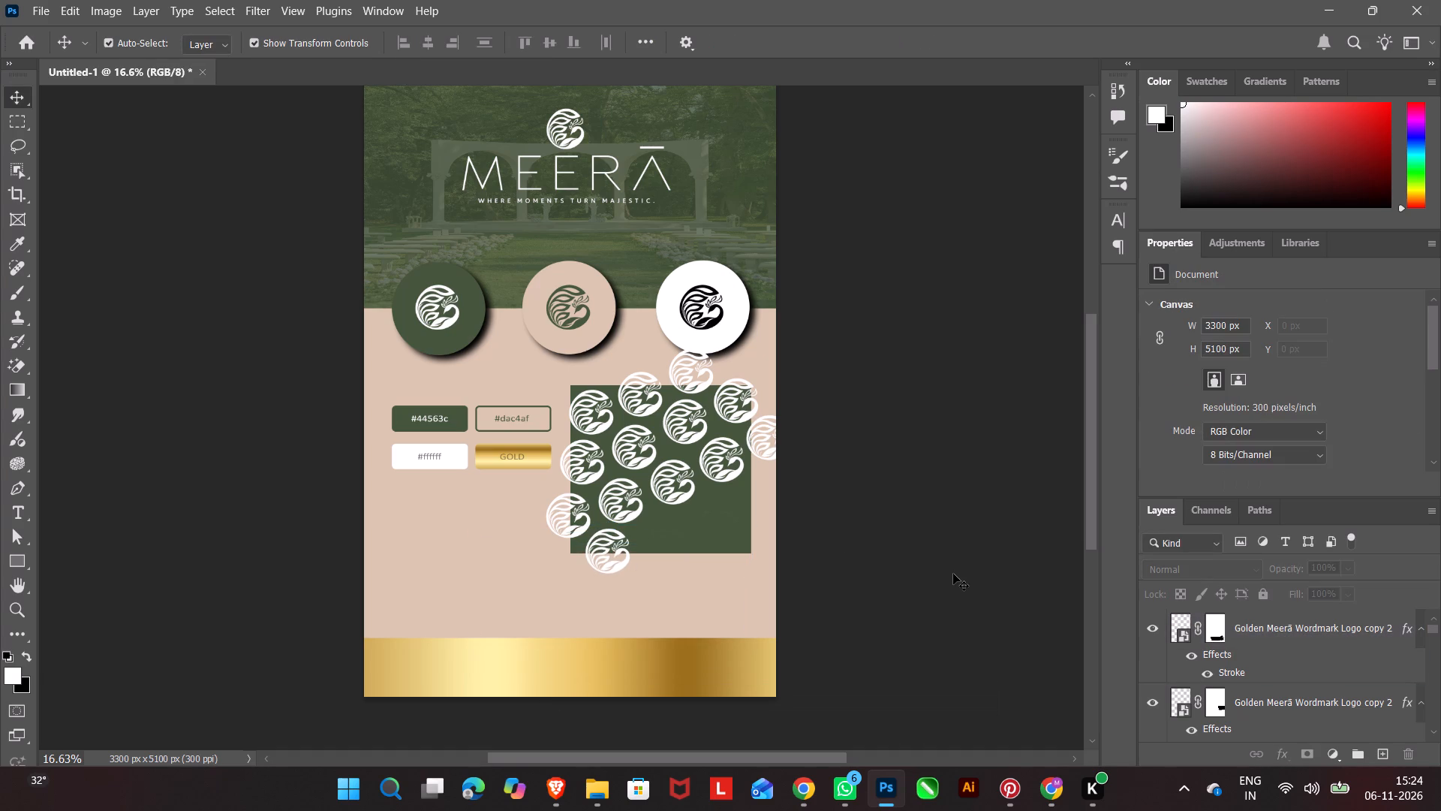
# Paste another emblem copy up and right of the bottom-left emblem to continue its diagonal, at about X 1304, Y 3611 px.
pyautogui.hotkey('ctrl', 'v')
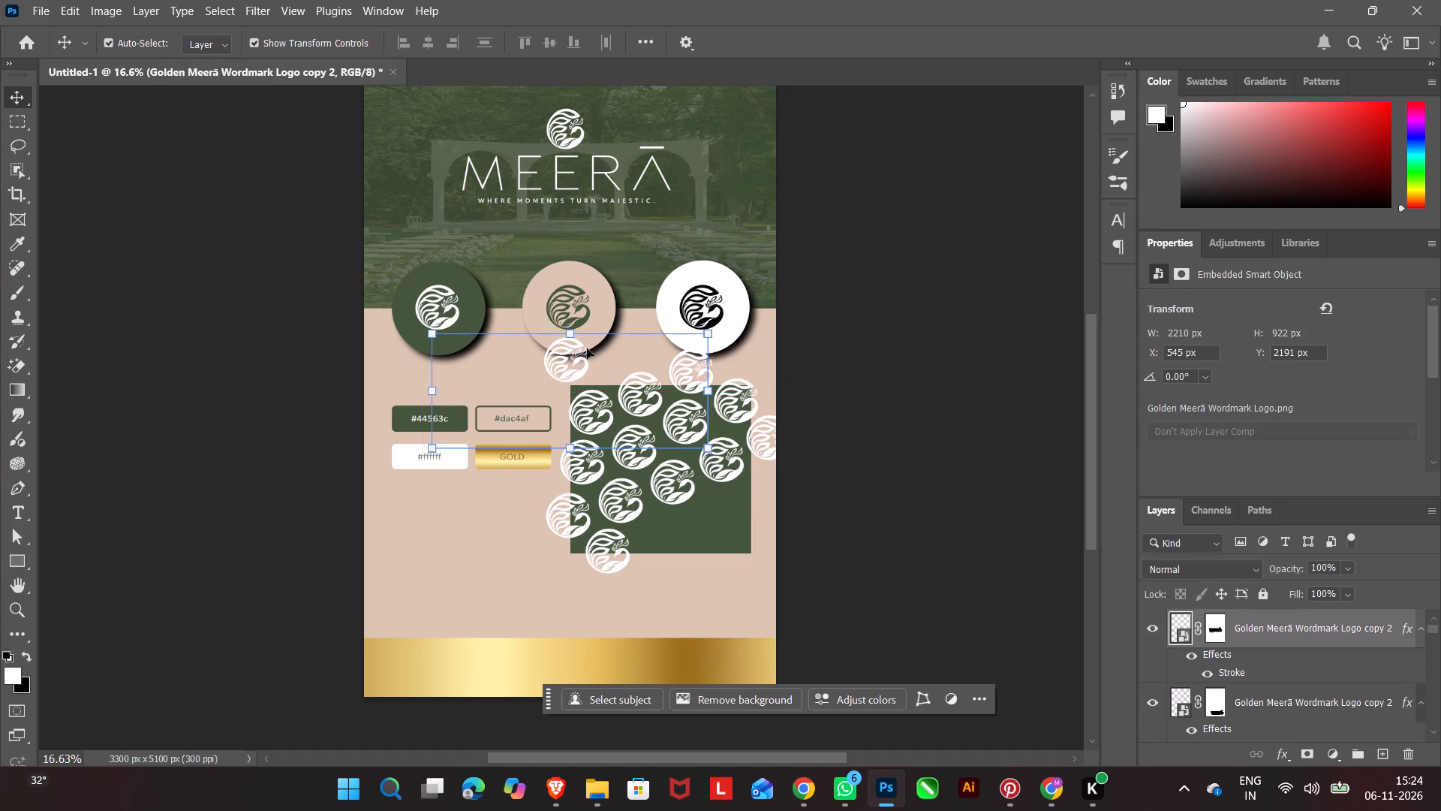
pyautogui.click(572, 336)
pyautogui.moveTo(572, 366); pyautogui.dragTo(666, 539)
pyautogui.click(763, 698)
pyautogui.click(860, 544)
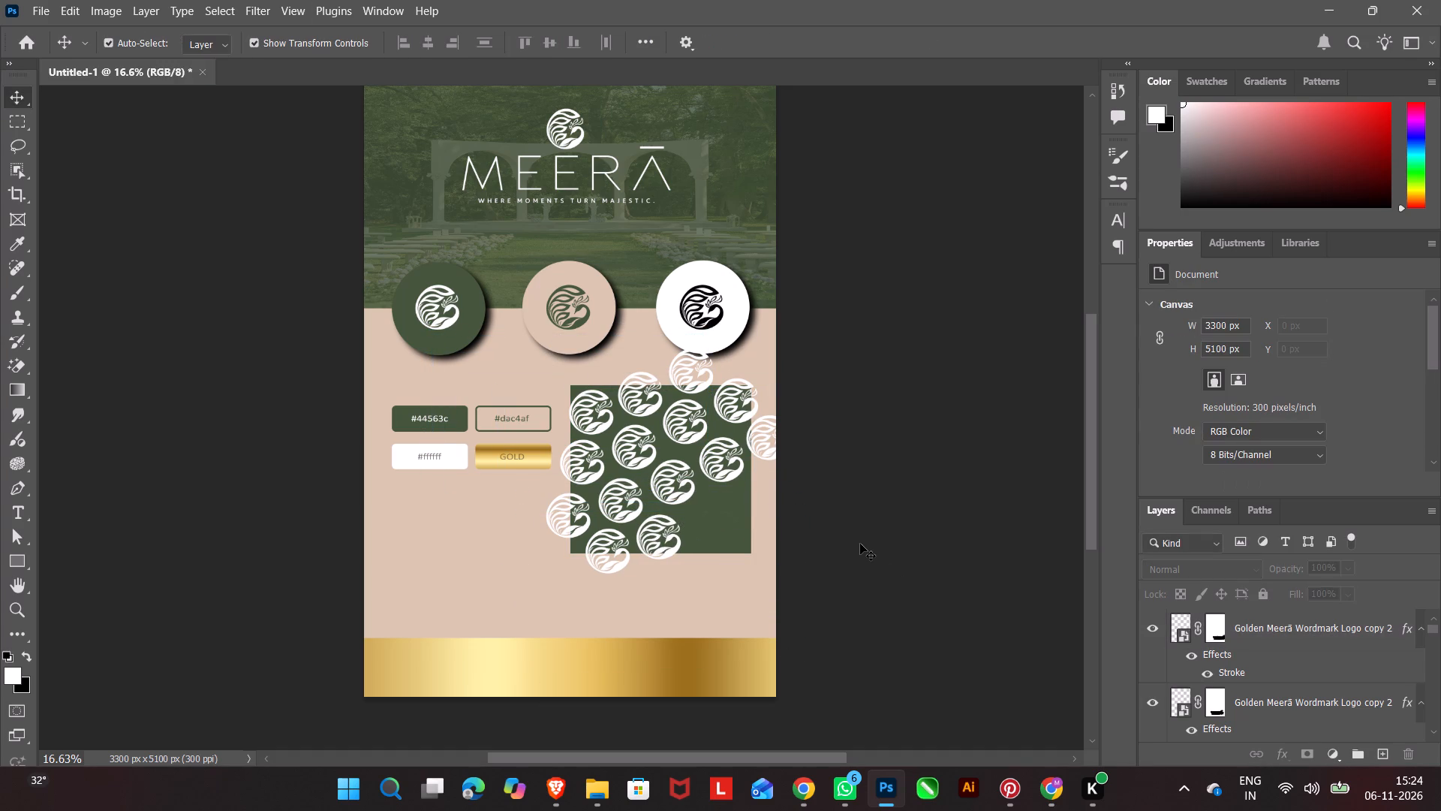
pyautogui.click(663, 542)
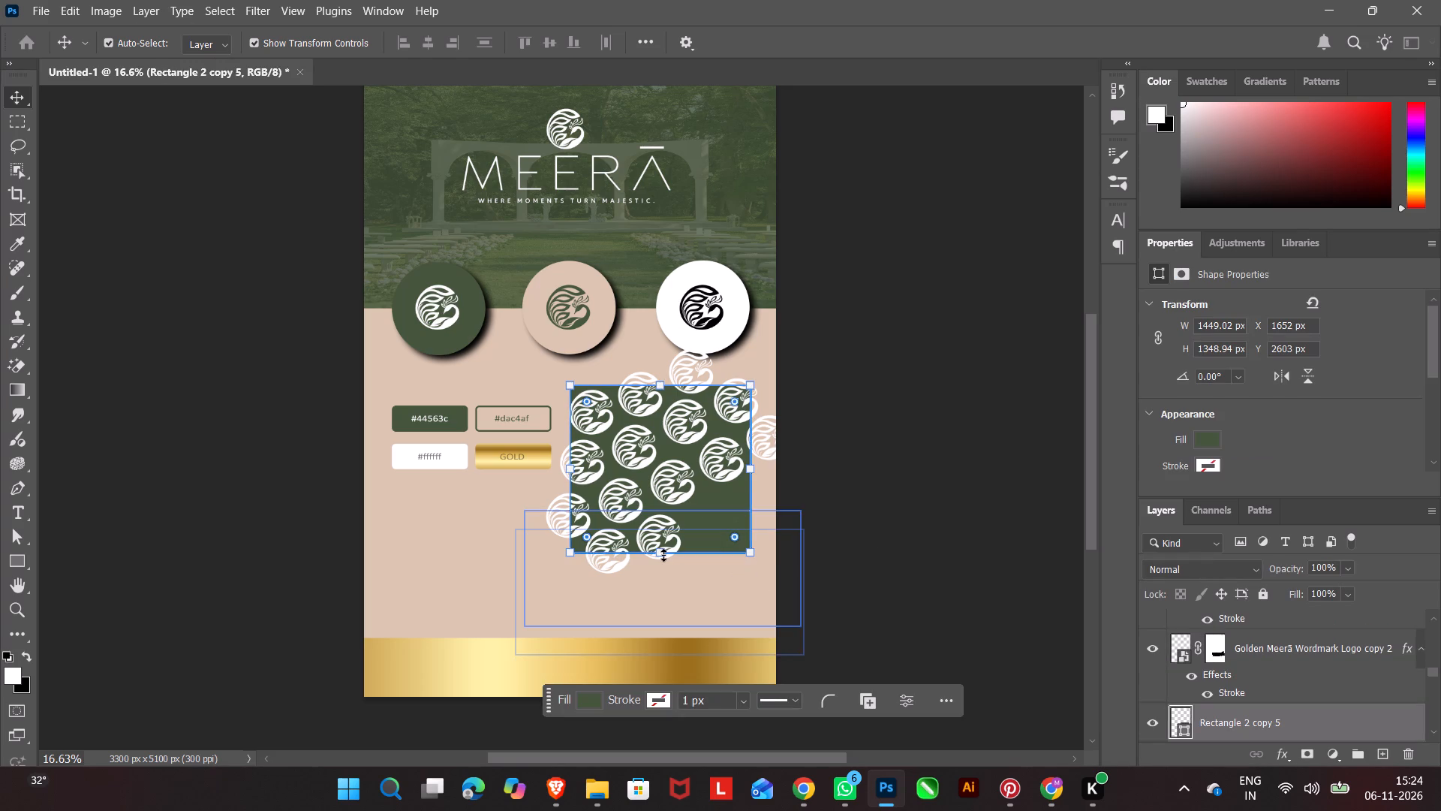
pyautogui.click(672, 542)
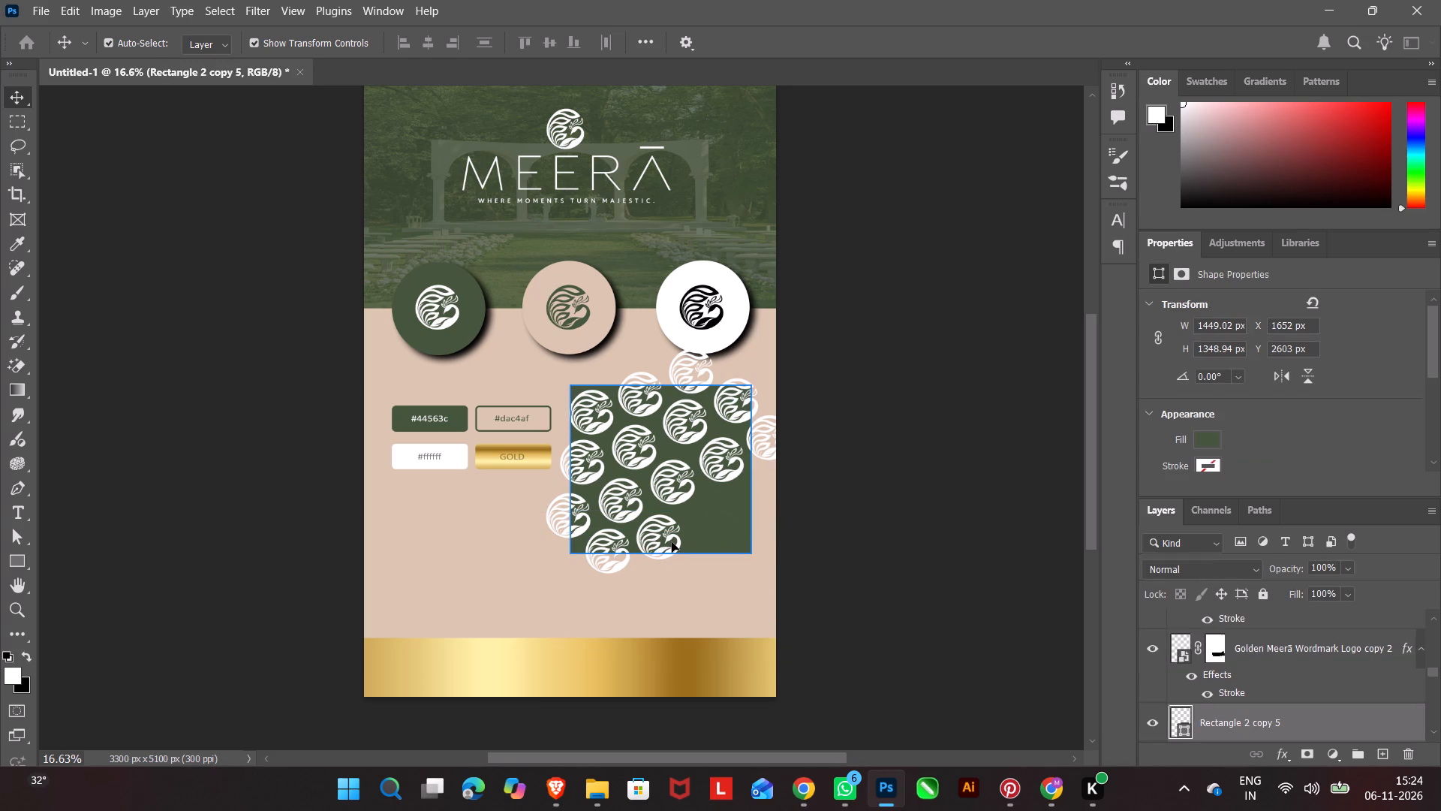
pyautogui.click(678, 538)
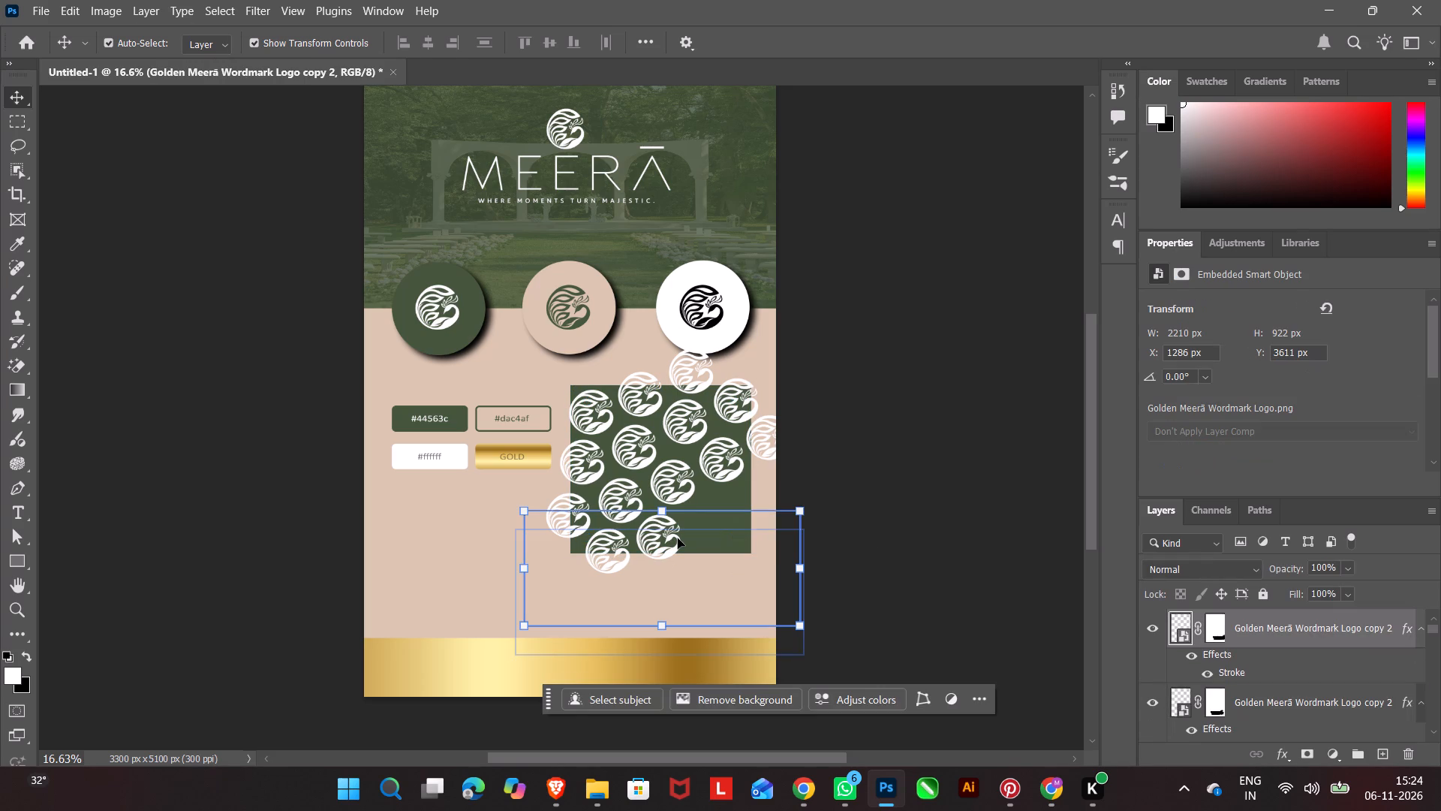
pyautogui.press('Right')
pyautogui.press('Right')
pyautogui.press('Right')
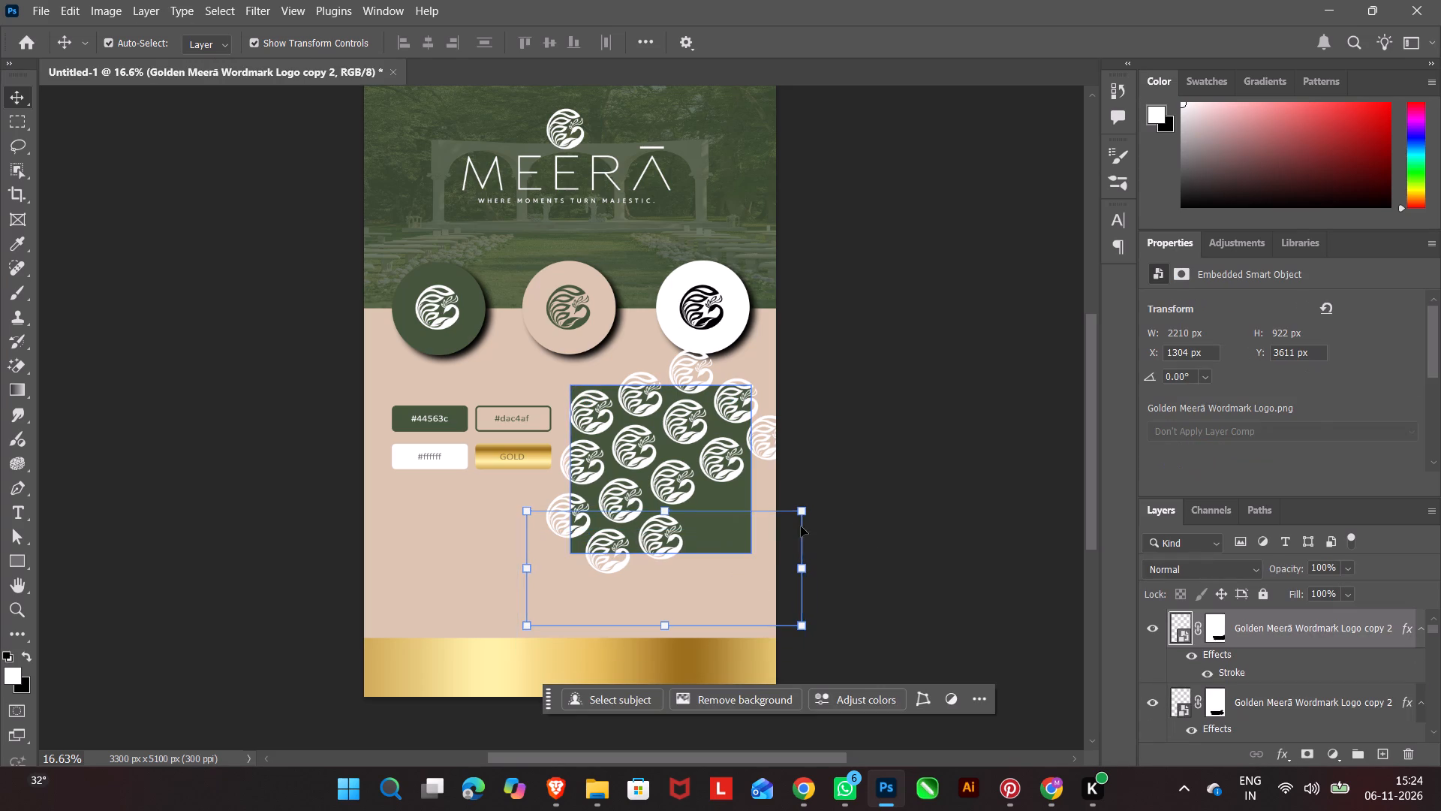
pyautogui.click(936, 519)
# Paste a third emblem into the bottom diagonal row, inside the panel's lower-right area, with its transform centre at about X 2815, Y 3914 px.
pyautogui.hotkey('ctrl', 'v')
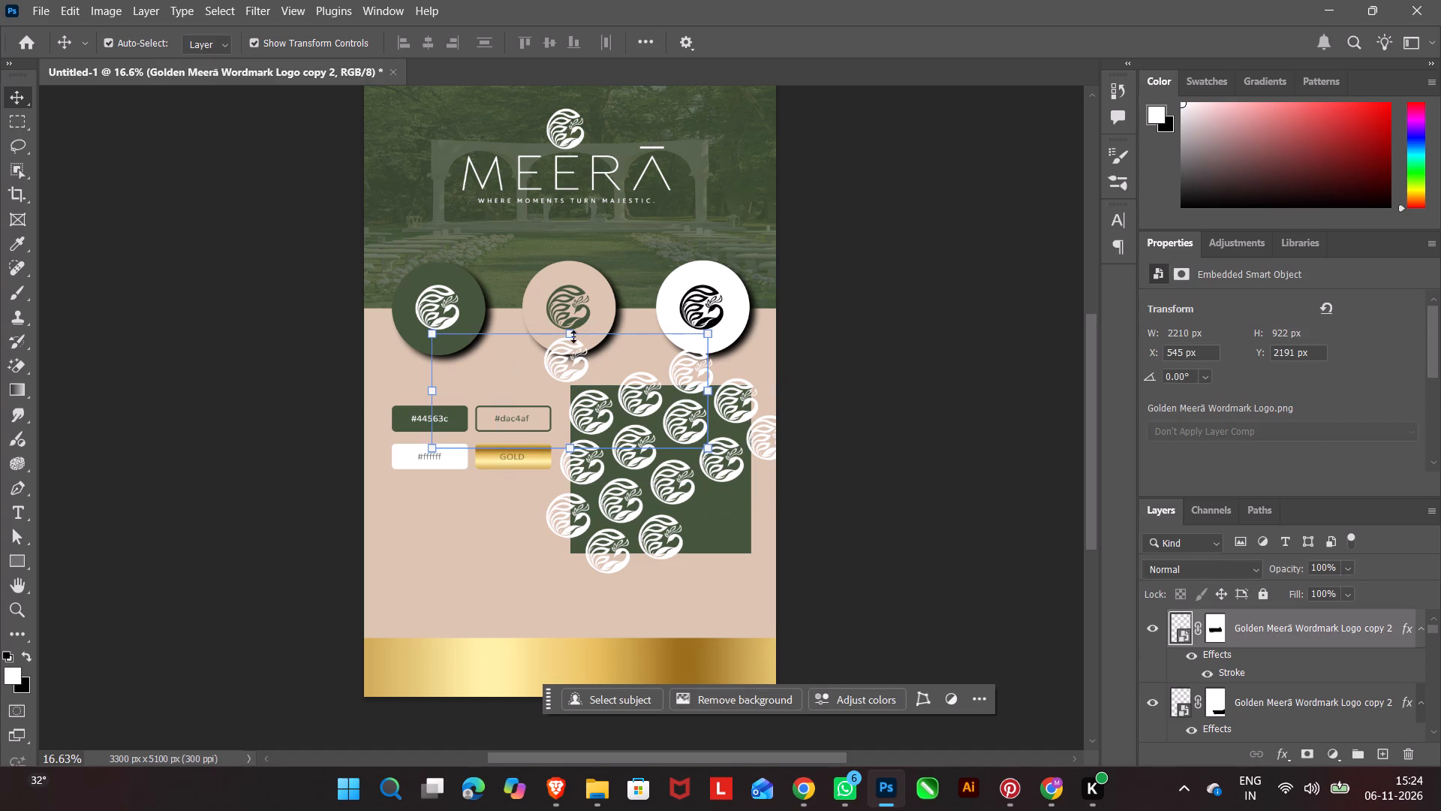
pyautogui.click(570, 339)
pyautogui.moveTo(568, 363); pyautogui.dragTo(707, 520)
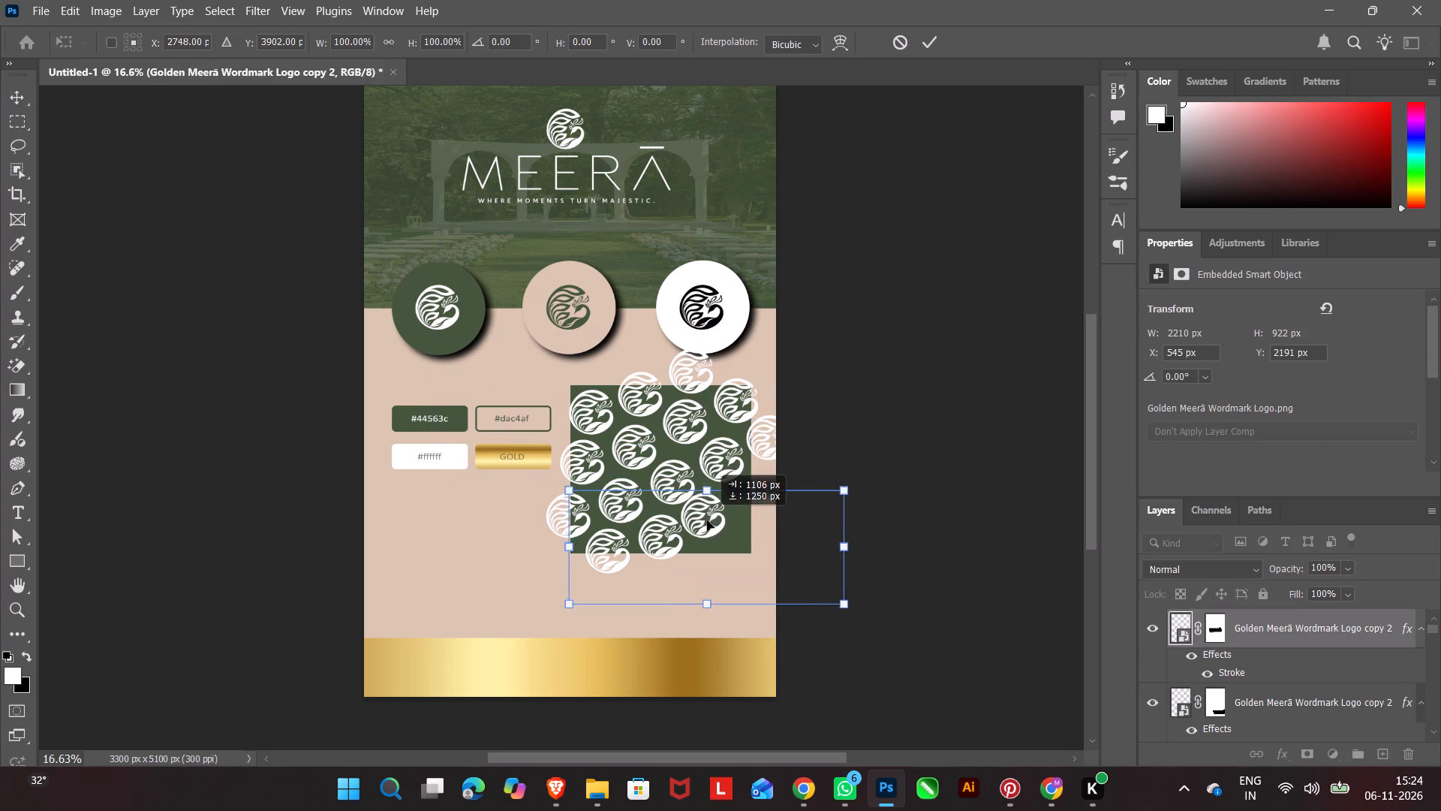
pyautogui.moveTo(707, 520); pyautogui.dragTo(715, 520)
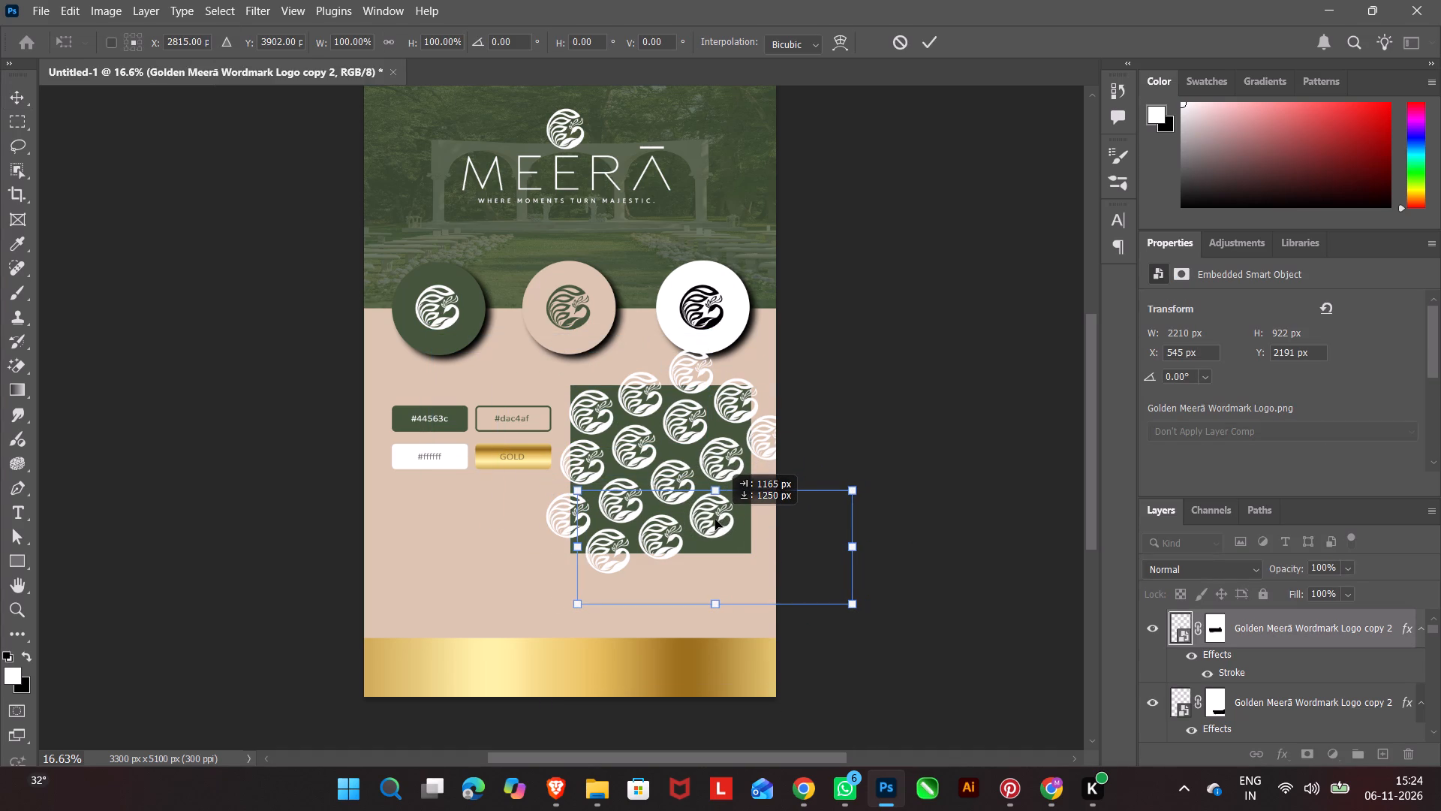
pyautogui.moveTo(715, 520); pyautogui.dragTo(715, 520)
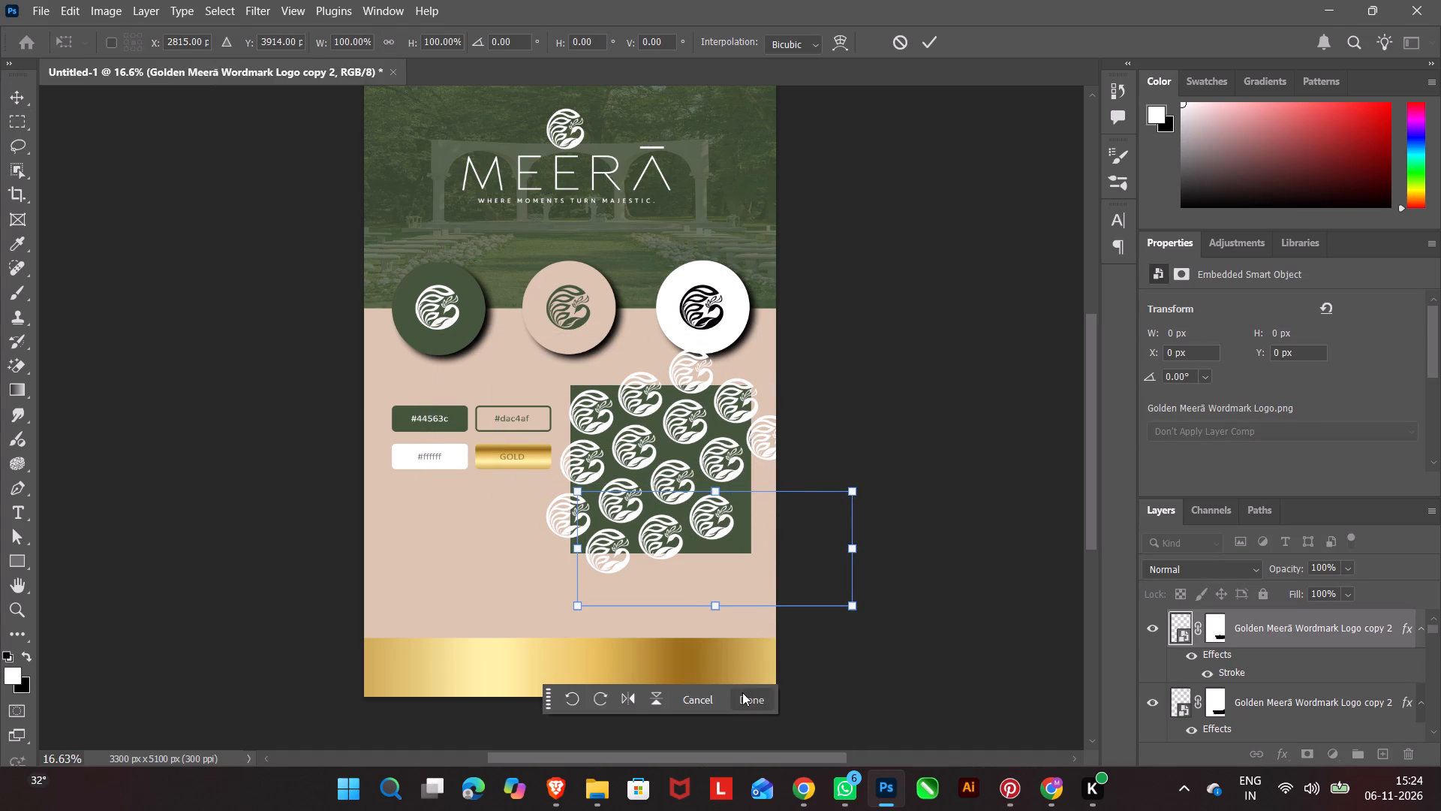
pyautogui.click(742, 692)
# Paste another emblem copy over the green panel's right edge at the bottom diagonal row's upper end, at about X 2101, Y 3277 px.
pyautogui.hotkey('ctrl', 'v')
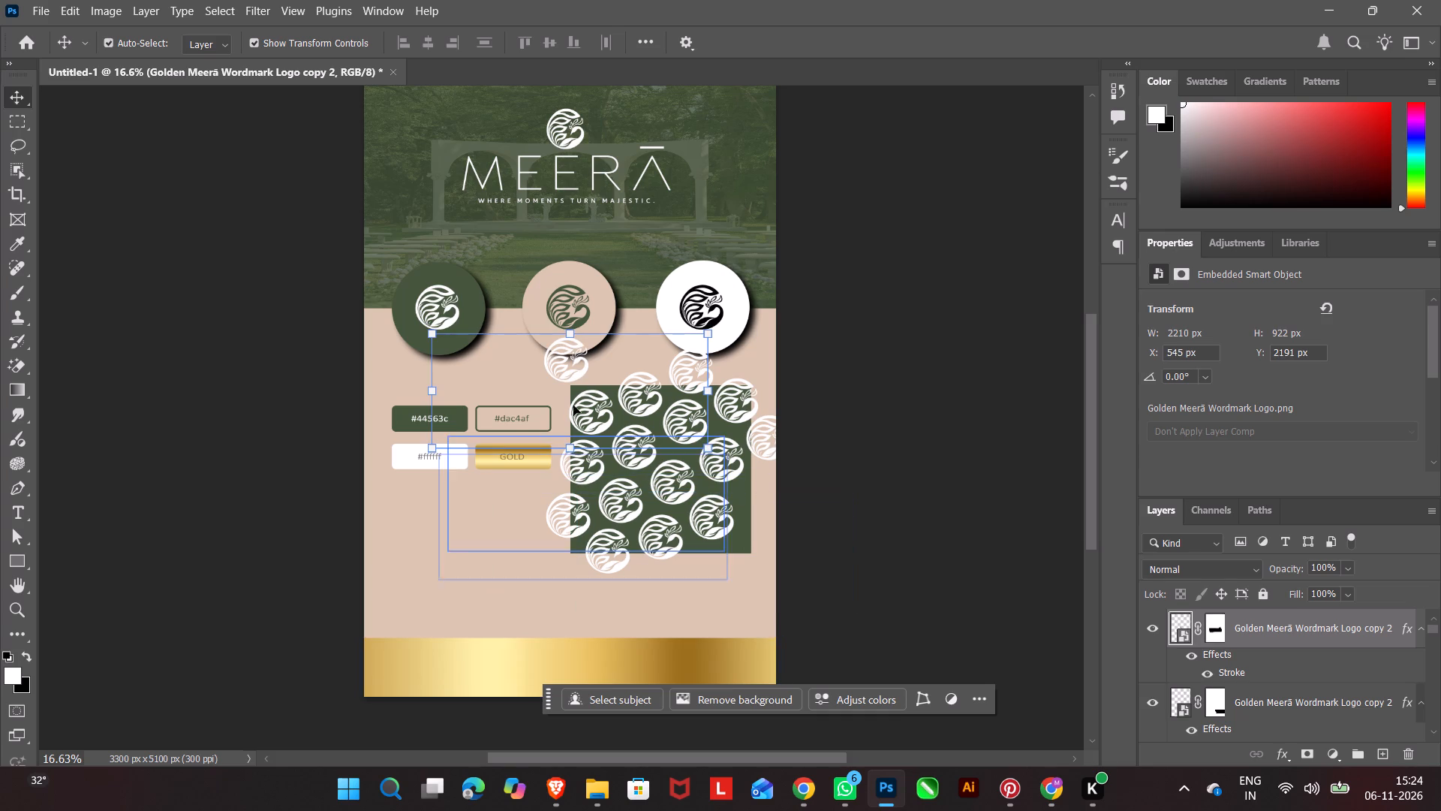
pyautogui.moveTo(562, 356); pyautogui.dragTo(760, 489)
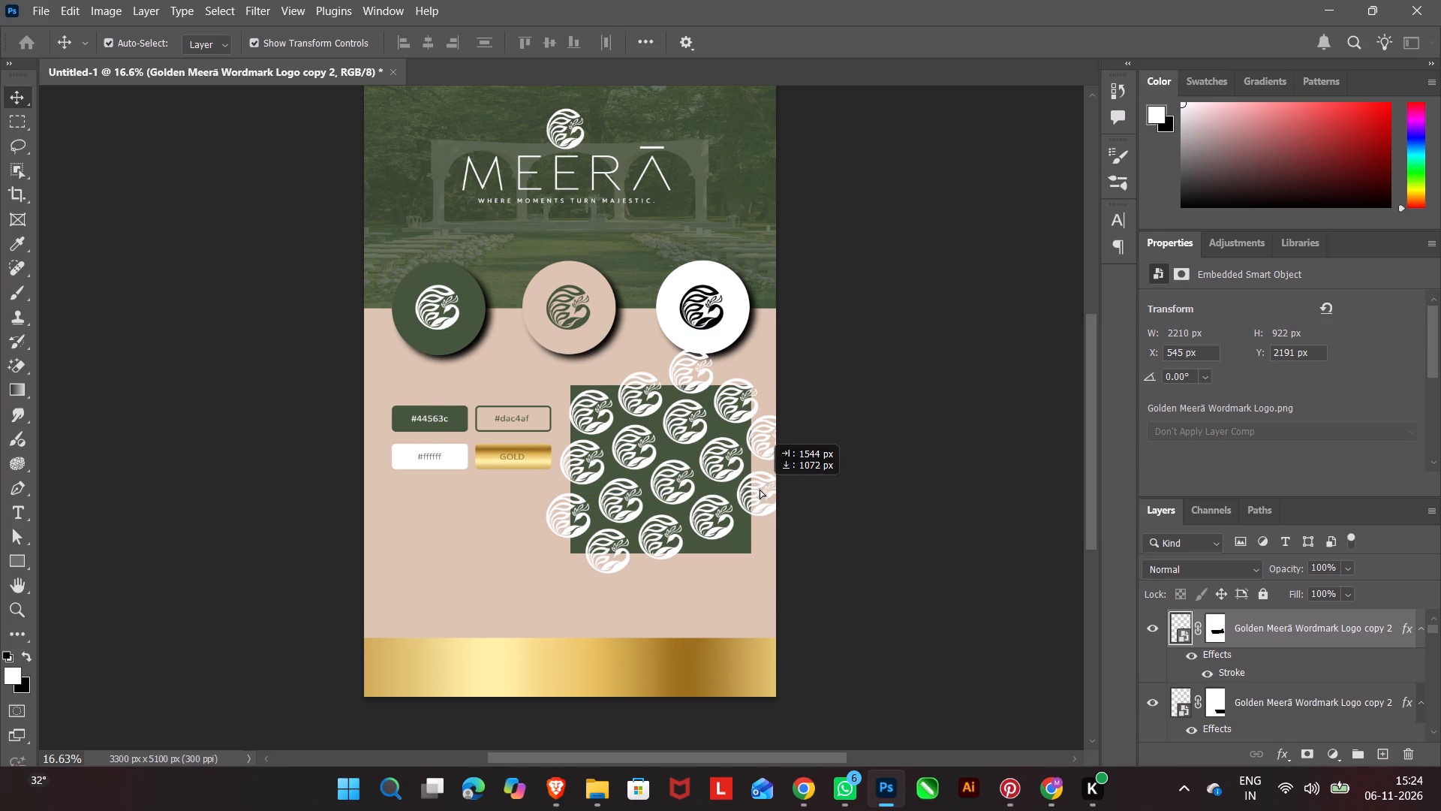
pyautogui.moveTo(760, 489); pyautogui.dragTo(760, 491)
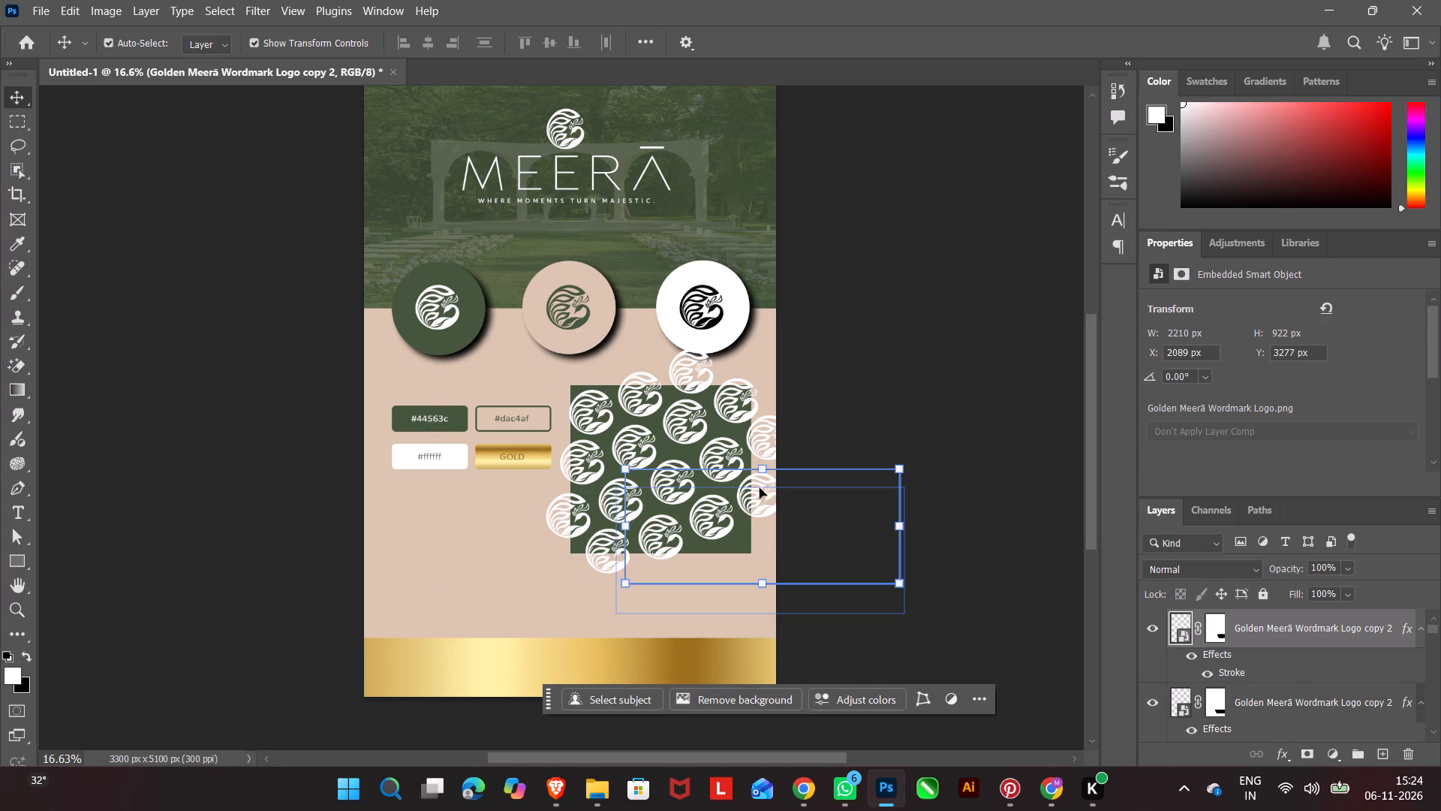
pyautogui.press('Right')
pyautogui.press('Right')
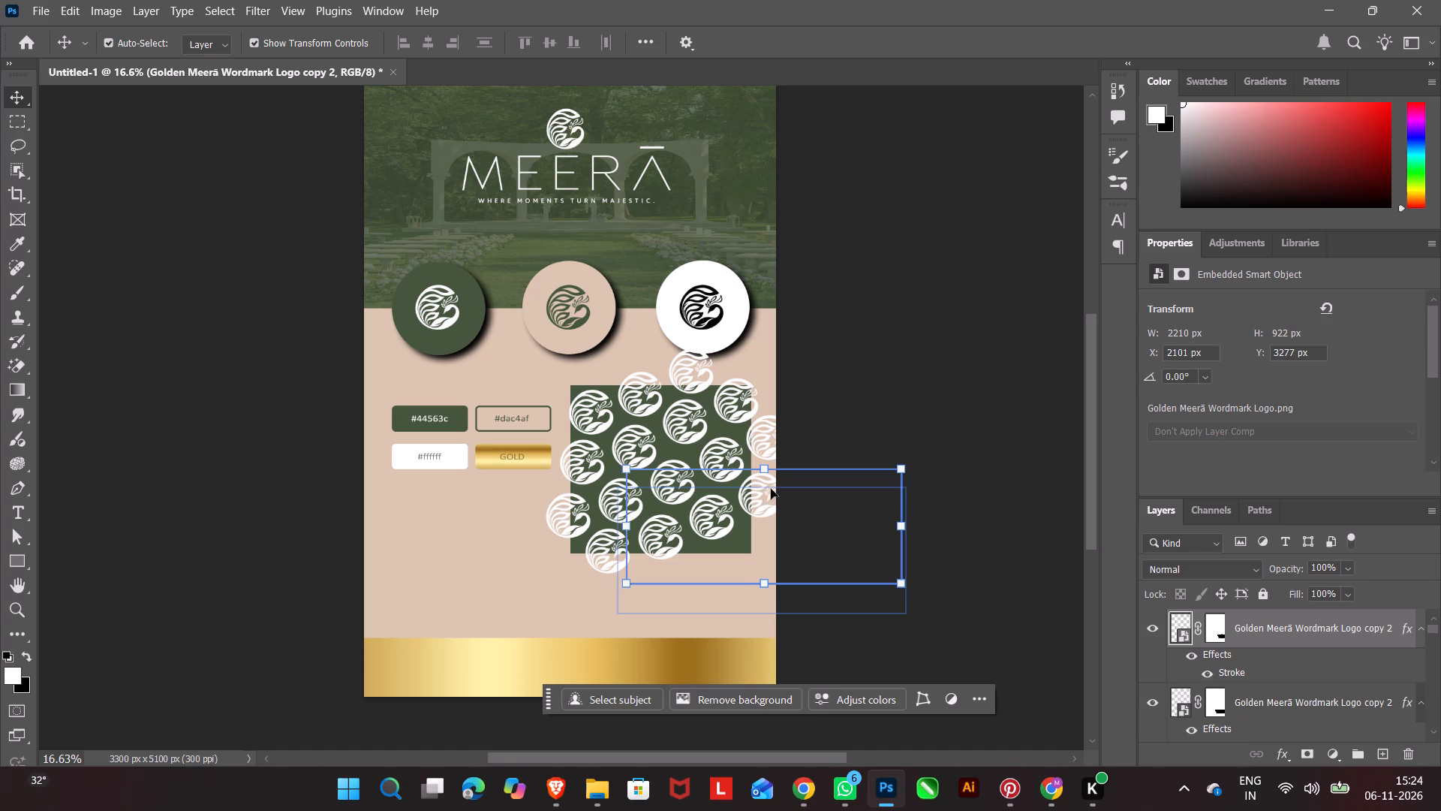
pyautogui.click(925, 644)
# Paste another emblem copy over the green panel's lower-right corner, at about X 2059, Y 3698 px.
pyautogui.hotkey('ctrl', 'v')
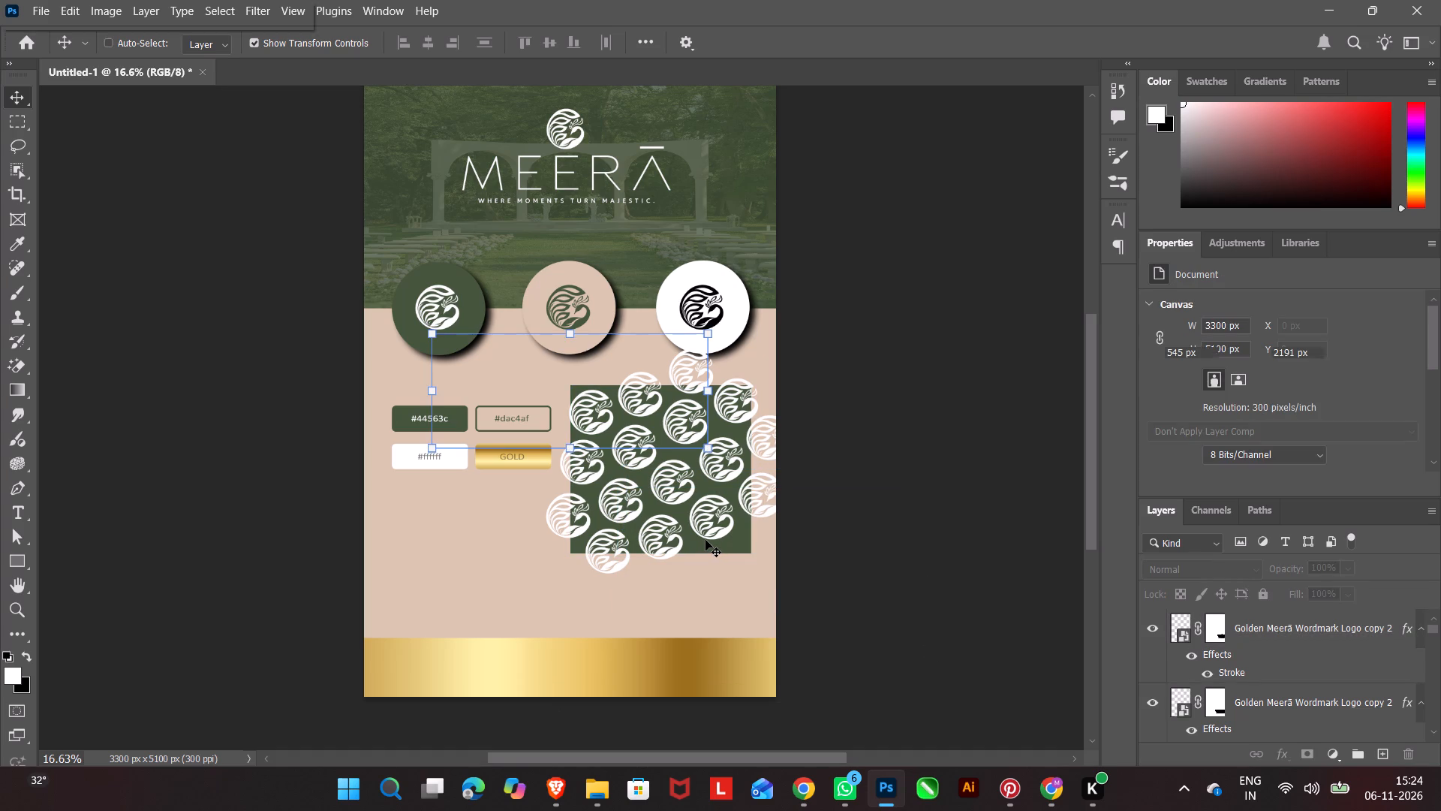
pyautogui.click(569, 334)
pyautogui.moveTo(569, 362); pyautogui.dragTo(579, 376)
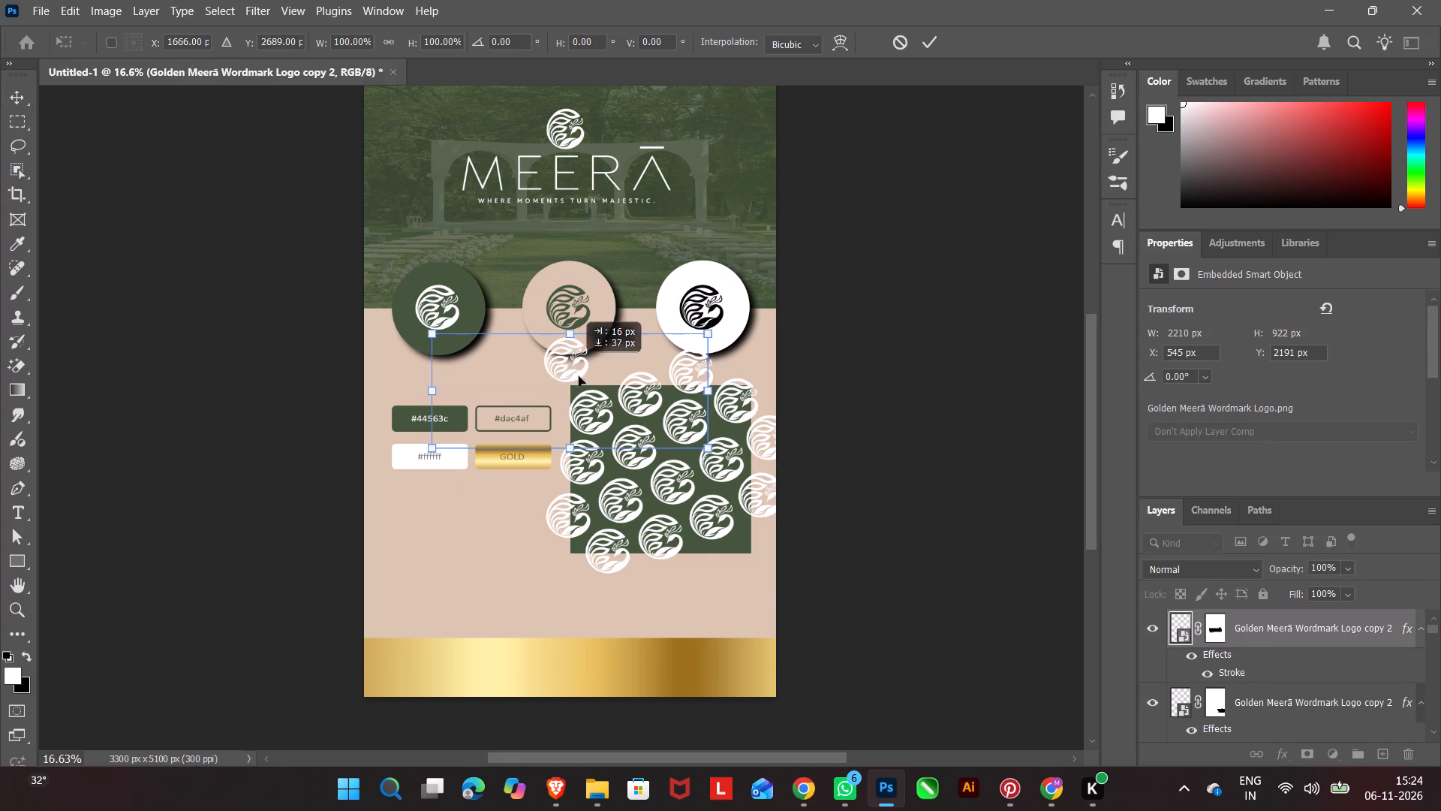
pyautogui.moveTo(579, 376); pyautogui.dragTo(763, 556)
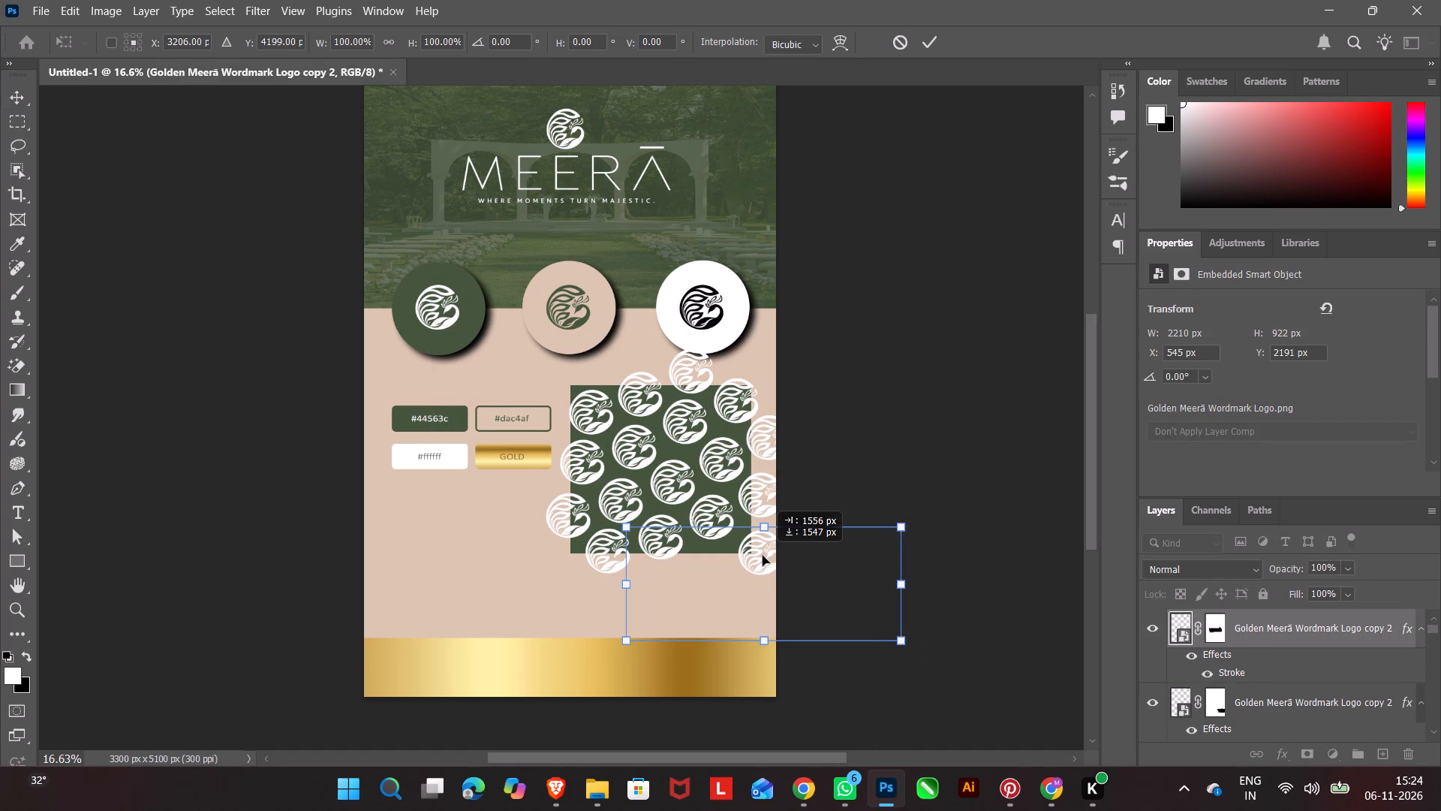
pyautogui.moveTo(763, 556); pyautogui.dragTo(758, 547)
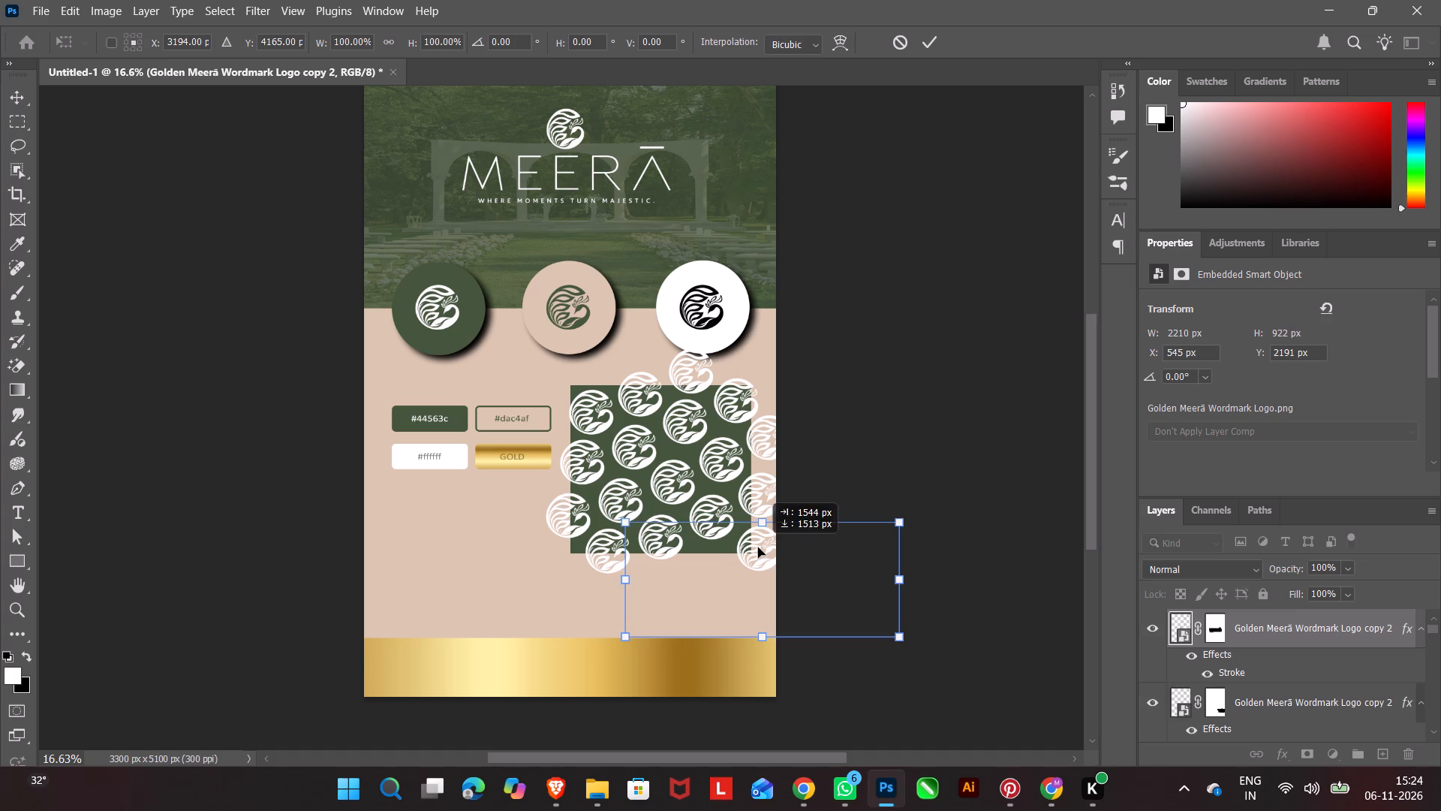
pyautogui.moveTo(758, 547); pyautogui.dragTo(757, 547)
pyautogui.press('Up')
pyautogui.press('Left')
pyautogui.press('Left')
pyautogui.press('Left')
pyautogui.press('Left')
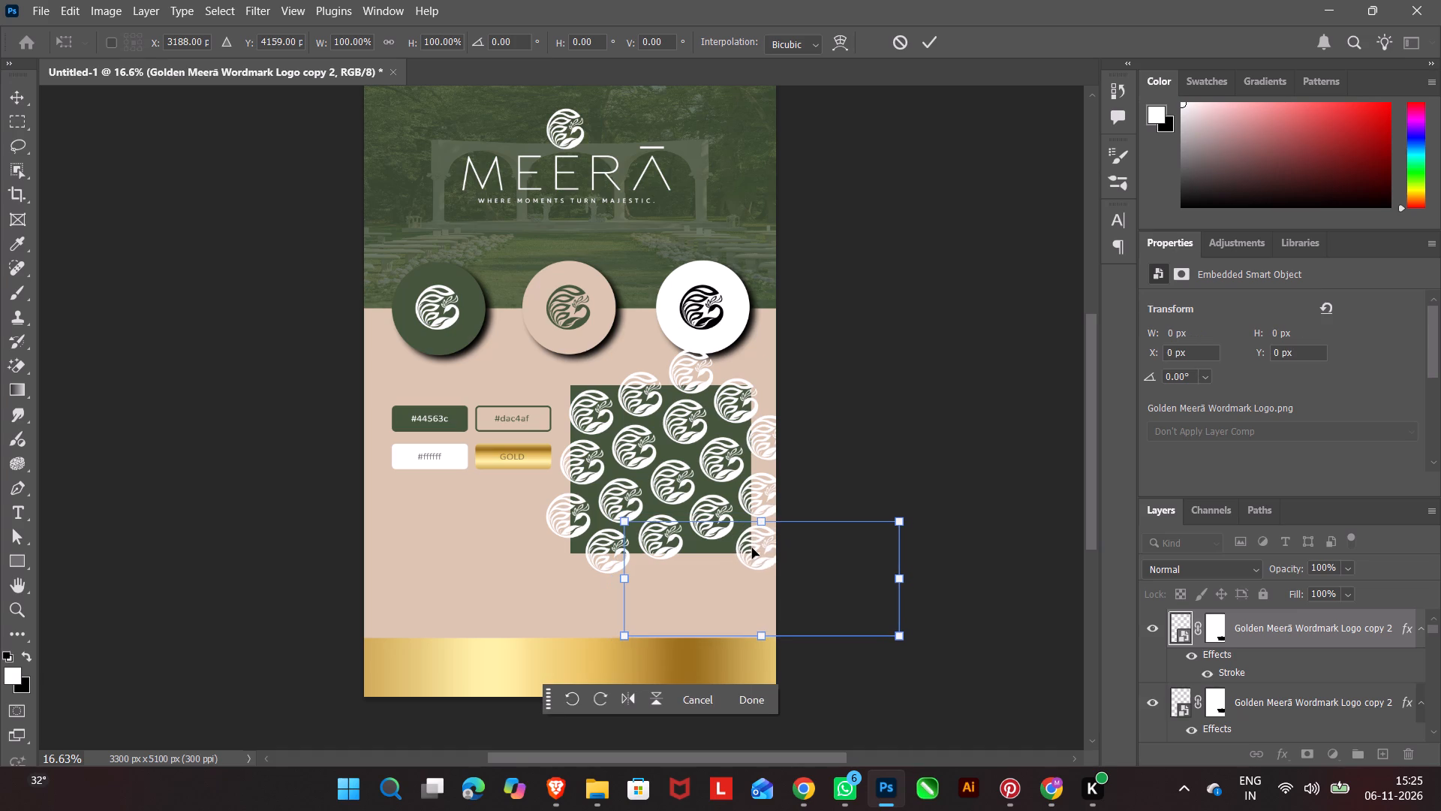
pyautogui.press('Left')
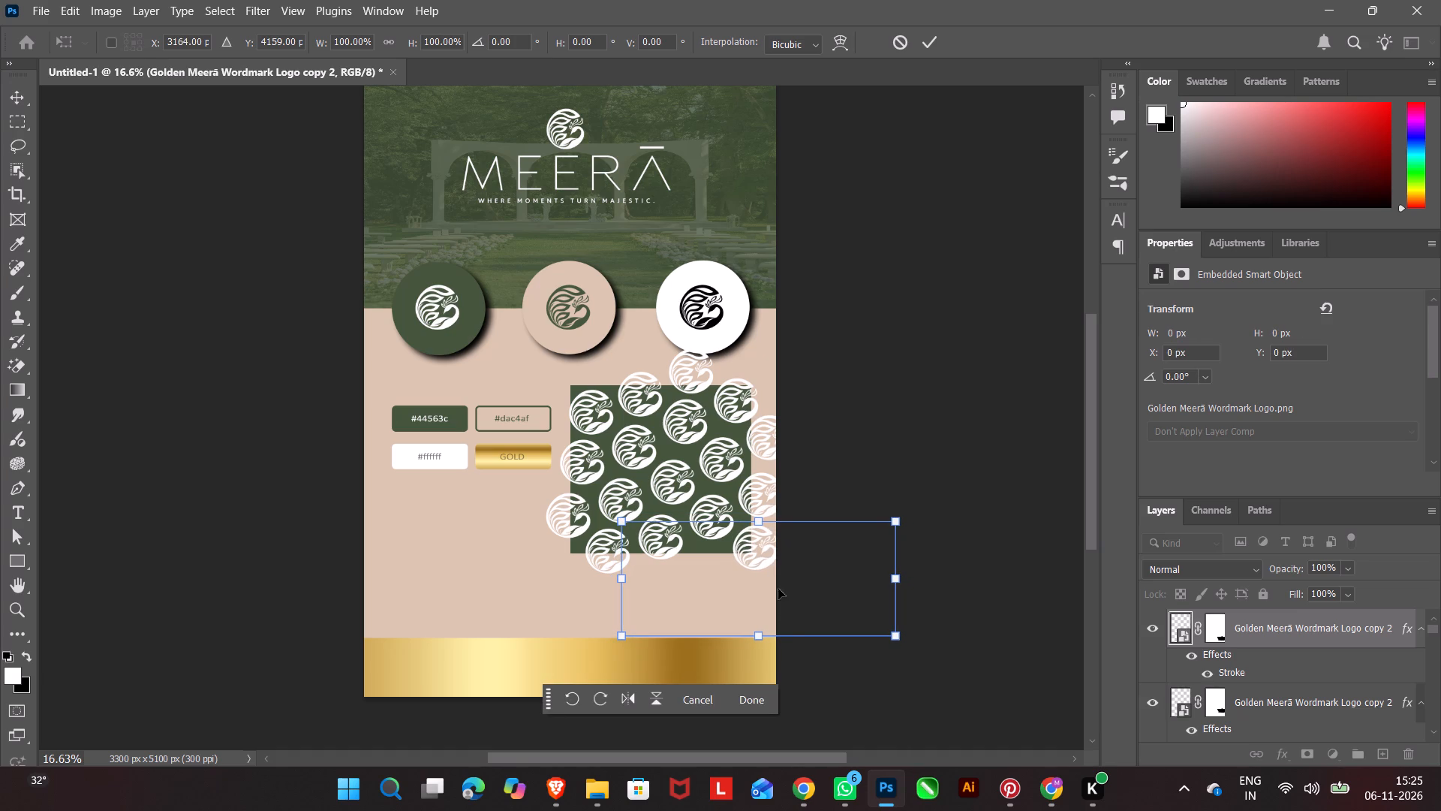
pyautogui.click(750, 701)
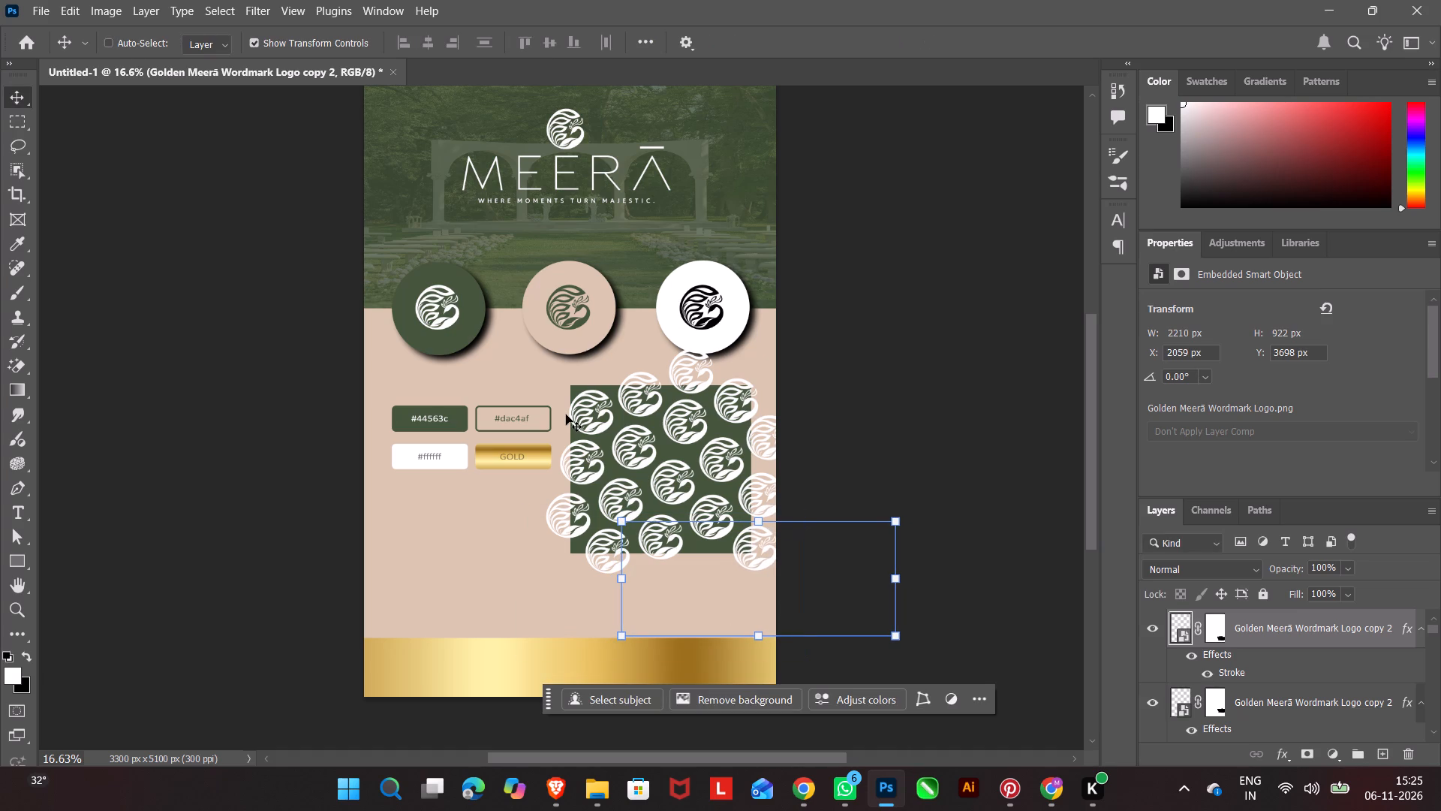
# Paste another emblem copy just below the green panel's bottom edge, near its lower-right corner, at about X 1666, Y 3877 px.
pyautogui.hotkey('ctrl', 'v')
pyautogui.moveTo(563, 354); pyautogui.dragTo(648, 505)
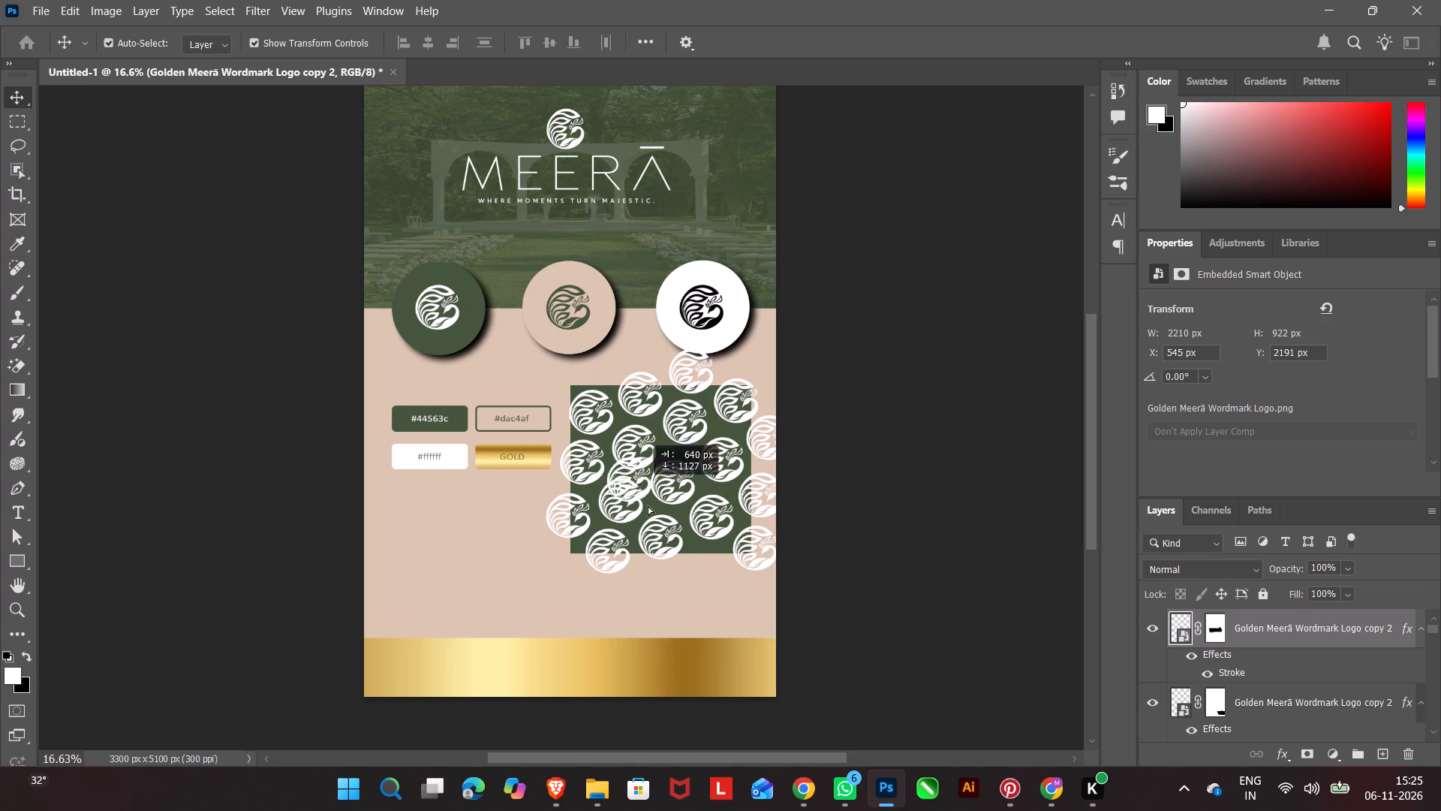
pyautogui.moveTo(648, 505); pyautogui.dragTo(702, 562)
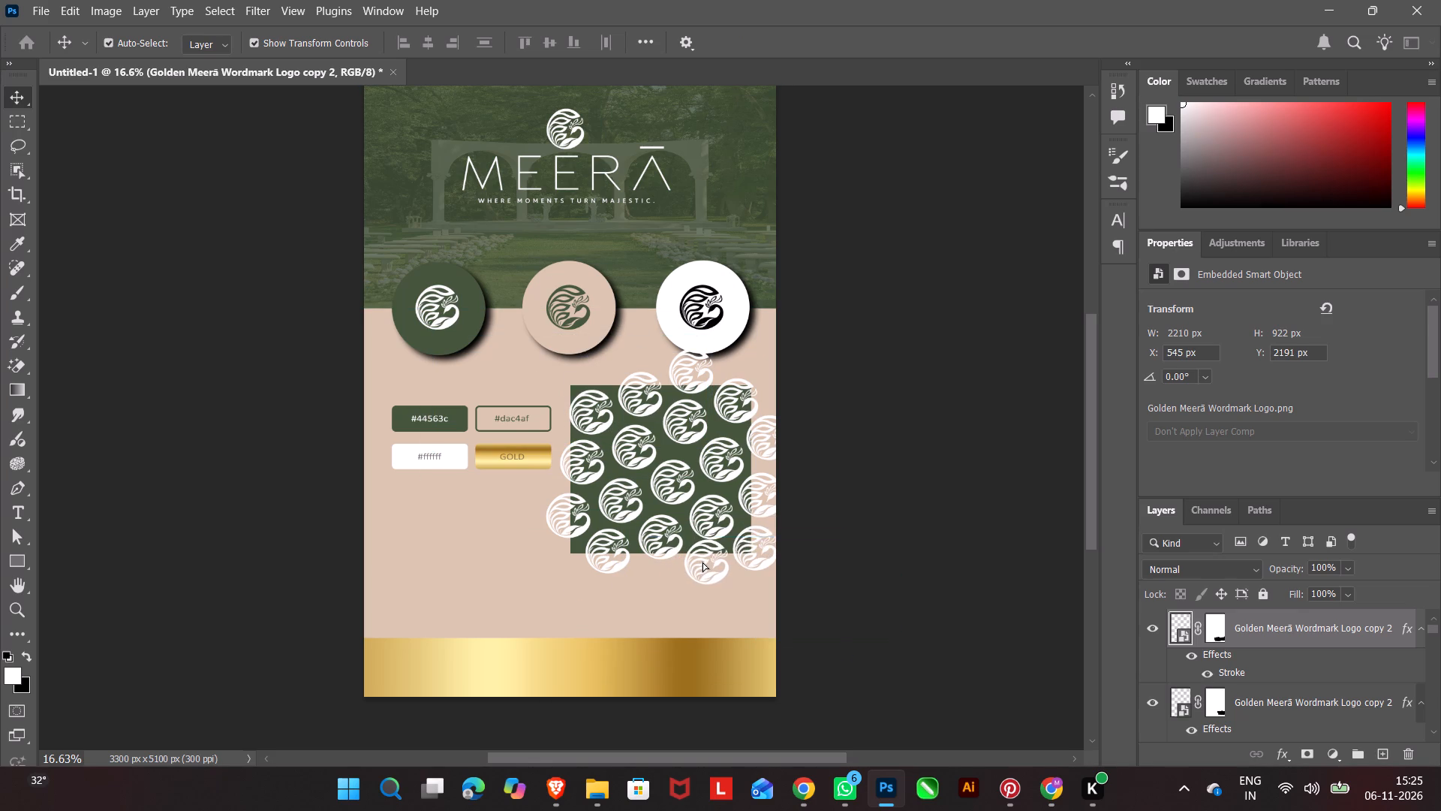
pyautogui.press('Down')
pyautogui.press('Down')
pyautogui.press('Down')
pyautogui.press('Down')
pyautogui.press('Down')
pyautogui.press('Down')
pyautogui.press('Down')
pyautogui.press('Down')
pyautogui.press('Down')
pyautogui.press('Down')
pyautogui.press('Down')
pyautogui.press('Down')
pyautogui.press('Down')
pyautogui.press('Down')
pyautogui.press('Down')
pyautogui.press('Down')
pyautogui.press('Down')
pyautogui.press('Down')
pyautogui.press('Down')
pyautogui.press('Down')
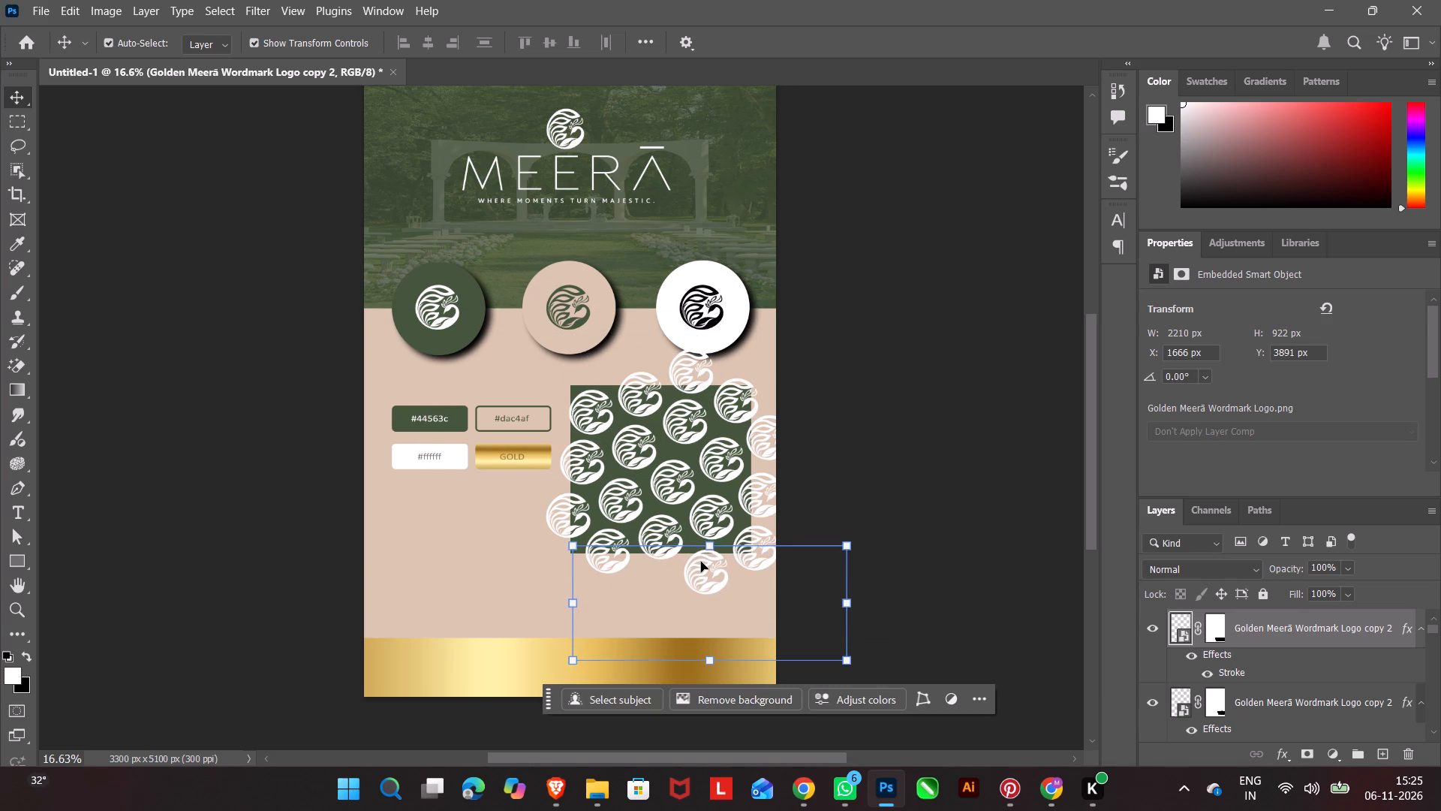
pyautogui.press('Up')
pyautogui.press('Up')
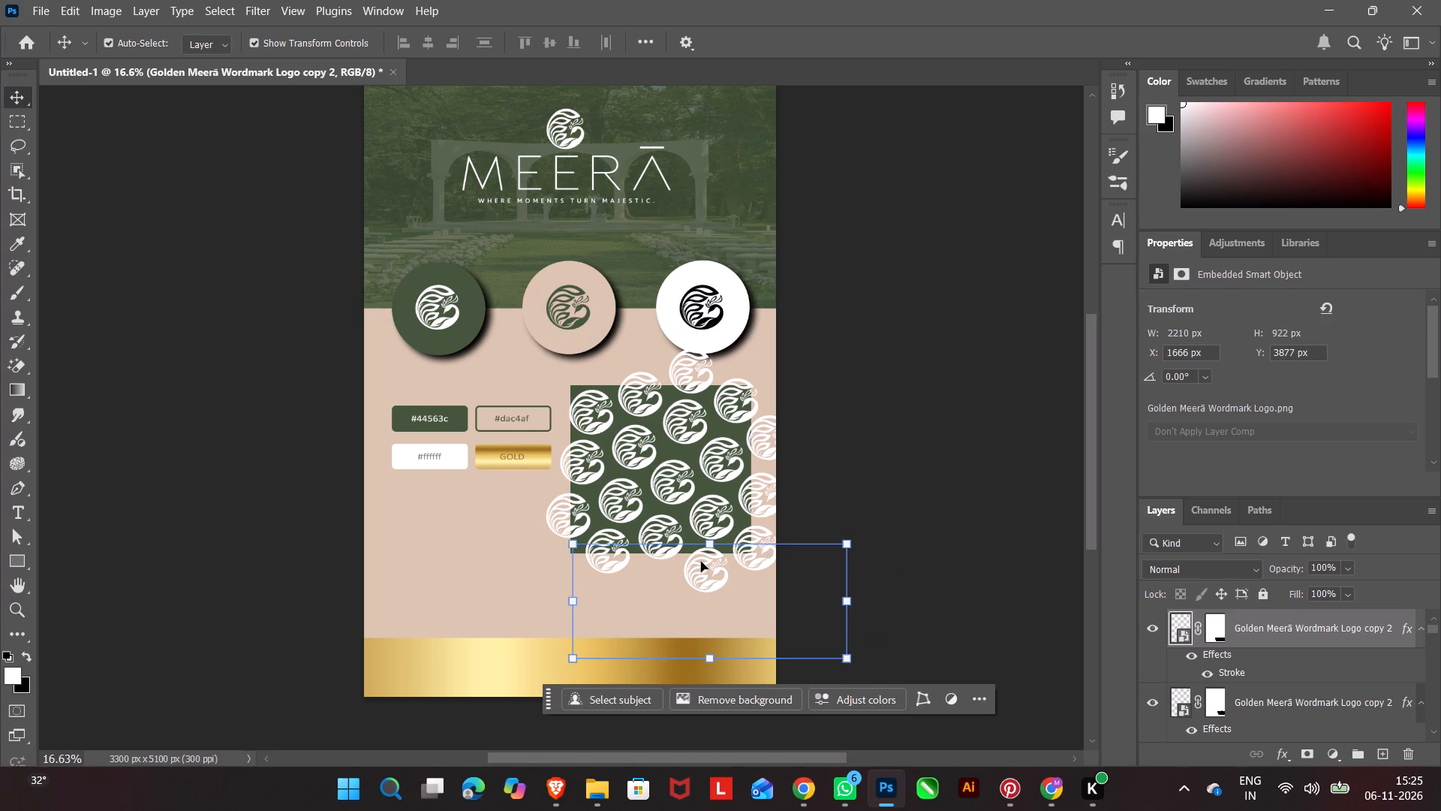
pyautogui.doubleClick(901, 418)
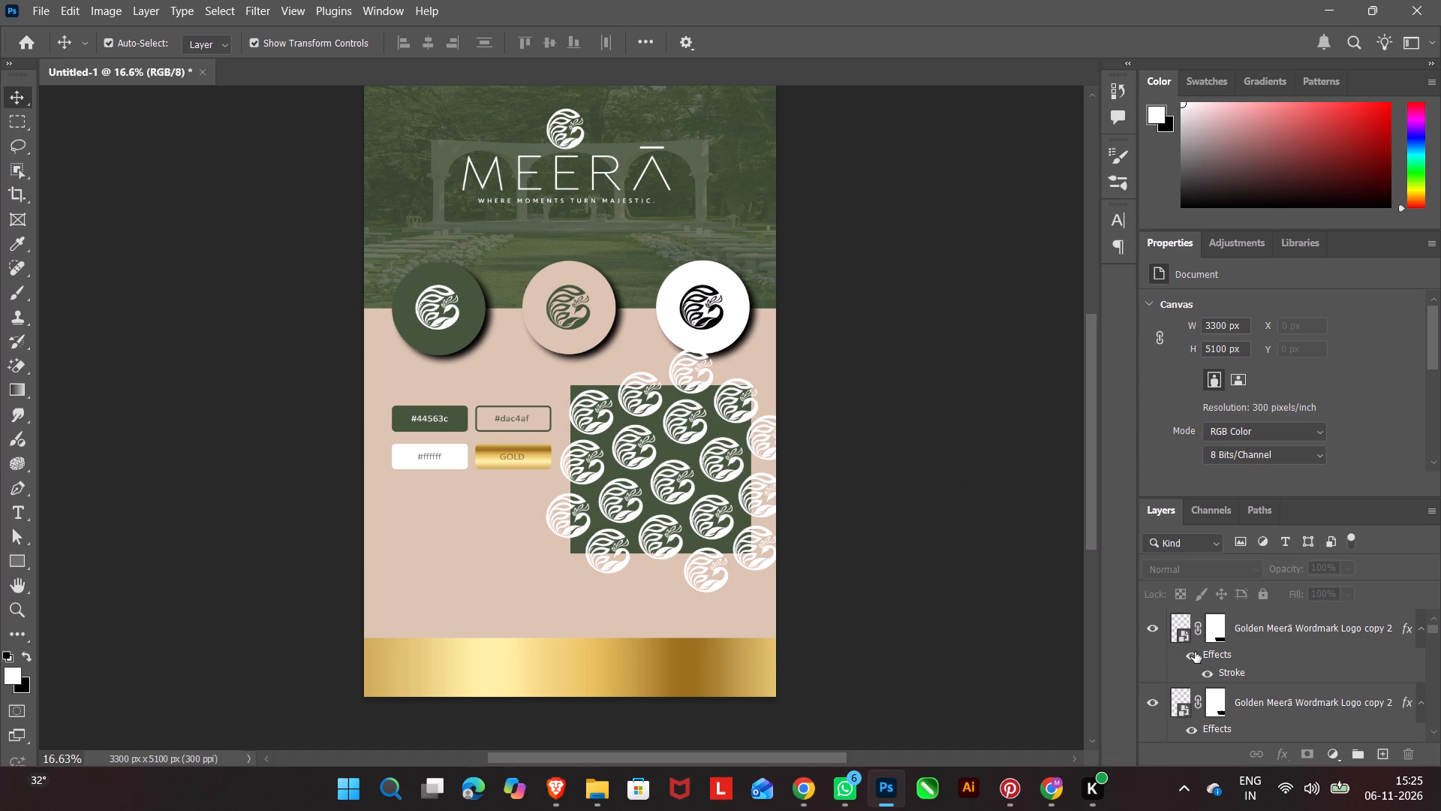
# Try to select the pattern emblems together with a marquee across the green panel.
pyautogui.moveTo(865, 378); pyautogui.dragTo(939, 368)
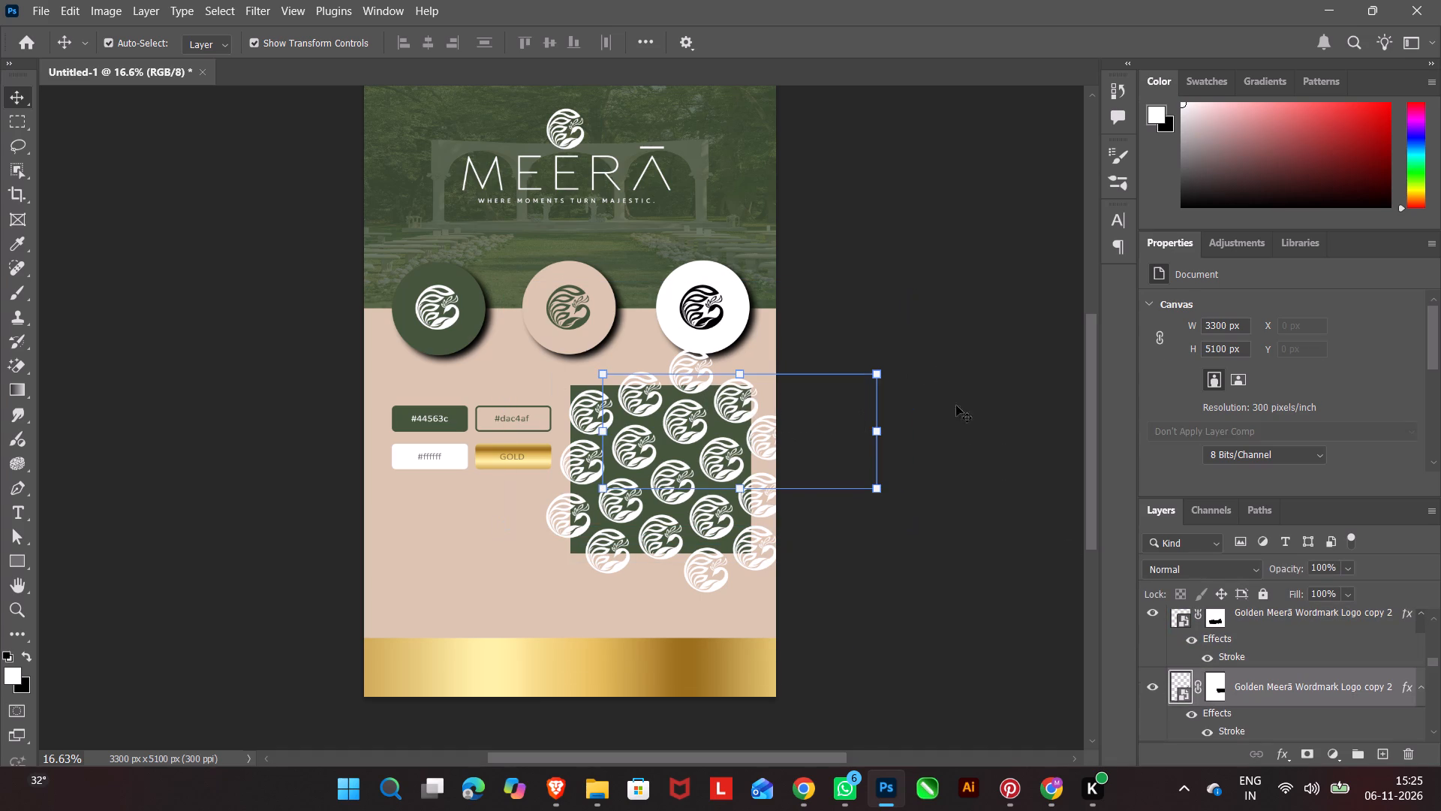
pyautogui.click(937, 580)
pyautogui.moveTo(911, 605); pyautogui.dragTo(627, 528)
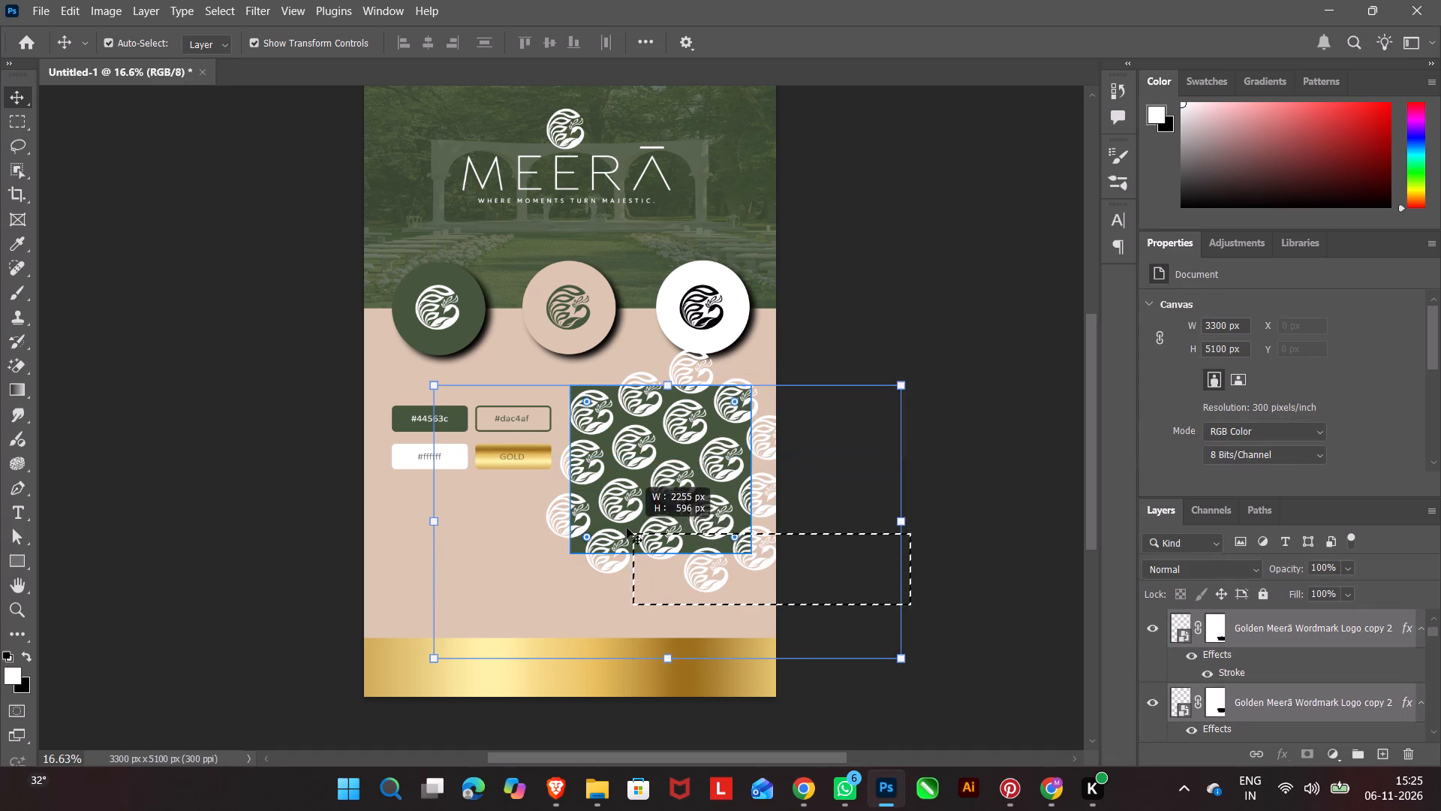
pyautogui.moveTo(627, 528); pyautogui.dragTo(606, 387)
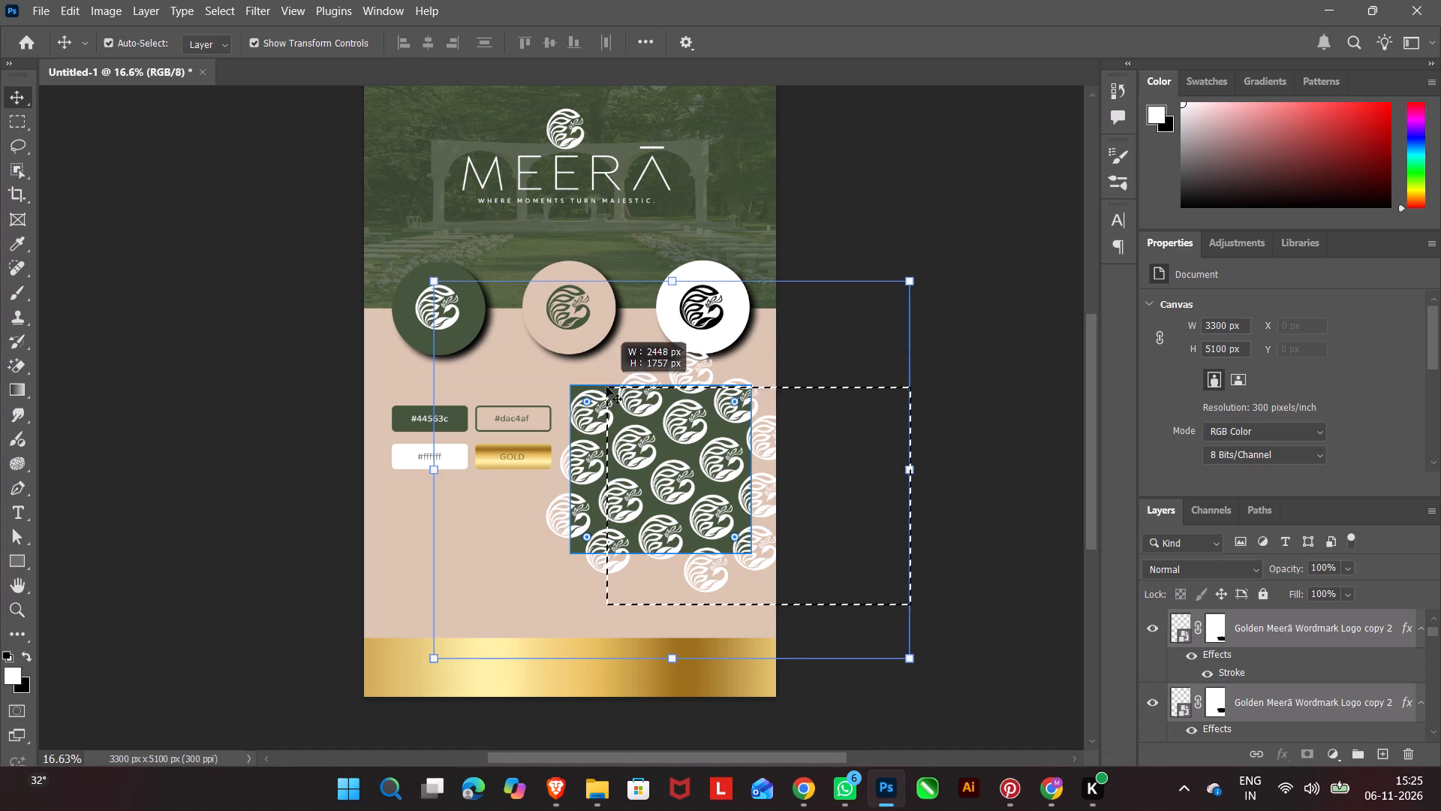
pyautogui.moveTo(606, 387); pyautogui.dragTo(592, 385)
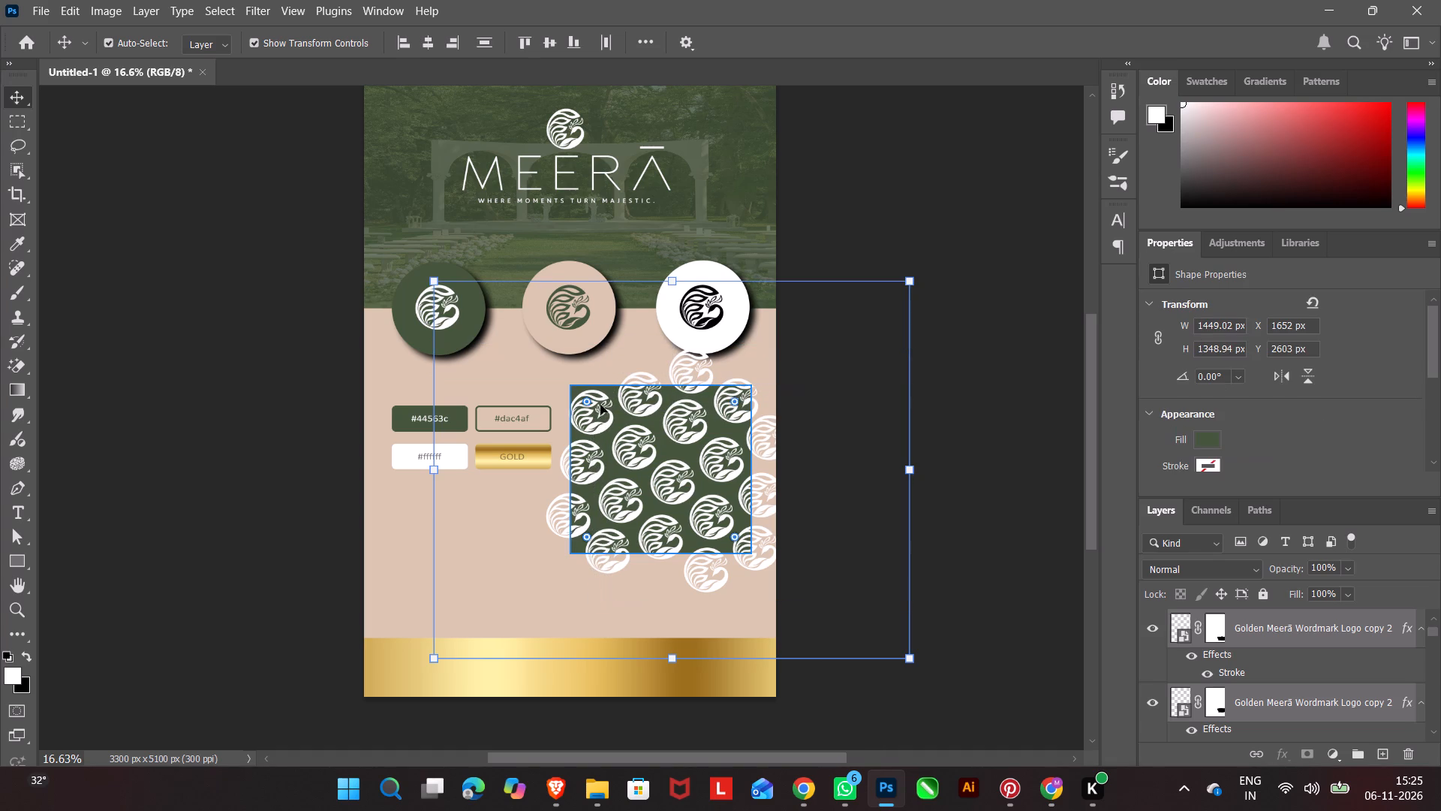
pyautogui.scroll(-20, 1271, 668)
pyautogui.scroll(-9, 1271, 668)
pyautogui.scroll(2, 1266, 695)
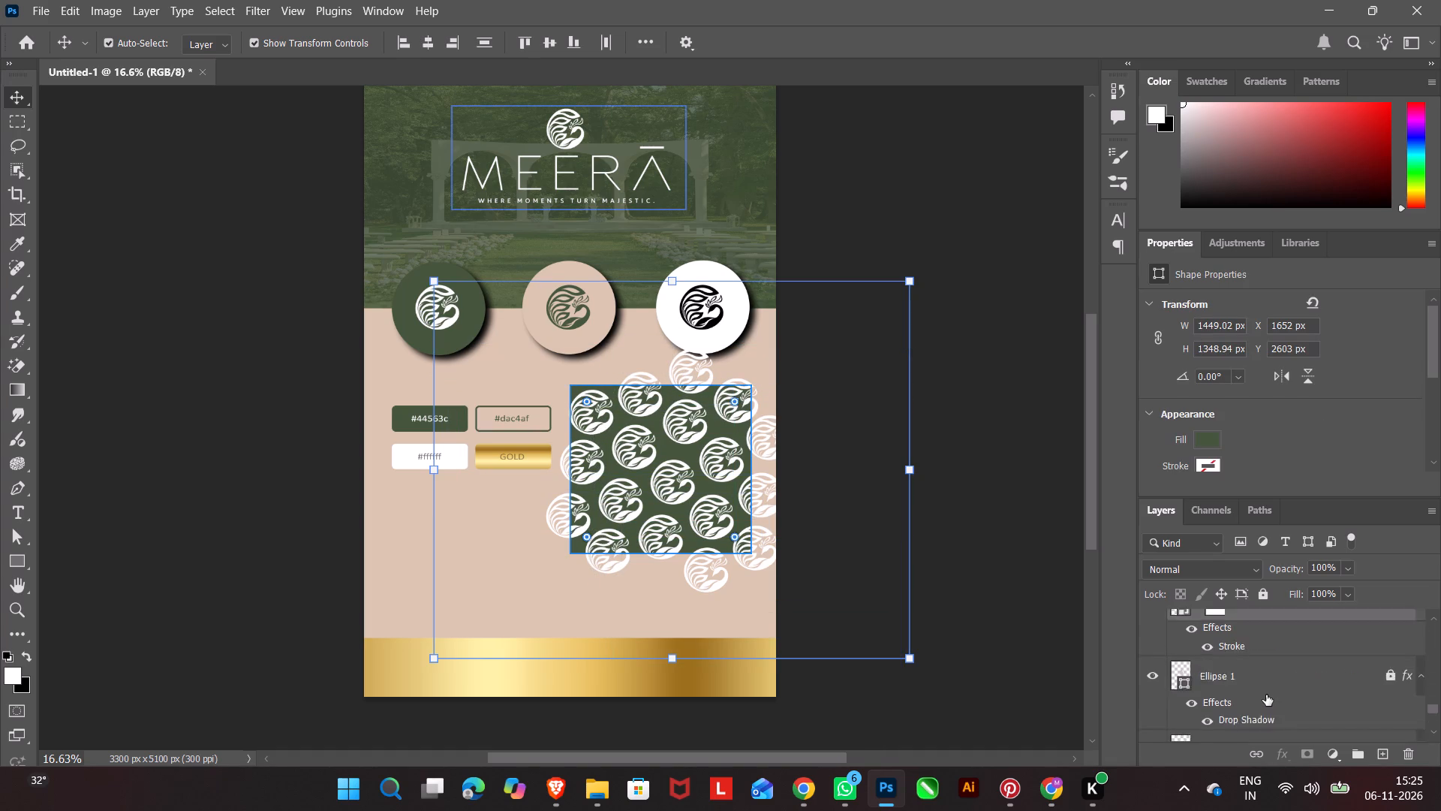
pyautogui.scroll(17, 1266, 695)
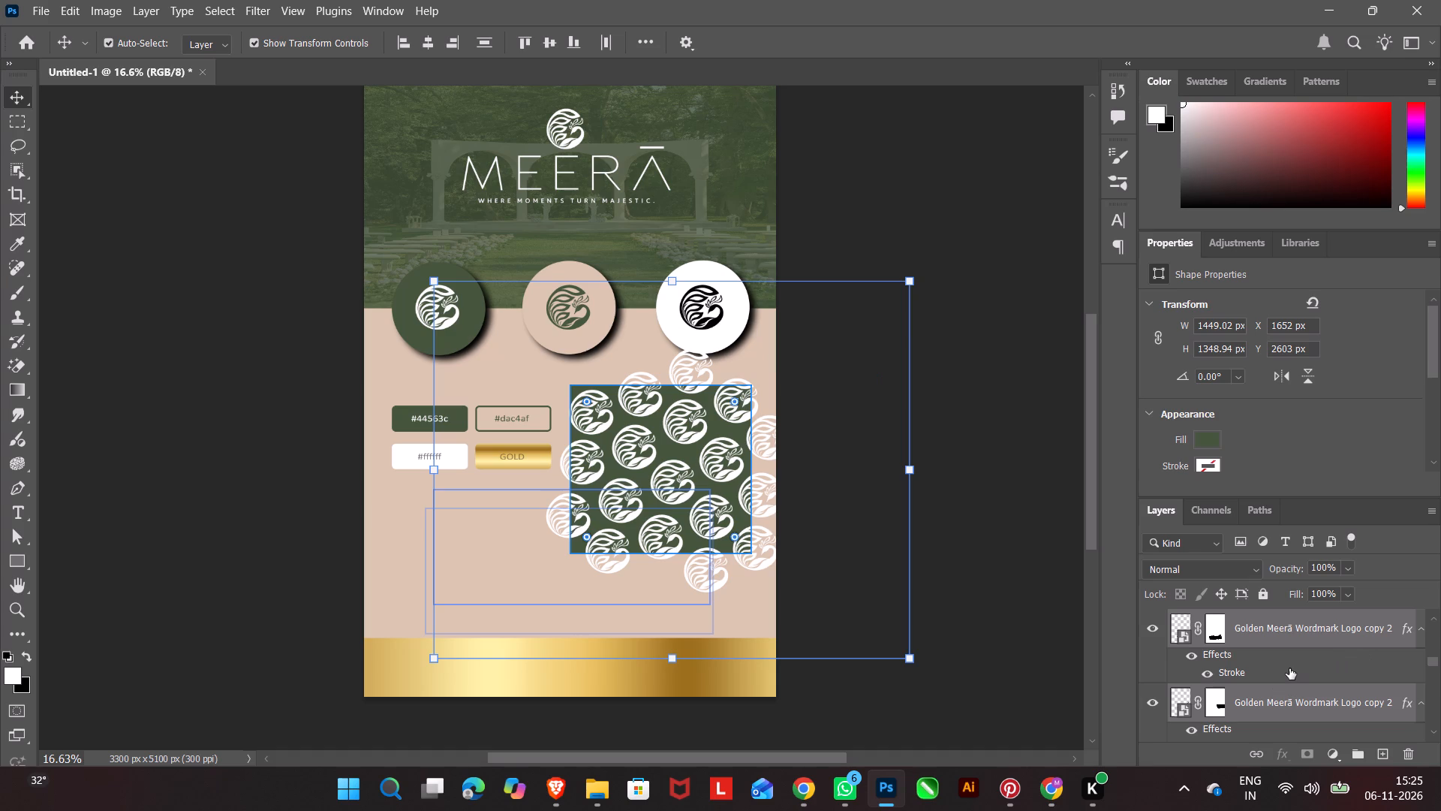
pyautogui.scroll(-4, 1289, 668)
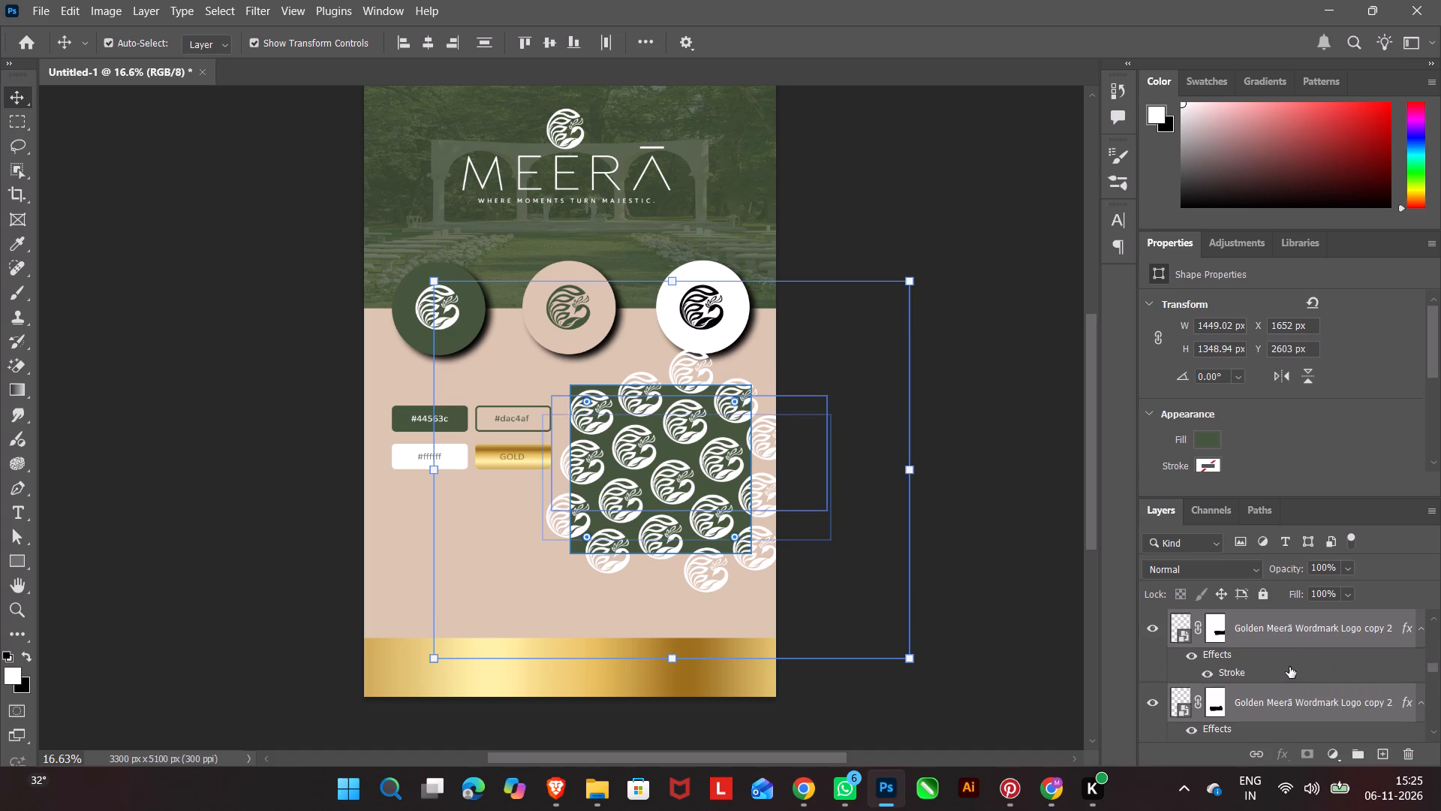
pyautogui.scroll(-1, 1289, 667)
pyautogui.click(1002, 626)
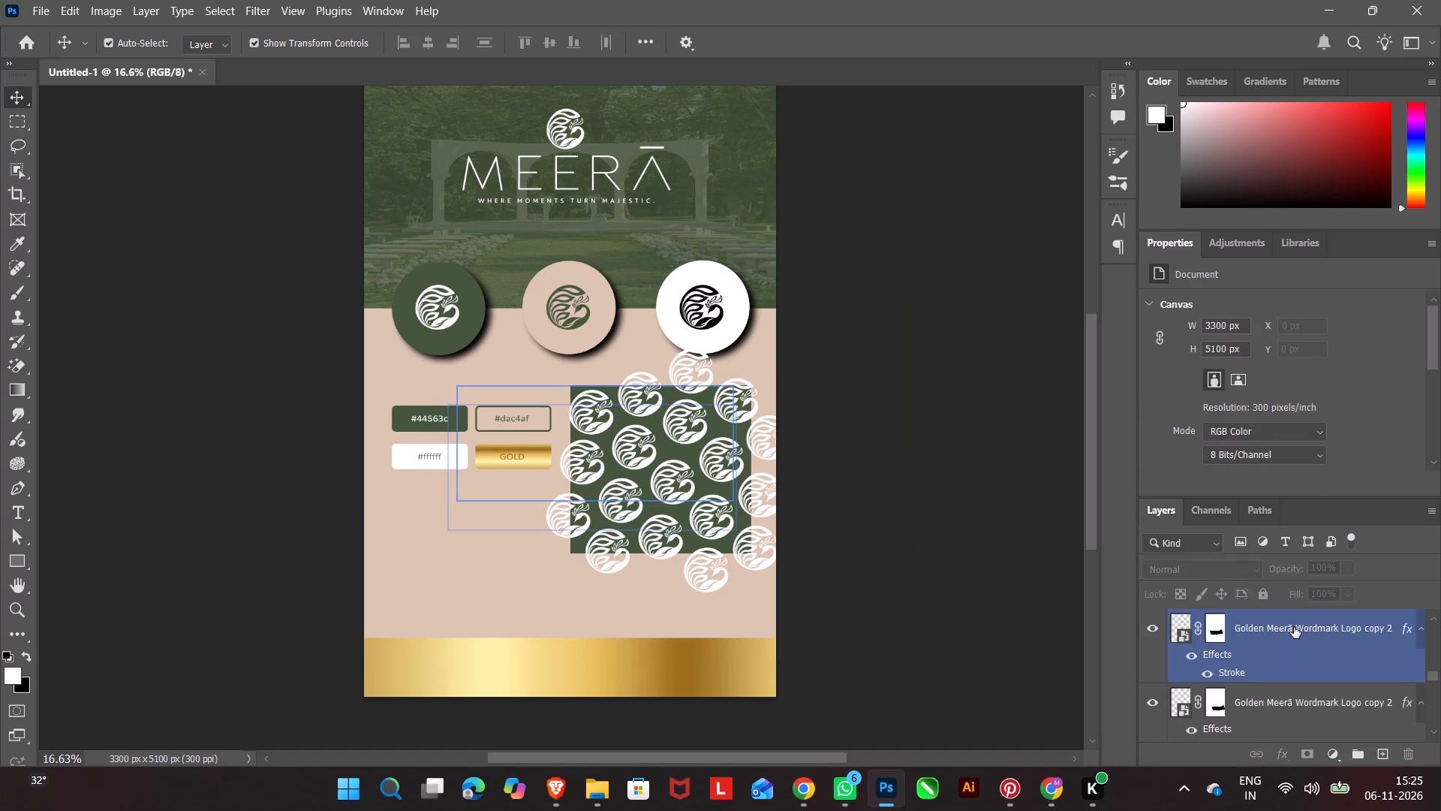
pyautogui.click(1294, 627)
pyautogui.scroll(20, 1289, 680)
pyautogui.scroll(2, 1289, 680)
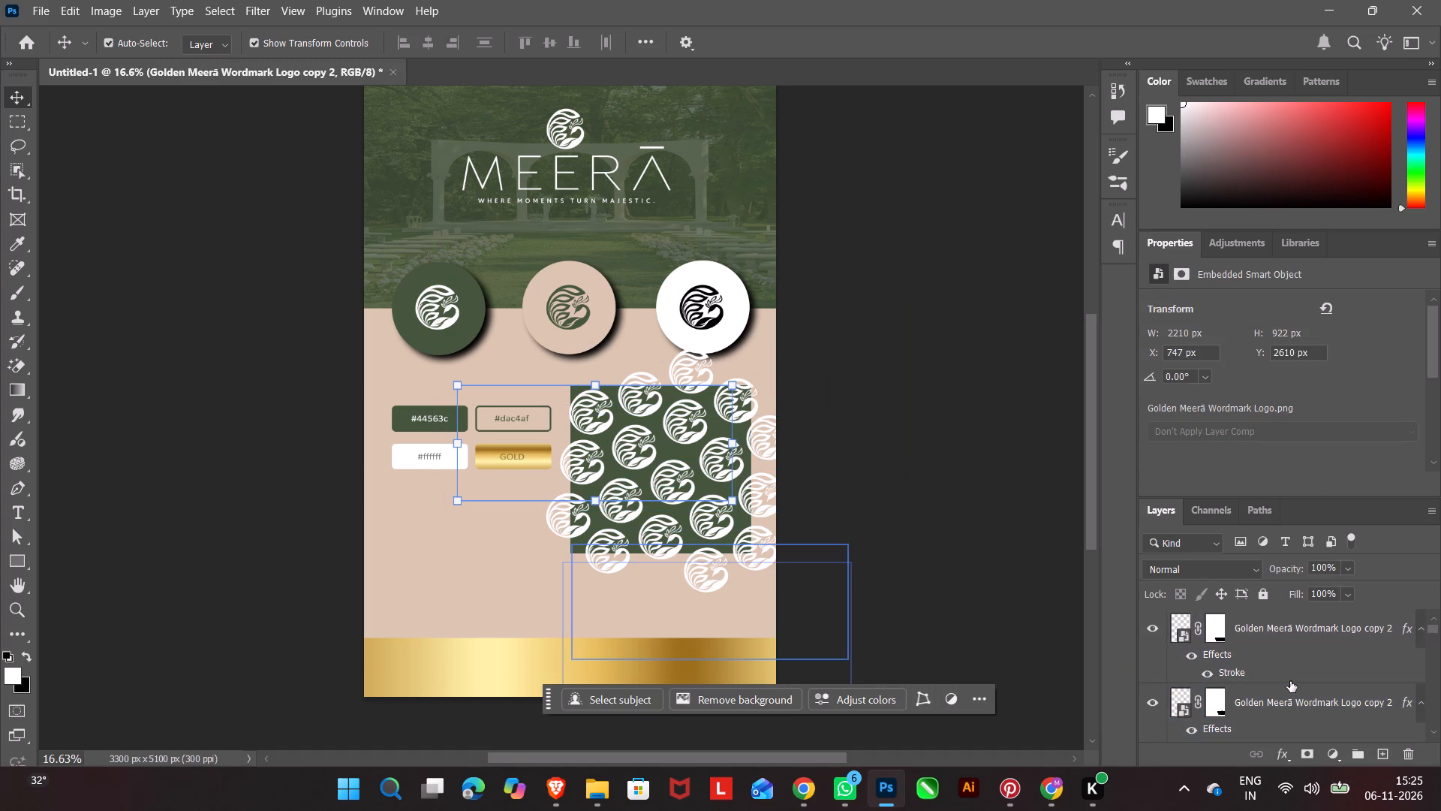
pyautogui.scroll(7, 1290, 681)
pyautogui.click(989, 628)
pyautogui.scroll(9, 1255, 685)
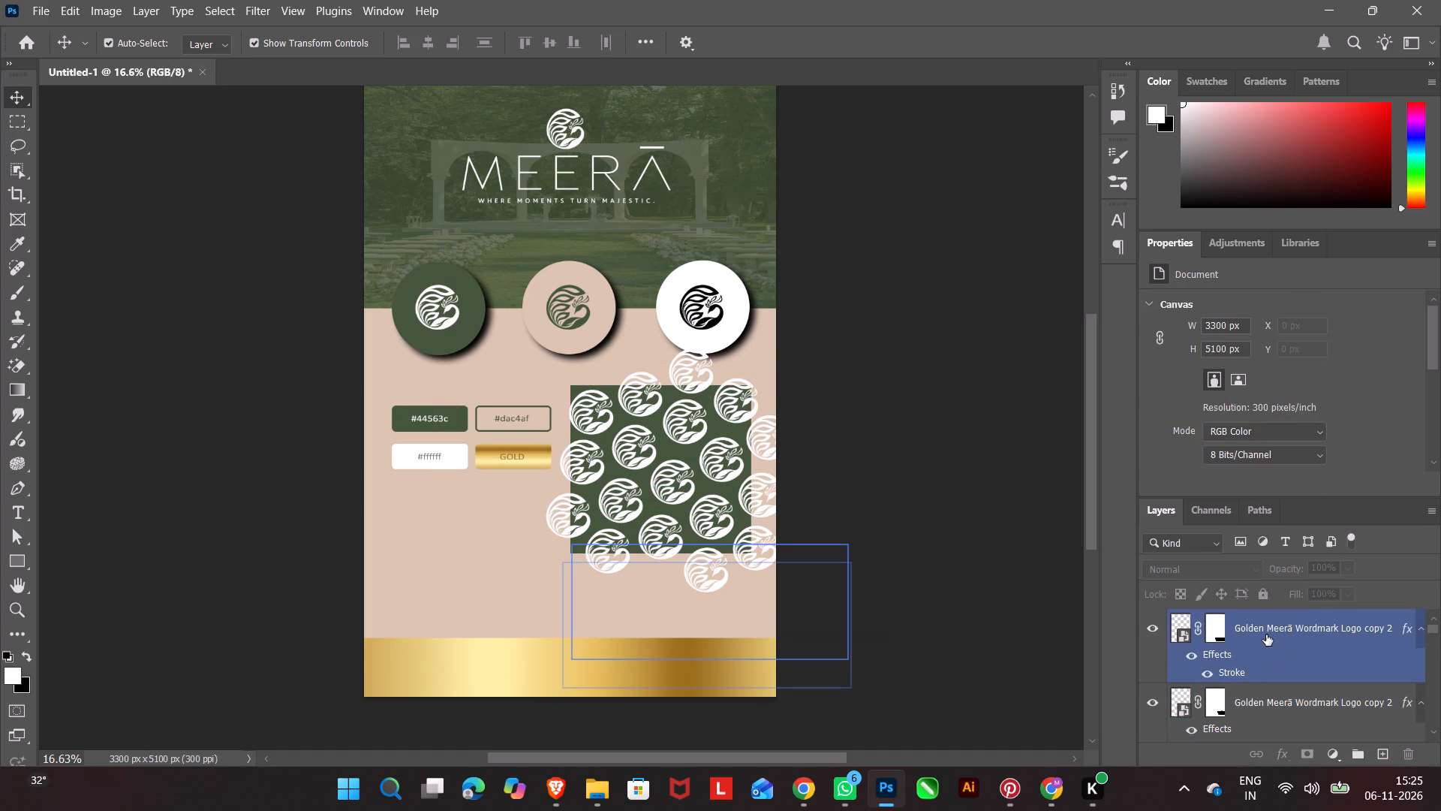
# Select all the pattern's Golden Meerā Wordmark Logo copy 2 layers, from the top of the stack down to Rectangle 2 copy 5, and link them.
pyautogui.click(1268, 630)
pyautogui.keyDown('ctrl'); pyautogui.click(1277, 700); pyautogui.keyUp('ctrl')
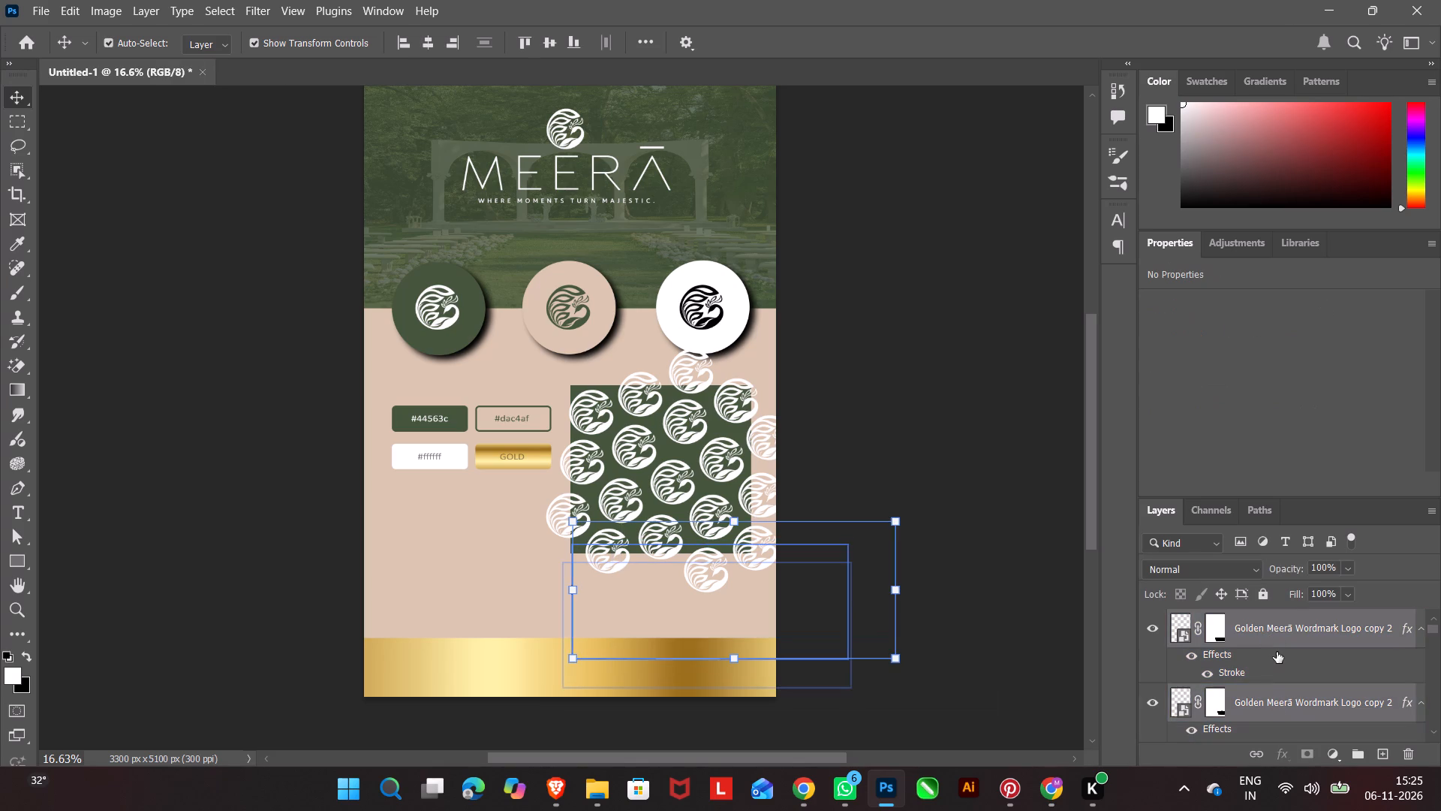
pyautogui.scroll(-2, 1277, 651)
pyautogui.scroll(2, 1192, 671)
pyautogui.scroll(-1, 1305, 678)
pyautogui.keyDown('ctrl'); pyautogui.click(1278, 708); pyautogui.keyUp('ctrl')
pyautogui.scroll(-2, 1274, 680)
pyautogui.keyDown('ctrl'); pyautogui.click(1268, 645); pyautogui.keyUp('ctrl')
pyautogui.keyDown('ctrl'); pyautogui.click(1278, 695); pyautogui.keyUp('ctrl')
pyautogui.scroll(-1, 1278, 687)
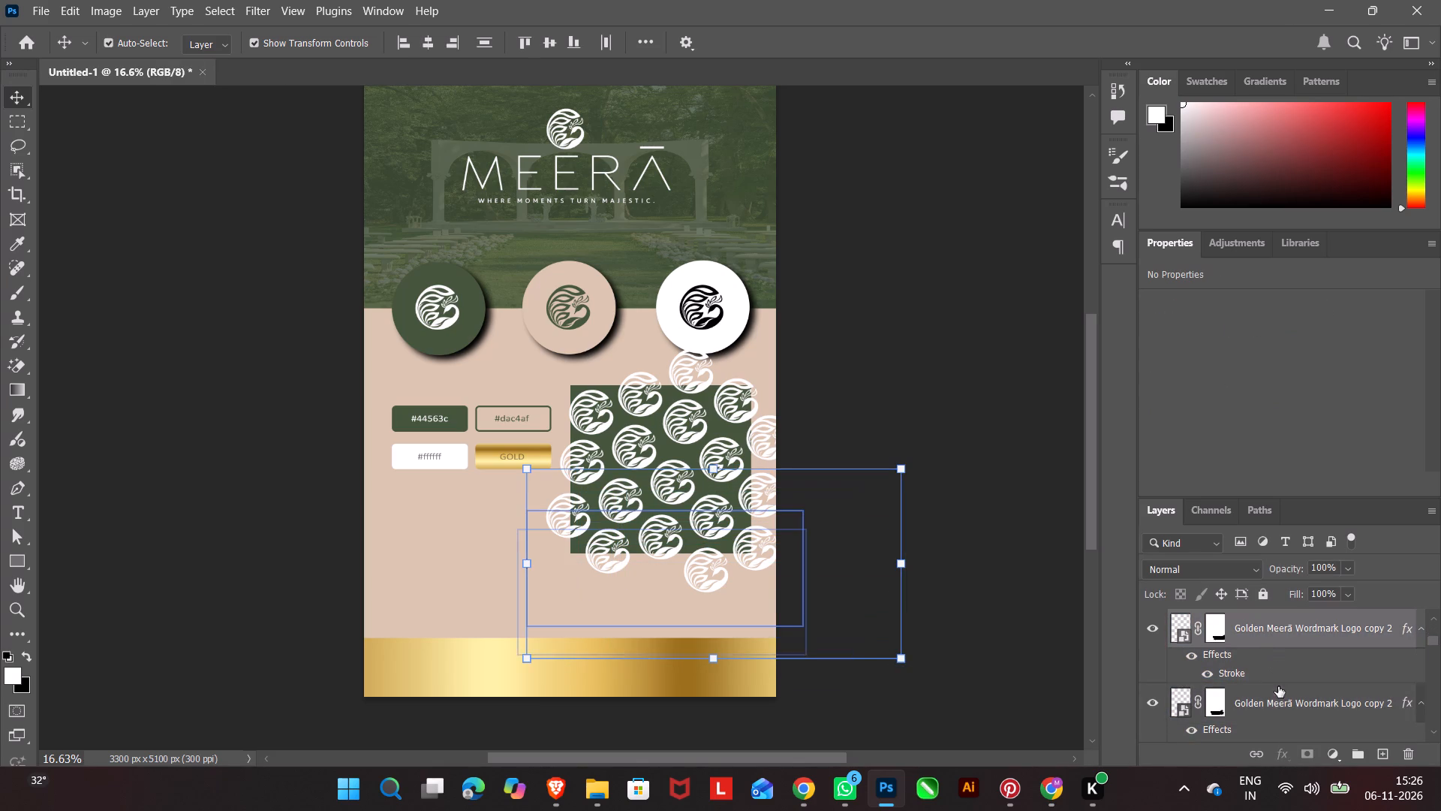
pyautogui.keyDown('ctrl'); pyautogui.click(1274, 697); pyautogui.keyUp('ctrl')
pyautogui.scroll(-2, 1278, 685)
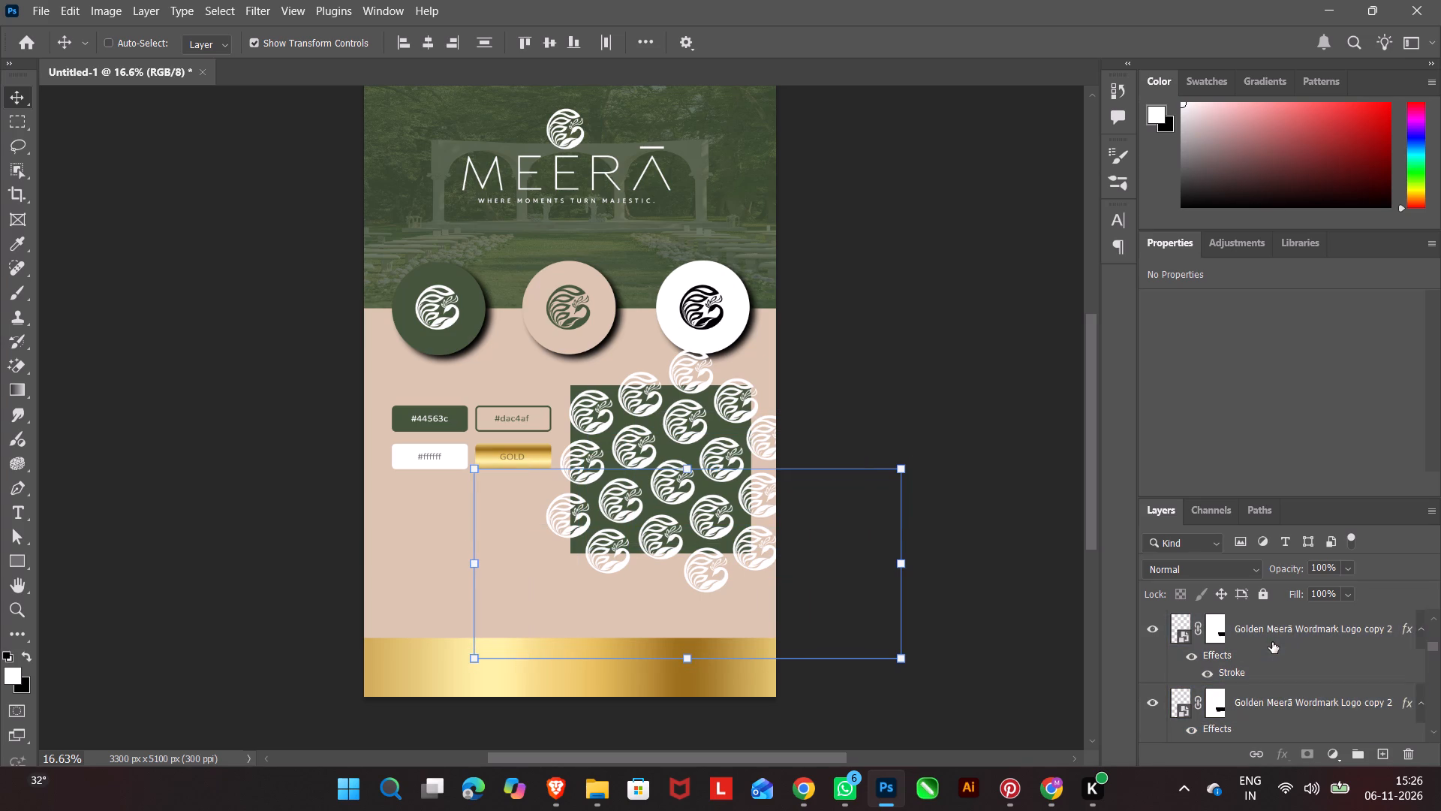
pyautogui.keyDown('ctrl'); pyautogui.click(1272, 642); pyautogui.keyUp('ctrl')
pyautogui.keyDown('ctrl'); pyautogui.click(1283, 693); pyautogui.keyUp('ctrl')
pyautogui.scroll(-1, 1283, 683)
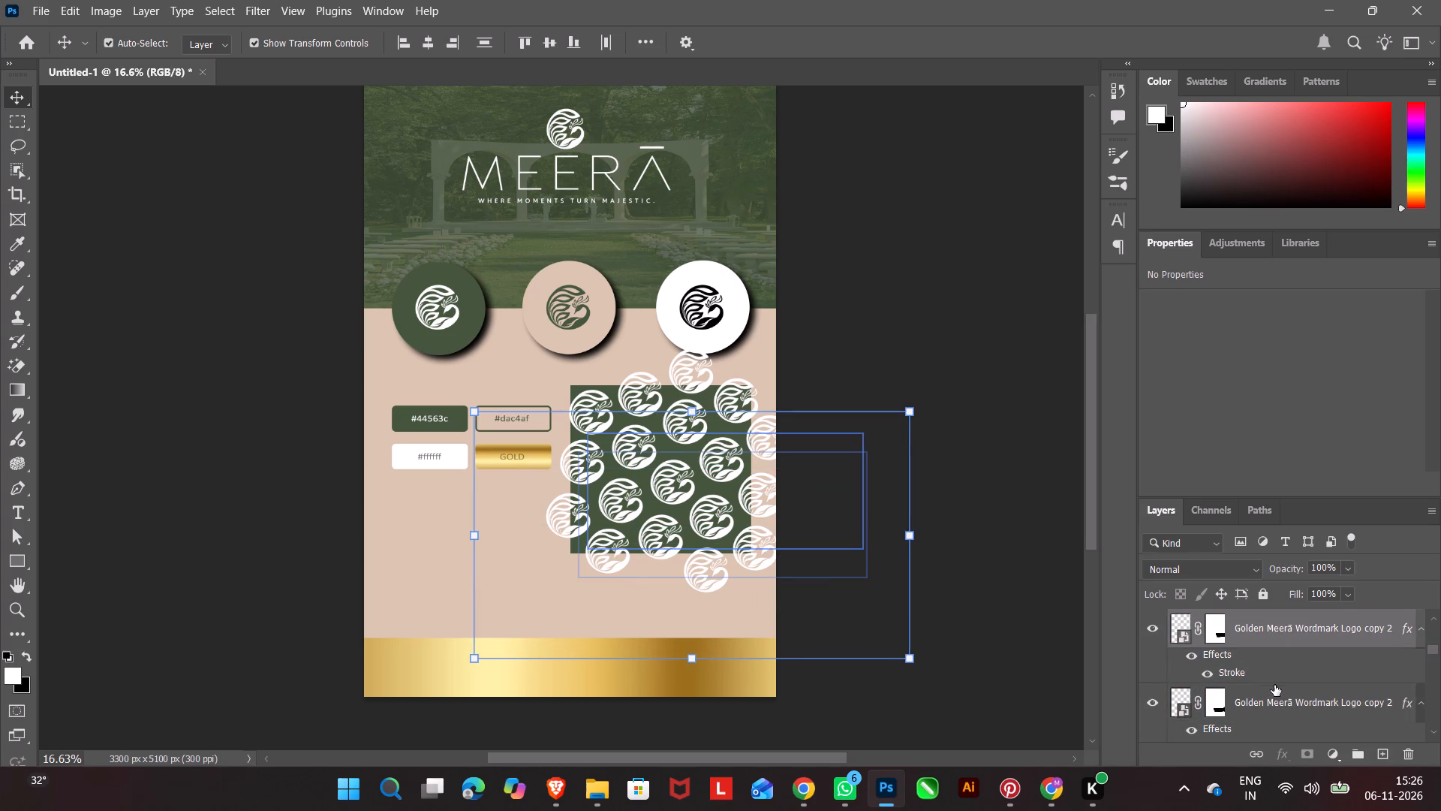
pyautogui.keyDown('ctrl'); pyautogui.click(1283, 703); pyautogui.keyUp('ctrl')
pyautogui.scroll(-1, 1283, 680)
pyautogui.keyDown('ctrl'); pyautogui.click(1280, 692); pyautogui.keyUp('ctrl')
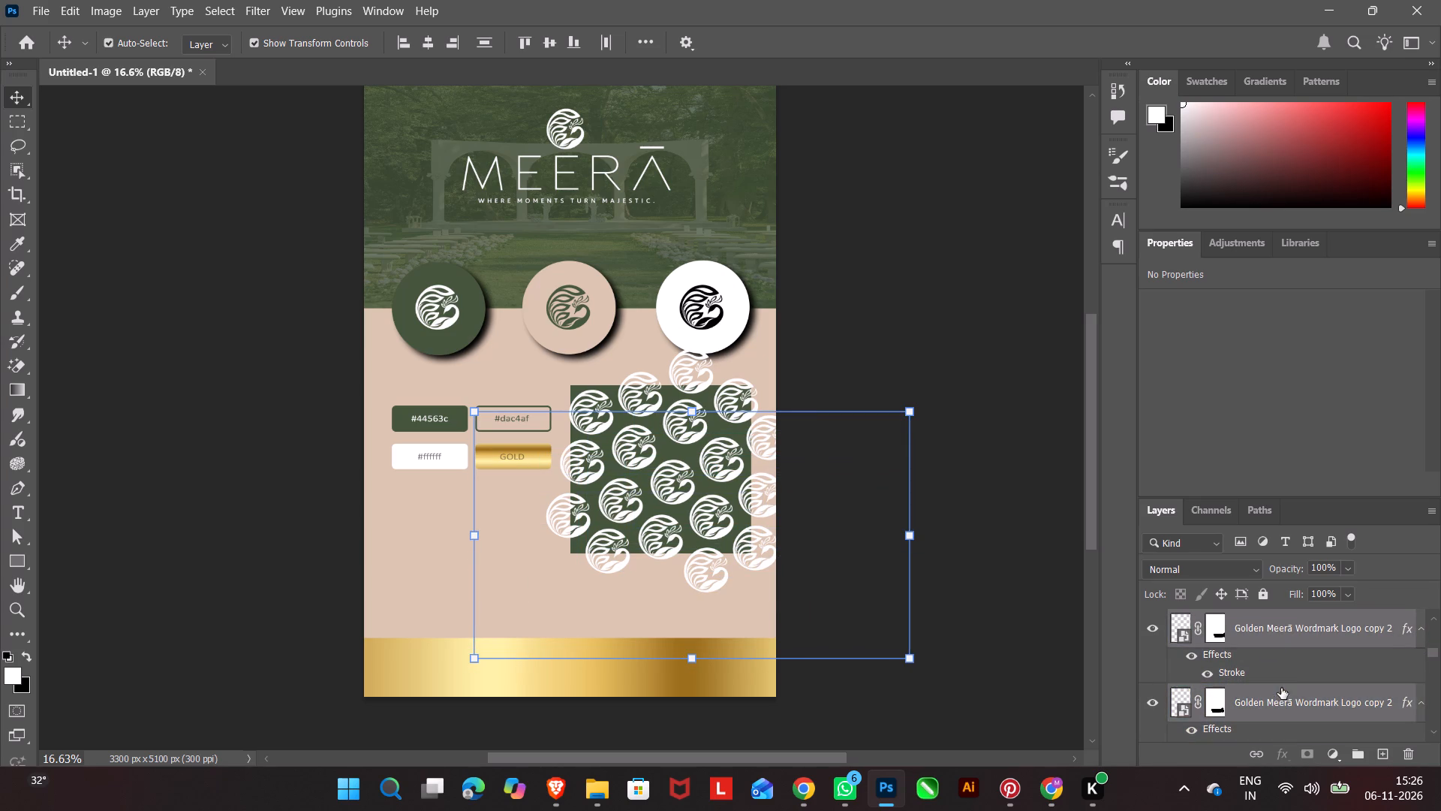
pyautogui.scroll(-1, 1283, 672)
pyautogui.keyDown('ctrl'); pyautogui.click(1282, 692); pyautogui.keyUp('ctrl')
pyautogui.scroll(-1, 1285, 662)
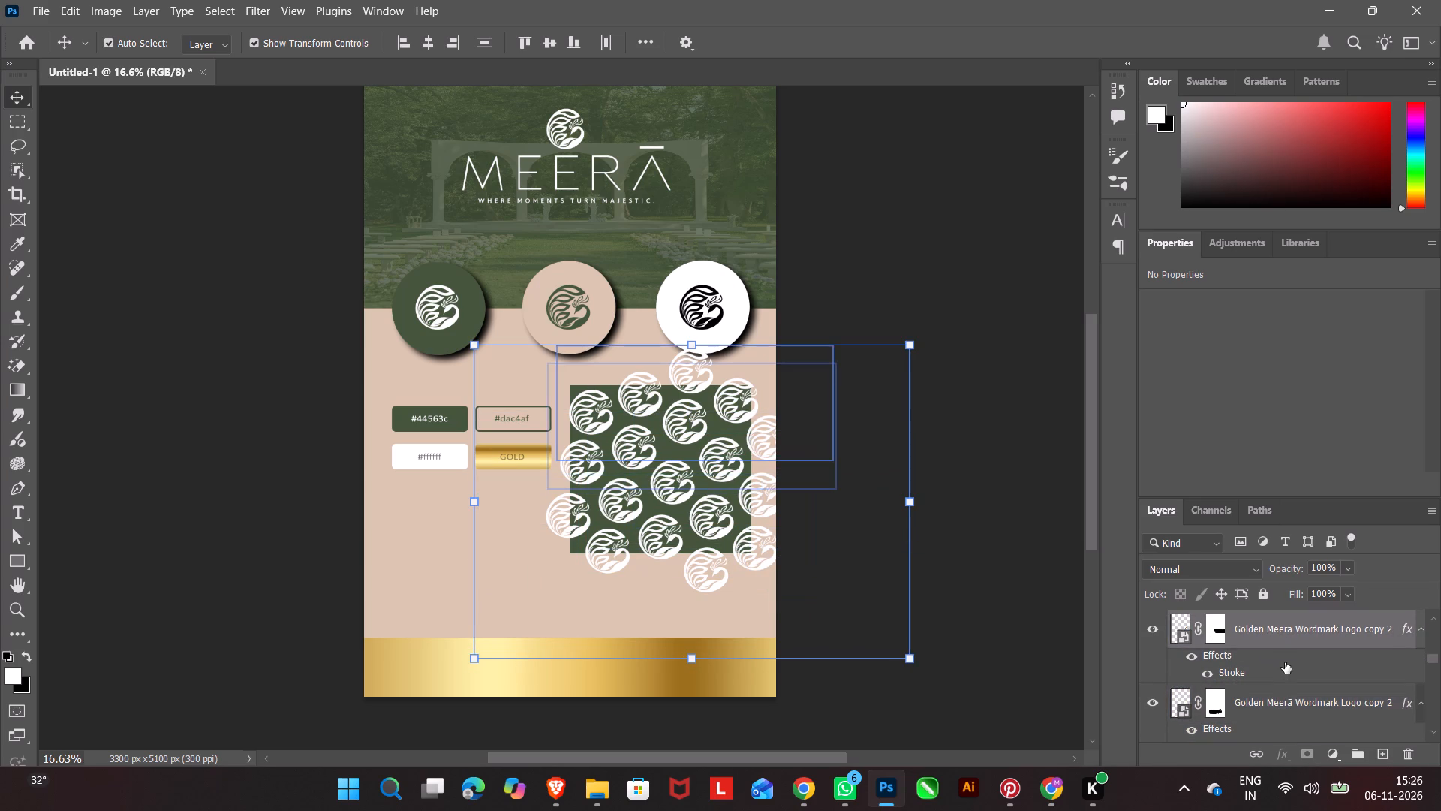
pyautogui.keyDown('ctrl'); pyautogui.click(1283, 692); pyautogui.keyUp('ctrl')
pyautogui.scroll(-1, 1282, 656)
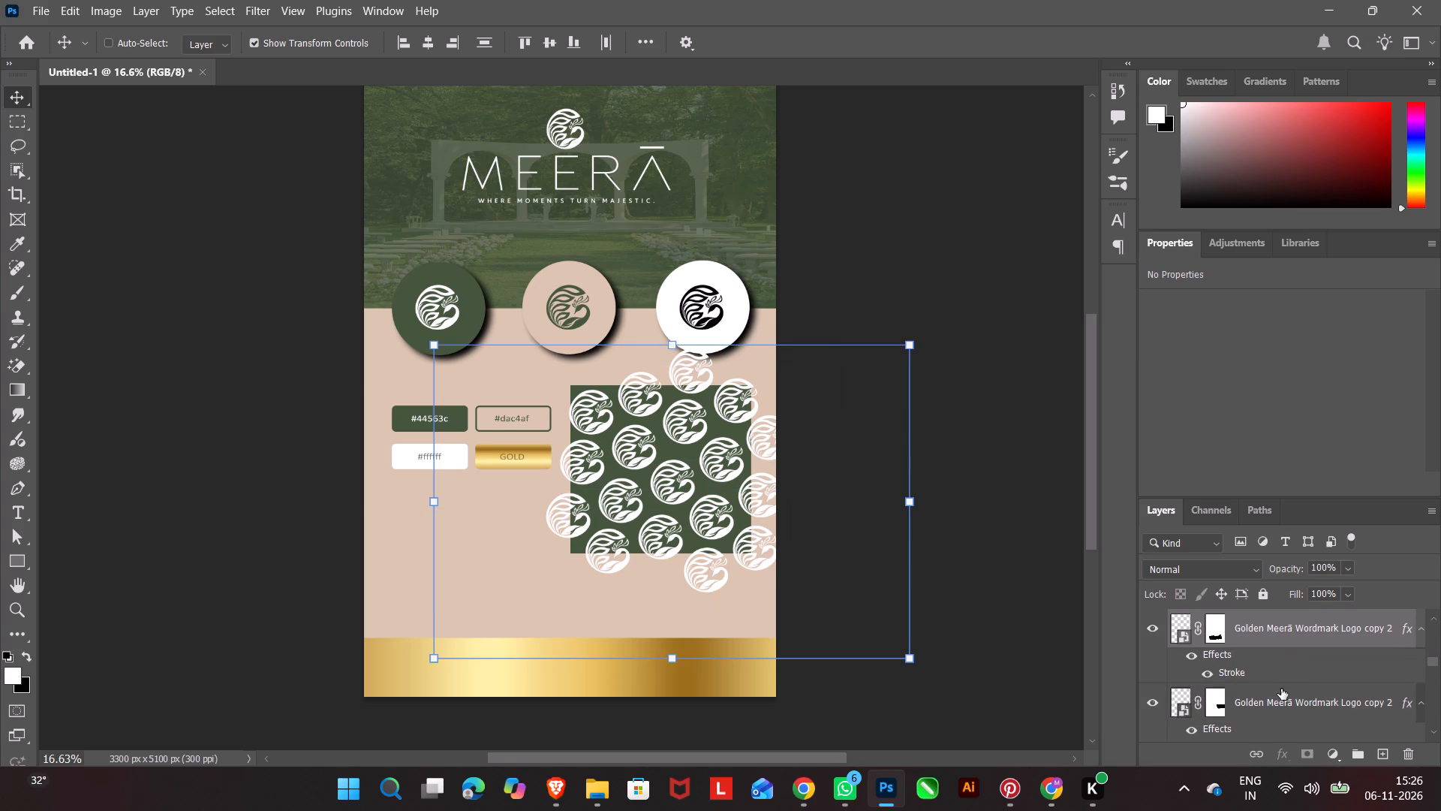
pyautogui.keyDown('ctrl'); pyautogui.click(1281, 689); pyautogui.keyUp('ctrl')
pyautogui.scroll(-2, 1280, 653)
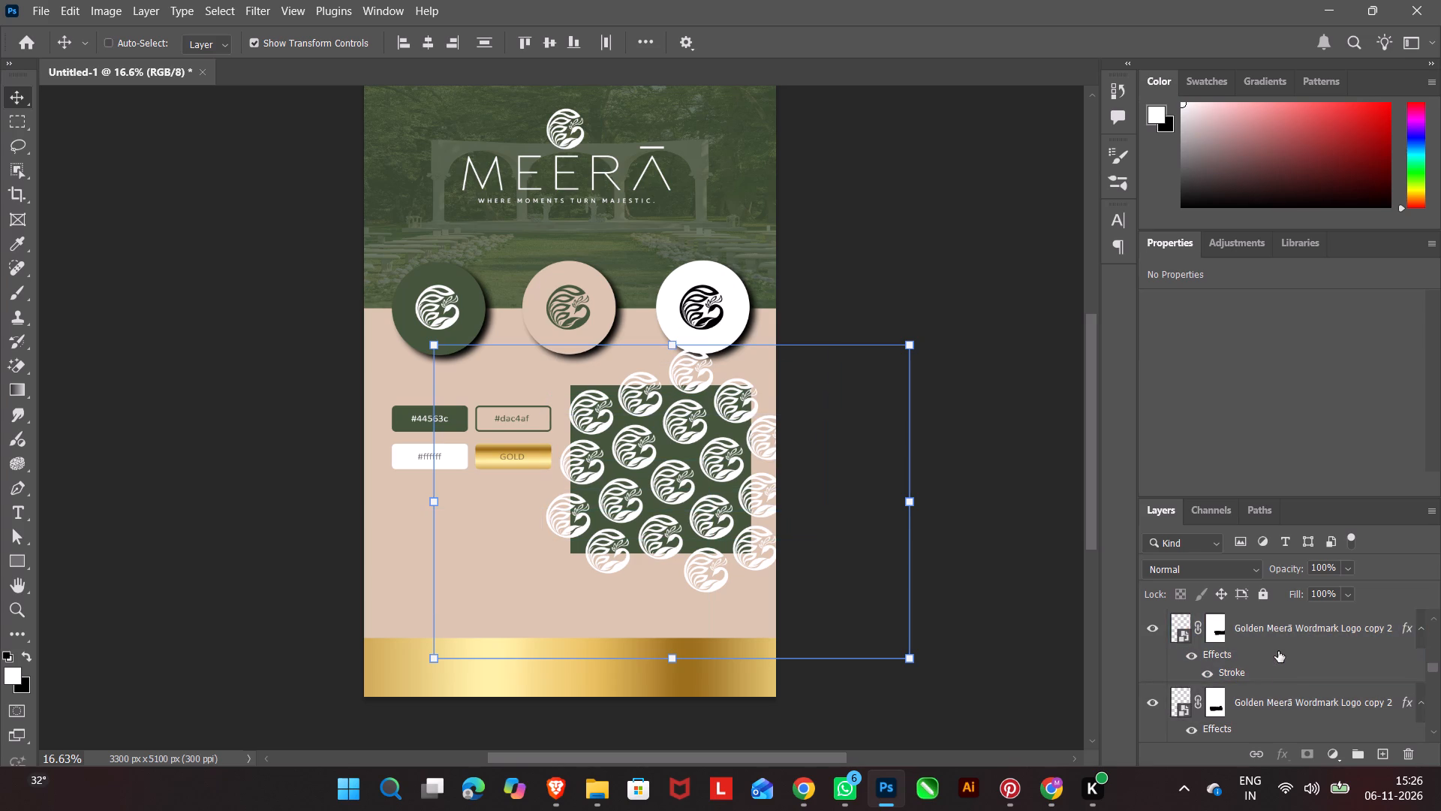
pyautogui.keyDown('ctrl'); pyautogui.click(1278, 651); pyautogui.keyUp('ctrl')
pyautogui.keyDown('ctrl'); pyautogui.click(1293, 715); pyautogui.keyUp('ctrl')
pyautogui.scroll(-1, 1283, 659)
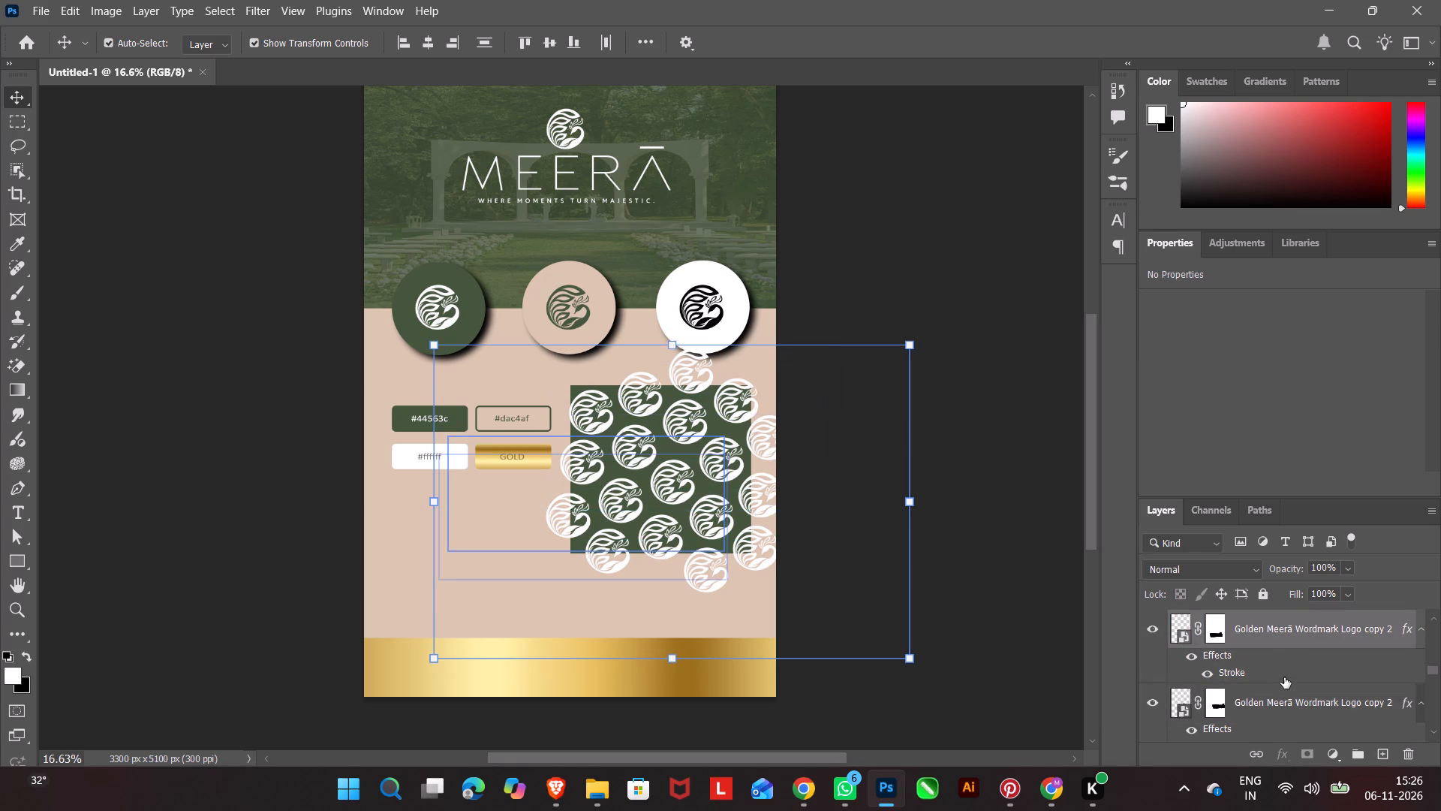
pyautogui.keyDown('ctrl'); pyautogui.click(1285, 693); pyautogui.keyUp('ctrl')
pyautogui.scroll(-2, 1285, 666)
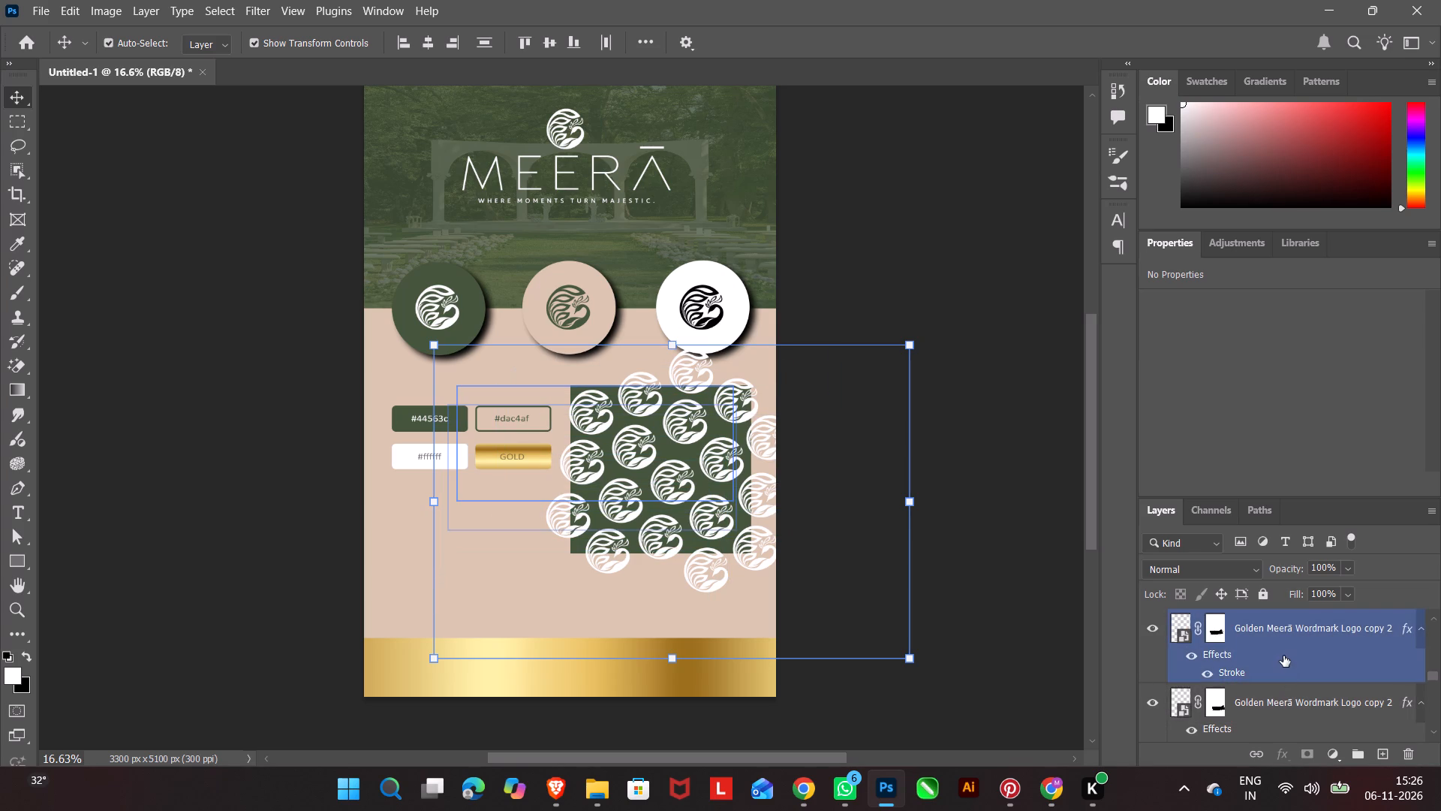
pyautogui.scroll(1, 1283, 654)
pyautogui.scroll(-1, 1292, 696)
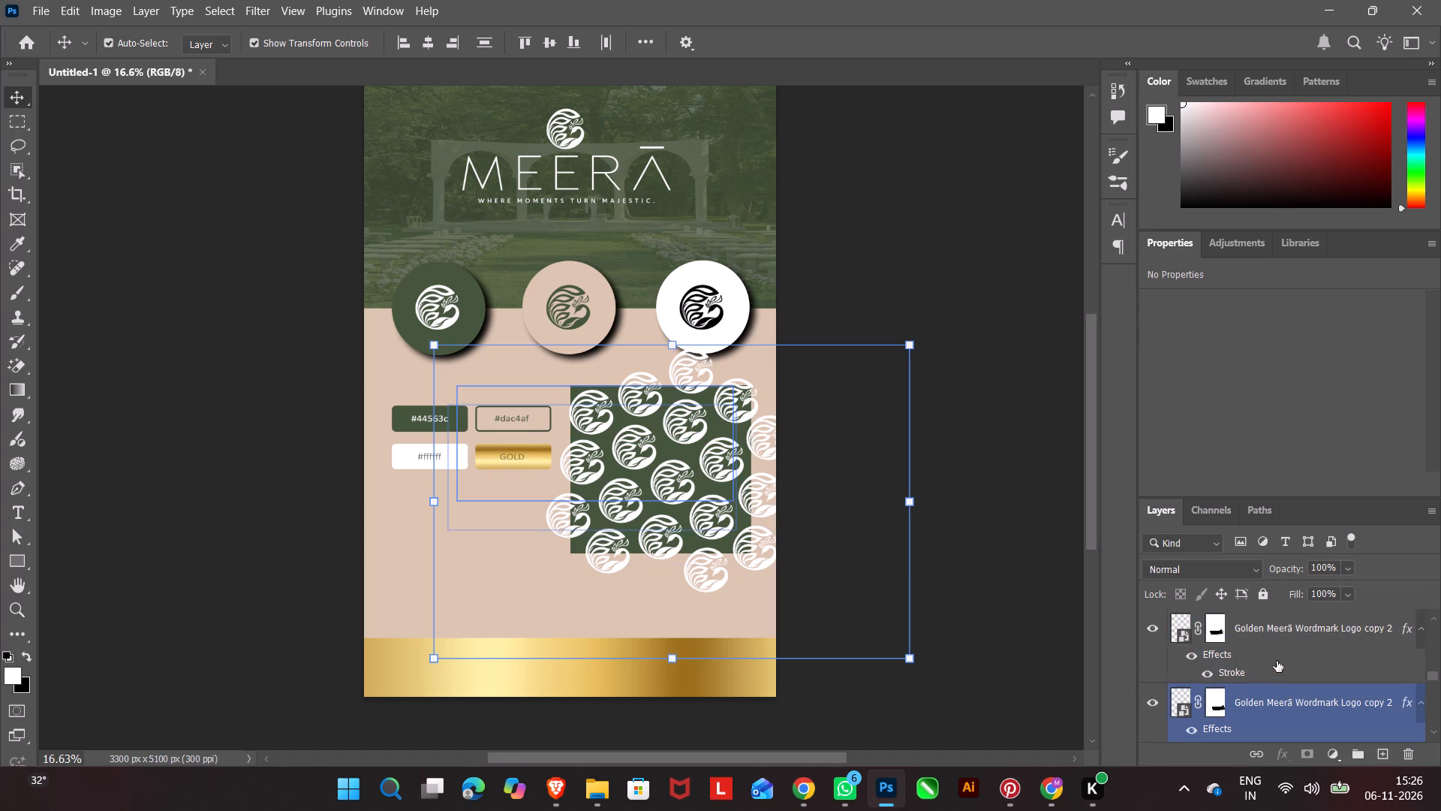
pyautogui.keyDown('ctrl'); pyautogui.click(1276, 656); pyautogui.keyUp('ctrl')
pyautogui.keyDown('ctrl'); pyautogui.click(1280, 701); pyautogui.keyUp('ctrl')
pyautogui.scroll(-1, 1280, 680)
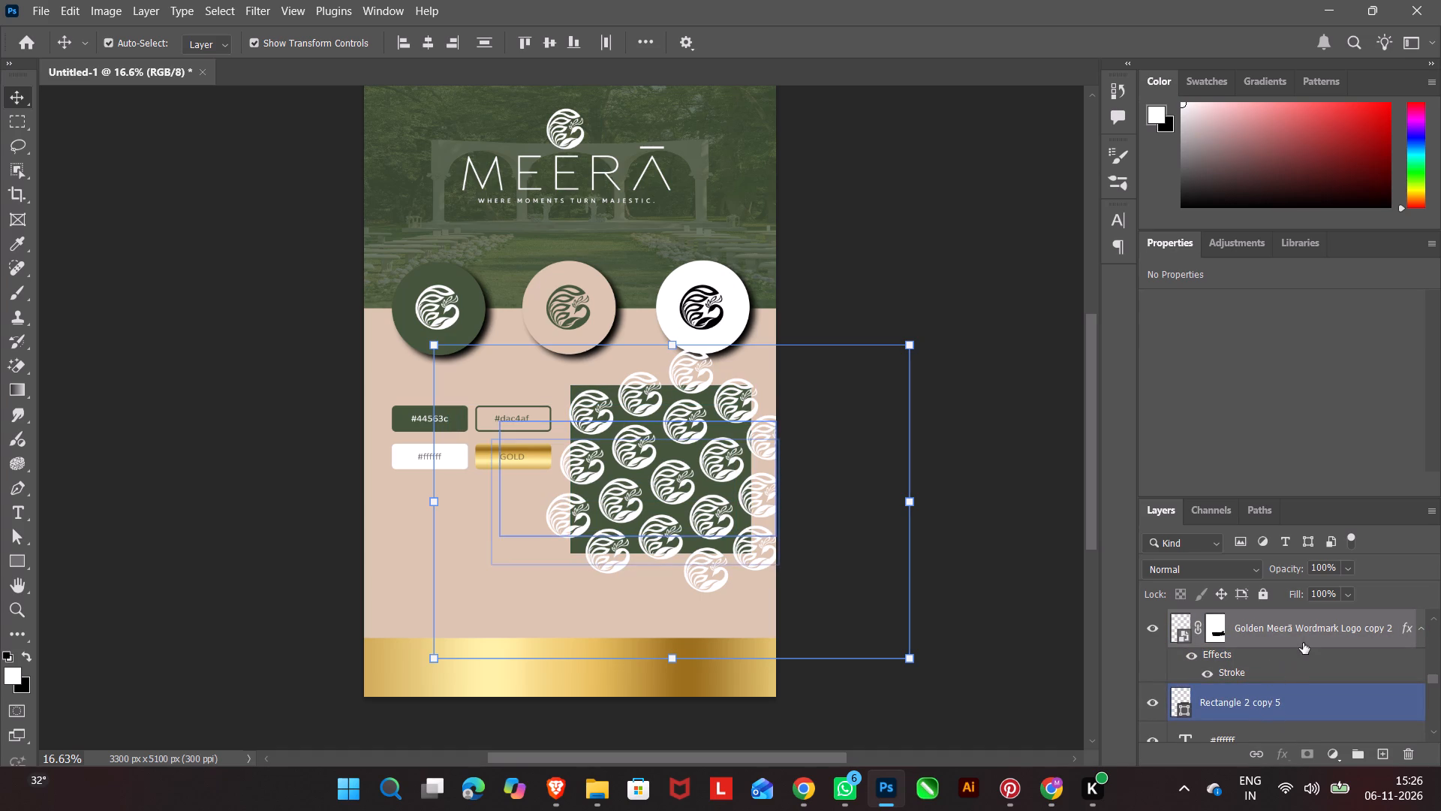
pyautogui.click(1257, 753)
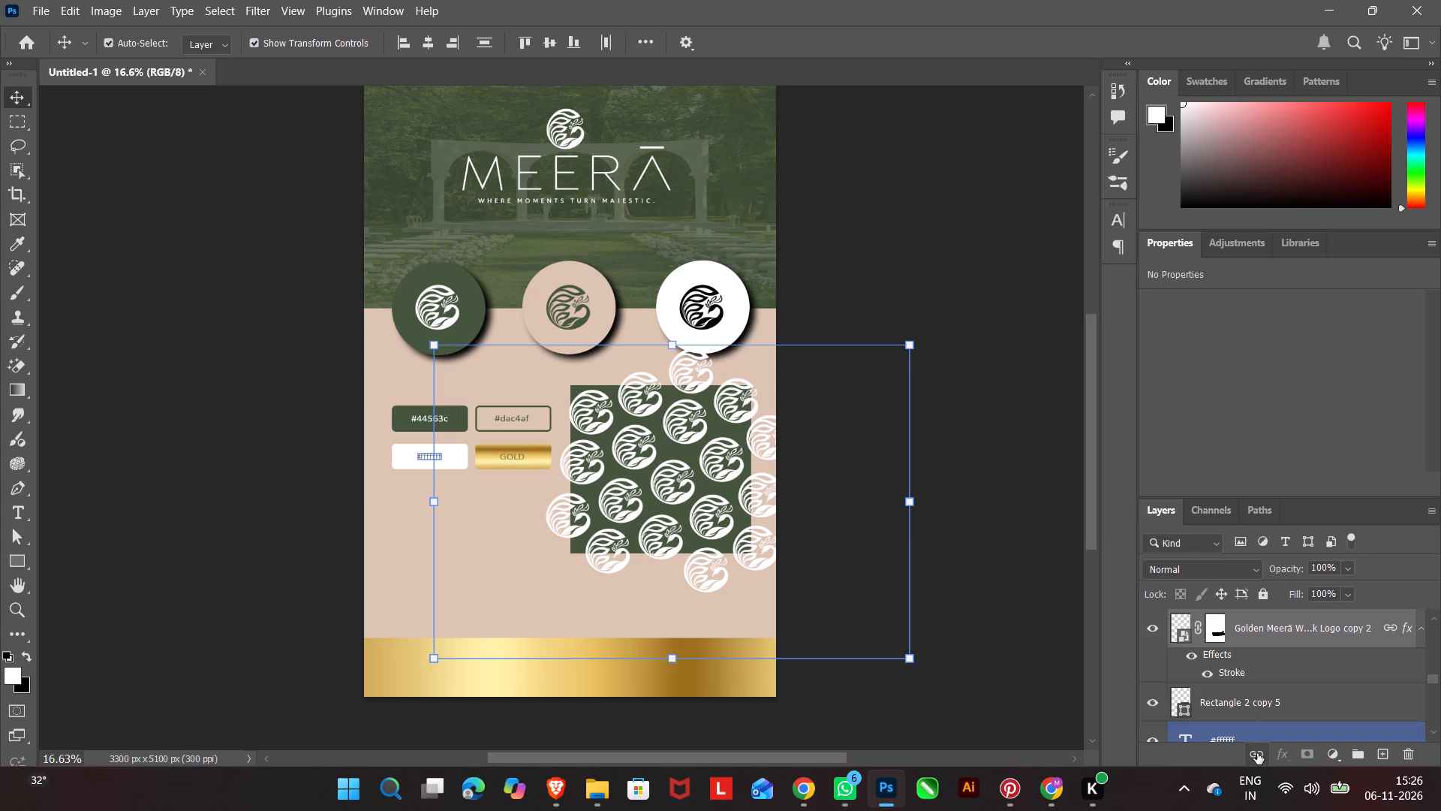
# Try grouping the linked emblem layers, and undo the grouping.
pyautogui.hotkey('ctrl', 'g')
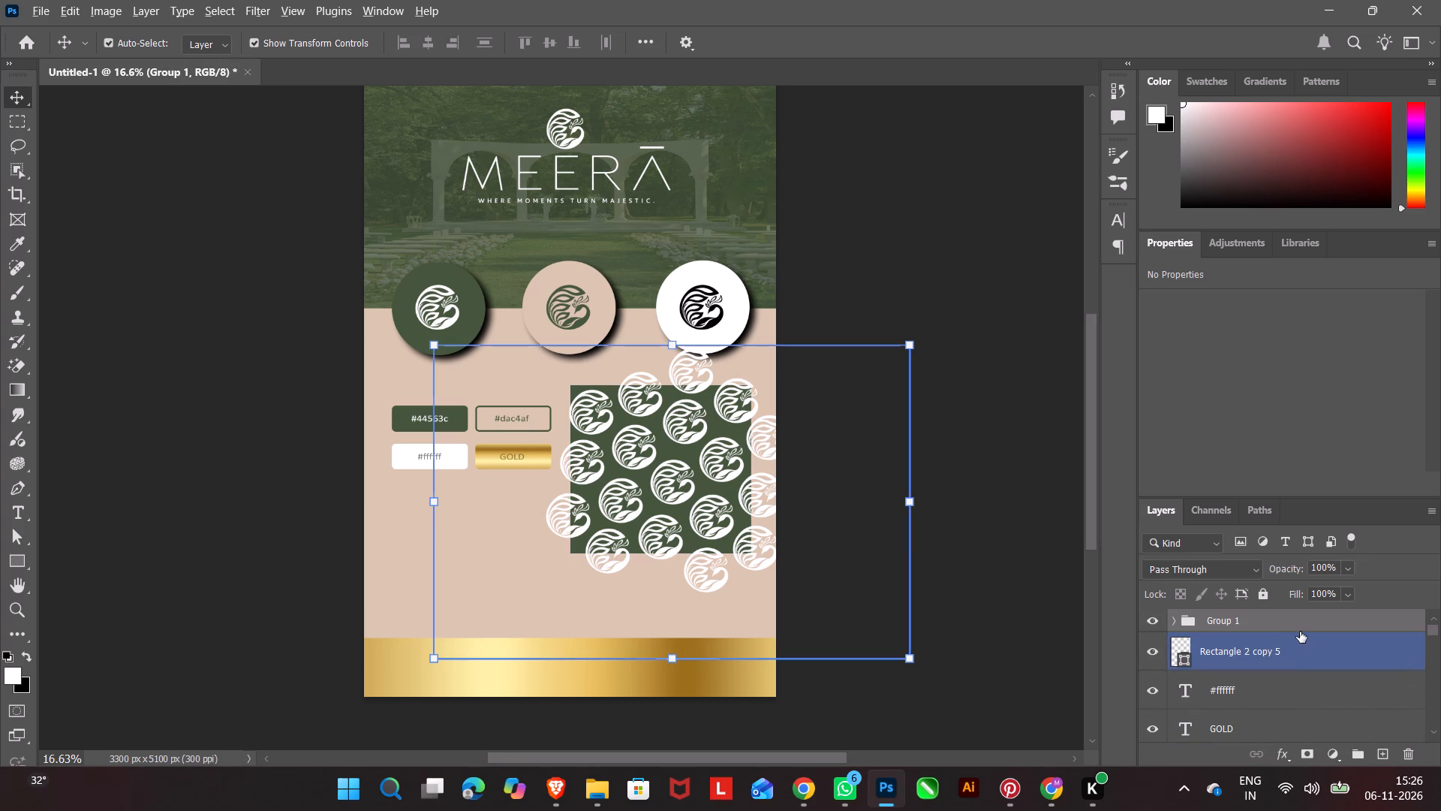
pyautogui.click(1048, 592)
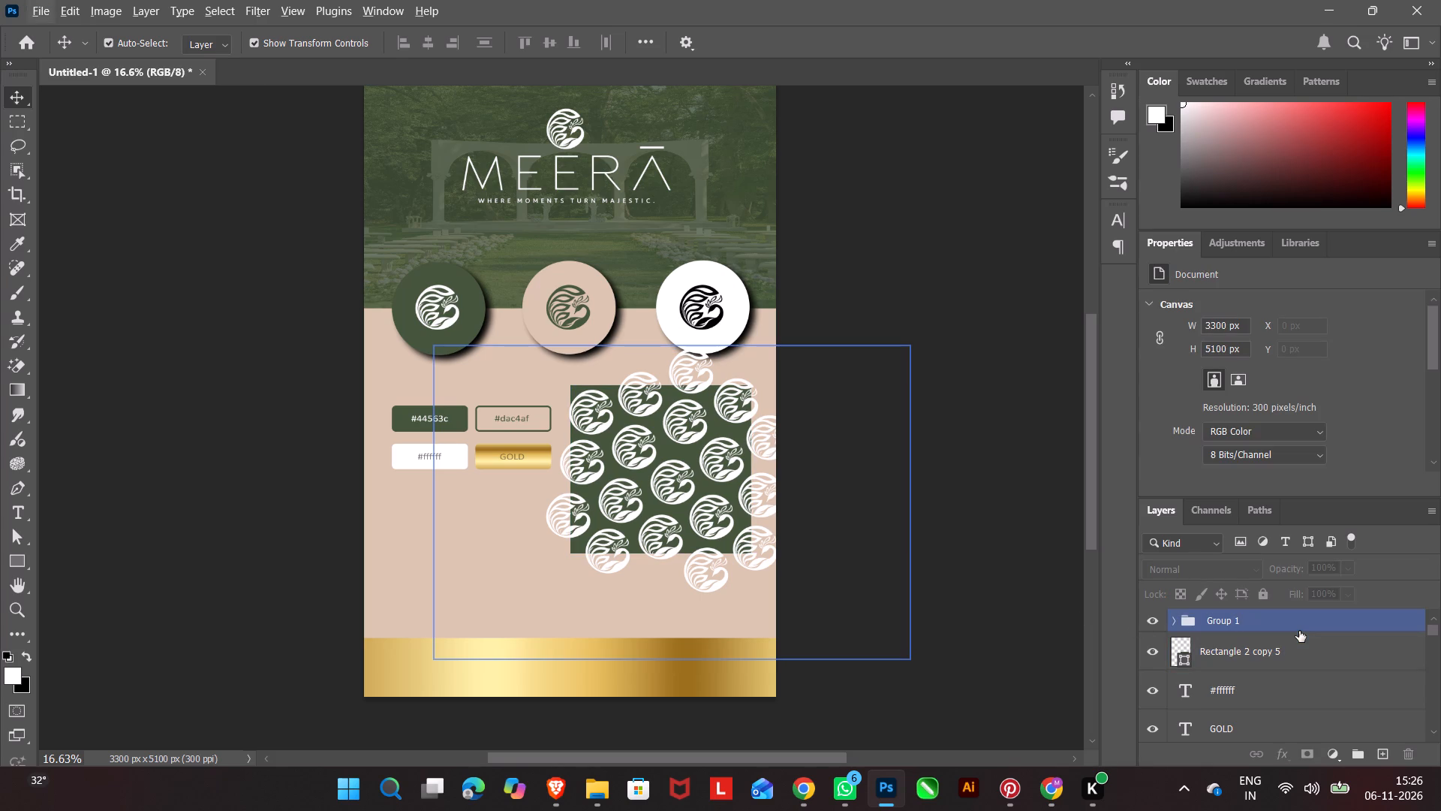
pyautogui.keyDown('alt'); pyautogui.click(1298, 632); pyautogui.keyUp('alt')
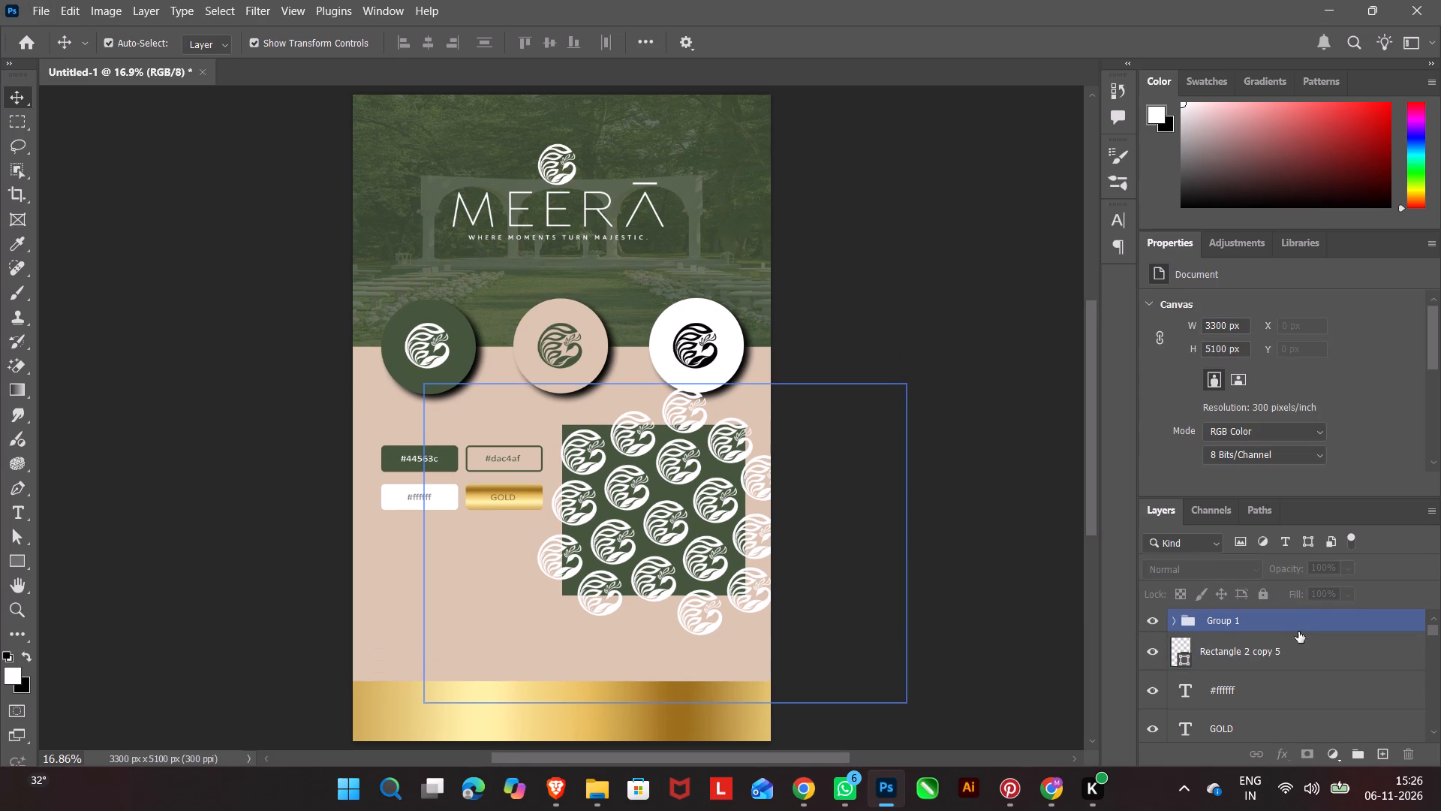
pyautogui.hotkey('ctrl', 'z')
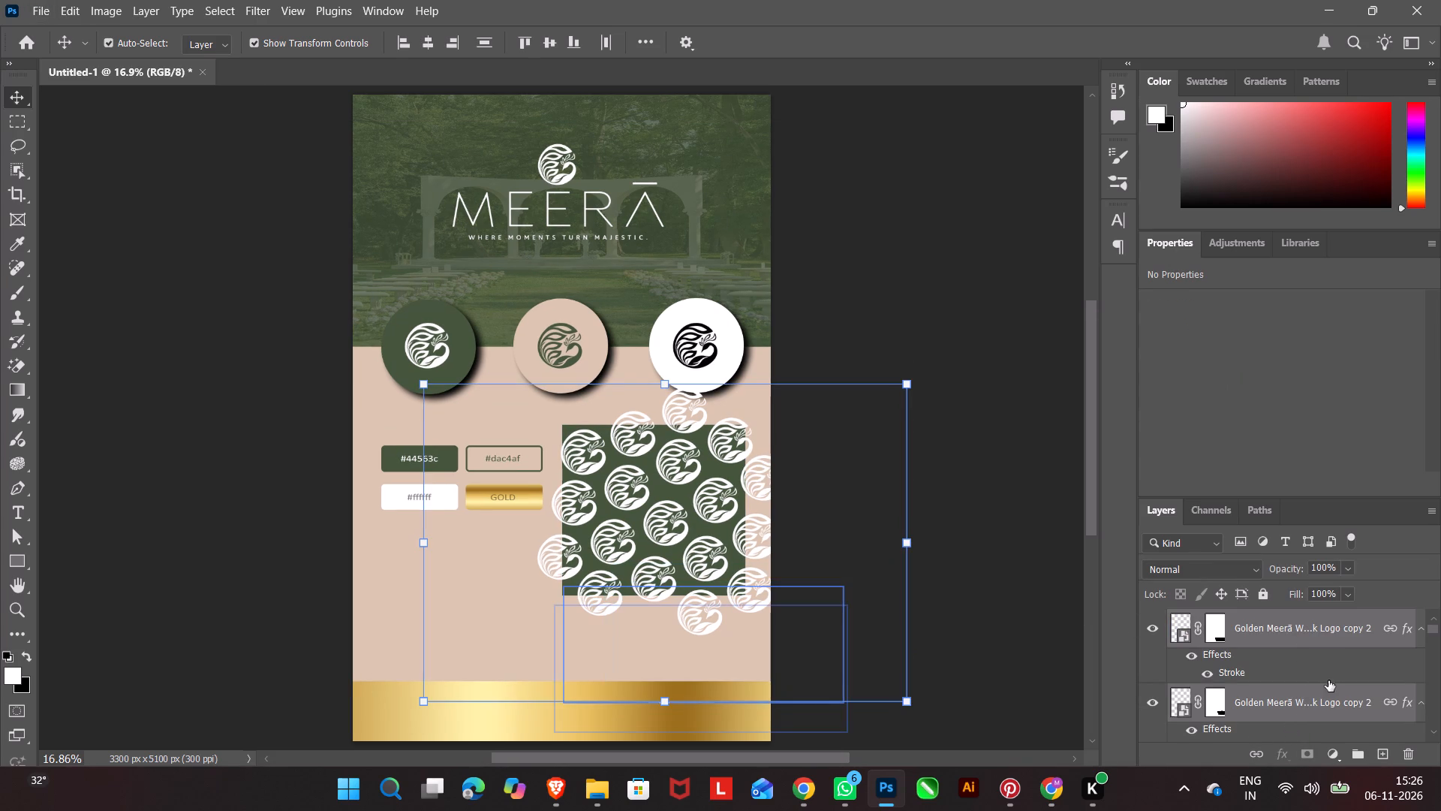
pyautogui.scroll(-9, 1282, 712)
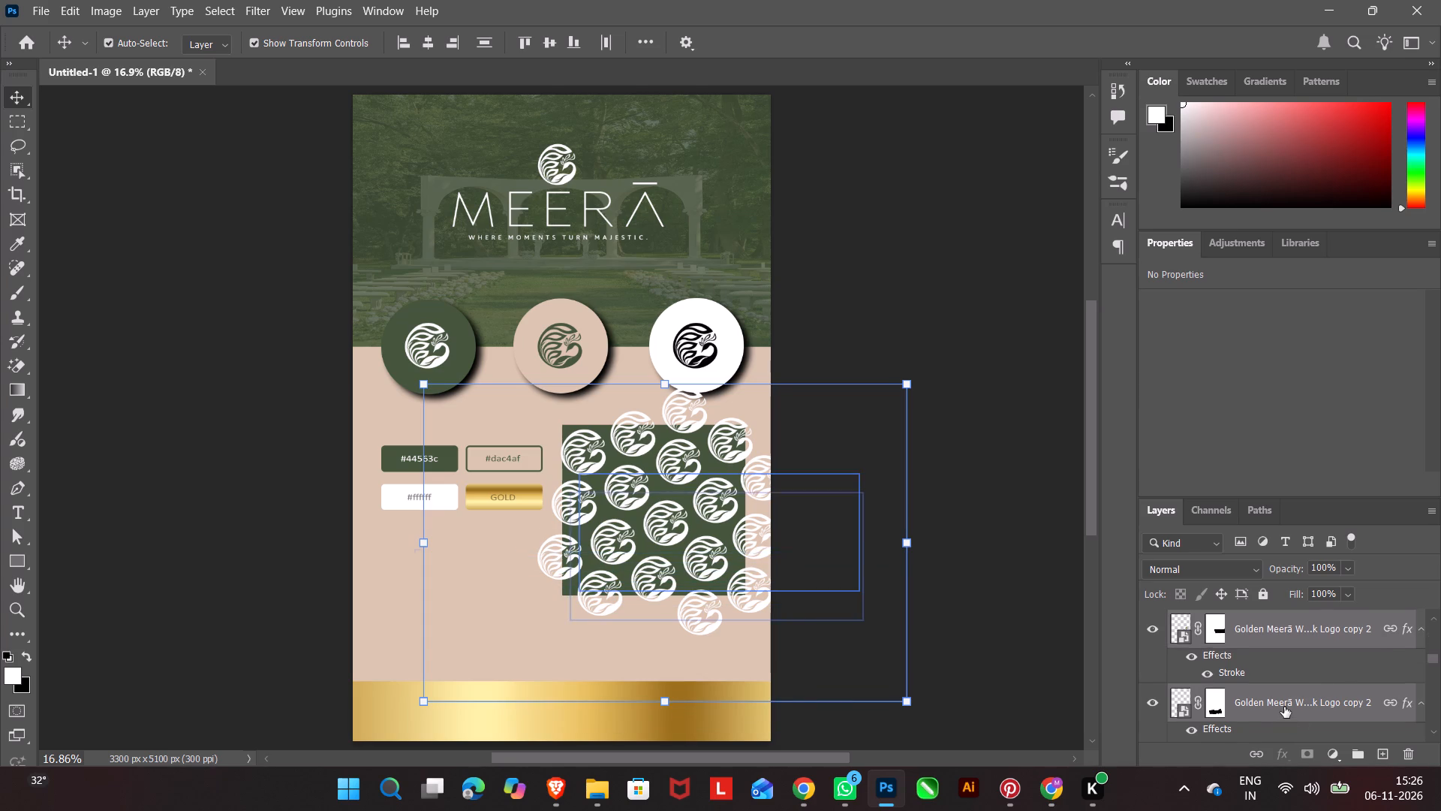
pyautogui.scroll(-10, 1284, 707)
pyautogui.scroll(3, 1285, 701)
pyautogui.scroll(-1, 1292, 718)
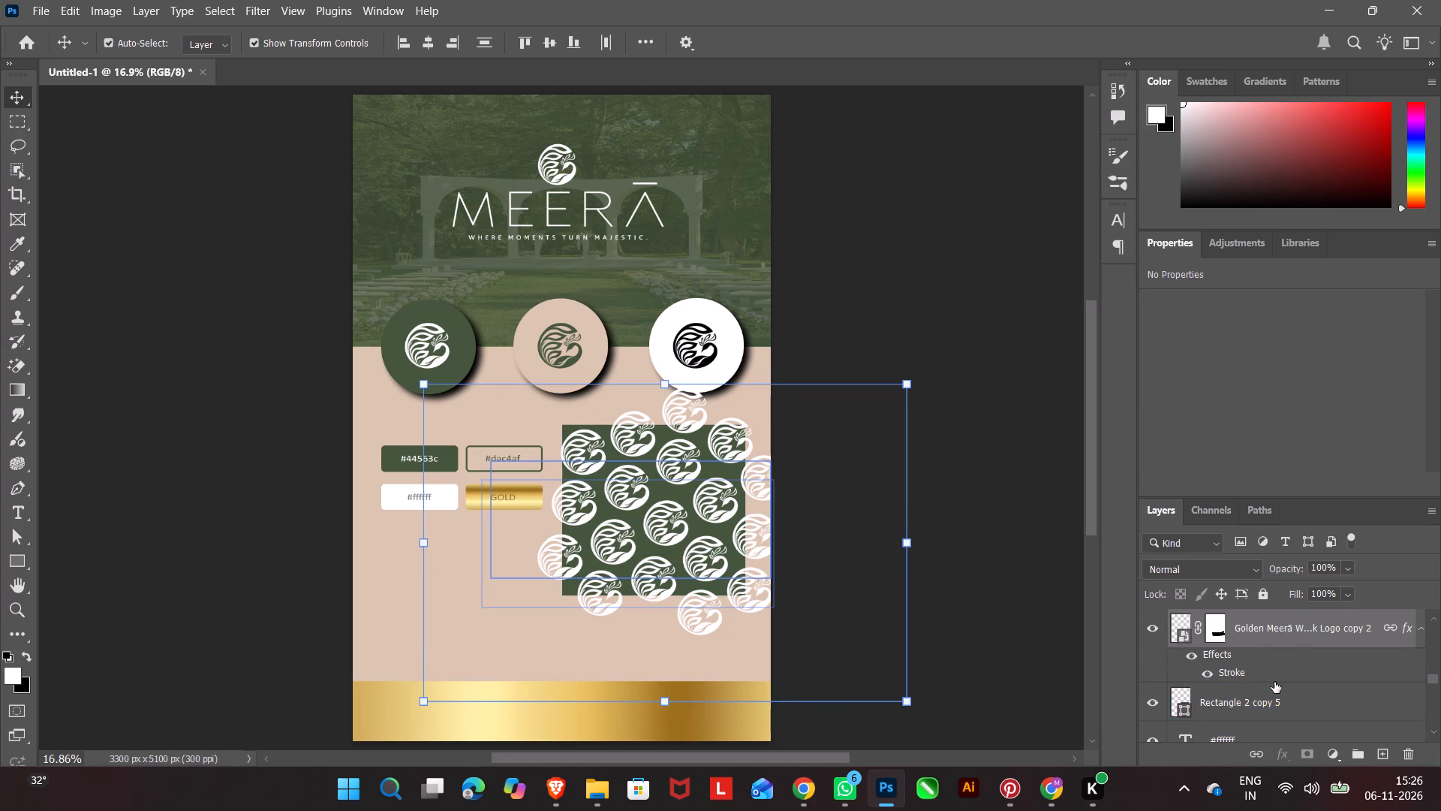
# Clip the lowest emblem layers to Rectangle 2 copy 5, working up the stack through the emblem overhanging the green panel's lower left edge.
pyautogui.keyDown('alt'); pyautogui.click(1286, 687); pyautogui.keyUp('alt')
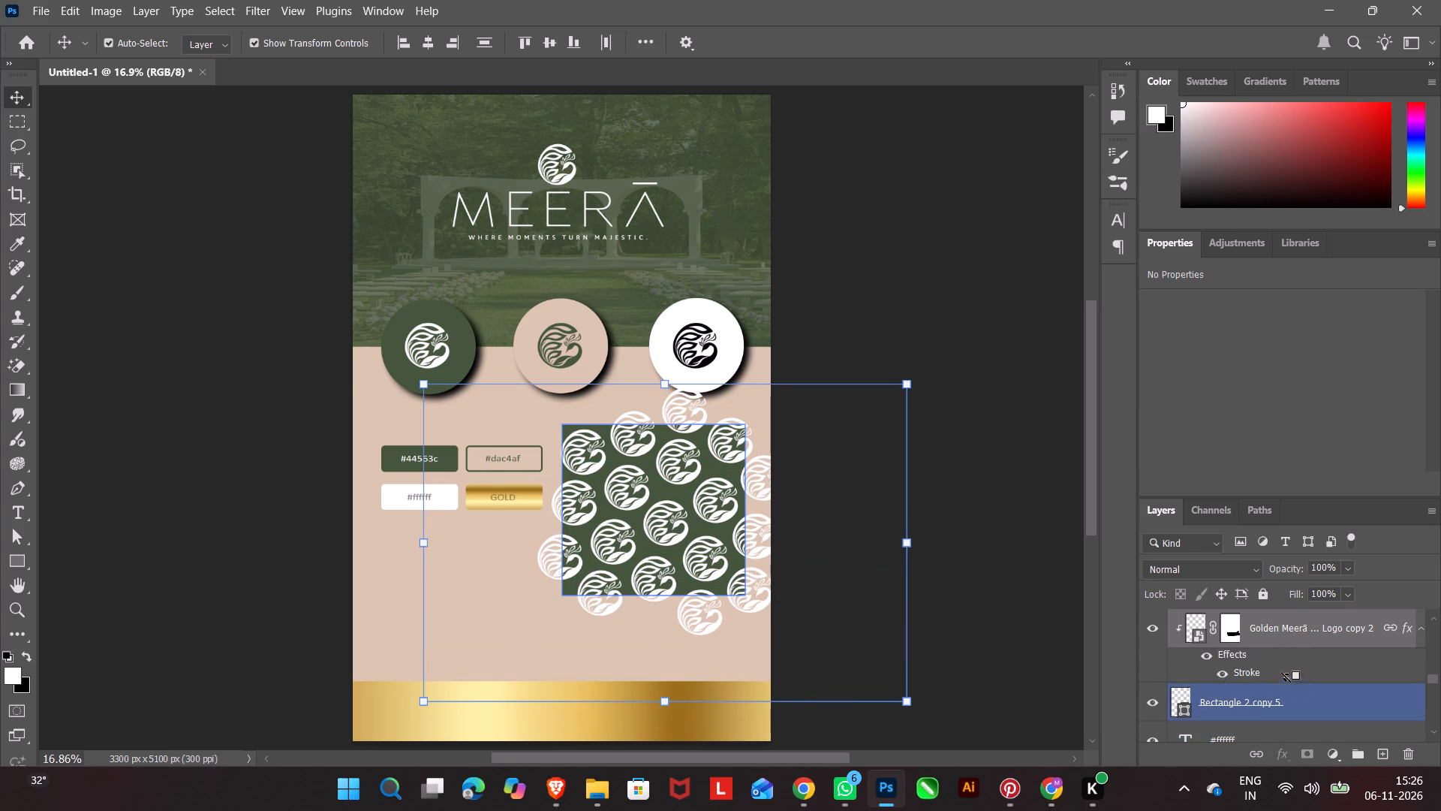
pyautogui.scroll(1, 1265, 664)
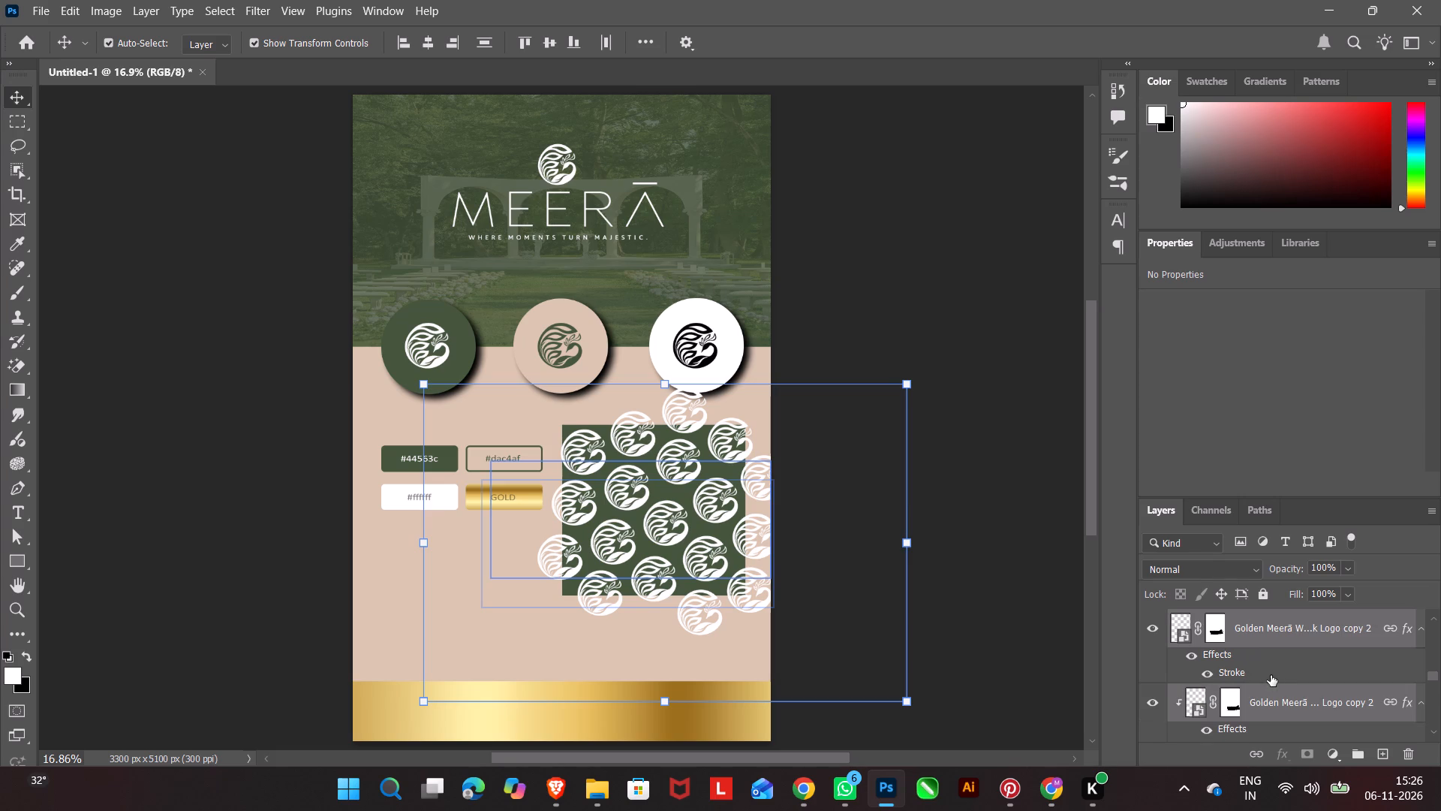
pyautogui.keyDown('alt'); pyautogui.click(1271, 683); pyautogui.keyUp('alt')
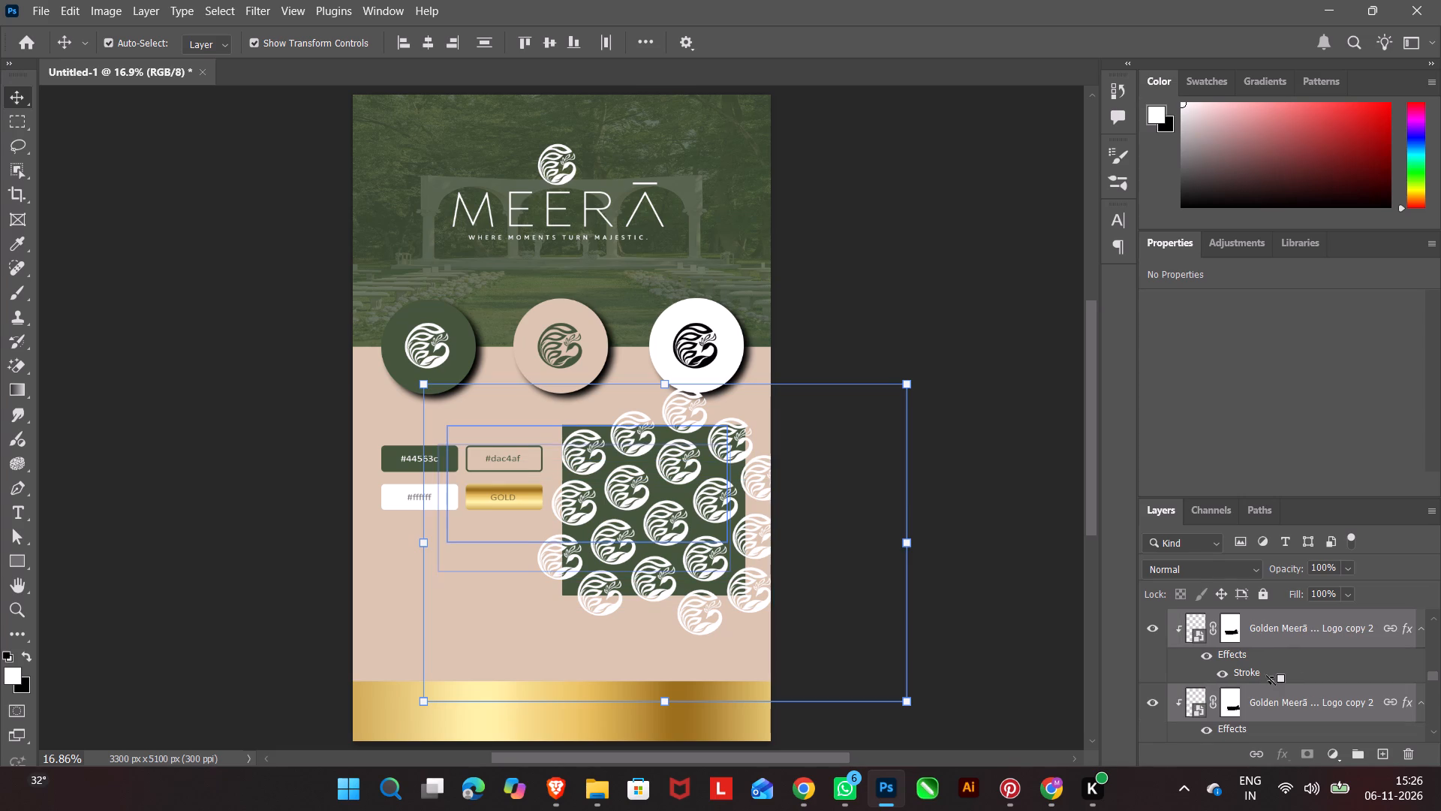
pyautogui.scroll(1, 1267, 652)
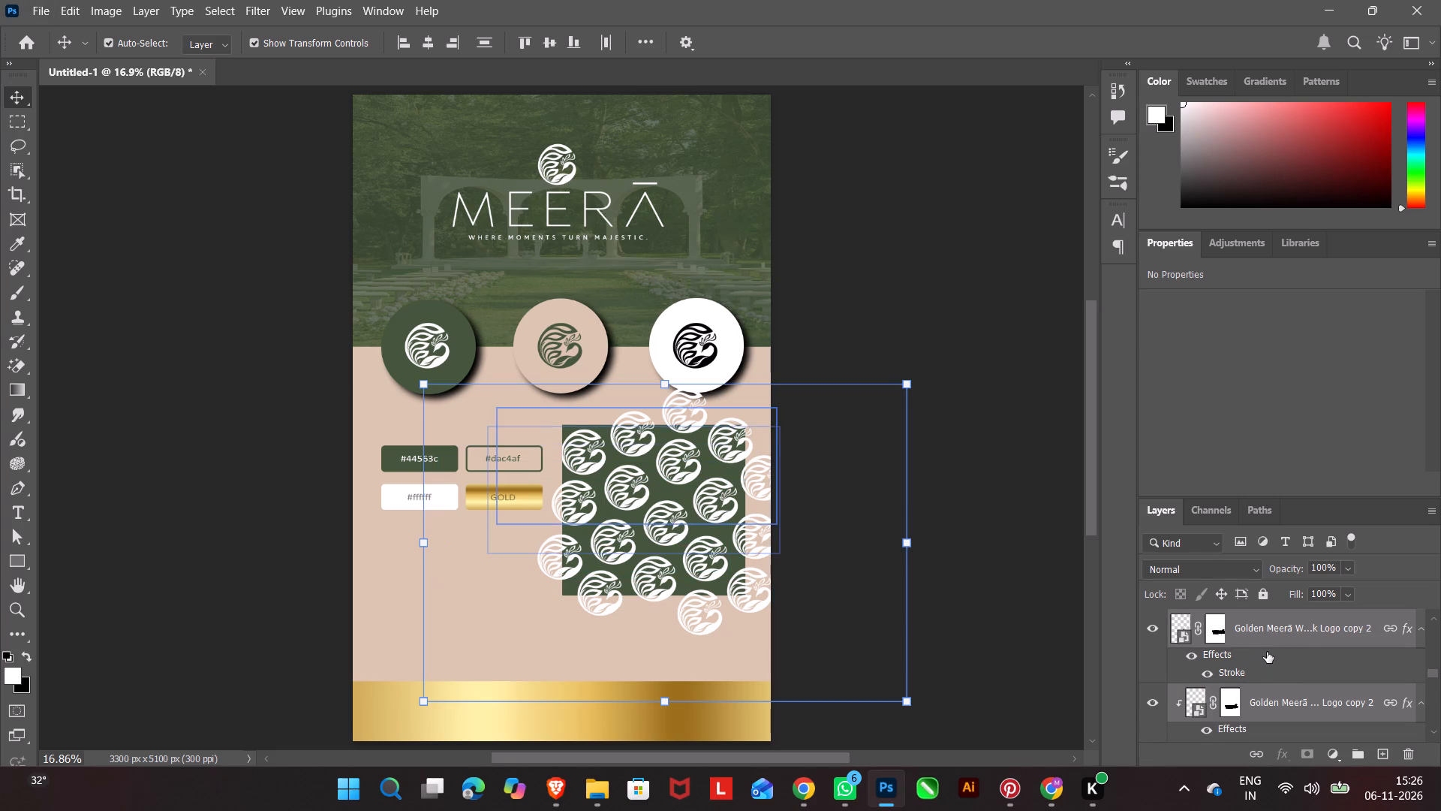
pyautogui.keyDown('alt'); pyautogui.click(1277, 685); pyautogui.keyUp('alt')
pyautogui.scroll(1, 1274, 675)
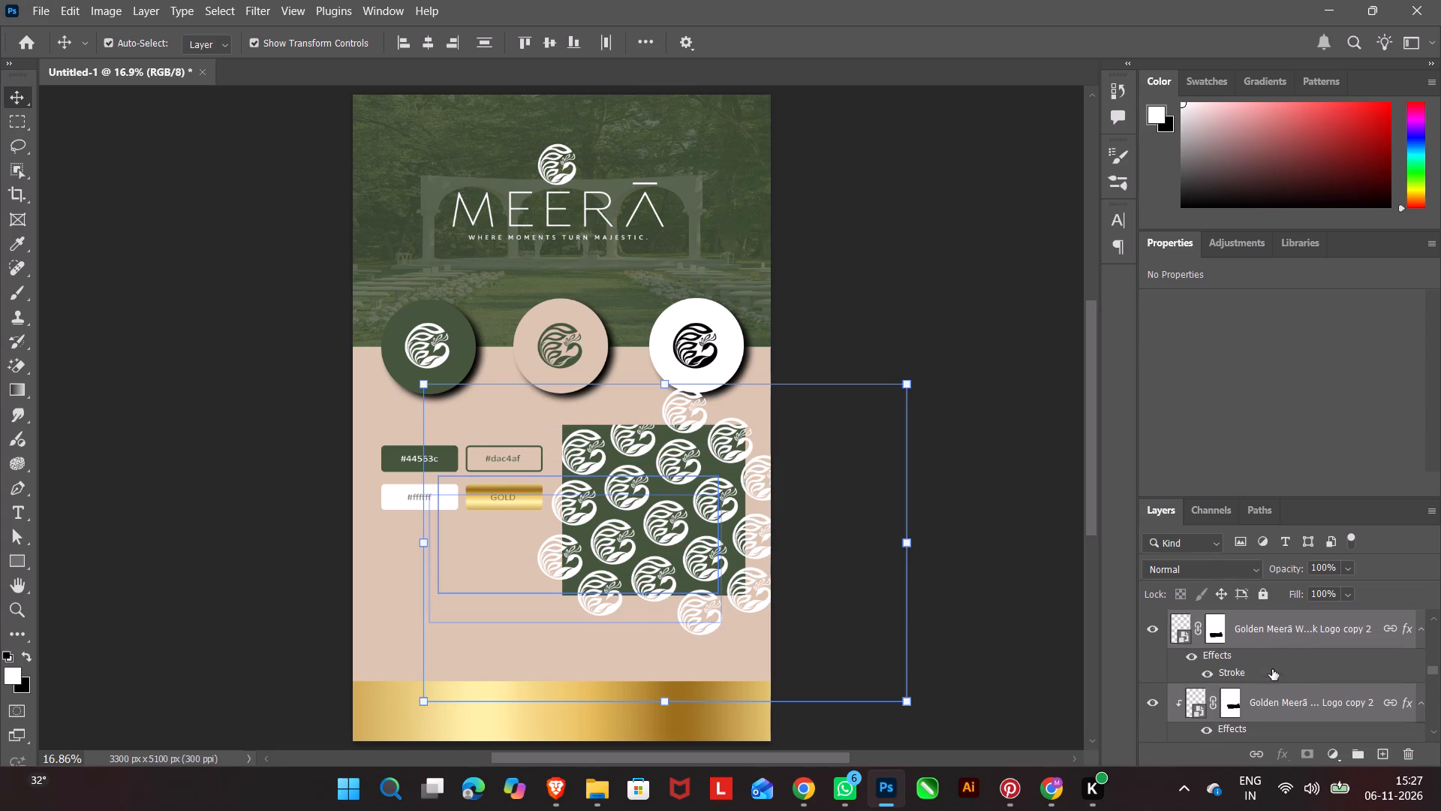
pyautogui.keyDown('alt'); pyautogui.click(1274, 683); pyautogui.keyUp('alt')
pyautogui.scroll(1, 1274, 683)
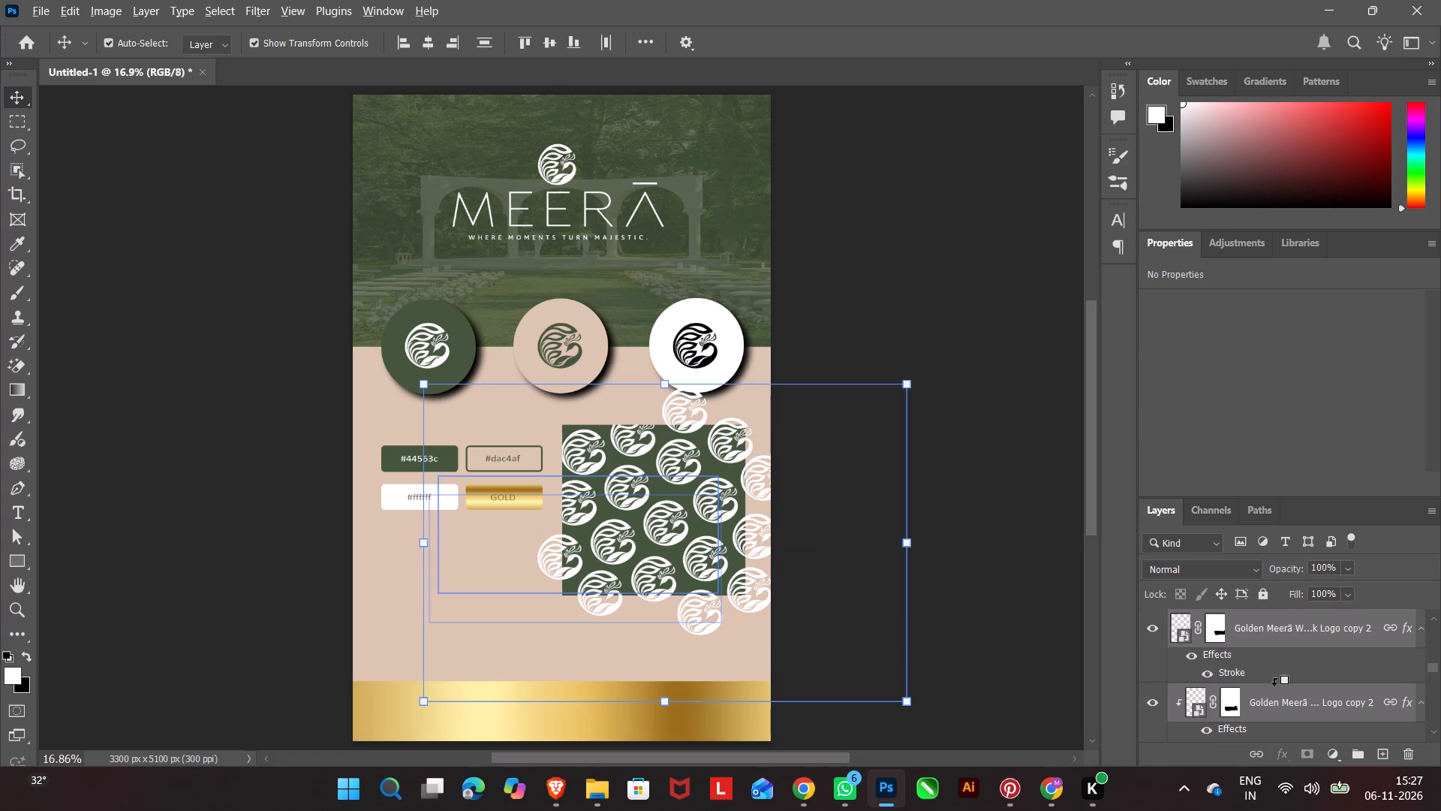
pyautogui.keyDown('alt'); pyautogui.click(1274, 685); pyautogui.keyUp('alt')
pyautogui.scroll(1, 1274, 685)
pyautogui.keyDown('alt'); pyautogui.click(1274, 683); pyautogui.keyUp('alt')
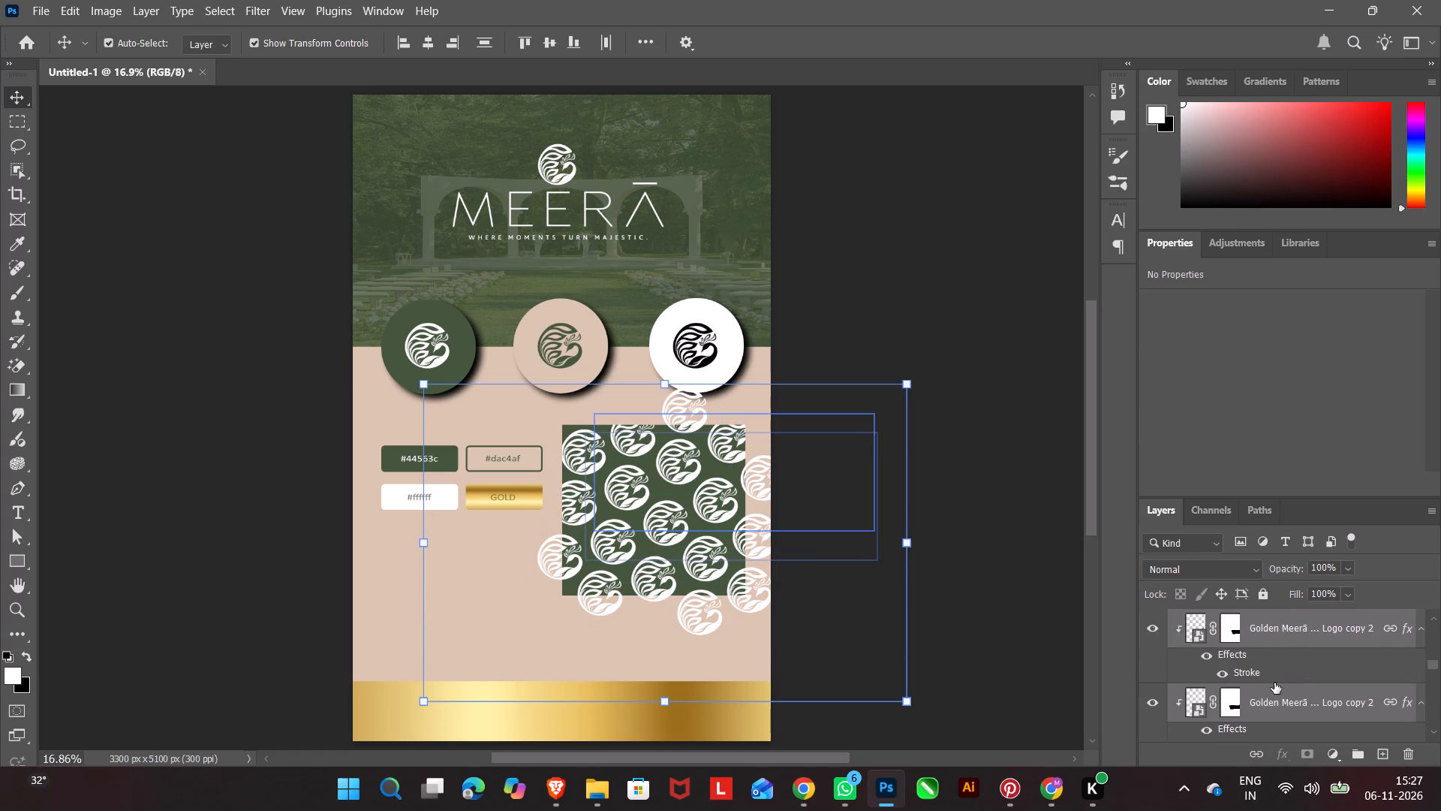
pyautogui.scroll(1, 1274, 683)
pyautogui.keyDown('alt'); pyautogui.click(1274, 683); pyautogui.keyUp('alt')
# Clip the following emblem layers to the green panel, from the one crossing its top edge through the one at the upper right edge.
pyautogui.scroll(1, 1274, 683)
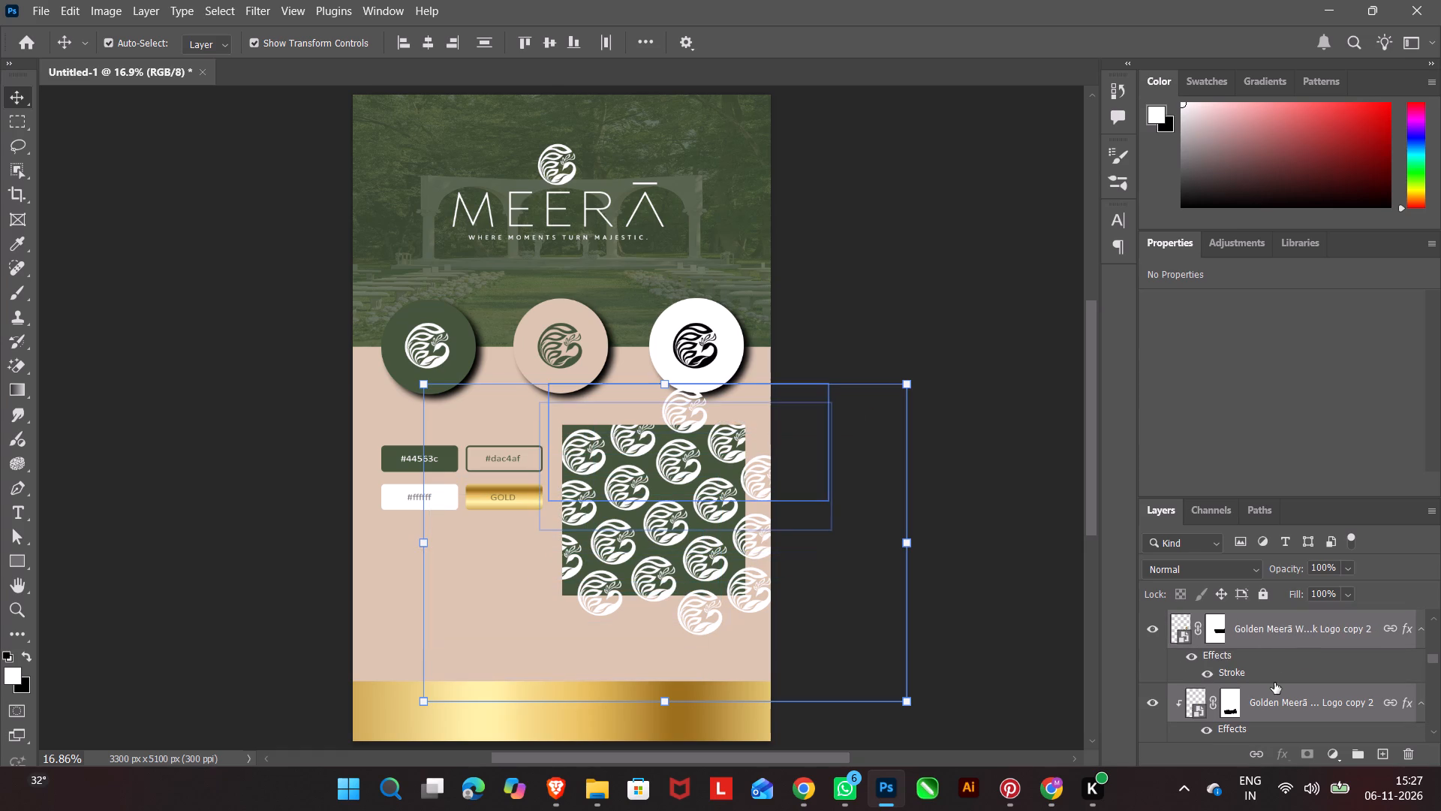
pyautogui.keyDown('alt'); pyautogui.click(1277, 682); pyautogui.keyUp('alt')
pyautogui.scroll(1, 1277, 682)
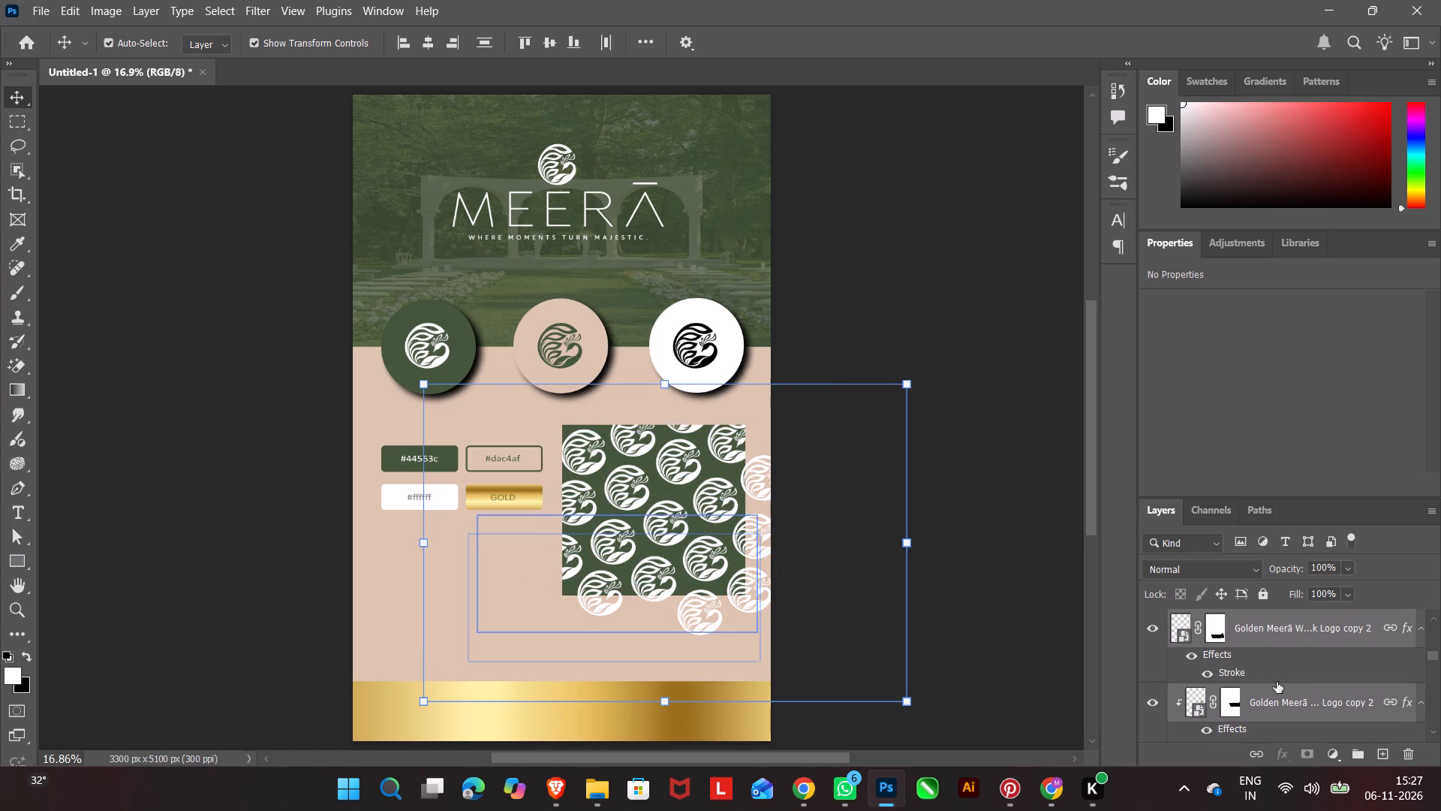
pyautogui.keyDown('alt'); pyautogui.click(1277, 686); pyautogui.keyUp('alt')
pyautogui.scroll(1, 1277, 686)
pyautogui.keyDown('alt'); pyautogui.click(1276, 683); pyautogui.keyUp('alt')
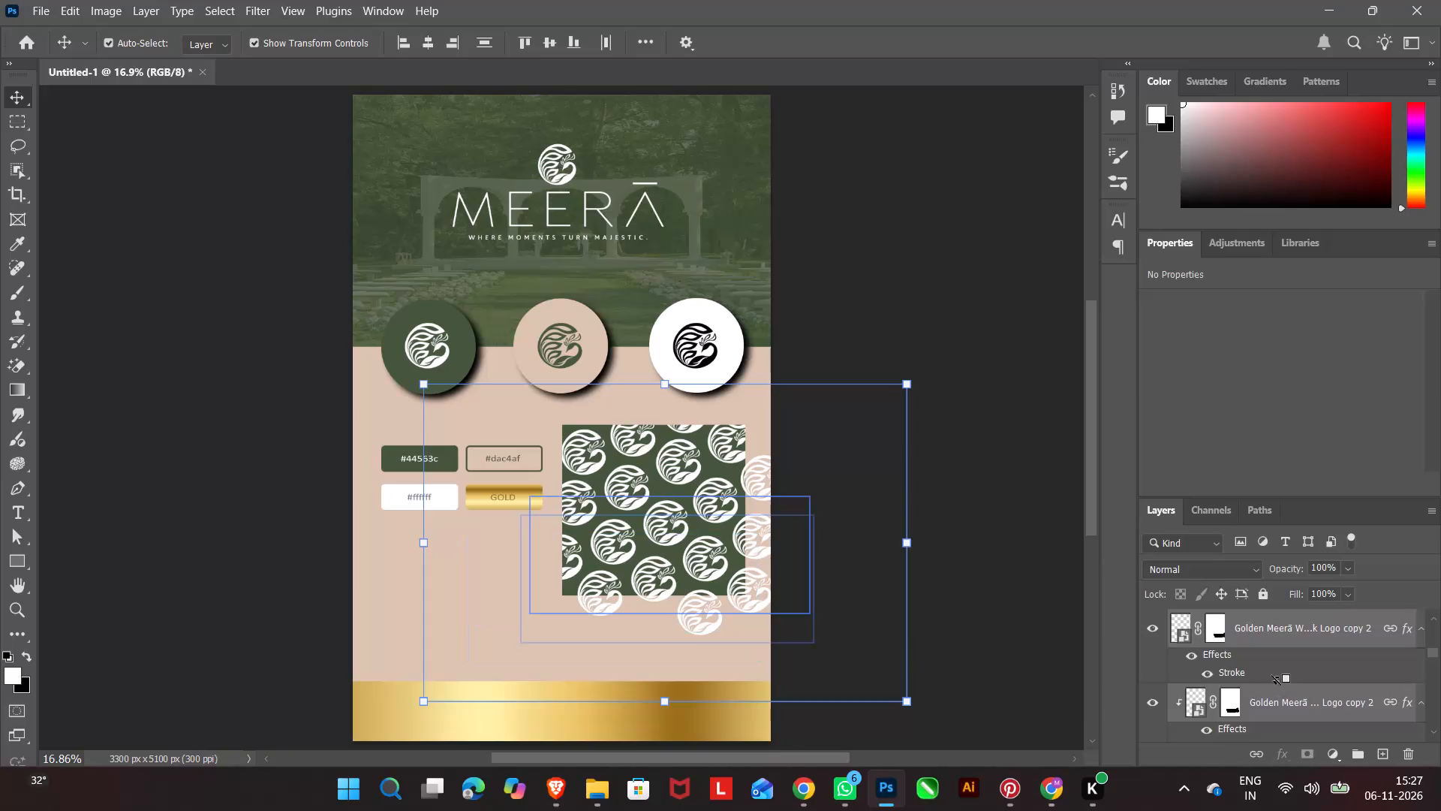
pyautogui.scroll(1, 1276, 683)
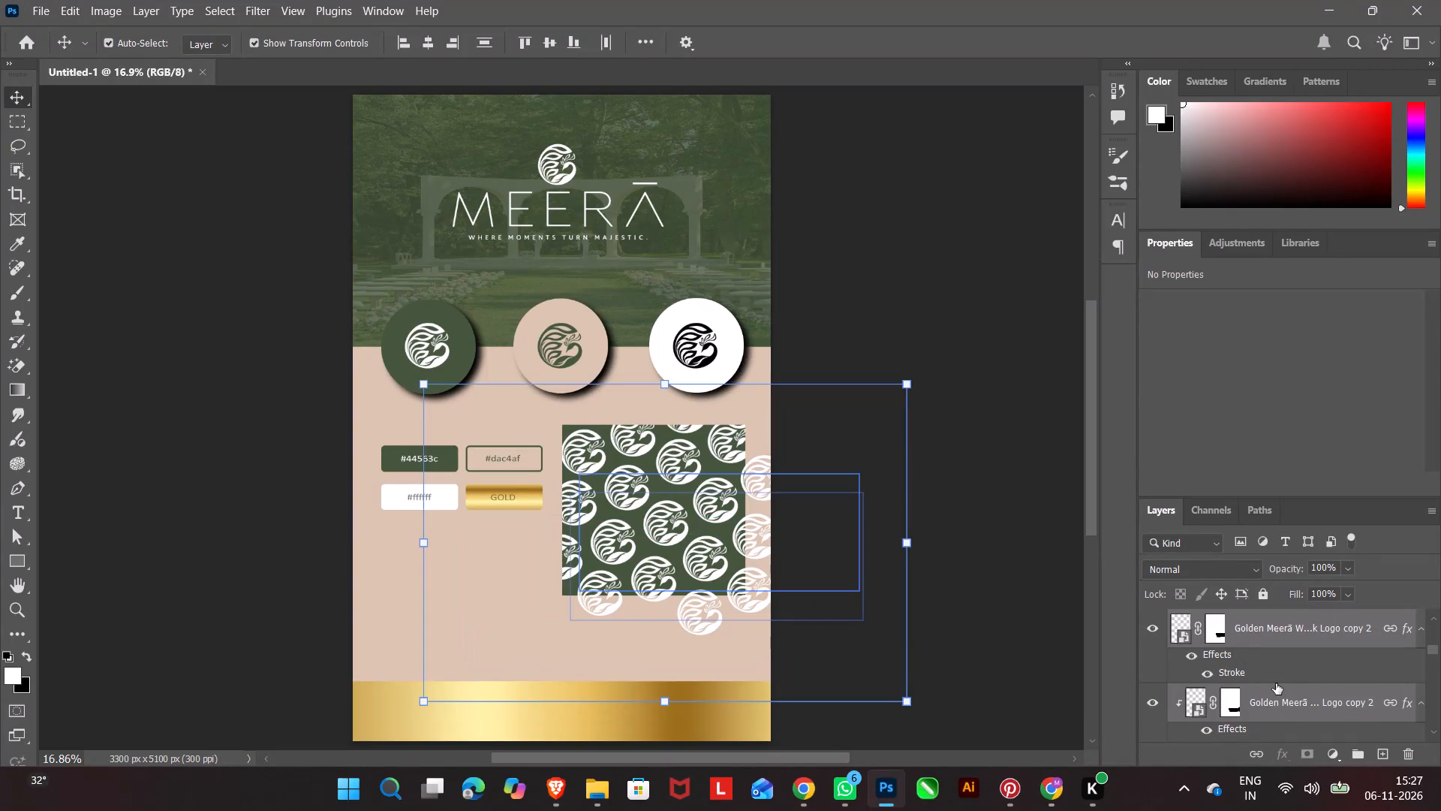
pyautogui.keyDown('alt'); pyautogui.click(1276, 683); pyautogui.keyUp('alt')
pyautogui.scroll(1, 1276, 683)
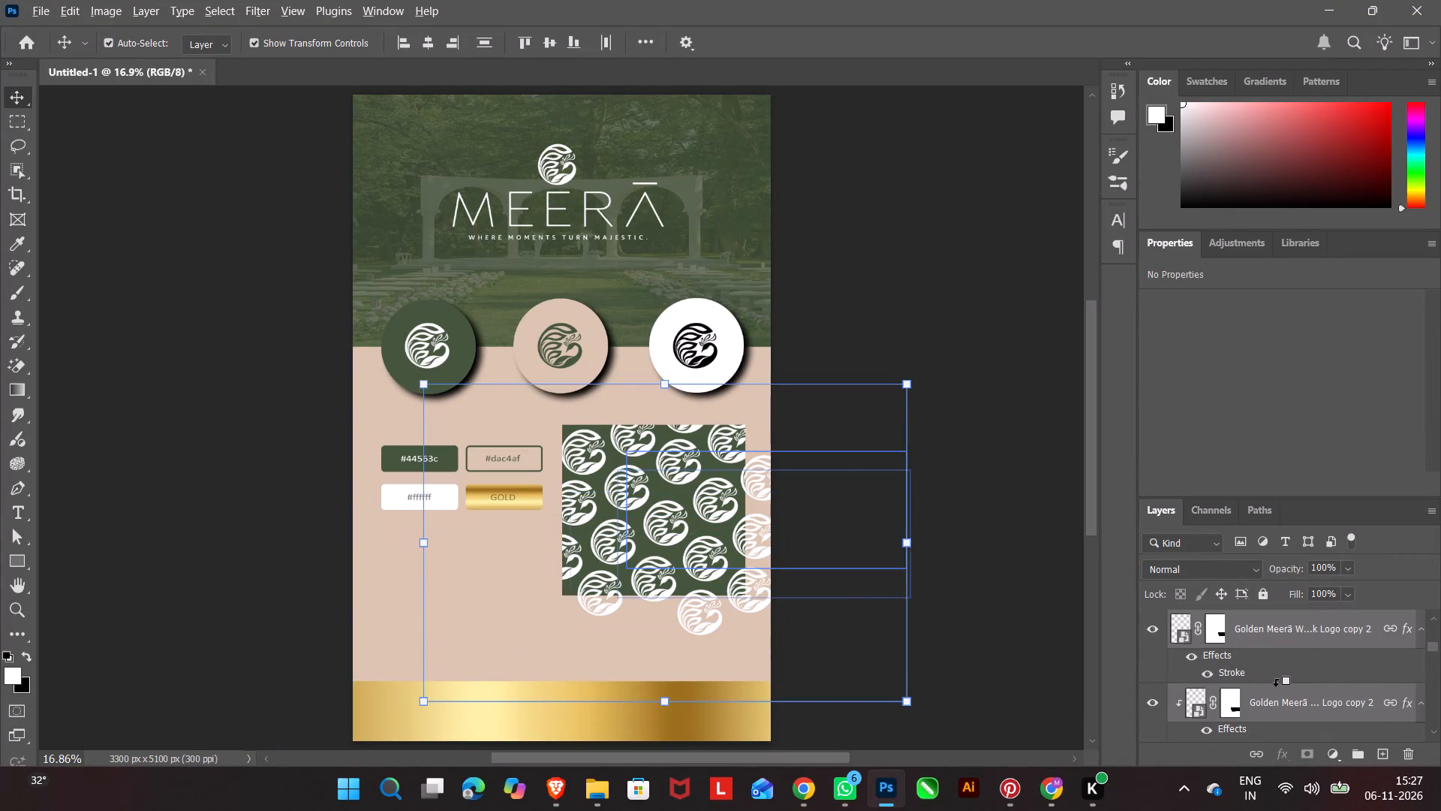
pyautogui.keyDown('alt'); pyautogui.click(1276, 686); pyautogui.keyUp('alt')
# Clip the next emblem layers up the stack to the panel, including those crossing its lower-left bottom edge and lower right edge.
pyautogui.scroll(1, 1276, 686)
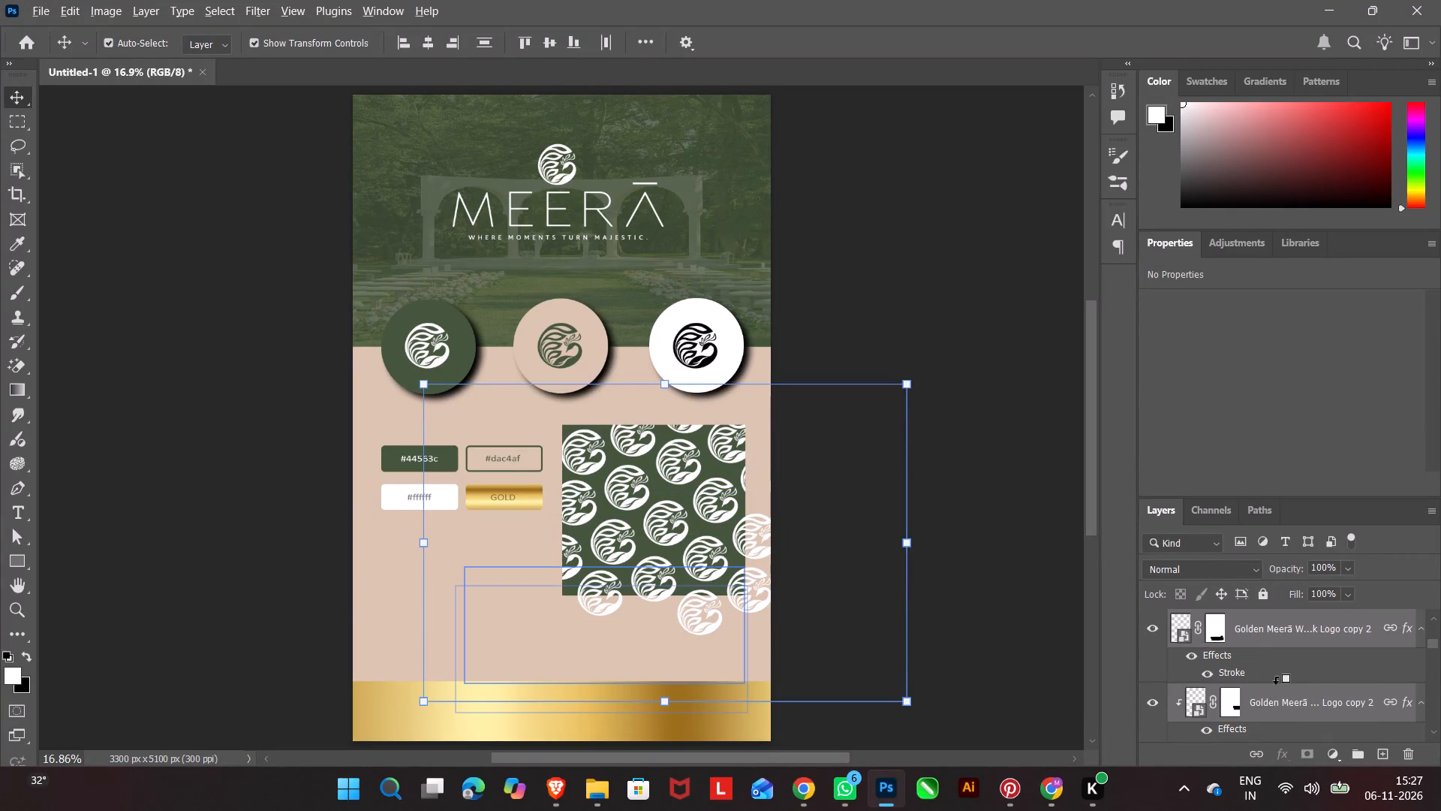
pyautogui.keyDown('alt'); pyautogui.click(1276, 683); pyautogui.keyUp('alt')
pyautogui.scroll(1, 1276, 683)
pyautogui.keyDown('alt'); pyautogui.click(1276, 683); pyautogui.keyUp('alt')
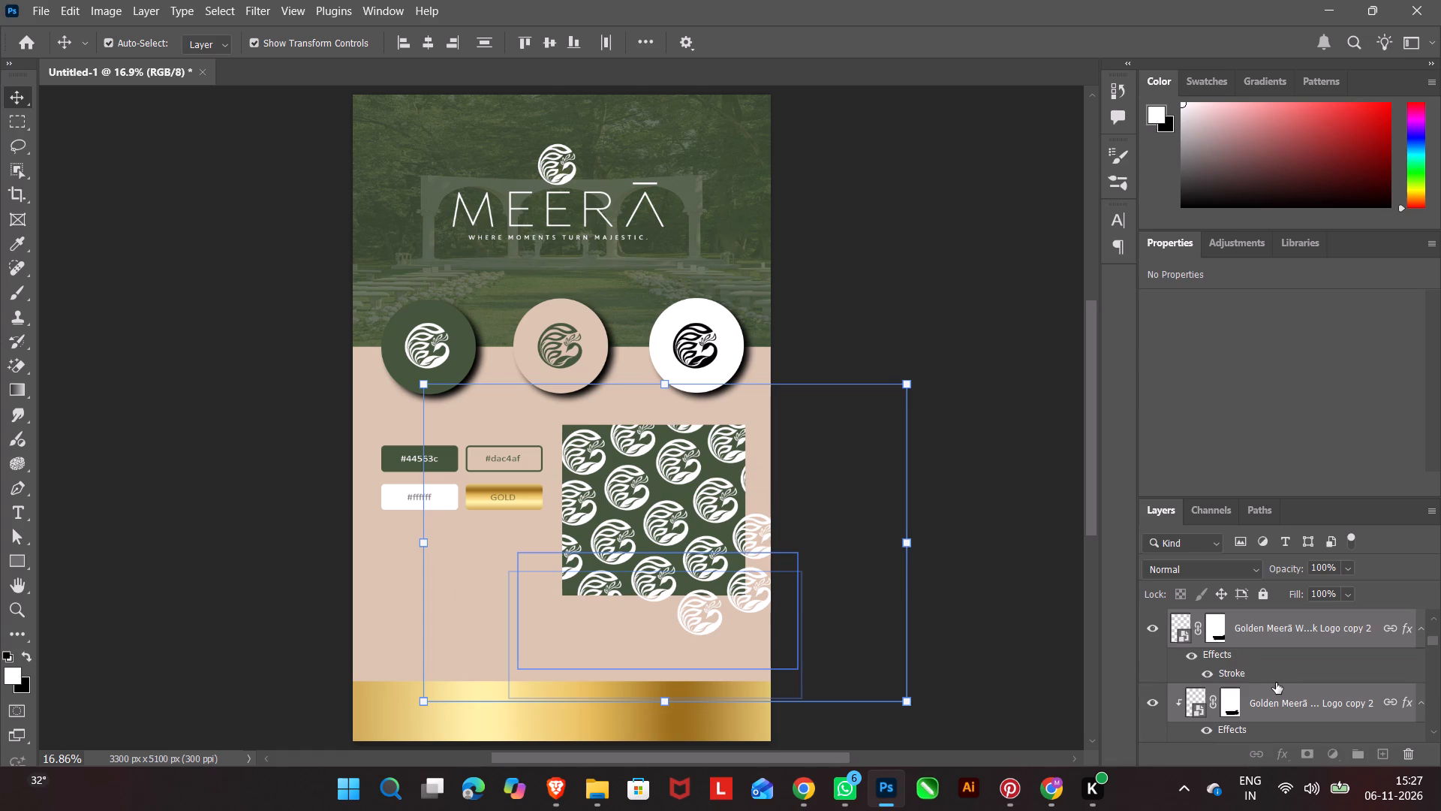
pyautogui.scroll(2, 1276, 683)
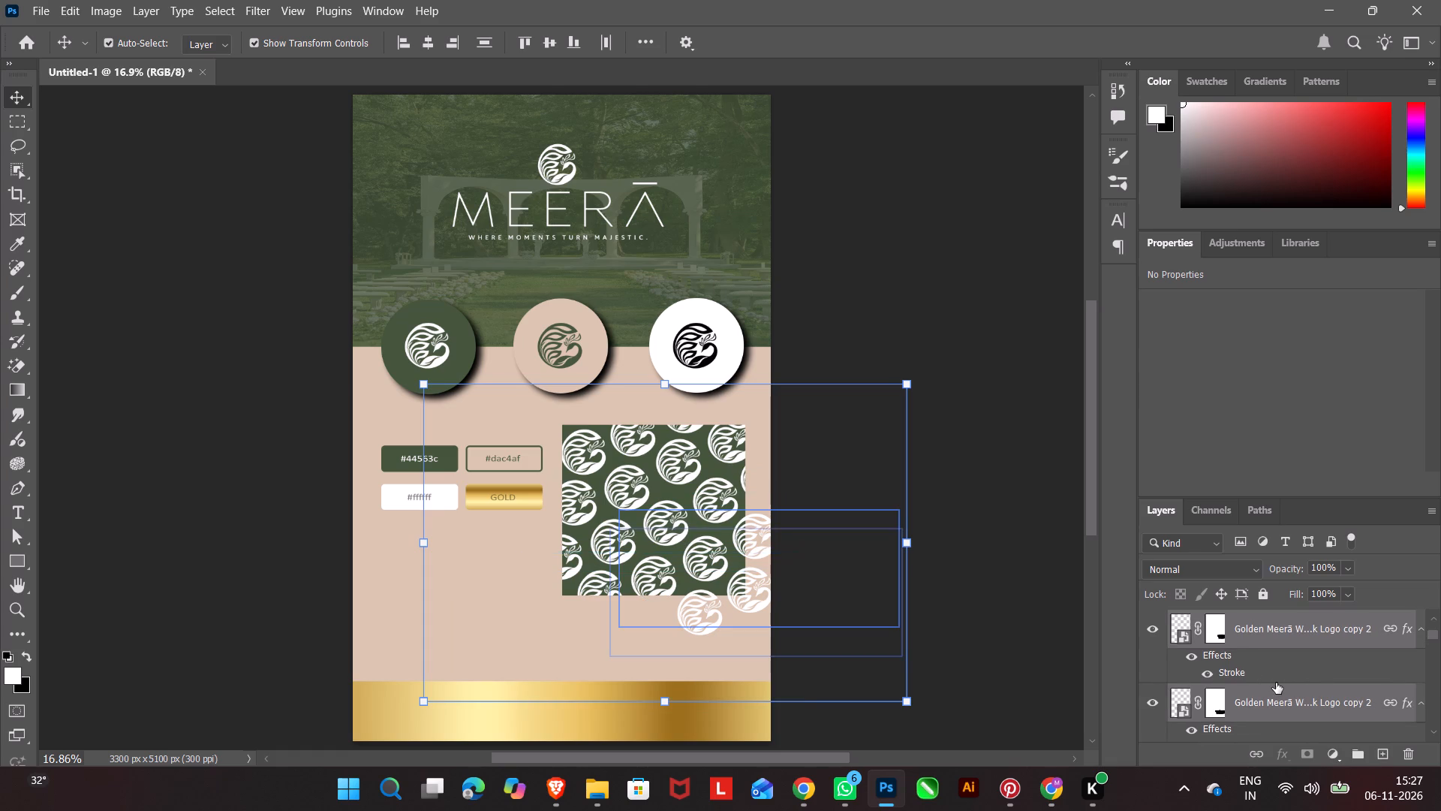
pyautogui.scroll(-1, 1276, 683)
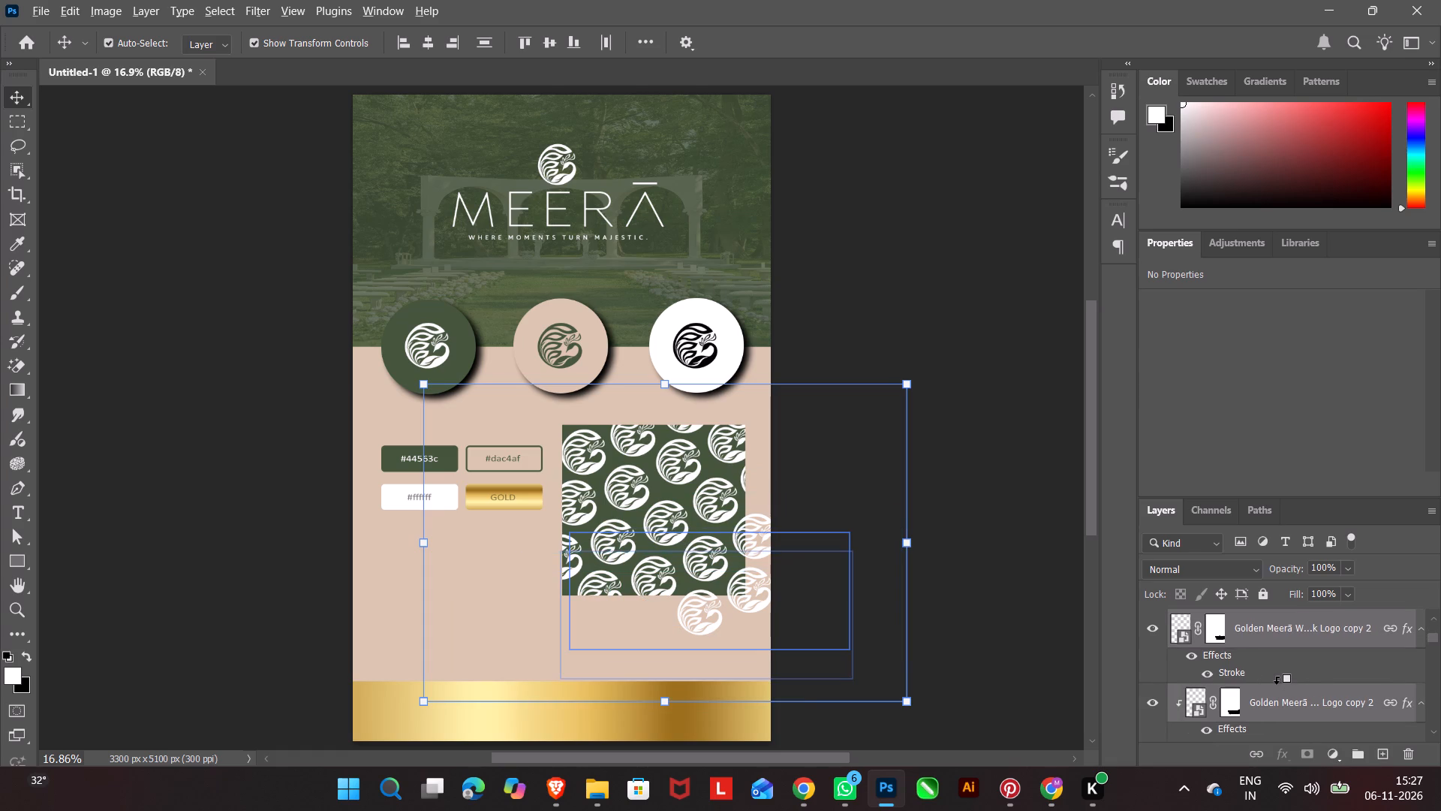
pyautogui.keyDown('alt'); pyautogui.click(1277, 683); pyautogui.keyUp('alt')
pyautogui.scroll(1, 1277, 683)
pyautogui.keyDown('alt'); pyautogui.click(1277, 686); pyautogui.keyUp('alt')
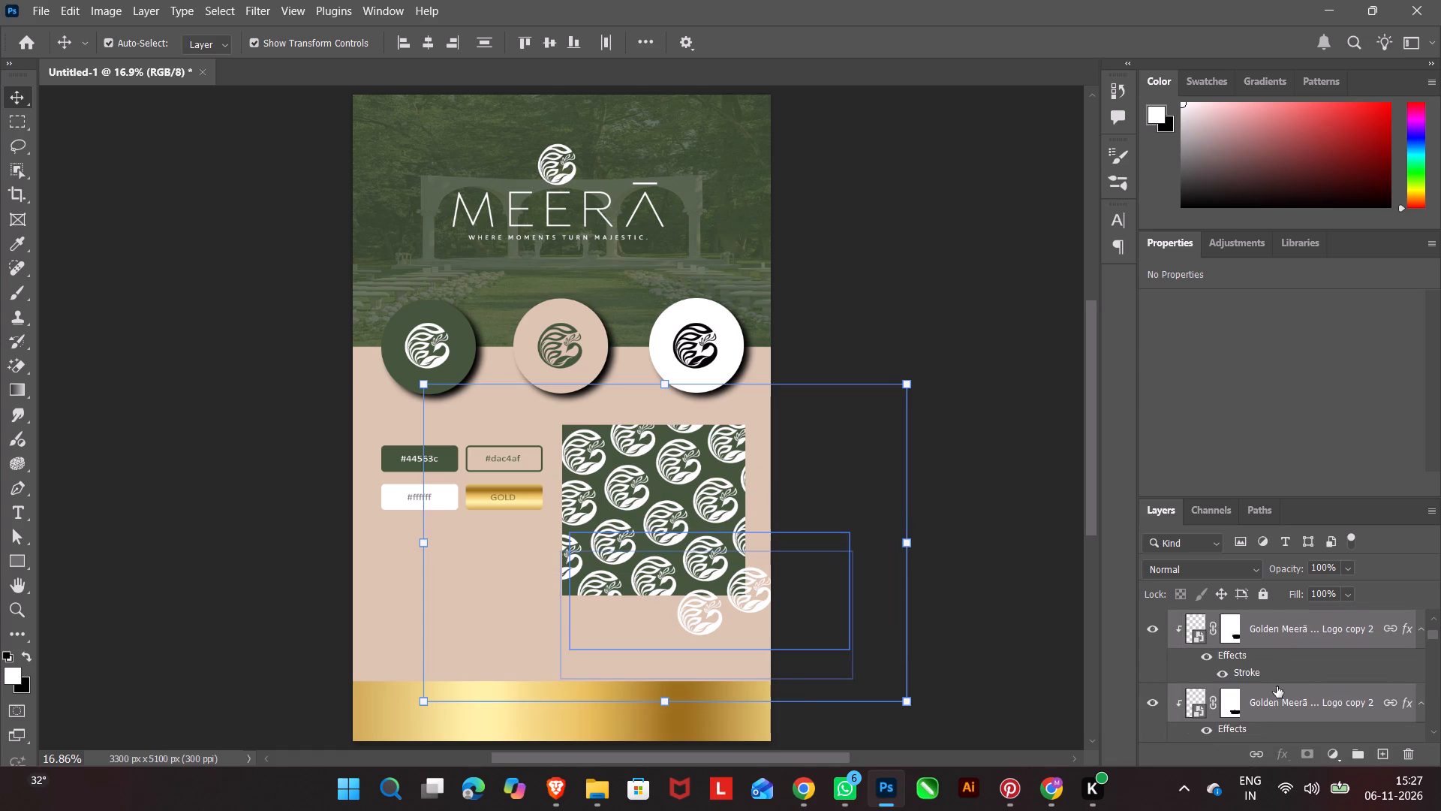
# Clip the last emblem layers at the panel's lower-right corner and bottom edge to the green panel, and clear the layer selection.
pyautogui.scroll(1, 1277, 686)
pyautogui.keyDown('alt'); pyautogui.click(1277, 685); pyautogui.keyUp('alt')
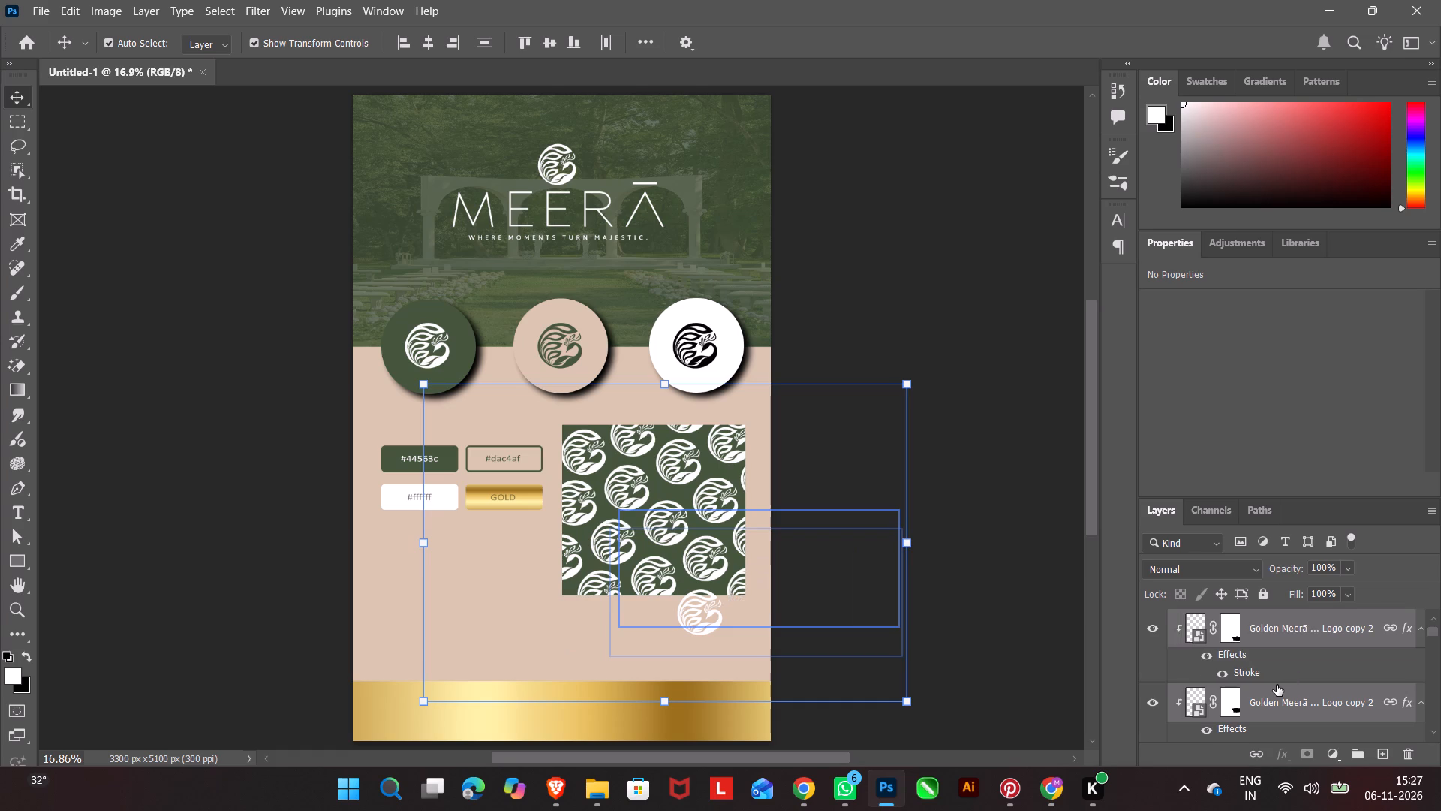
pyautogui.scroll(1, 1277, 685)
pyautogui.keyDown('alt'); pyautogui.click(1277, 685); pyautogui.keyUp('alt')
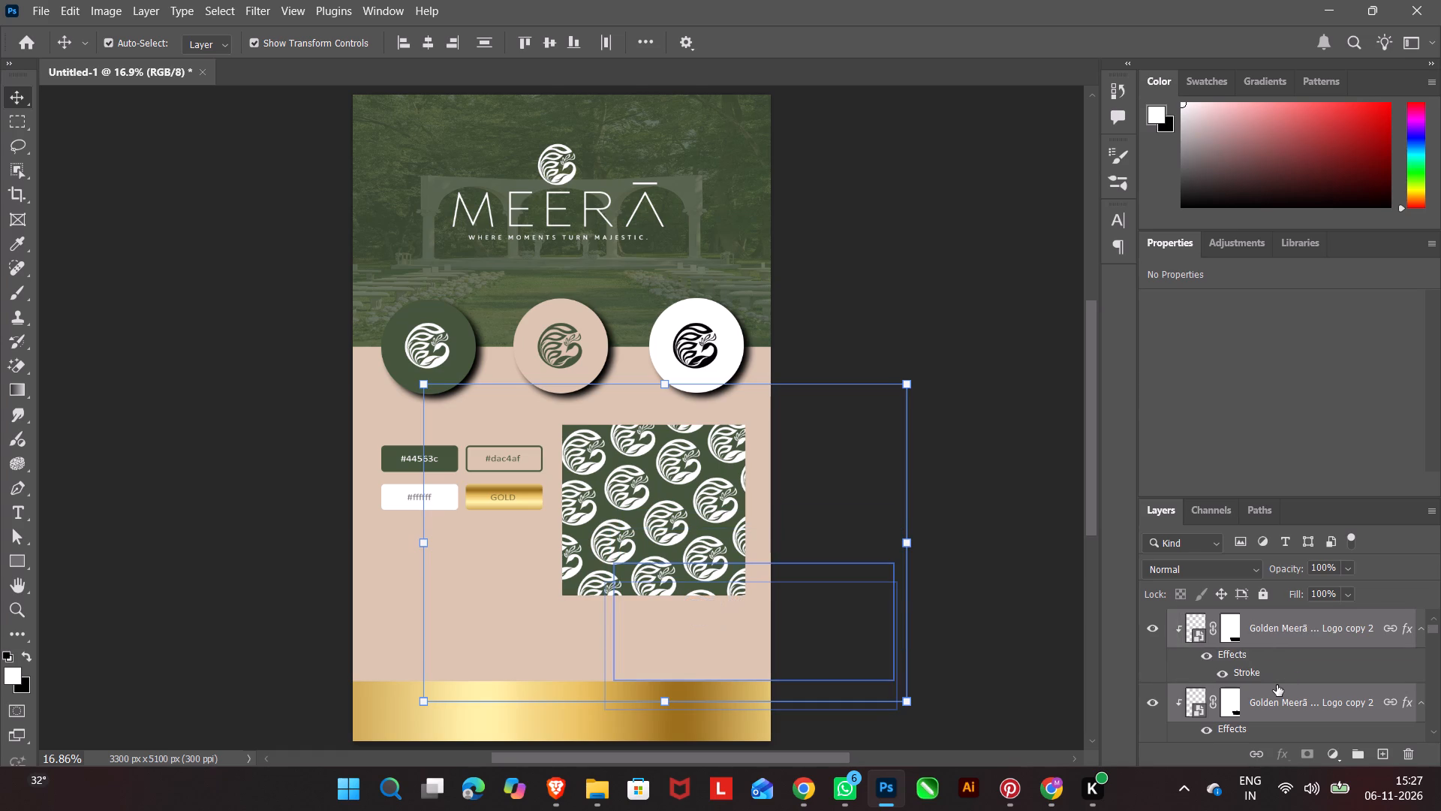
pyautogui.scroll(5, 1277, 685)
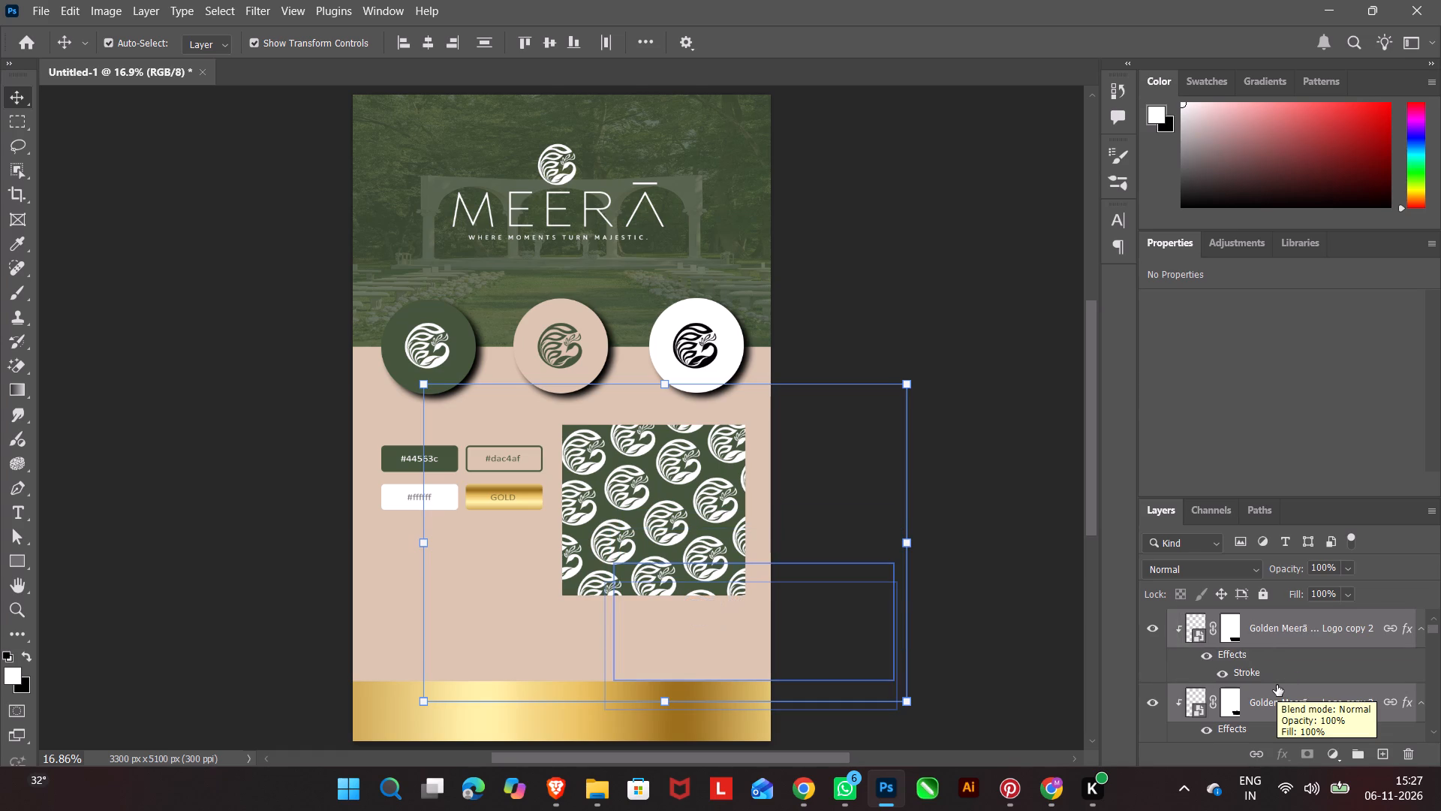
pyautogui.scroll(2, 1277, 685)
pyautogui.click(1058, 581)
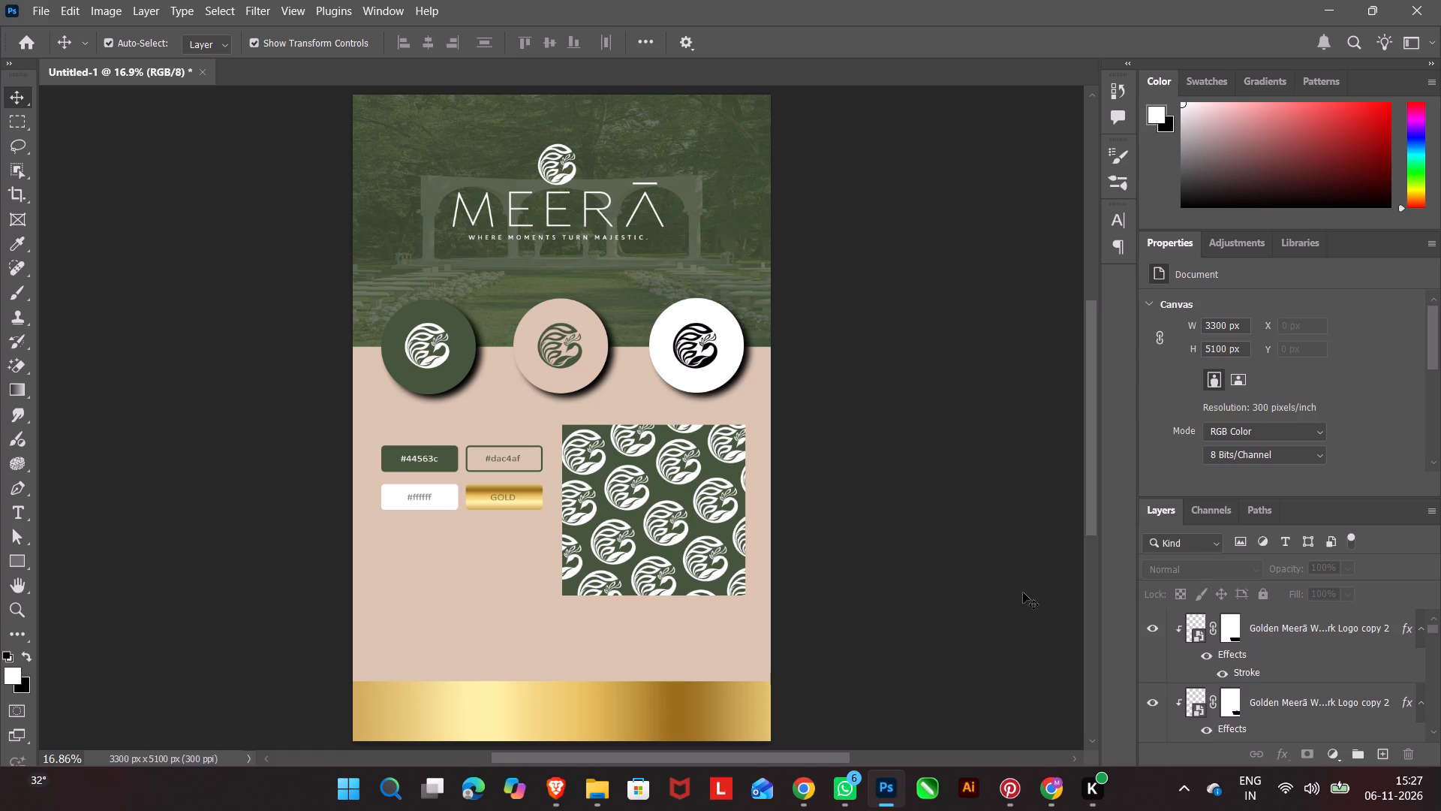
pyautogui.click(949, 552)
pyautogui.doubleClick(948, 550)
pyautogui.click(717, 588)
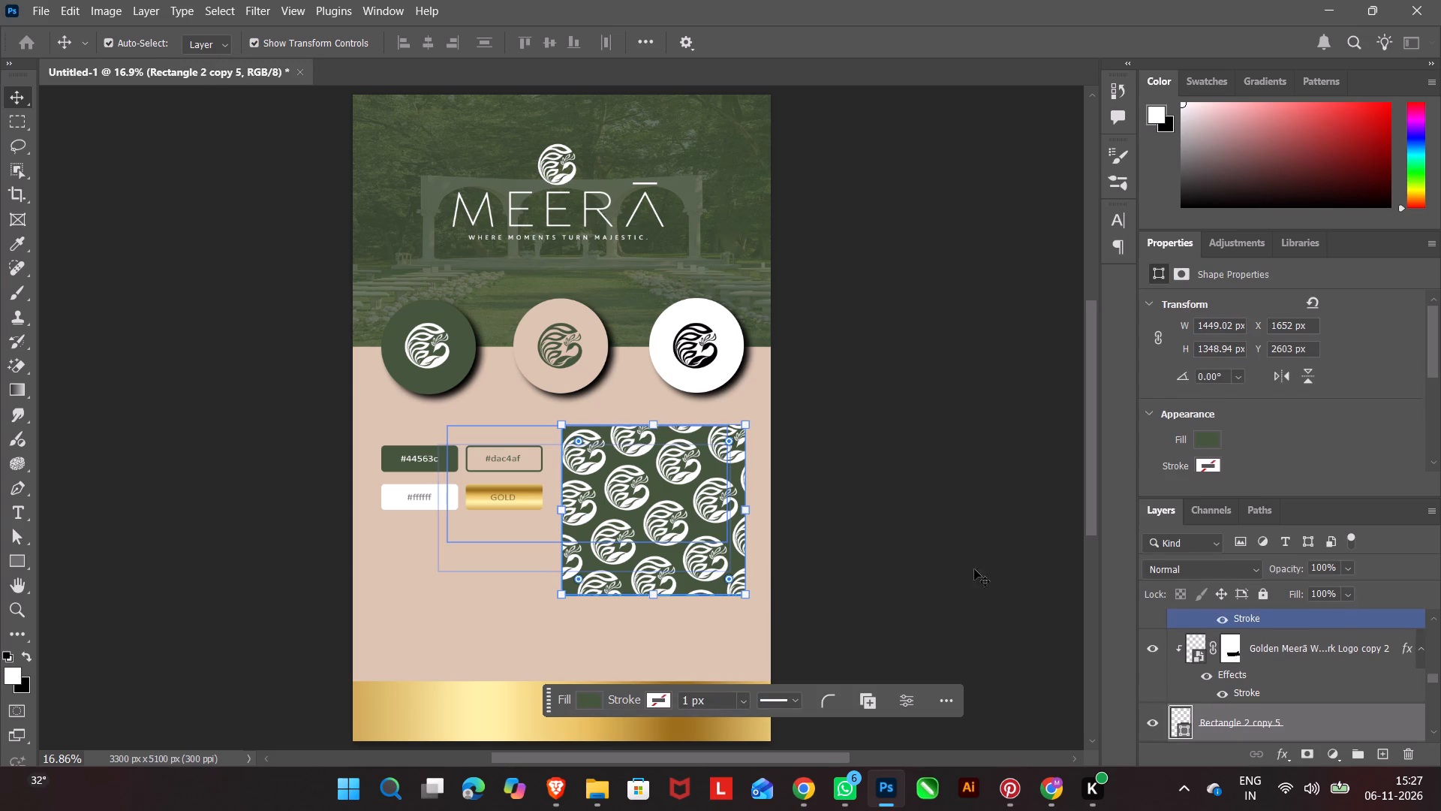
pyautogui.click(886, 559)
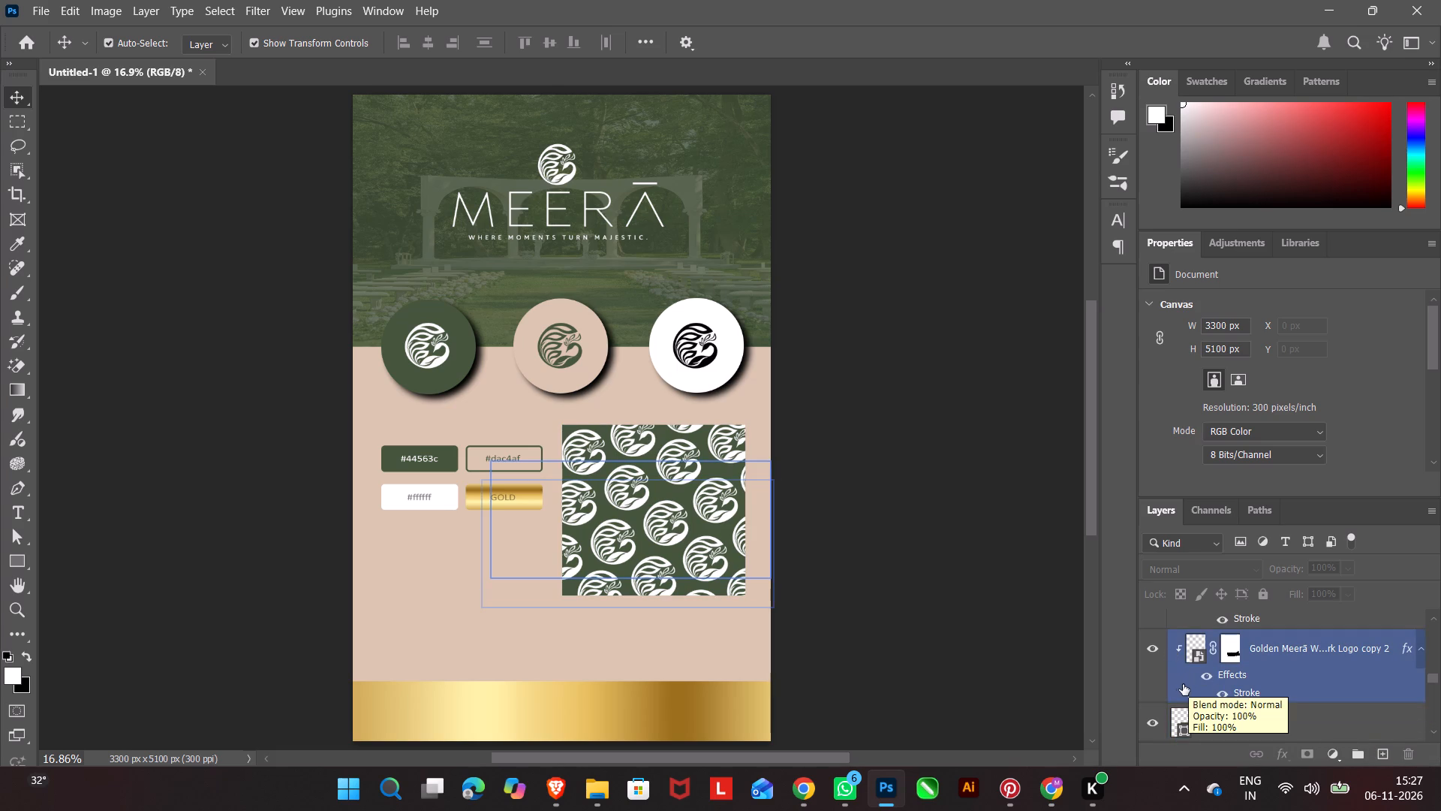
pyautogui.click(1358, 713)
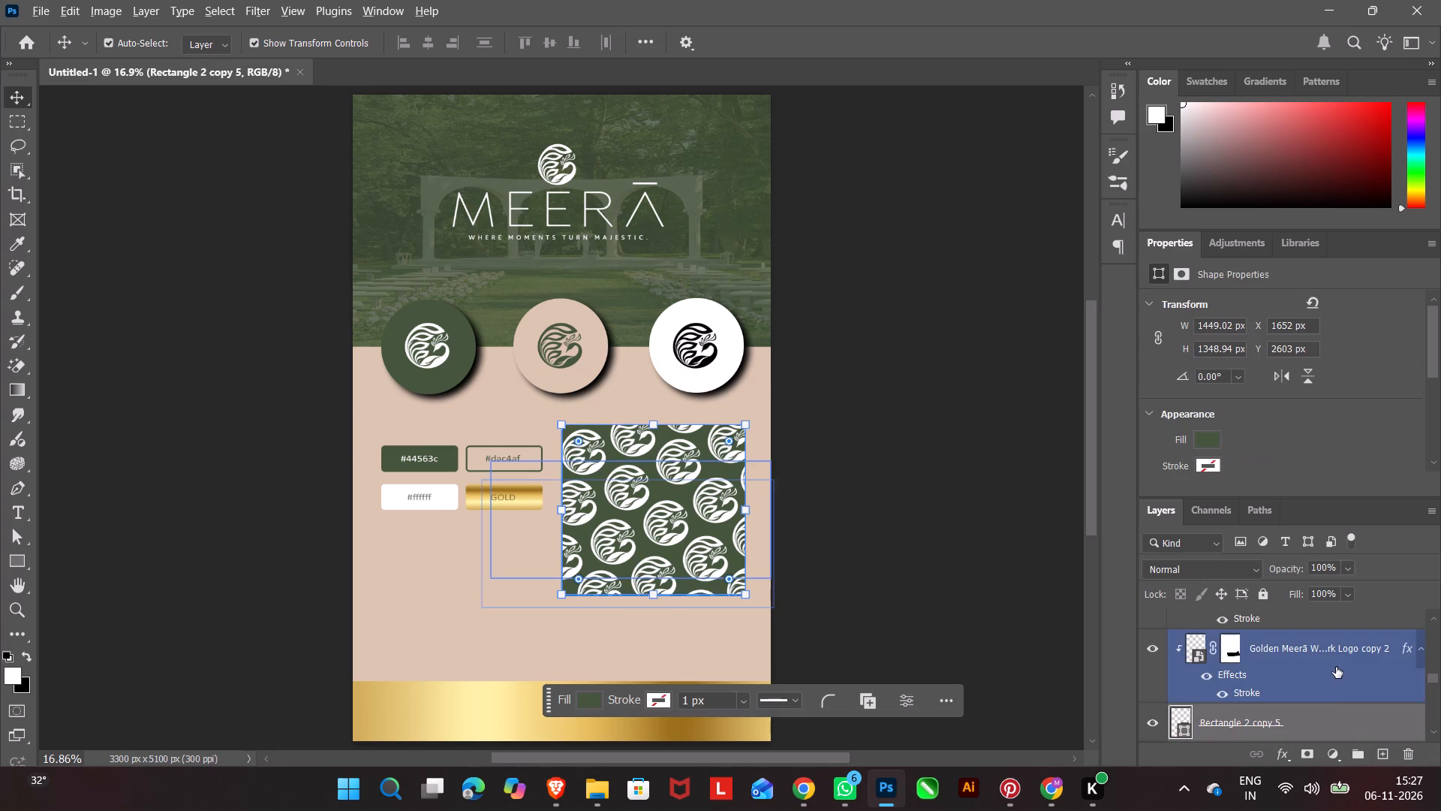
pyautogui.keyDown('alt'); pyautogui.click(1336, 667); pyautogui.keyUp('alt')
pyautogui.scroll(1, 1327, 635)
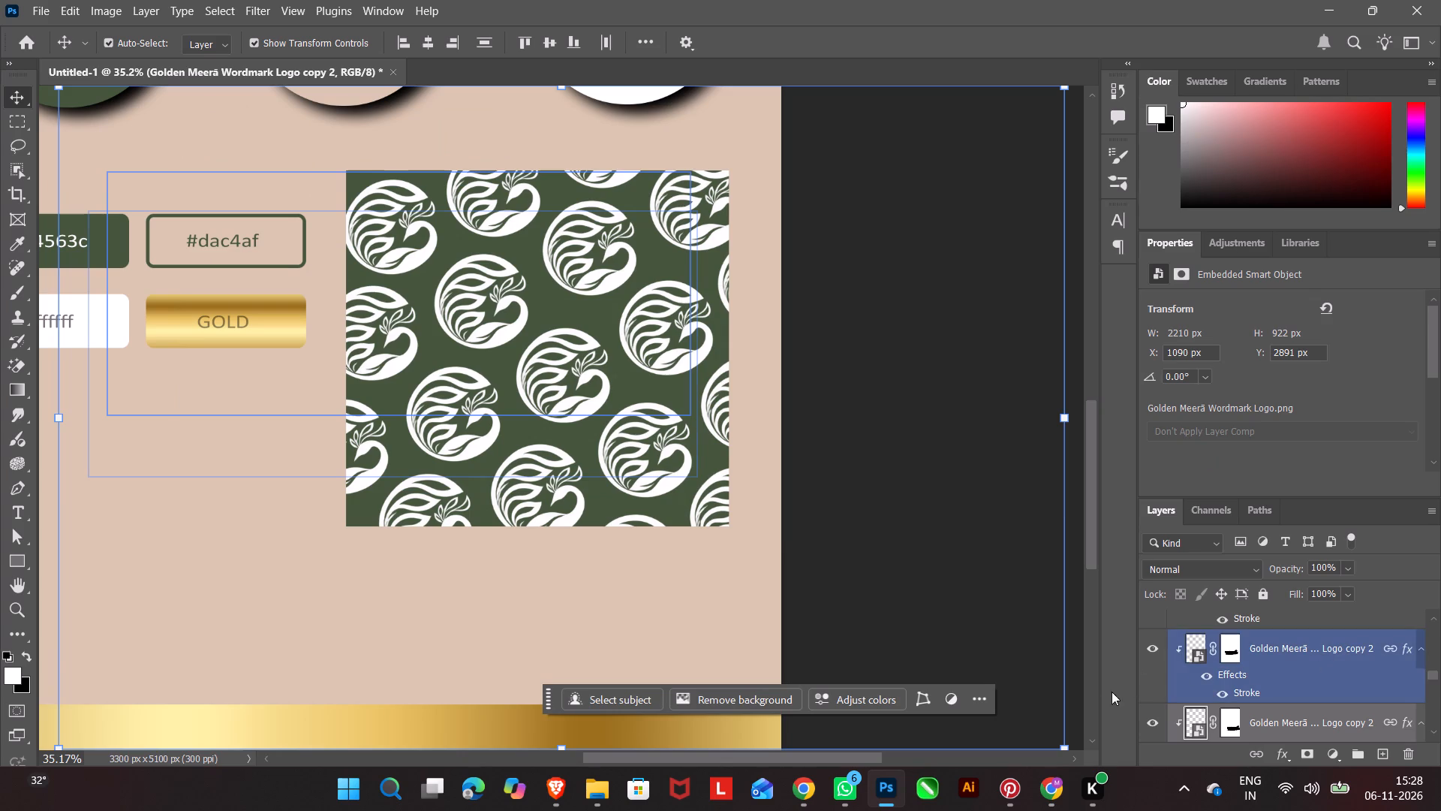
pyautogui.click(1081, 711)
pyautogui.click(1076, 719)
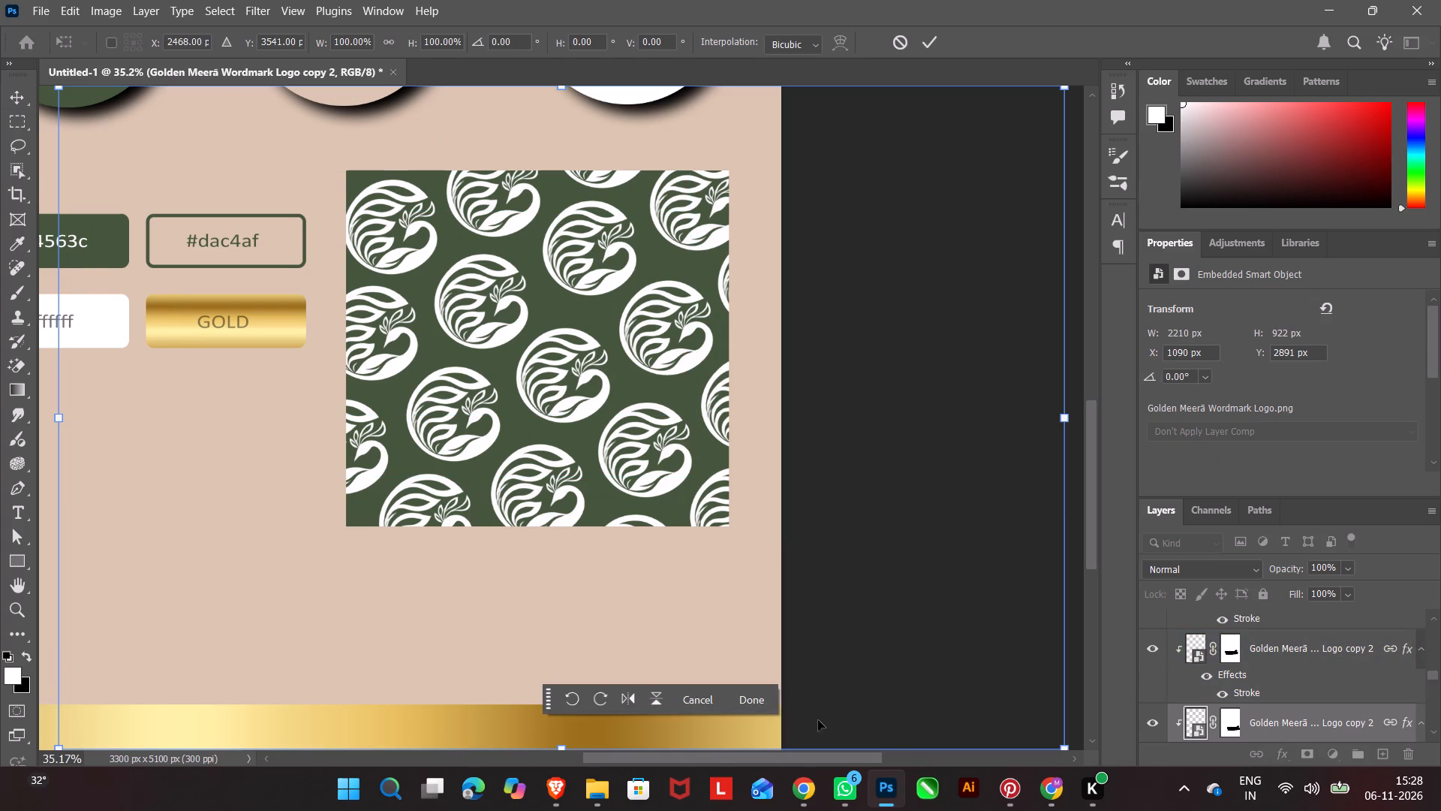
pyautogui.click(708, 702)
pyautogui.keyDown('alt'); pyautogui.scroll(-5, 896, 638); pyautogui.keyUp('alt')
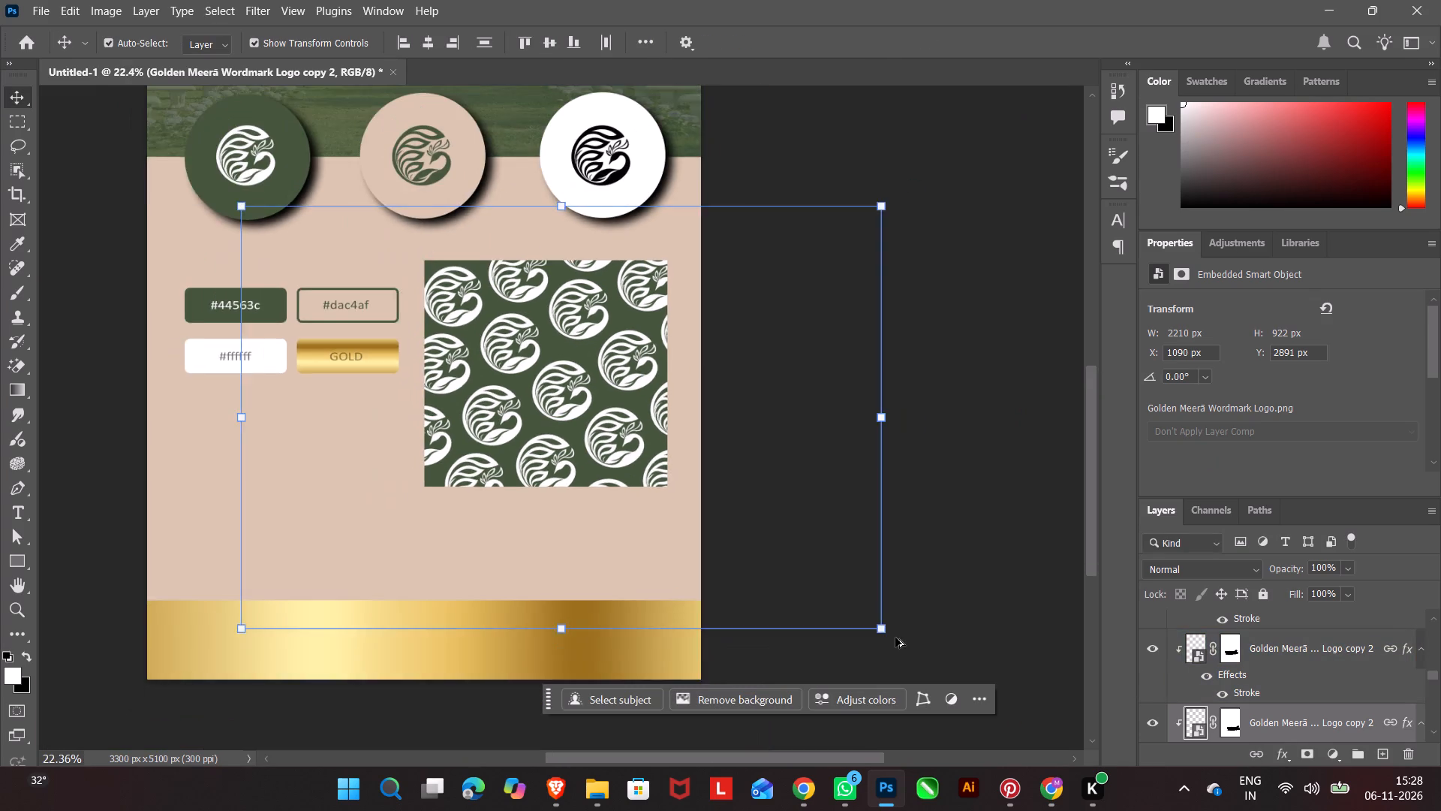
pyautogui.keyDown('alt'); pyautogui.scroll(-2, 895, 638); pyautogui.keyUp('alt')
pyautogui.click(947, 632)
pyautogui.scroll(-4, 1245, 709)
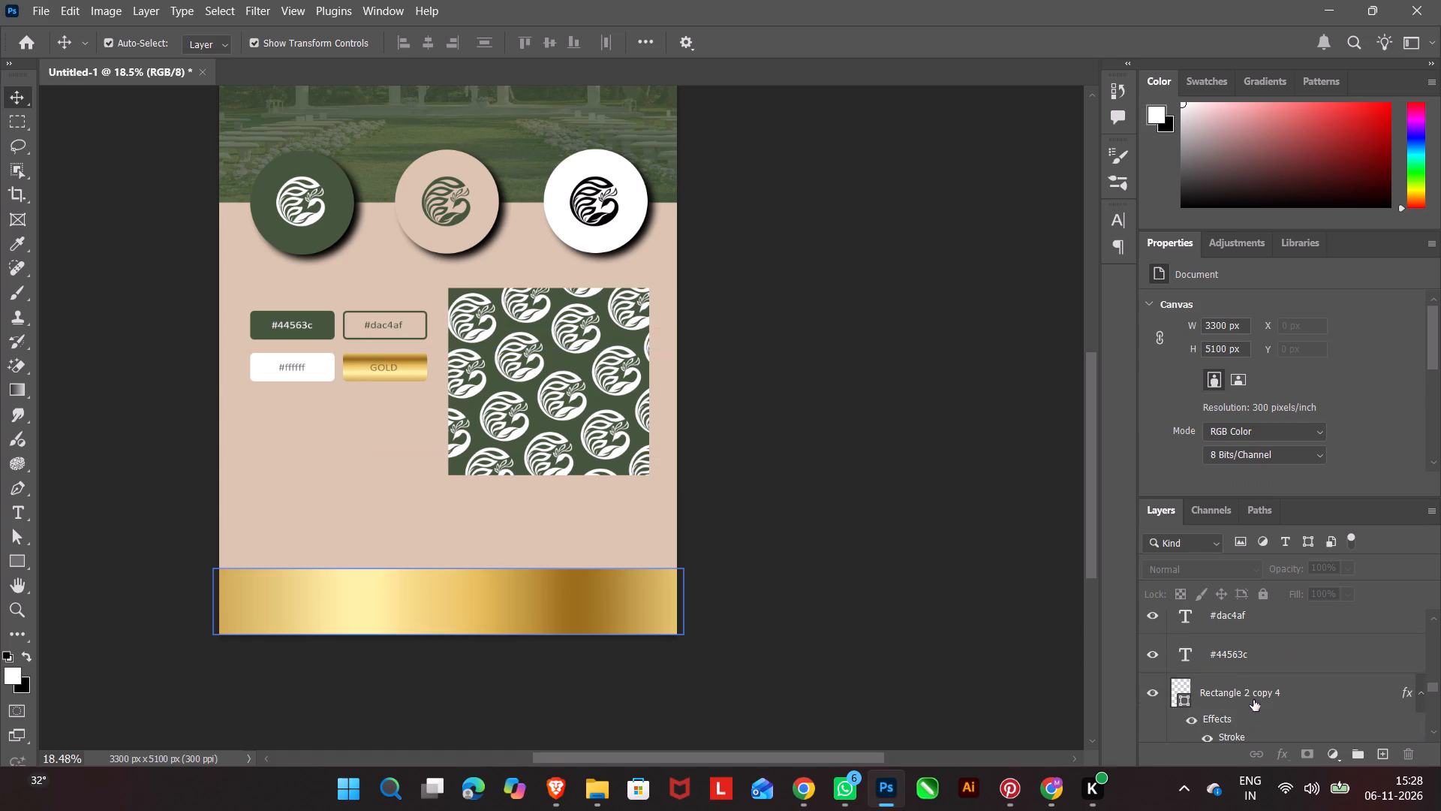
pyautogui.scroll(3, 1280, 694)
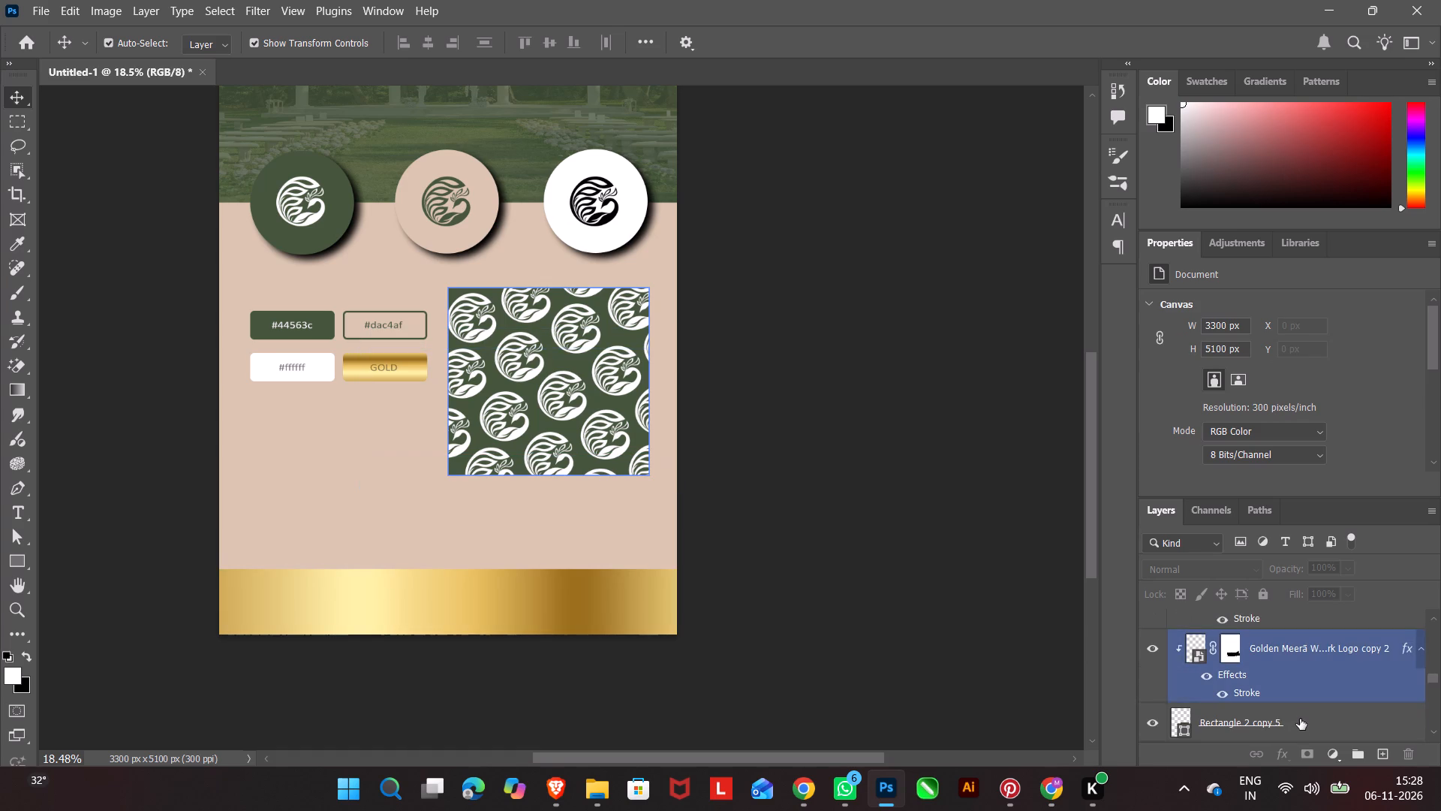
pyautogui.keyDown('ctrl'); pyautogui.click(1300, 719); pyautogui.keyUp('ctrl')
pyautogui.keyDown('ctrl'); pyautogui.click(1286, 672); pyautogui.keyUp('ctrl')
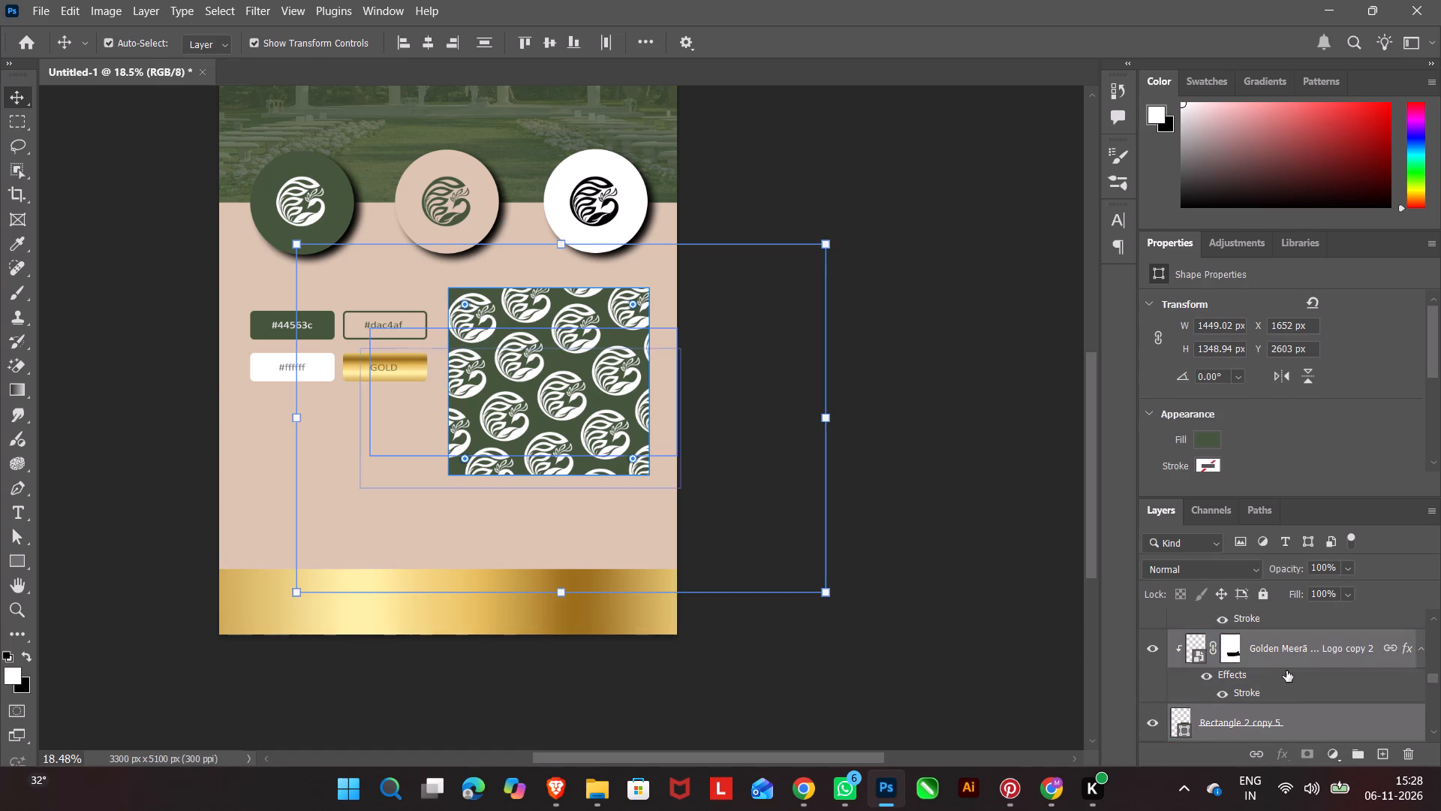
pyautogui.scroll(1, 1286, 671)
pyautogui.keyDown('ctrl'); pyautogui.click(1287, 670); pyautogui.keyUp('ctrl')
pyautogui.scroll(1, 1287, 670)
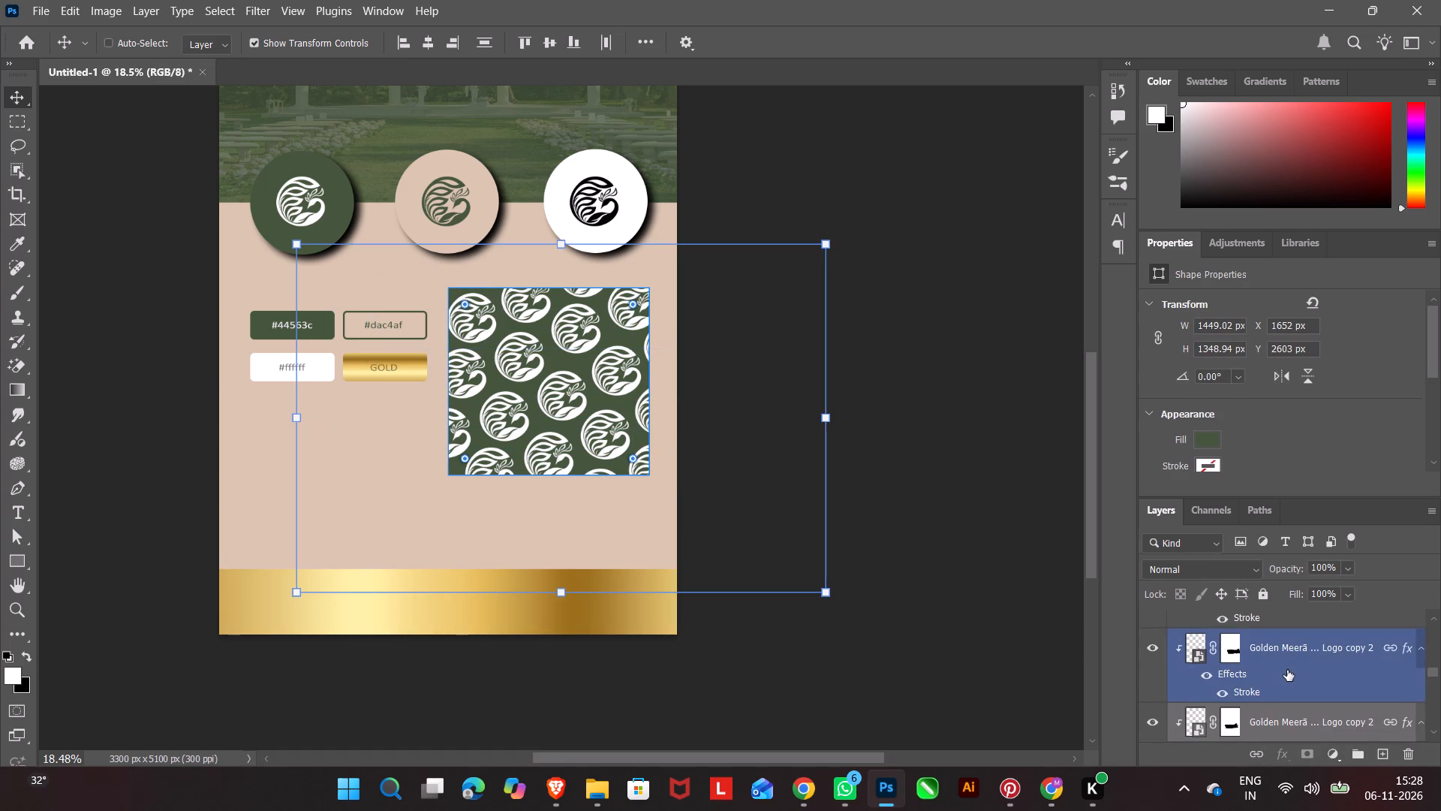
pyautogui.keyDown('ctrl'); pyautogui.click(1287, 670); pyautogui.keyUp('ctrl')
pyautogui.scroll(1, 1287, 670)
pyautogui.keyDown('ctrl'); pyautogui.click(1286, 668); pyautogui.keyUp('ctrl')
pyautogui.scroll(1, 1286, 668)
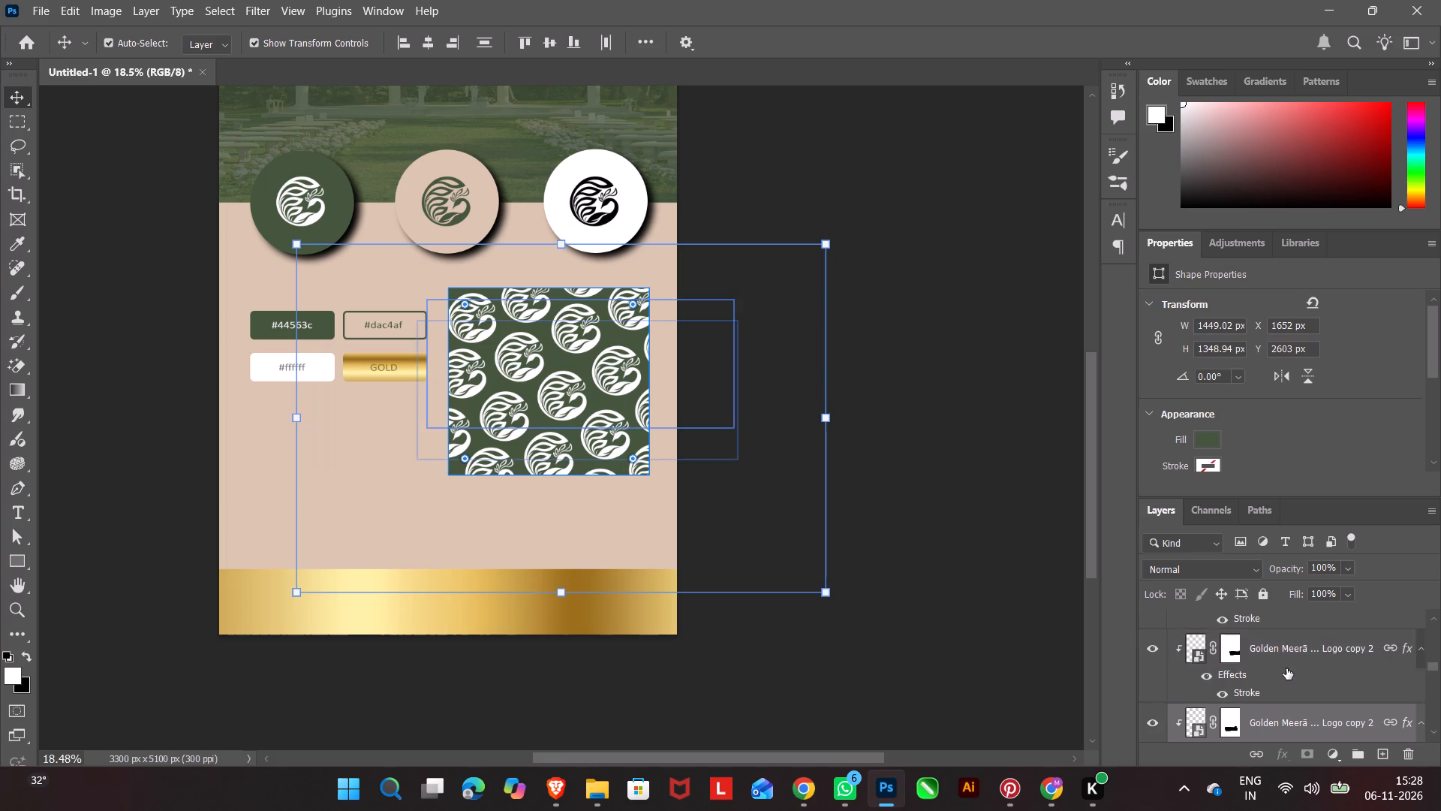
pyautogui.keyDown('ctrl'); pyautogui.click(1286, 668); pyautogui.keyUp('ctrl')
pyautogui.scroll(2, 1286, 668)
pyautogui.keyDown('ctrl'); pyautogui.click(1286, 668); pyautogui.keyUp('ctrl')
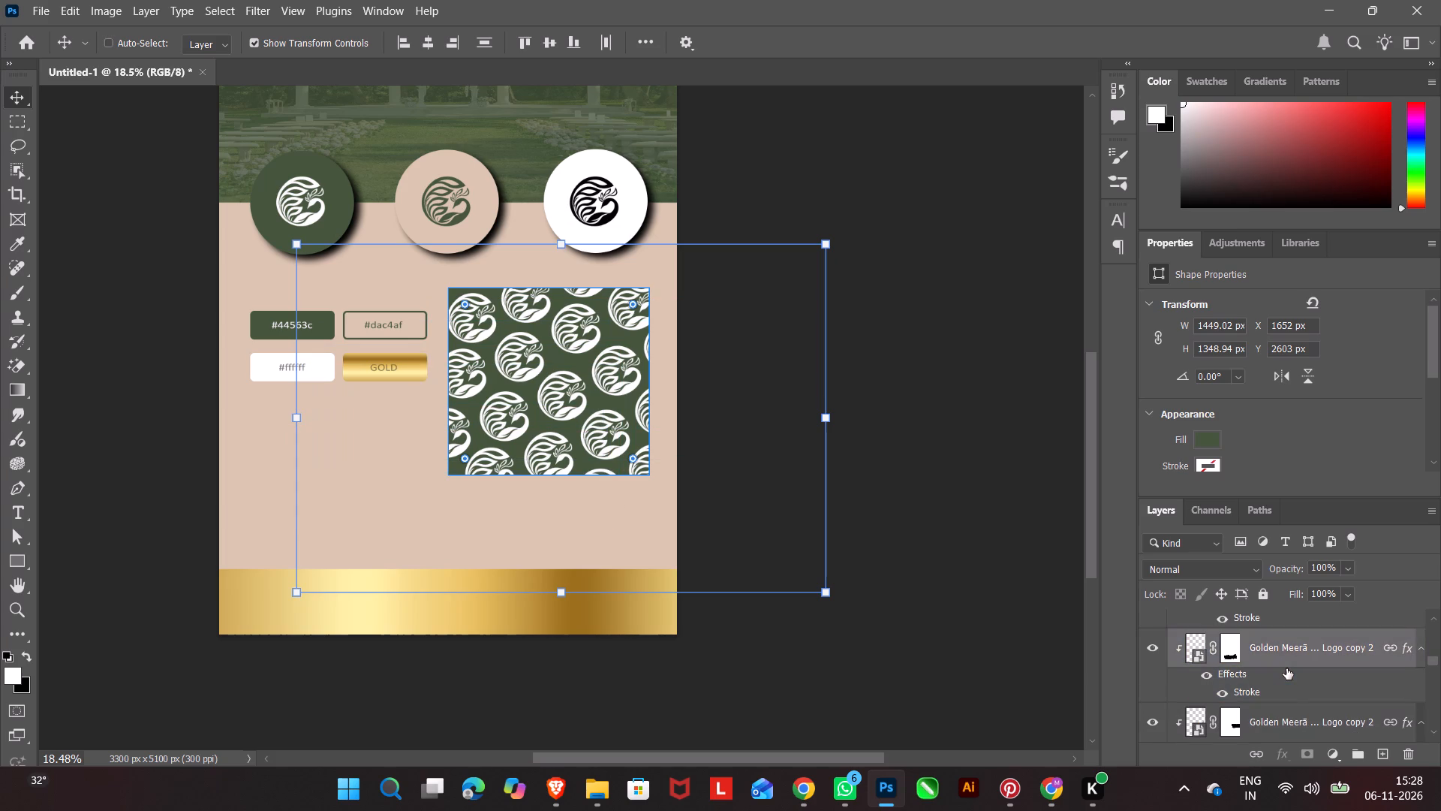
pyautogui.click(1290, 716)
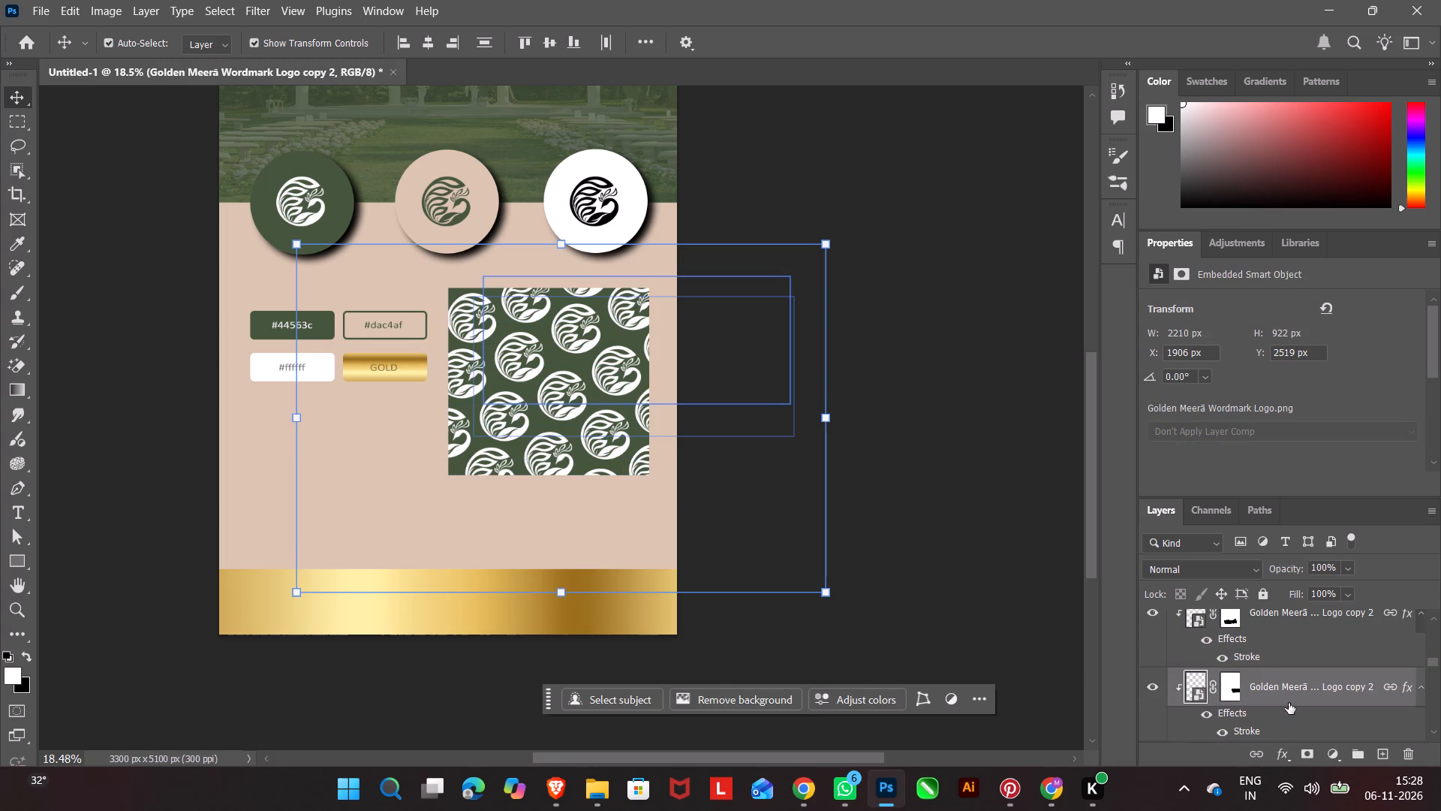
# Select Rectangle 2 copy 5 together with every emblem layer clipped to it, up to the top of the stack, and group them.
pyautogui.scroll(-8, 1289, 689)
pyautogui.scroll(2, 1290, 683)
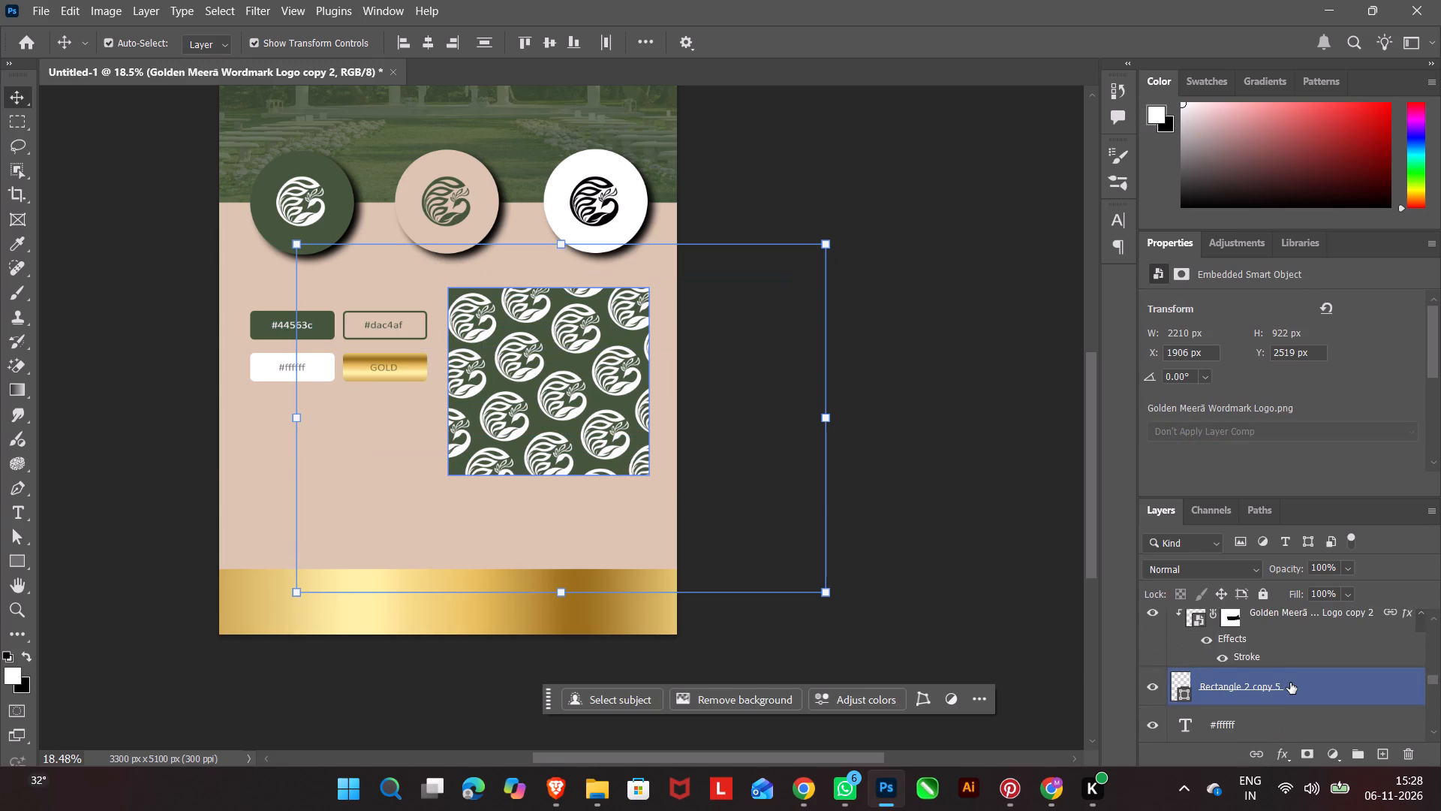
pyautogui.keyDown('ctrl'); pyautogui.click(1289, 684); pyautogui.keyUp('ctrl')
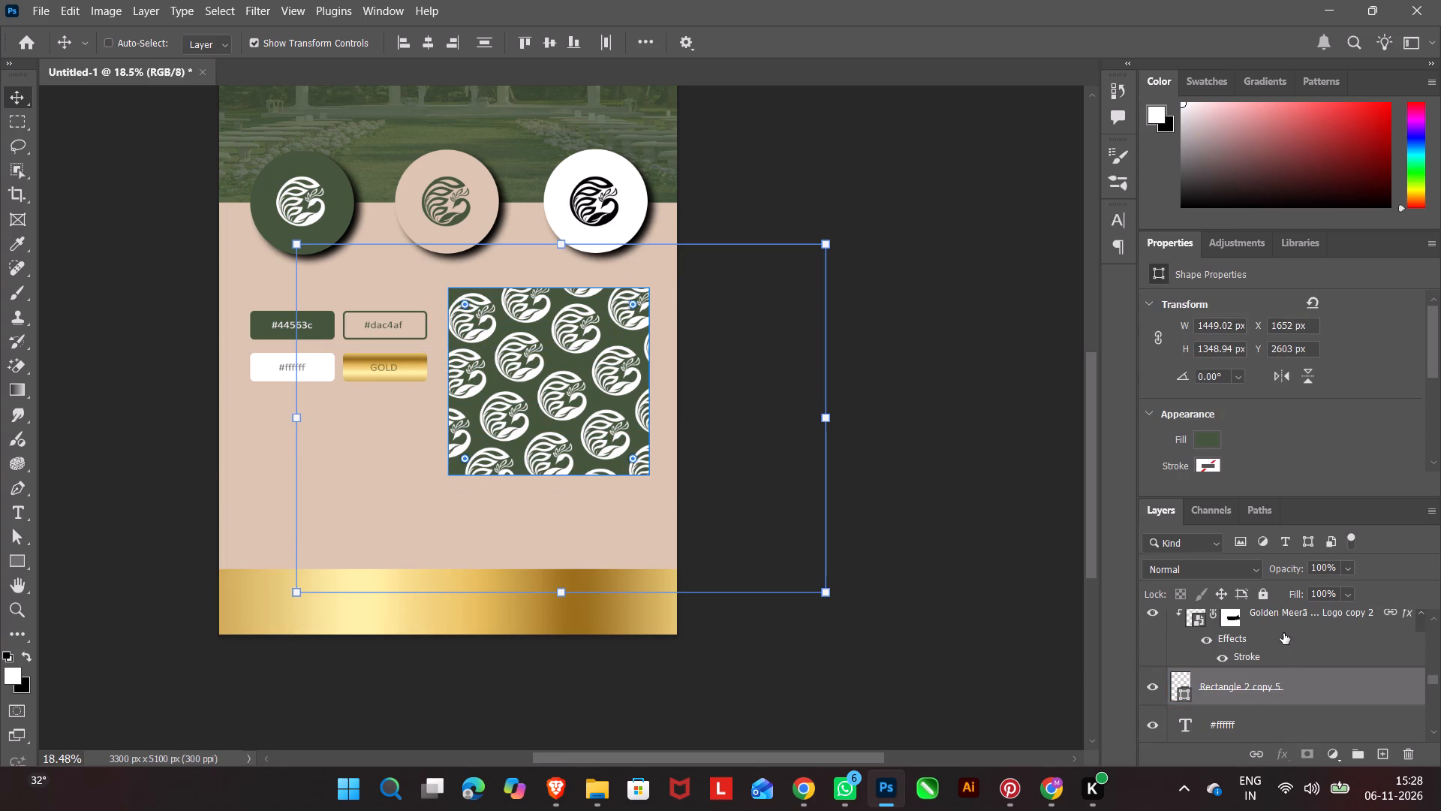
pyautogui.keyDown('ctrl'); pyautogui.click(1283, 633); pyautogui.keyUp('ctrl')
pyautogui.keyDown('ctrl'); pyautogui.scroll(1, 1289, 654); pyautogui.keyUp('ctrl')
pyautogui.keyDown('ctrl'); pyautogui.click(1287, 638); pyautogui.keyUp('ctrl')
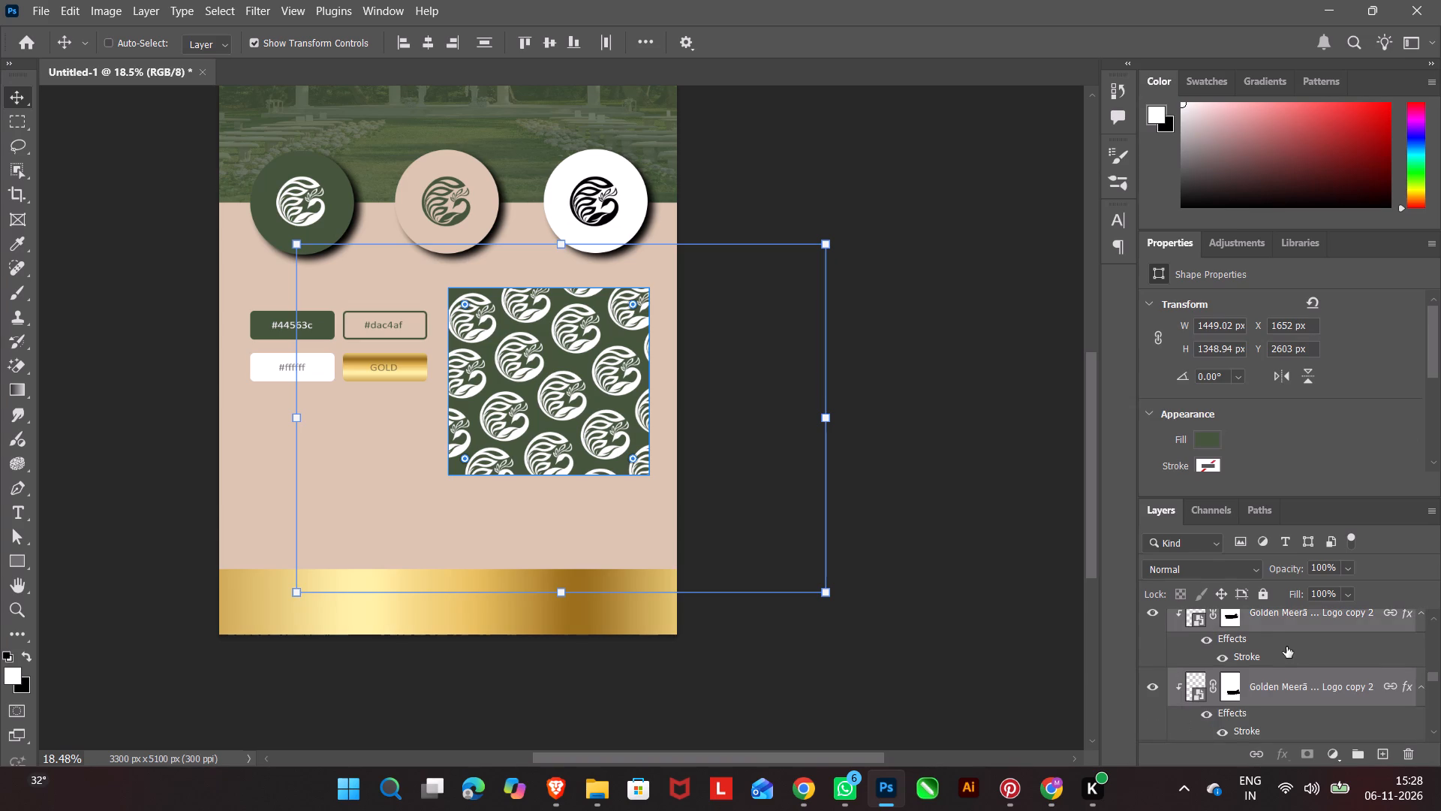
pyautogui.keyDown('ctrl'); pyautogui.scroll(1, 1286, 647); pyautogui.keyUp('ctrl')
pyautogui.keyDown('ctrl'); pyautogui.click(1286, 645); pyautogui.keyUp('ctrl')
pyautogui.keyDown('ctrl'); pyautogui.scroll(1, 1286, 645); pyautogui.keyUp('ctrl')
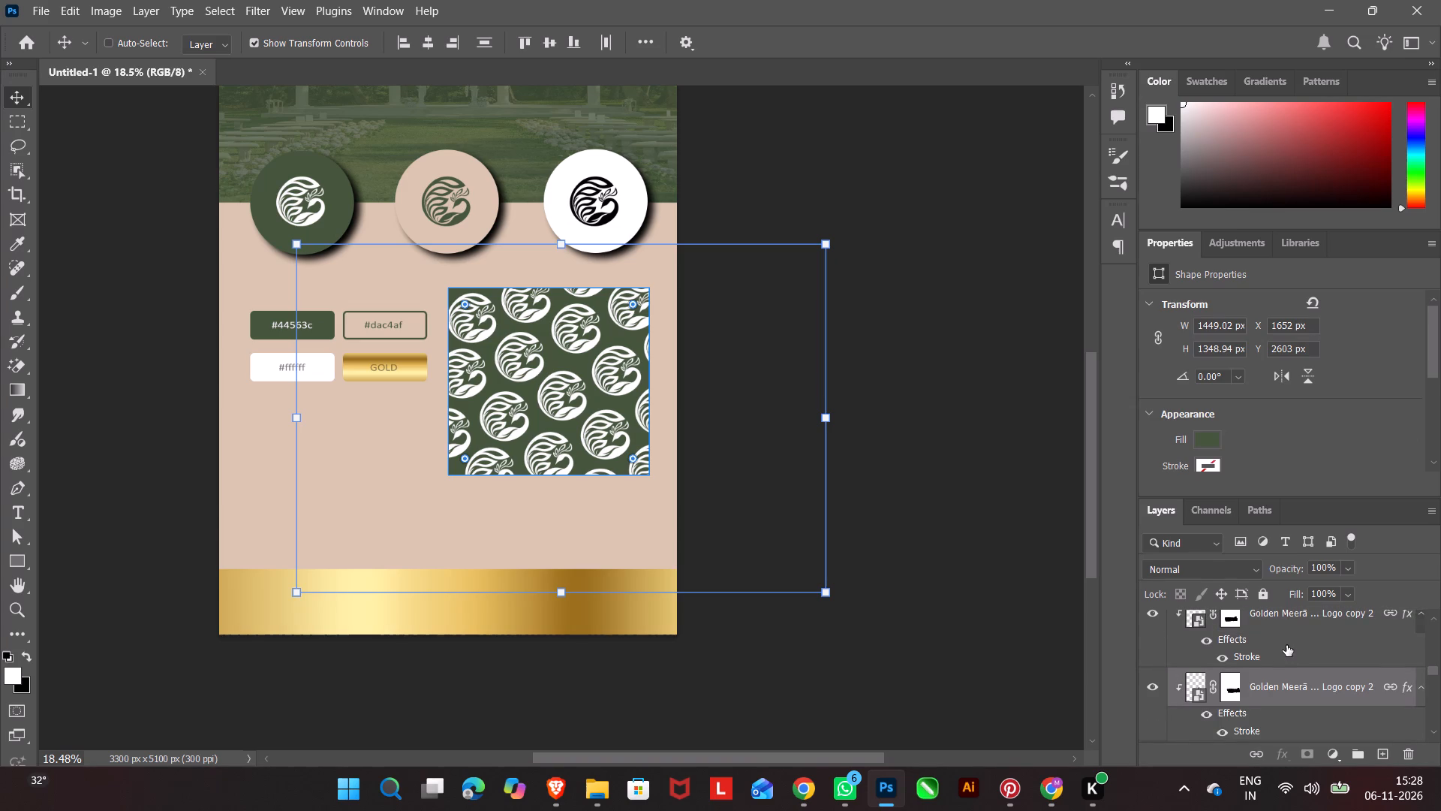
pyautogui.keyDown('ctrl'); pyautogui.click(1286, 645); pyautogui.keyUp('ctrl')
pyautogui.keyDown('ctrl'); pyautogui.scroll(2, 1286, 647); pyautogui.keyUp('ctrl')
pyautogui.keyDown('ctrl'); pyautogui.click(1291, 698); pyautogui.keyUp('ctrl')
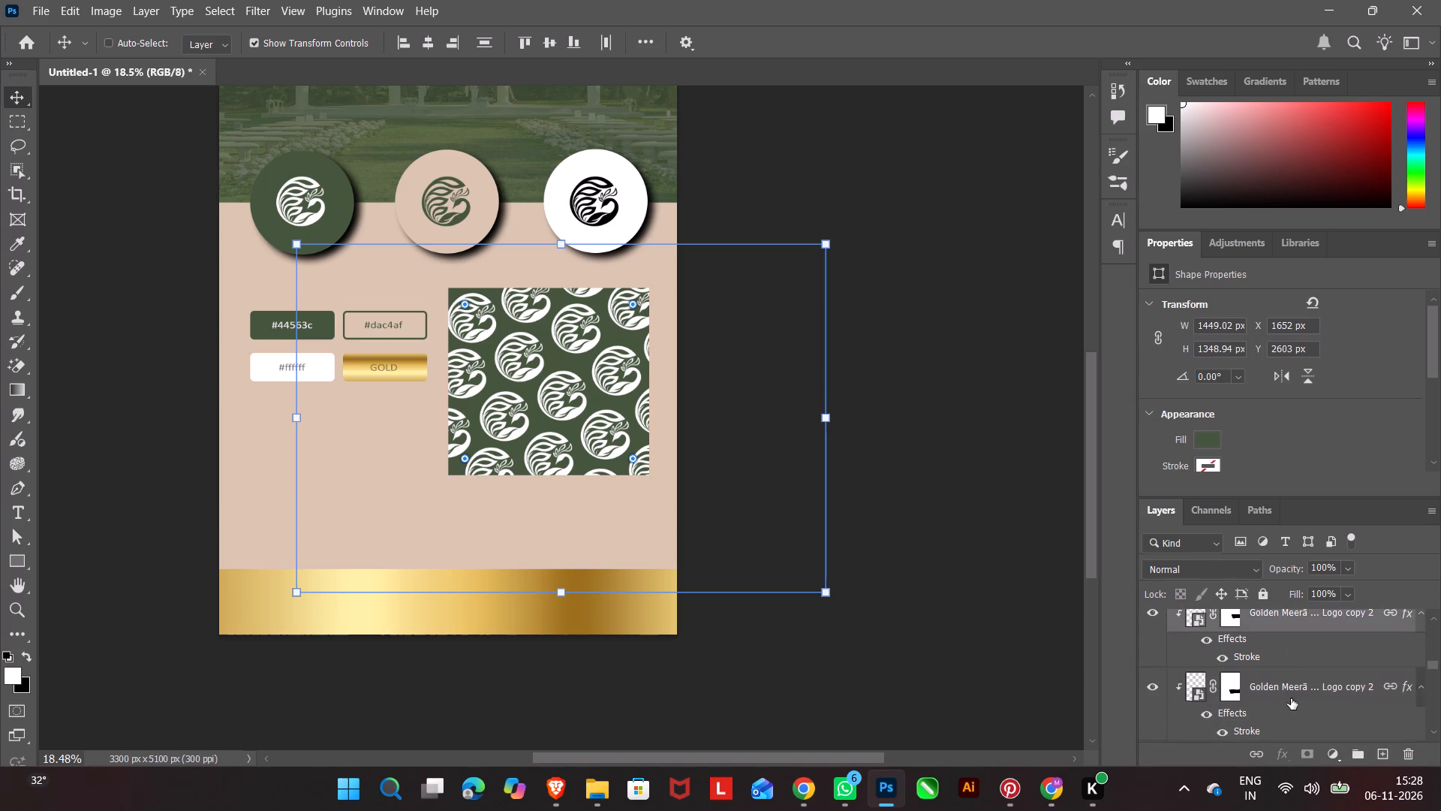
pyautogui.keyDown('ctrl'); pyautogui.scroll(1, 1289, 670); pyautogui.keyUp('ctrl')
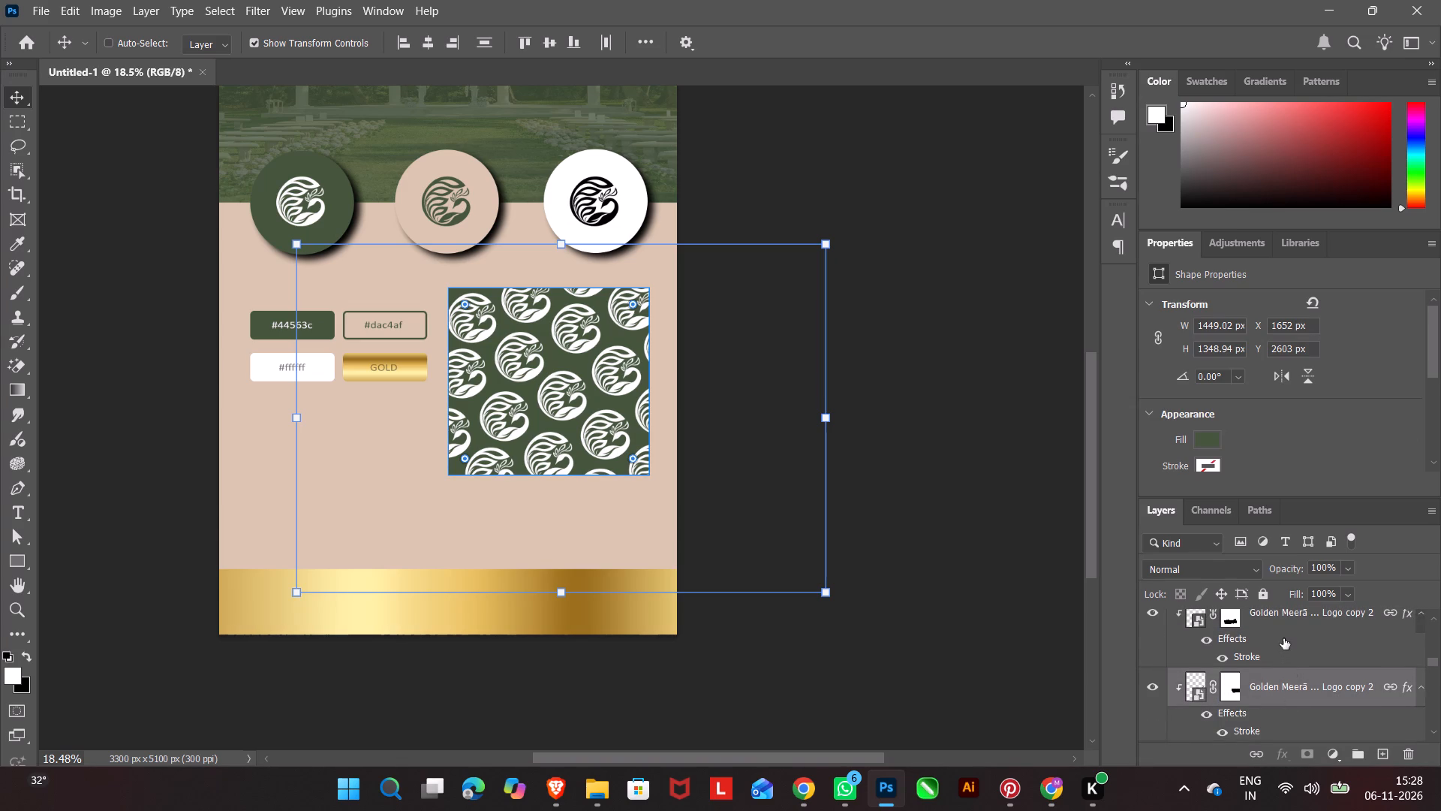
pyautogui.keyDown('ctrl'); pyautogui.scroll(-2, 1283, 638); pyautogui.keyUp('ctrl')
pyautogui.keyDown('ctrl'); pyautogui.scroll(2, 1283, 638); pyautogui.keyUp('ctrl')
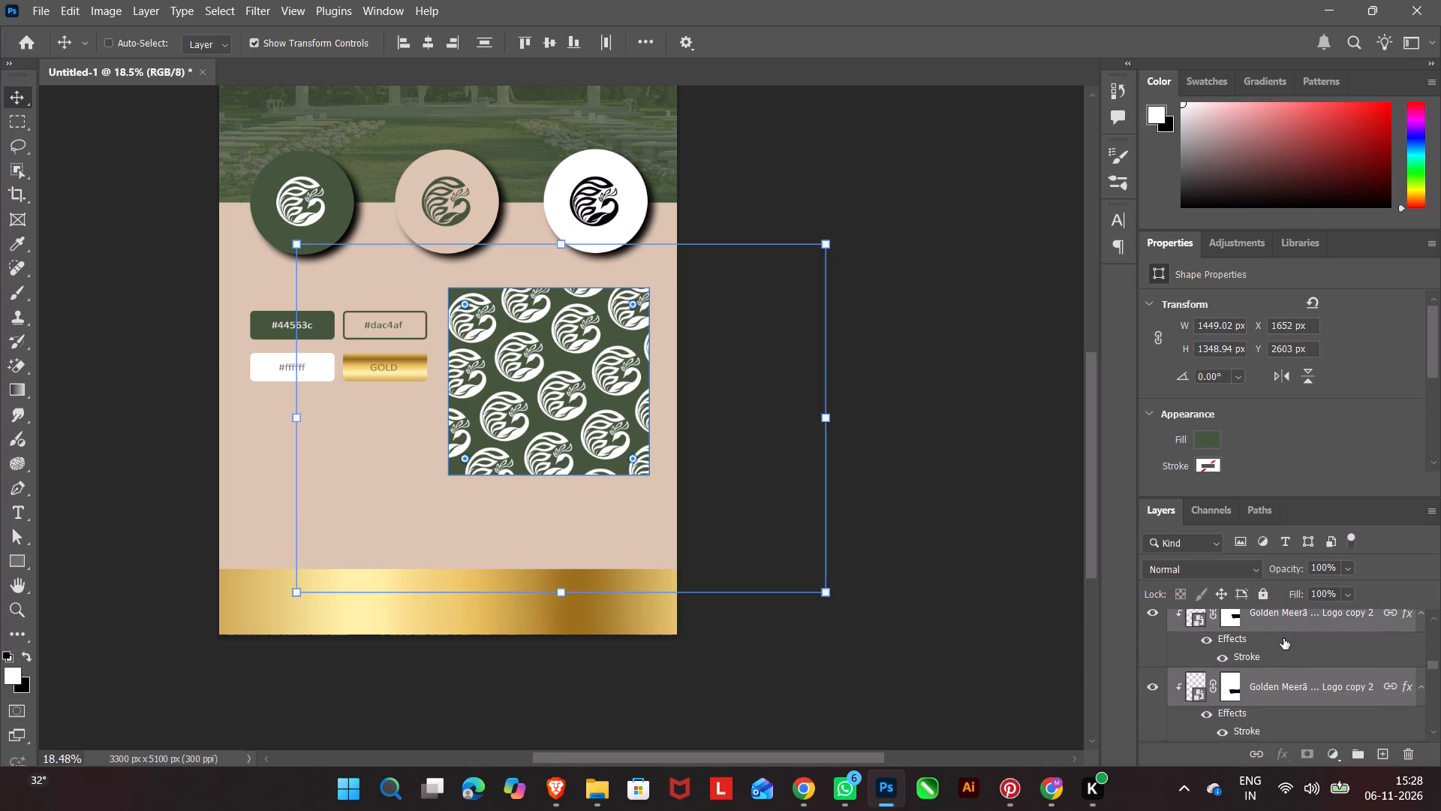
pyautogui.keyDown('ctrl'); pyautogui.click(1283, 638); pyautogui.keyUp('ctrl')
pyautogui.keyDown('ctrl'); pyautogui.scroll(1, 1283, 638); pyautogui.keyUp('ctrl')
pyautogui.keyDown('ctrl'); pyautogui.click(1283, 638); pyautogui.keyUp('ctrl')
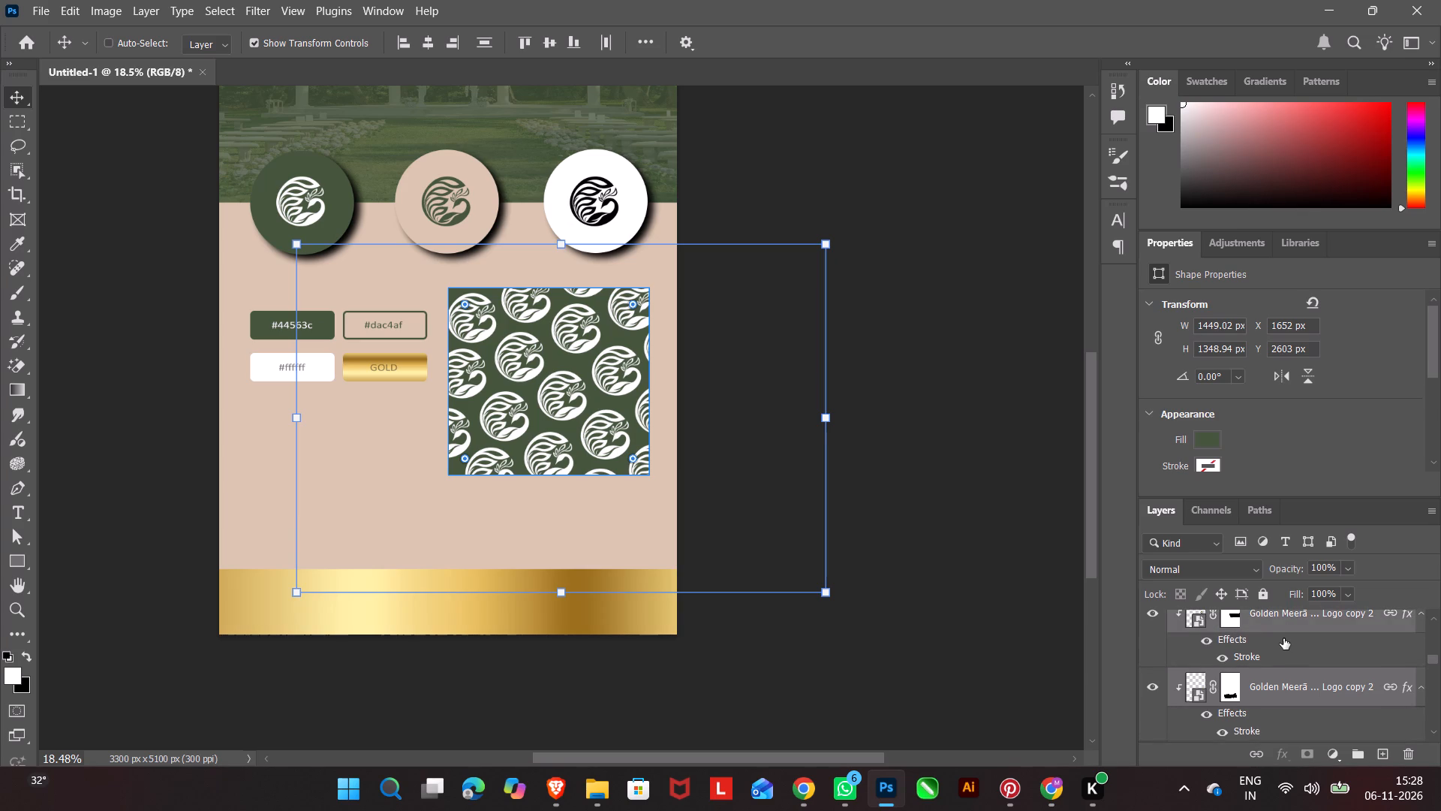
pyautogui.keyDown('ctrl'); pyautogui.scroll(1, 1283, 638); pyautogui.keyUp('ctrl')
pyautogui.keyDown('ctrl'); pyautogui.click(1283, 638); pyautogui.keyUp('ctrl')
pyautogui.keyDown('ctrl'); pyautogui.scroll(1, 1283, 640); pyautogui.keyUp('ctrl')
pyautogui.keyDown('ctrl'); pyautogui.click(1283, 640); pyautogui.keyUp('ctrl')
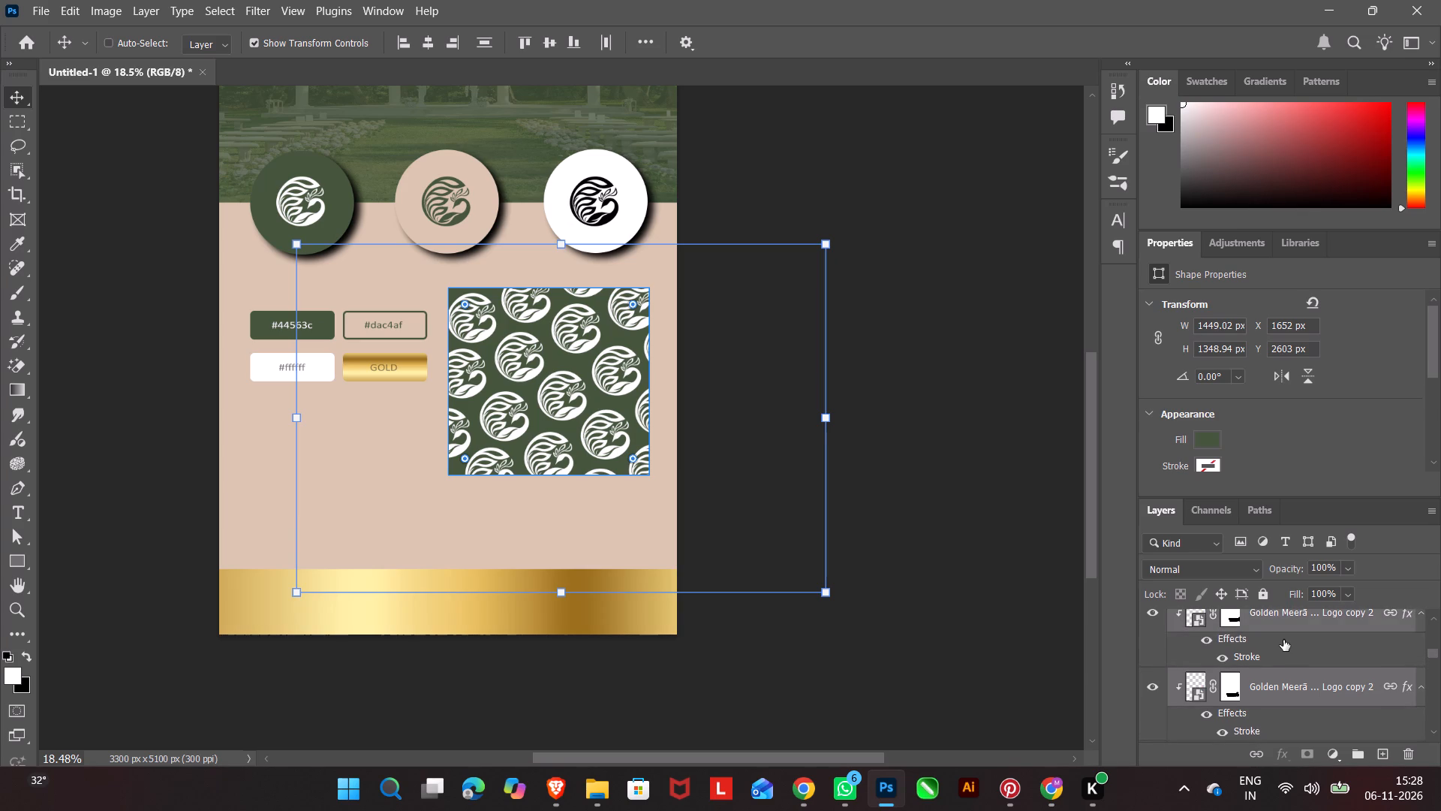
pyautogui.keyDown('ctrl'); pyautogui.scroll(1, 1283, 640); pyautogui.keyUp('ctrl')
pyautogui.keyDown('ctrl'); pyautogui.click(1283, 640); pyautogui.keyUp('ctrl')
pyautogui.keyDown('ctrl'); pyautogui.scroll(1, 1283, 640); pyautogui.keyUp('ctrl')
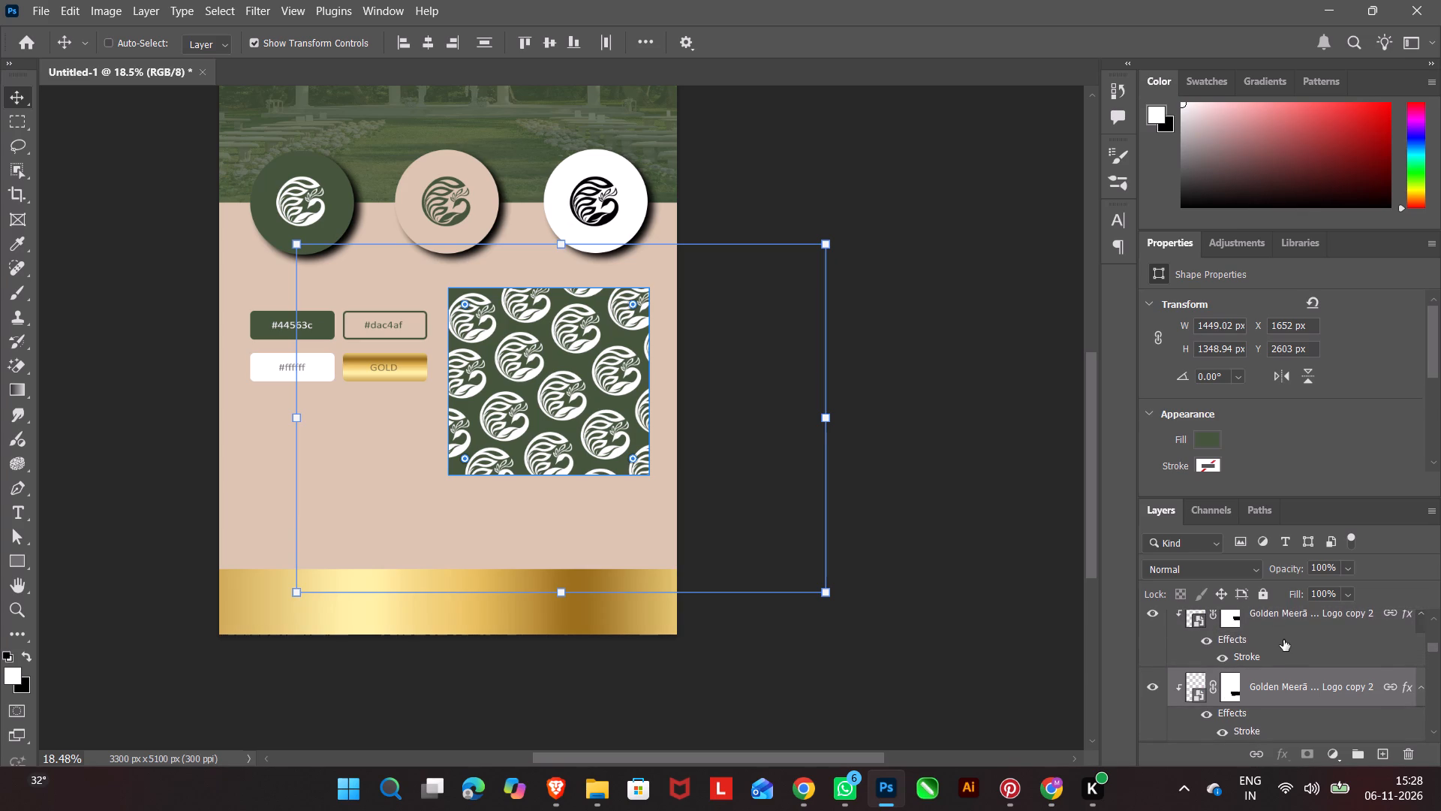
pyautogui.keyDown('ctrl'); pyautogui.click(1283, 640); pyautogui.keyUp('ctrl')
pyautogui.keyDown('ctrl'); pyautogui.scroll(1, 1283, 640); pyautogui.keyUp('ctrl')
pyautogui.keyDown('ctrl'); pyautogui.click(1283, 640); pyautogui.keyUp('ctrl')
pyautogui.keyDown('ctrl'); pyautogui.scroll(1, 1283, 642); pyautogui.keyUp('ctrl')
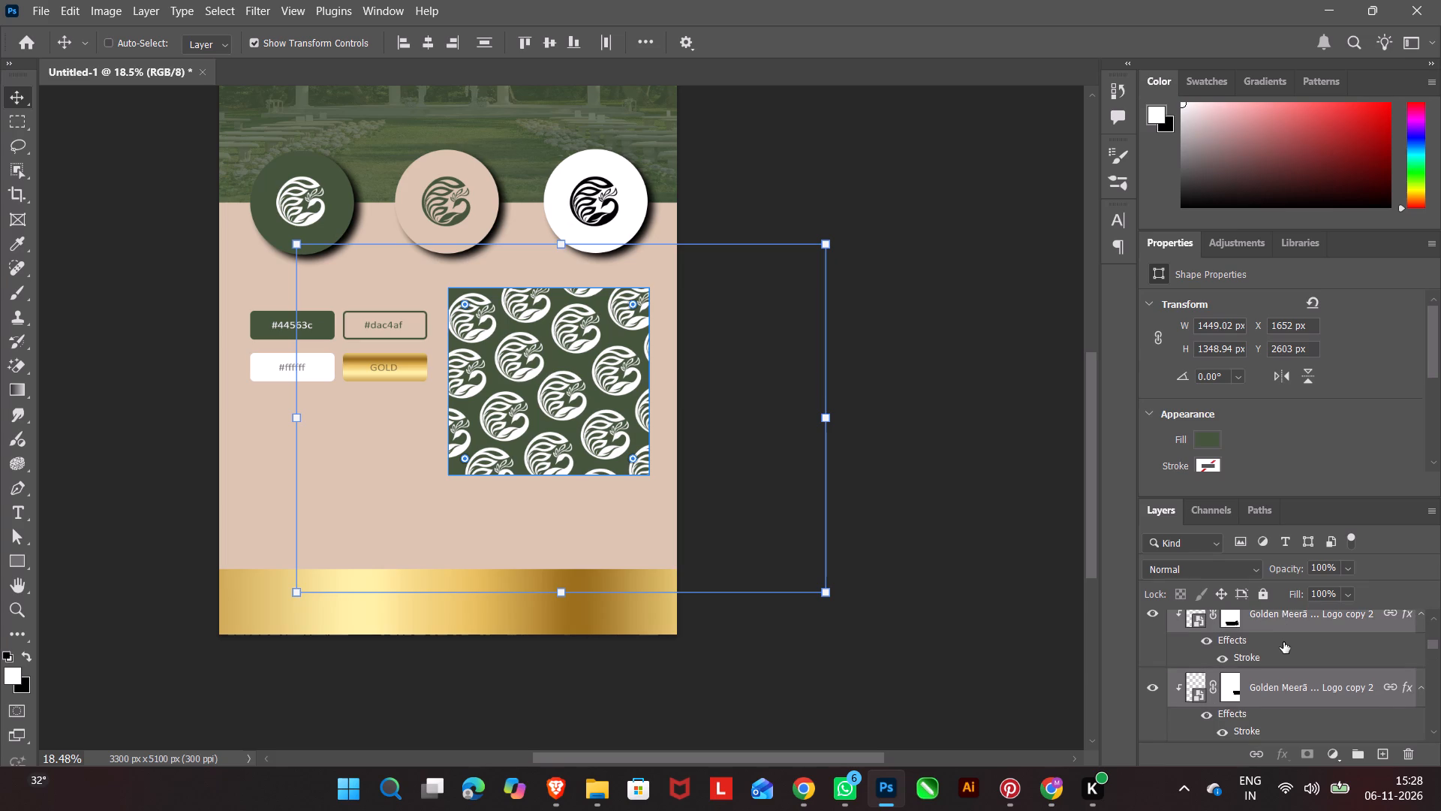
pyautogui.keyDown('ctrl'); pyautogui.click(1283, 642); pyautogui.keyUp('ctrl')
pyautogui.keyDown('ctrl'); pyautogui.scroll(1, 1283, 642); pyautogui.keyUp('ctrl')
pyautogui.keyDown('ctrl'); pyautogui.click(1283, 642); pyautogui.keyUp('ctrl')
pyautogui.keyDown('ctrl'); pyautogui.scroll(1, 1283, 642); pyautogui.keyUp('ctrl')
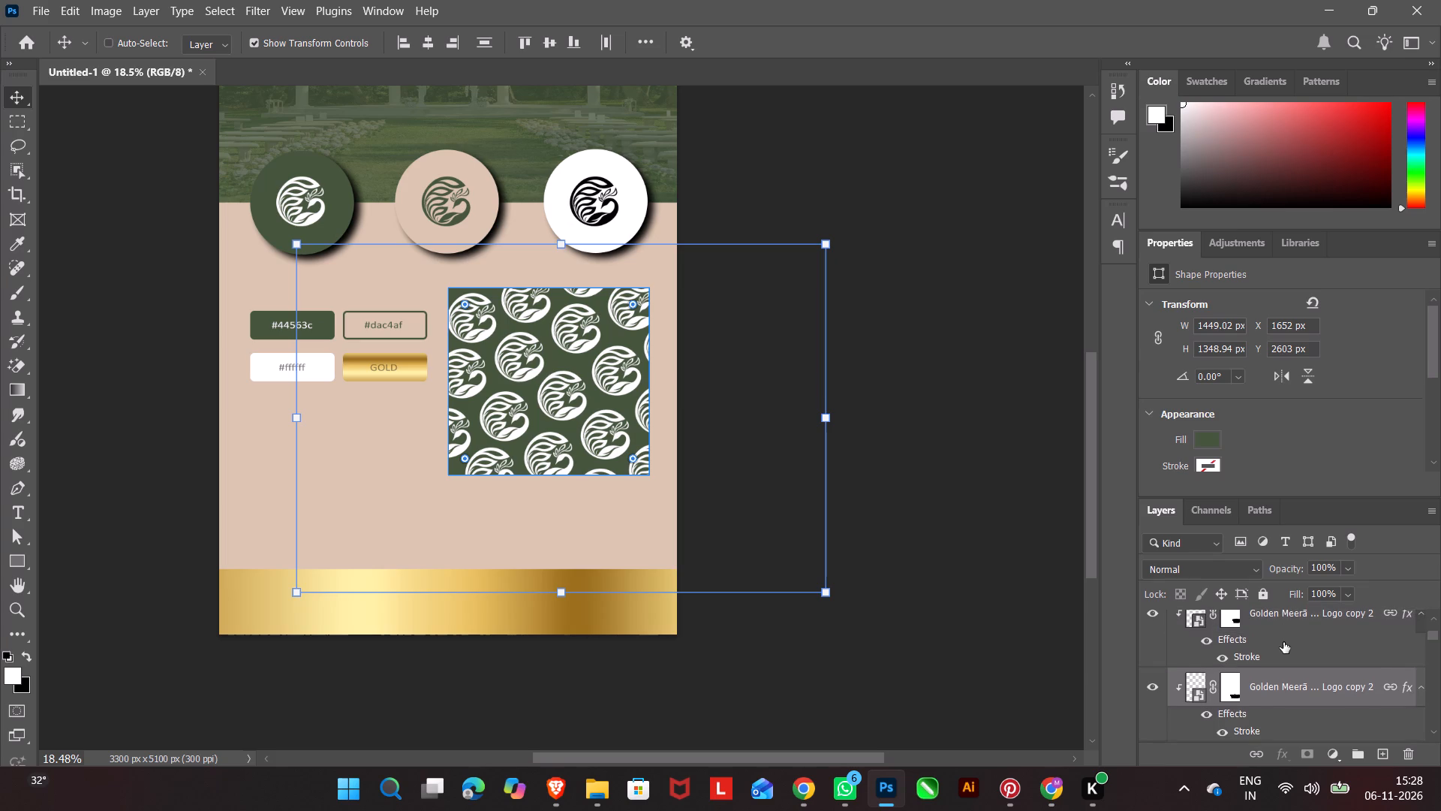
pyautogui.keyDown('ctrl'); pyautogui.click(1283, 642); pyautogui.keyUp('ctrl')
pyautogui.keyDown('ctrl'); pyautogui.scroll(1, 1283, 642); pyautogui.keyUp('ctrl')
pyautogui.keyDown('ctrl'); pyautogui.click(1283, 642); pyautogui.keyUp('ctrl')
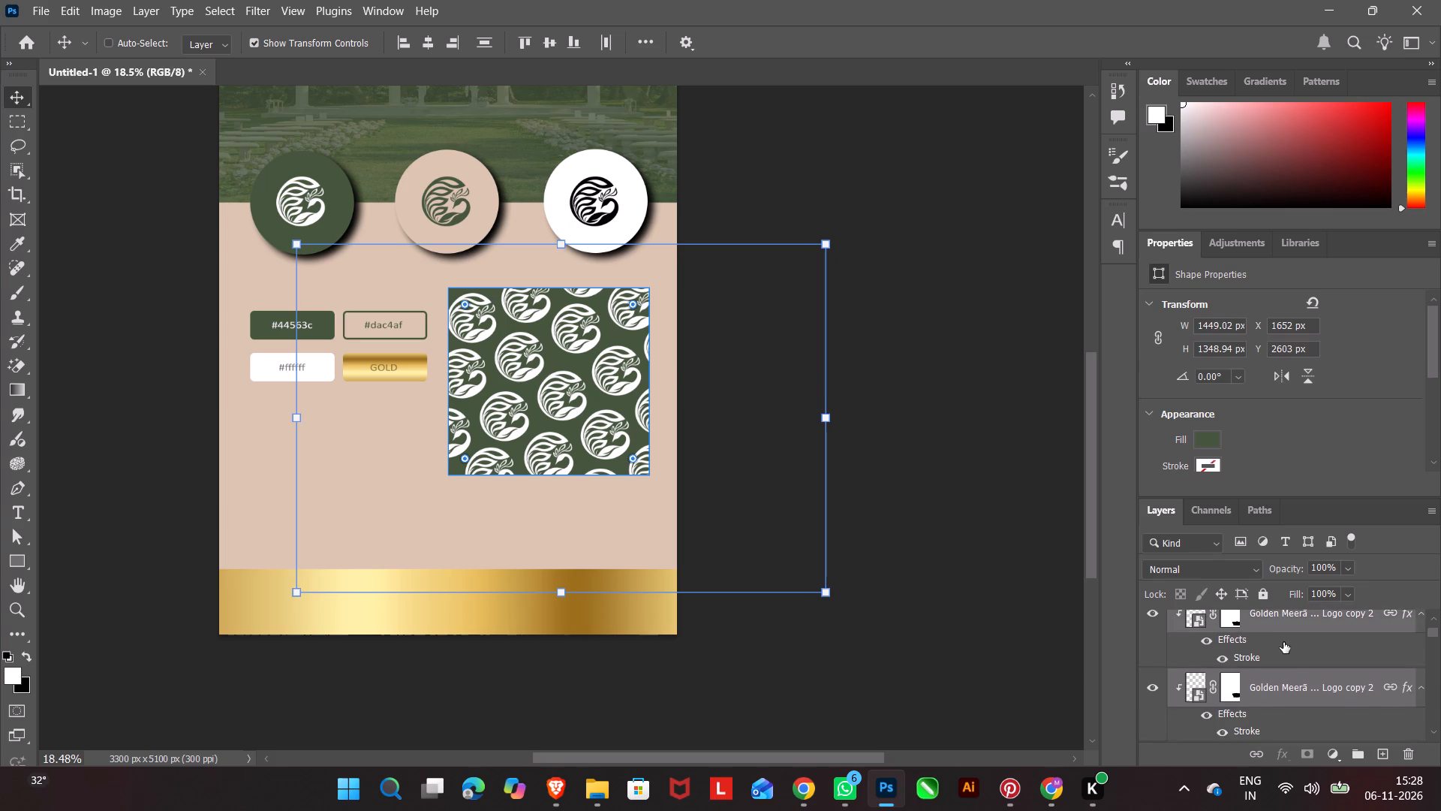
pyautogui.keyDown('ctrl'); pyautogui.scroll(2, 1283, 642); pyautogui.keyUp('ctrl')
pyautogui.keyDown('ctrl'); pyautogui.click(1283, 658); pyautogui.keyUp('ctrl')
pyautogui.keyDown('ctrl'); pyautogui.scroll(2, 1283, 658); pyautogui.keyUp('ctrl')
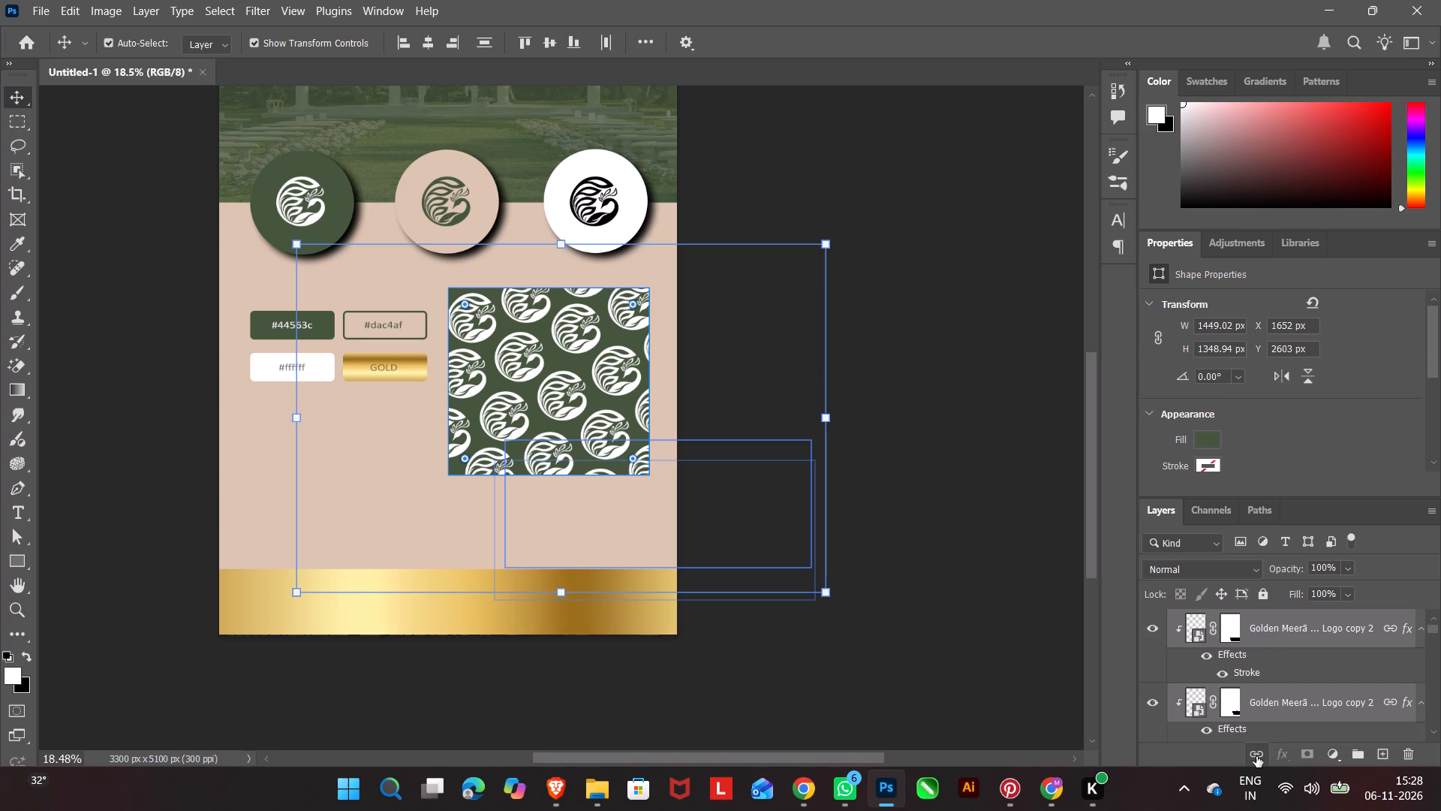
pyautogui.hotkey('ctrl', 'g')
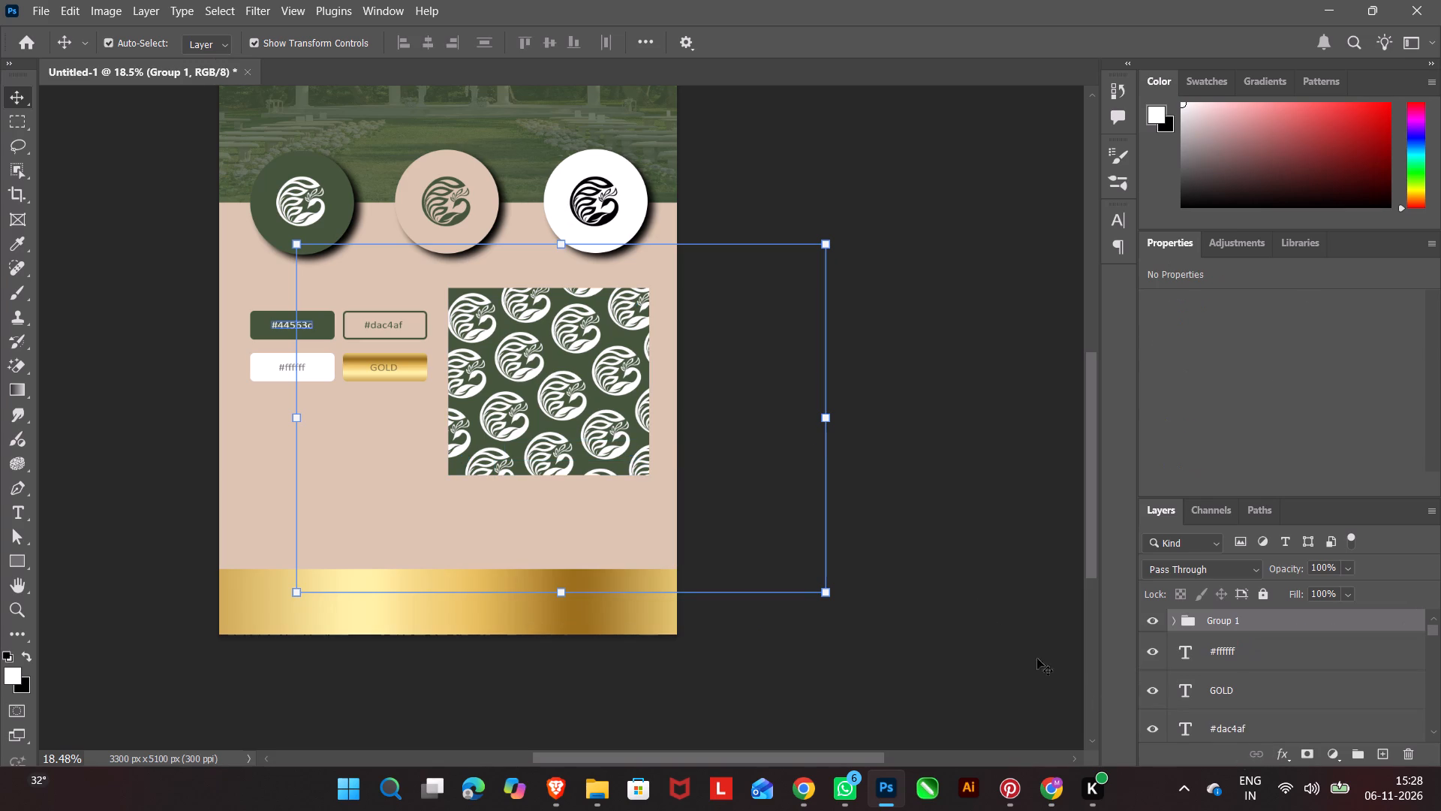
# Shift Group 1 about 48 px up and 12 px to the right on the sheet.
pyautogui.click(947, 626)
pyautogui.click(1226, 620)
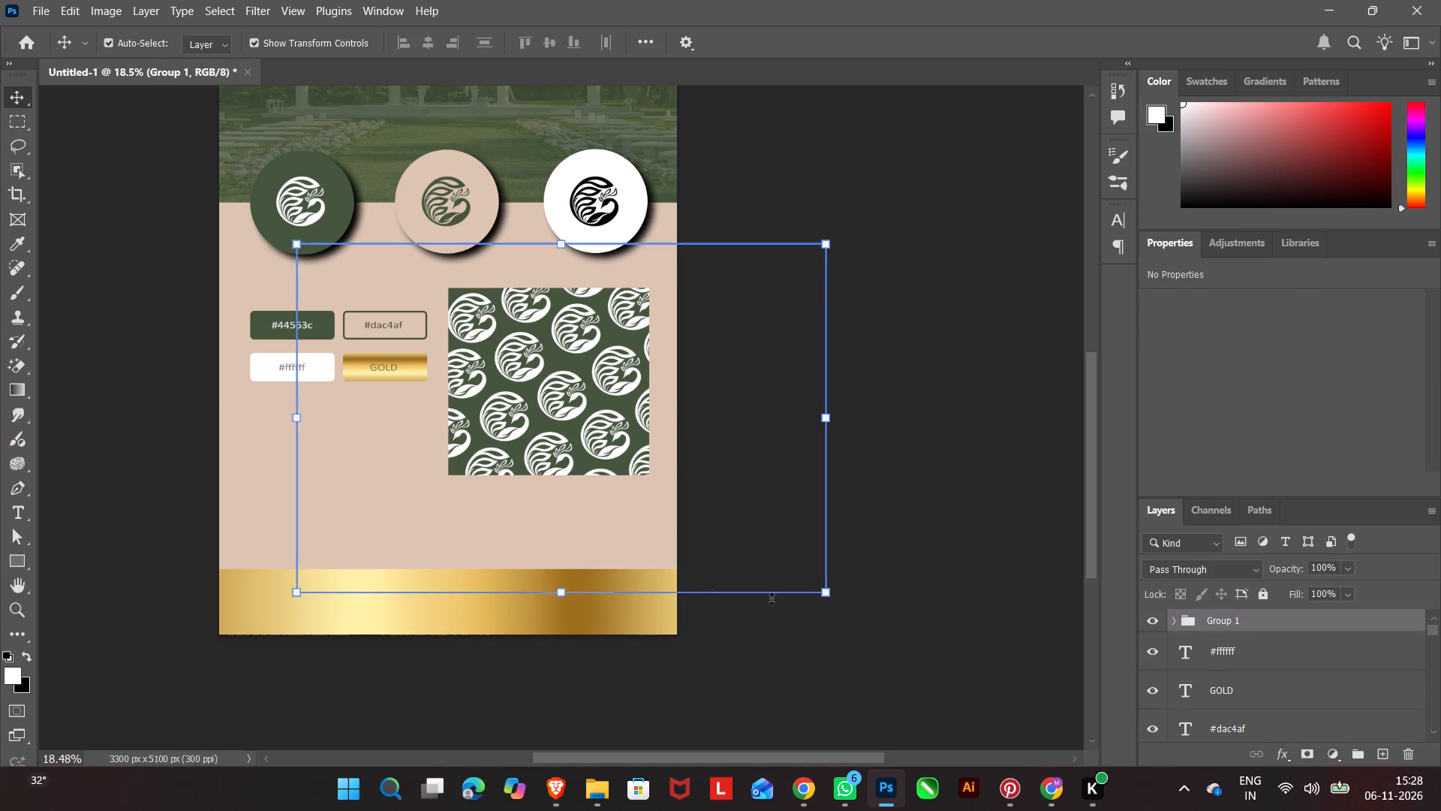
pyautogui.click(563, 588)
pyautogui.click(561, 526)
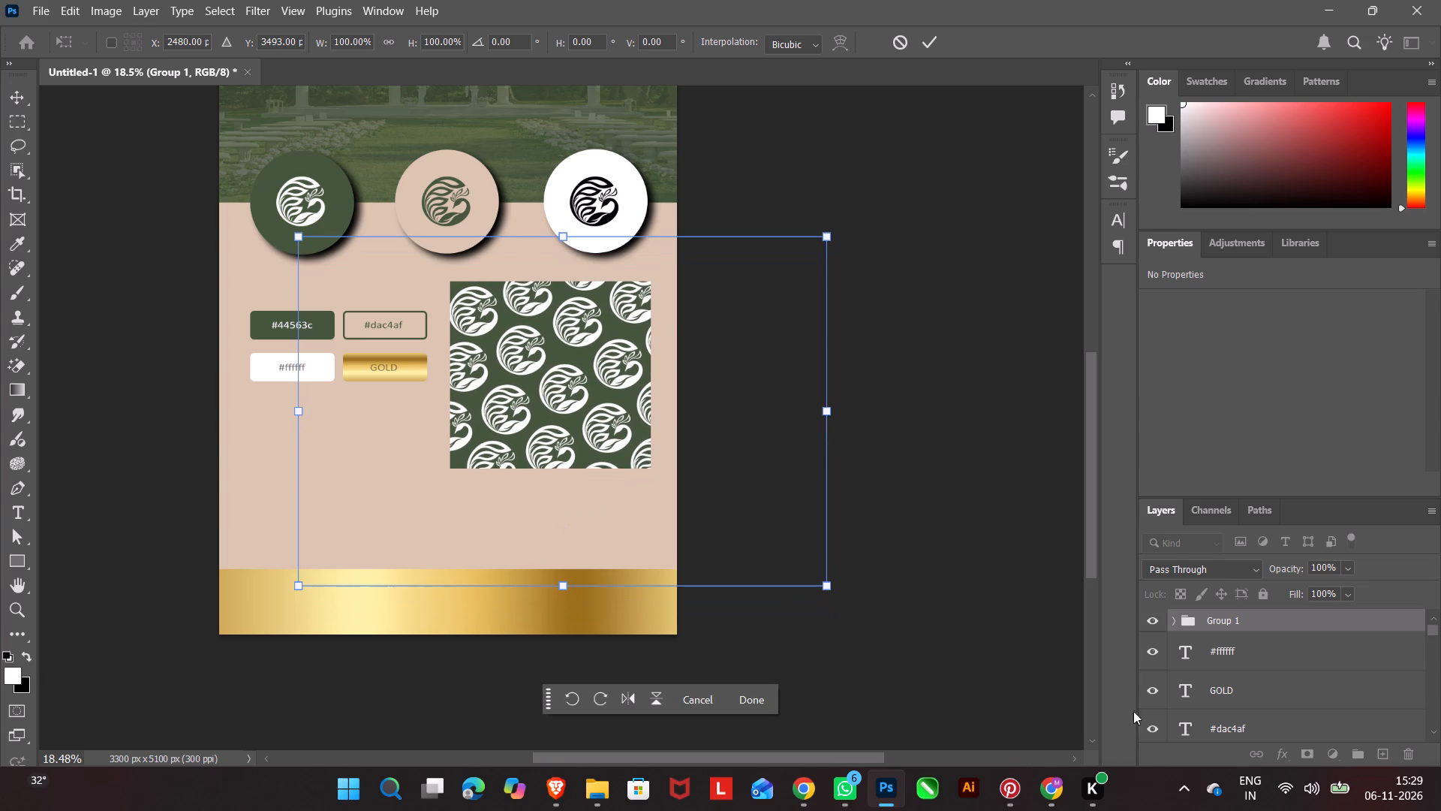
# Lower Group 1's fill to 82%, apply the transform and clear the layer selection.
pyautogui.click(1347, 598)
pyautogui.moveTo(1369, 614); pyautogui.dragTo(1367, 614)
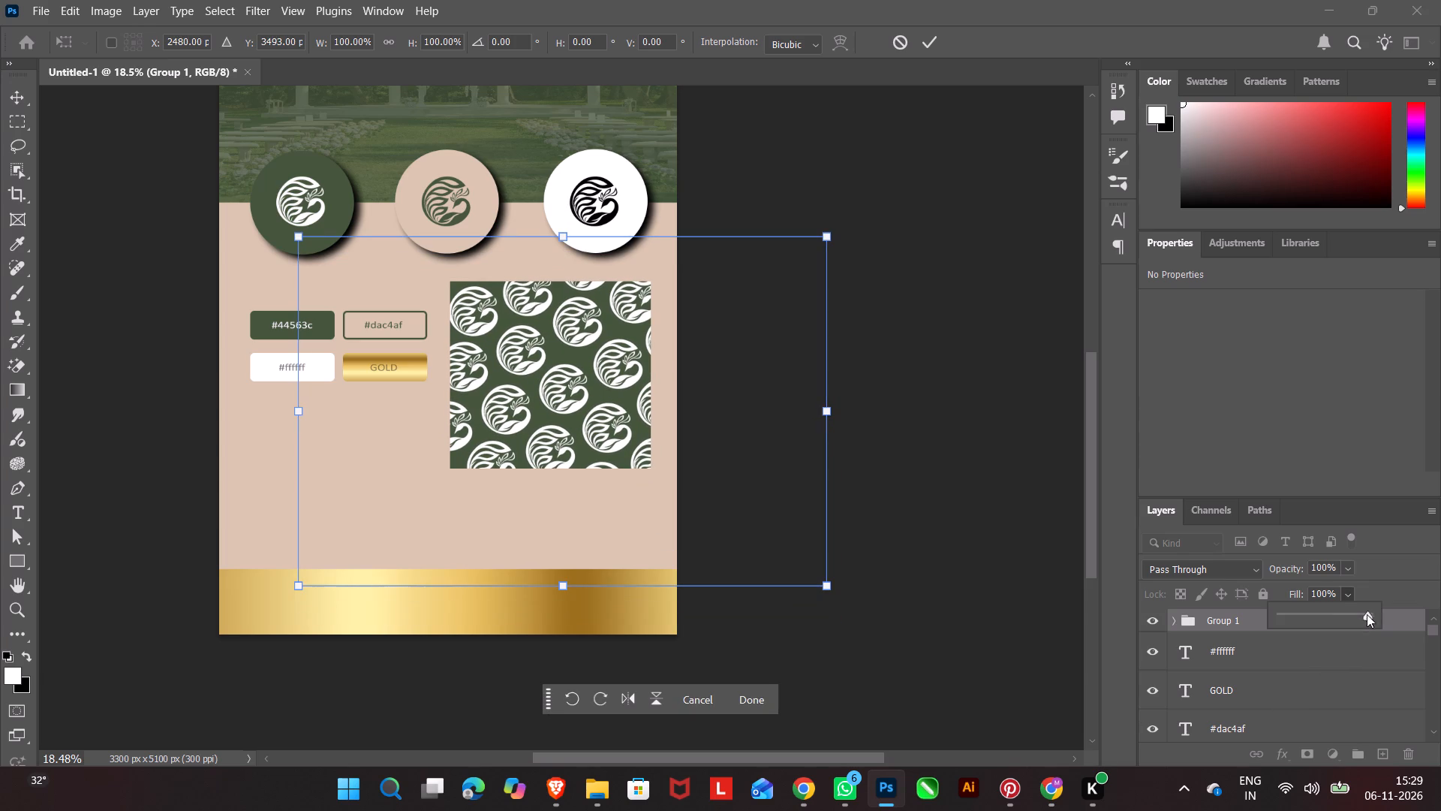
pyautogui.moveTo(1367, 614); pyautogui.dragTo(1350, 625)
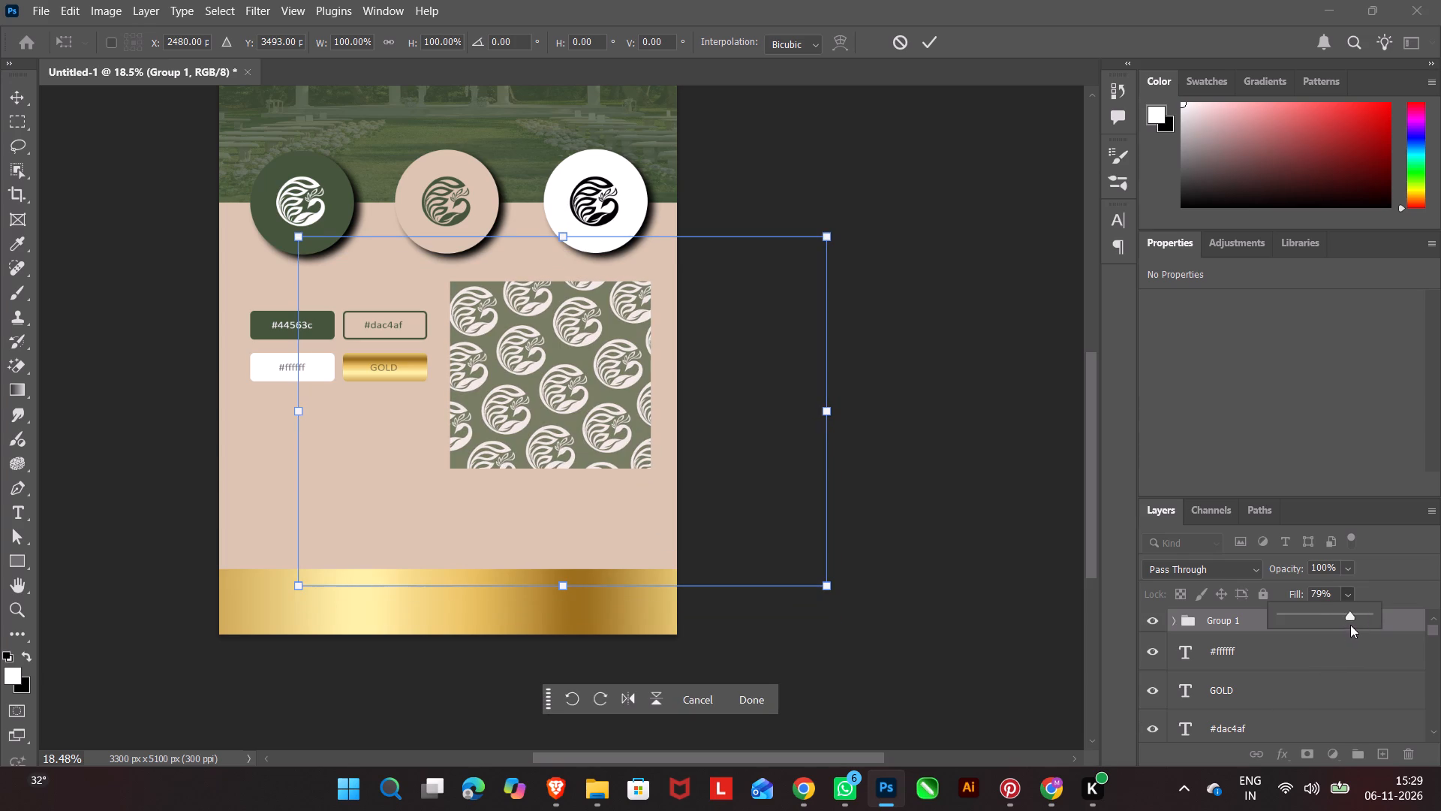
pyautogui.moveTo(1350, 625); pyautogui.dragTo(1352, 624)
pyautogui.click(769, 700)
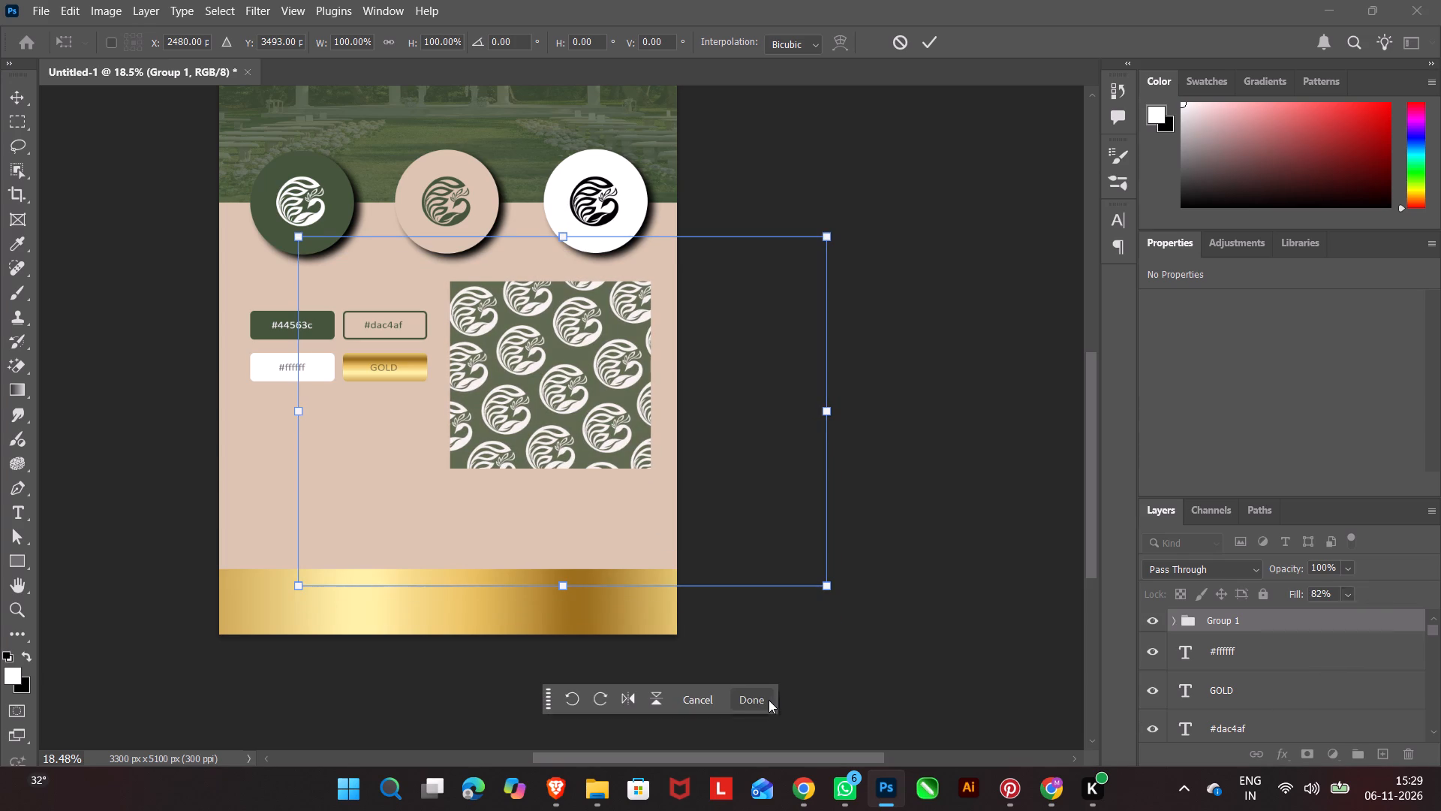
pyautogui.doubleClick(991, 574)
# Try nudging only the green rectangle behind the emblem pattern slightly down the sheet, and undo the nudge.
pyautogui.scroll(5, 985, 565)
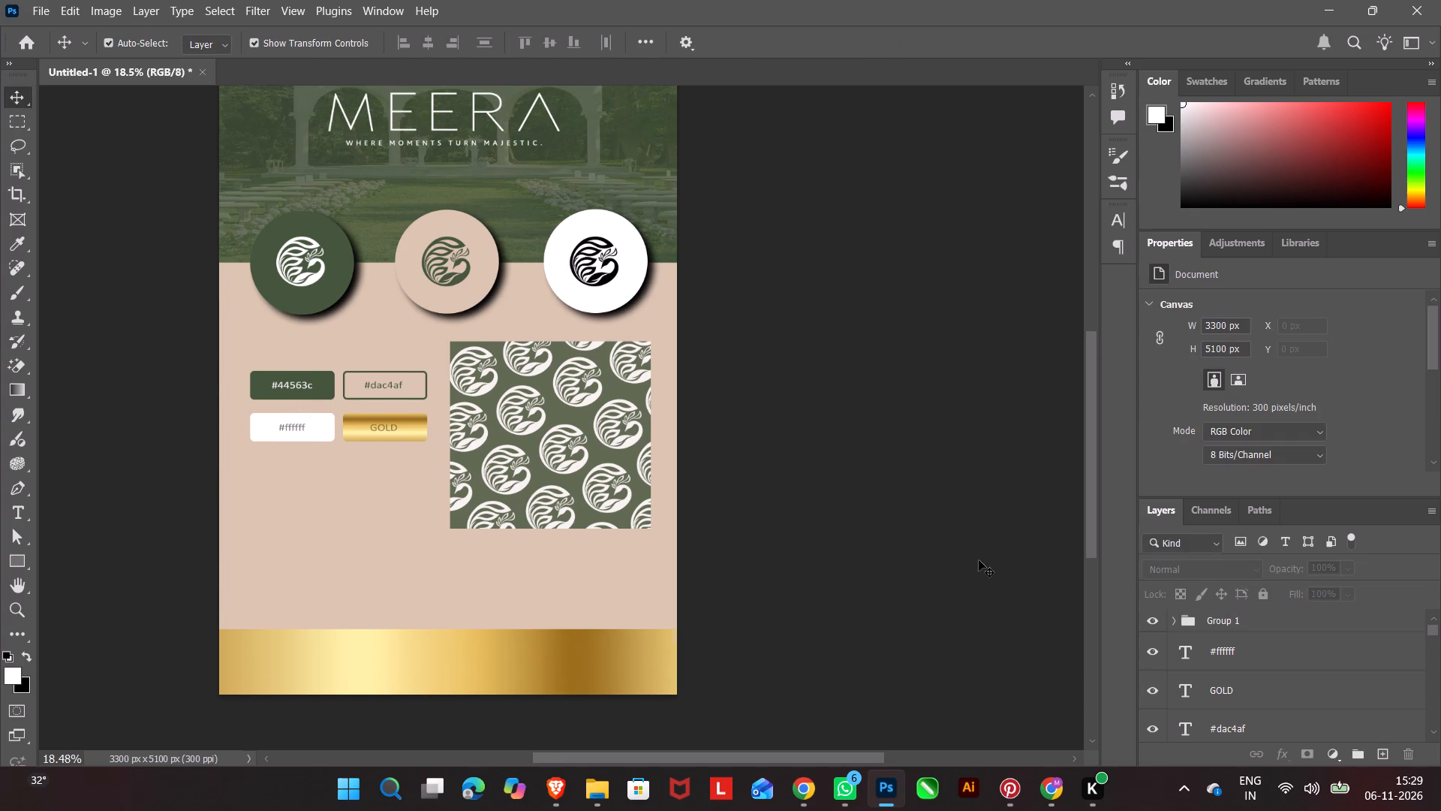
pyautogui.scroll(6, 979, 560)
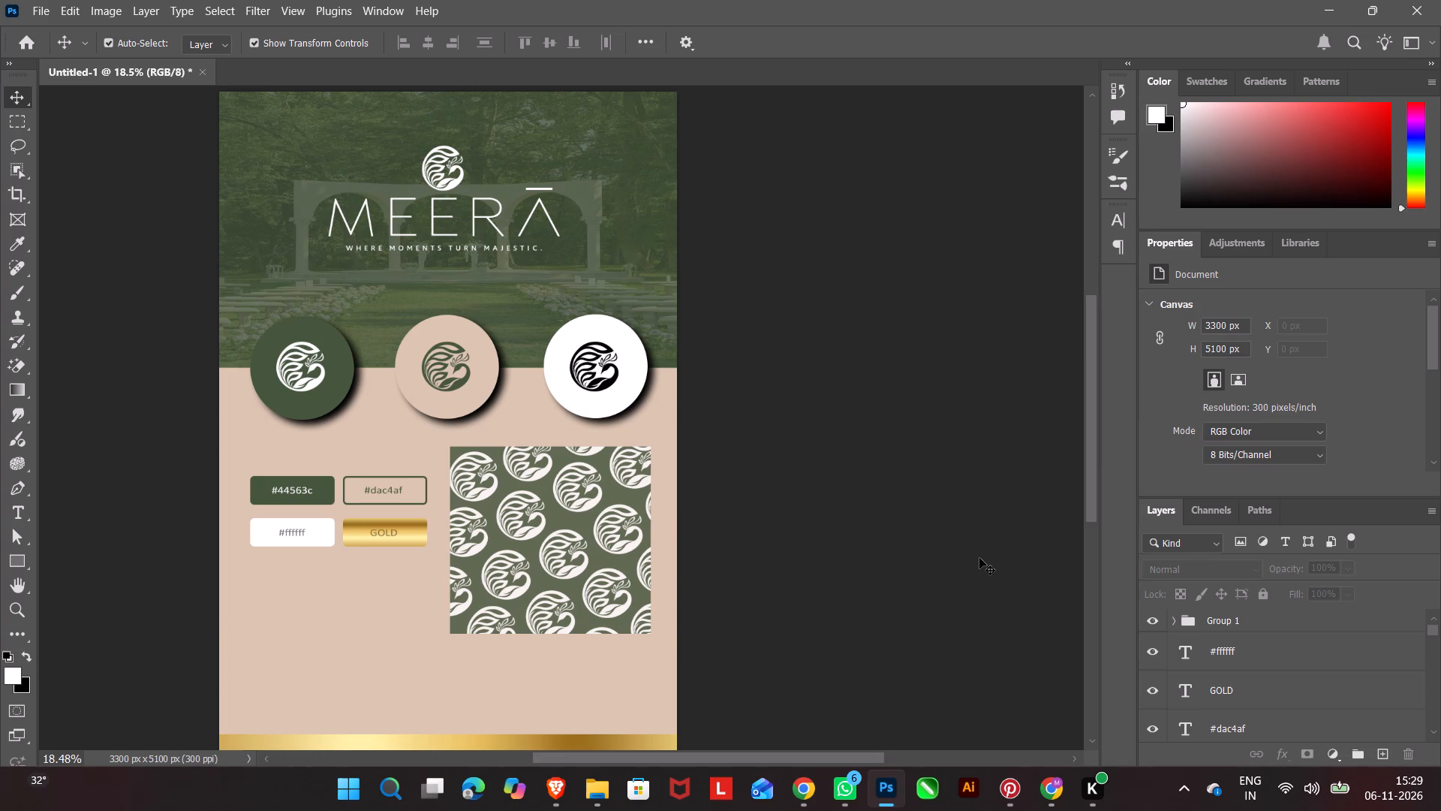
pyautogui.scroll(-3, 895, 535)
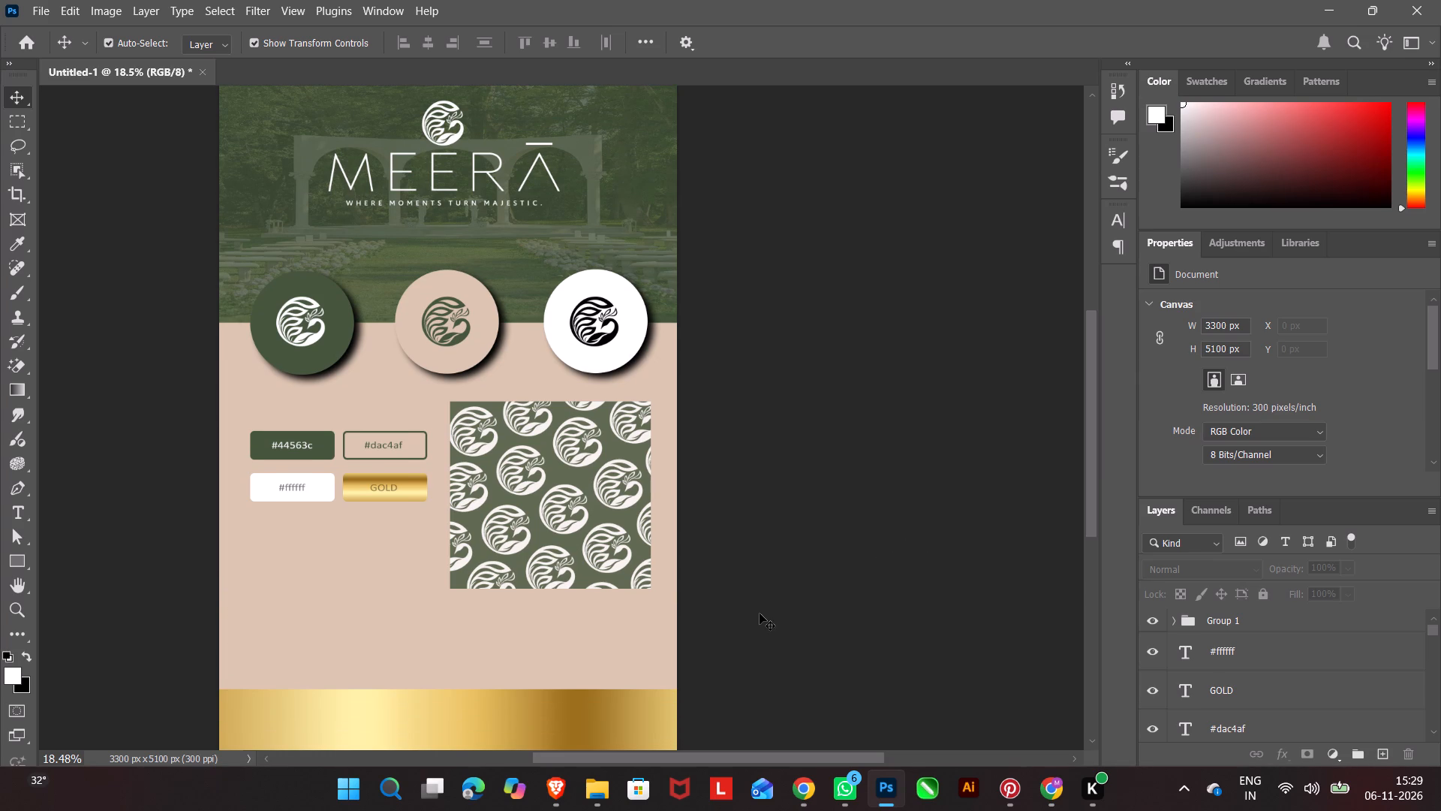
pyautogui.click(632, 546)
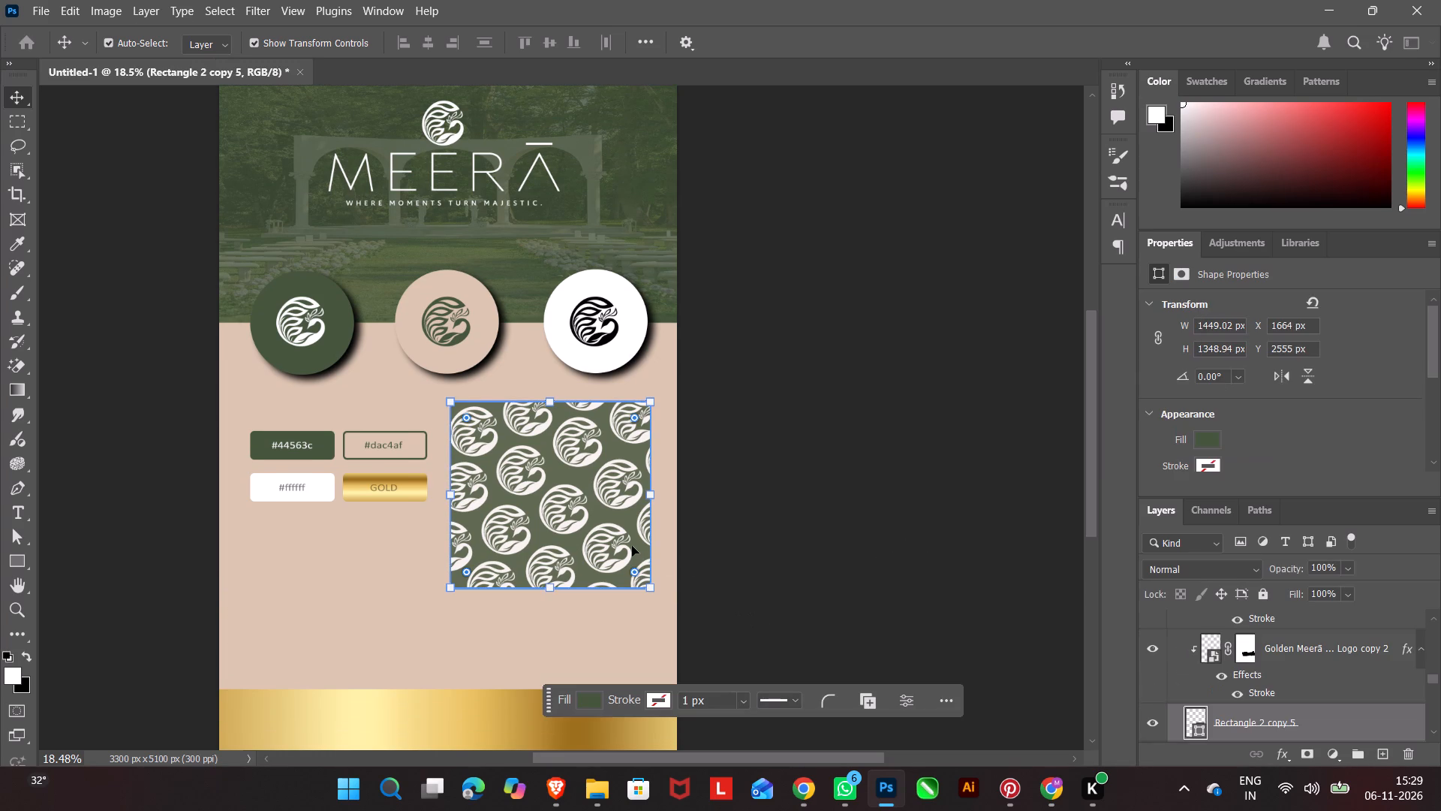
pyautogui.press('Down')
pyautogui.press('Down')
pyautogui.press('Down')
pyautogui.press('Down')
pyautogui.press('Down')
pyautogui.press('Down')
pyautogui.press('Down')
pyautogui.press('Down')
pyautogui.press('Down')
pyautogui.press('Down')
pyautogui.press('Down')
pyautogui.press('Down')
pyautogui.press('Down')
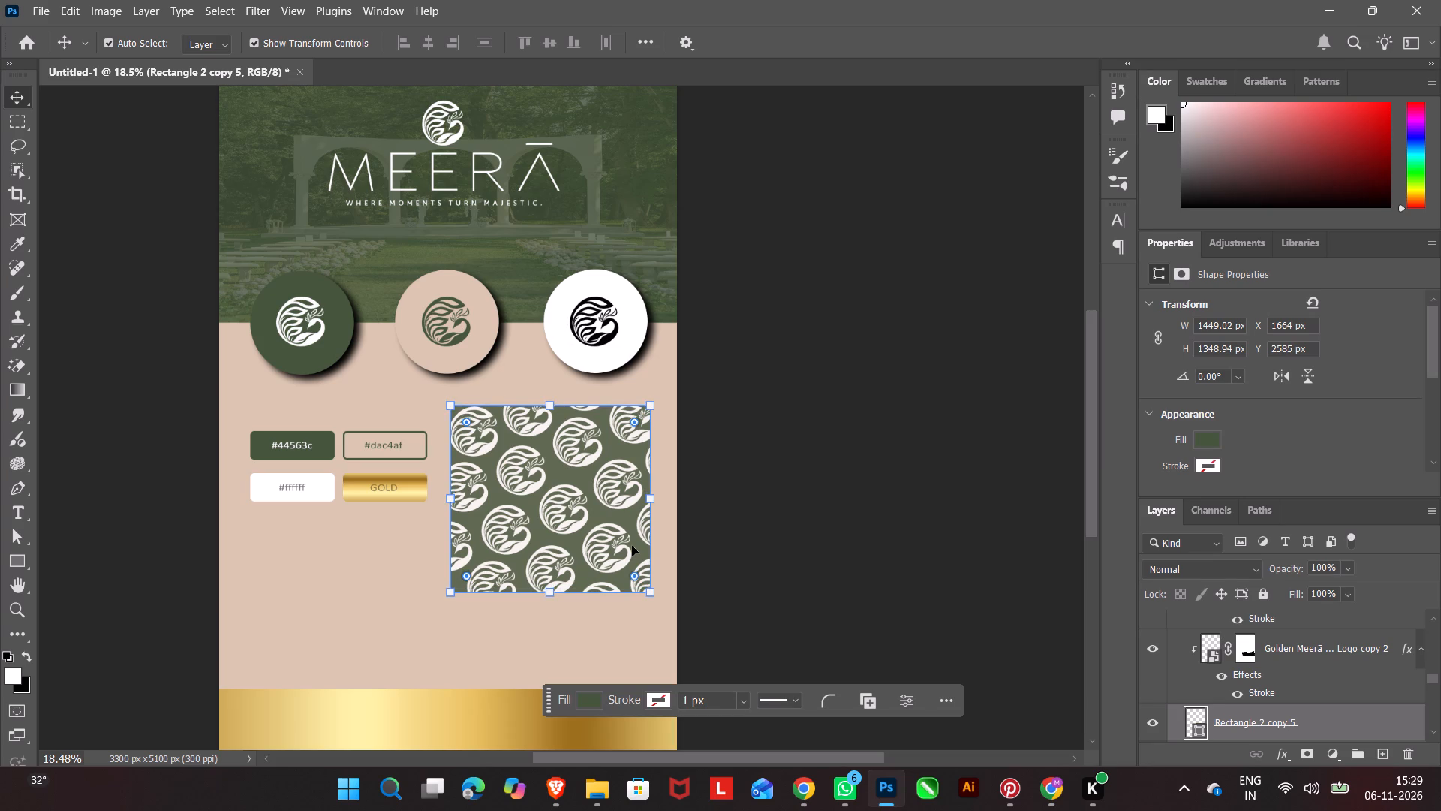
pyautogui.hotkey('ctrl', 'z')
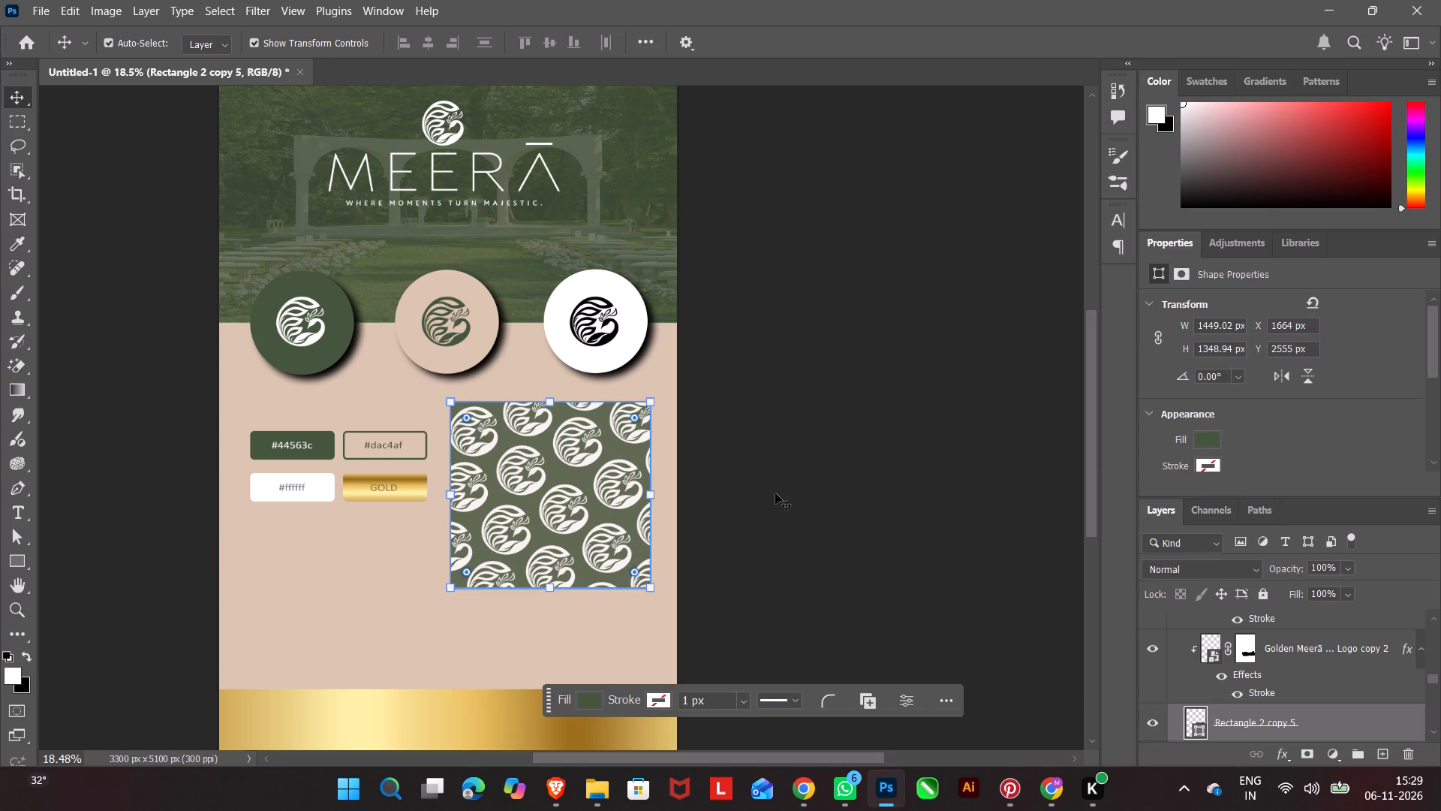
# Clear the layer selection, collapse Group 1 at the top of the layer stack and select the whole group.
pyautogui.doubleClick(775, 493)
pyautogui.scroll(5, 1275, 689)
pyautogui.scroll(18, 1275, 689)
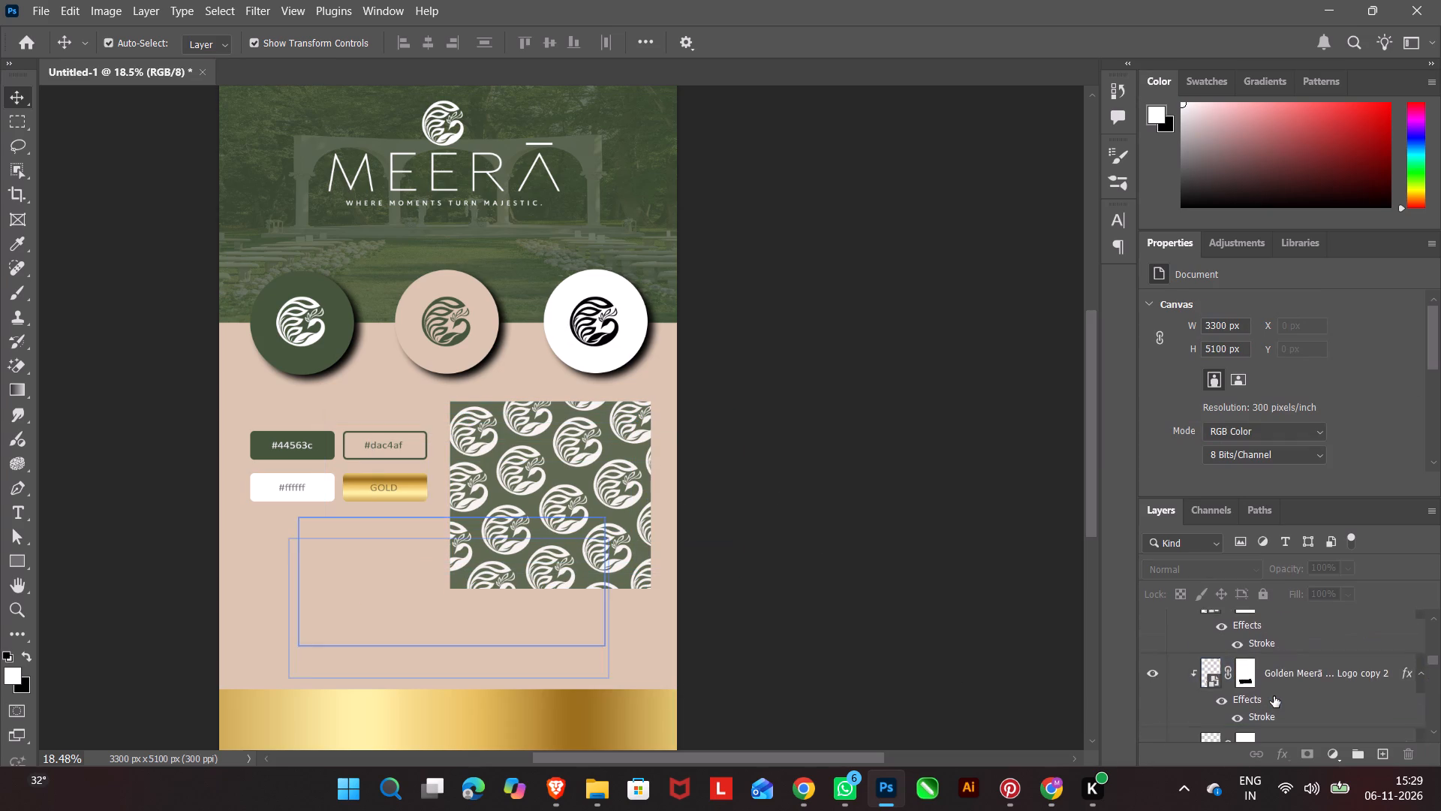
pyautogui.scroll(12, 1274, 696)
pyautogui.scroll(20, 1268, 698)
pyautogui.scroll(10, 1268, 698)
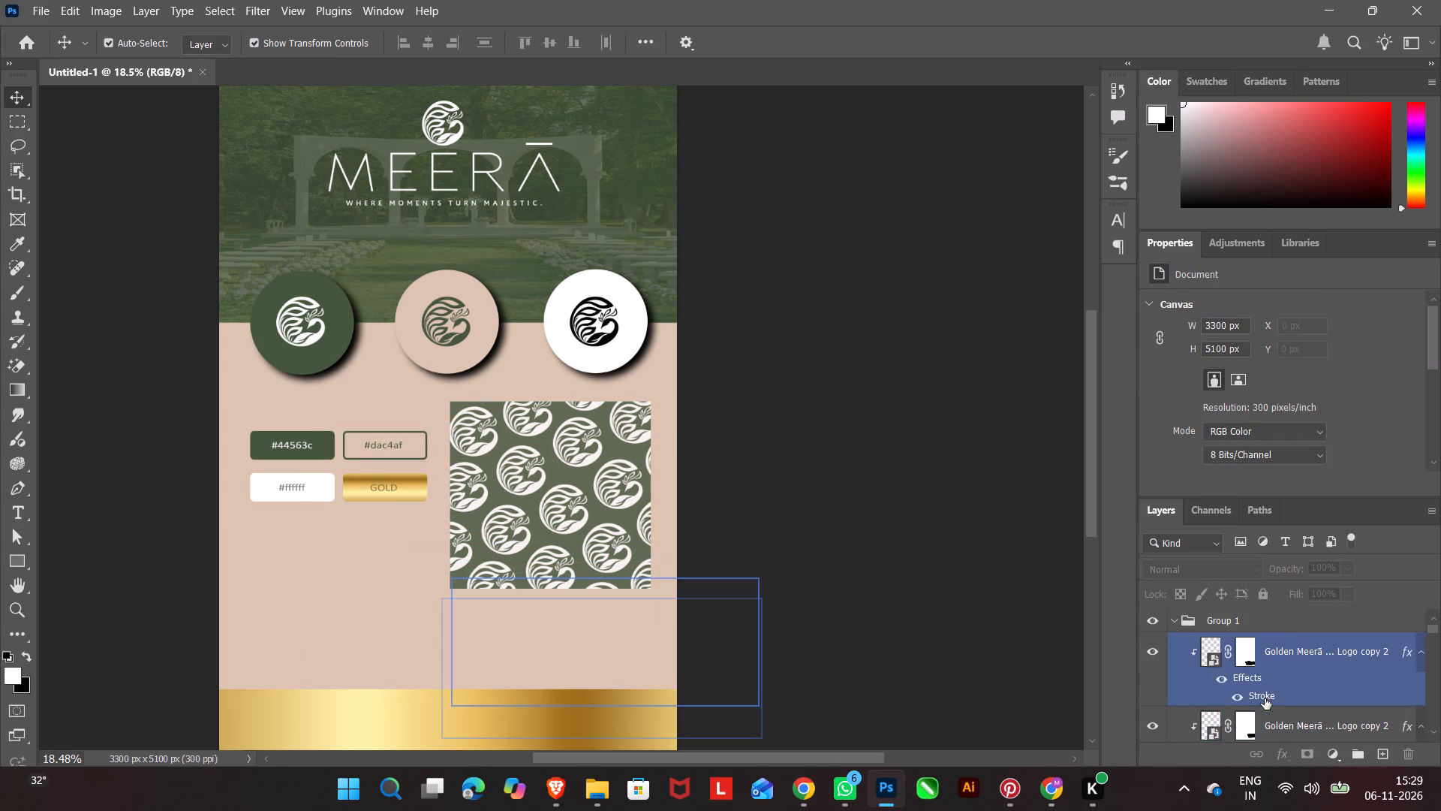
pyautogui.click(1177, 622)
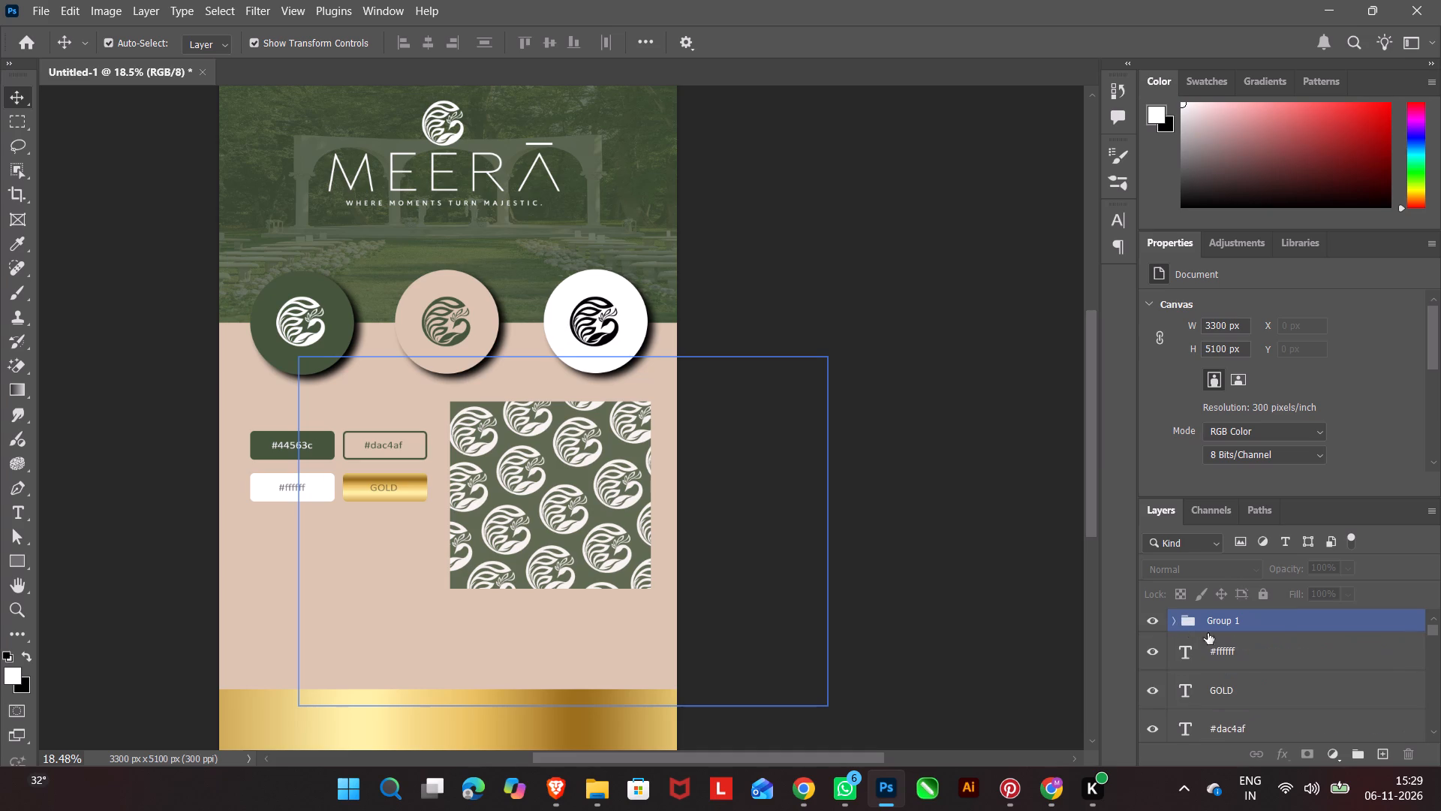
pyautogui.click(1285, 615)
pyautogui.click(1286, 620)
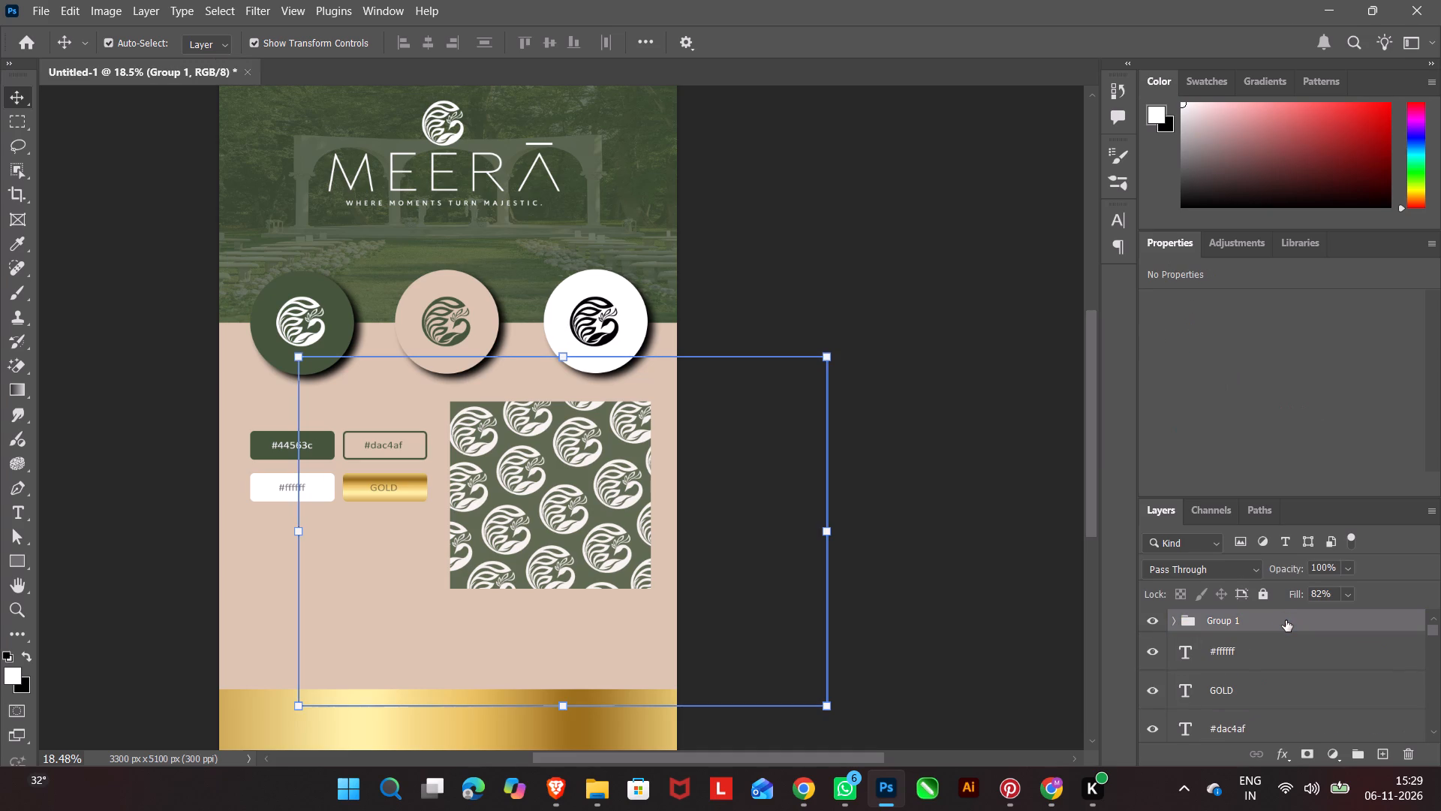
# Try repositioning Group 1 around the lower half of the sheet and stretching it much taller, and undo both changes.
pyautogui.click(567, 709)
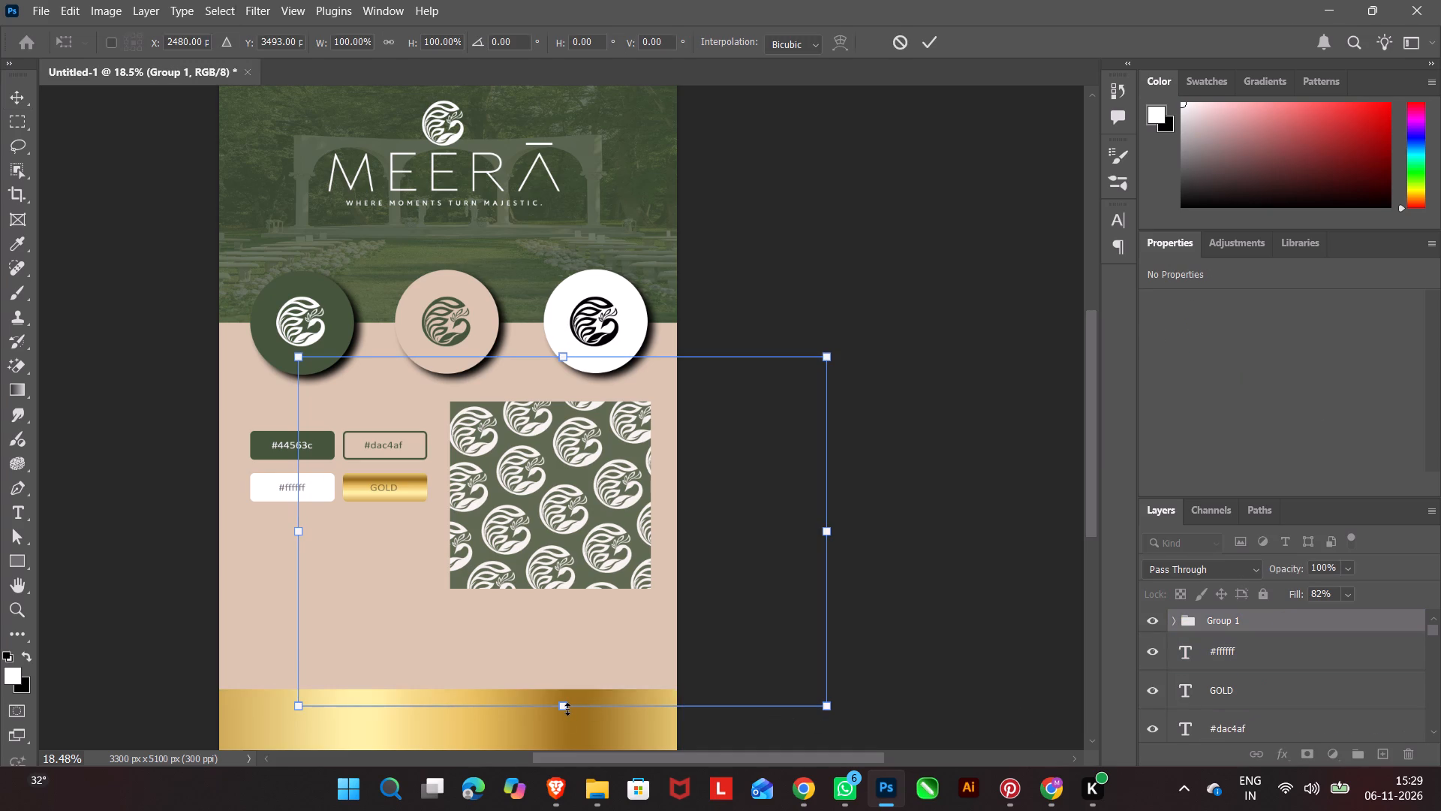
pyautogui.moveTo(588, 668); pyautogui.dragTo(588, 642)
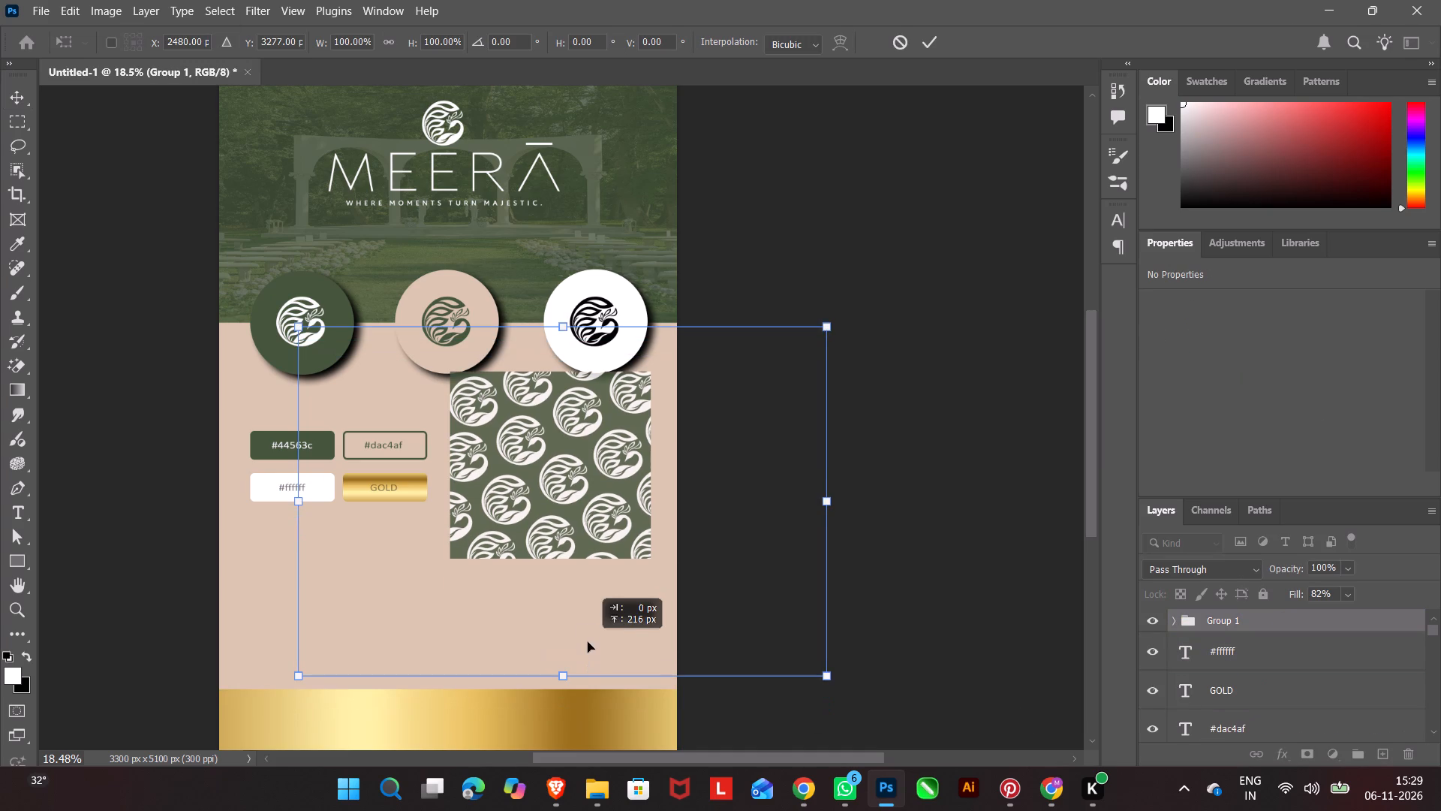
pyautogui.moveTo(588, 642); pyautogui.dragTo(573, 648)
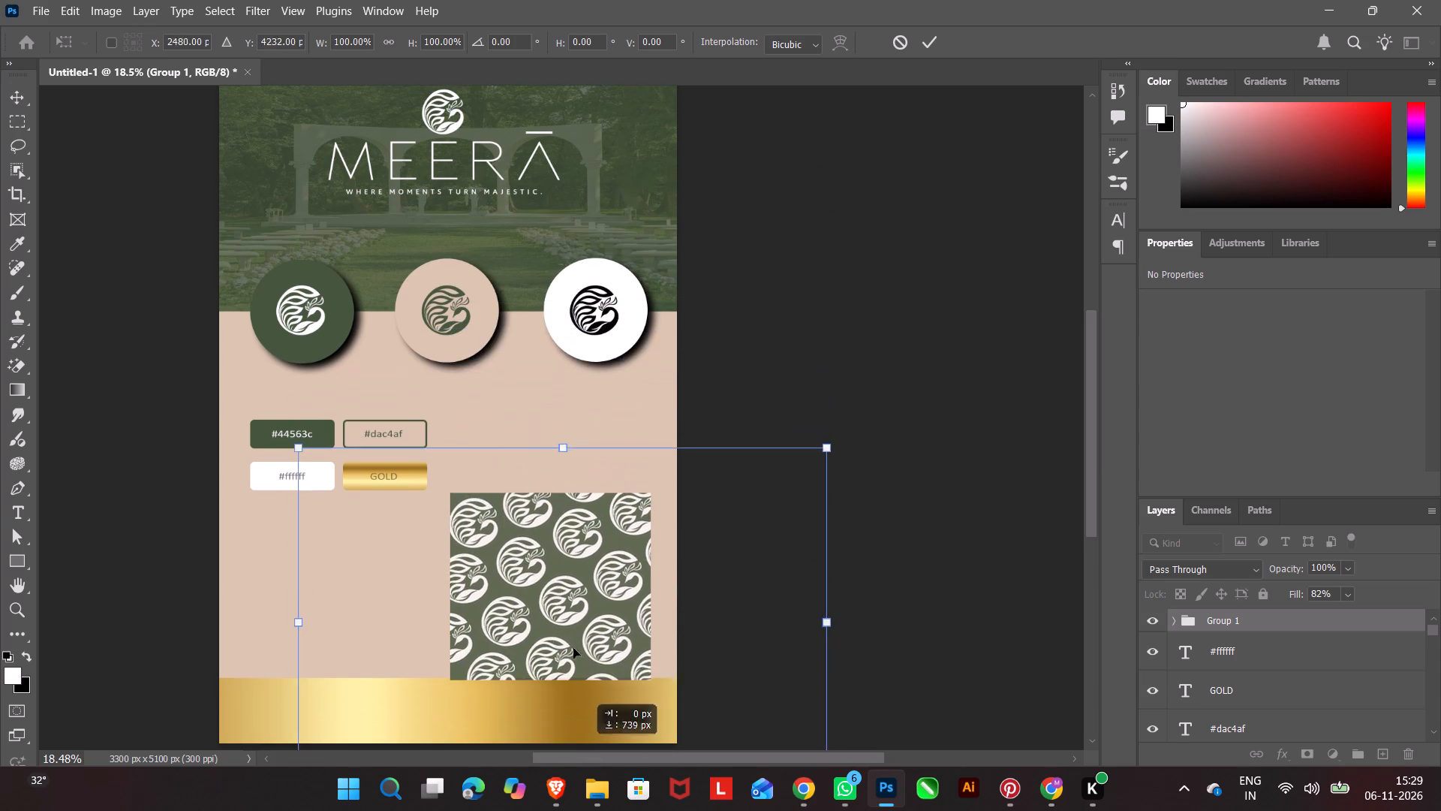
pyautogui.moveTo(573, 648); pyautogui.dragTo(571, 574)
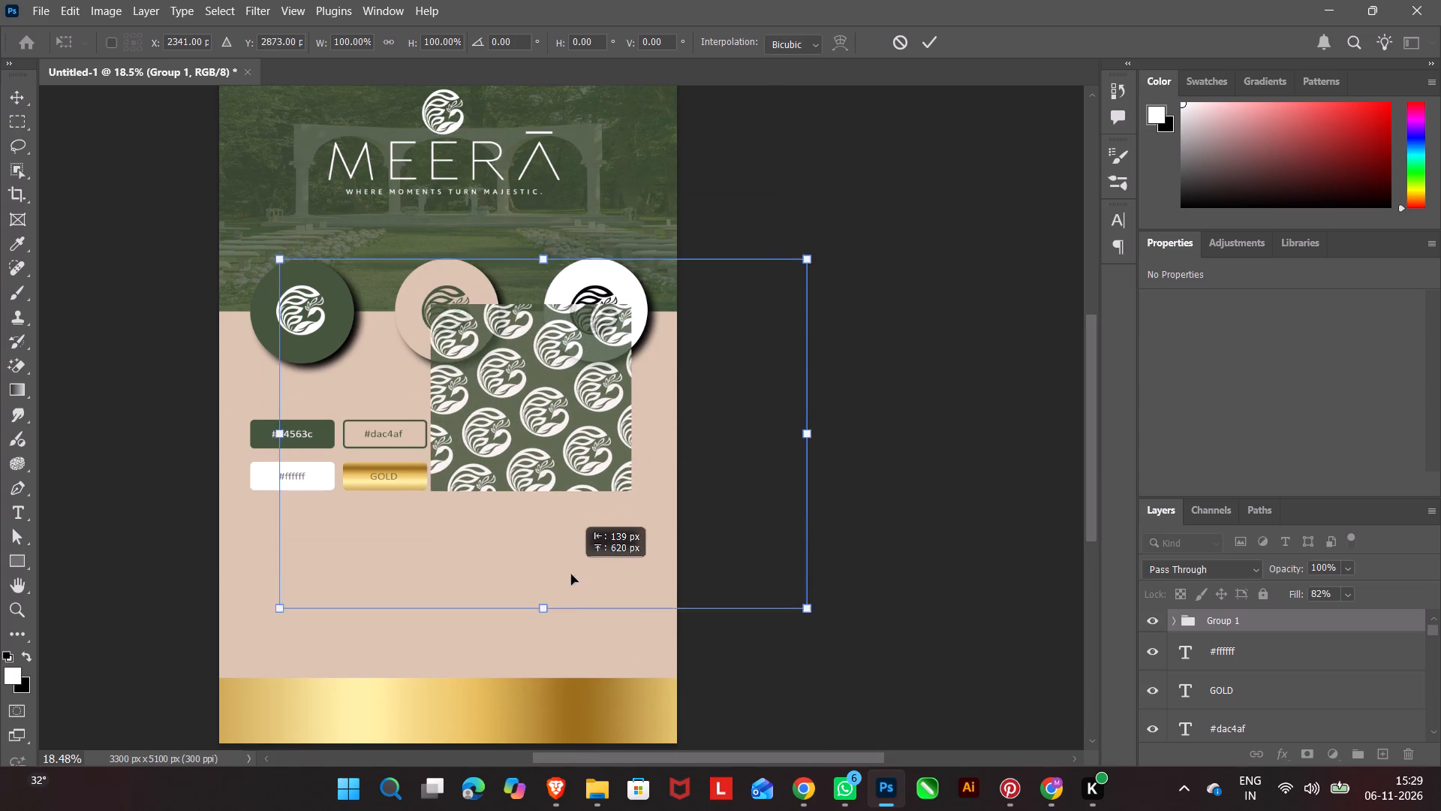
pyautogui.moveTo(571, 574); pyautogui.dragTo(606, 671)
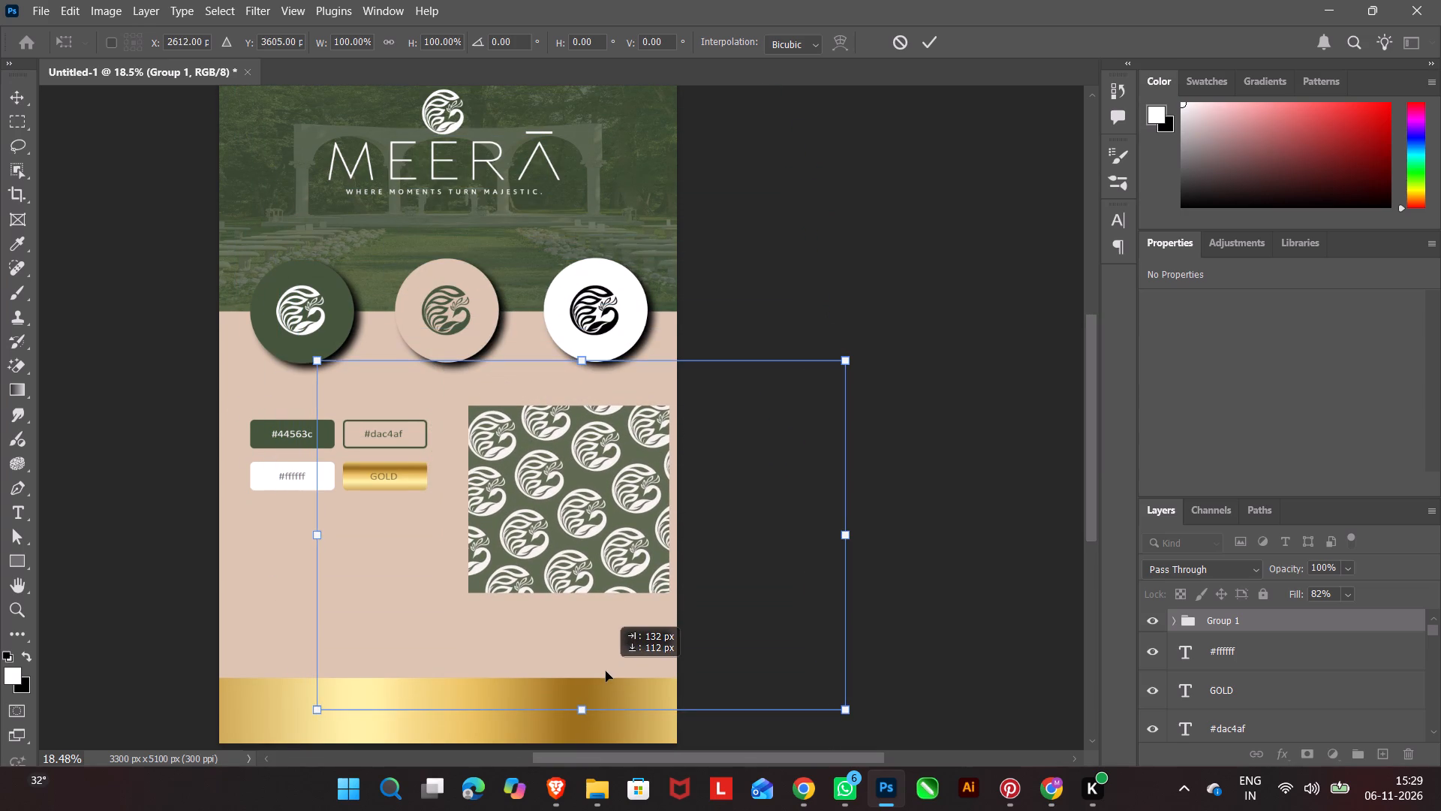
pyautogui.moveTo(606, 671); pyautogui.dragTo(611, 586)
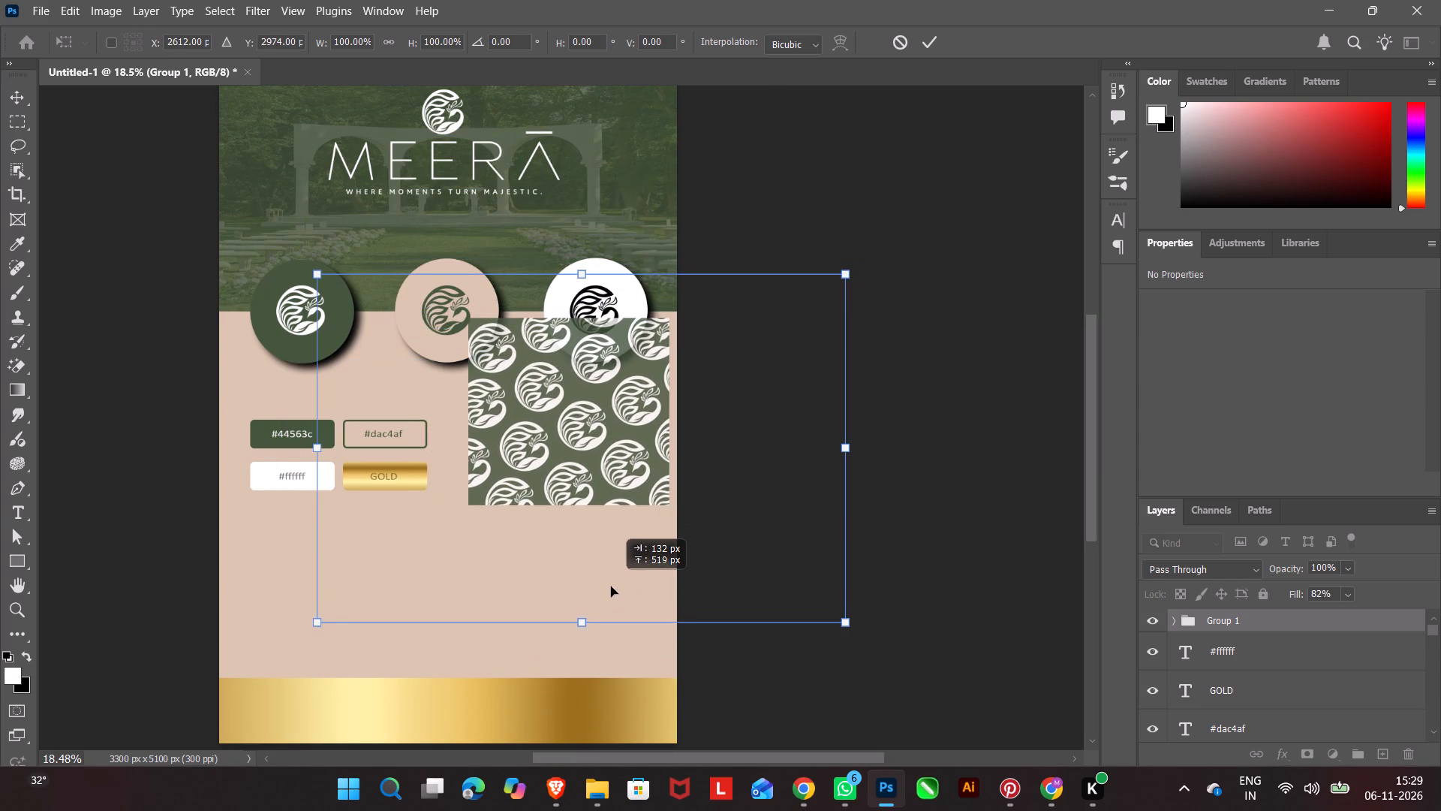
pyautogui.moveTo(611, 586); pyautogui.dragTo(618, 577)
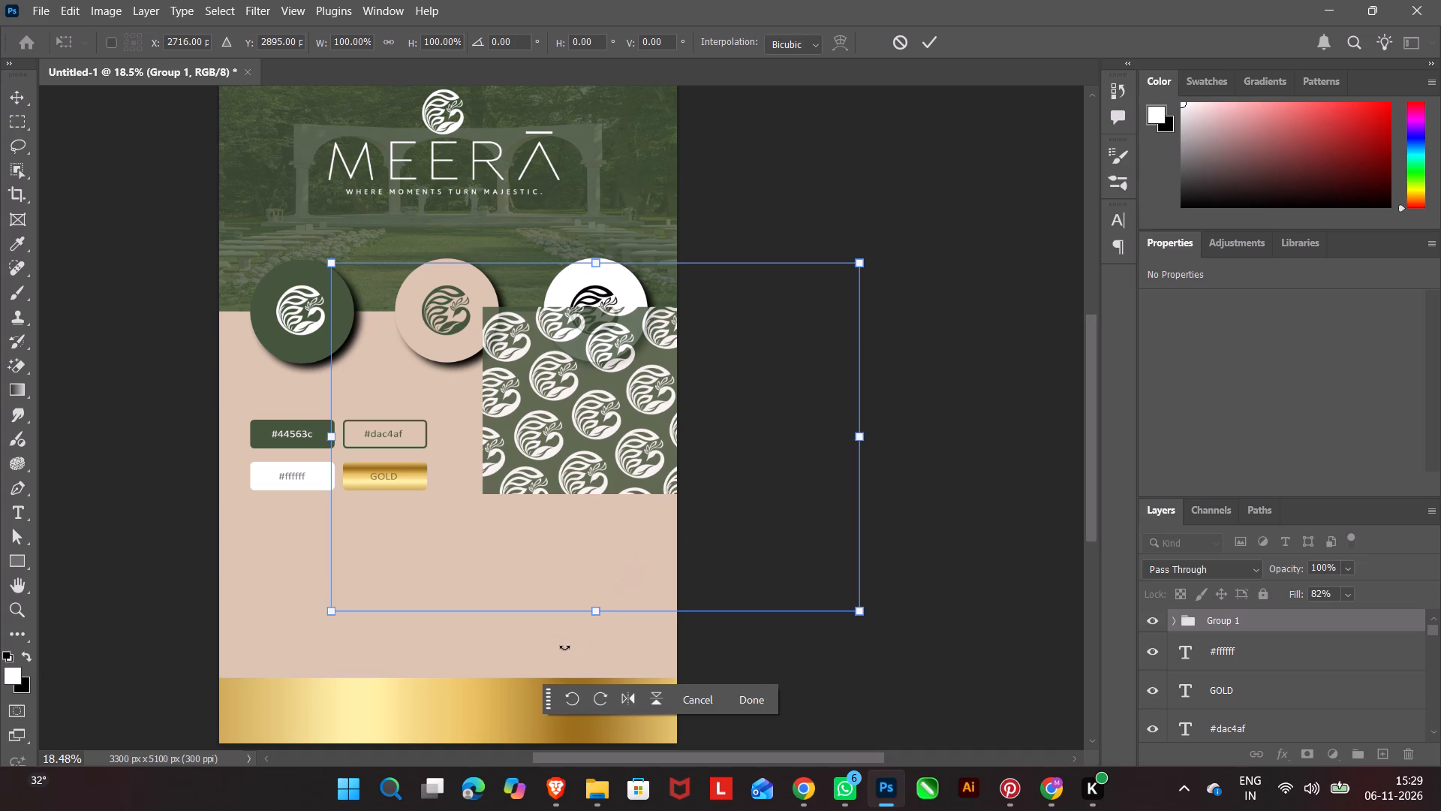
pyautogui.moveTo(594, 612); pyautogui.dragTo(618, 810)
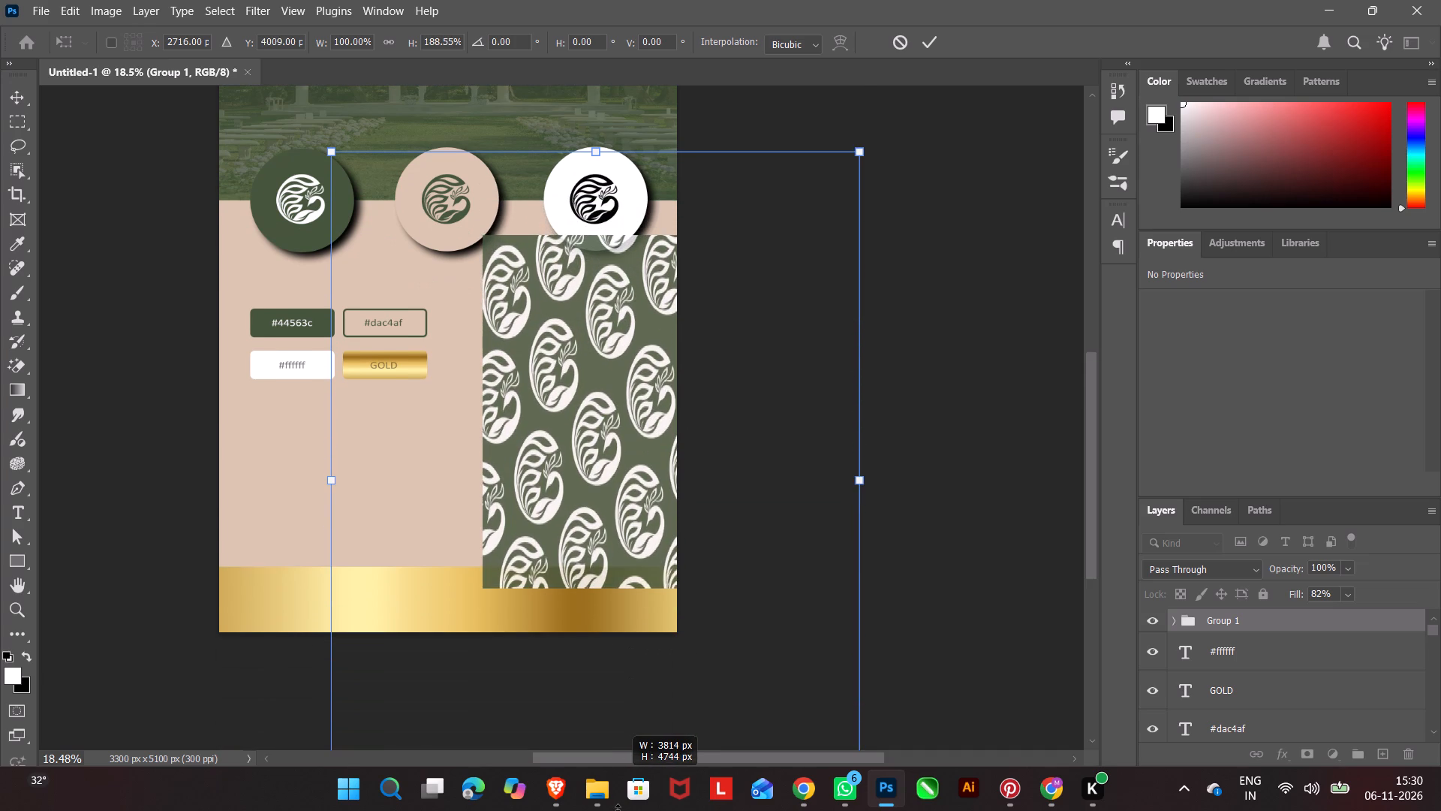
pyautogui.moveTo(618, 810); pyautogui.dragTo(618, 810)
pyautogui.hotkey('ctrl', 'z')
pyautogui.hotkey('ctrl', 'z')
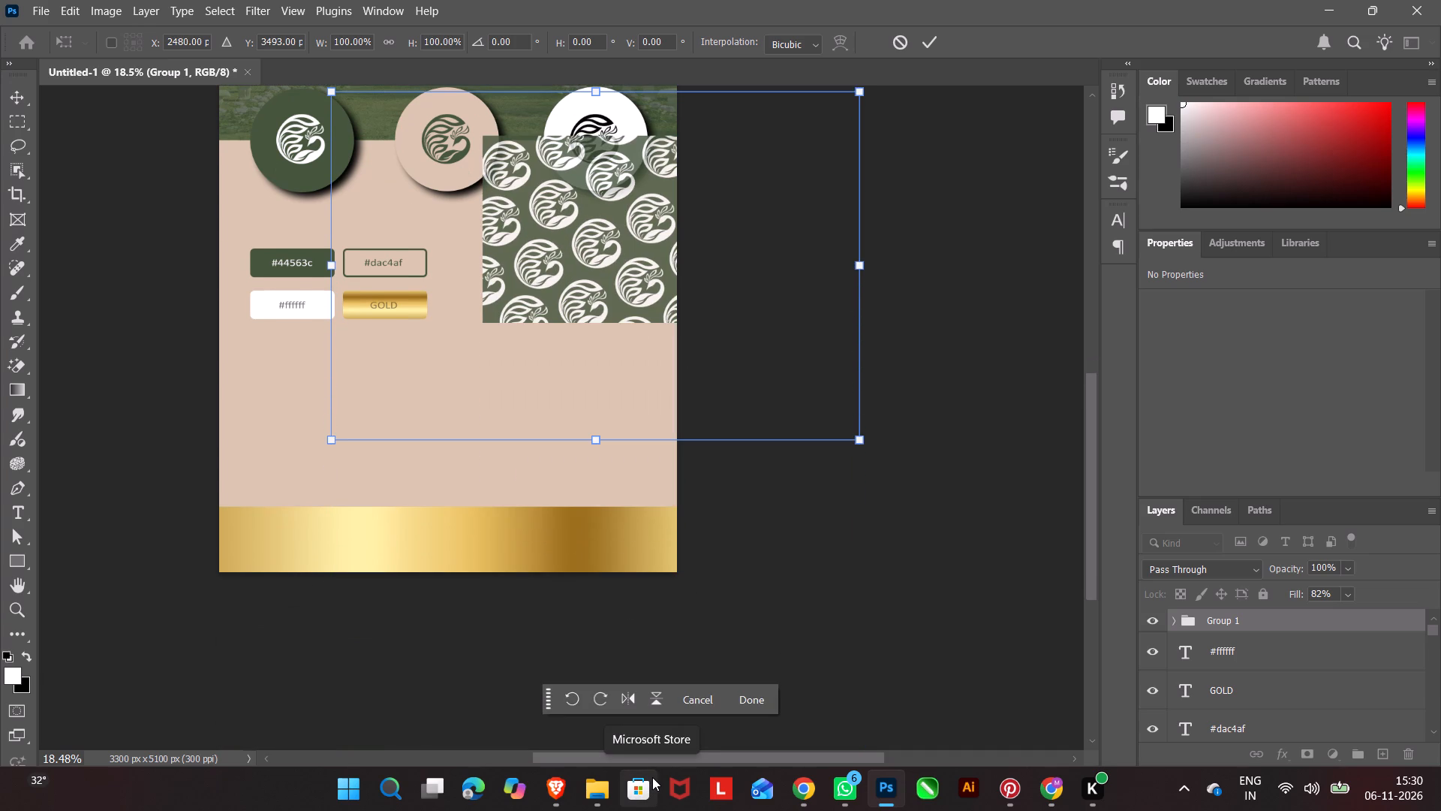
# Scale Group 1 to about 101% width and 74% height below the emblem circles, apply the transform and clear the selection.
pyautogui.moveTo(563, 174); pyautogui.dragTo(563, 176)
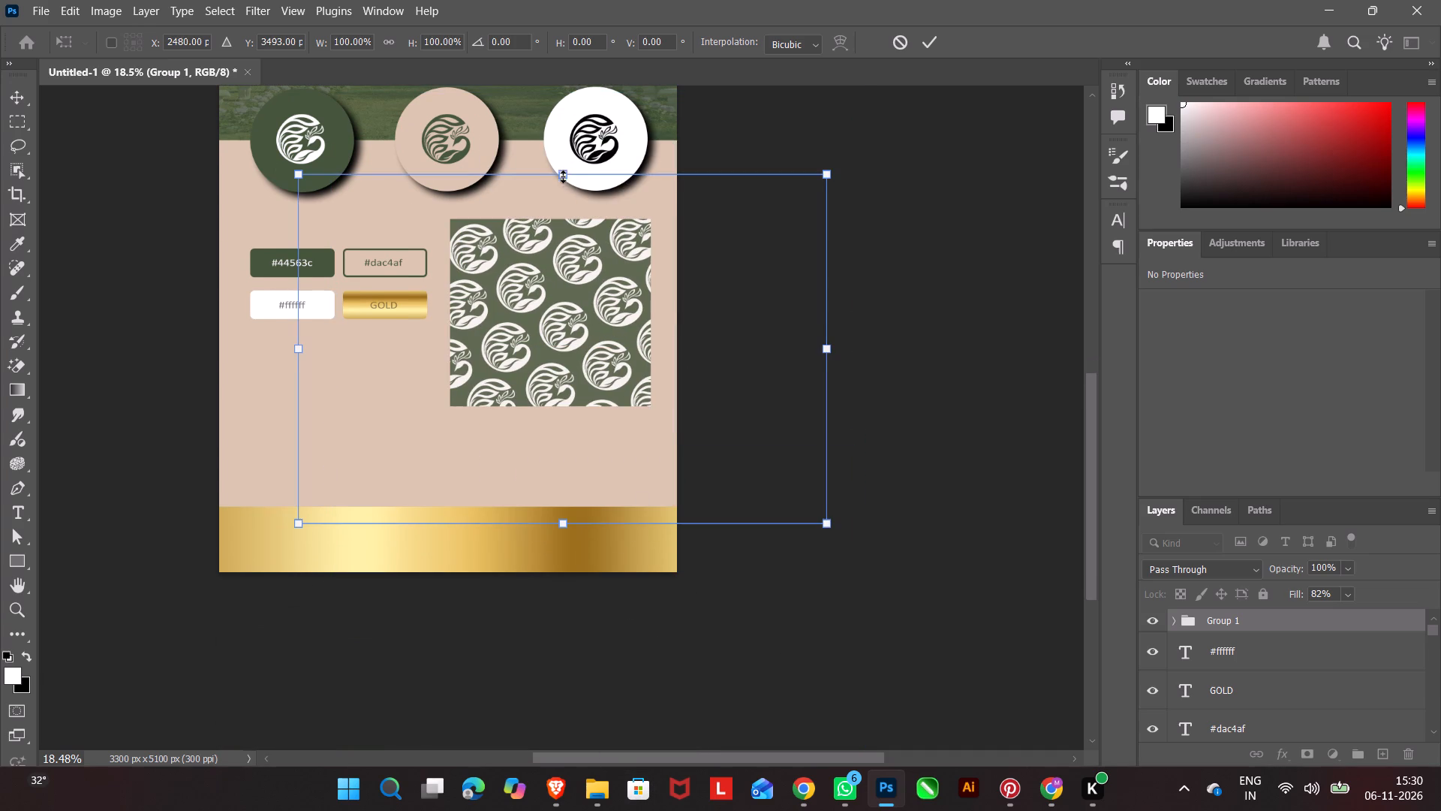
pyautogui.moveTo(563, 176); pyautogui.dragTo(565, 210)
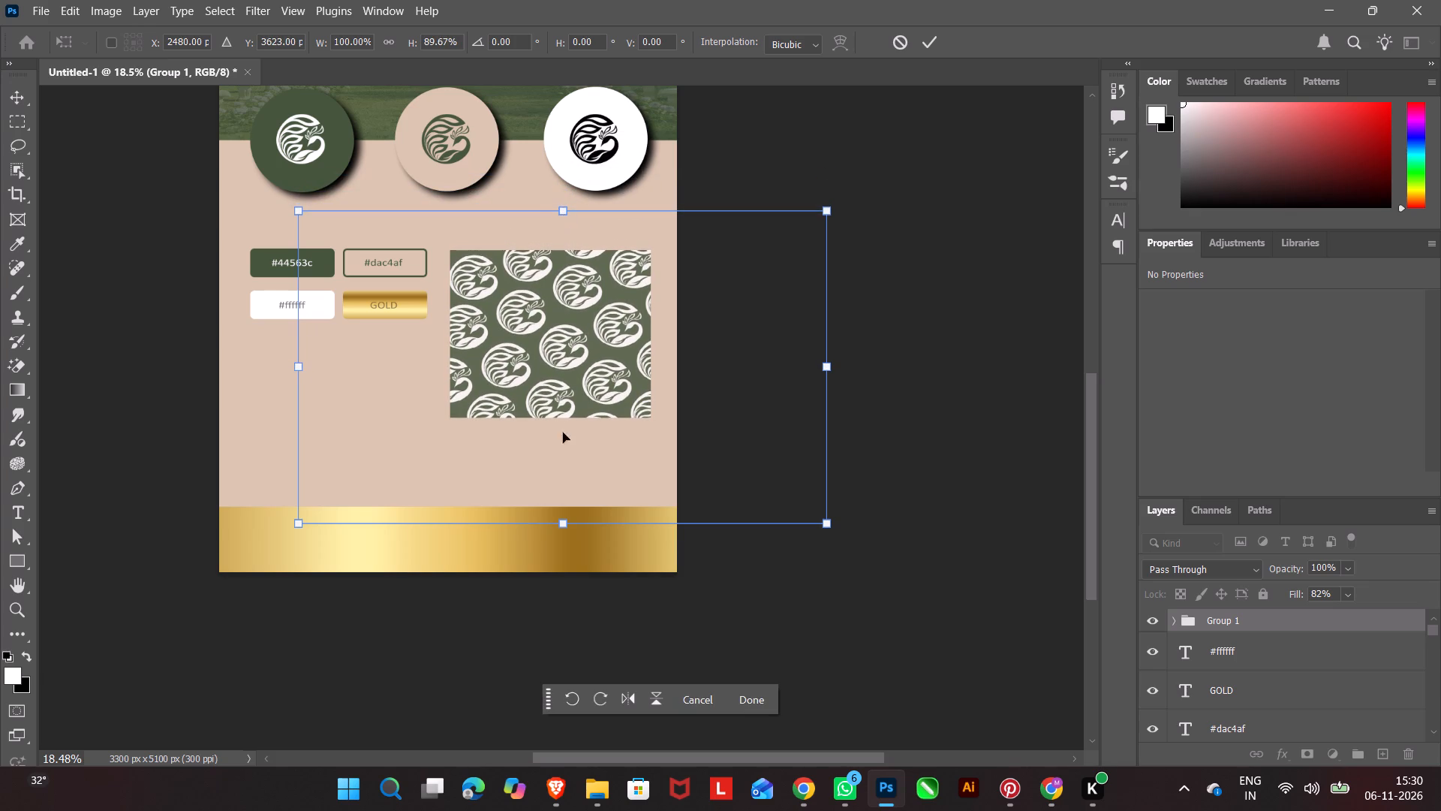
pyautogui.moveTo(564, 528); pyautogui.dragTo(560, 466)
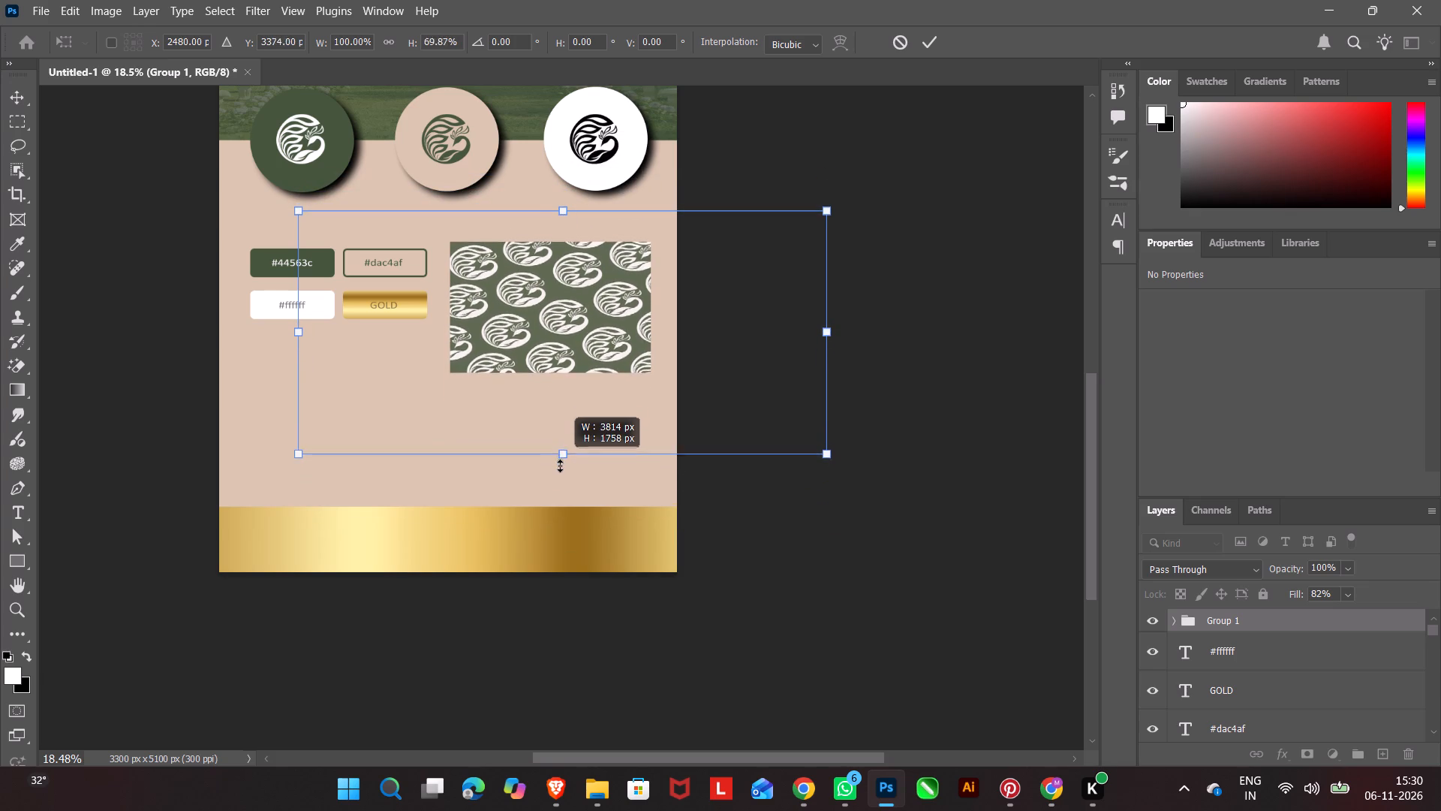
pyautogui.moveTo(560, 466); pyautogui.dragTo(564, 503)
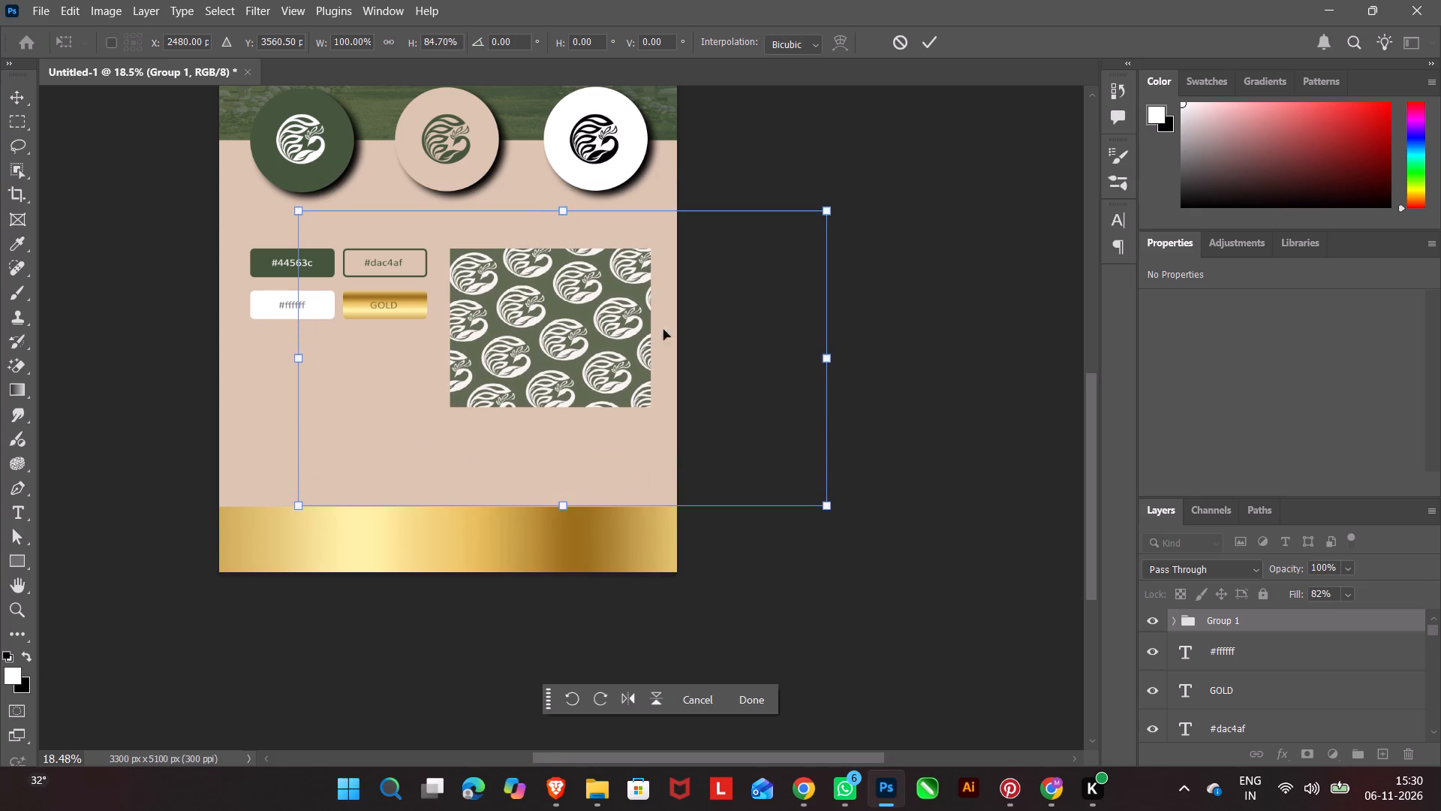
pyautogui.moveTo(827, 360); pyautogui.dragTo(757, 381)
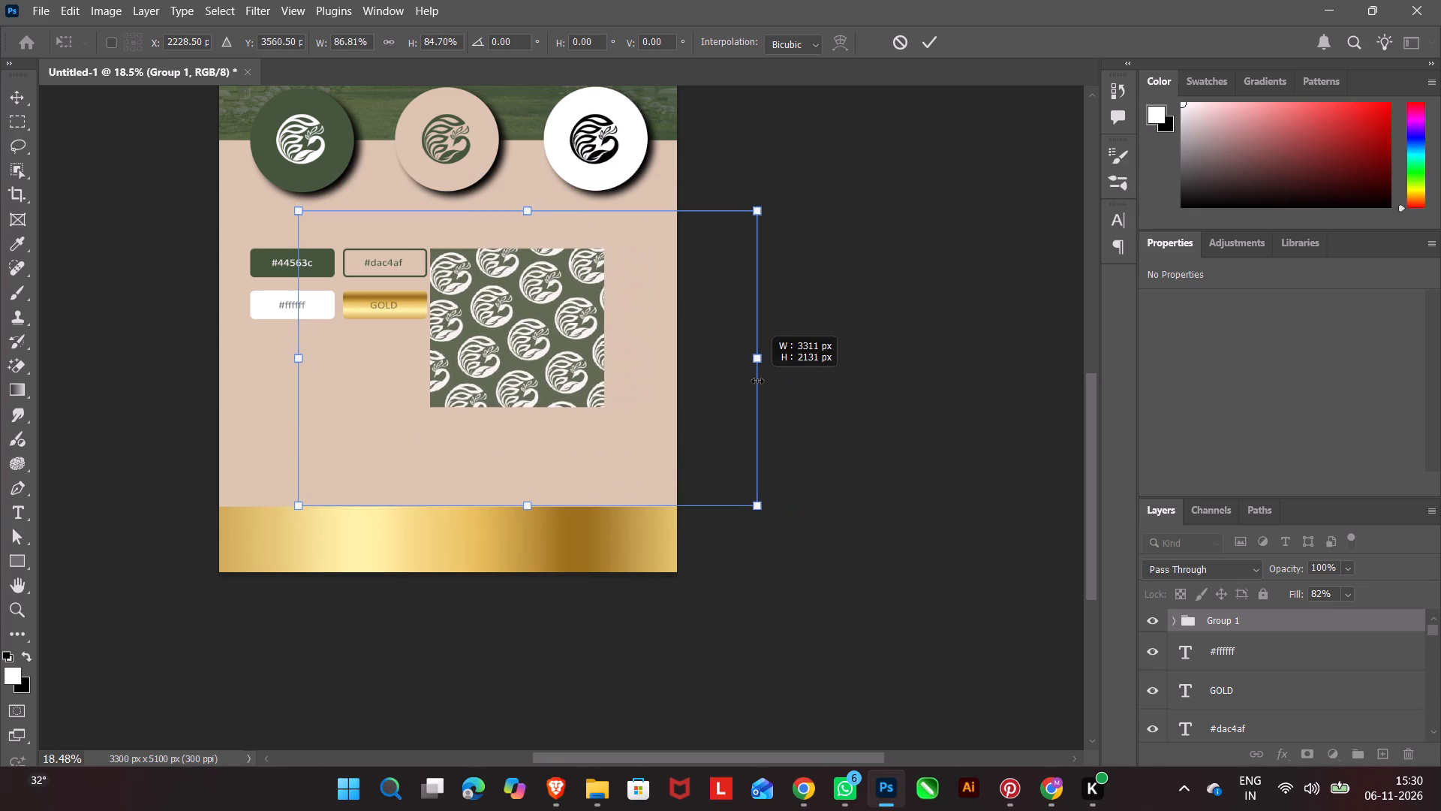
pyautogui.moveTo(757, 381); pyautogui.dragTo(829, 383)
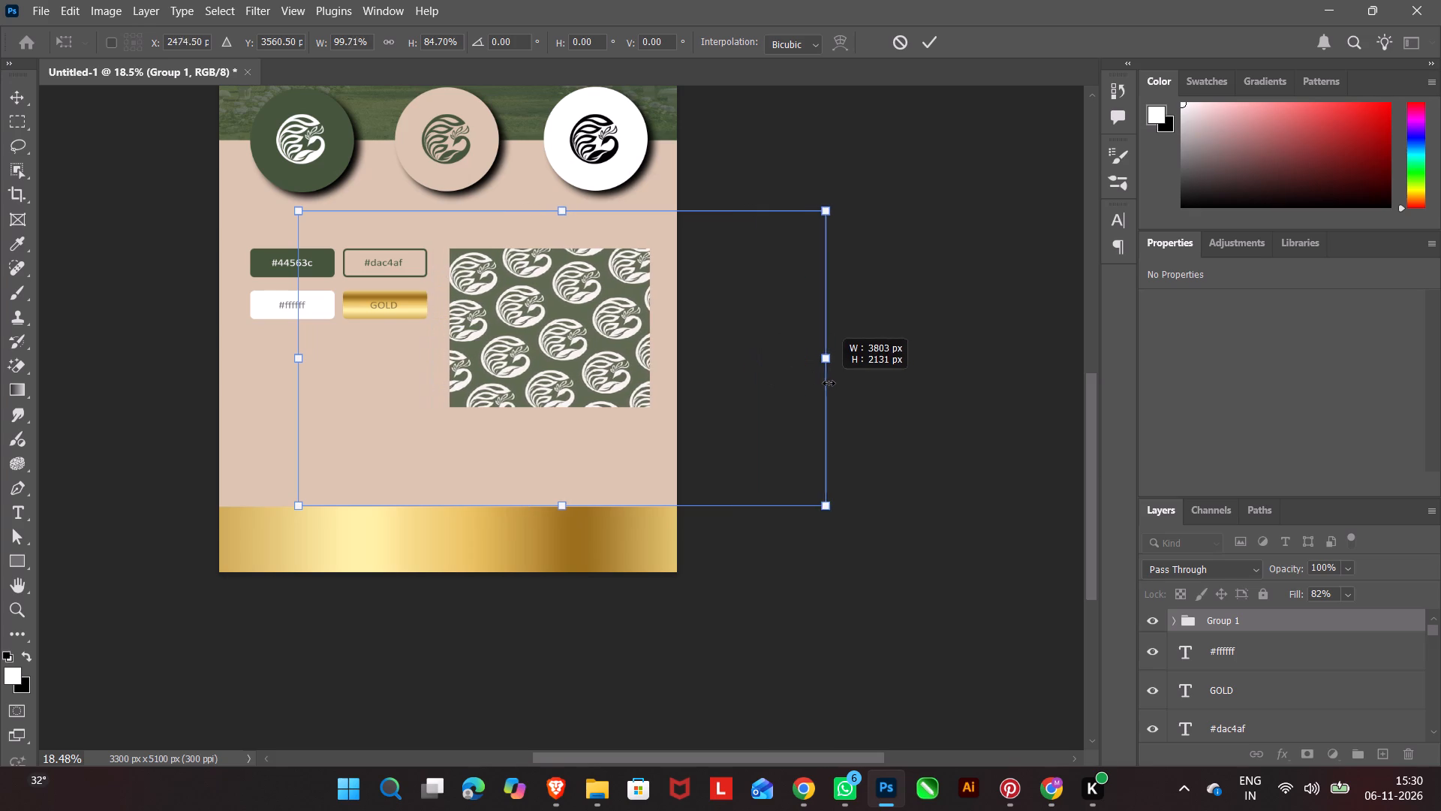
pyautogui.moveTo(829, 383); pyautogui.dragTo(835, 381)
pyautogui.moveTo(569, 504); pyautogui.dragTo(567, 466)
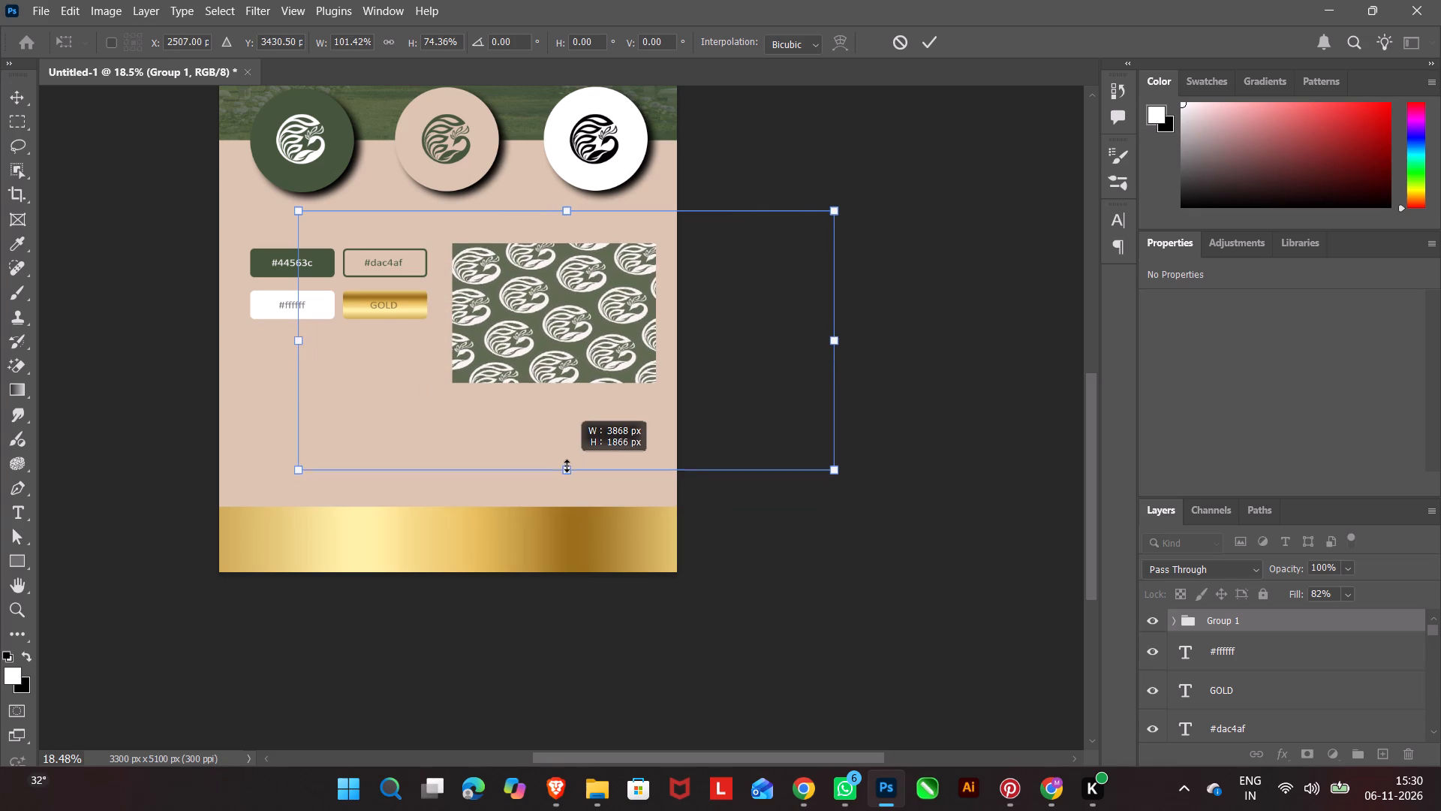
pyautogui.moveTo(567, 466); pyautogui.dragTo(567, 467)
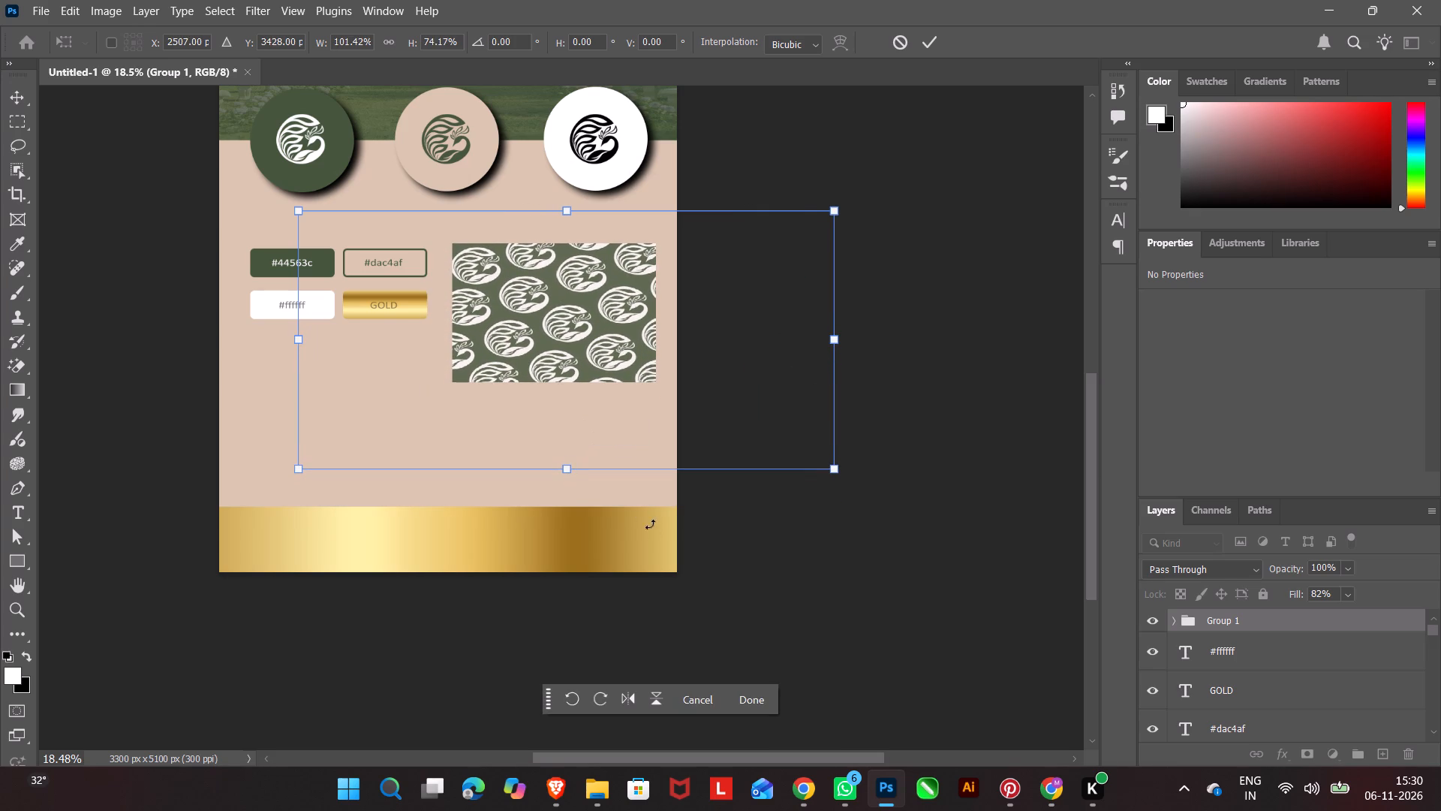
pyautogui.click(760, 705)
pyautogui.click(924, 509)
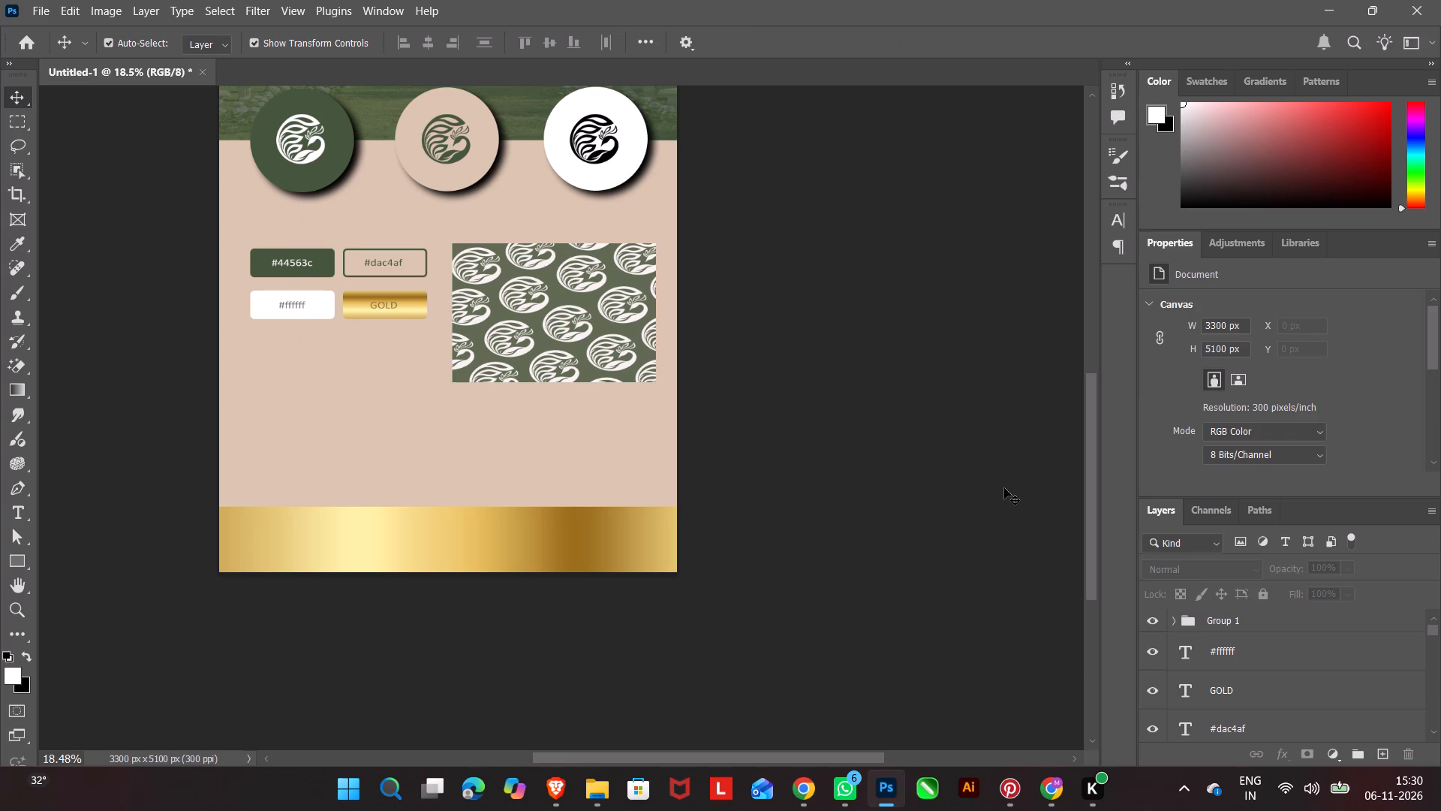
# Switch to the Brave browser and resume the Ramayana Rise of a Legend download from the recent downloads.
pyautogui.click(549, 794)
pyautogui.click(1286, 67)
pyautogui.click(1232, 143)
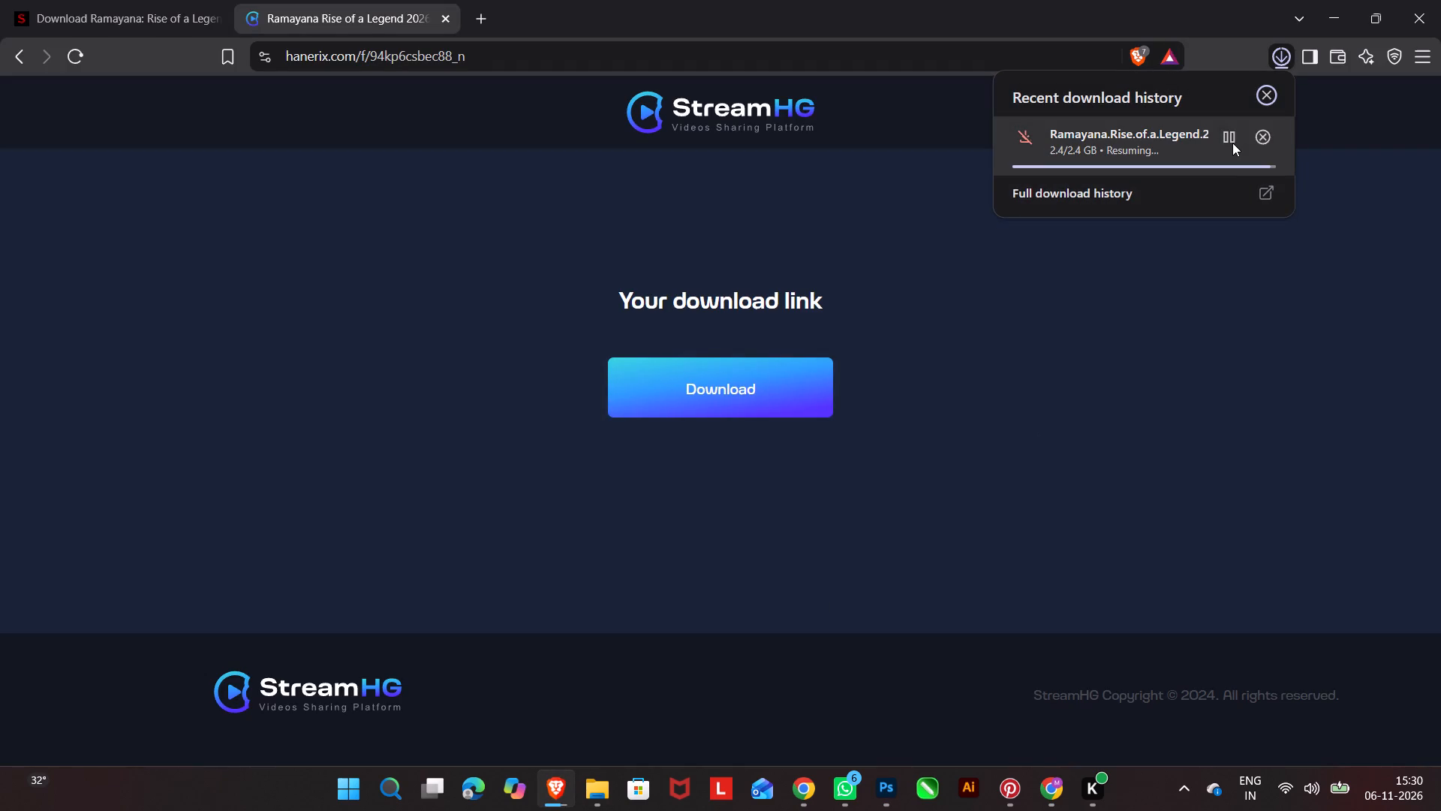
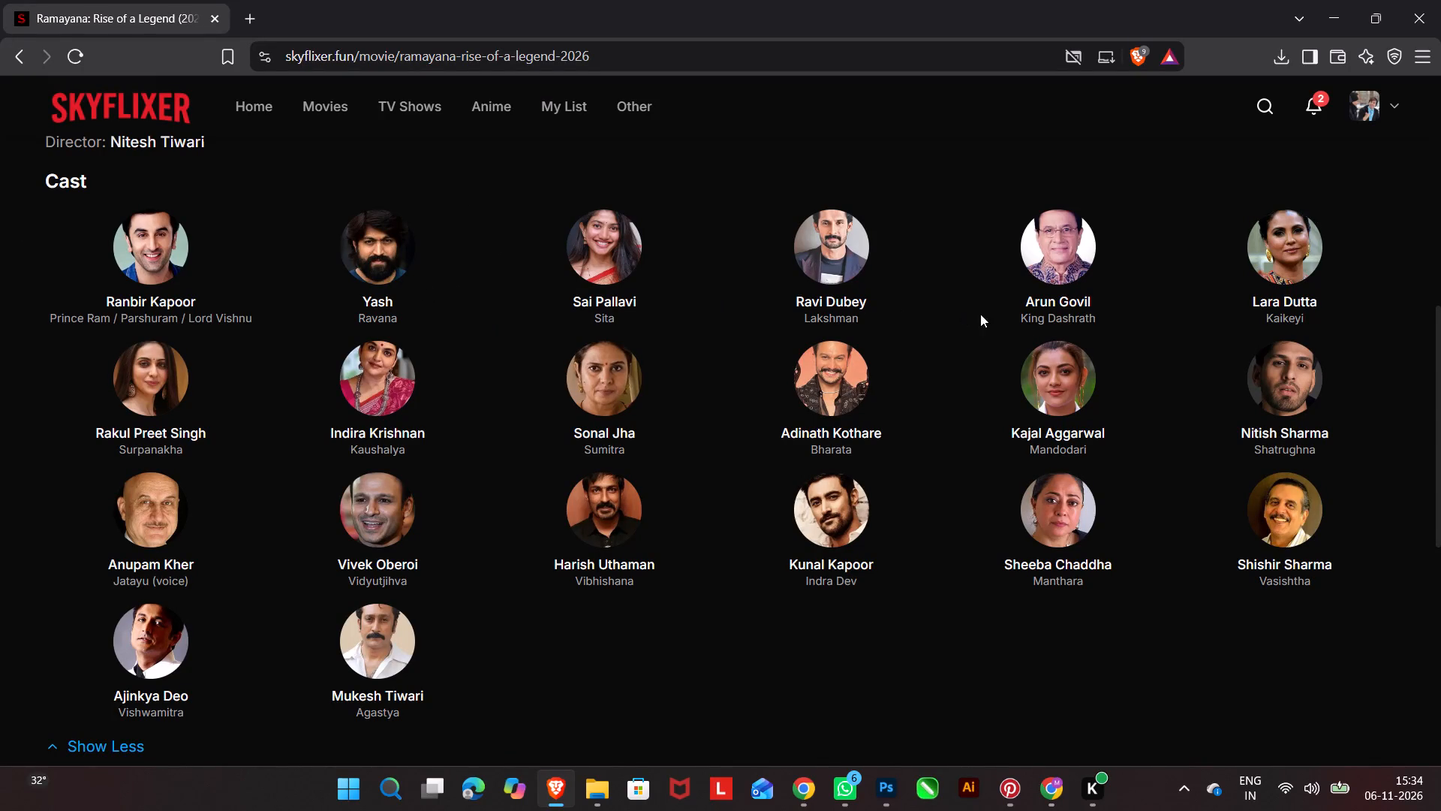
# Look through the cast, details and similar titles of Ramayana: Rise of a Legend and go back to the Anime listing.
pyautogui.scroll(-4, 892, 465)
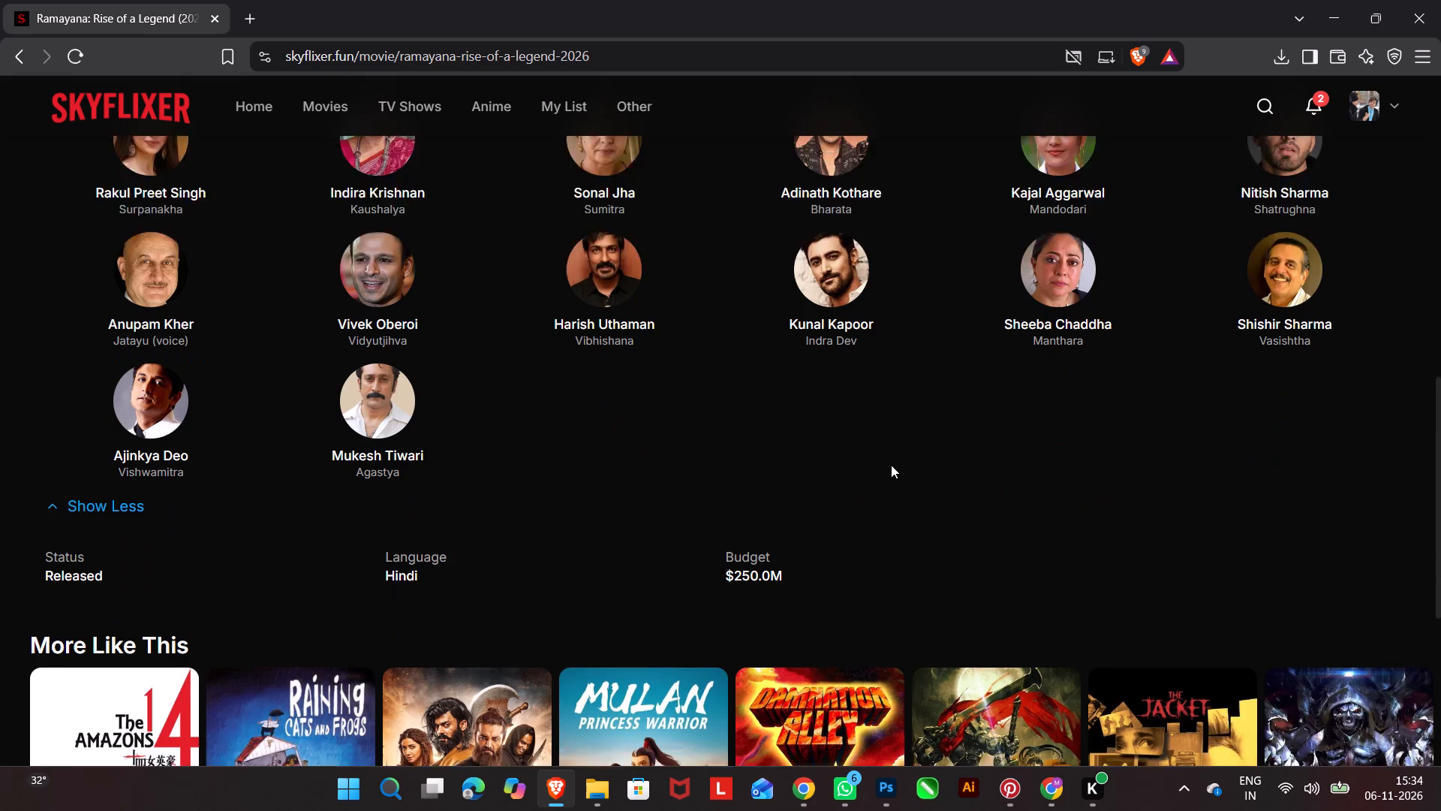
pyautogui.scroll(-2, 636, 265)
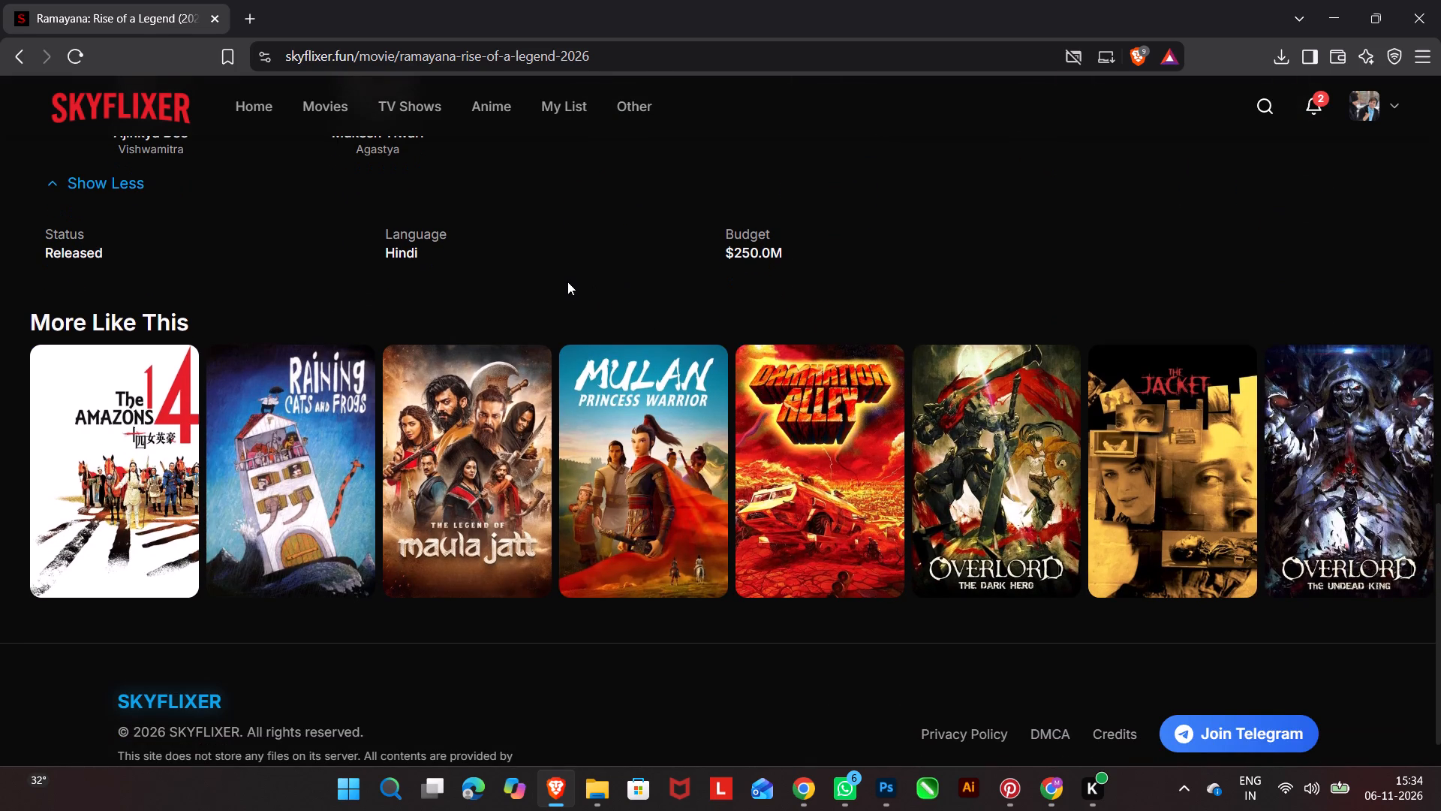
pyautogui.scroll(-5, 567, 282)
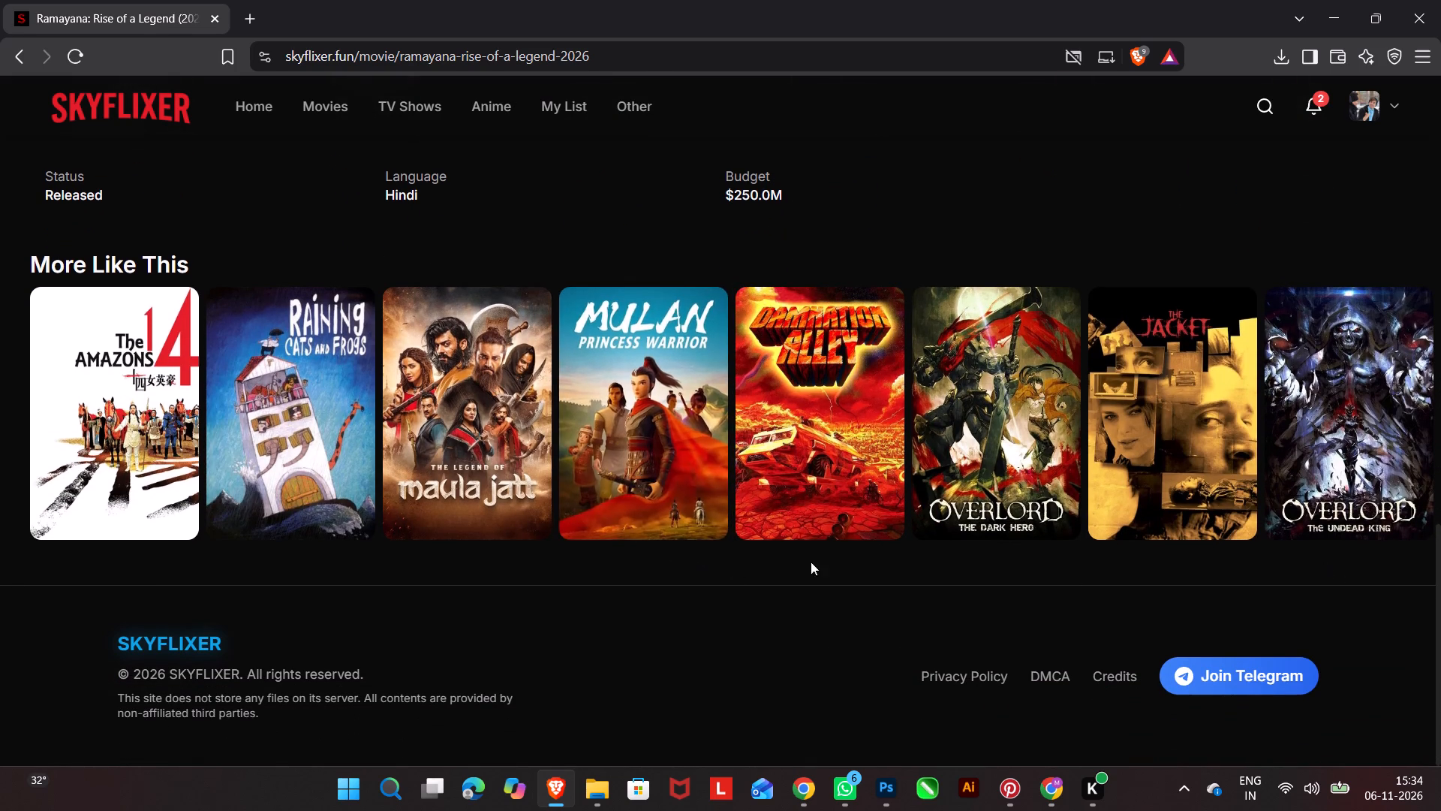
pyautogui.scroll(14, 724, 570)
pyautogui.click(22, 62)
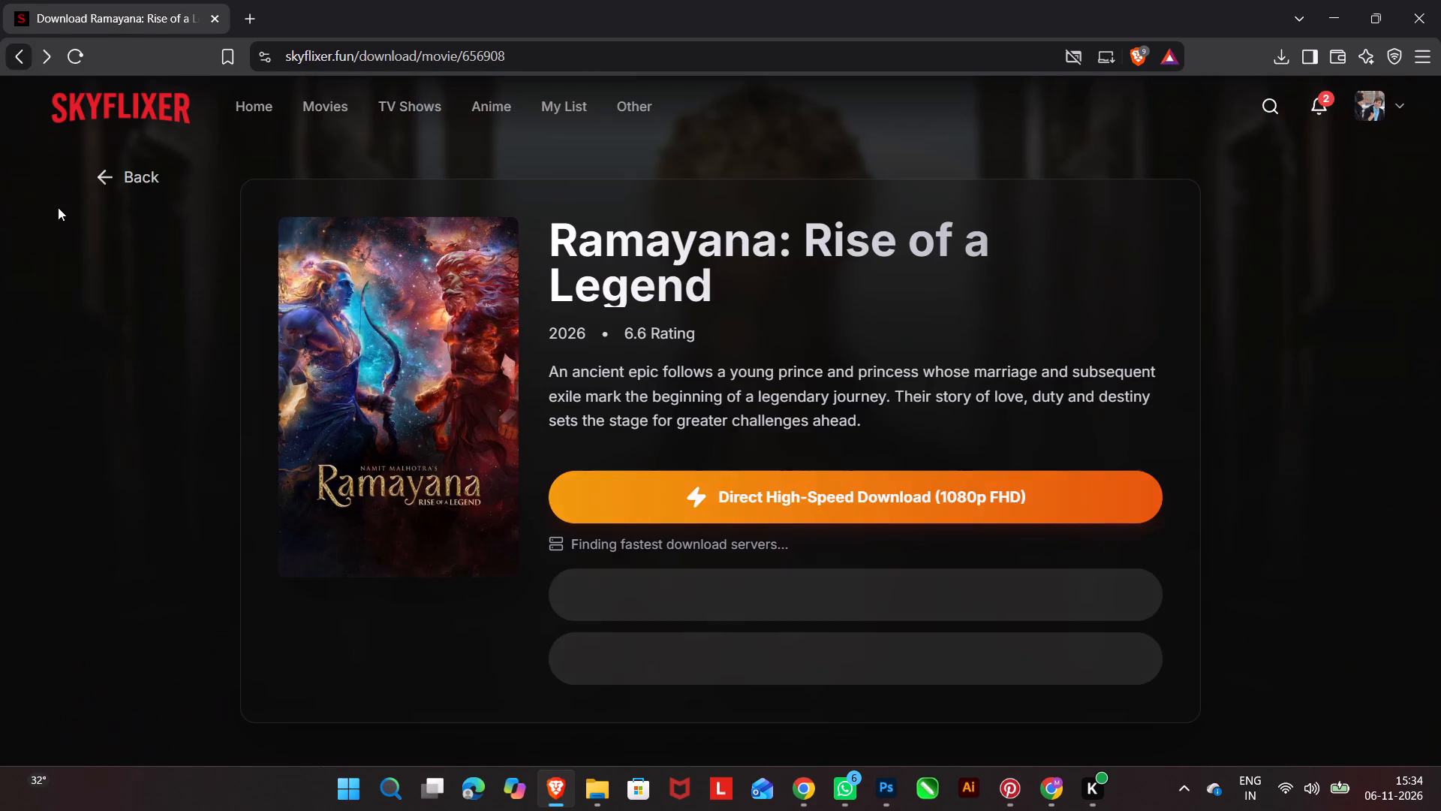
pyautogui.click(108, 179)
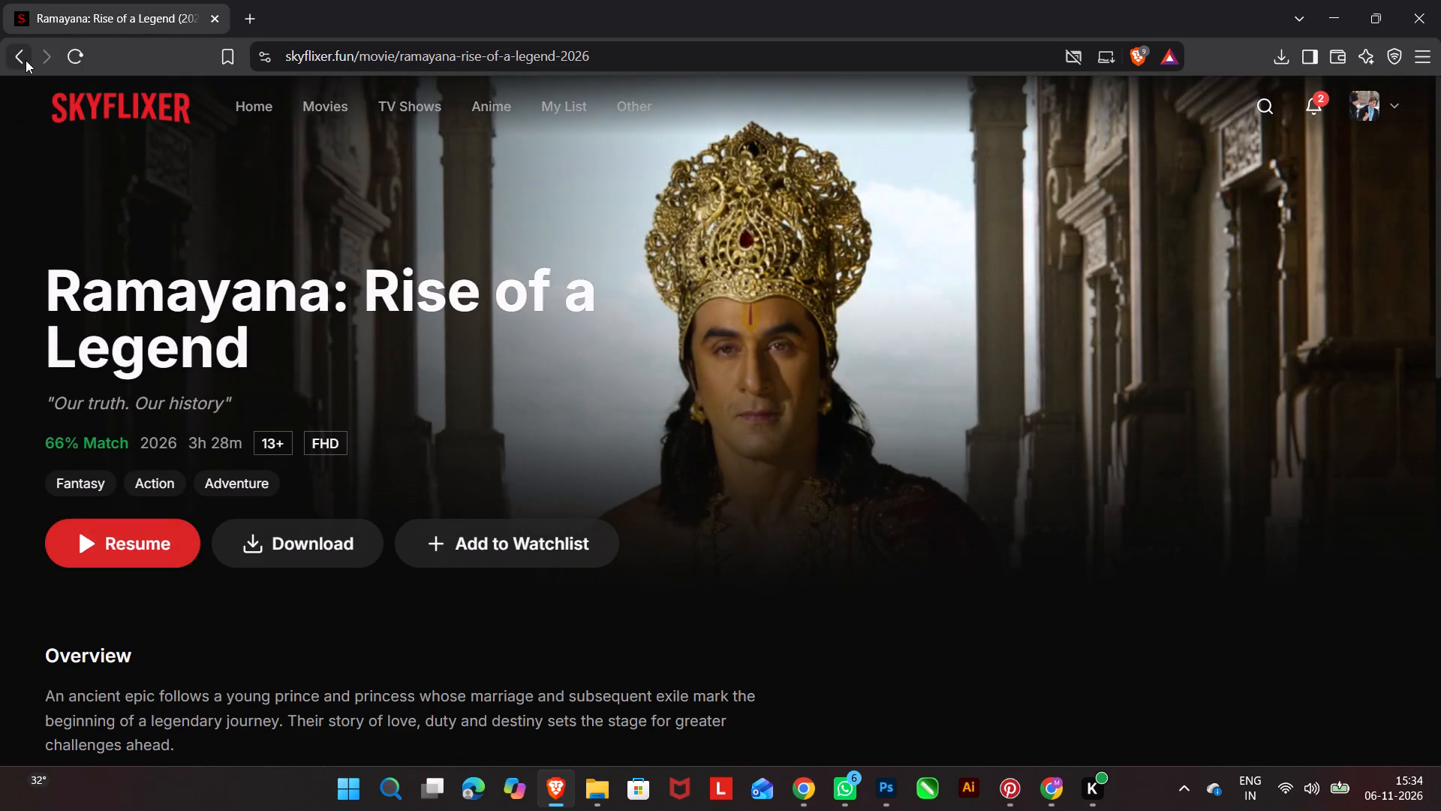
pyautogui.click(25, 59)
pyautogui.click(21, 59)
pyautogui.click(20, 59)
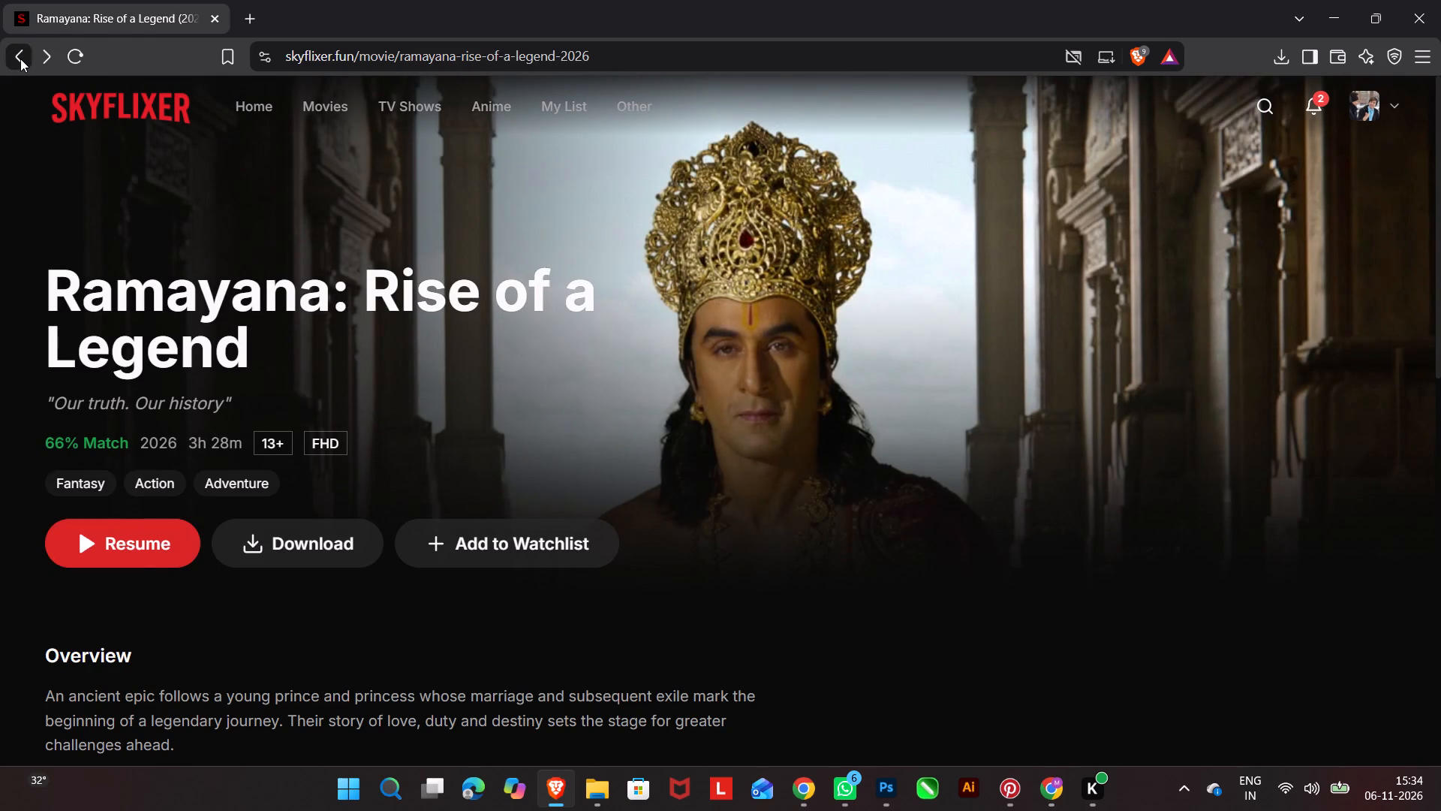
pyautogui.click(22, 56)
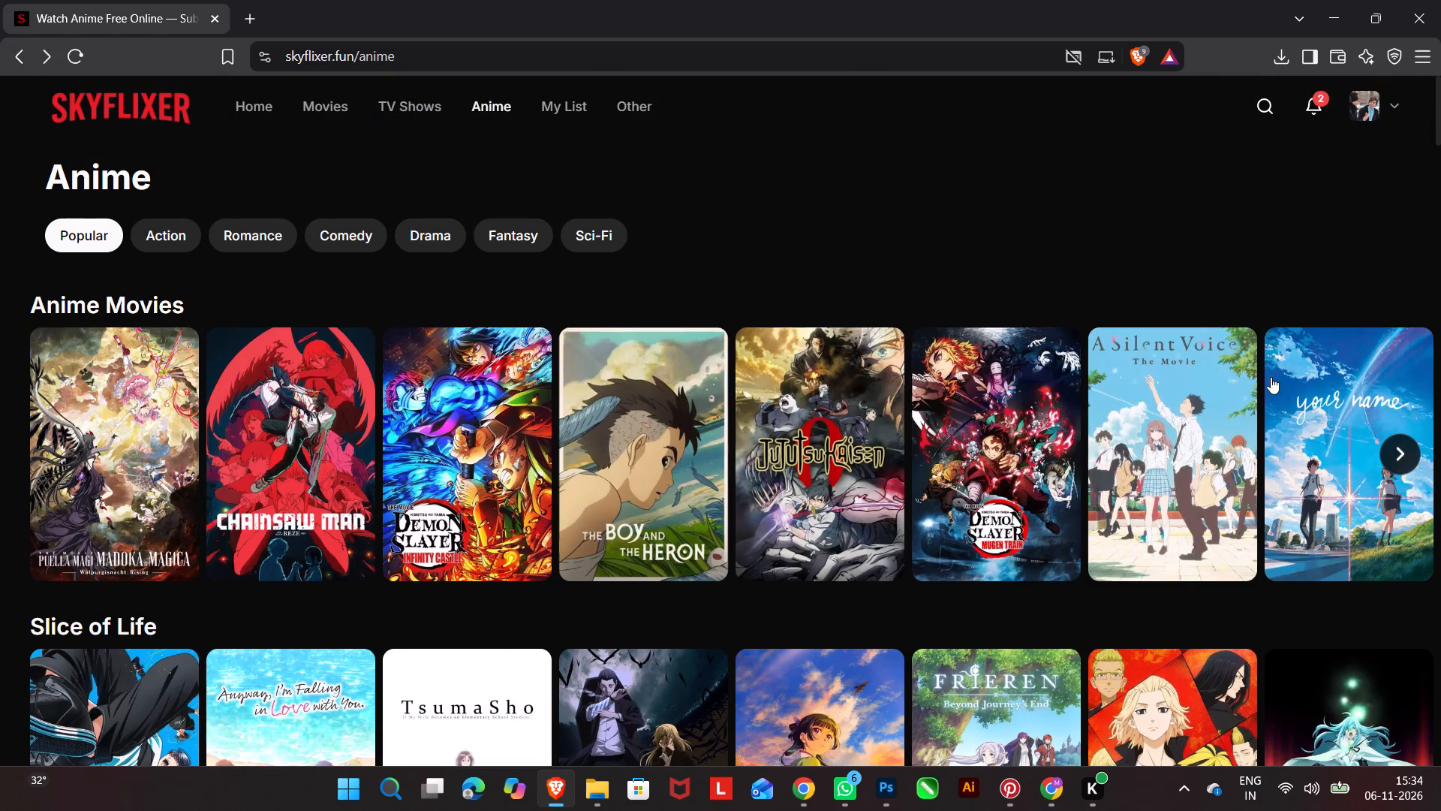
# Search the movie site for RAMAYANA and look through all the result posters.
pyautogui.click(1256, 103)
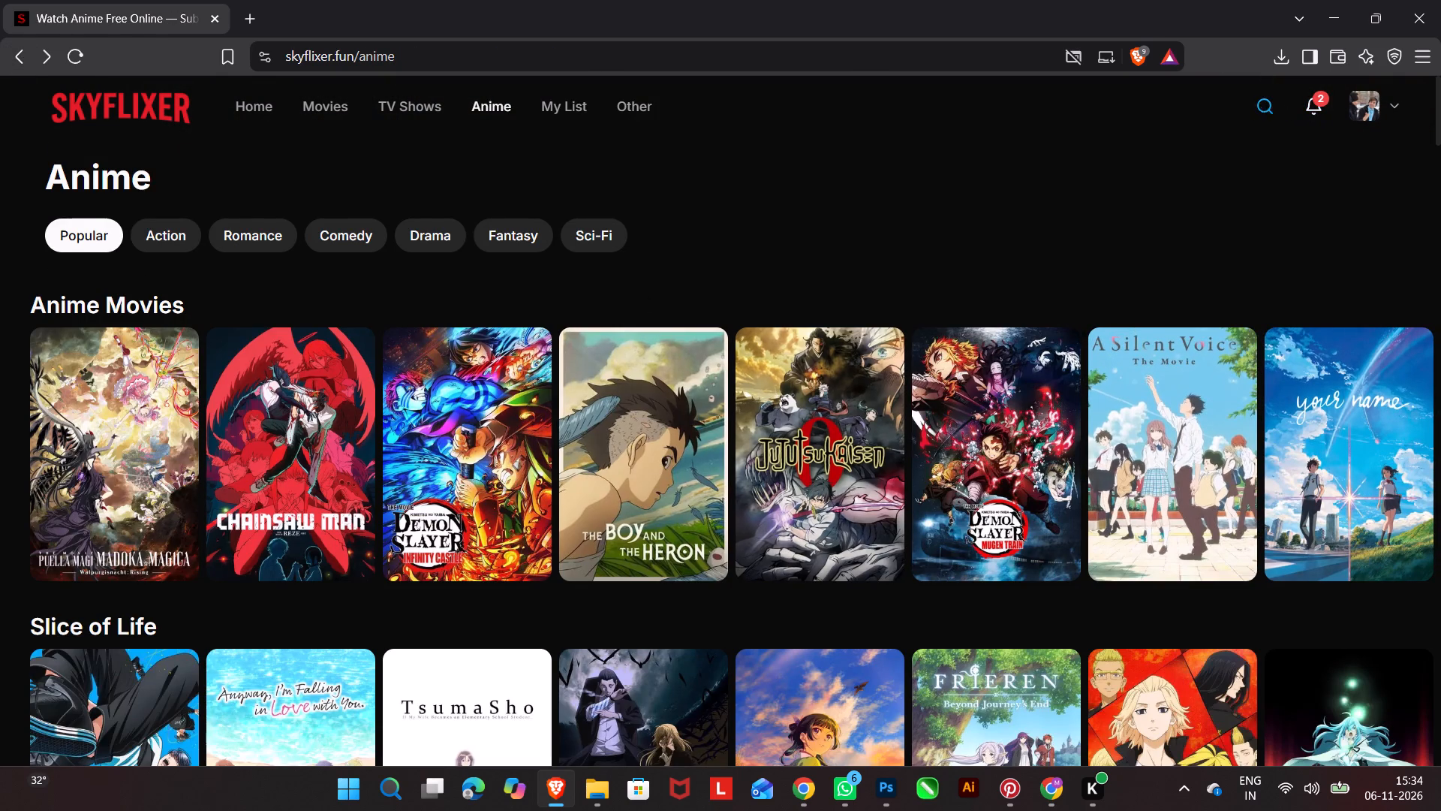
pyautogui.click(103, 230)
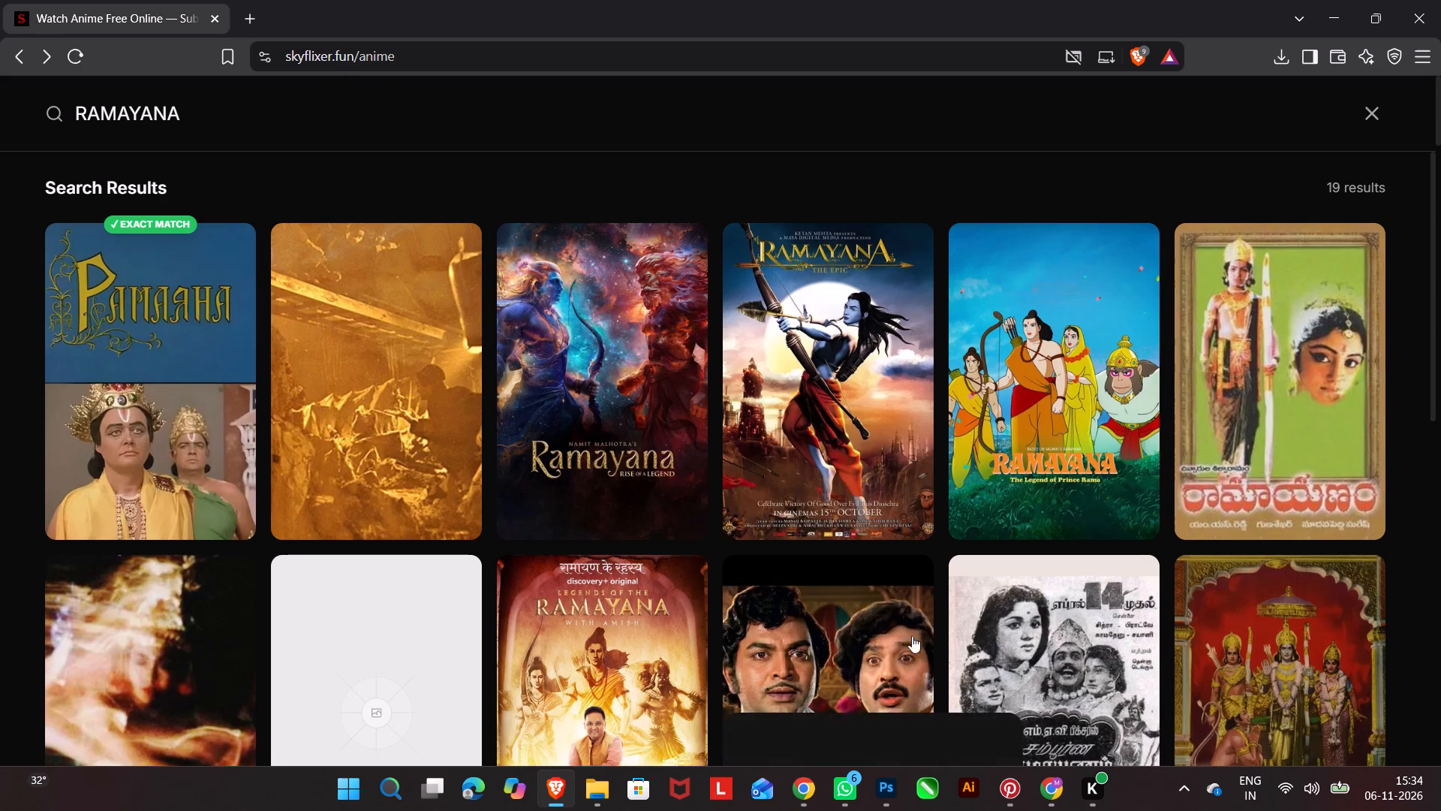
pyautogui.scroll(-3, 951, 665)
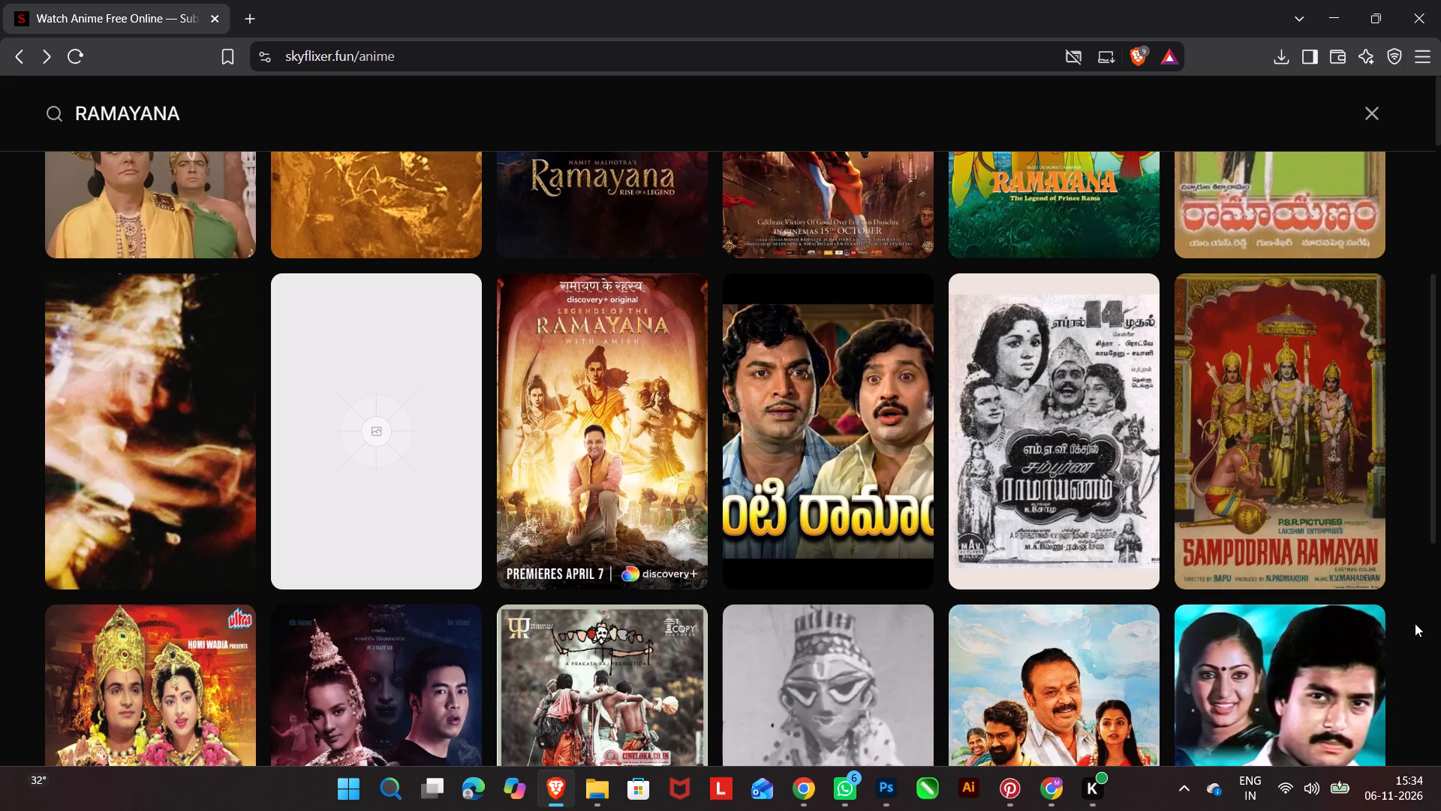
pyautogui.scroll(-2, 1415, 623)
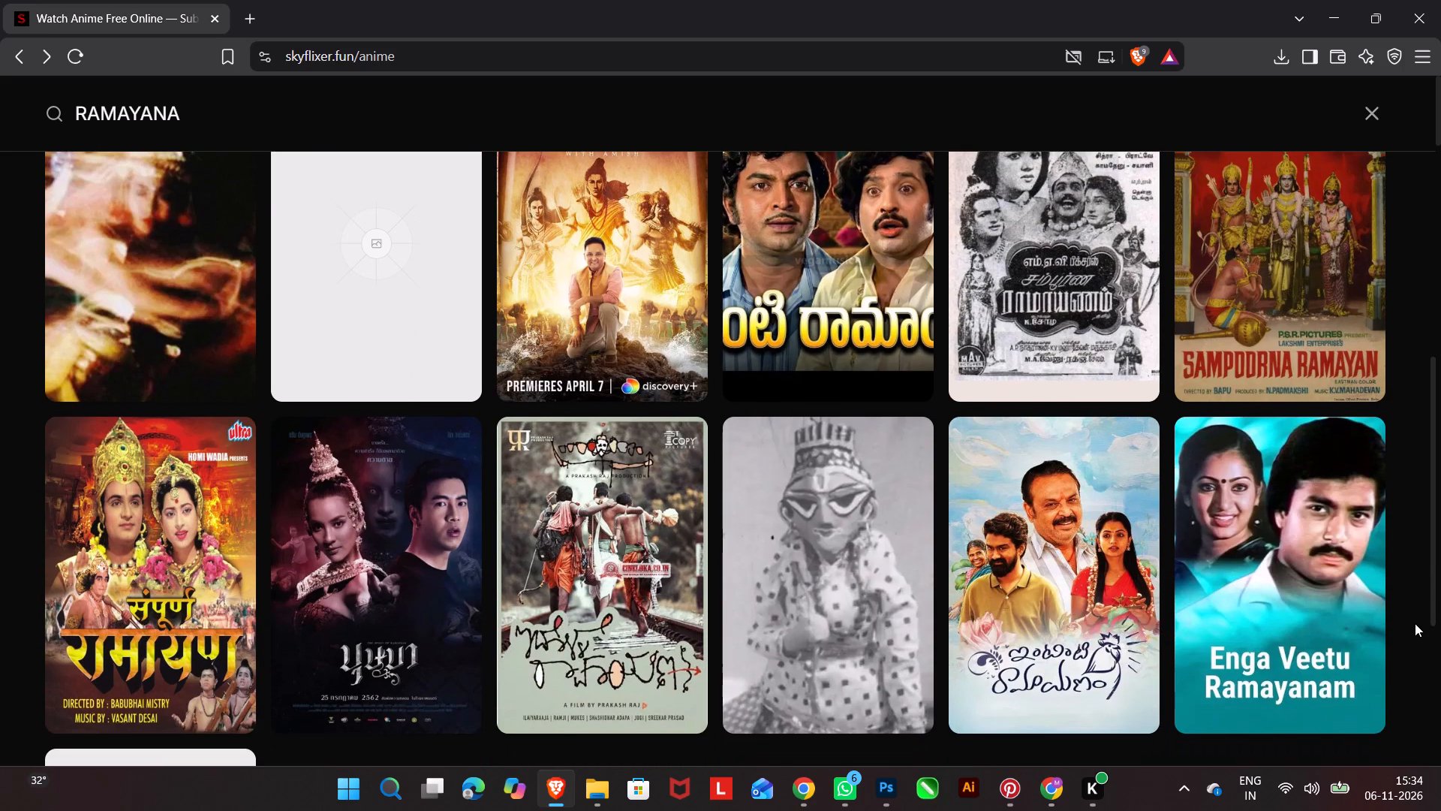
pyautogui.scroll(-4, 1415, 623)
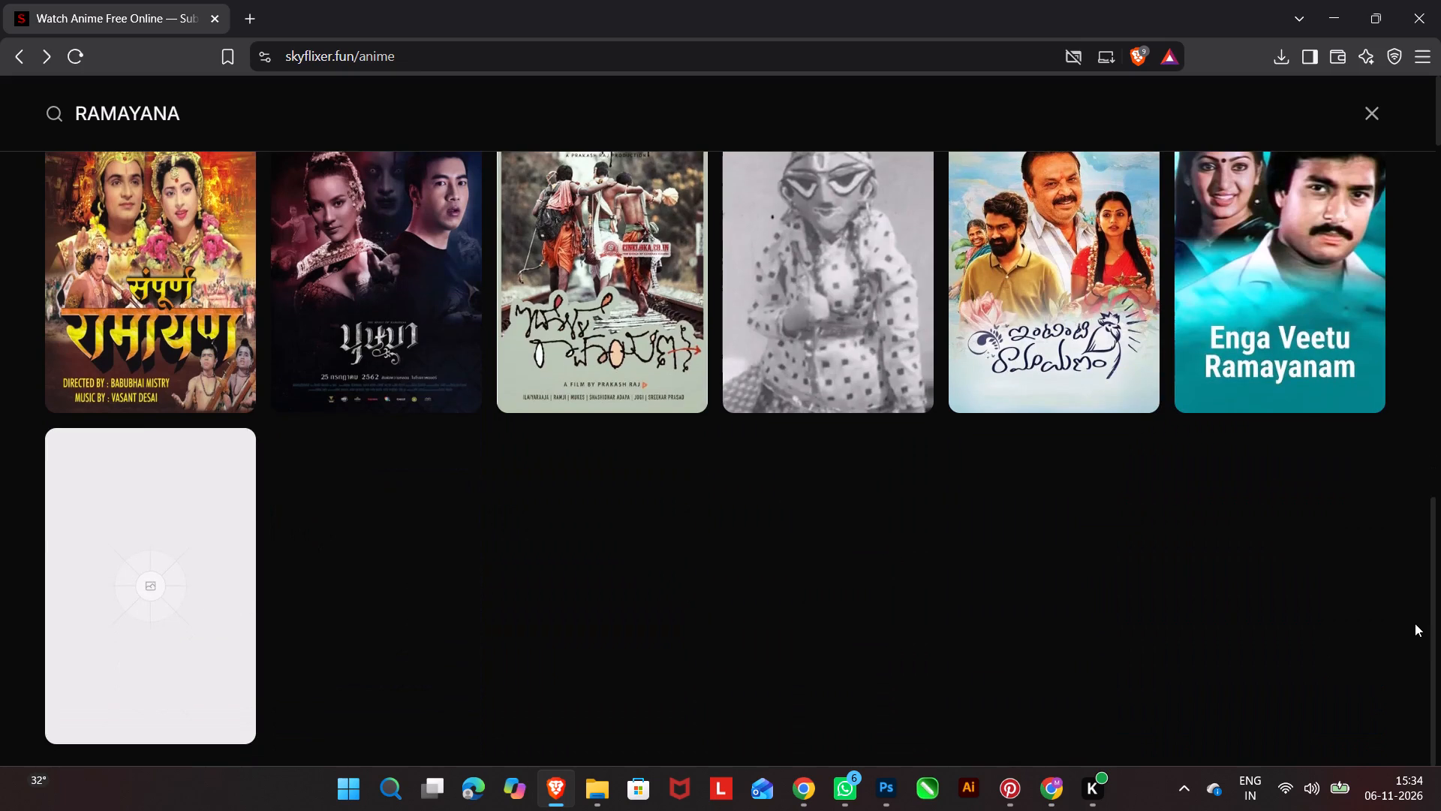
pyautogui.scroll(-4, 1415, 623)
pyautogui.scroll(2, 1415, 623)
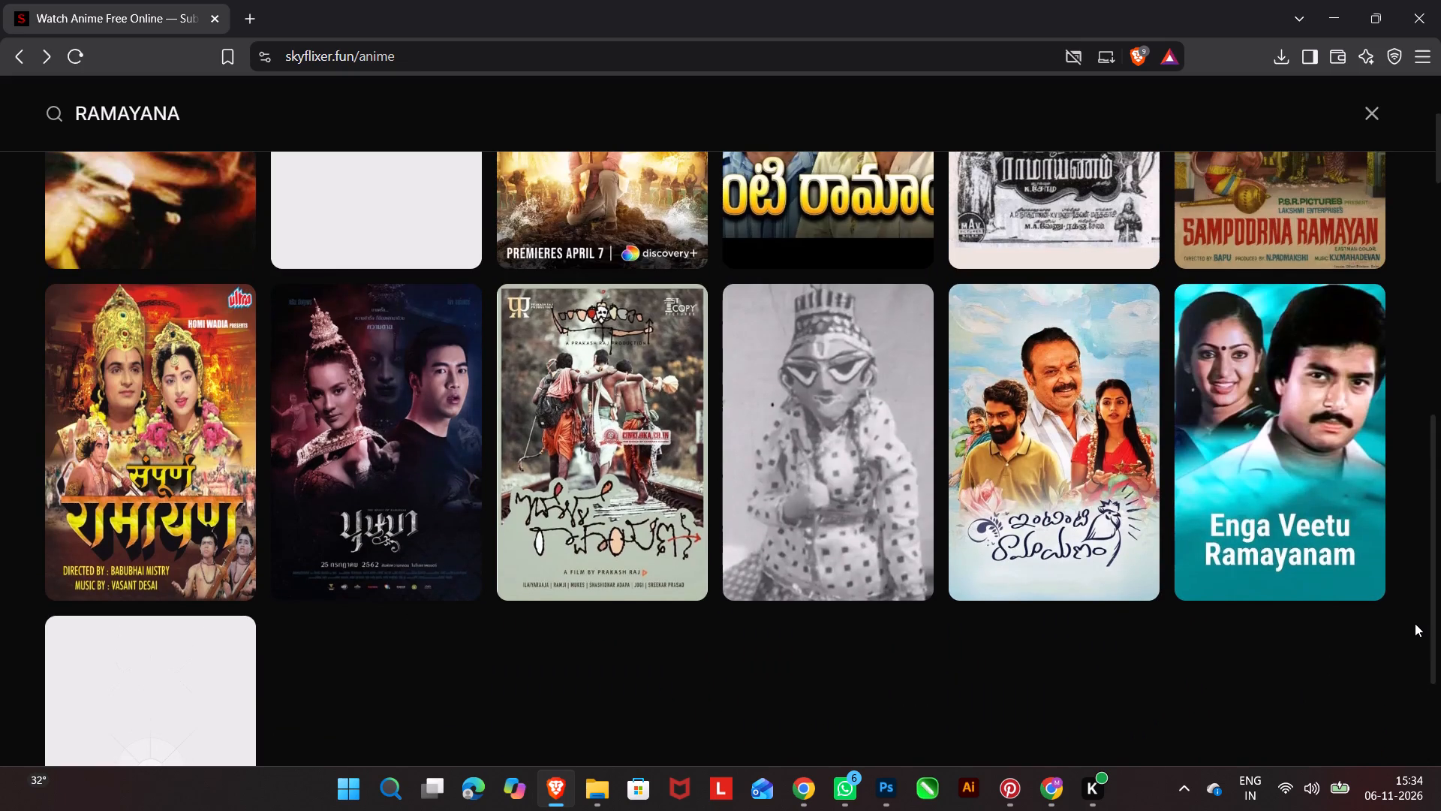
pyautogui.scroll(4, 1415, 623)
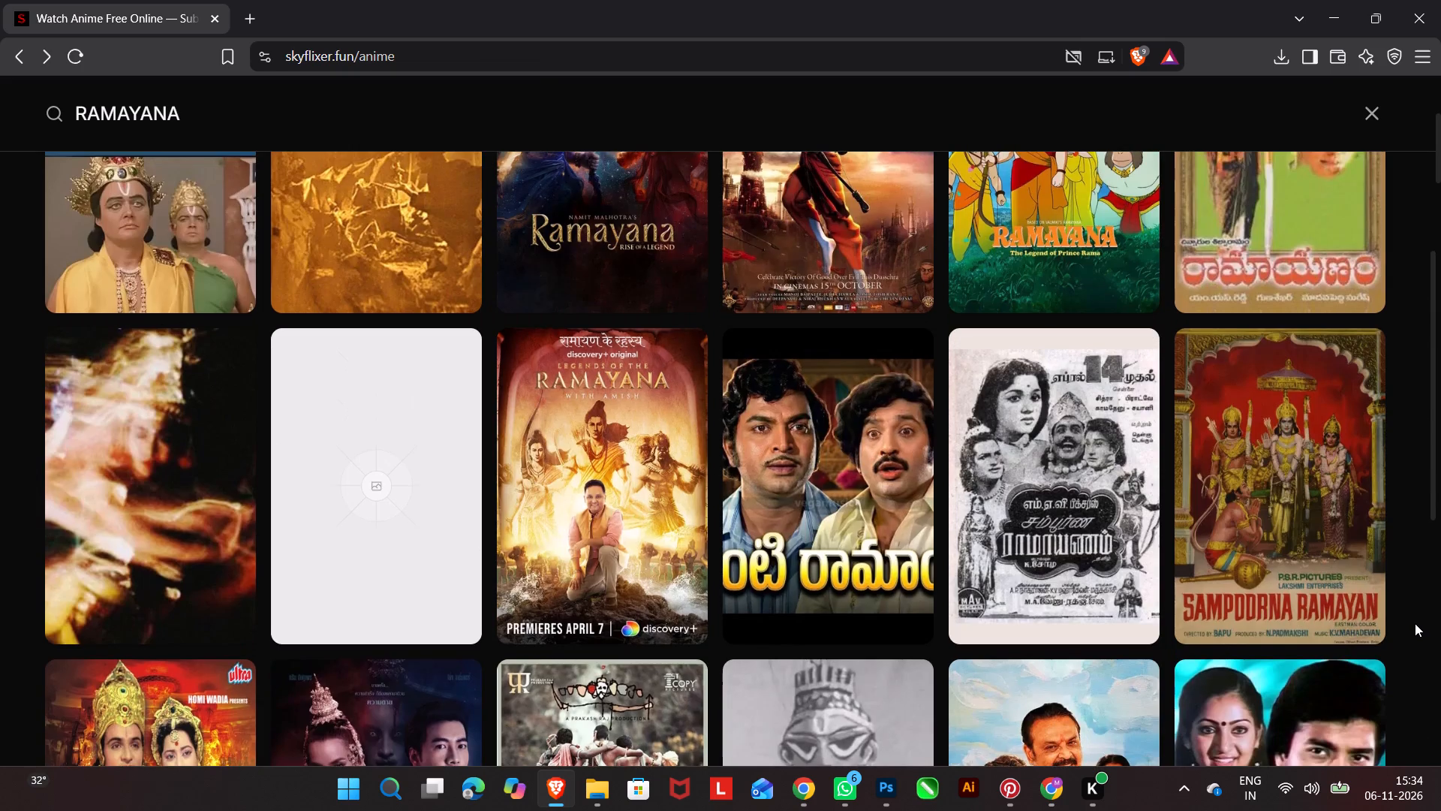
pyautogui.scroll(2, 1415, 623)
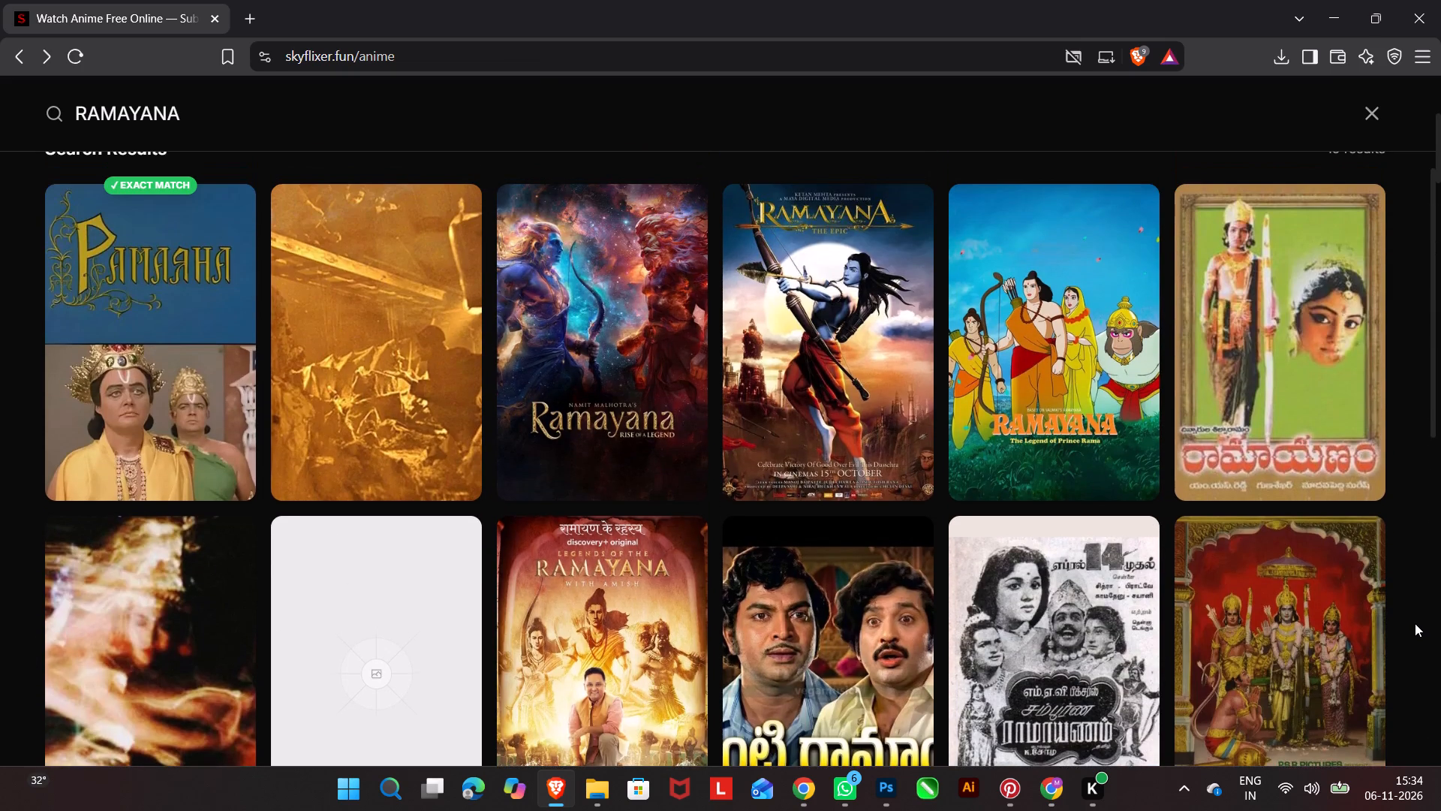
pyautogui.scroll(5, 1415, 623)
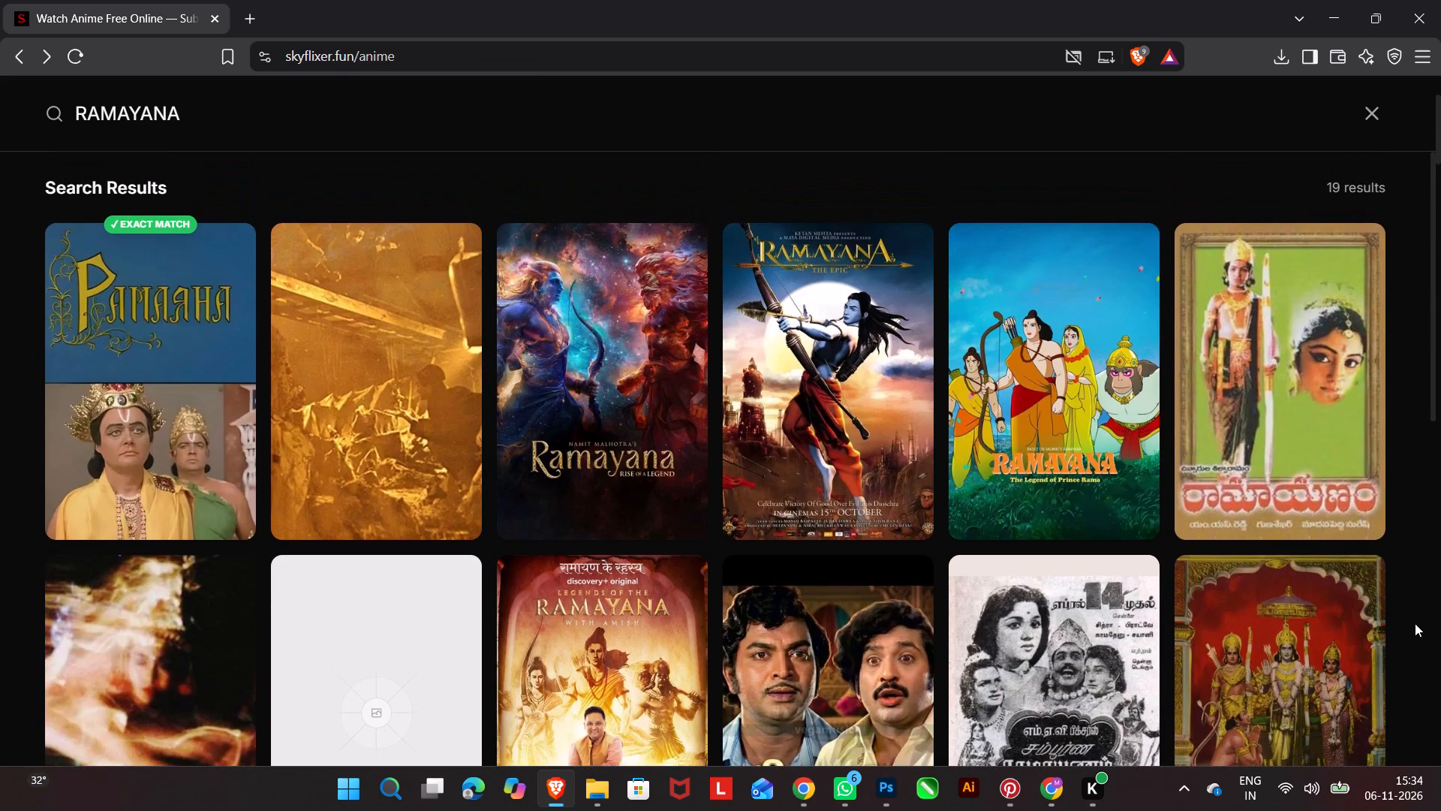
pyautogui.scroll(3, 1415, 623)
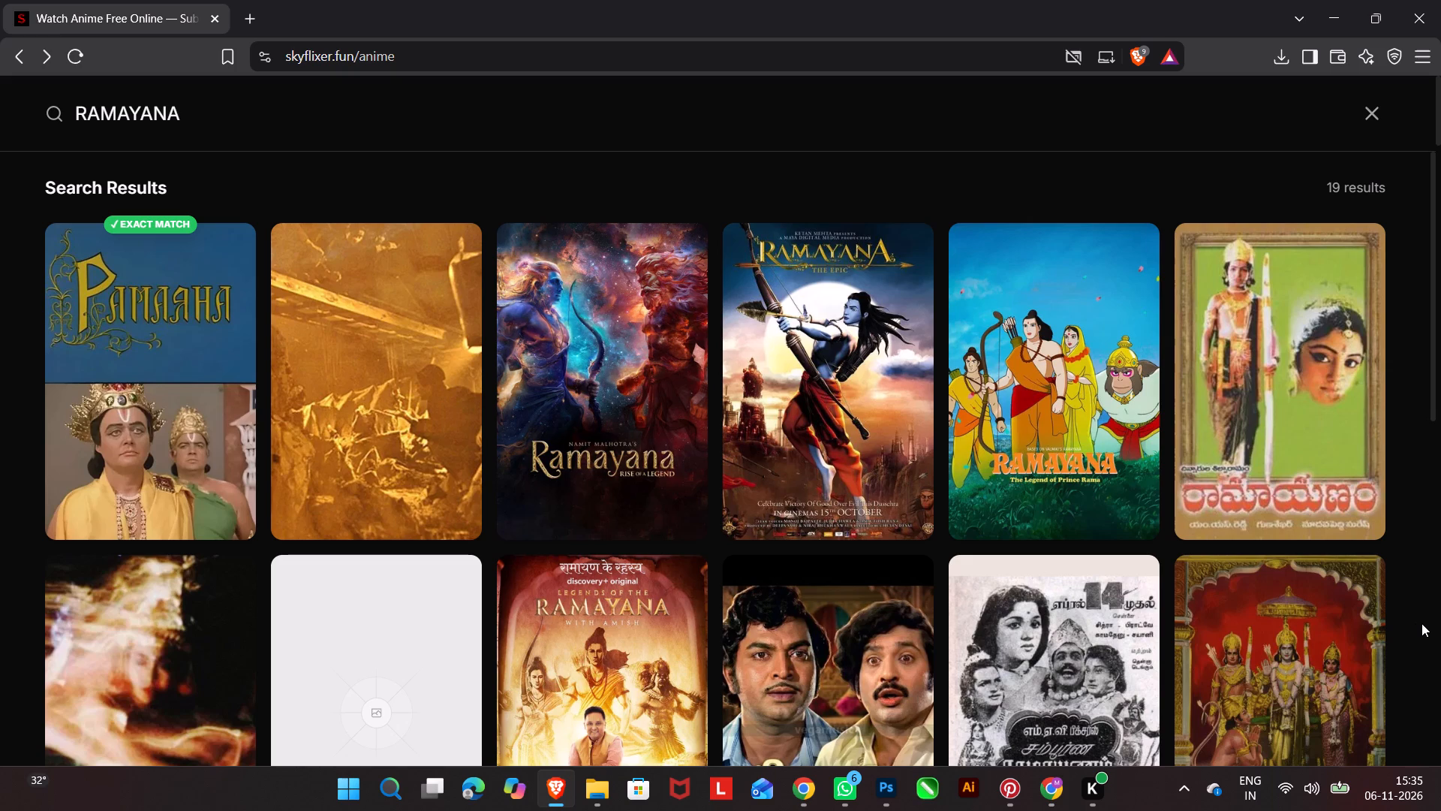
pyautogui.scroll(-1, 1421, 623)
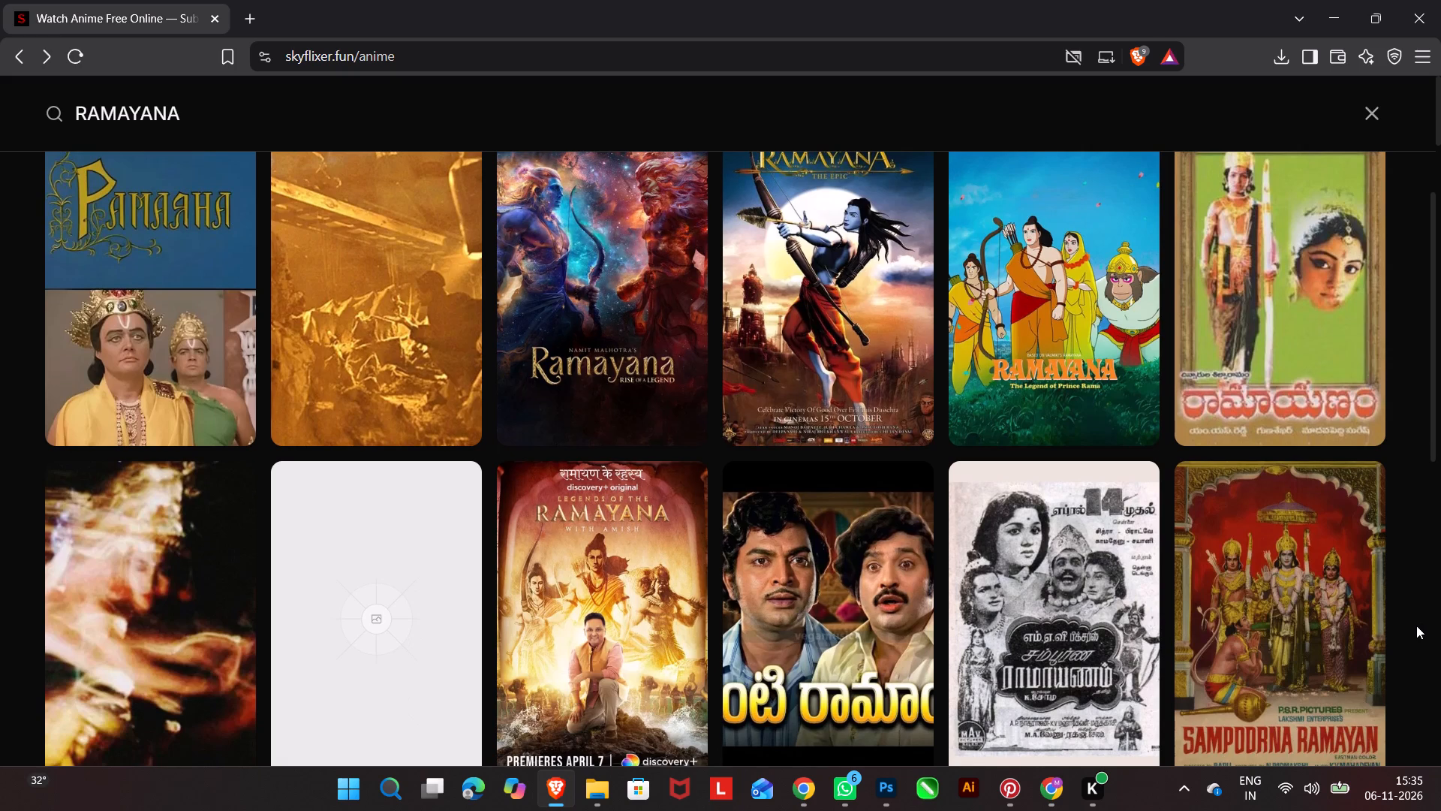
pyautogui.scroll(-2, 1413, 626)
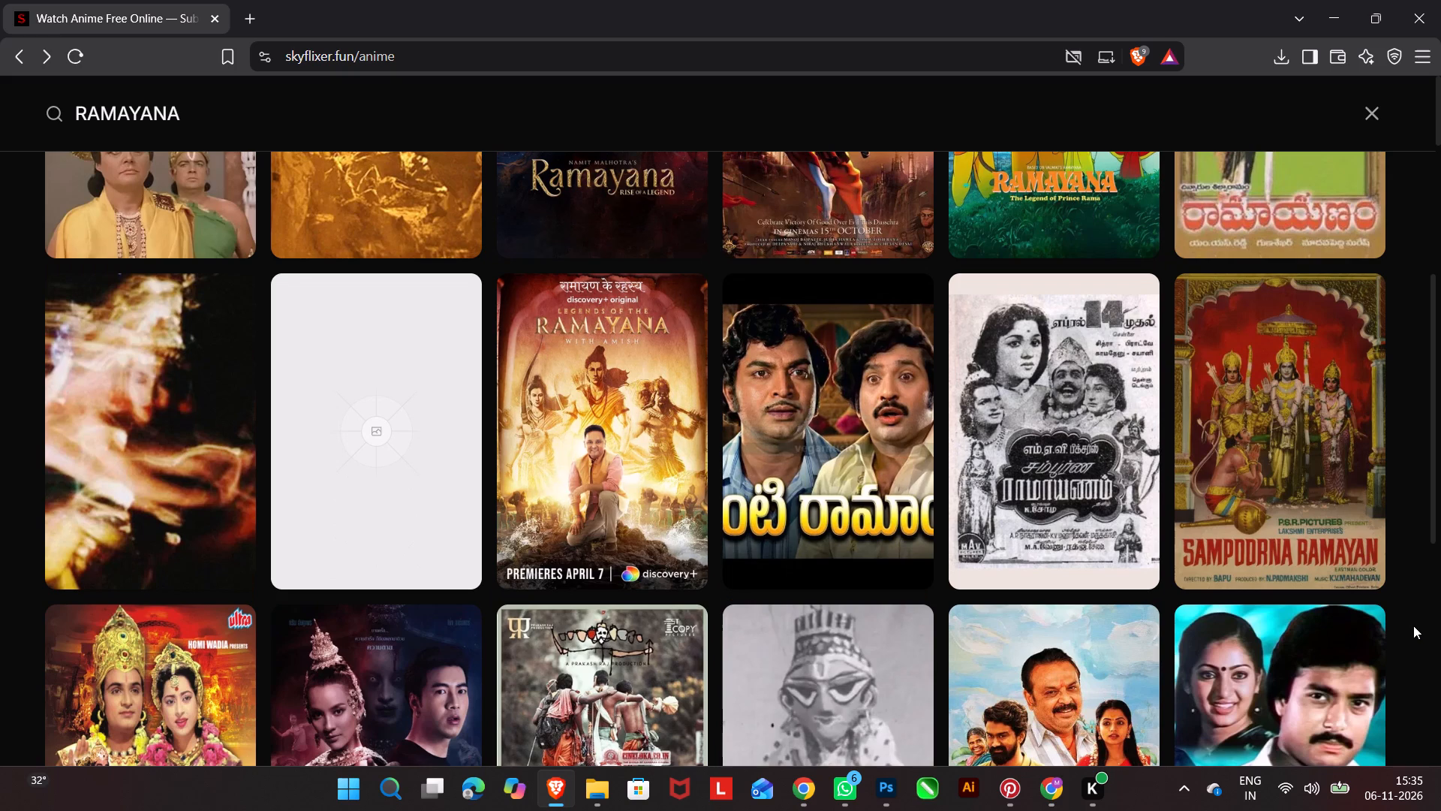
pyautogui.scroll(-2, 1413, 626)
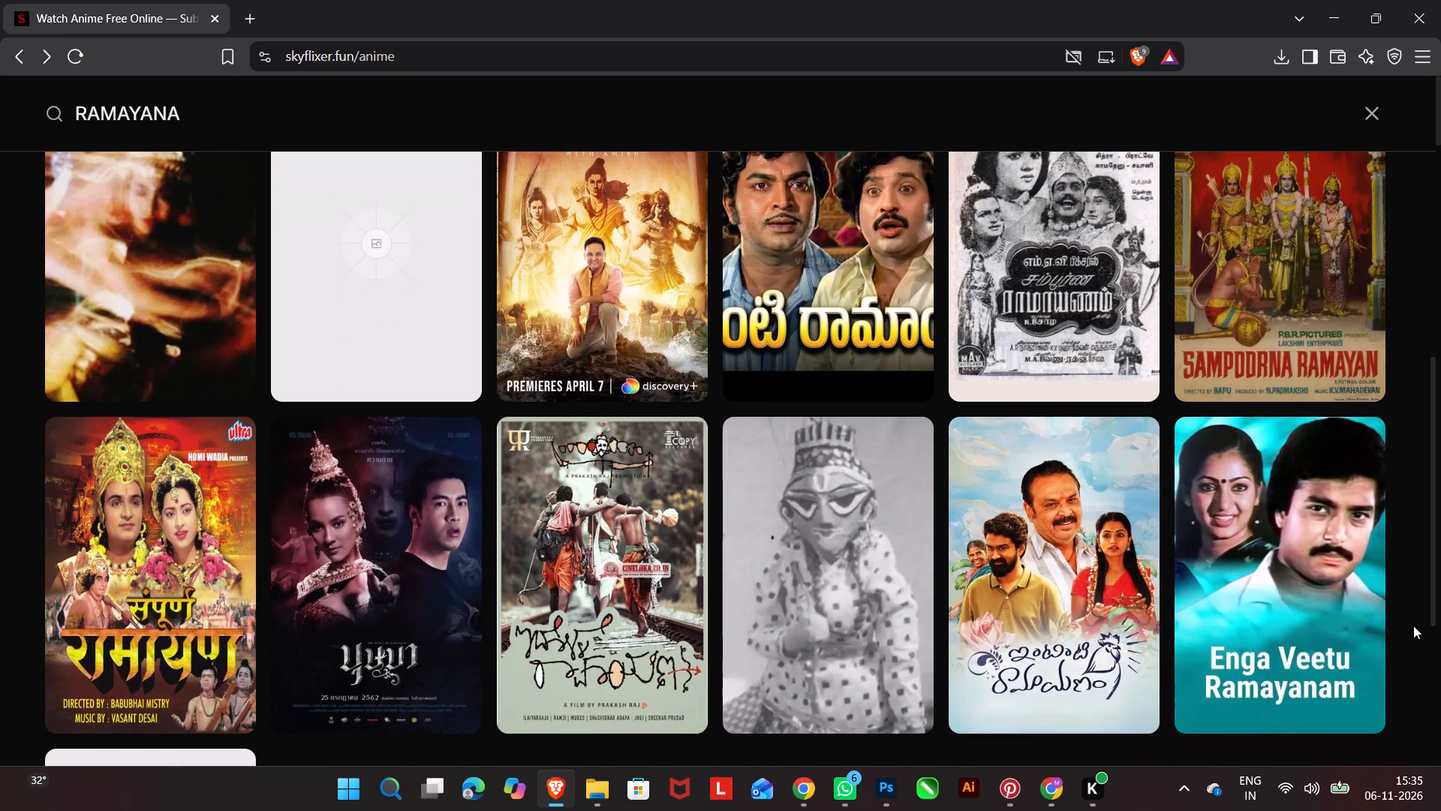
pyautogui.scroll(1, 1413, 626)
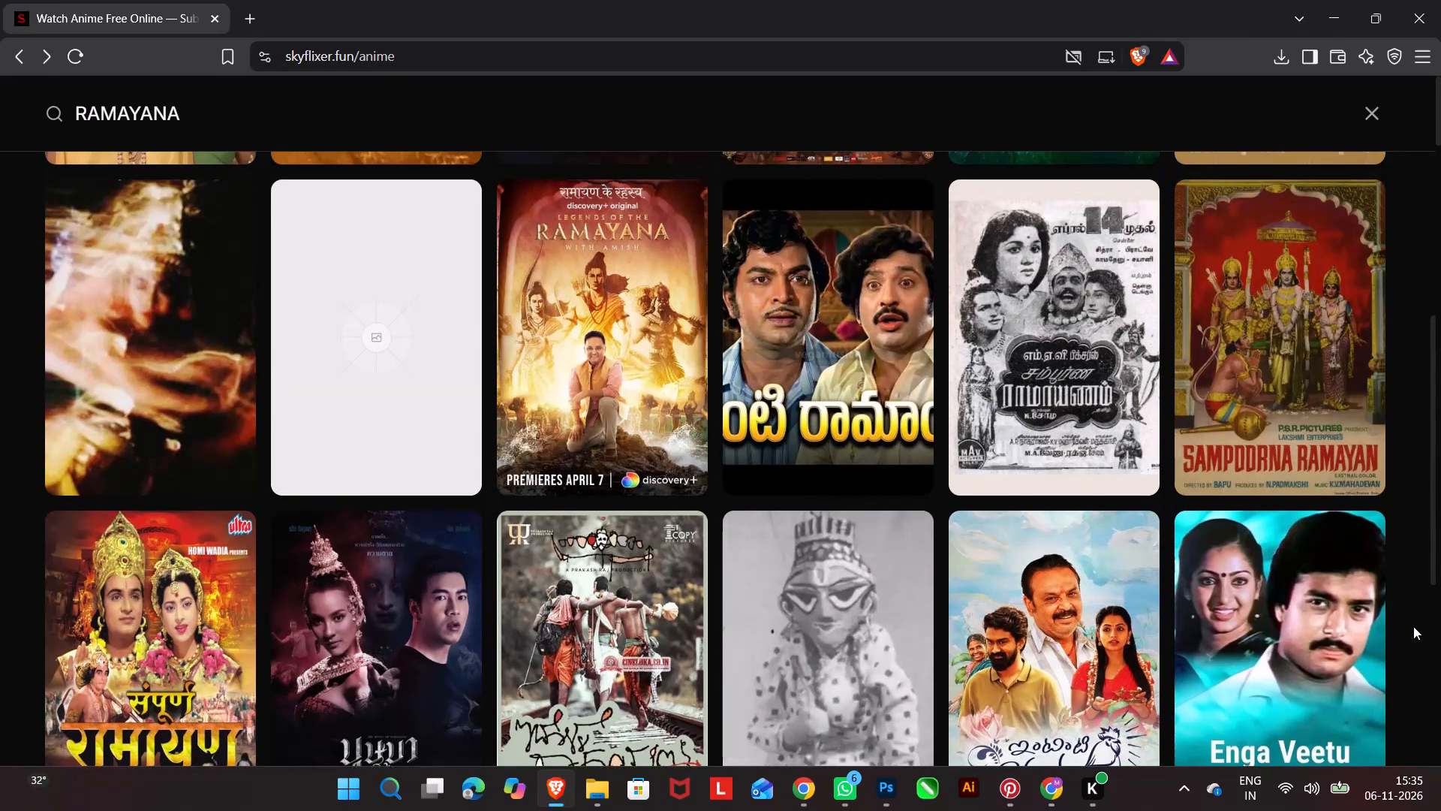
pyautogui.scroll(3, 1413, 626)
pyautogui.scroll(-5, 1412, 626)
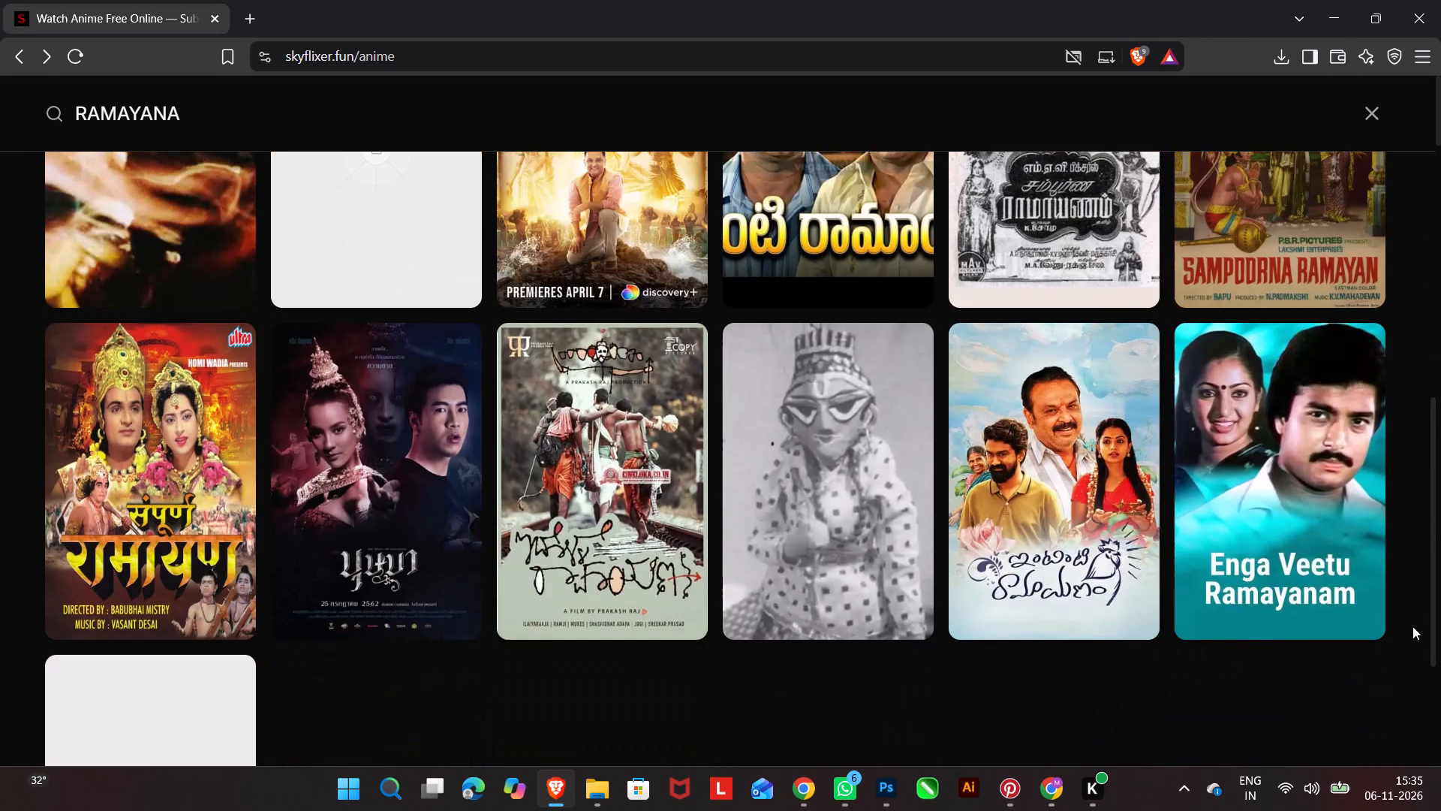
pyautogui.scroll(7, 1412, 626)
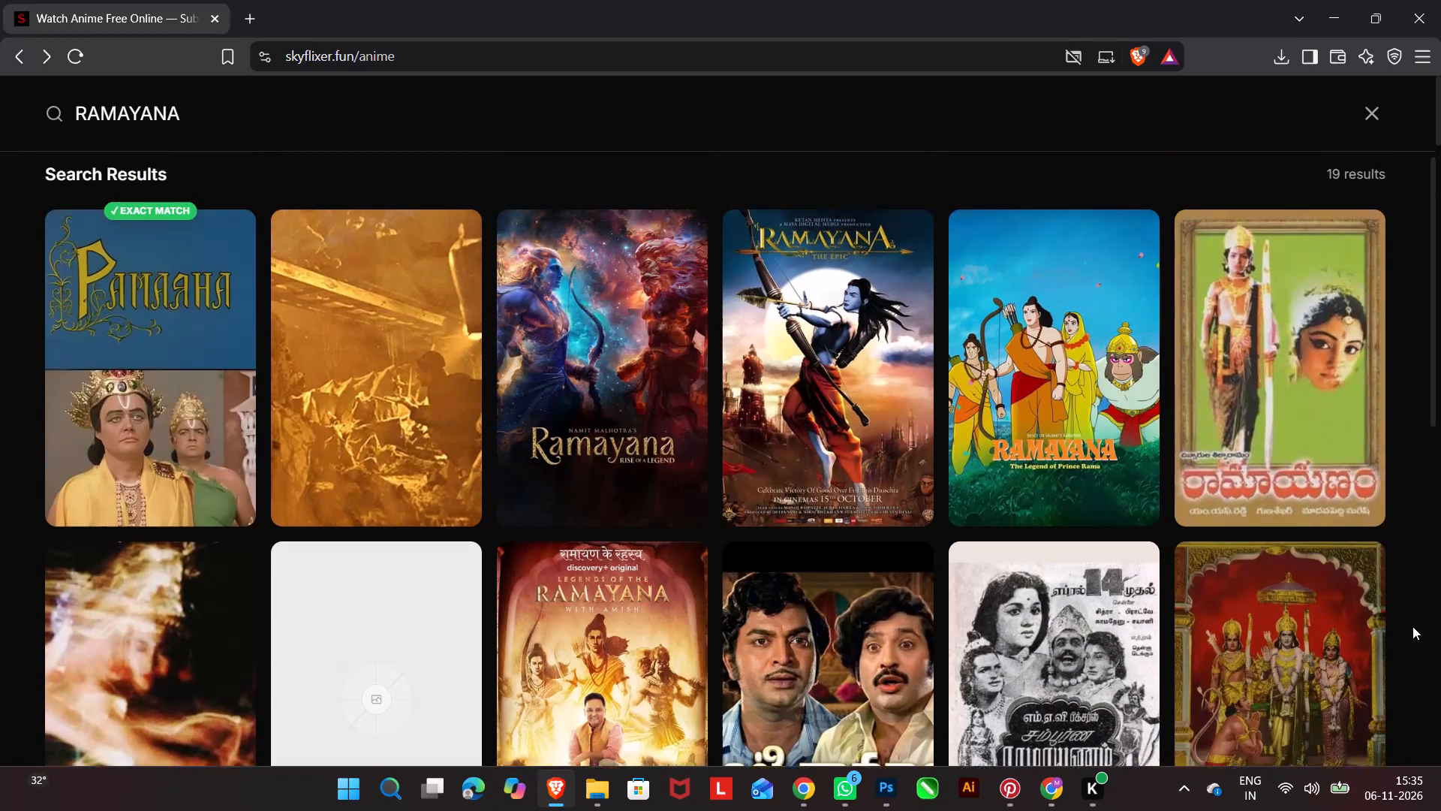
pyautogui.scroll(2, 1412, 626)
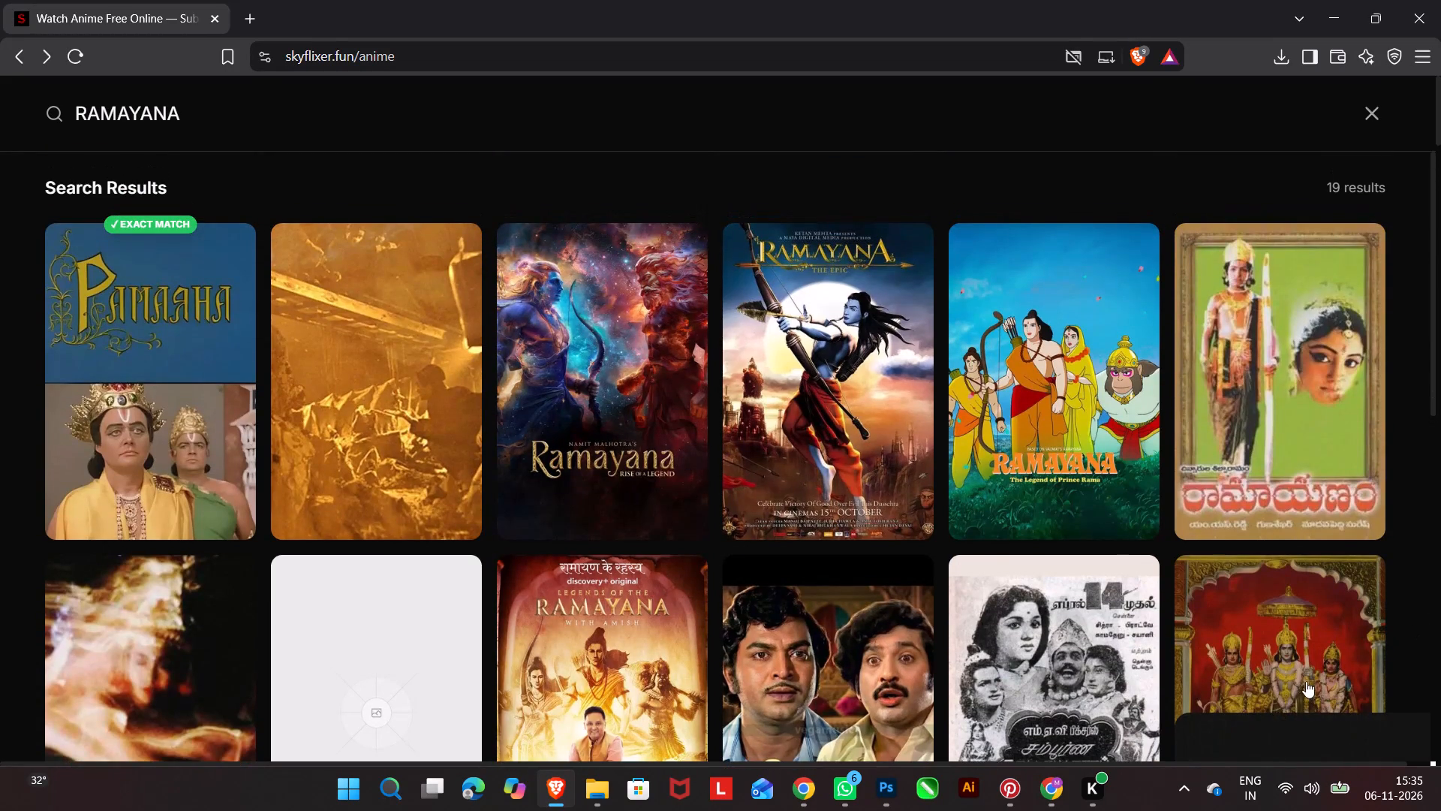
# Open the Sampoorna Ramayanam (1972) page, close the pop-up ad tab, and review the film's cast, details and similar titles.
pyautogui.click(1297, 659)
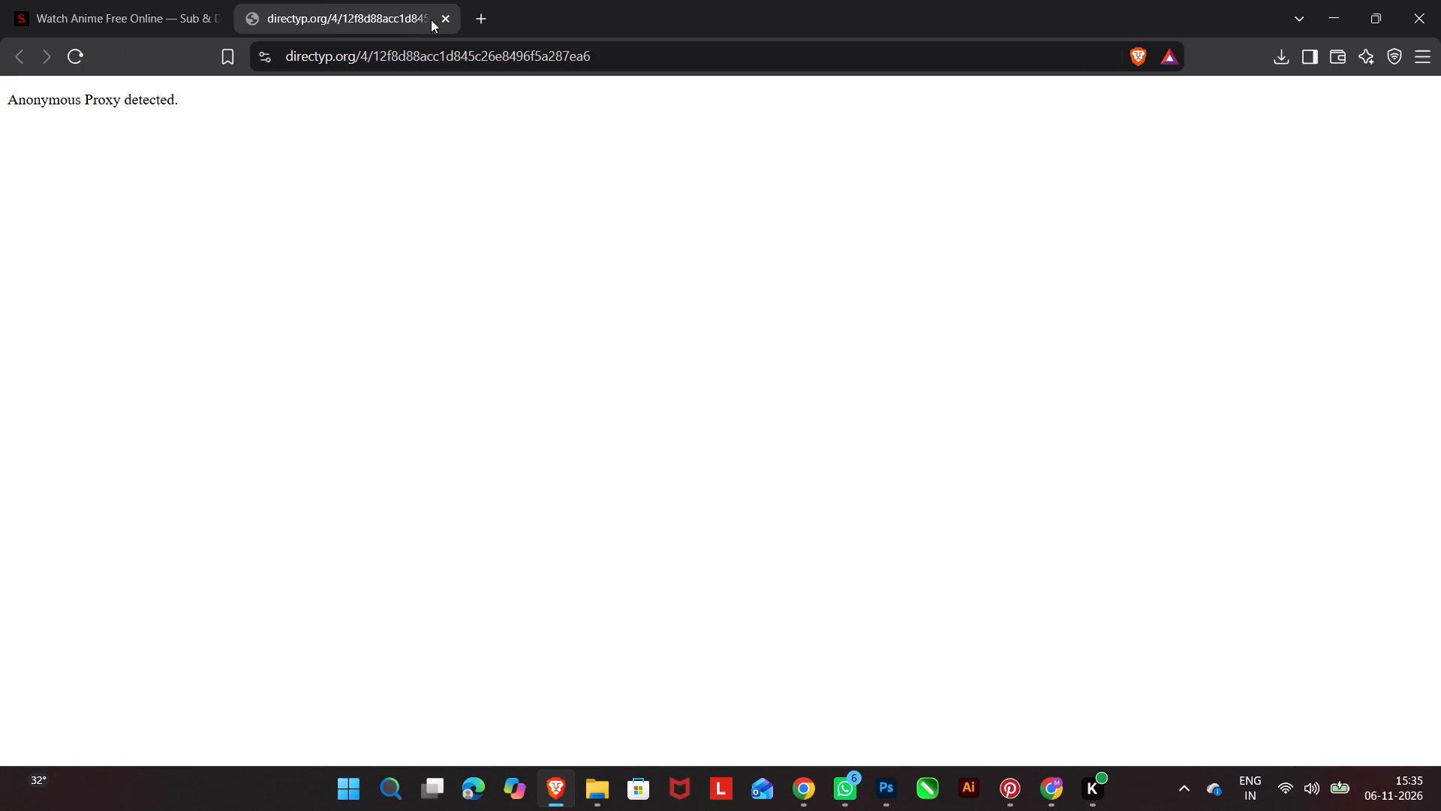
pyautogui.click(444, 14)
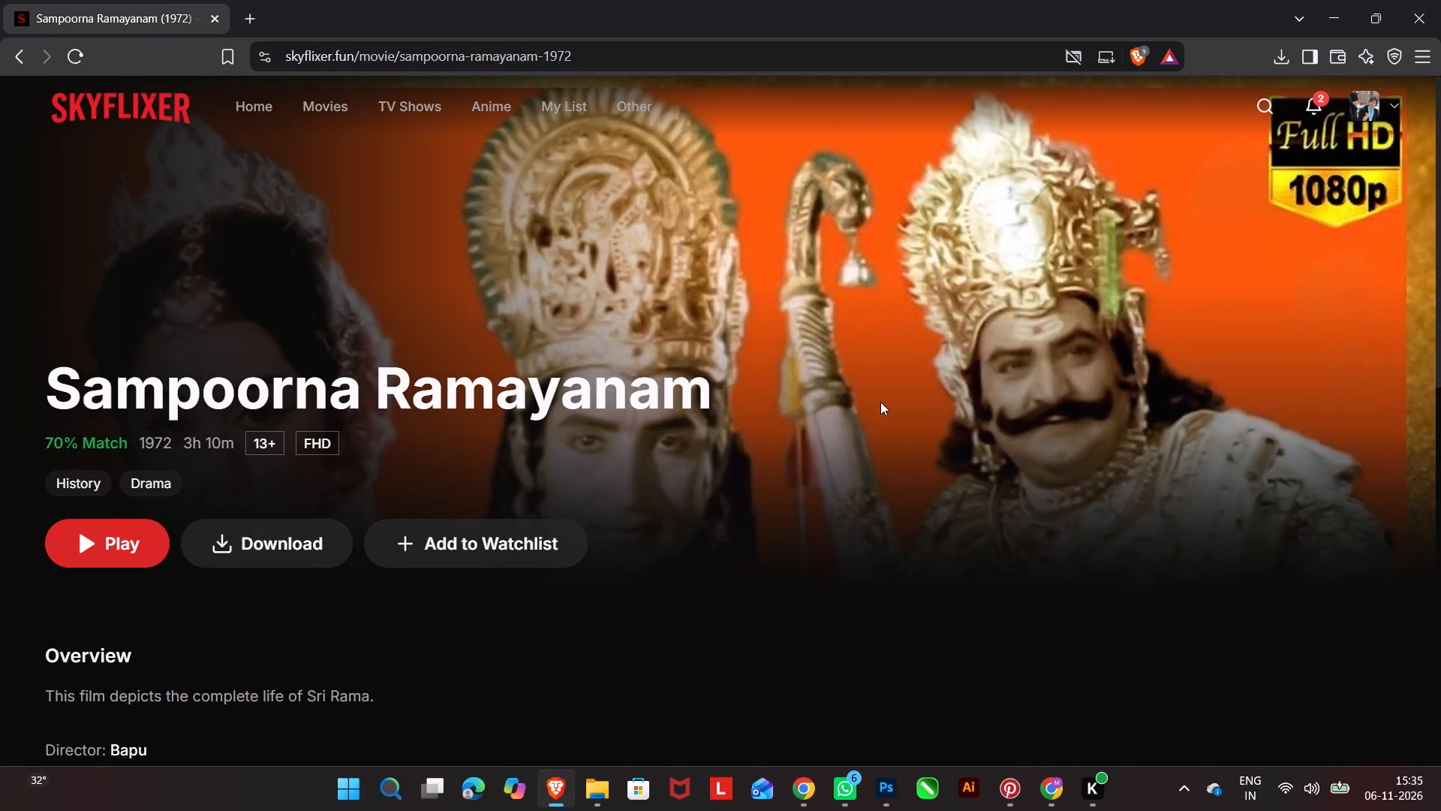
pyautogui.scroll(-7, 880, 402)
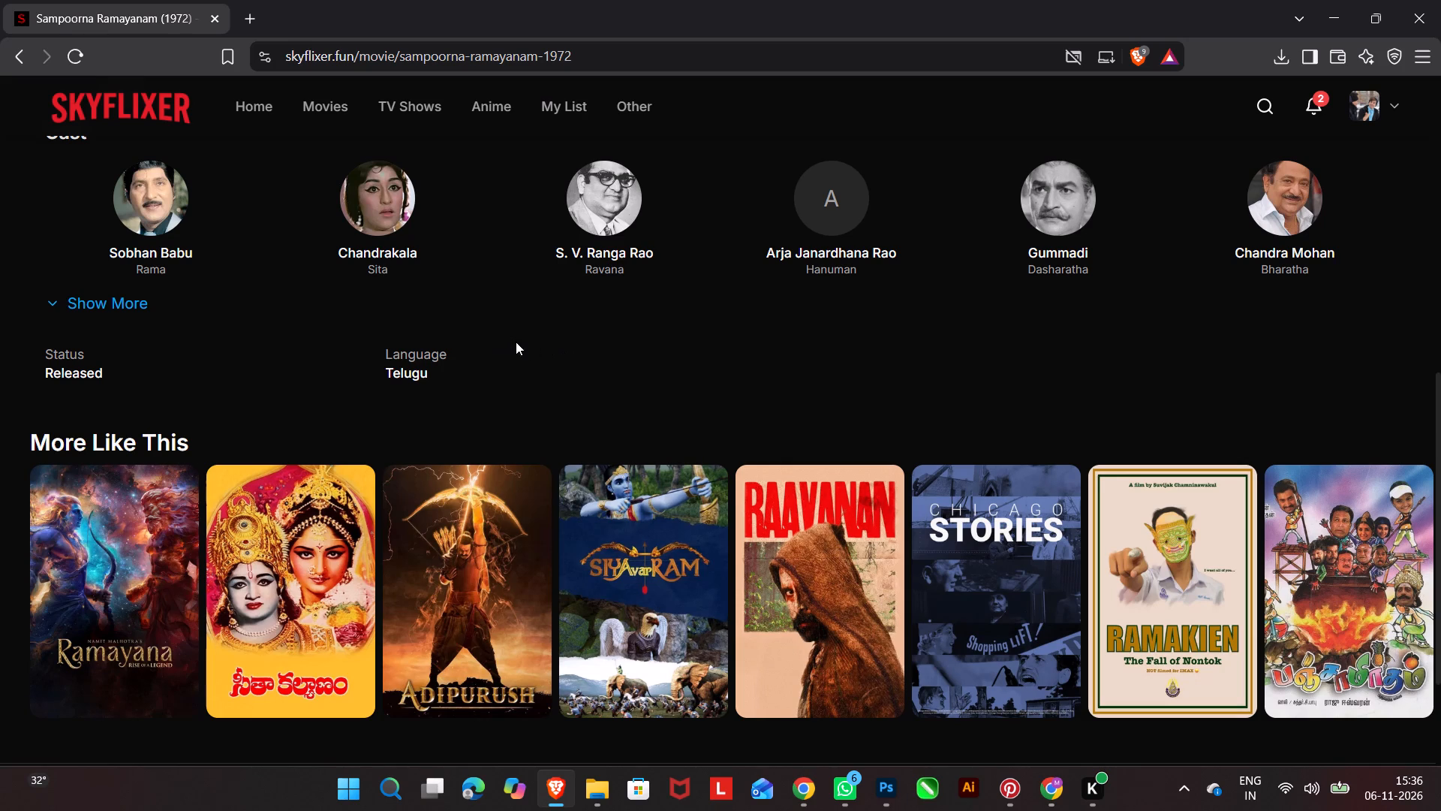
pyautogui.scroll(-4, 534, 336)
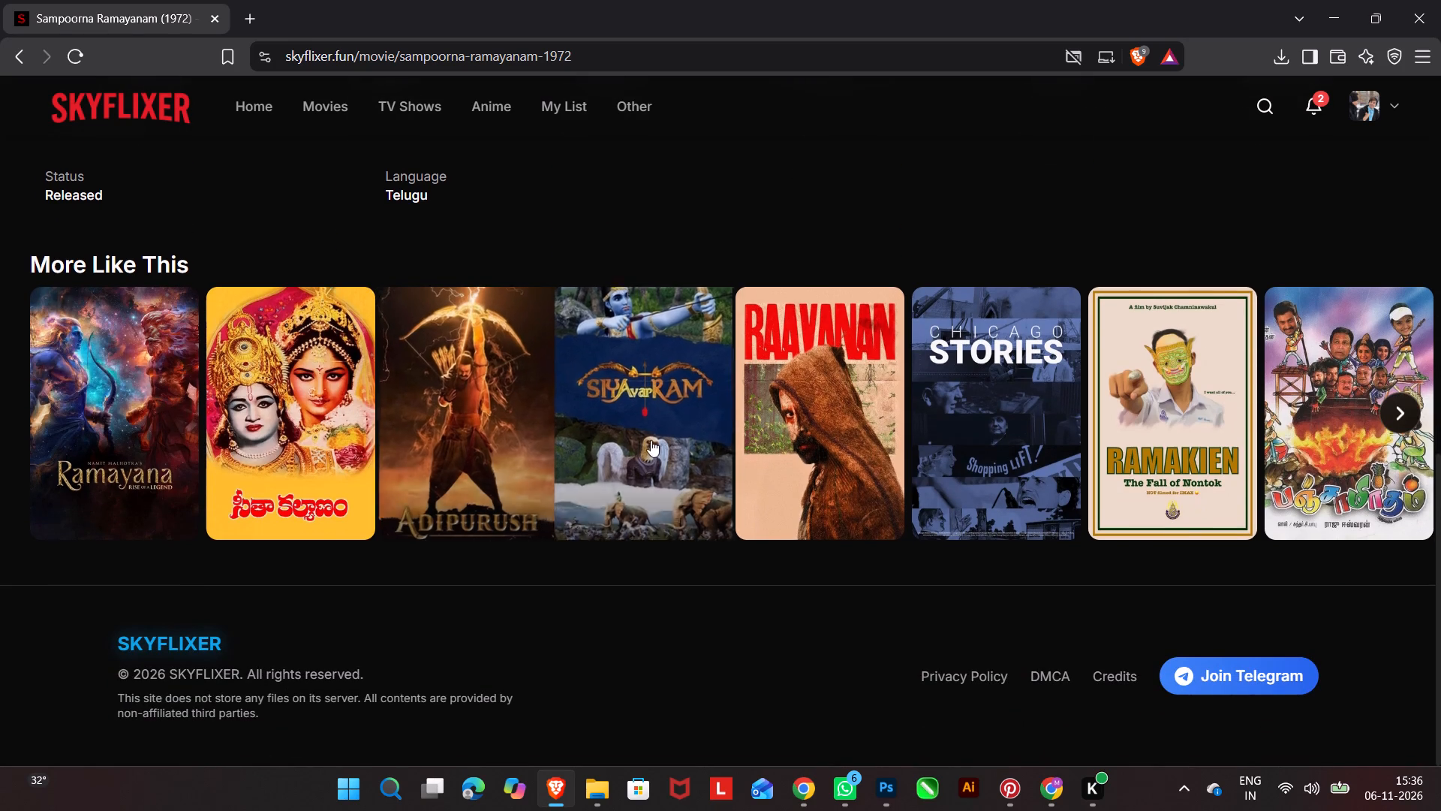
# Open the Raavanan (2010) page from the similar titles and examine its overview, cast, details and recommendations.
pyautogui.click(807, 438)
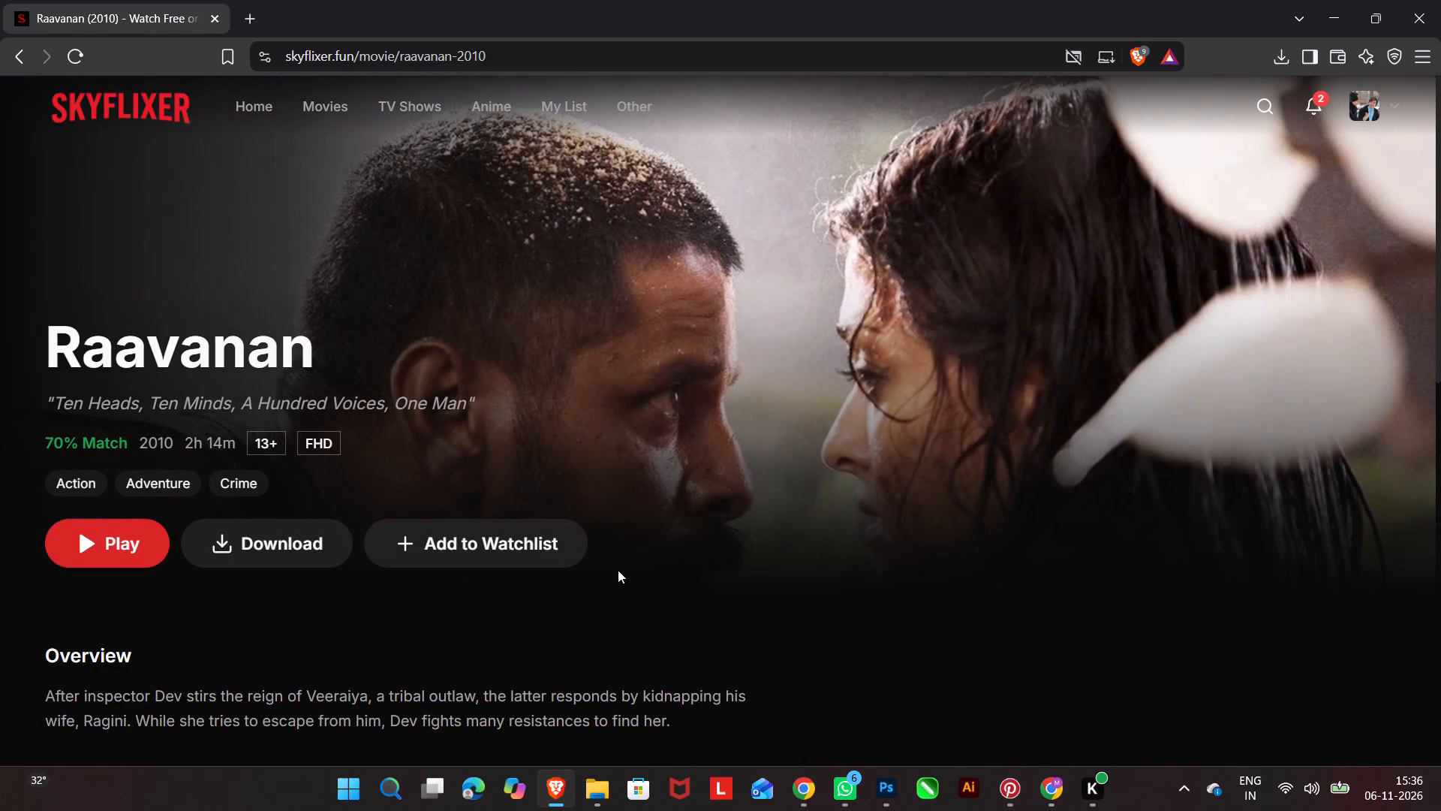
pyautogui.scroll(-5, 728, 568)
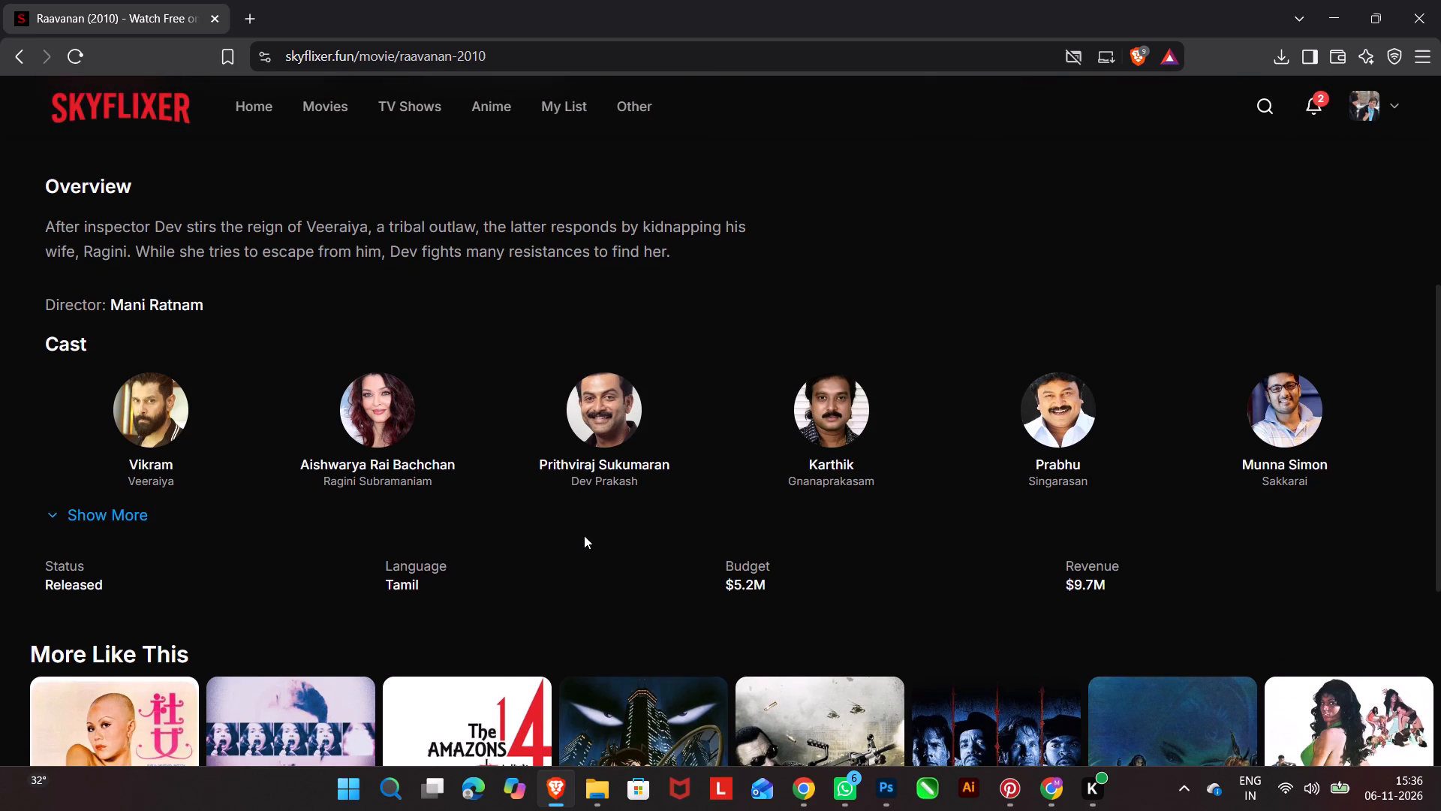
pyautogui.scroll(-6, 584, 535)
pyautogui.scroll(6, 576, 533)
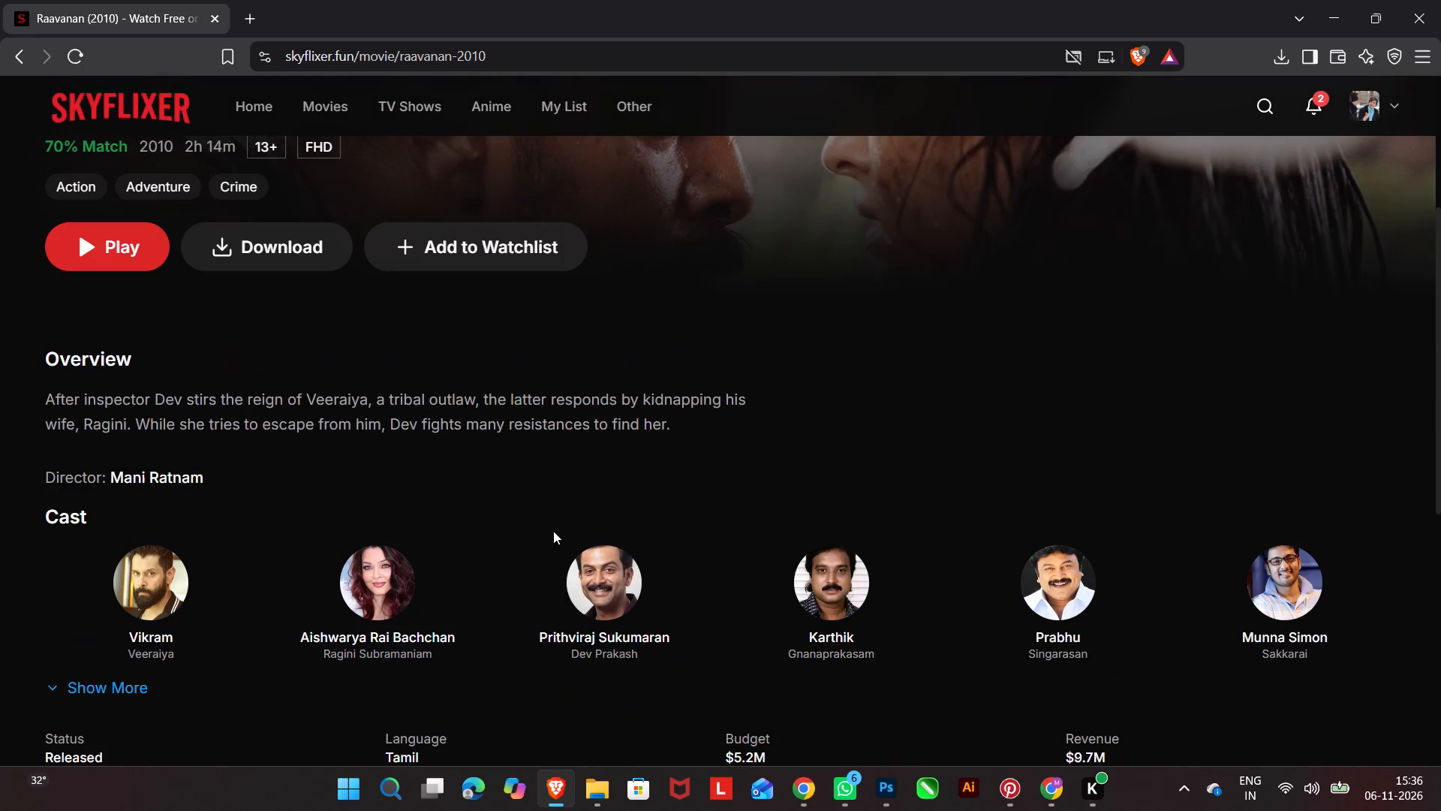
pyautogui.scroll(-7, 537, 526)
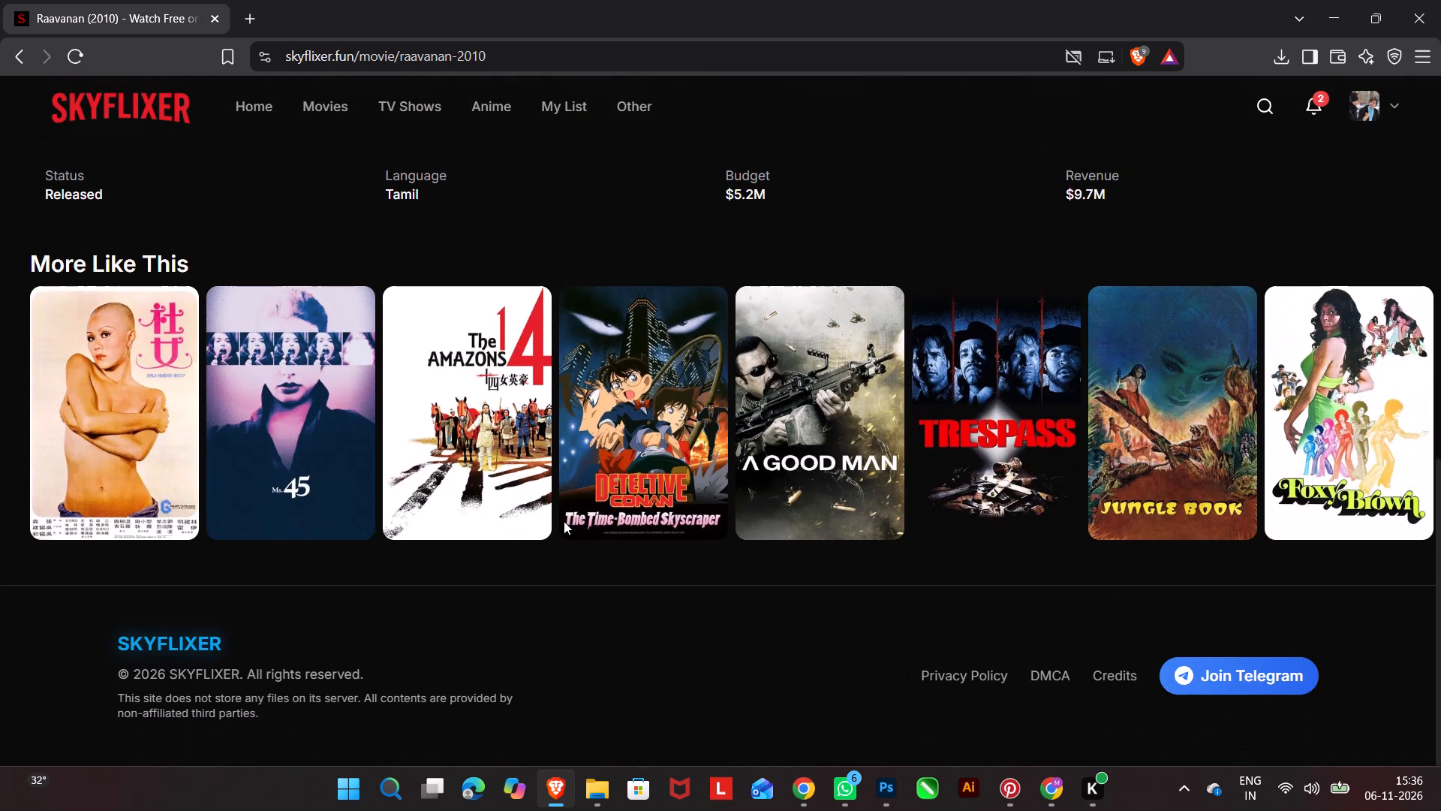
pyautogui.scroll(-7, 564, 522)
pyautogui.scroll(11, 564, 528)
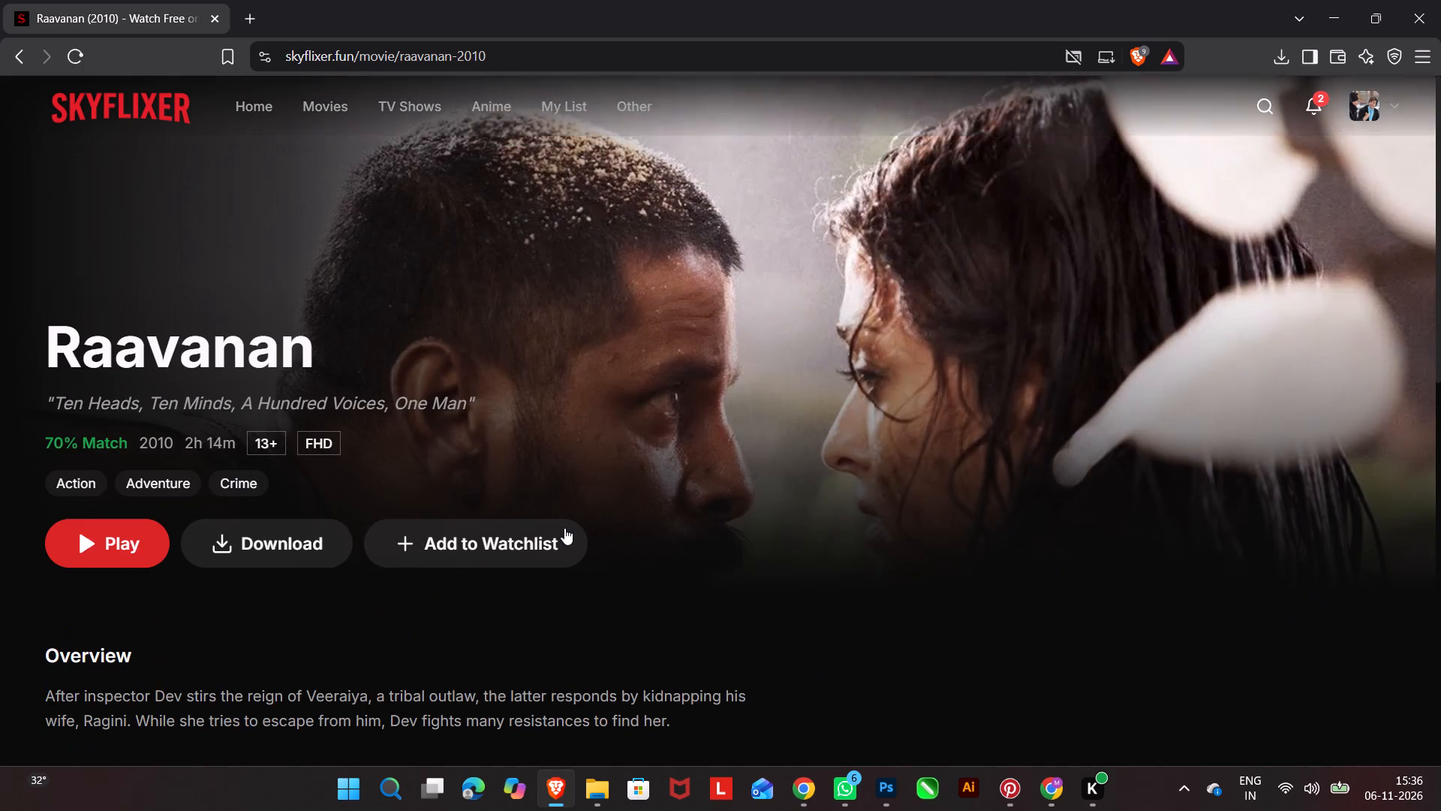
pyautogui.scroll(-4, 564, 528)
pyautogui.scroll(14, 565, 527)
# Close the Brave browser and return to the MEERĀ brand sheet in Photoshop.
pyautogui.click(1422, 15)
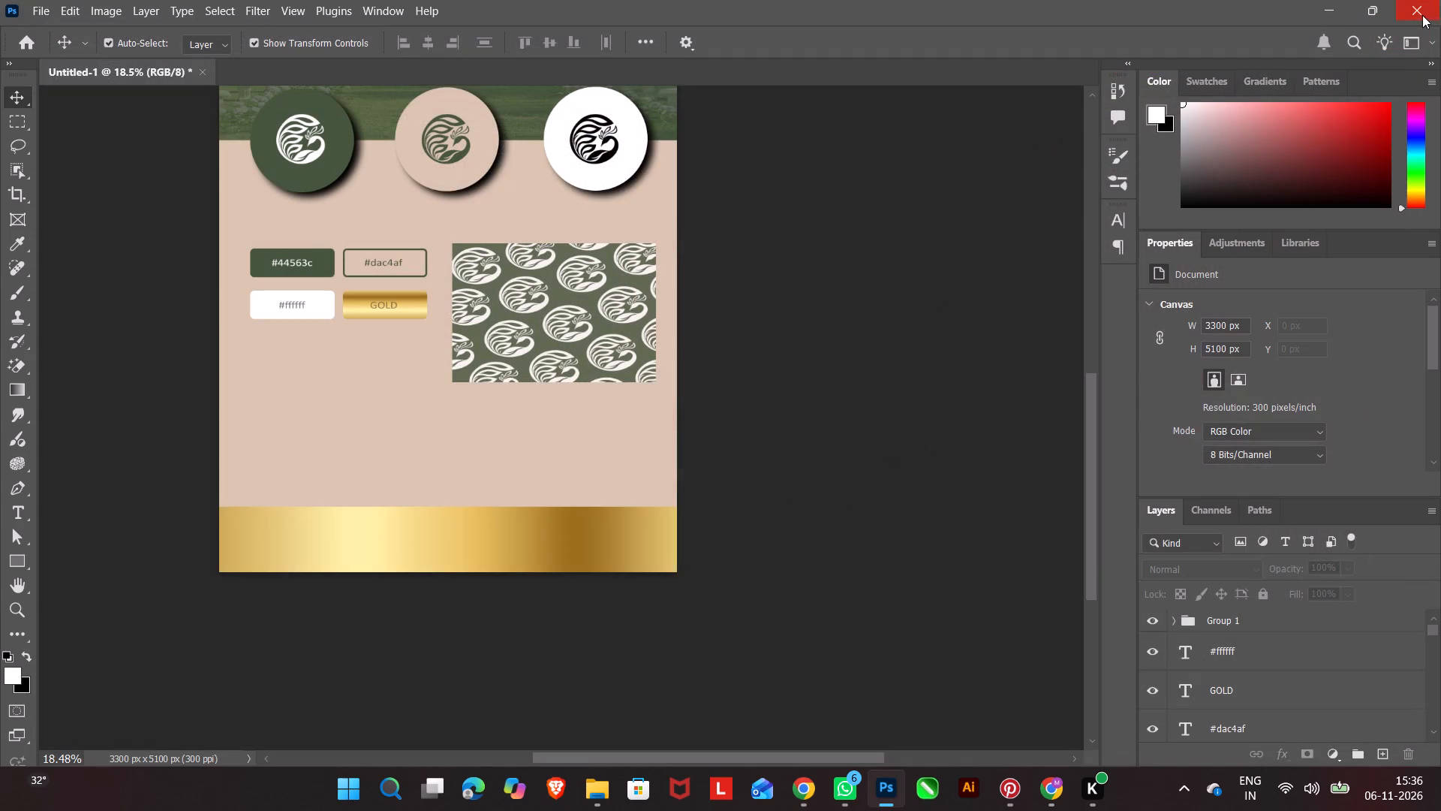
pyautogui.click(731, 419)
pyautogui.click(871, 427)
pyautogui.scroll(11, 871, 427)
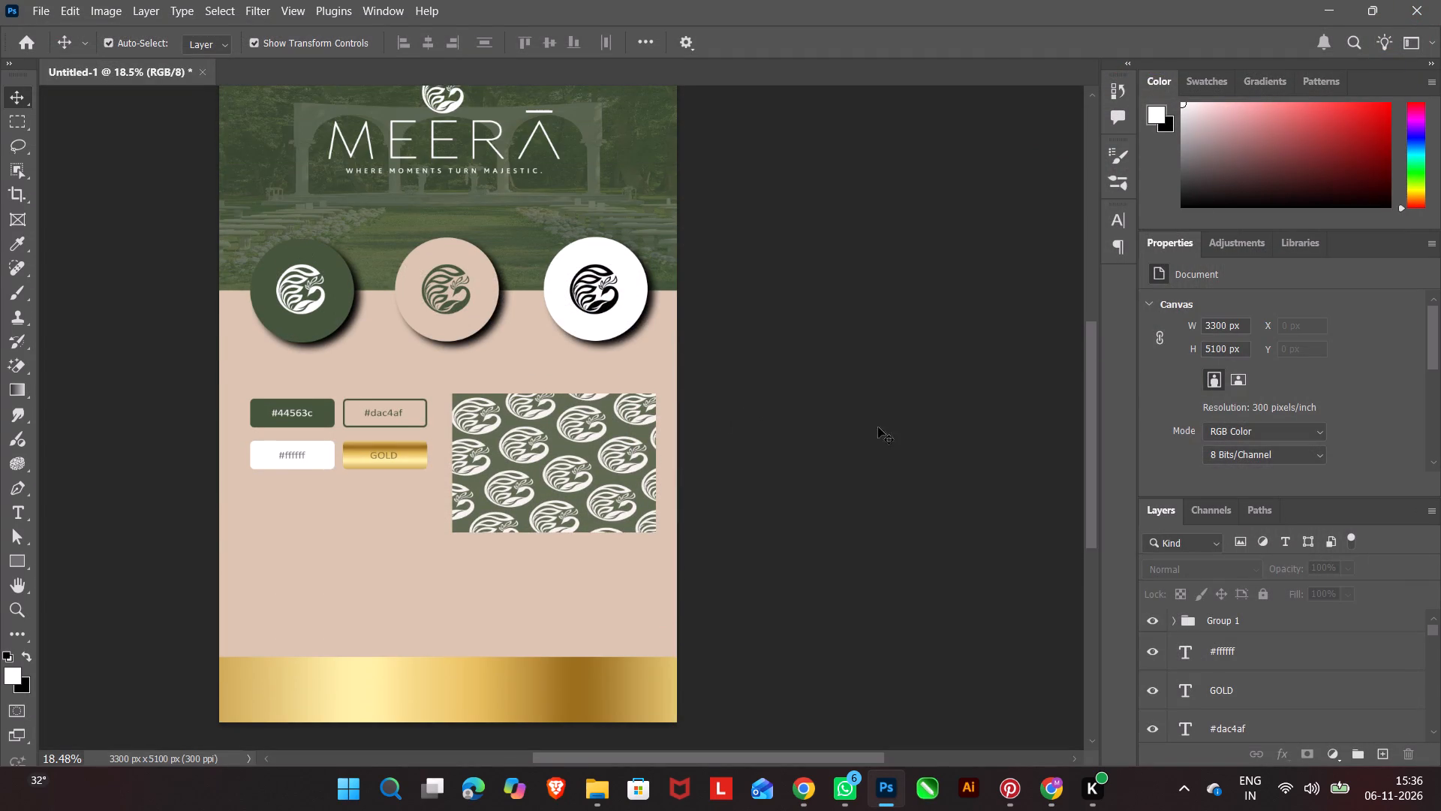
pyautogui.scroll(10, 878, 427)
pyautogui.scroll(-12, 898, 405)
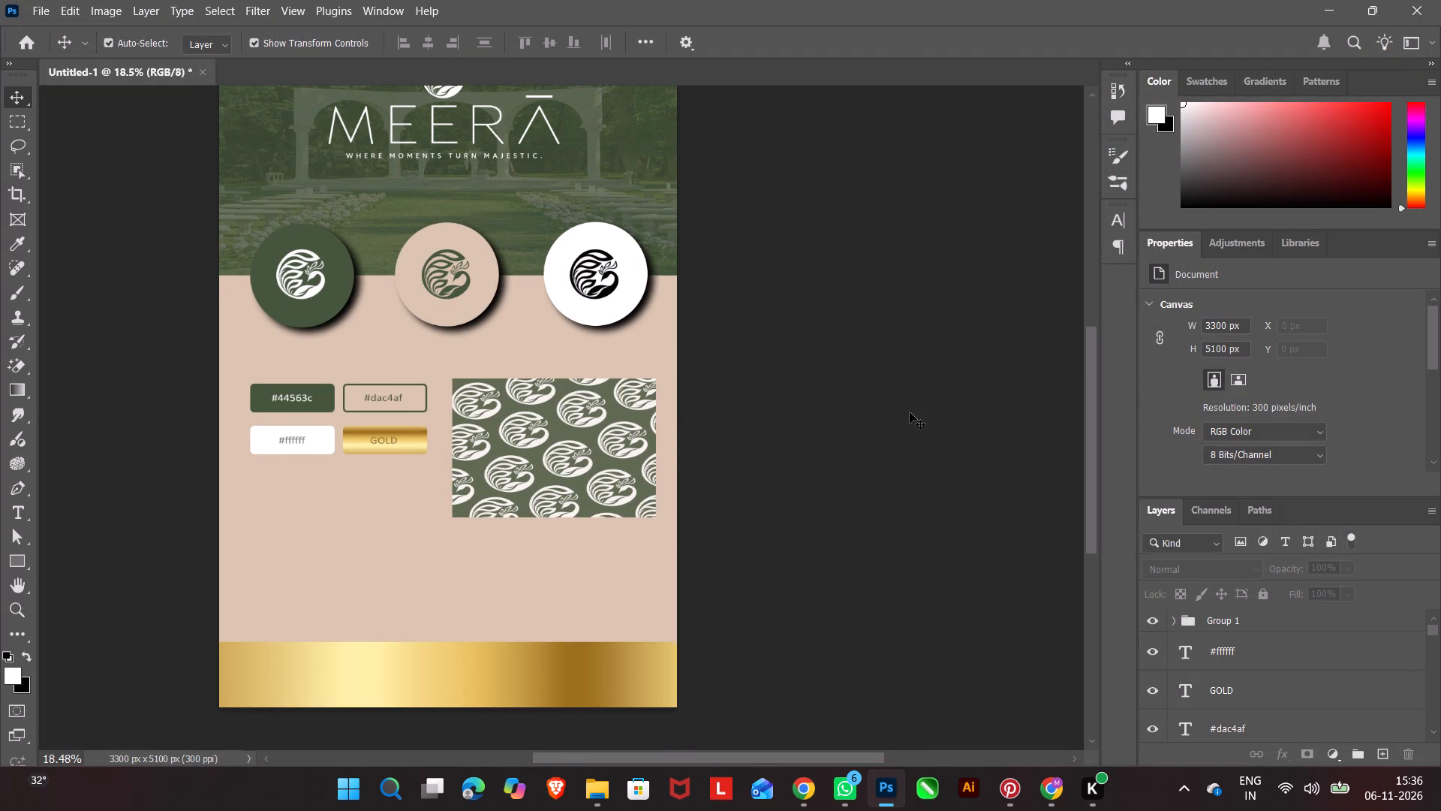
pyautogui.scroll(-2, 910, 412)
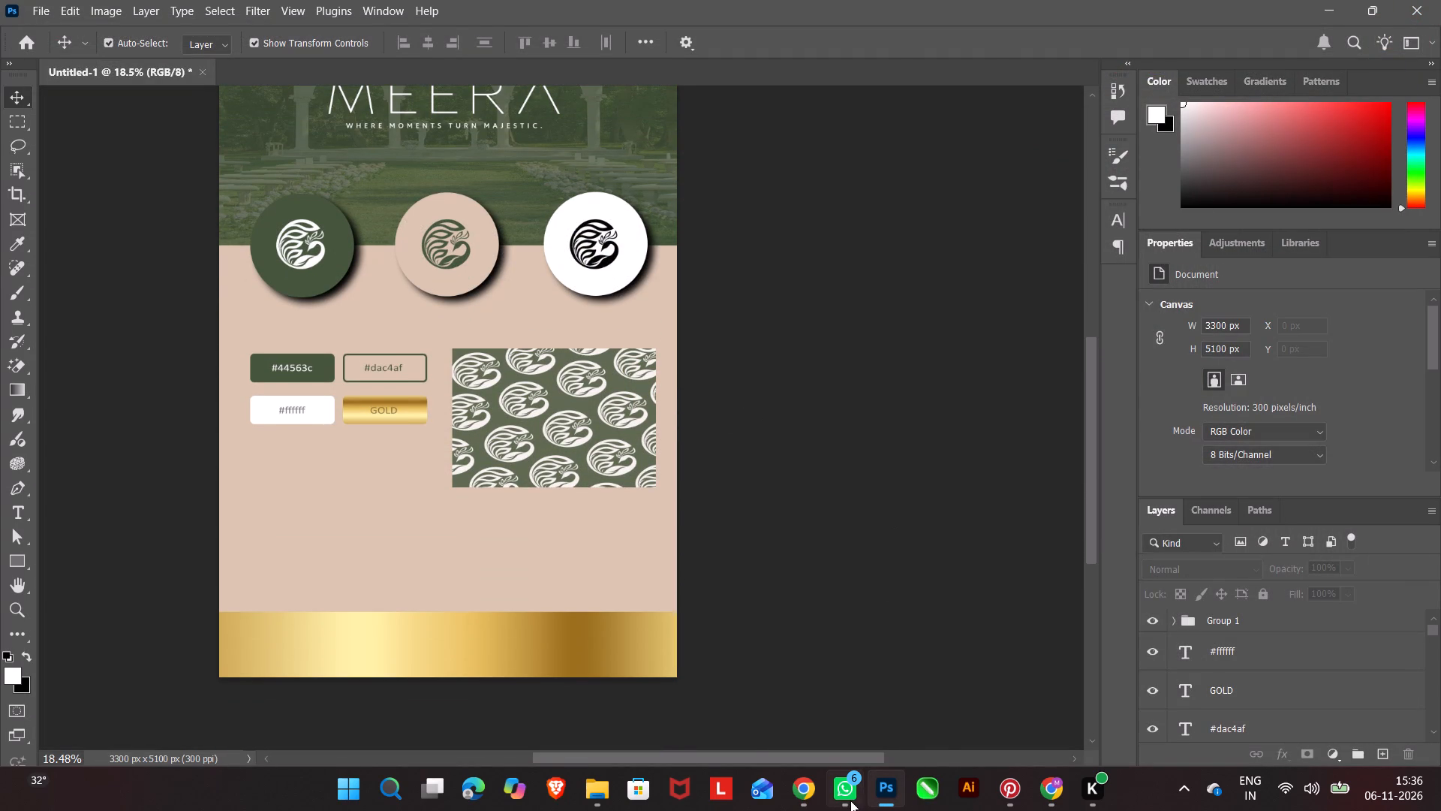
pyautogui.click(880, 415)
# Add a text layer reading "A" in the blank beige area below the colour swatches.
pyautogui.scroll(4, 880, 415)
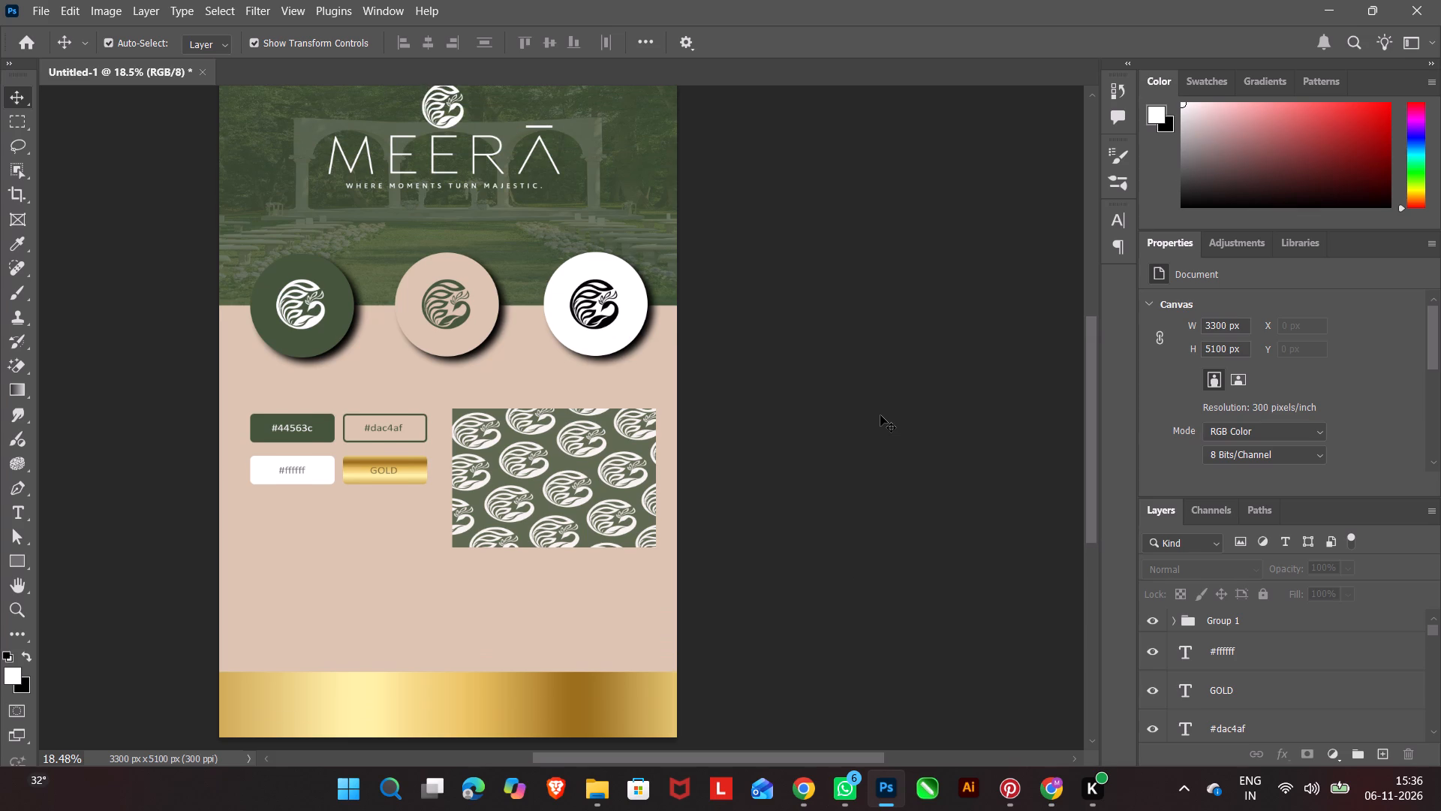
pyautogui.click(20, 514)
pyautogui.click(335, 583)
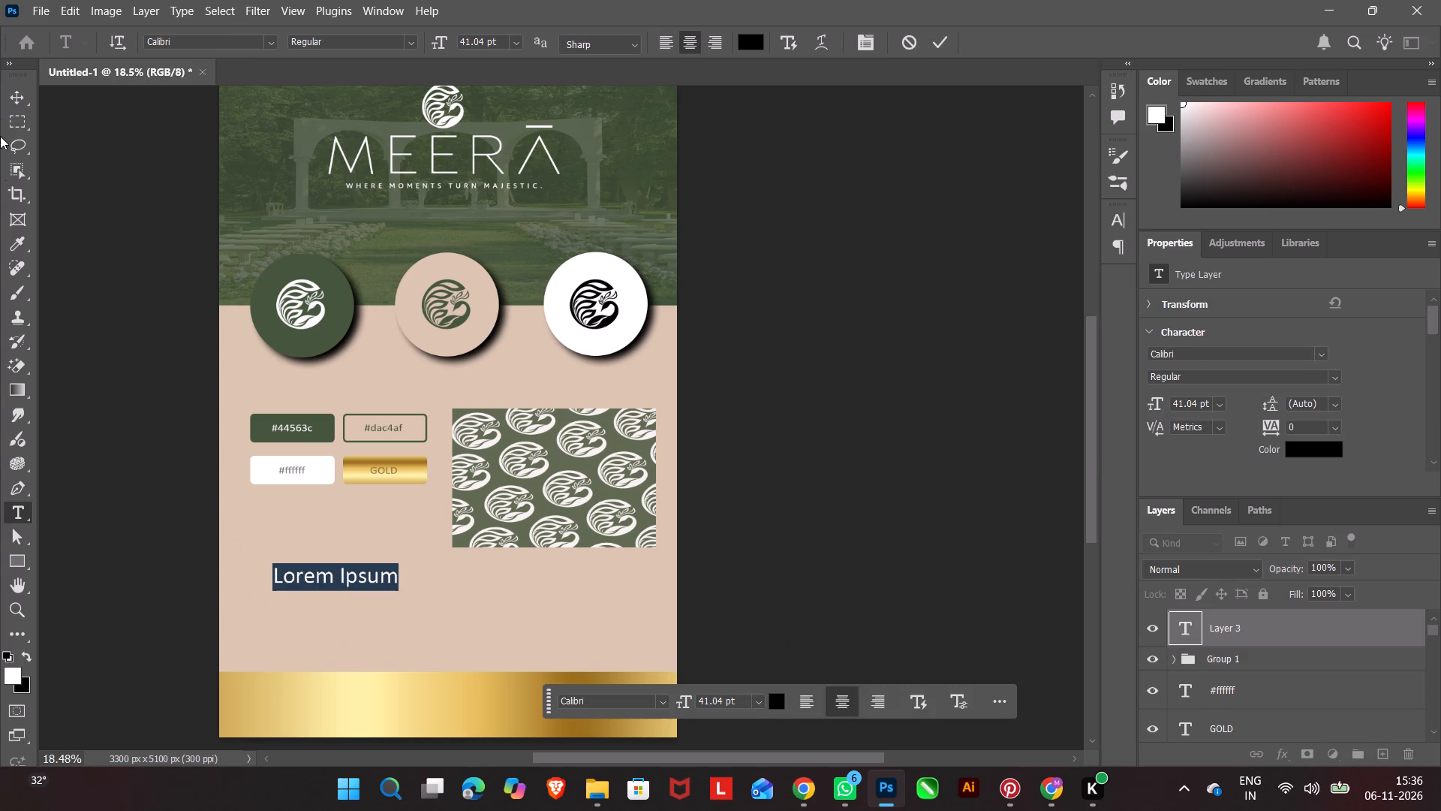
pyautogui.click(14, 94)
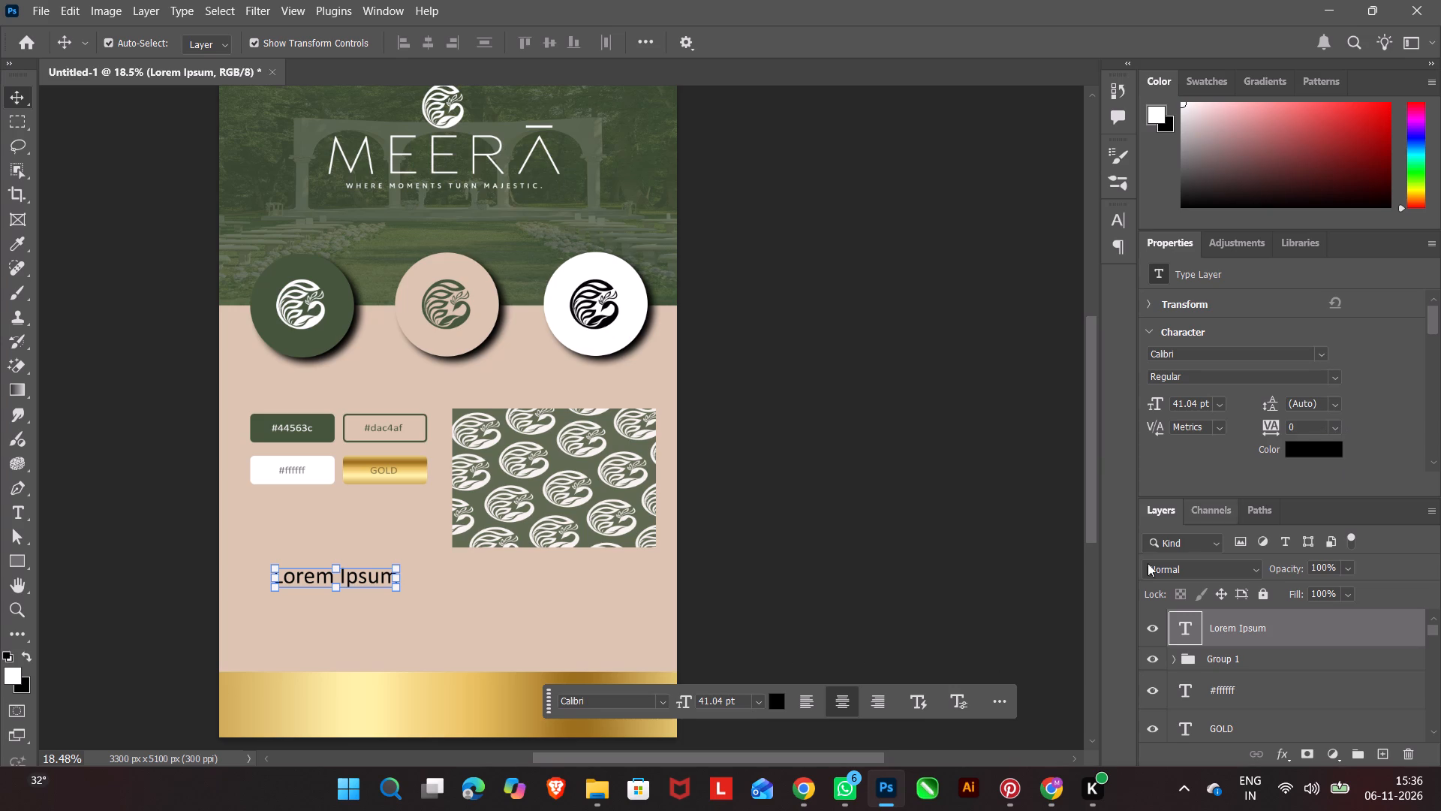
pyautogui.doubleClick(363, 580)
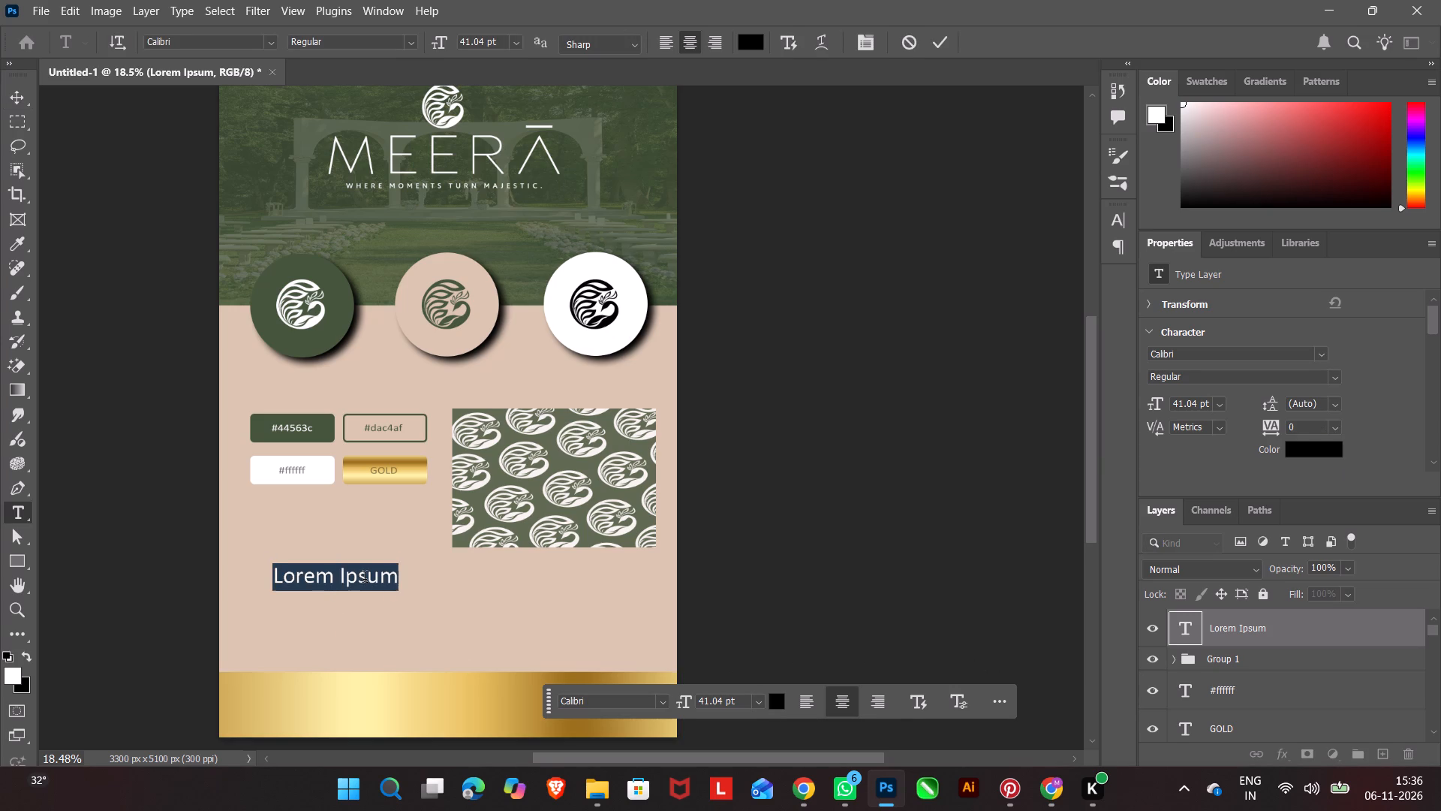
pyautogui.press('a')
pyautogui.click(13, 99)
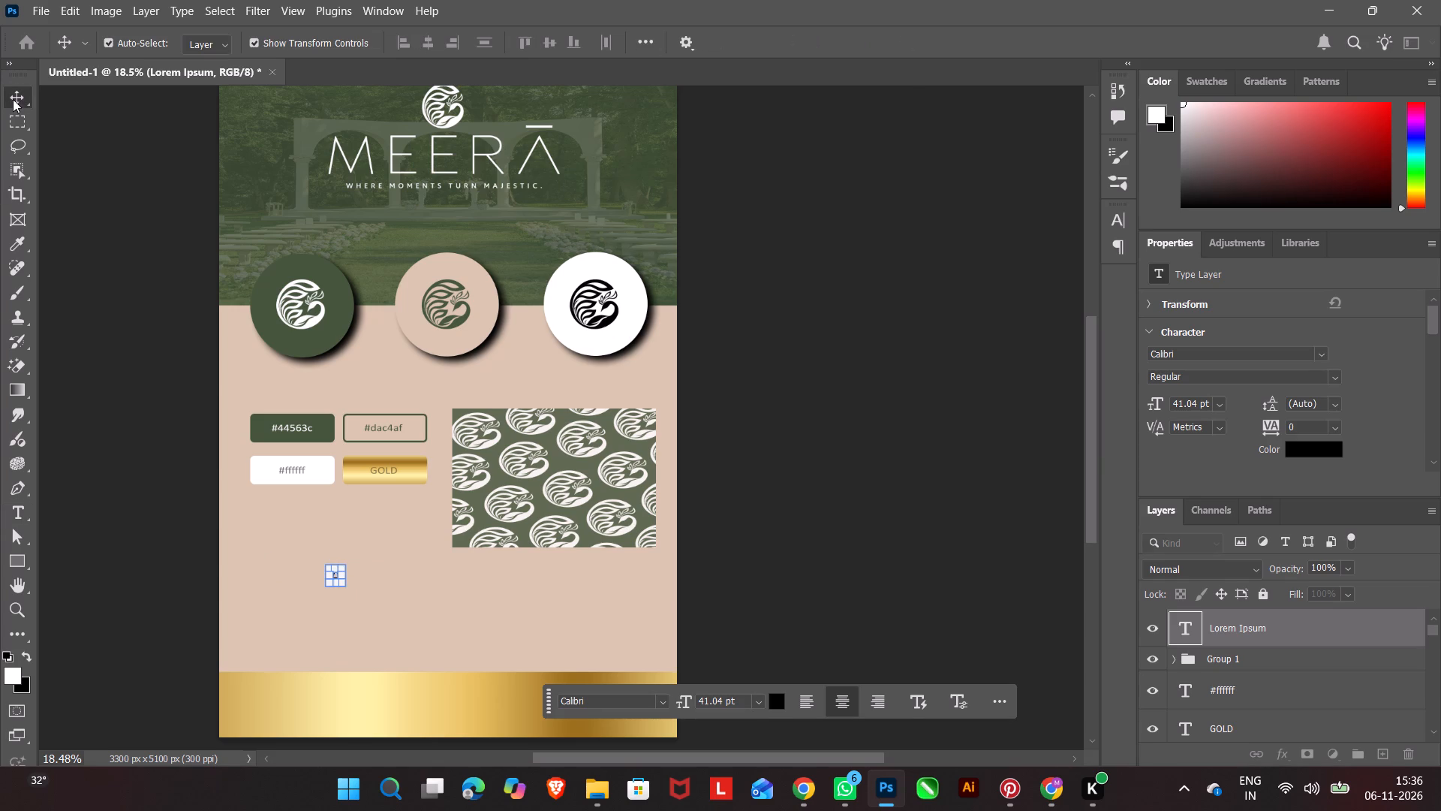
pyautogui.click(918, 527)
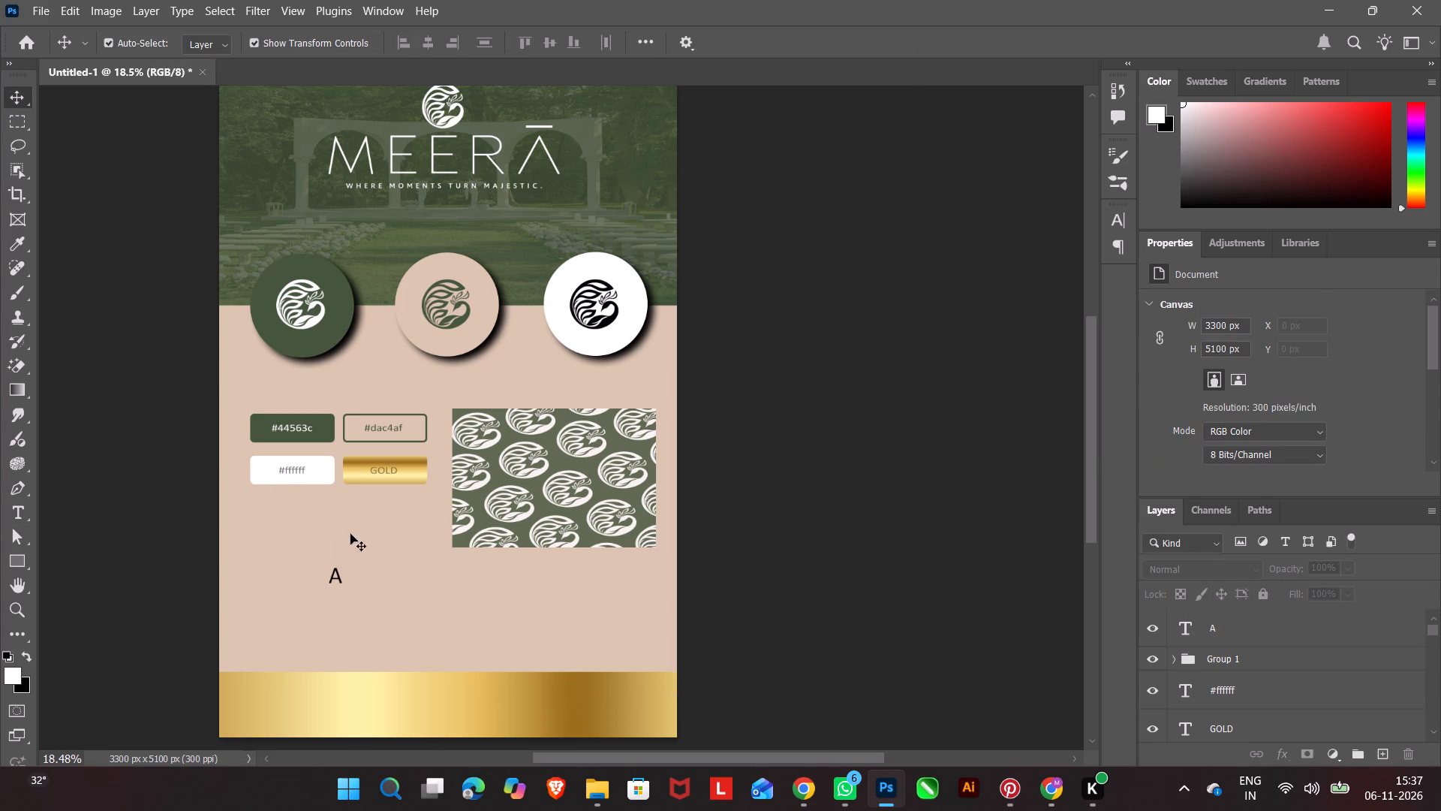
# Set the font style of the letter A to Calibri Light.
pyautogui.click(332, 577)
pyautogui.click(1324, 348)
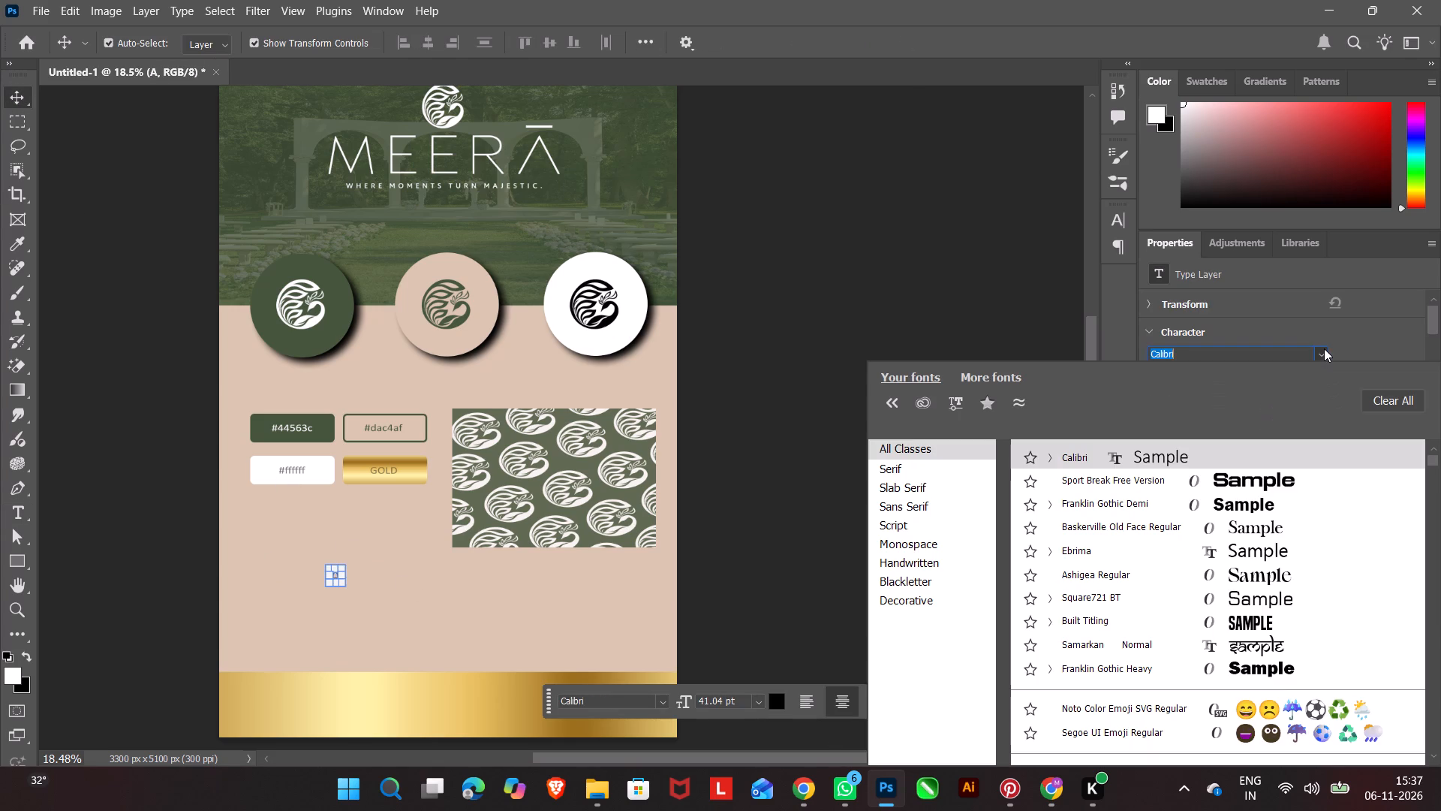
pyautogui.click(1324, 350)
pyautogui.click(1337, 380)
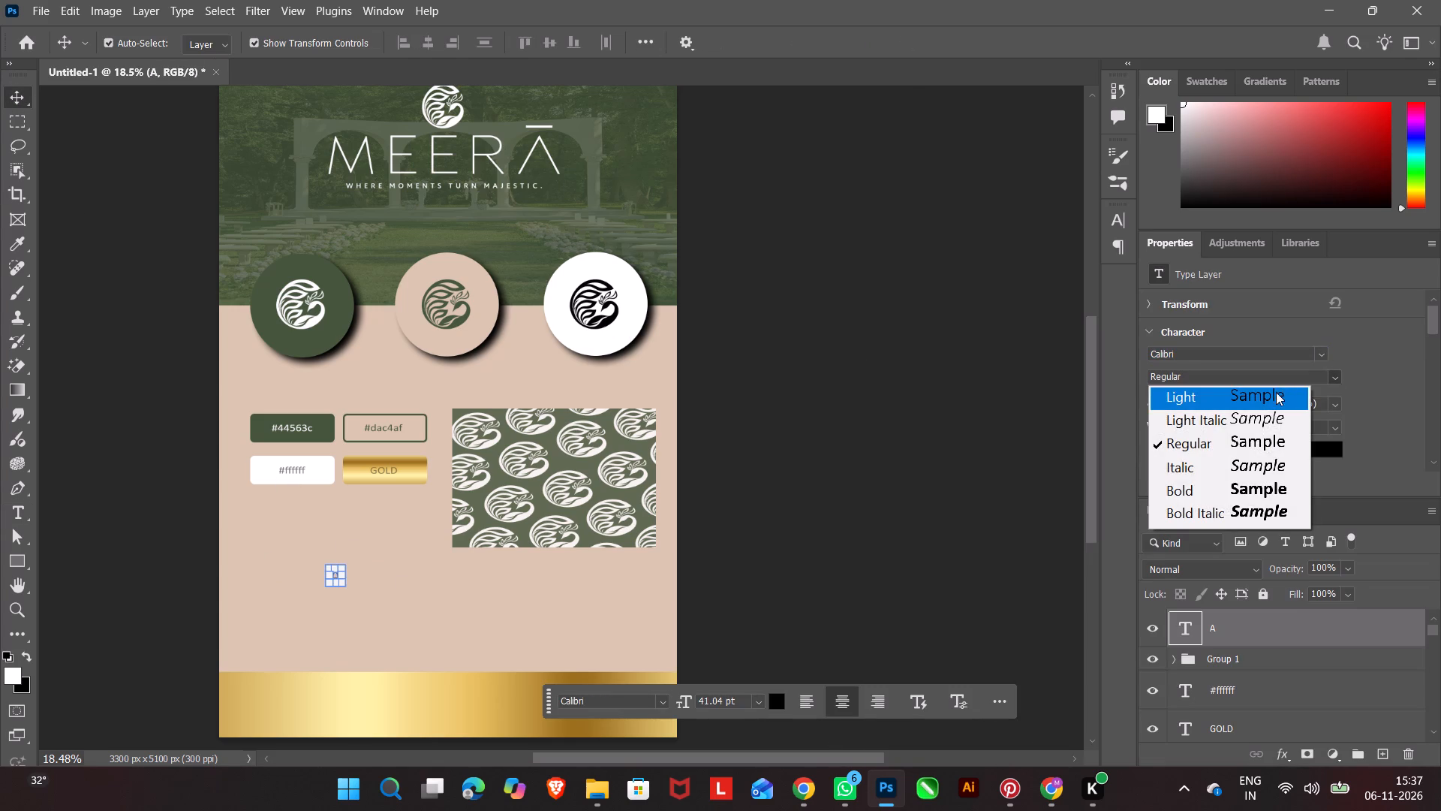
pyautogui.click(1271, 396)
pyautogui.doubleClick(937, 451)
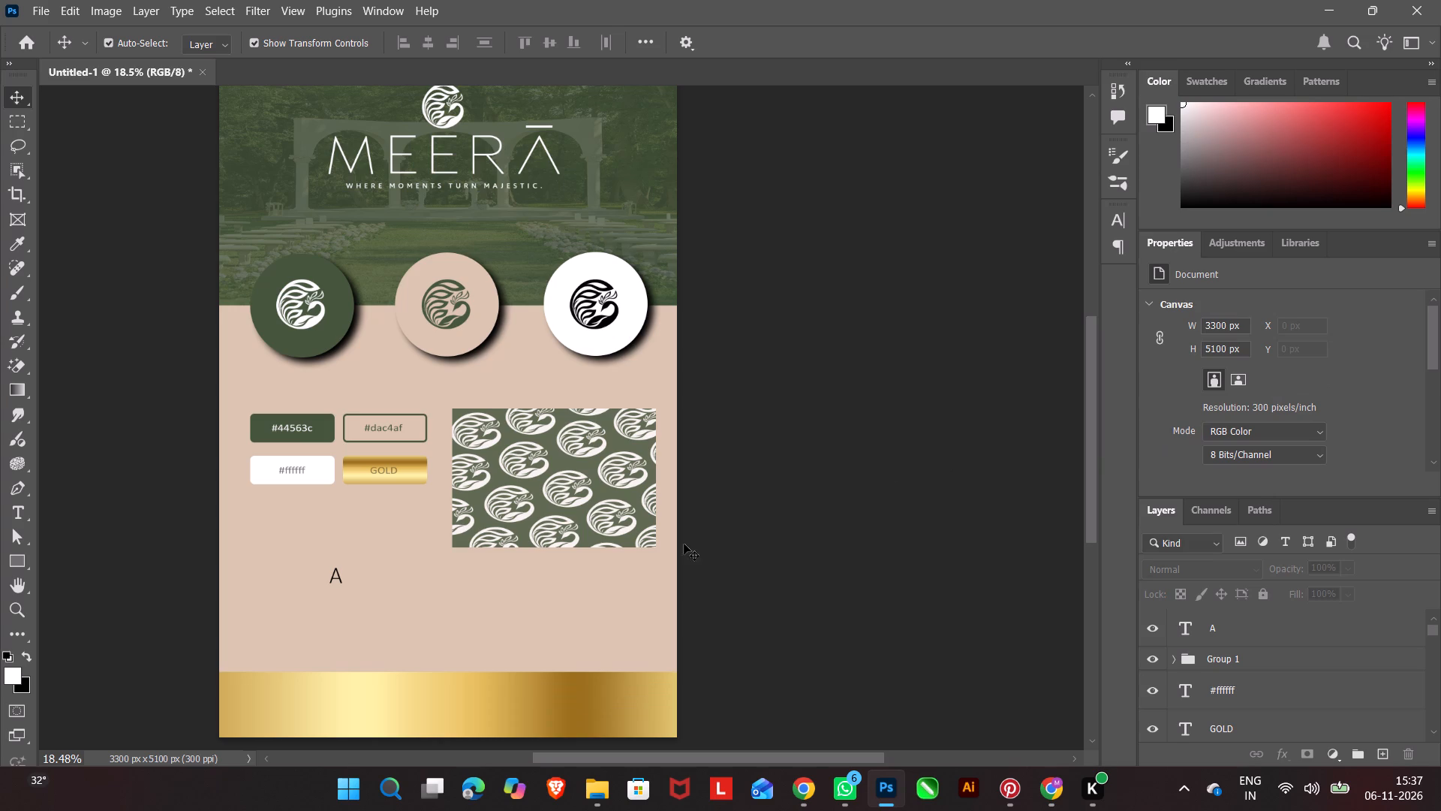
pyautogui.click(341, 577)
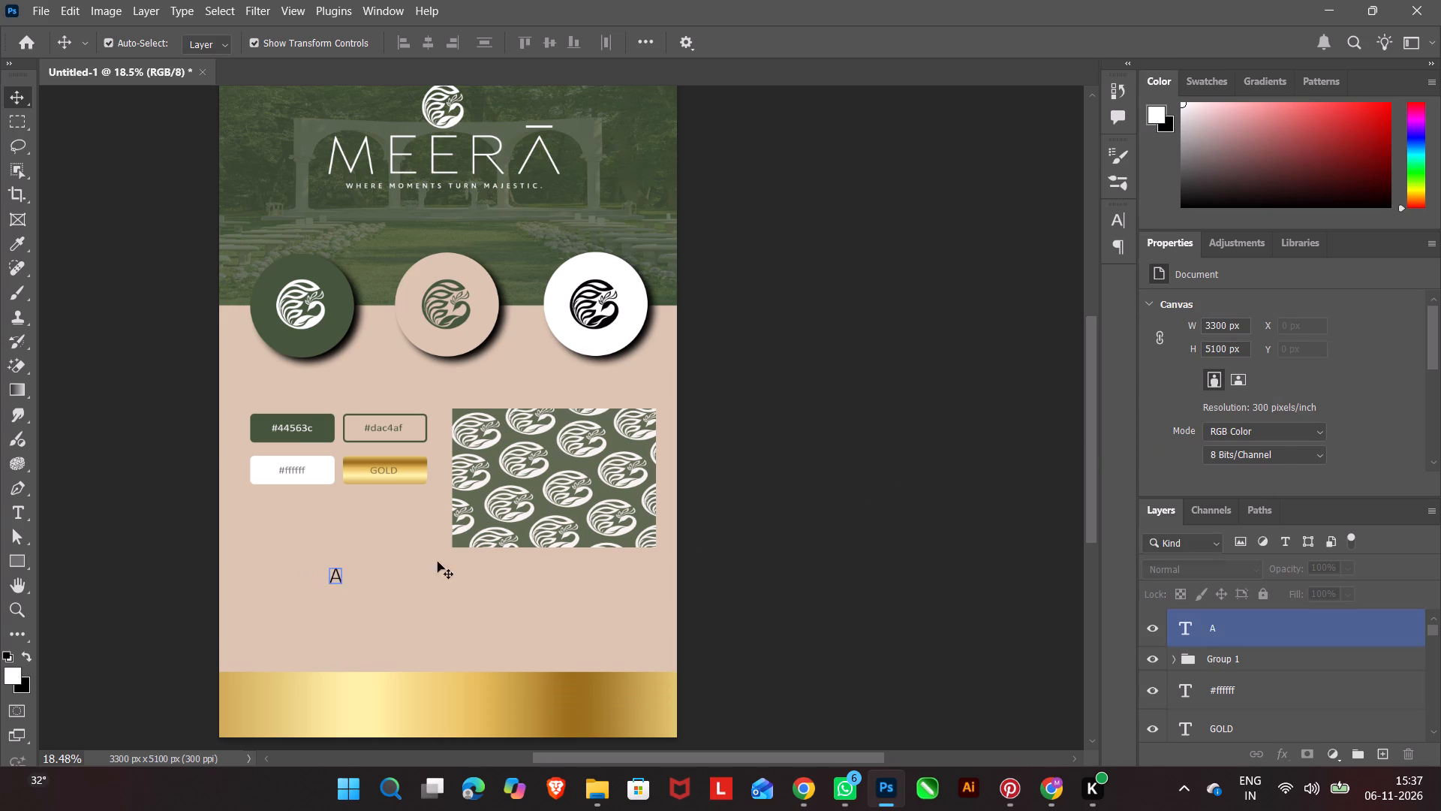
pyautogui.click(1332, 378)
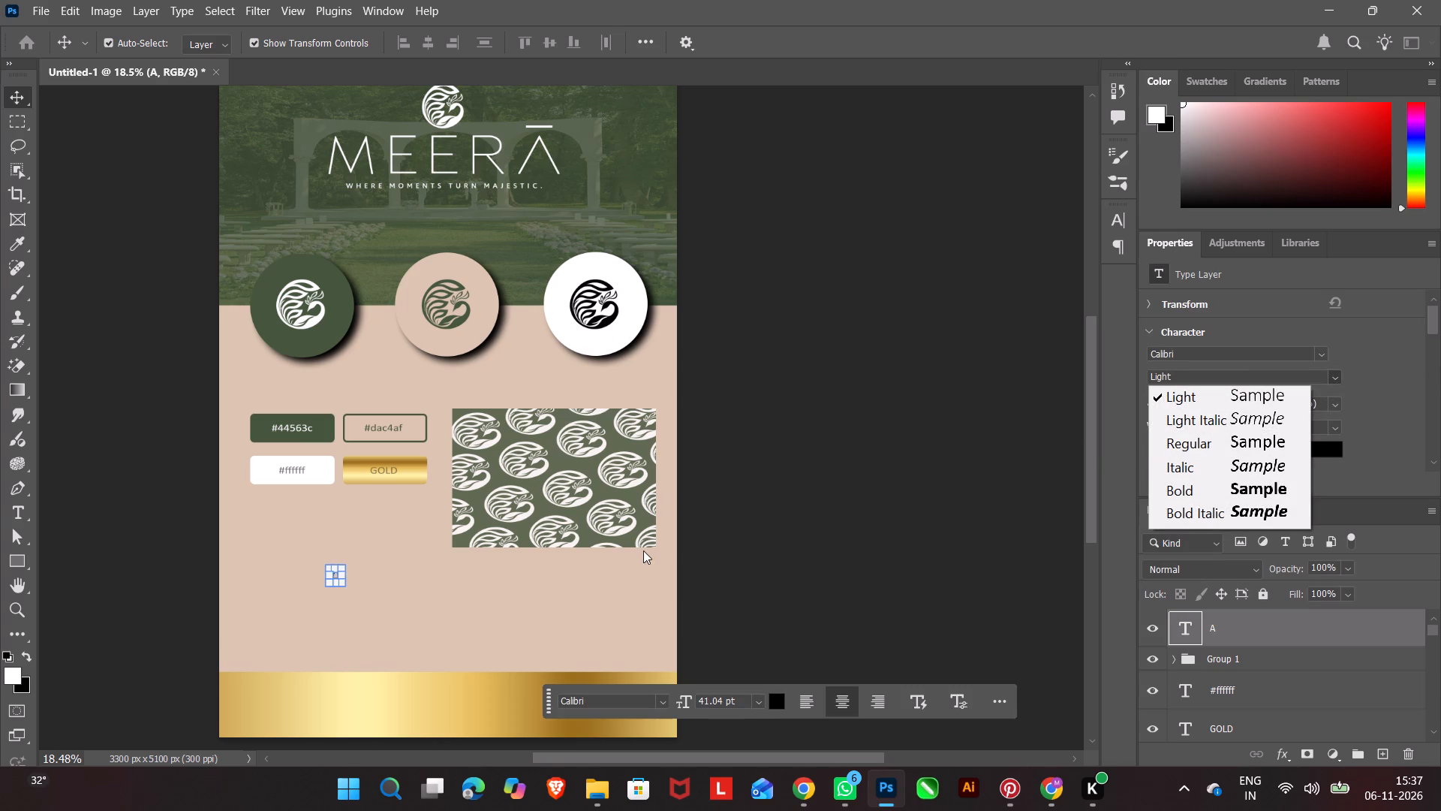
pyautogui.click(179, 559)
pyautogui.click(179, 557)
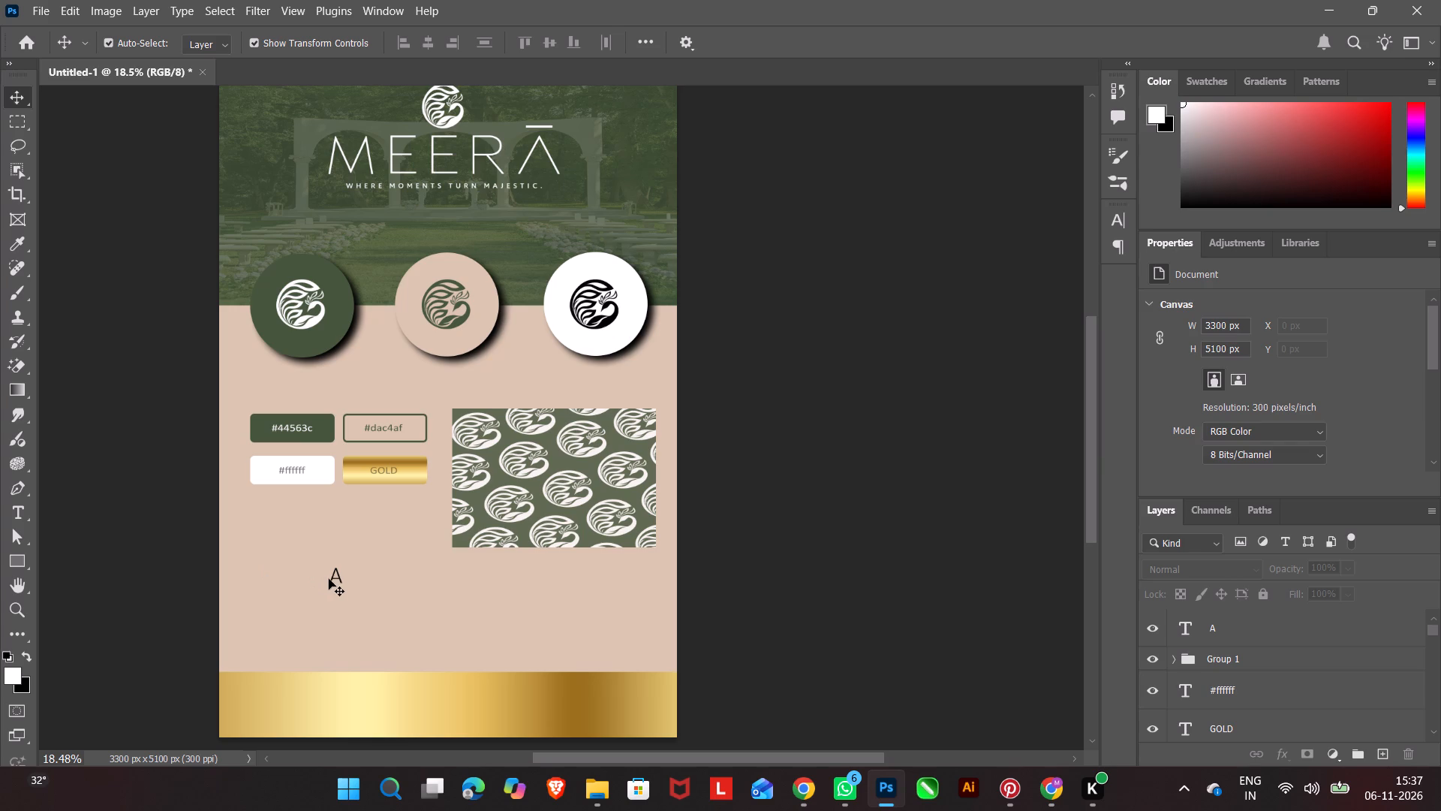
# Enlarge the letter A, trying 60 pt and 72 pt before settling on 150 pt.
pyautogui.click(335, 579)
pyautogui.click(760, 699)
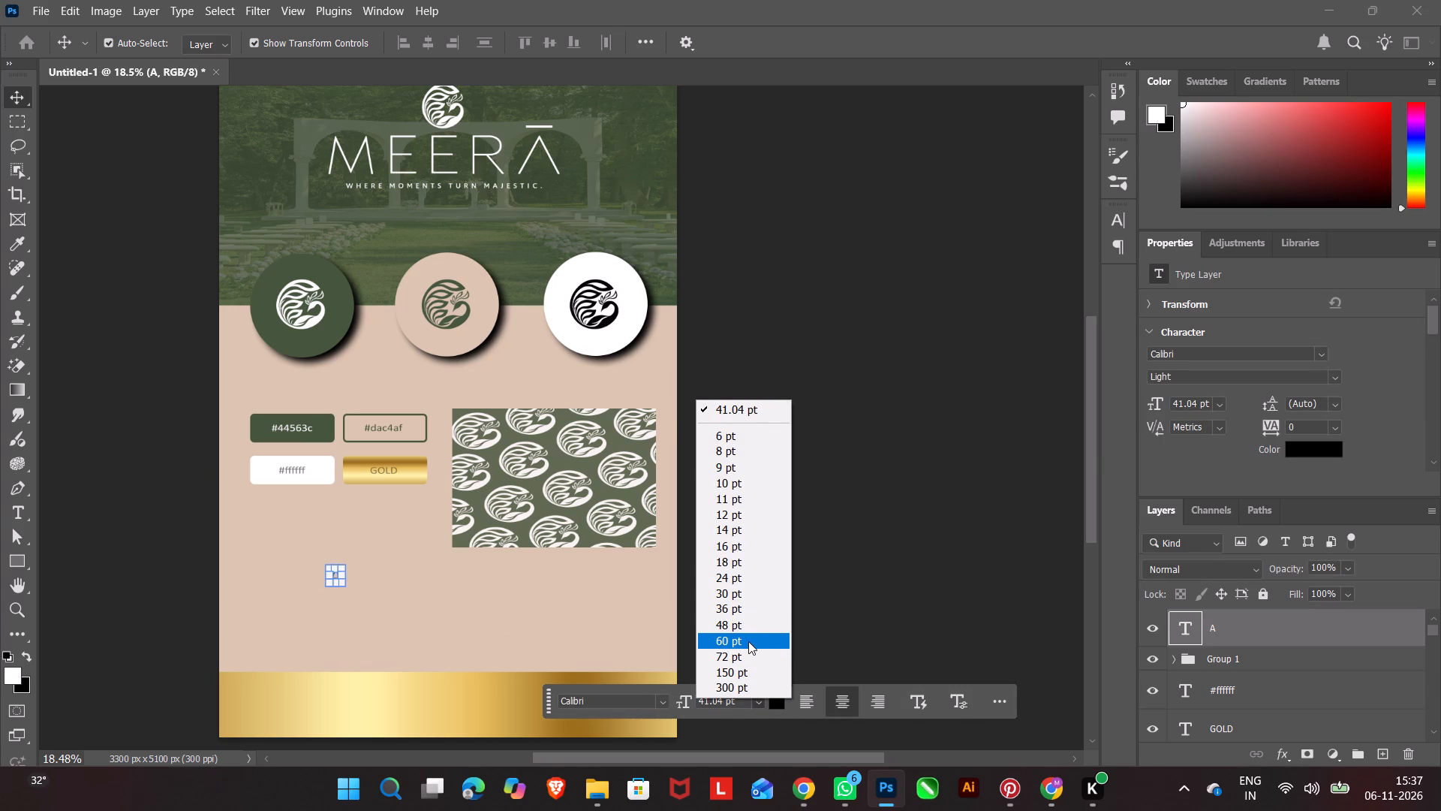
pyautogui.click(748, 641)
pyautogui.click(760, 696)
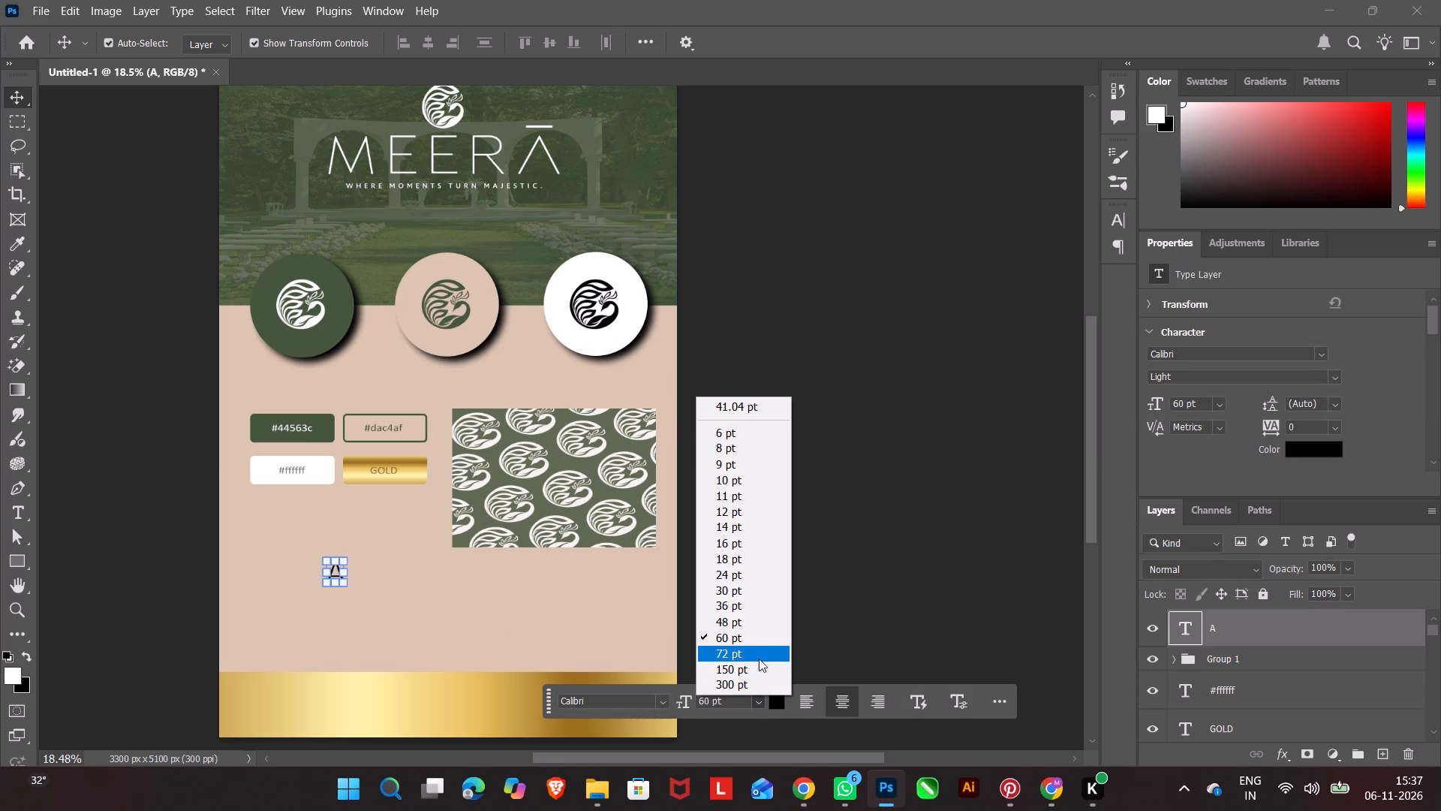
pyautogui.click(750, 656)
pyautogui.click(766, 701)
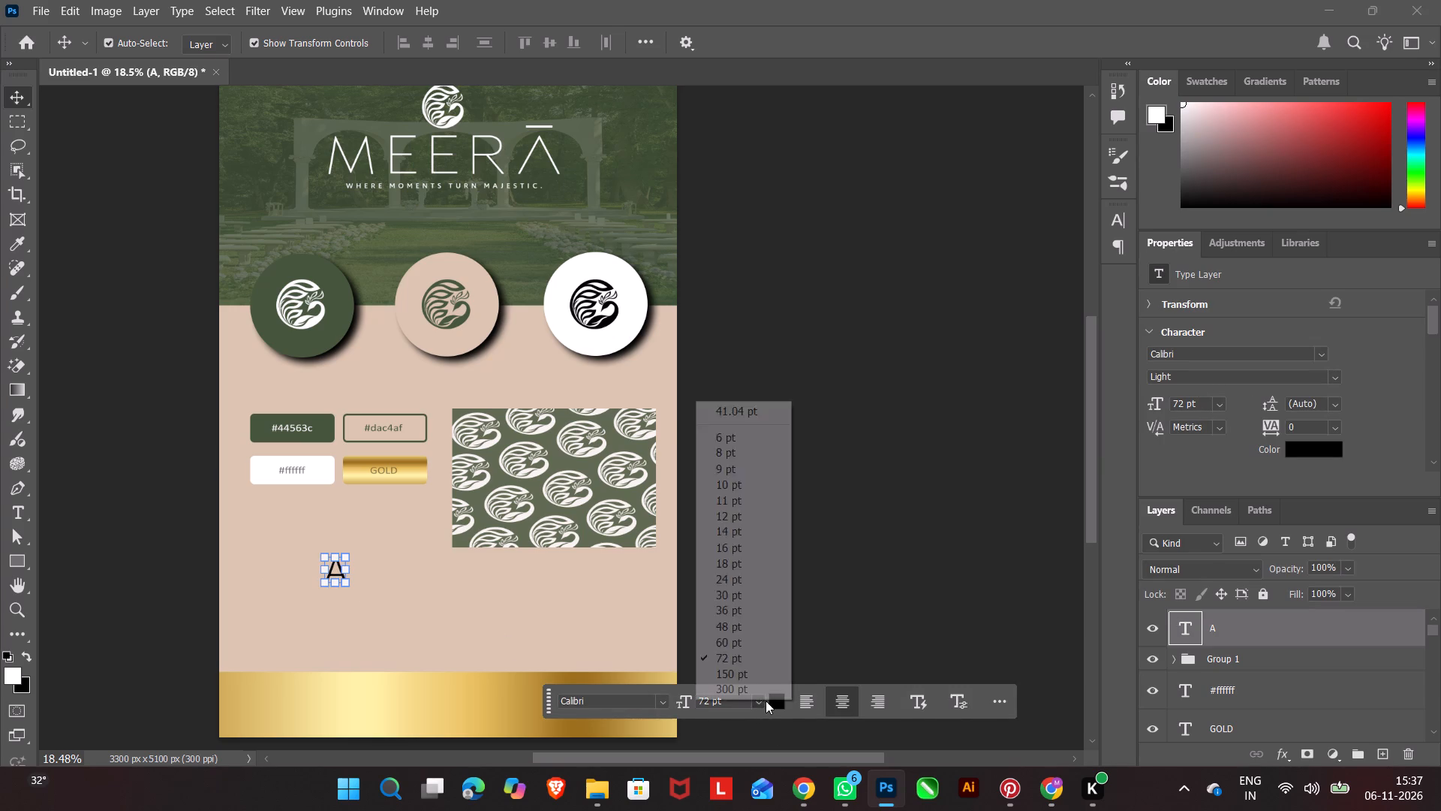
pyautogui.click(740, 669)
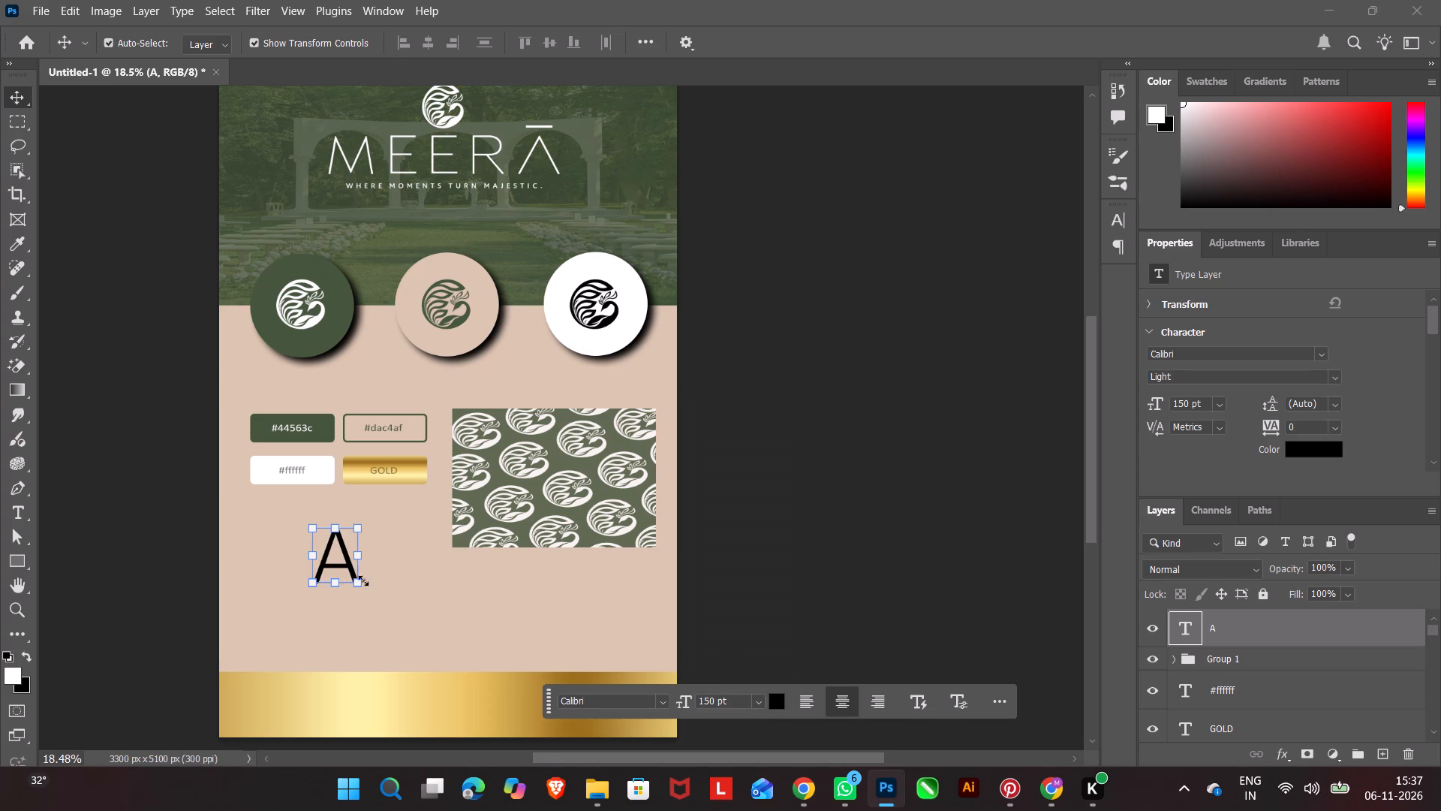
# Move the letter A to just below the #ffffff swatch, near the sheet's left margin.
pyautogui.moveTo(342, 562); pyautogui.dragTo(271, 546)
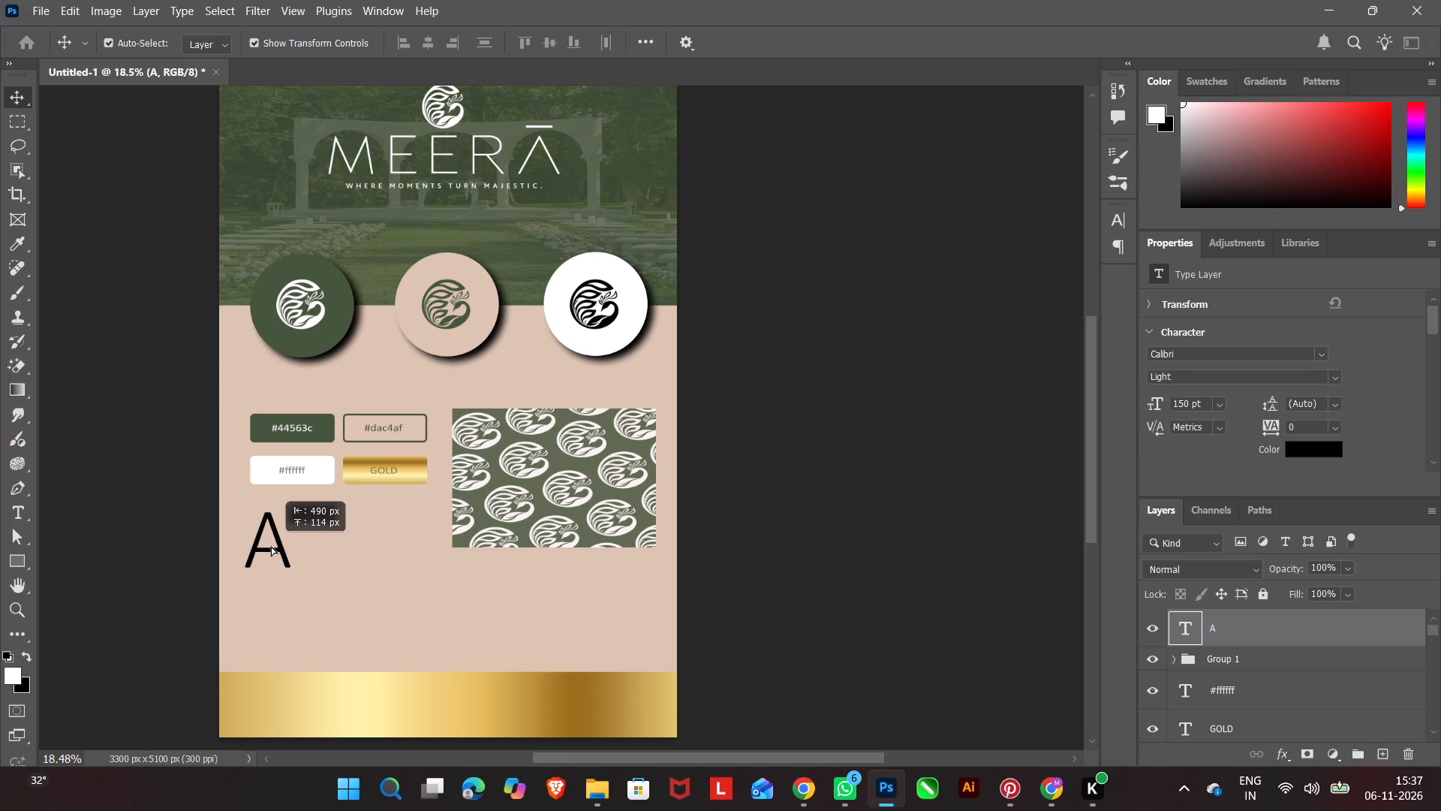
pyautogui.moveTo(271, 546); pyautogui.dragTo(271, 544)
pyautogui.click(889, 616)
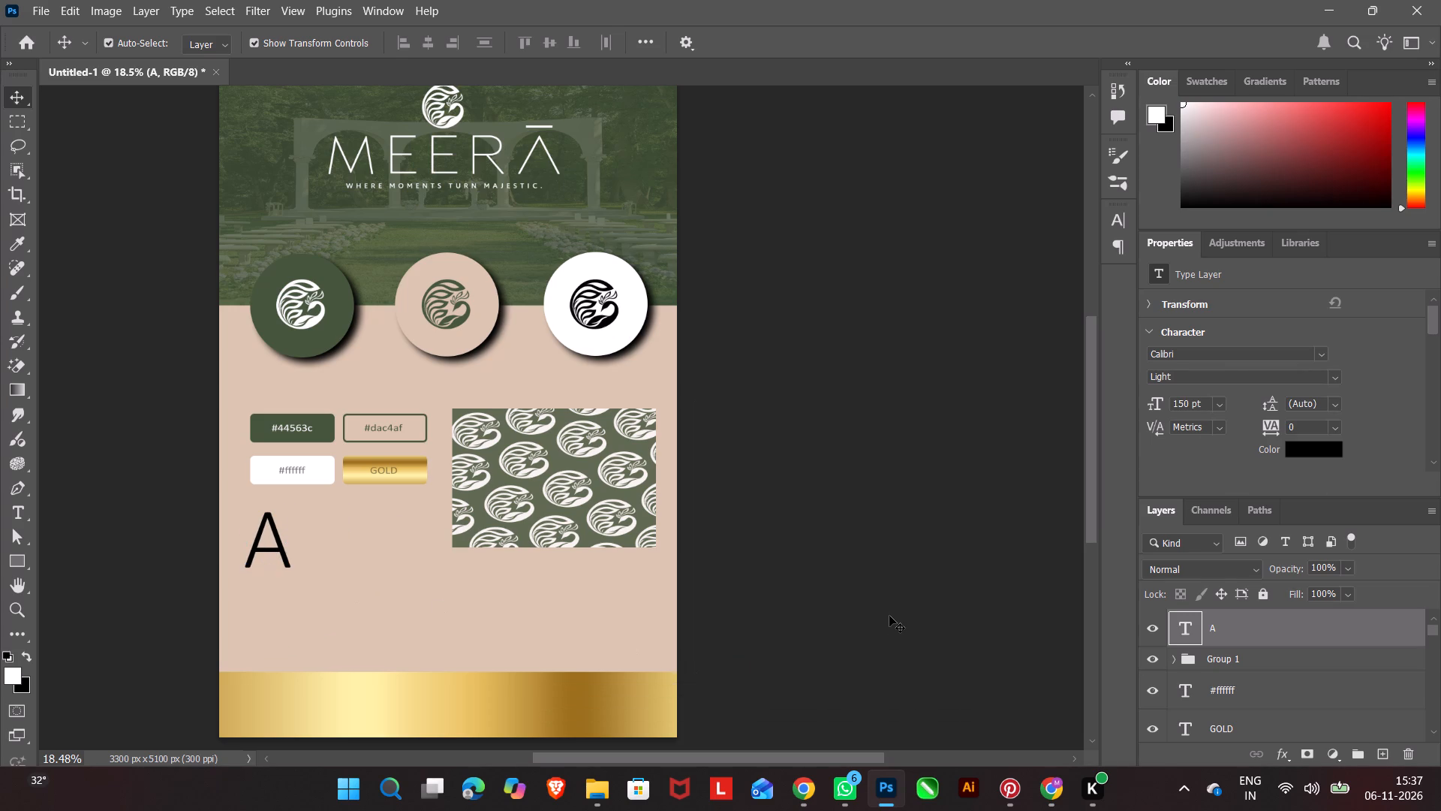
# Examine the letter A's strokes up close and compare them with the lettering of the MEERĀ title.
pyautogui.keyDown('alt'); pyautogui.scroll(3, 260, 527); pyautogui.keyUp('alt')
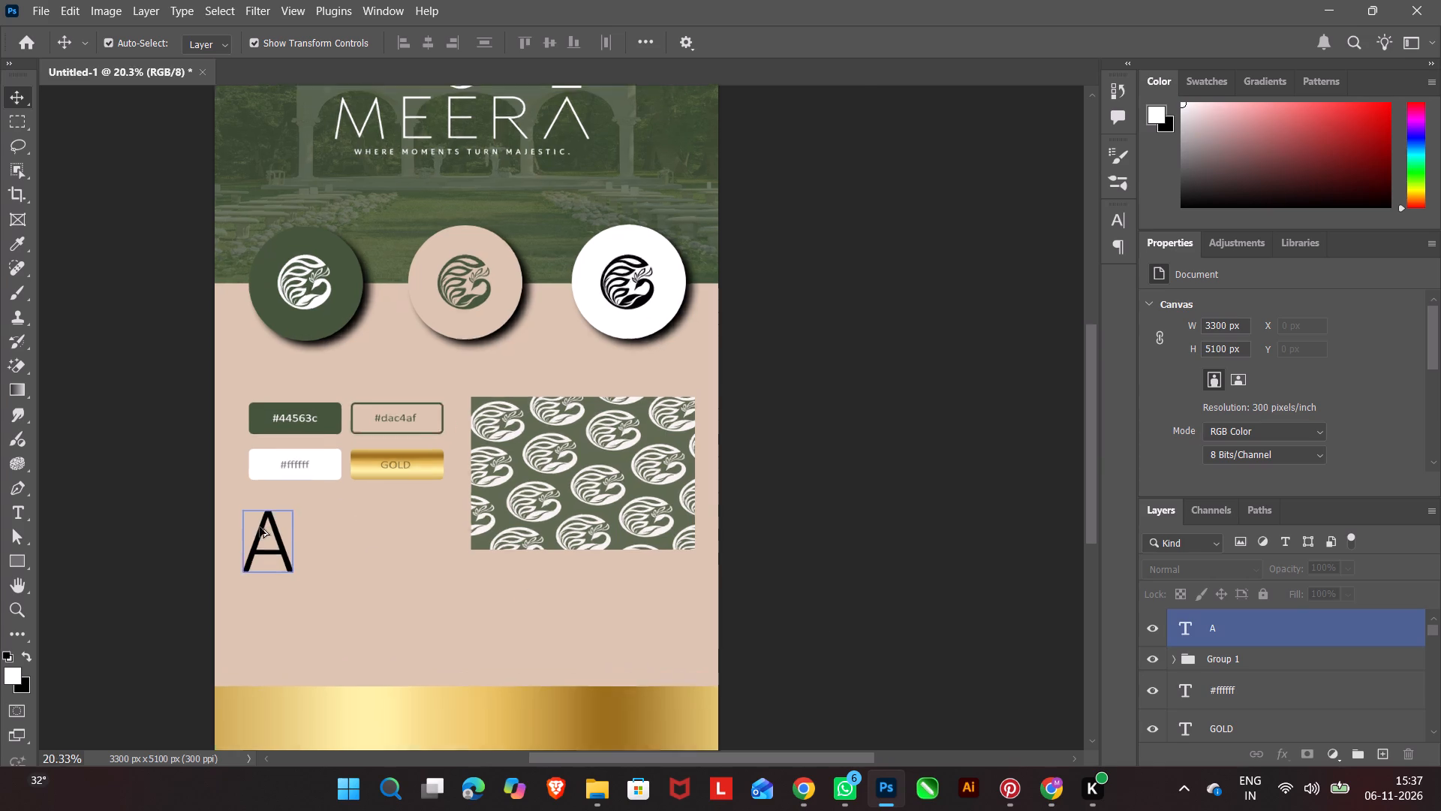
pyautogui.keyDown('alt'); pyautogui.scroll(20, 260, 527); pyautogui.keyUp('alt')
pyautogui.keyDown('alt'); pyautogui.scroll(9, 260, 527); pyautogui.keyUp('alt')
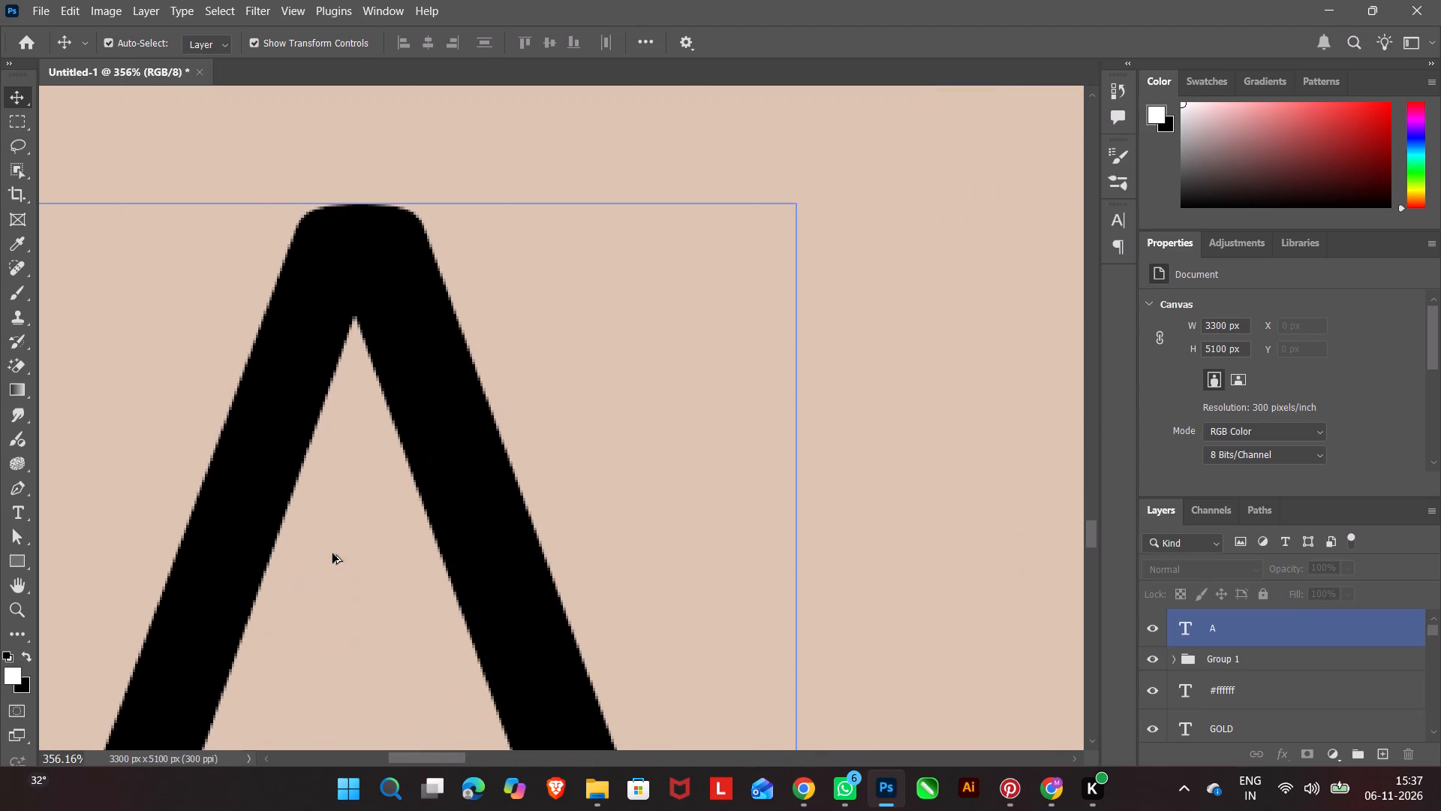
pyautogui.keyDown('alt'); pyautogui.scroll(-8, 331, 553); pyautogui.keyUp('alt')
pyautogui.scroll(-20, 326, 541)
pyautogui.scroll(7, 337, 529)
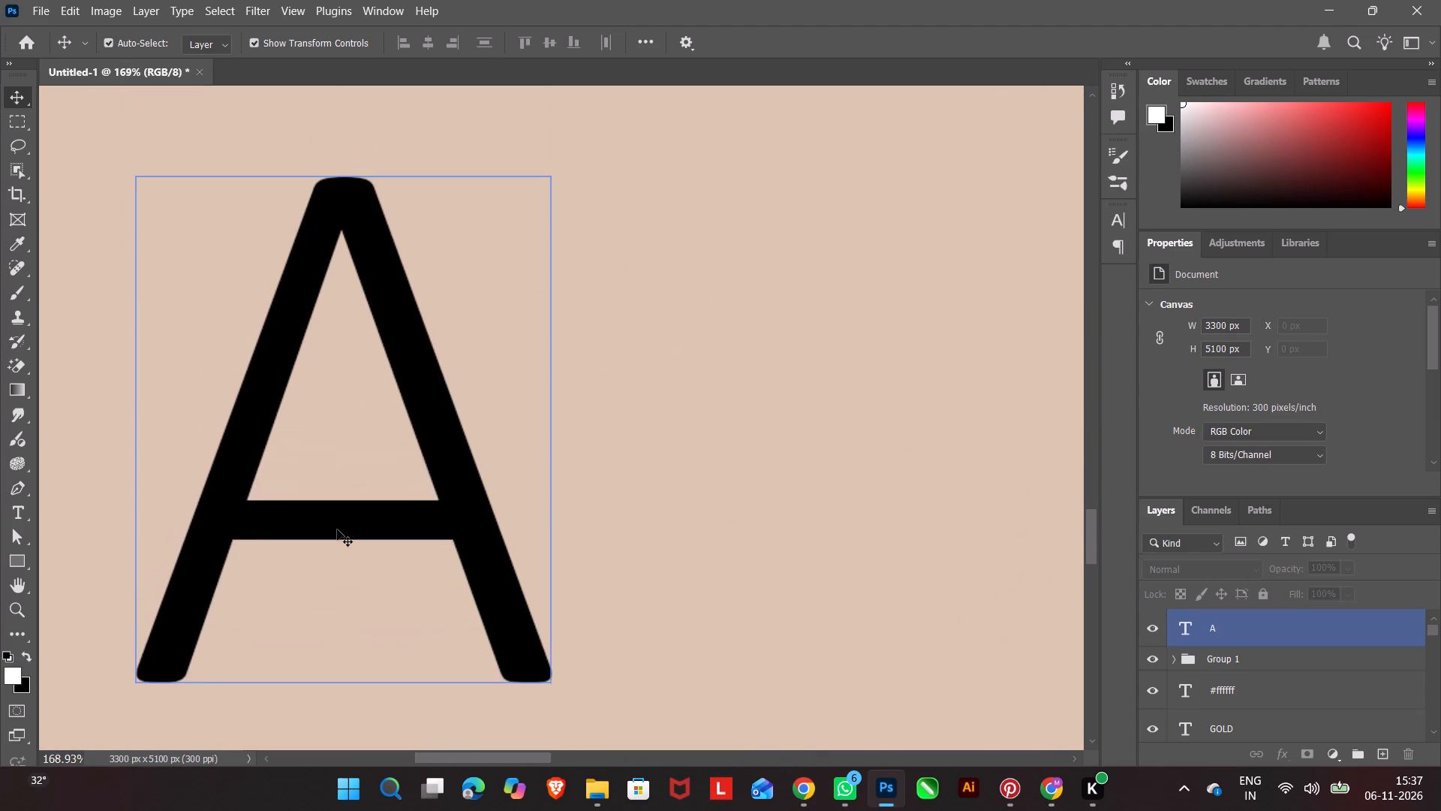
pyautogui.scroll(3, 337, 529)
pyautogui.scroll(4, 617, 576)
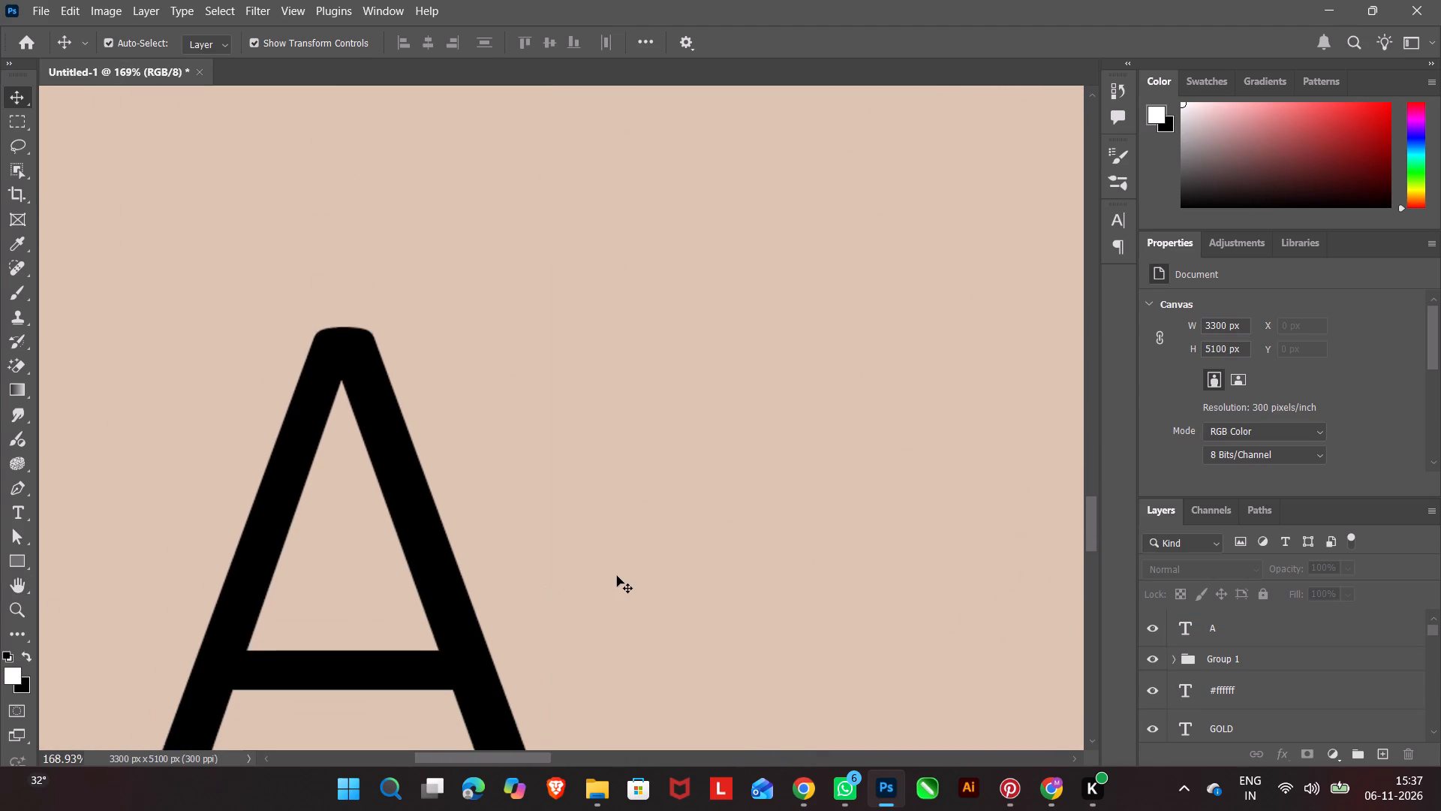
pyautogui.scroll(20, 617, 576)
pyautogui.scroll(20, 617, 576)
pyautogui.scroll(6, 617, 576)
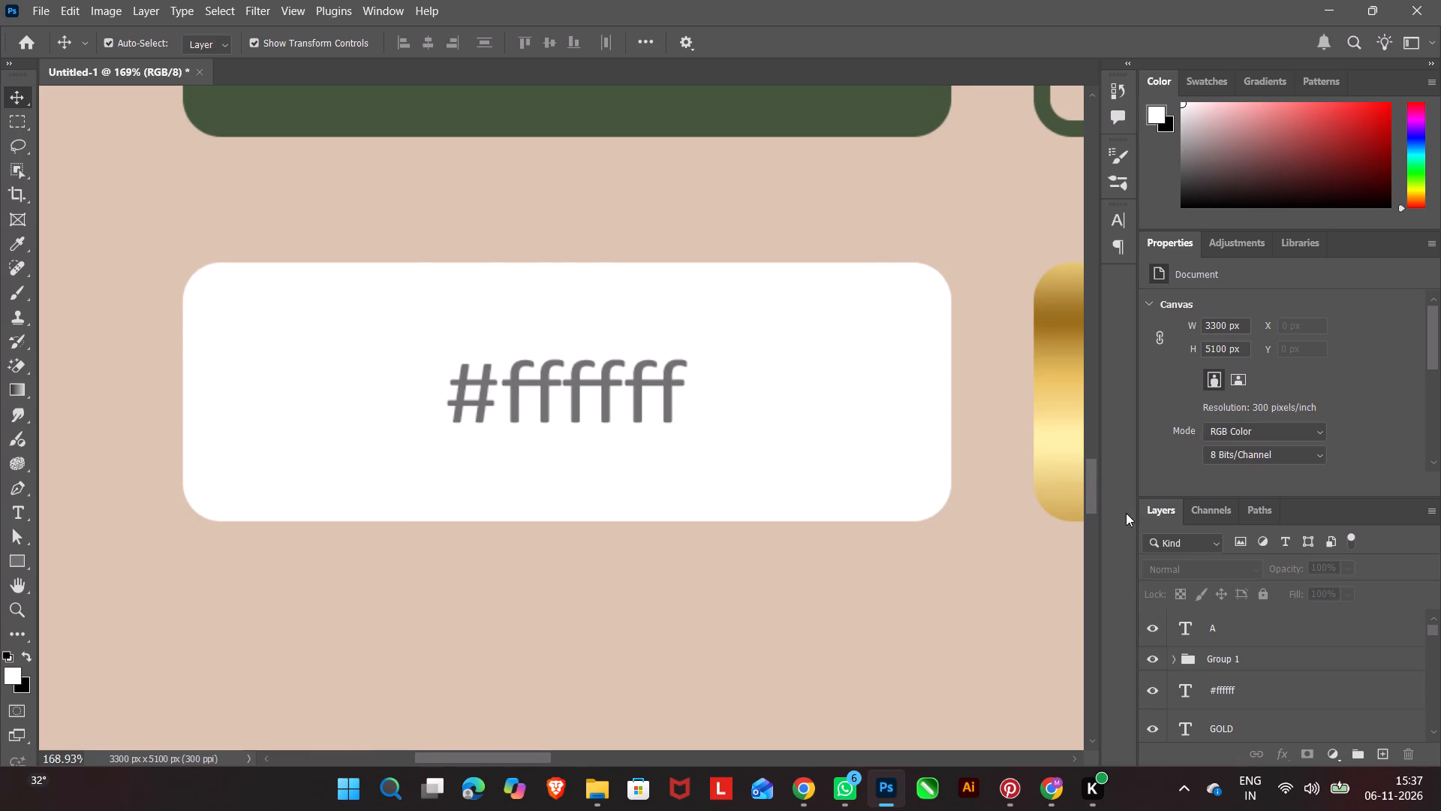
pyautogui.moveTo(1097, 490); pyautogui.dragTo(1111, 258)
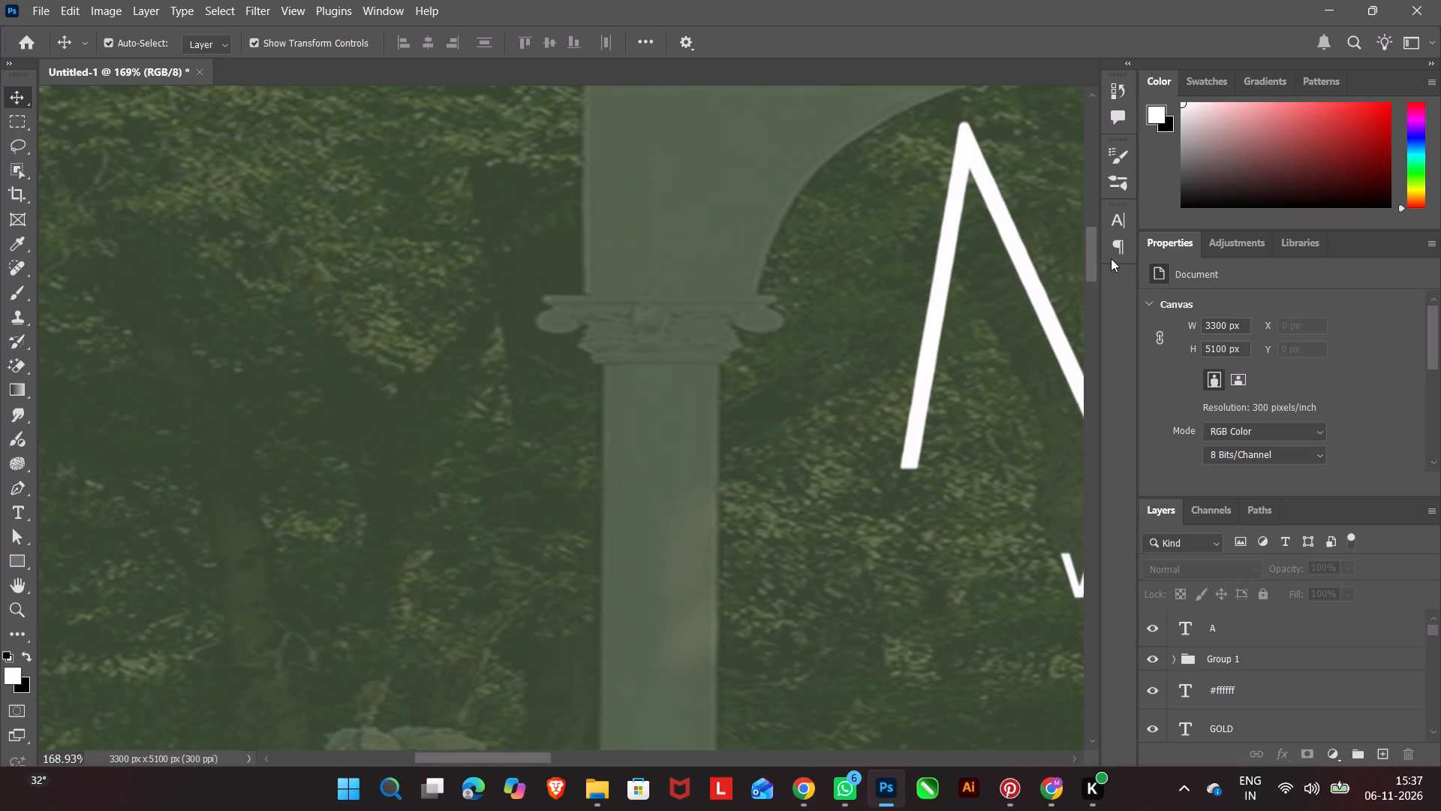
pyautogui.moveTo(1111, 258); pyautogui.dragTo(1118, 534)
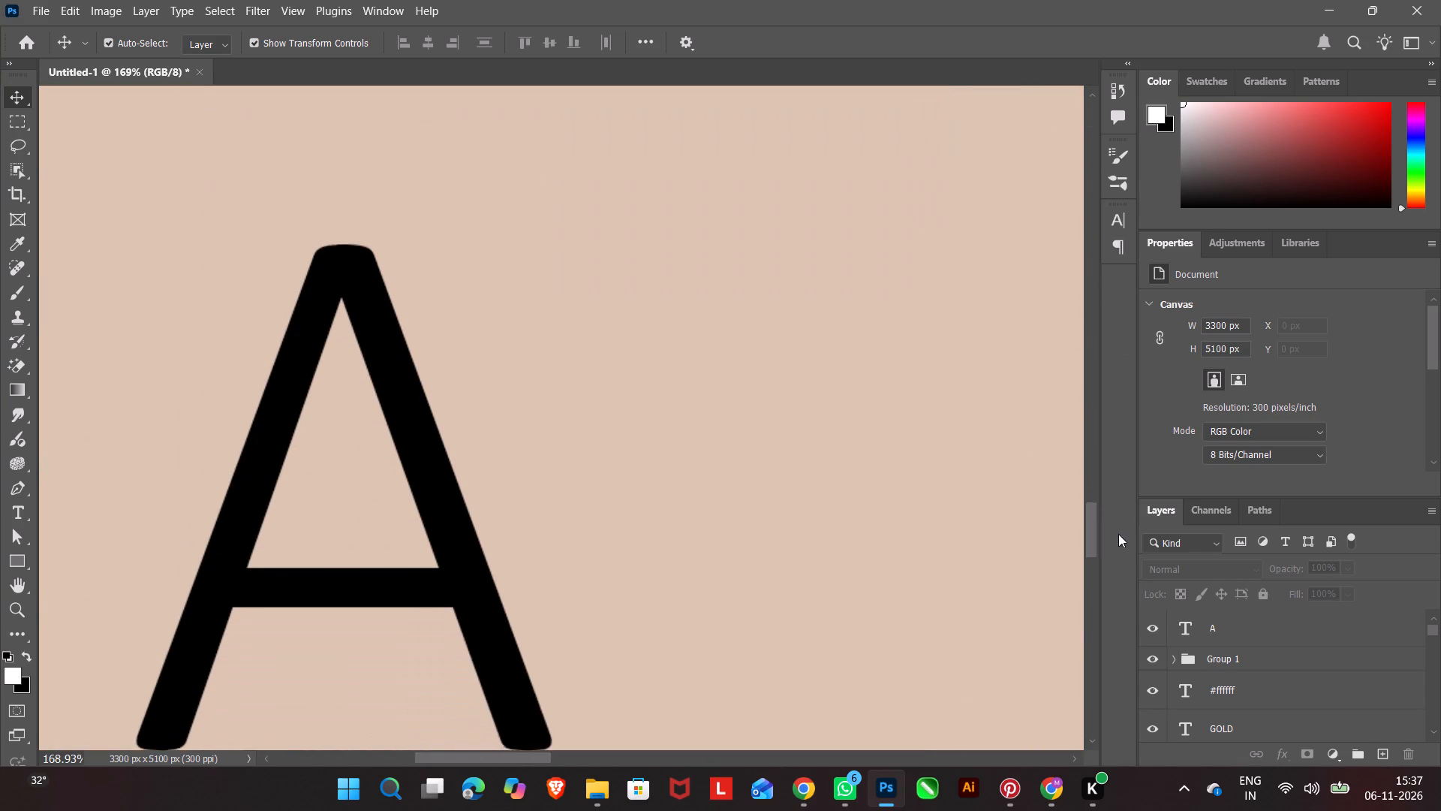
pyautogui.moveTo(1118, 534); pyautogui.dragTo(1120, 544)
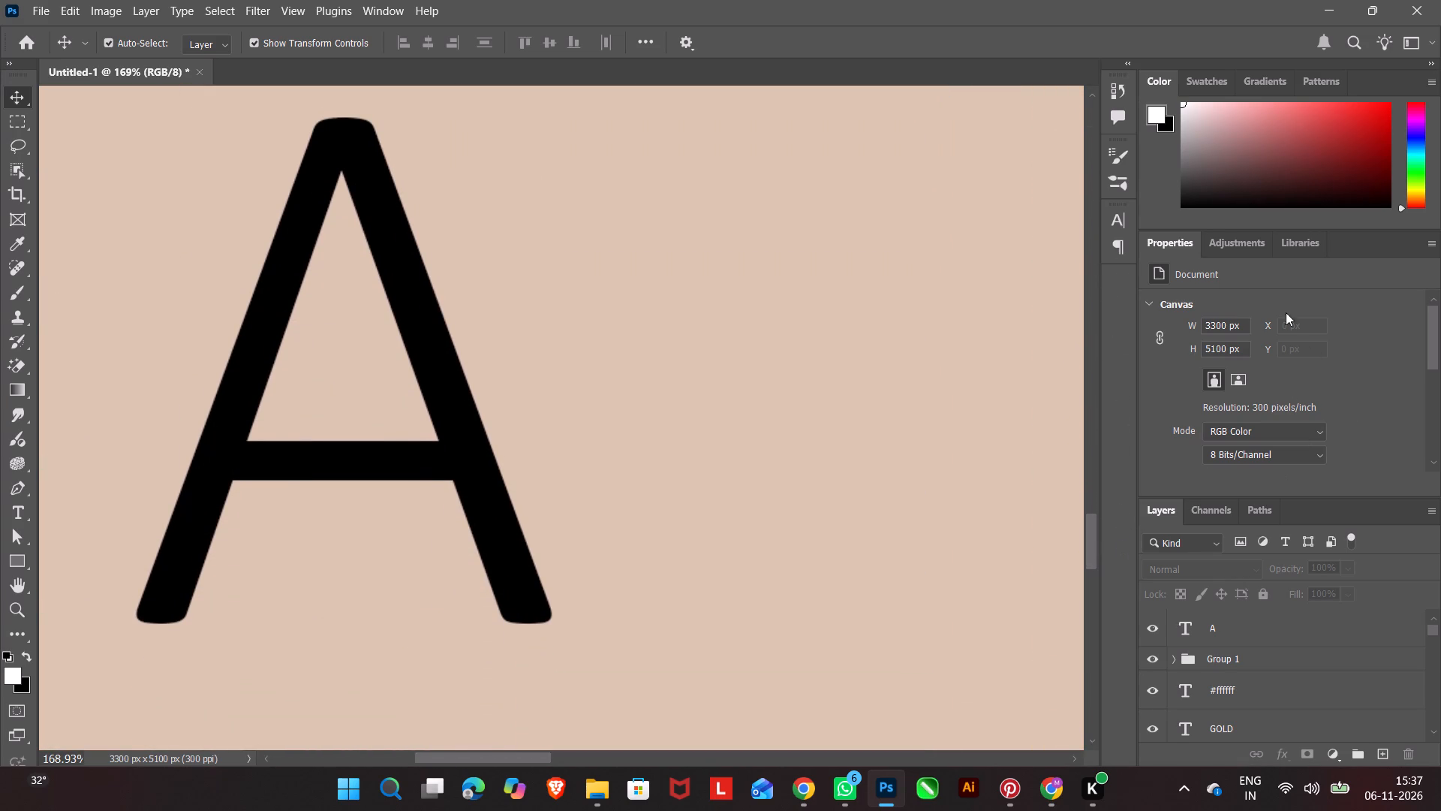
# Change the font of the letter A to Ebrima.
pyautogui.click(513, 579)
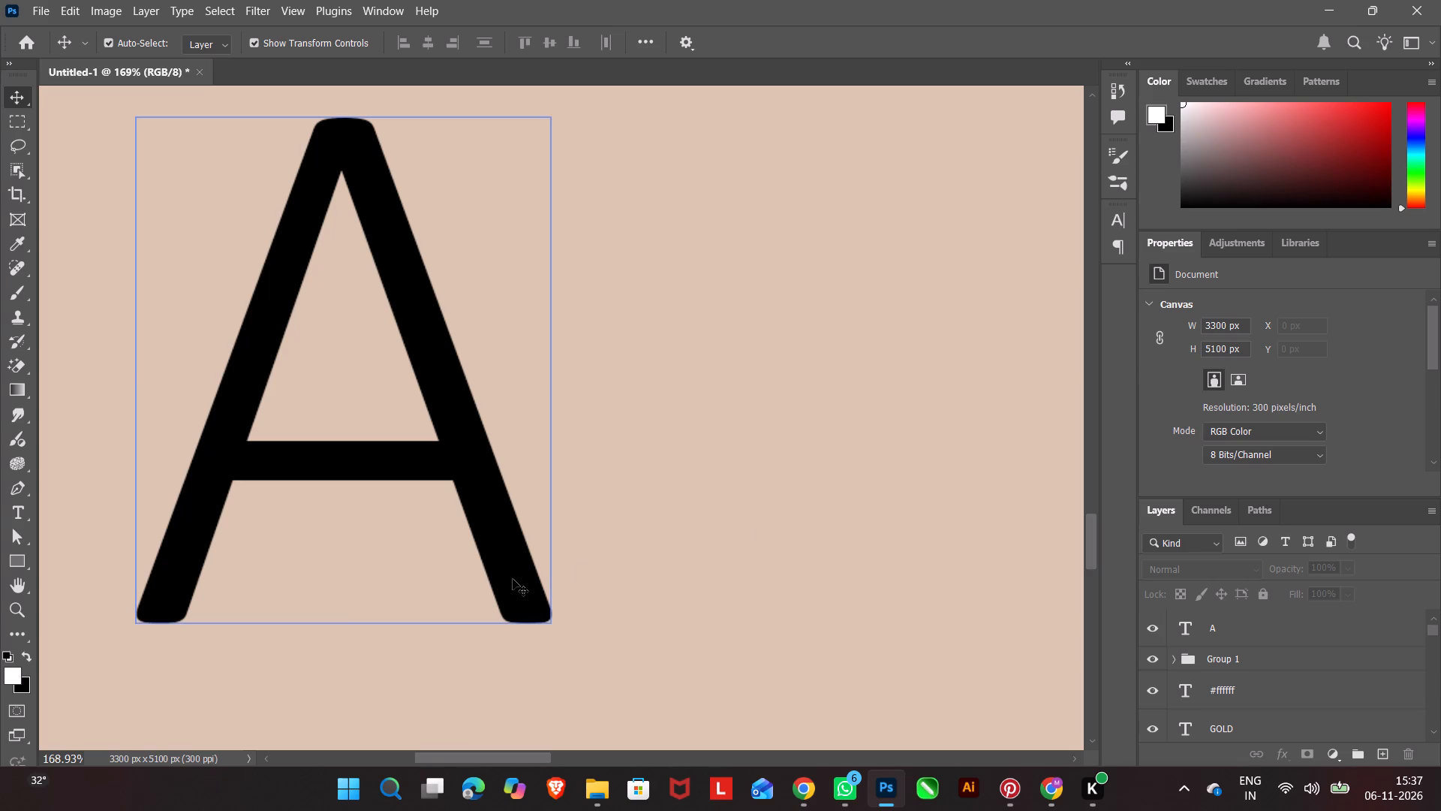
pyautogui.click(1328, 351)
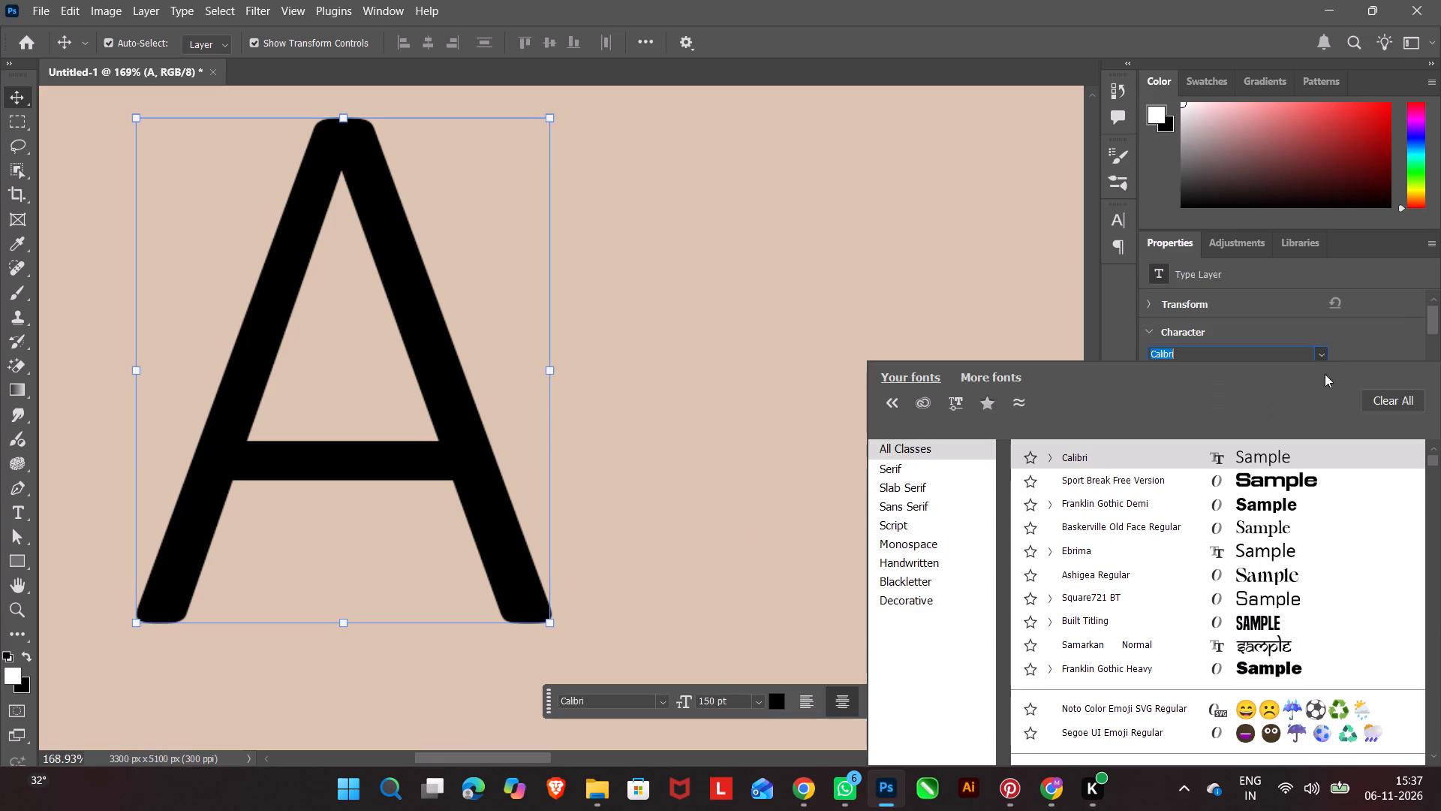
pyautogui.click(1274, 549)
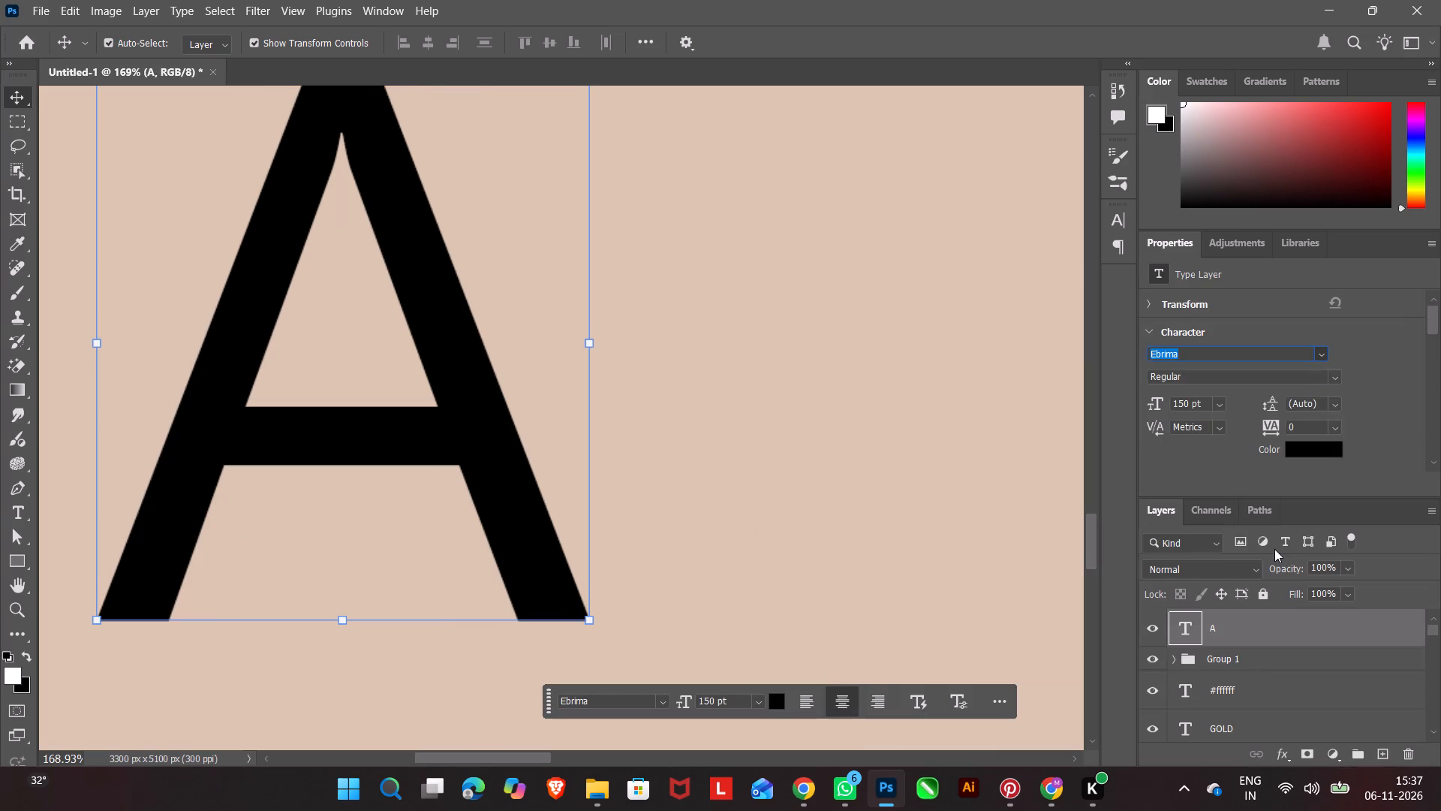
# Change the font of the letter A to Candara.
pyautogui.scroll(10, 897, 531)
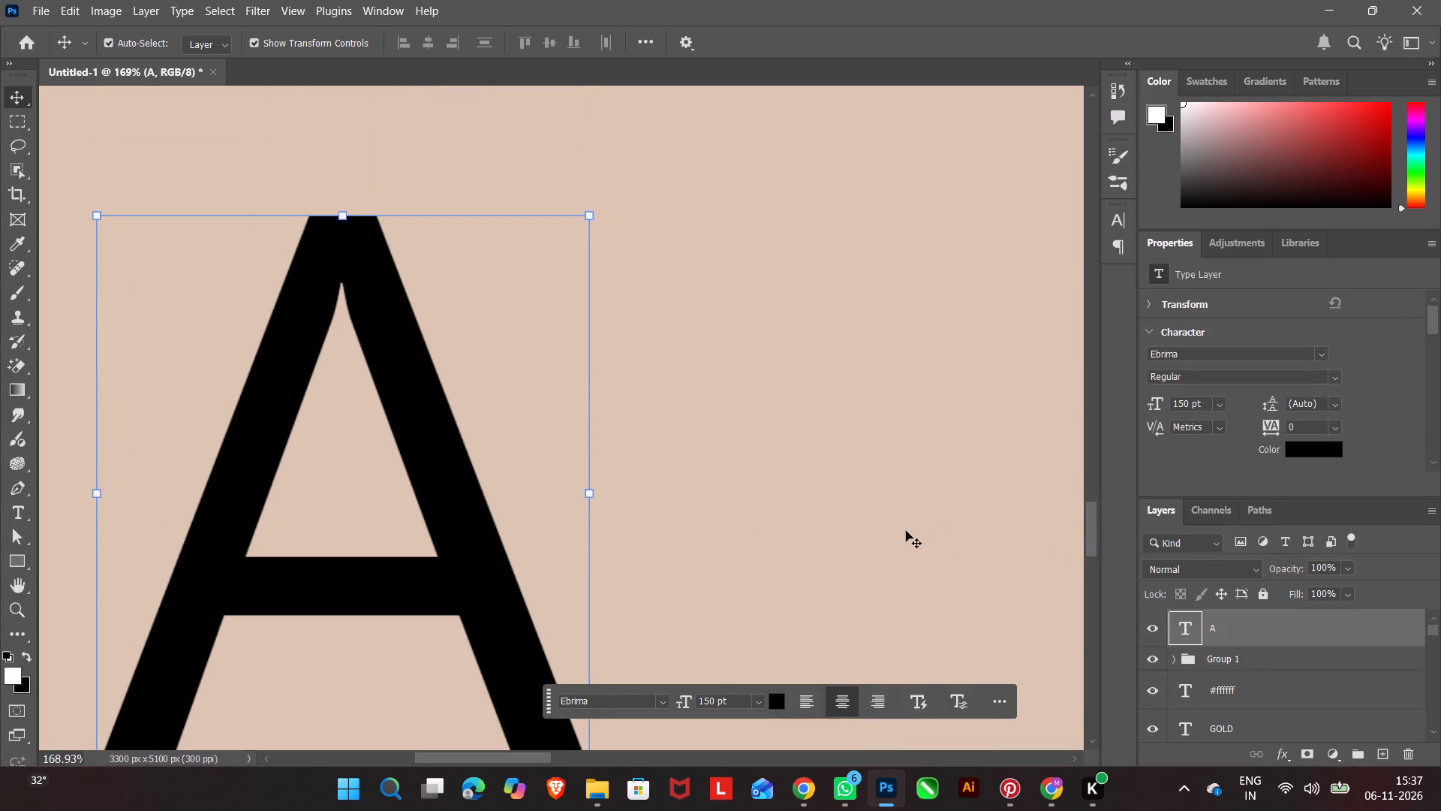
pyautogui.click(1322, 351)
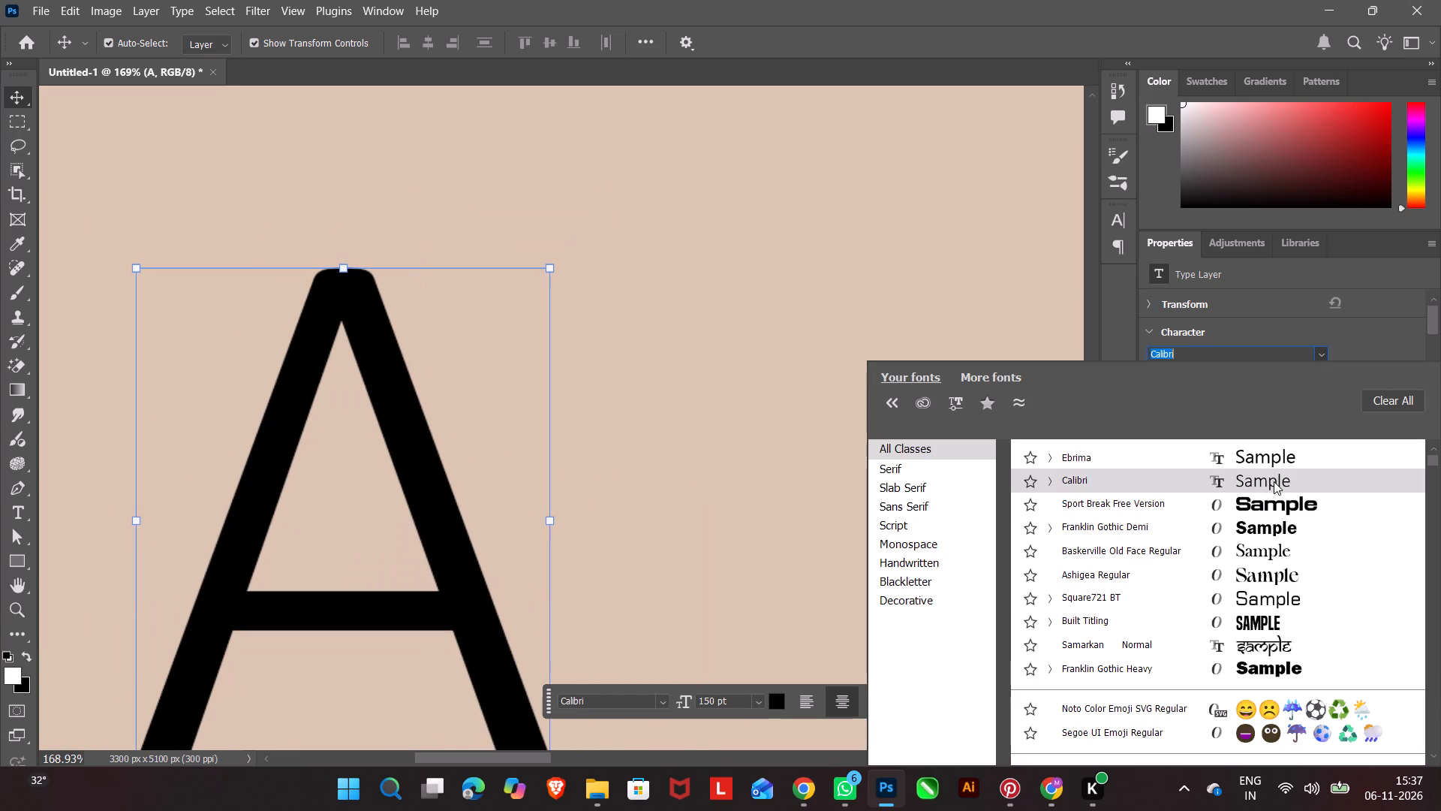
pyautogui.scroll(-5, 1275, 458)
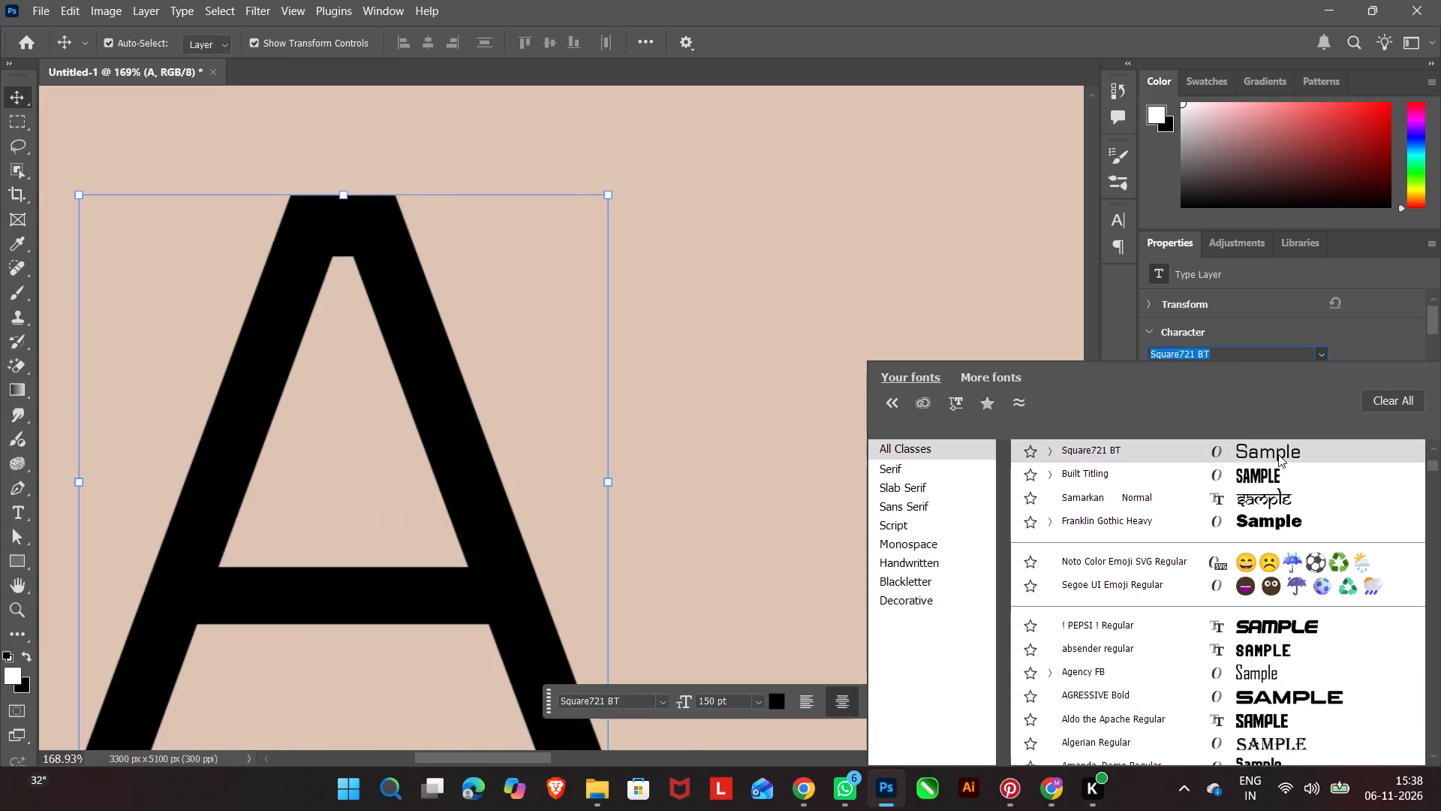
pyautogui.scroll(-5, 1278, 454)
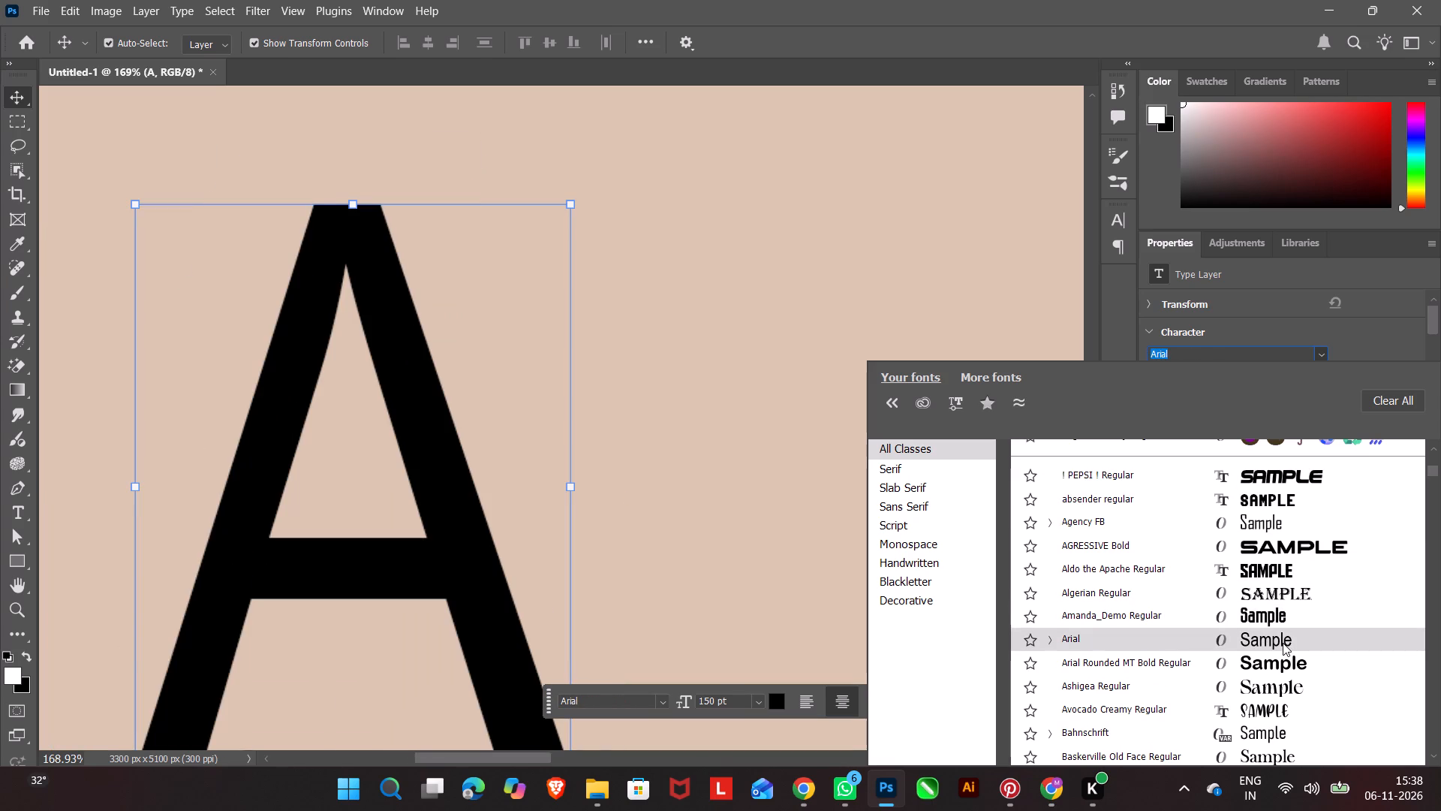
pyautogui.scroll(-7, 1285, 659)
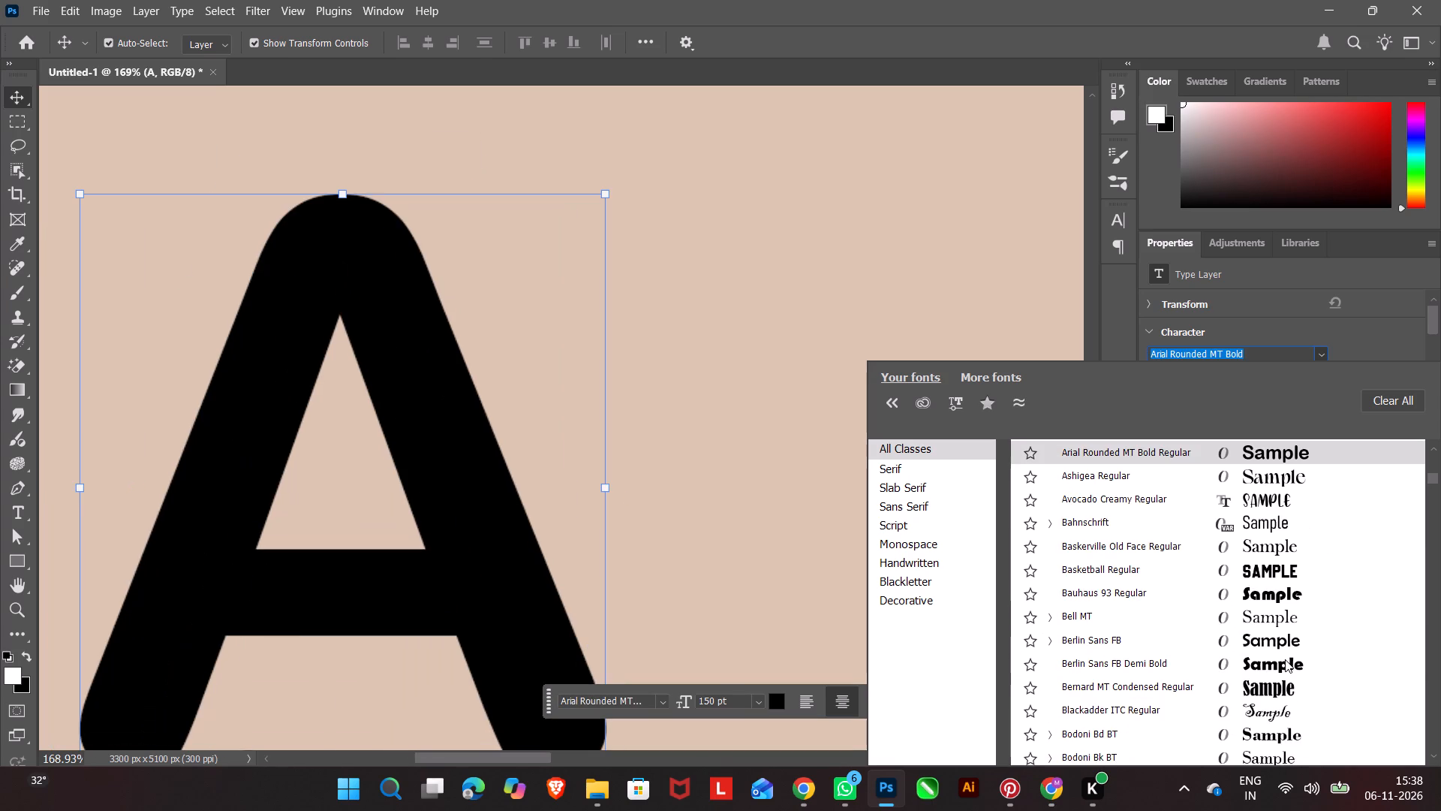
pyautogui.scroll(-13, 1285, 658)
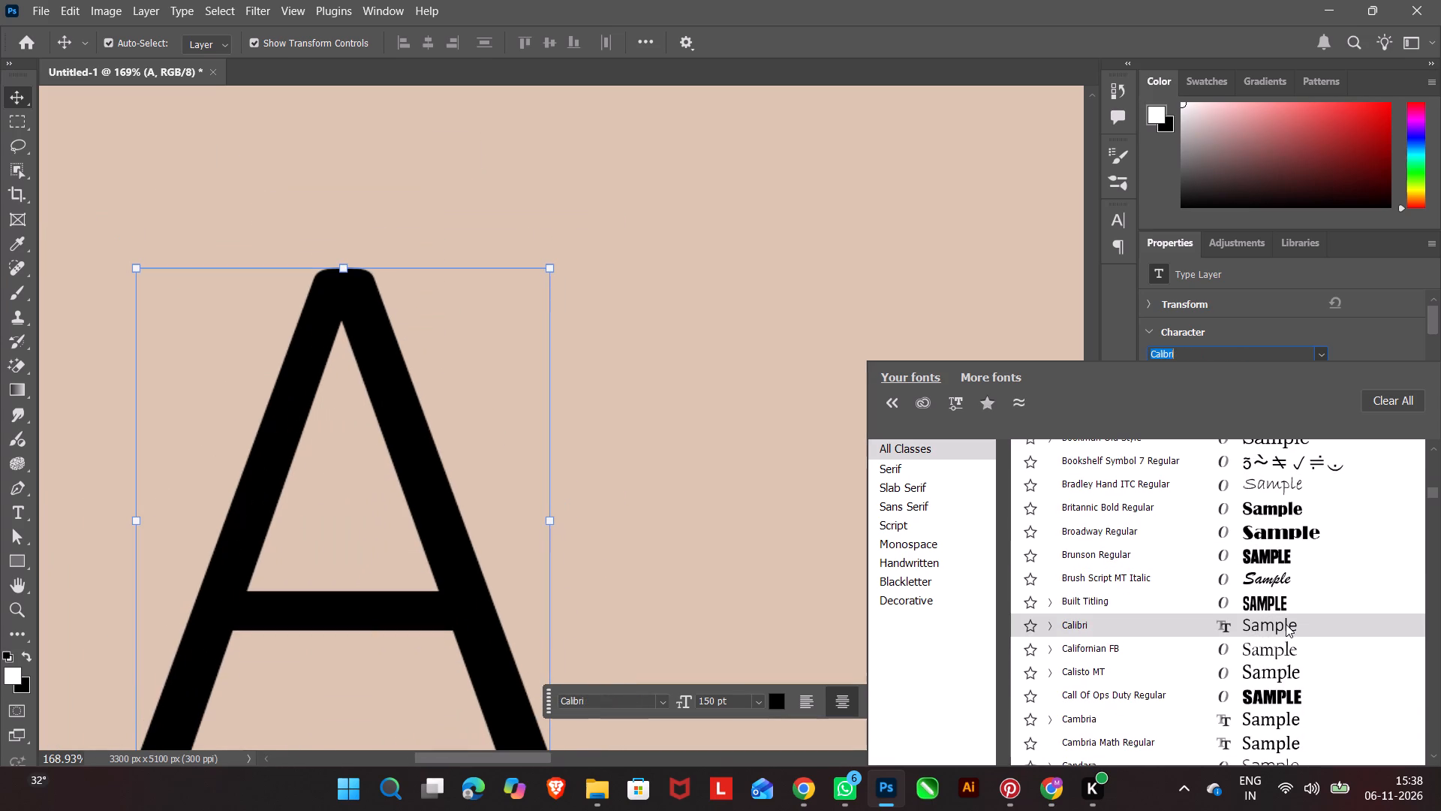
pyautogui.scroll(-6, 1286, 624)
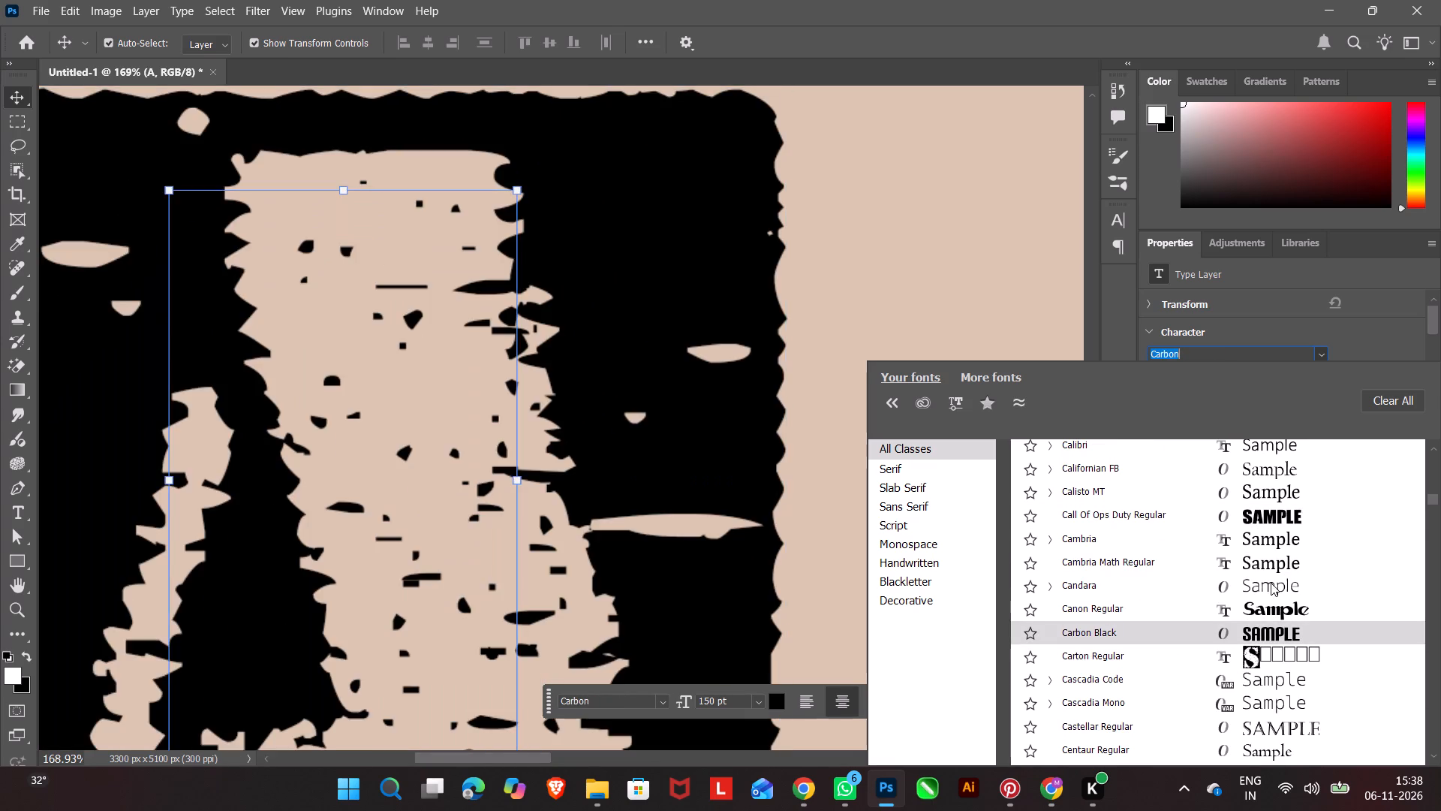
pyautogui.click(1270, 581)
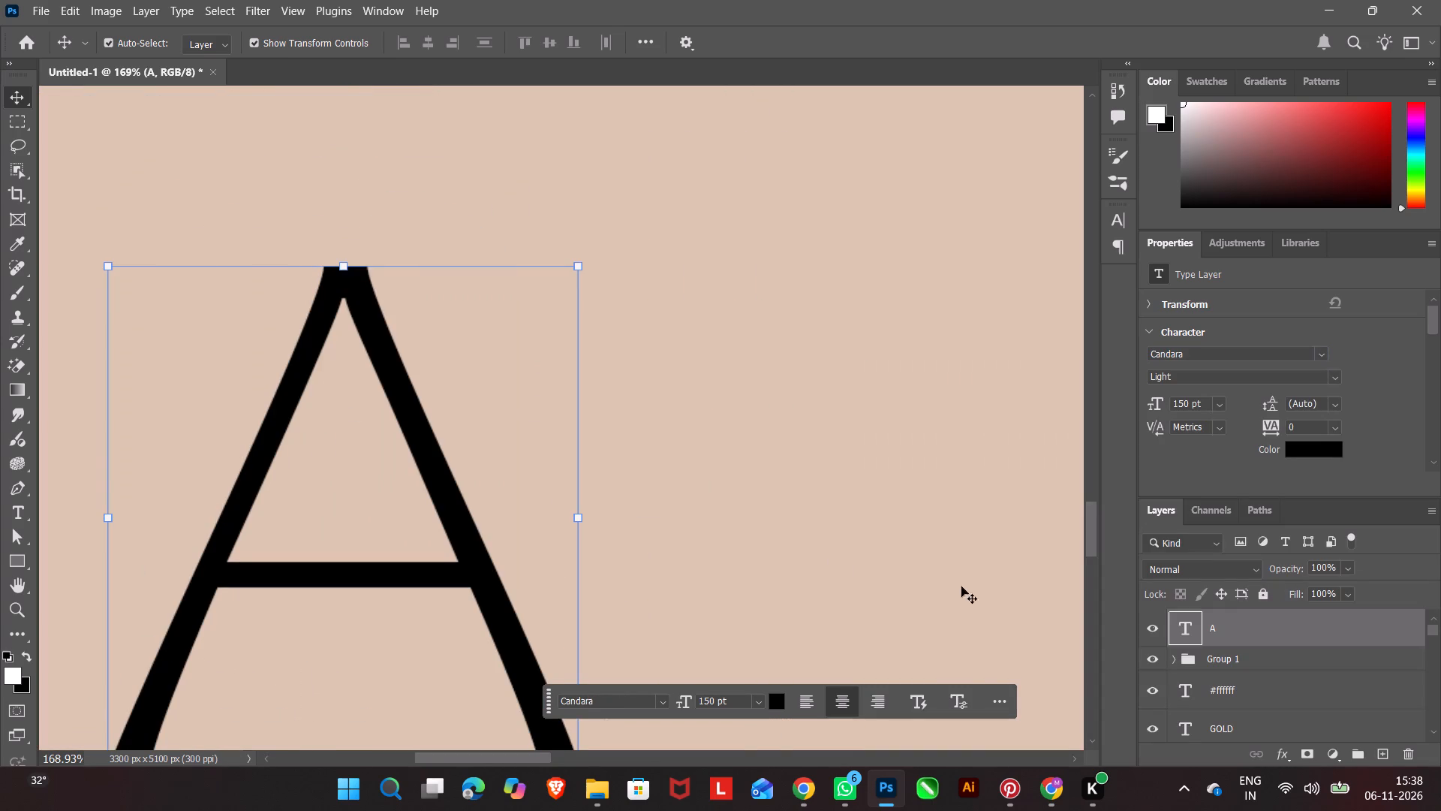
# Change the font of the letter A to Corbel.
pyautogui.scroll(-4, 710, 499)
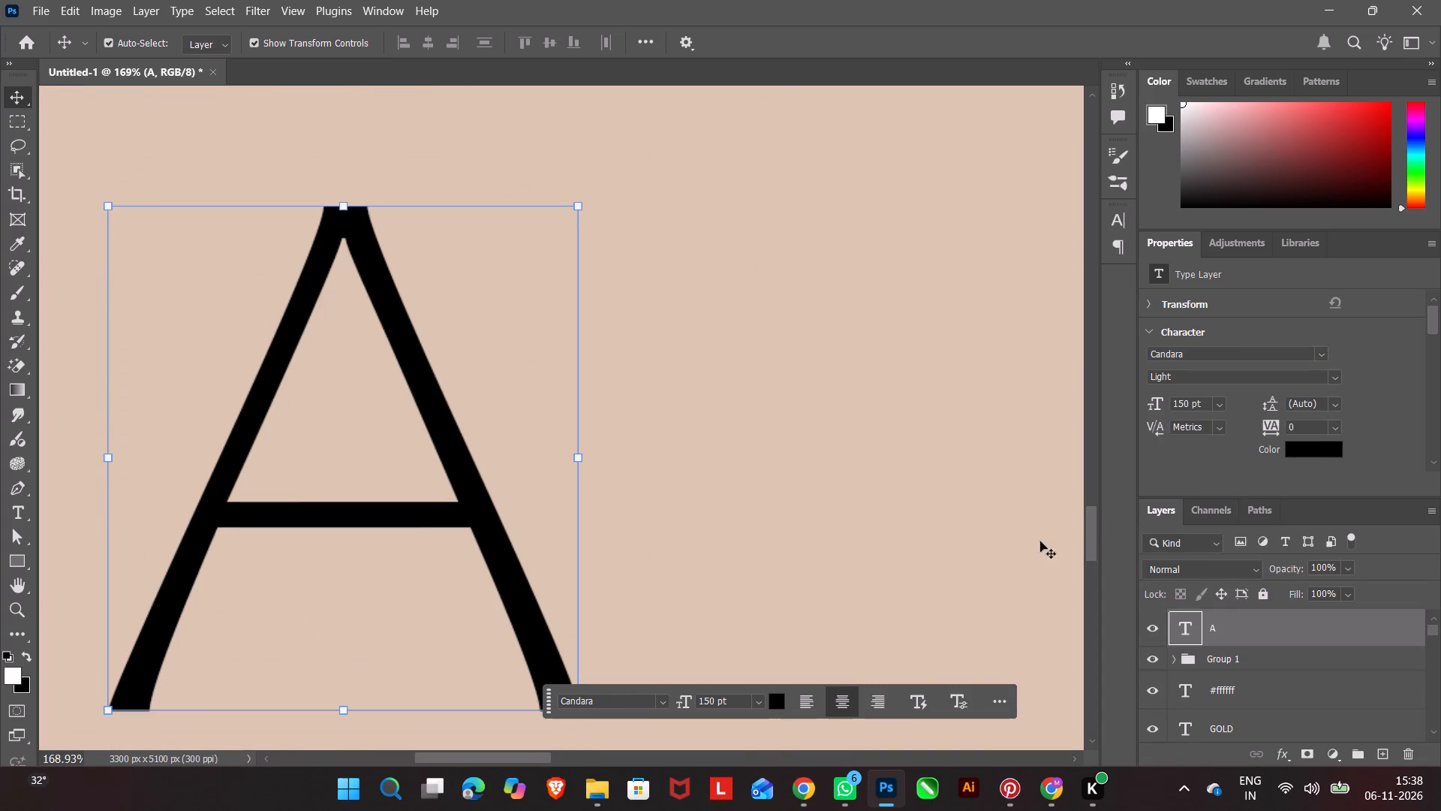
pyautogui.click(1317, 350)
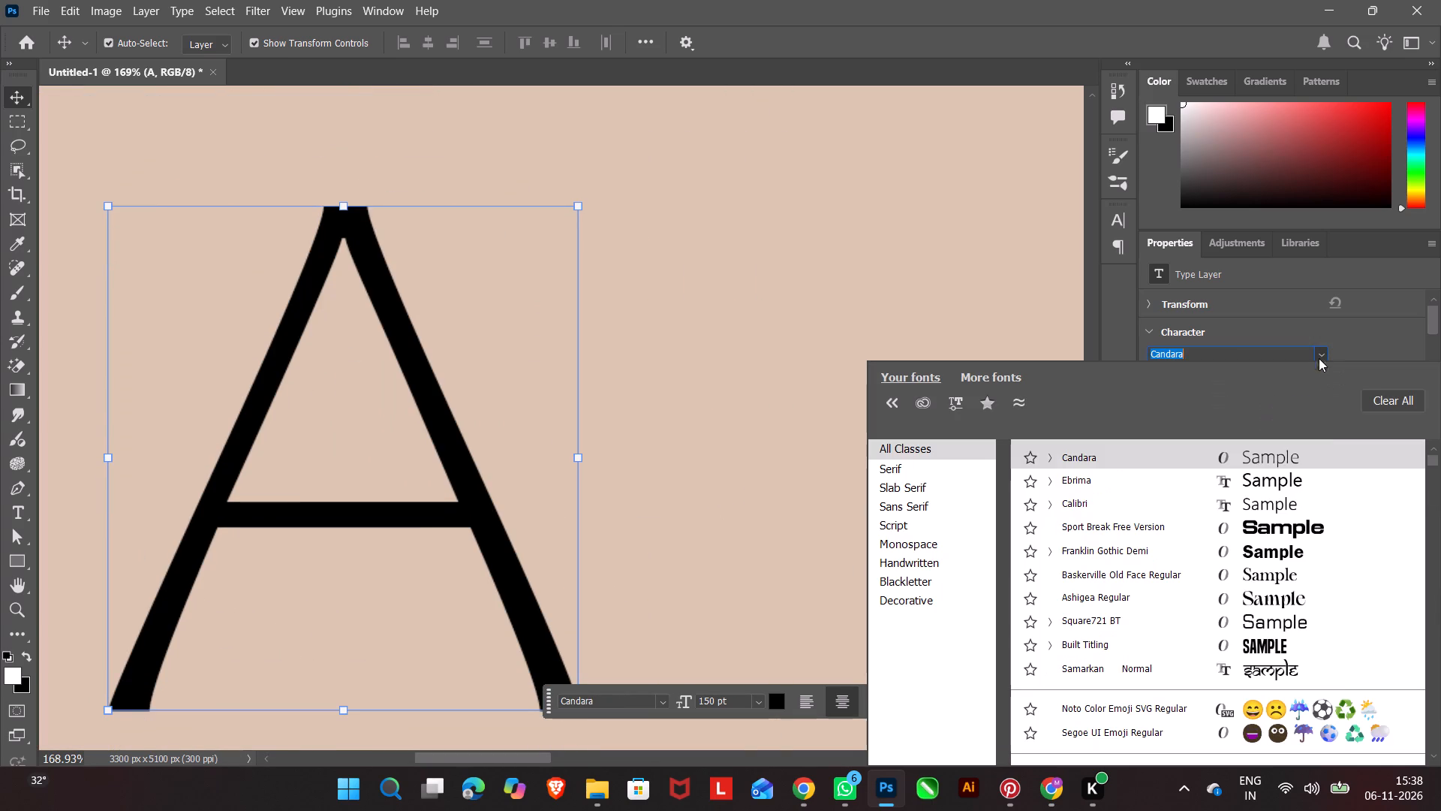
pyautogui.scroll(-20, 1371, 578)
pyautogui.scroll(-15, 1371, 578)
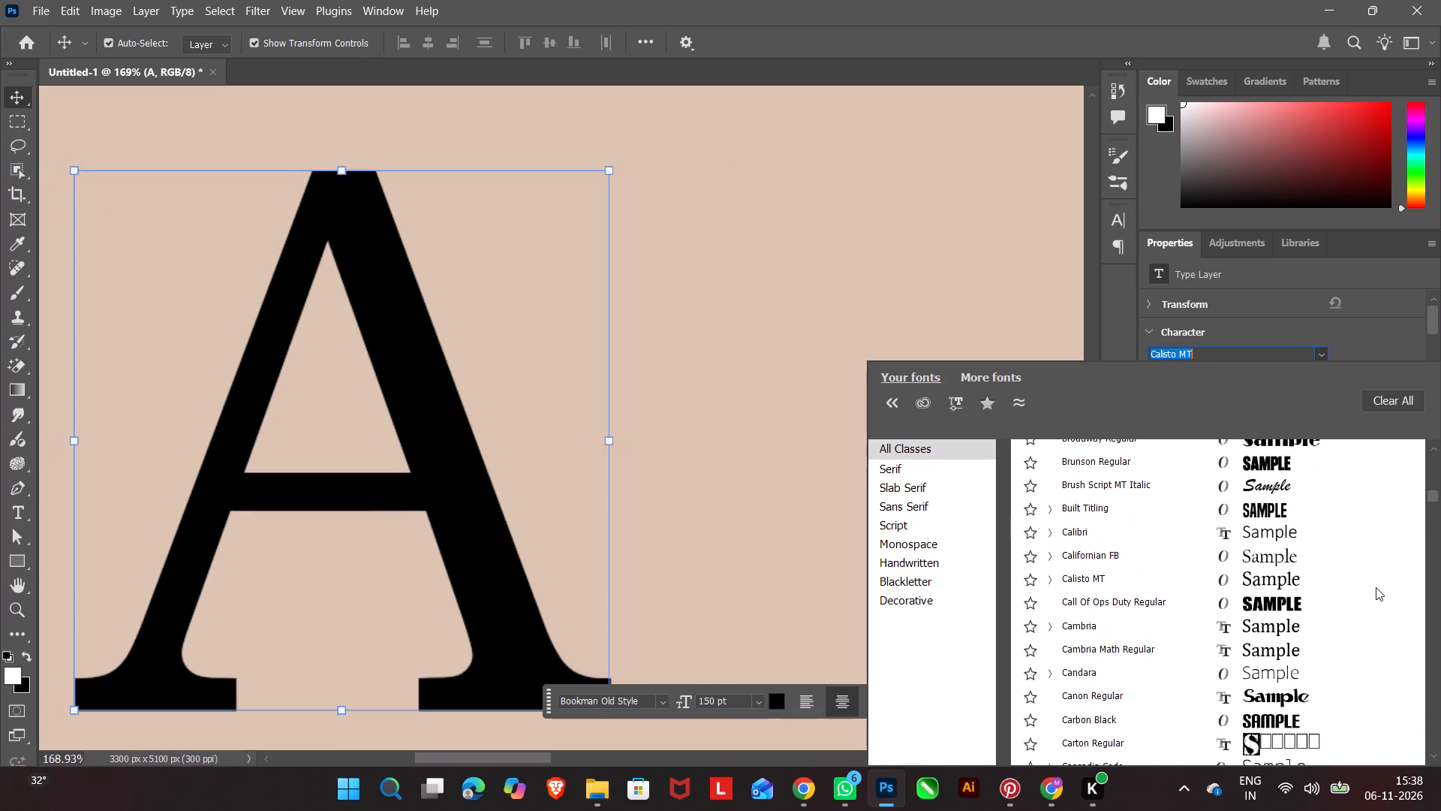
pyautogui.scroll(-14, 1376, 587)
pyautogui.scroll(-9, 1376, 583)
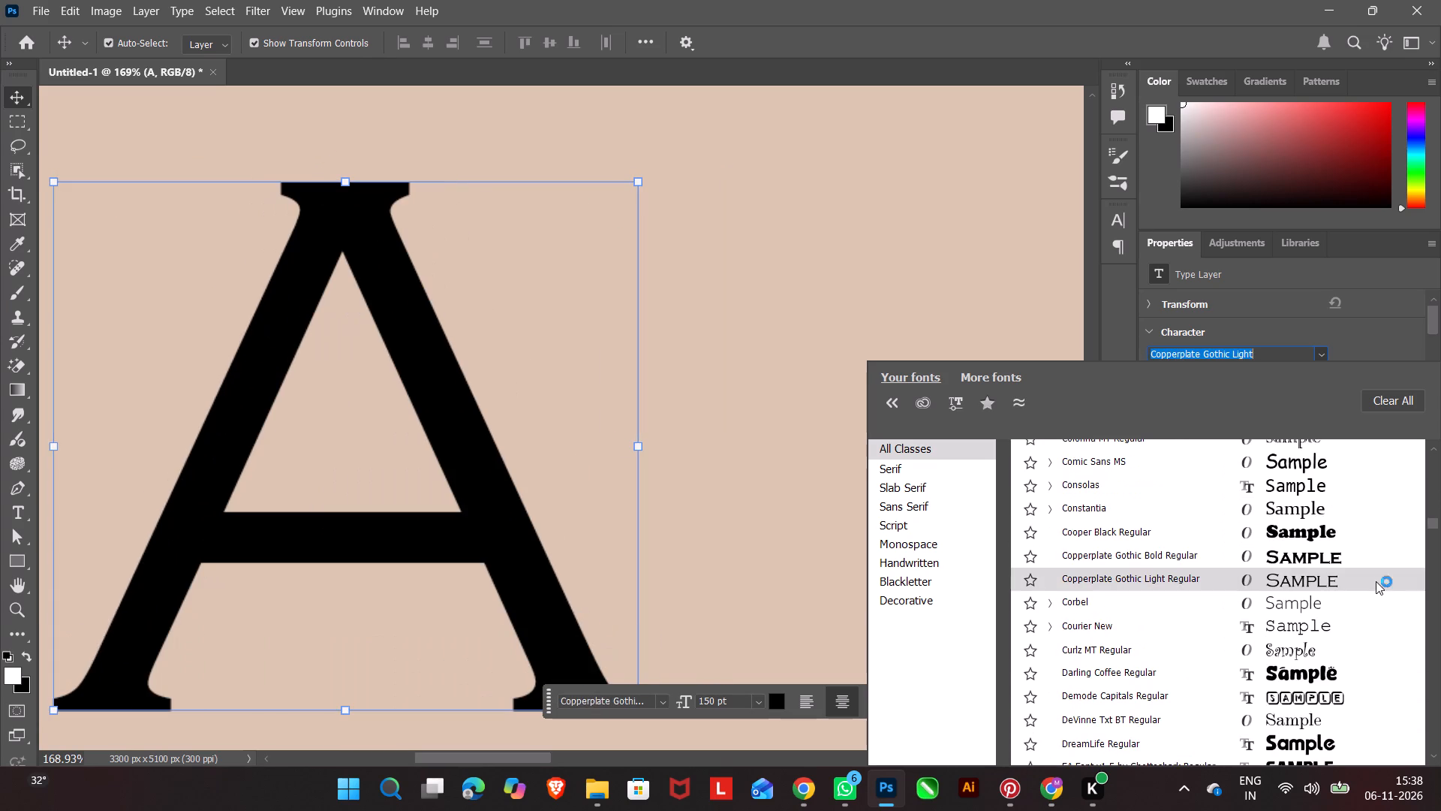
pyautogui.click(1315, 600)
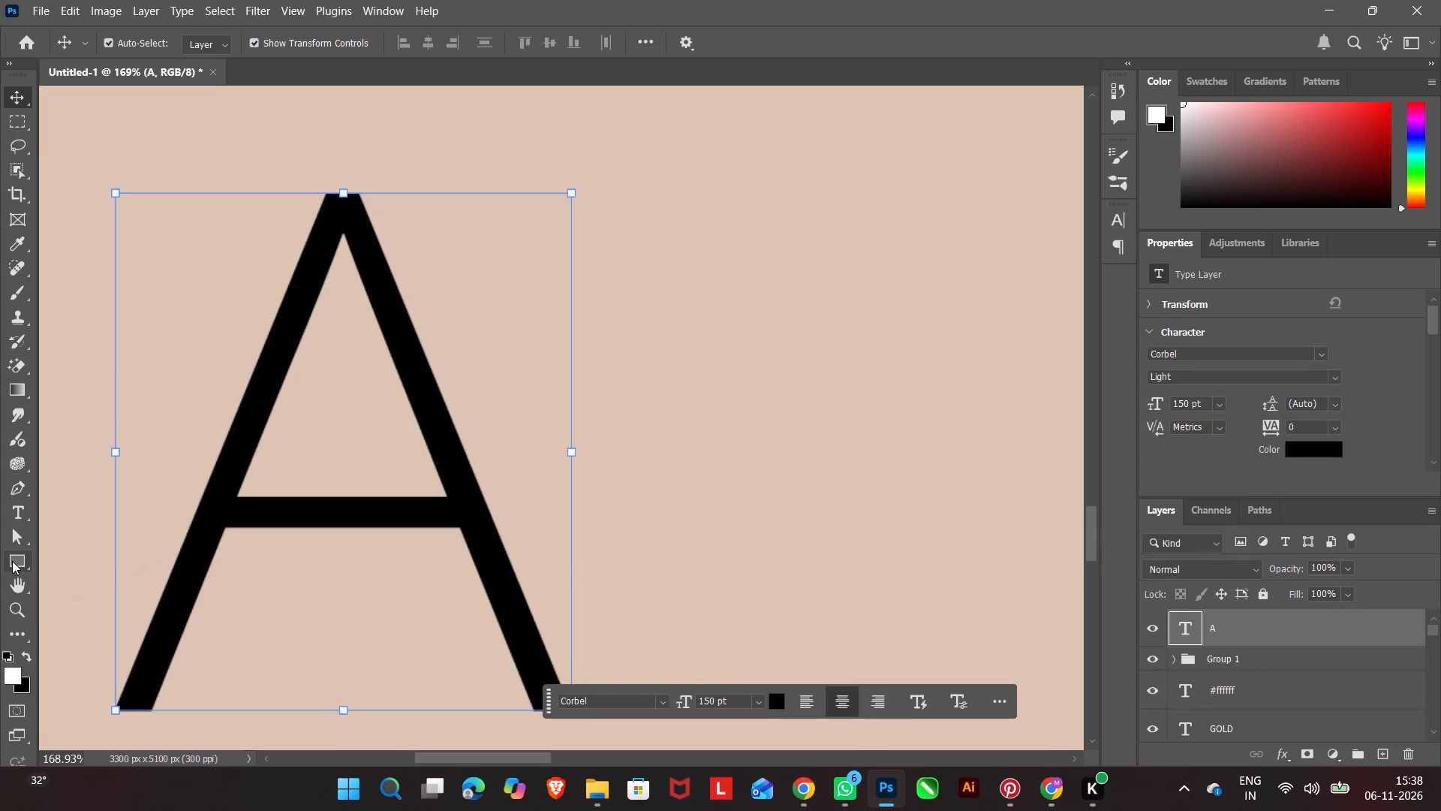
# Draw a triangle shape about 33 px wide and 31 px high over the flat apex of the letter A.
pyautogui.rightClick(14, 561)
pyautogui.click(86, 598)
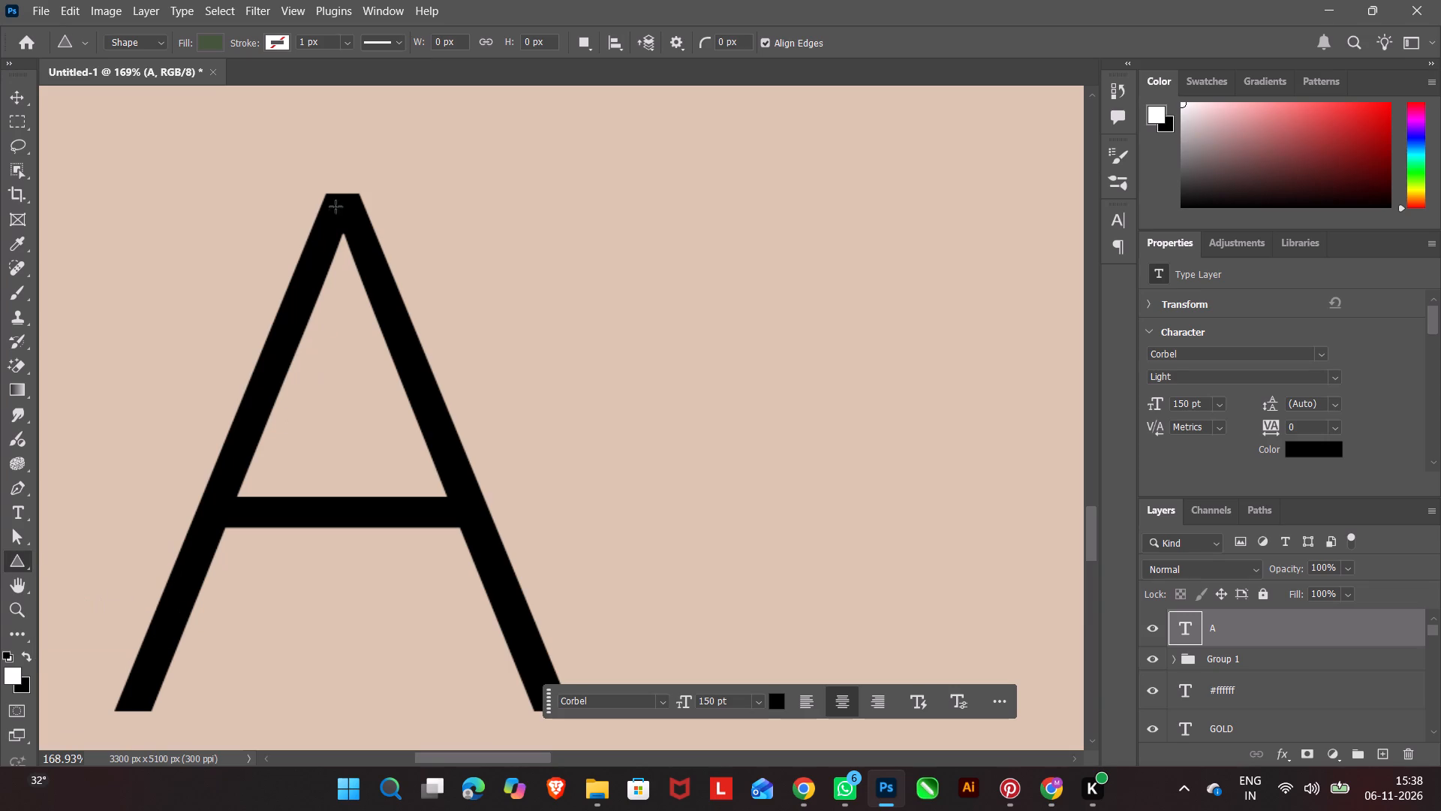
pyautogui.moveTo(335, 171); pyautogui.dragTo(363, 207)
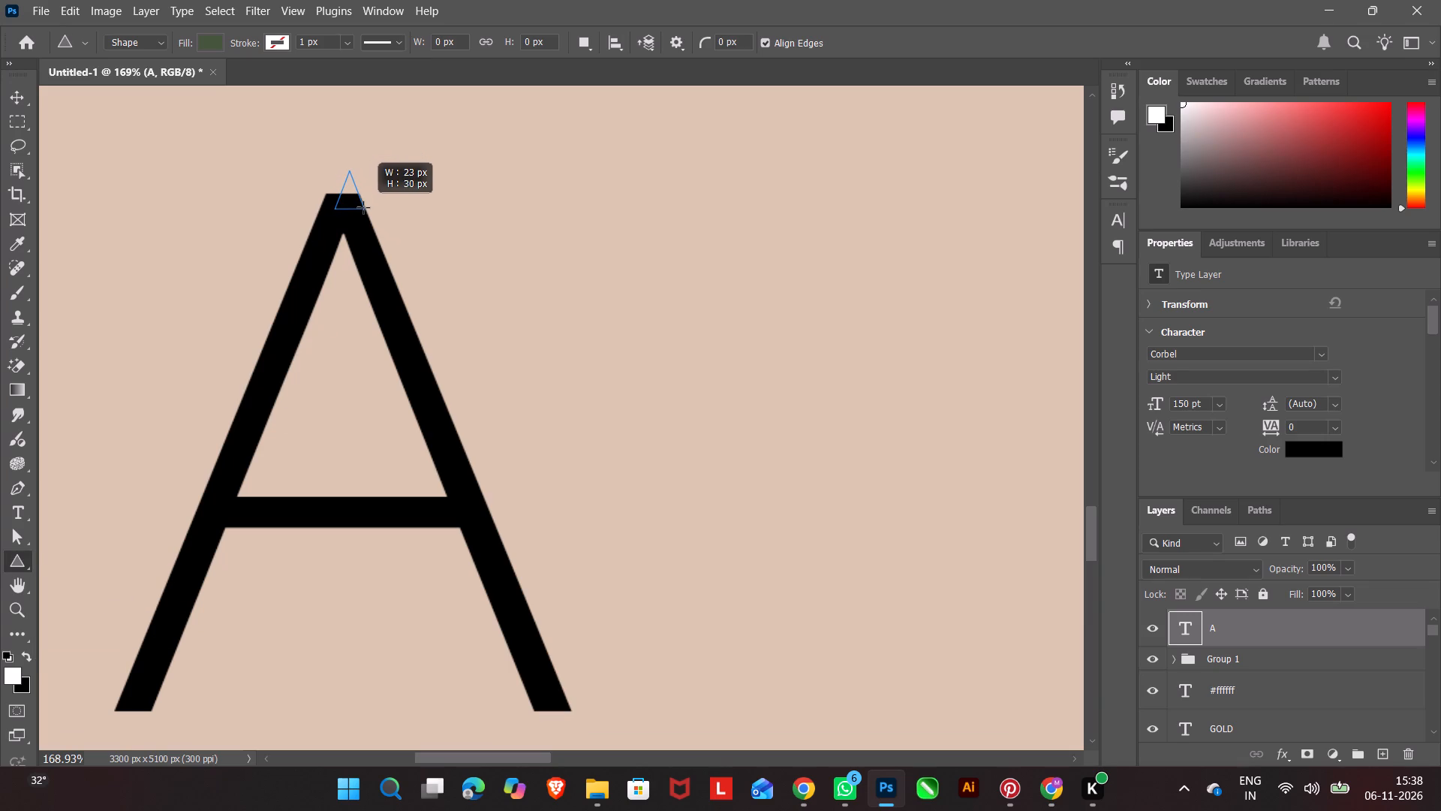
pyautogui.moveTo(363, 207); pyautogui.dragTo(363, 205)
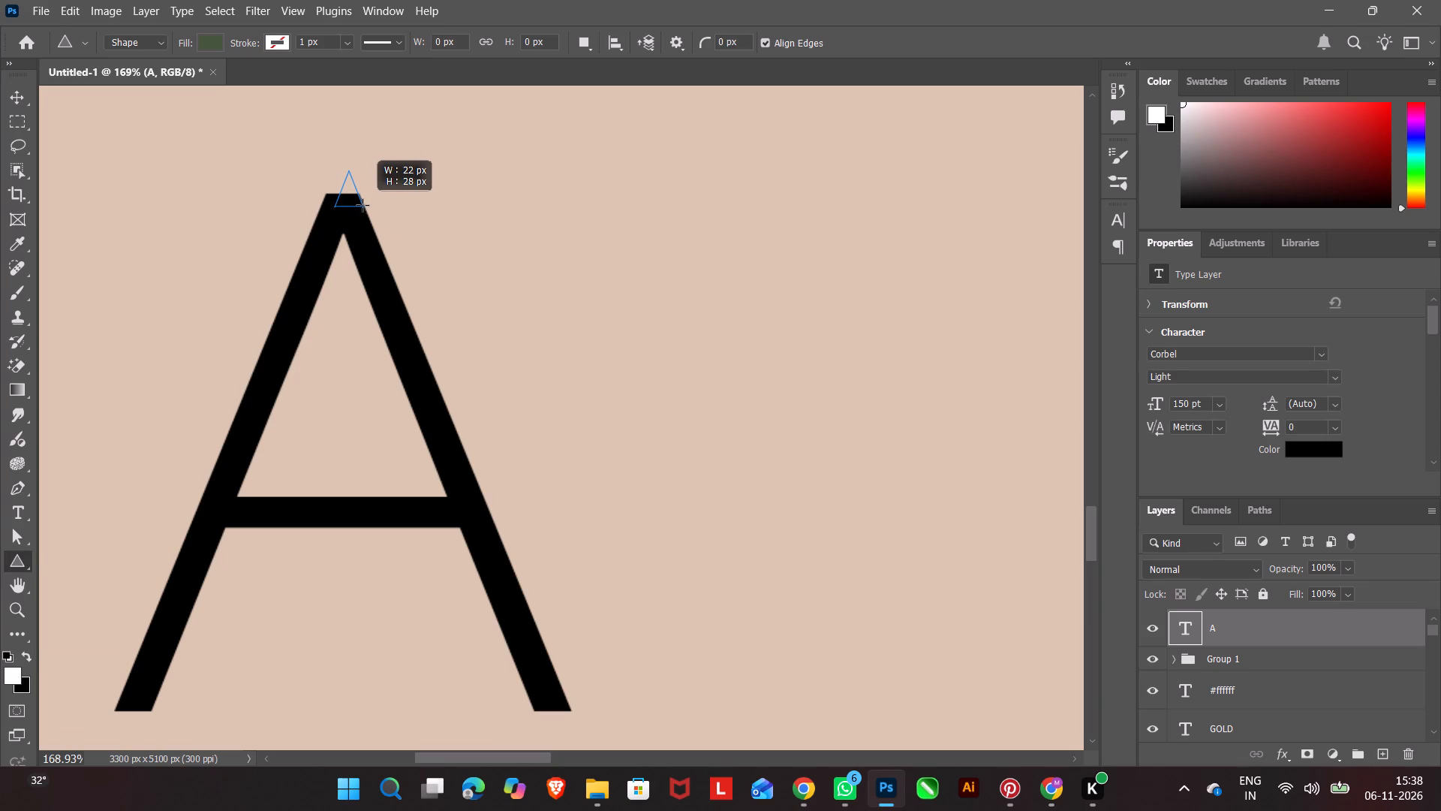
pyautogui.moveTo(363, 205); pyautogui.dragTo(360, 207)
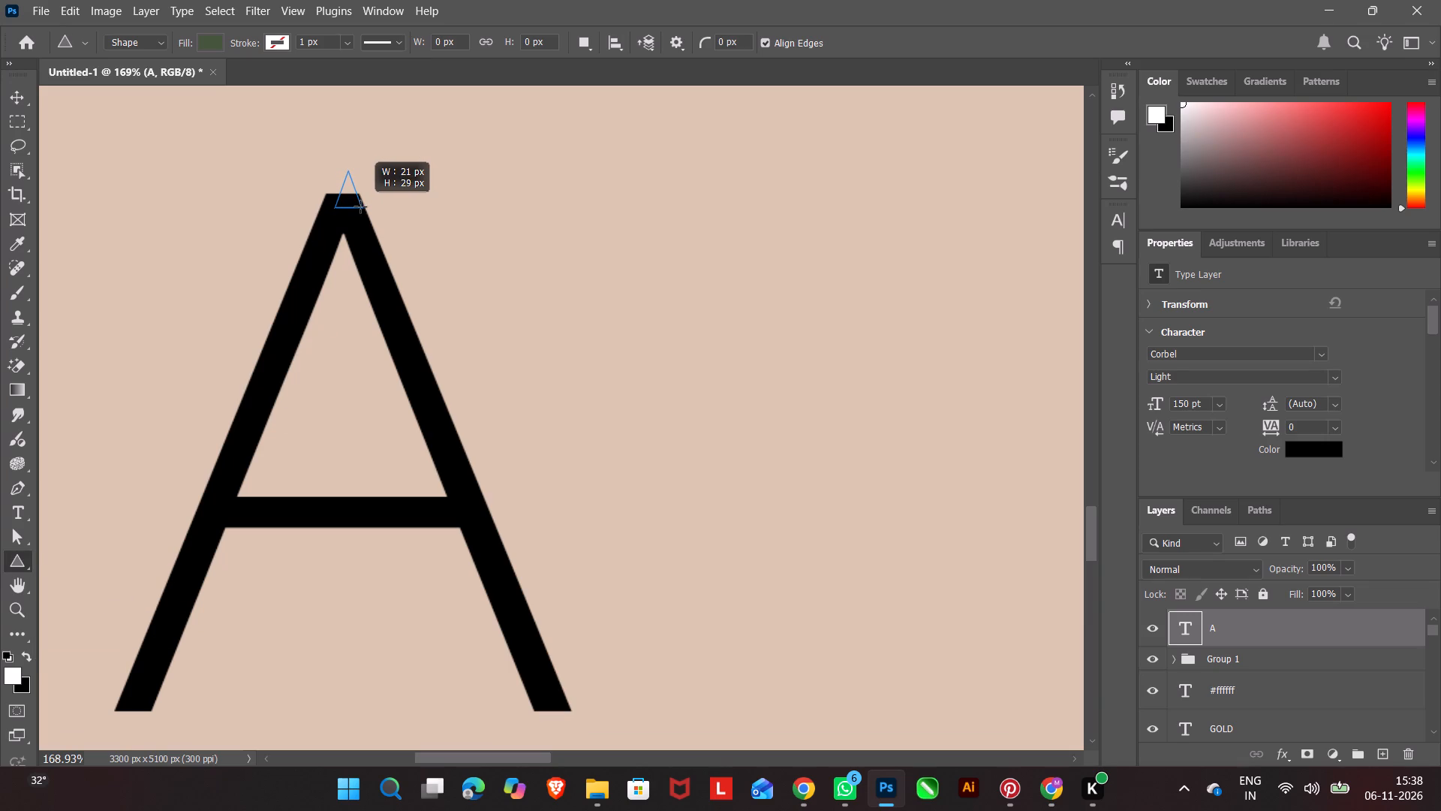
pyautogui.moveTo(360, 207); pyautogui.dragTo(362, 209)
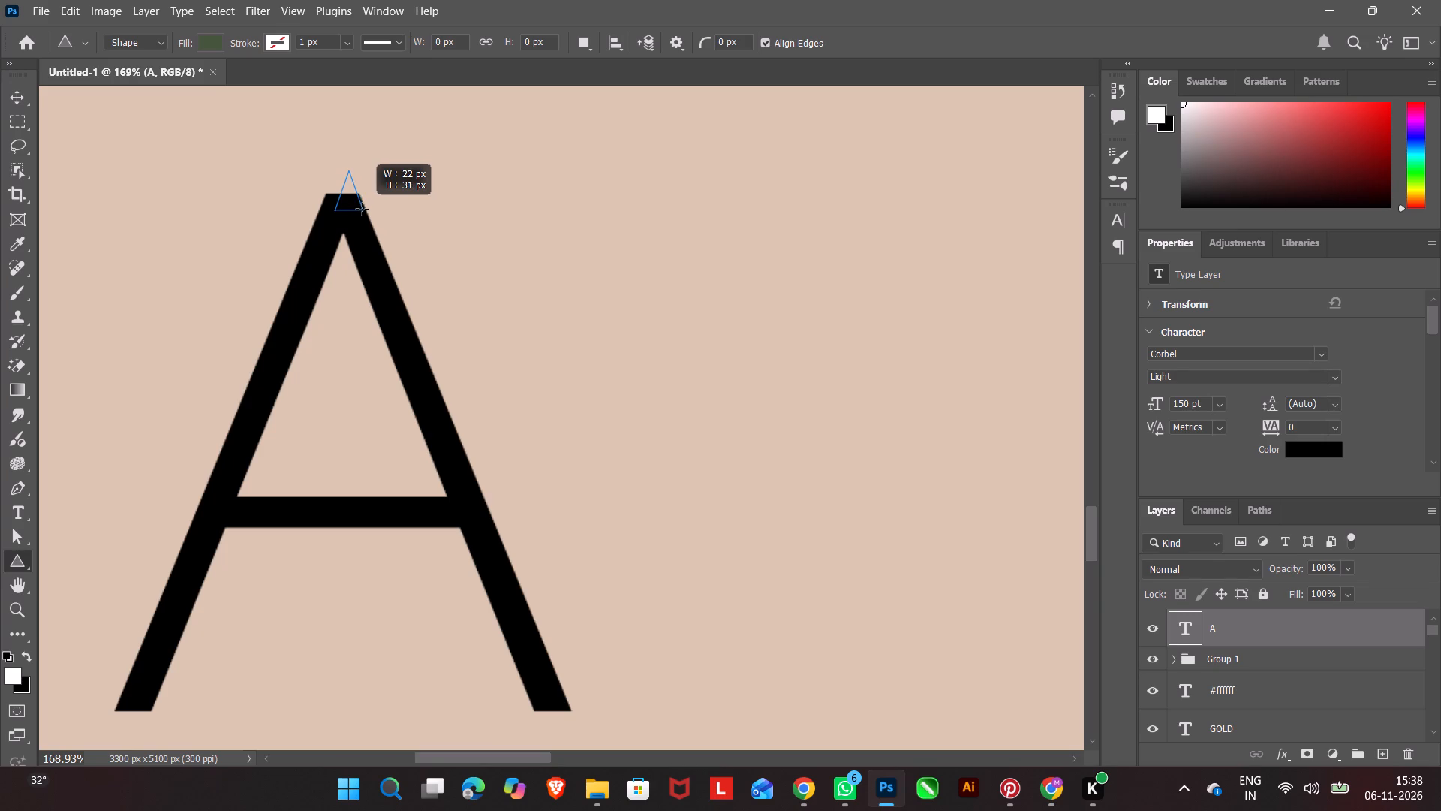
pyautogui.moveTo(362, 209); pyautogui.dragTo(364, 209)
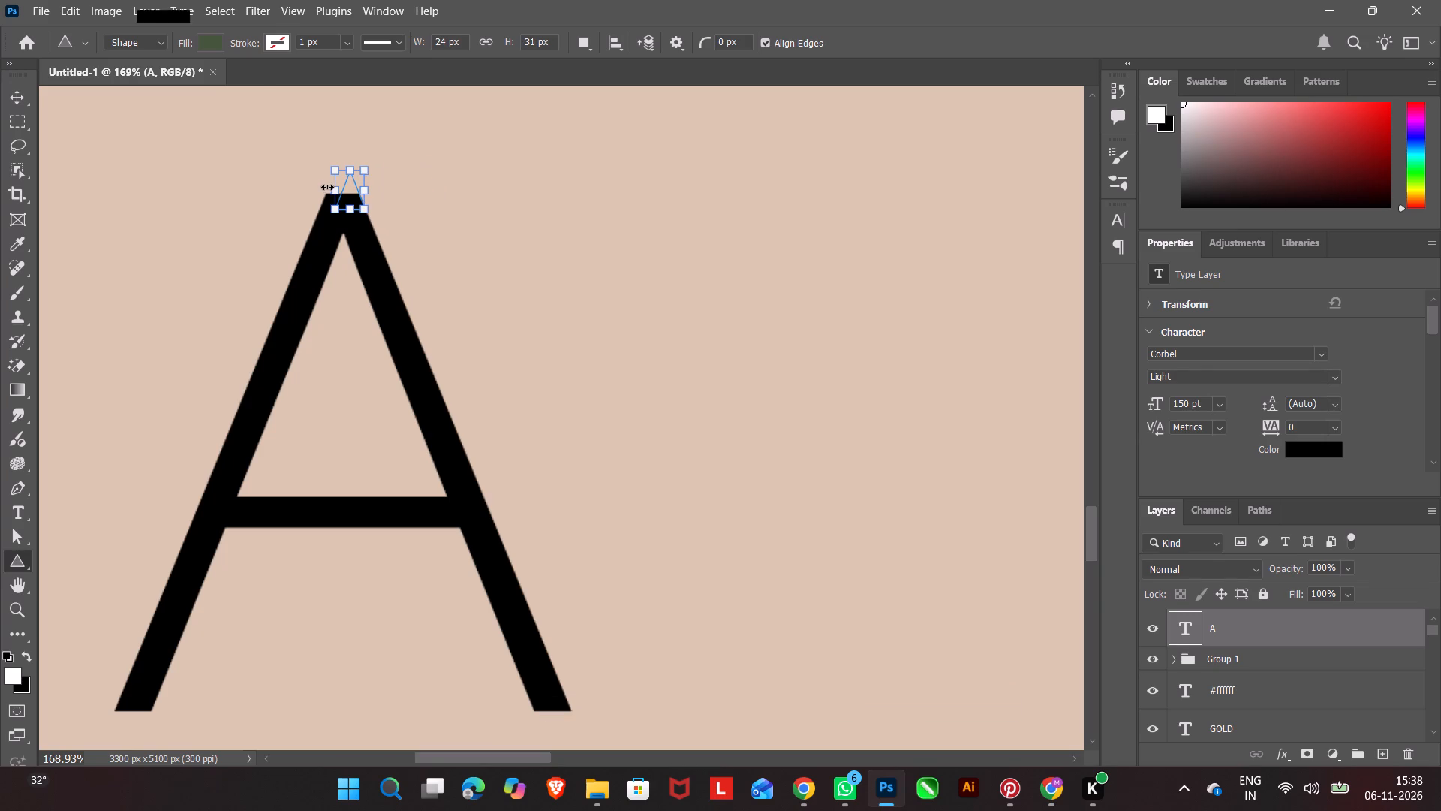
pyautogui.moveTo(334, 190); pyautogui.dragTo(323, 191)
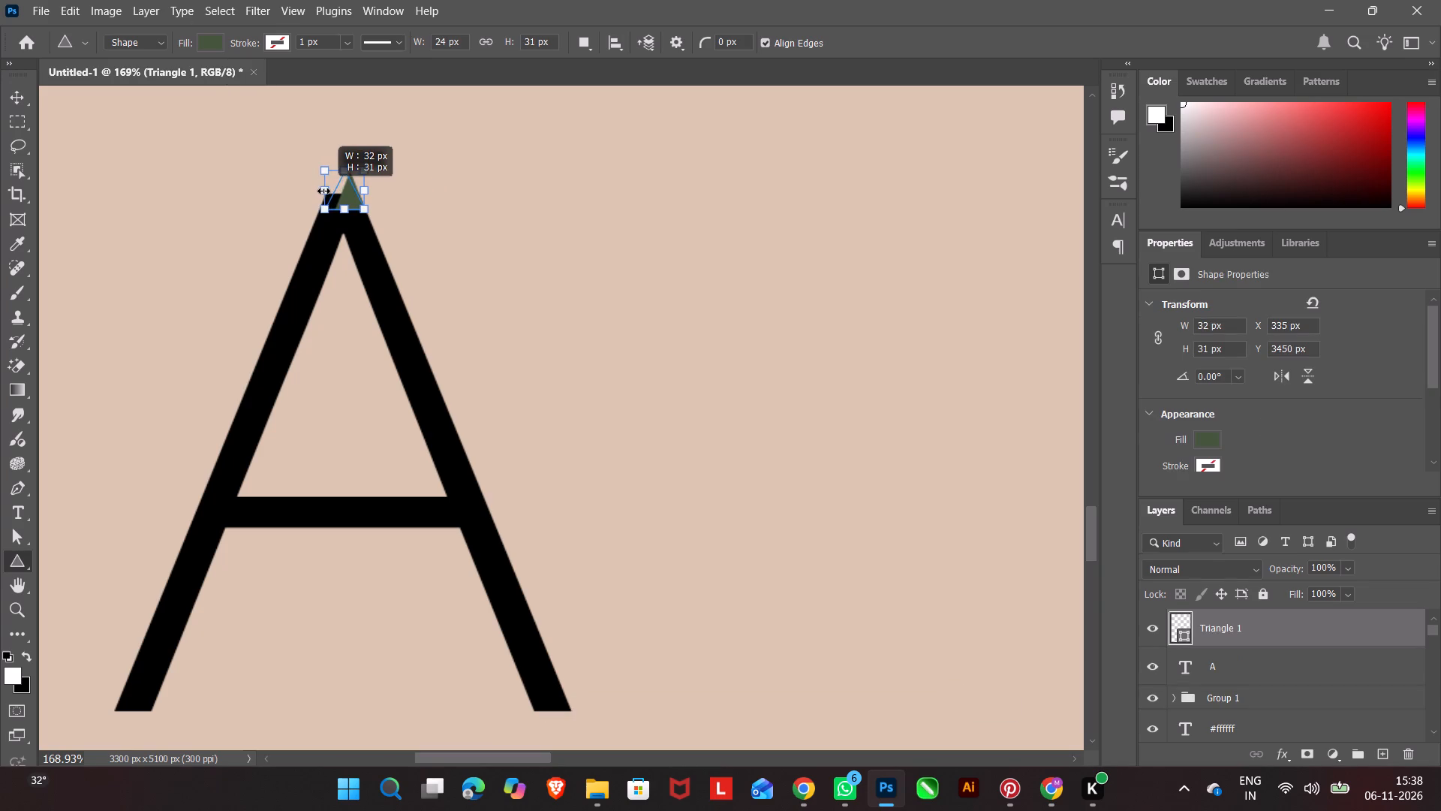
pyautogui.moveTo(323, 191); pyautogui.dragTo(323, 193)
# Fill the small triangle at the letter A's apex with black.
pyautogui.click(582, 700)
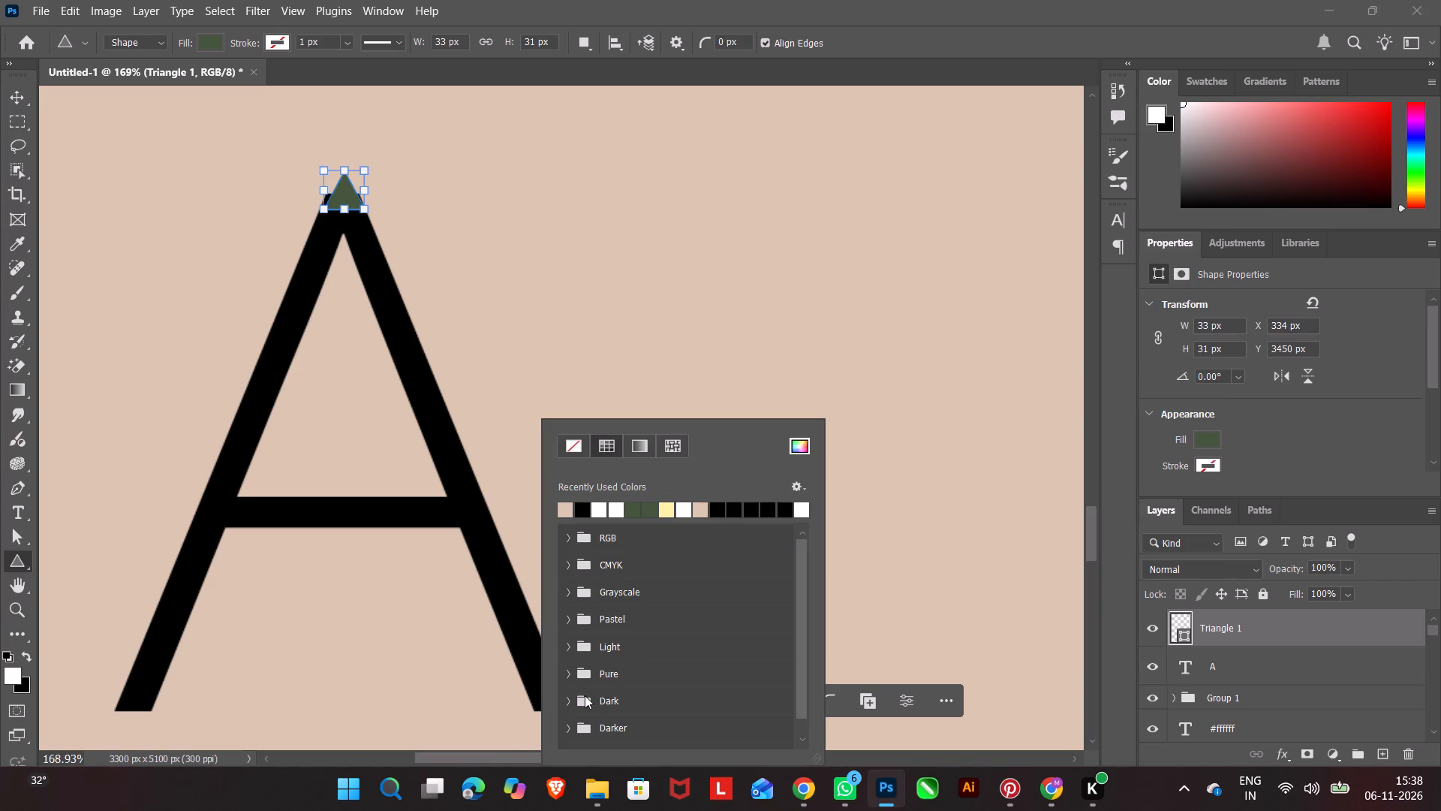
pyautogui.click(585, 508)
pyautogui.click(645, 327)
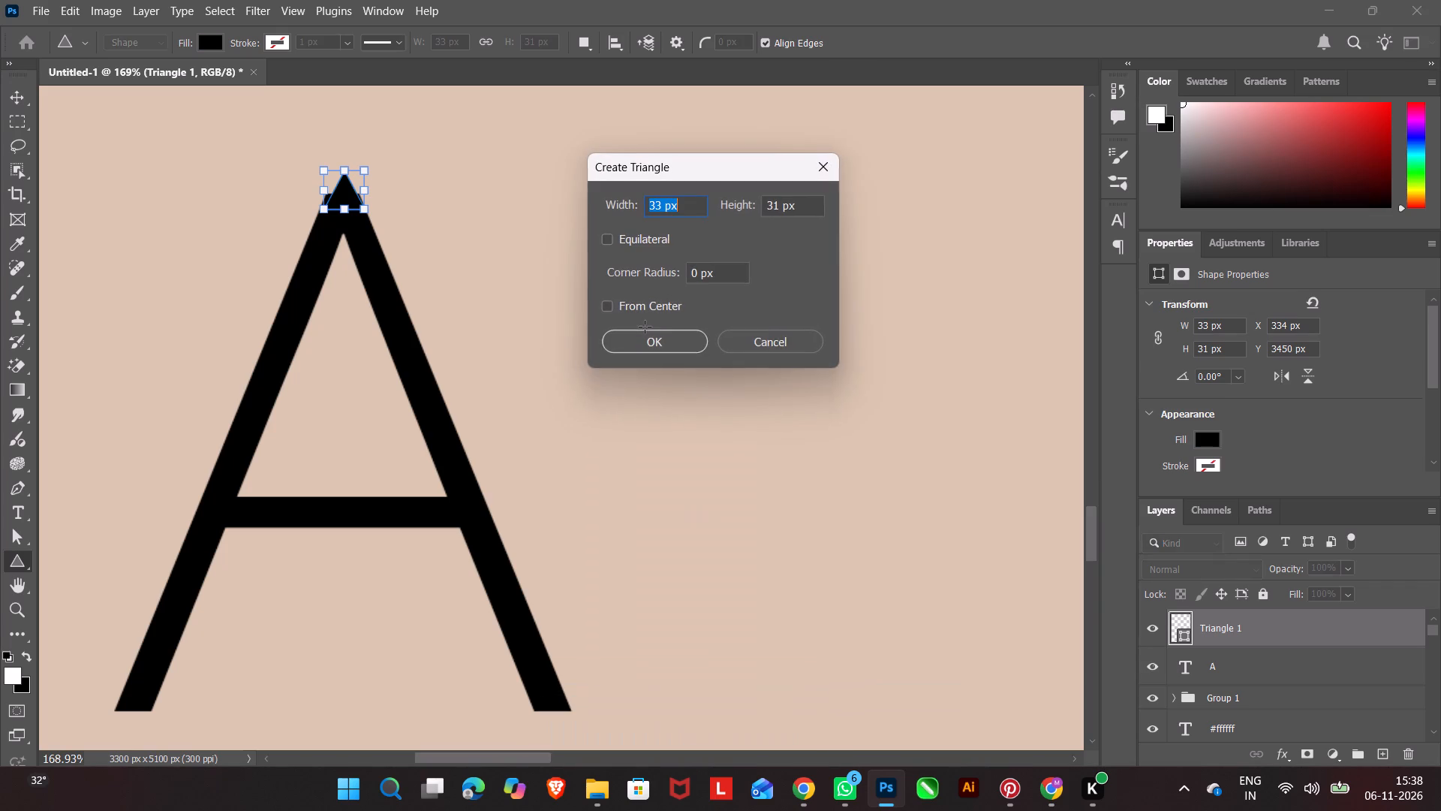
pyautogui.click(820, 167)
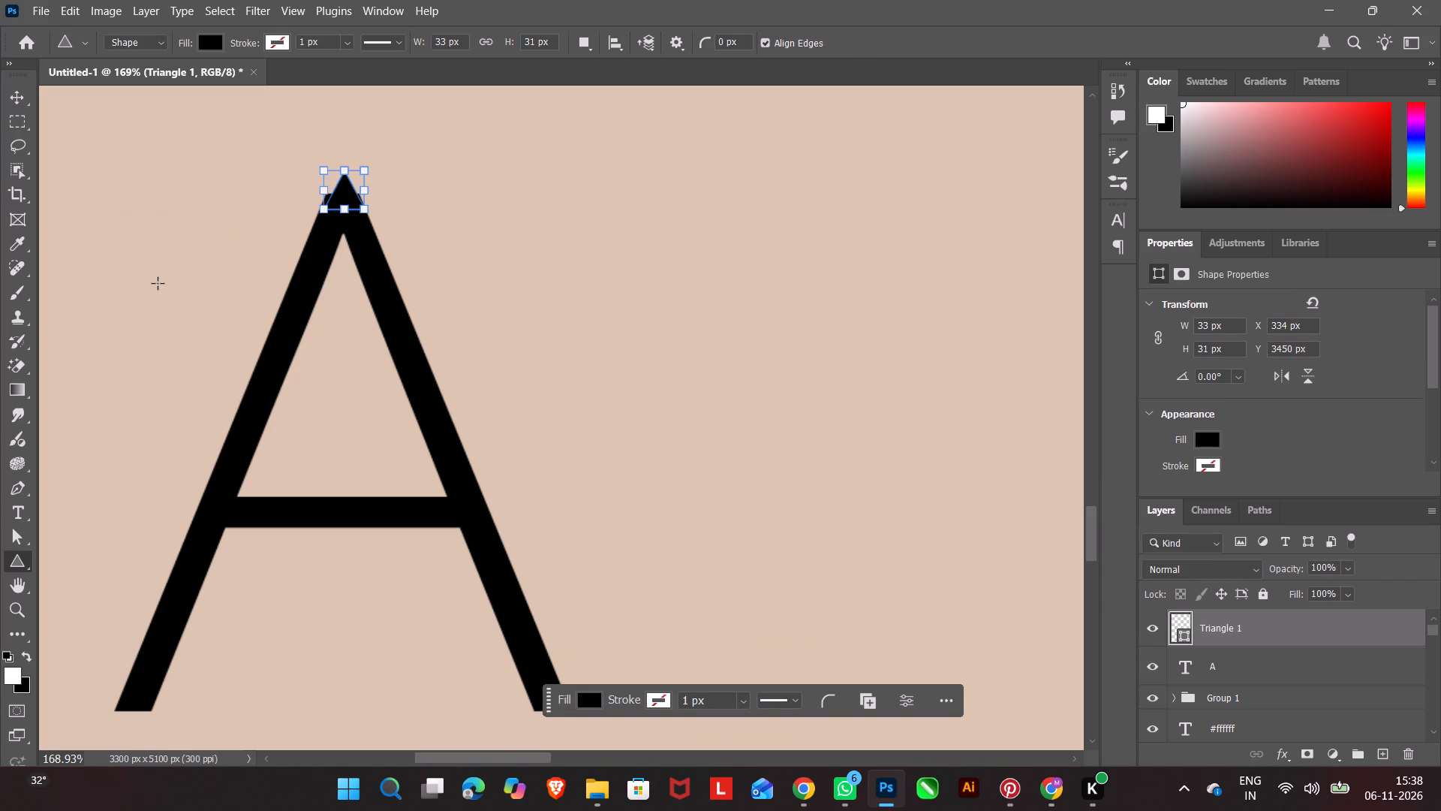
# Stretch the black triangle to about 33 px high and shift it to line up with the letter A's apex.
pyautogui.click(15, 86)
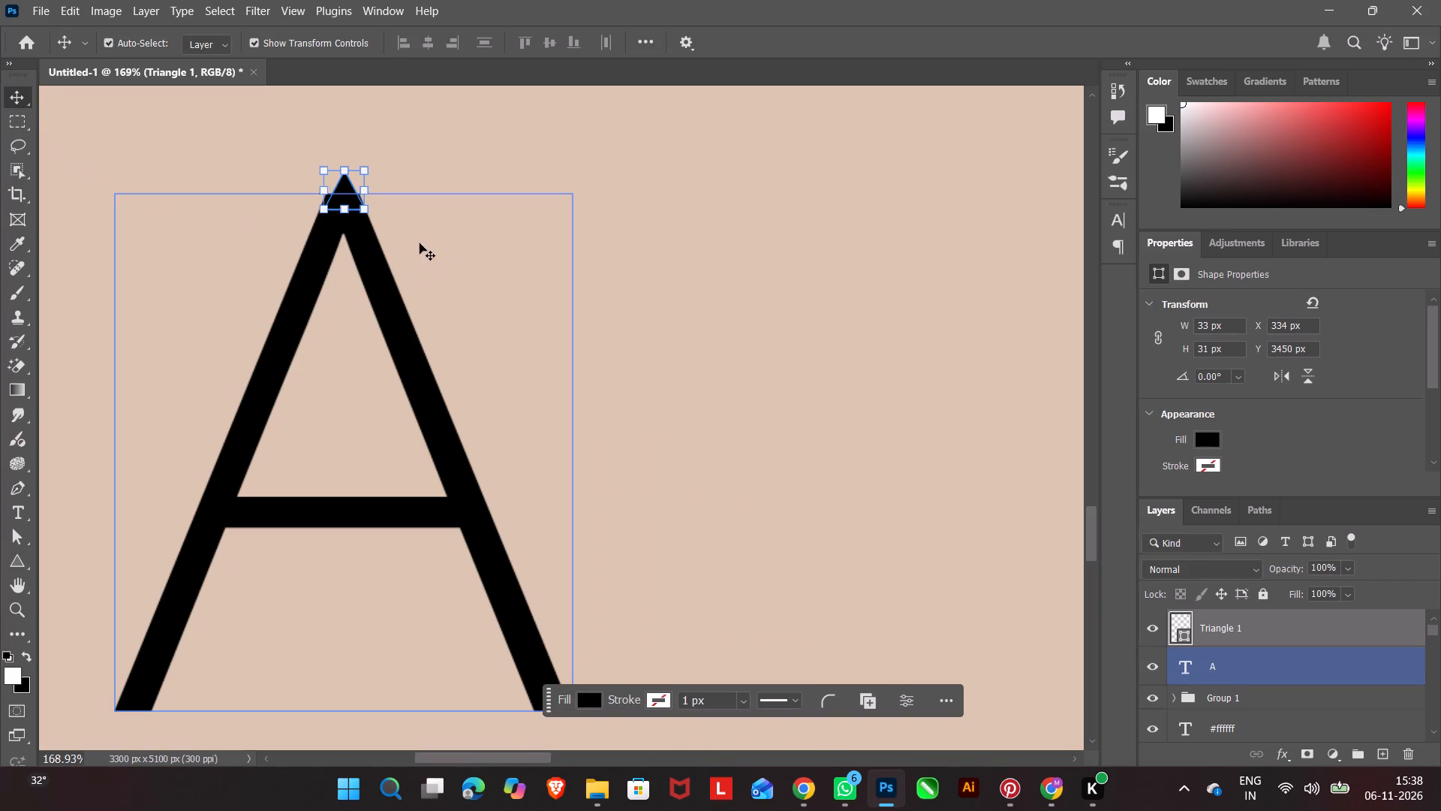
pyautogui.keyDown('alt'); pyautogui.scroll(19, 388, 209); pyautogui.keyUp('alt')
pyautogui.scroll(6, 369, 342)
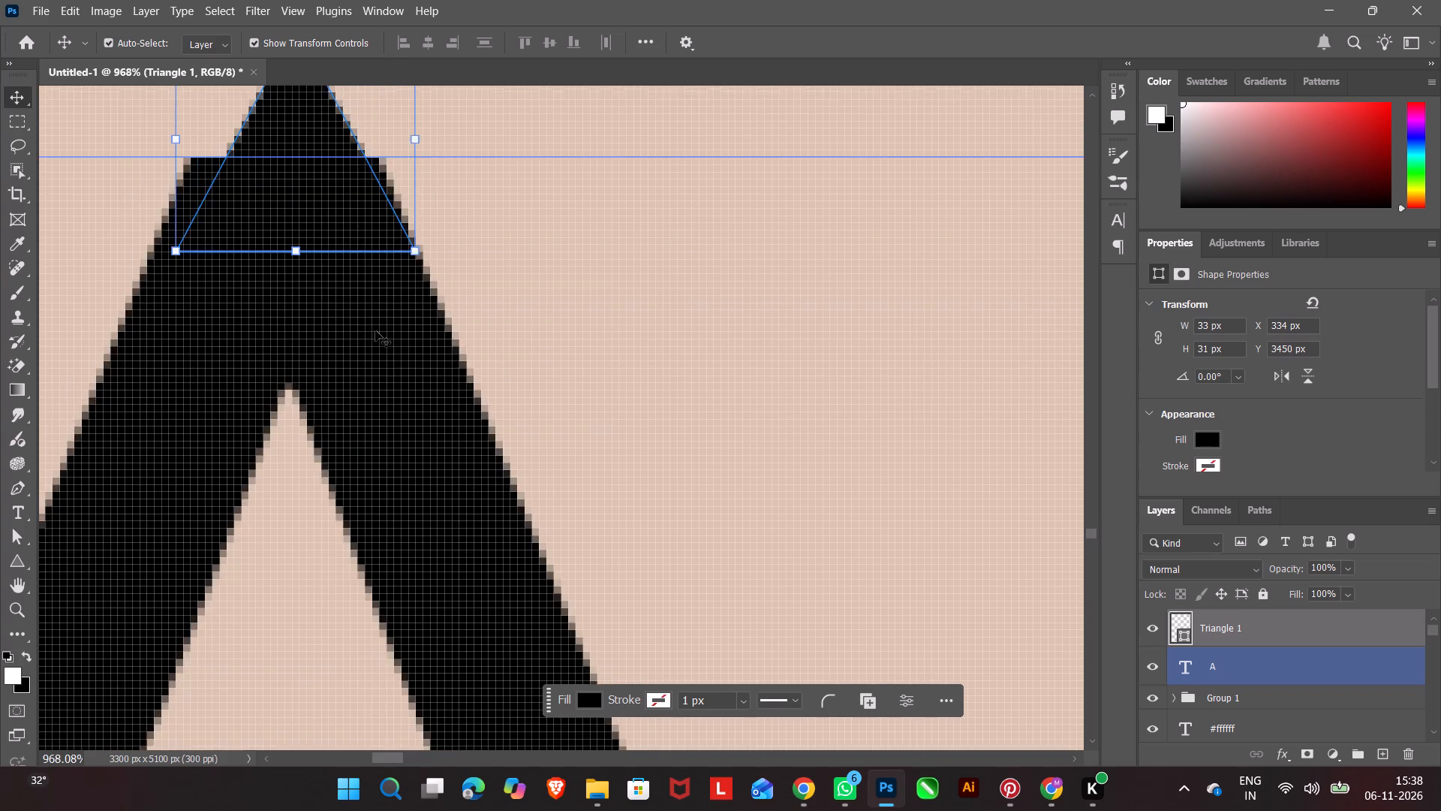
pyautogui.scroll(13, 375, 330)
pyautogui.moveTo(292, 220); pyautogui.dragTo(307, 87)
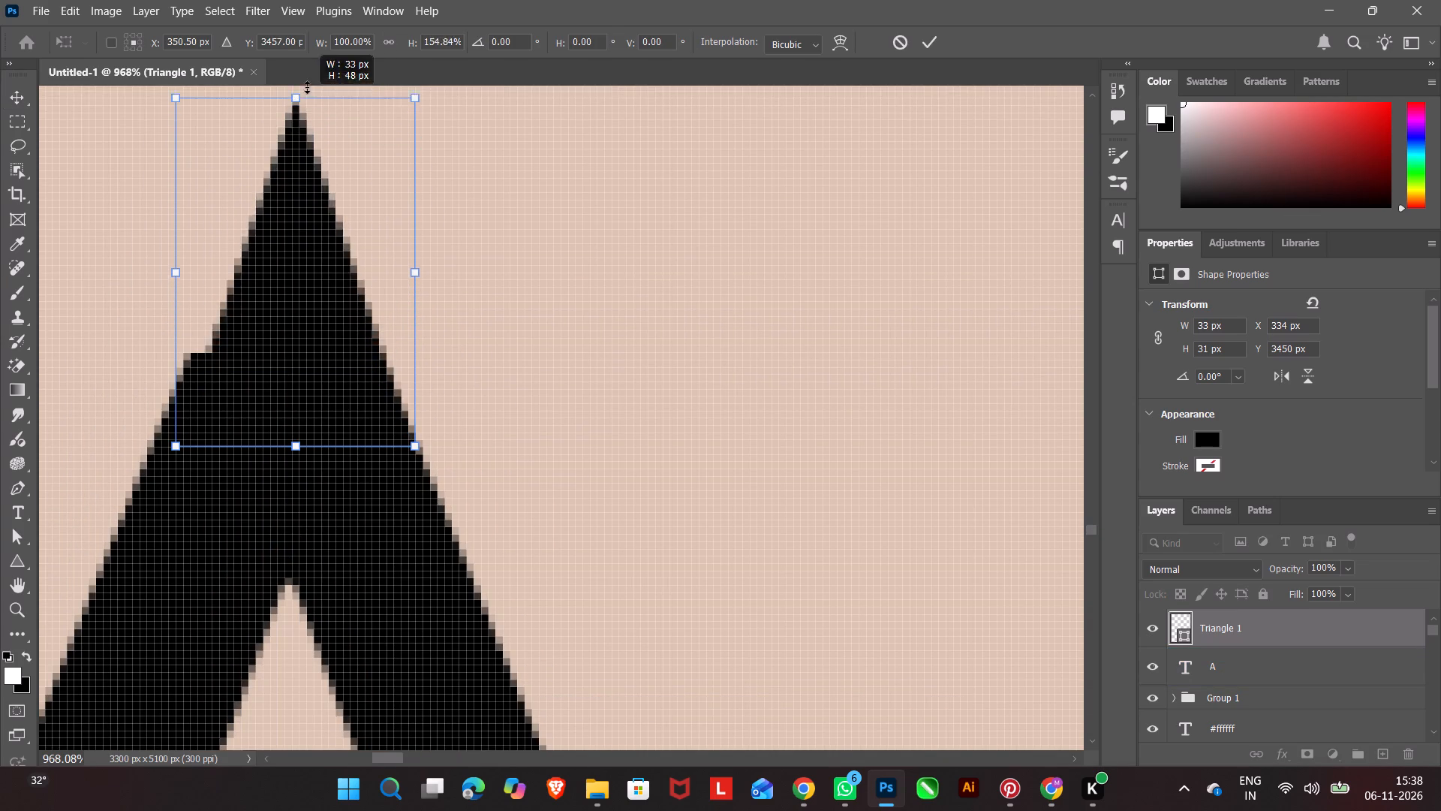
pyautogui.moveTo(307, 87); pyautogui.dragTo(284, 331)
pyautogui.moveTo(287, 491); pyautogui.dragTo(275, 511)
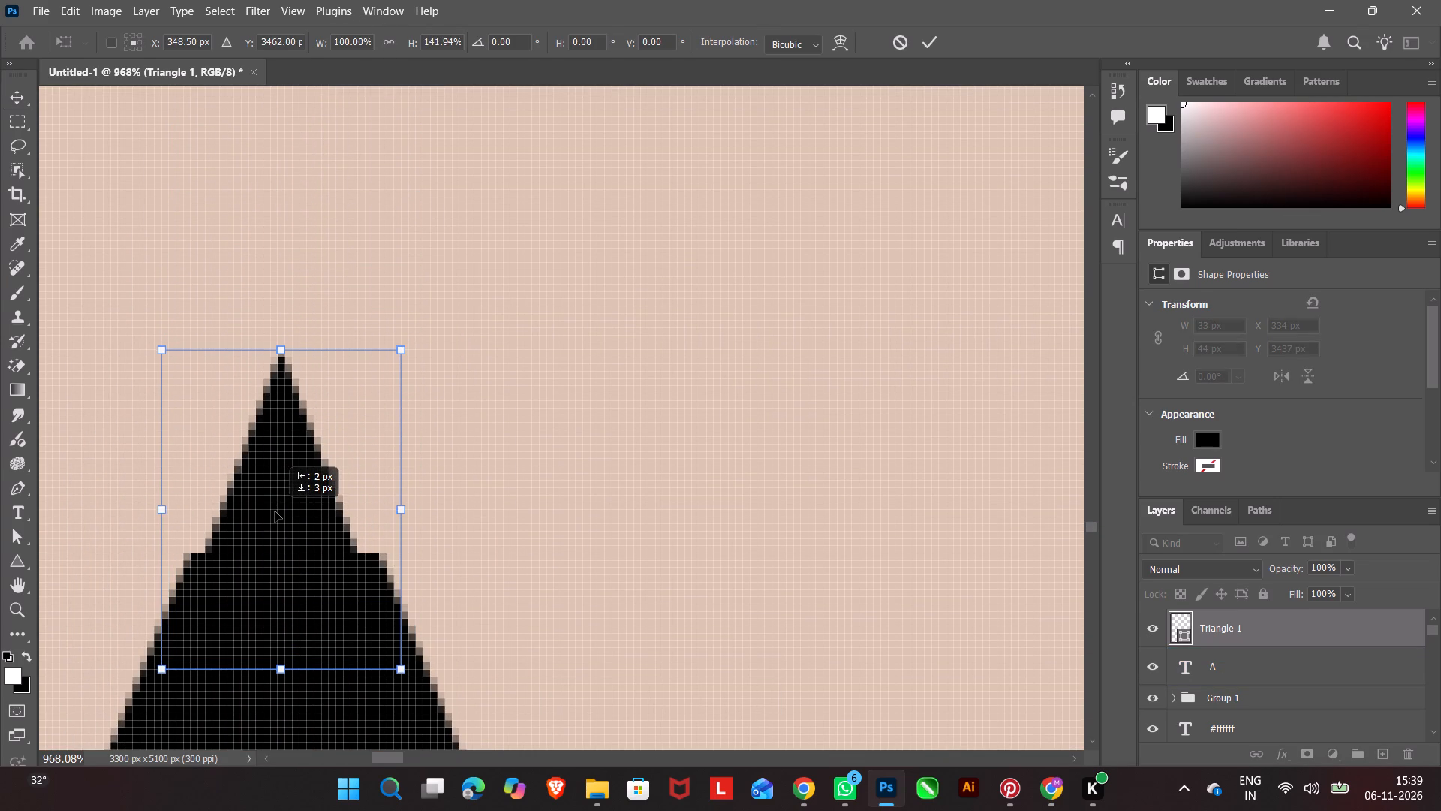
pyautogui.moveTo(275, 511); pyautogui.dragTo(281, 463)
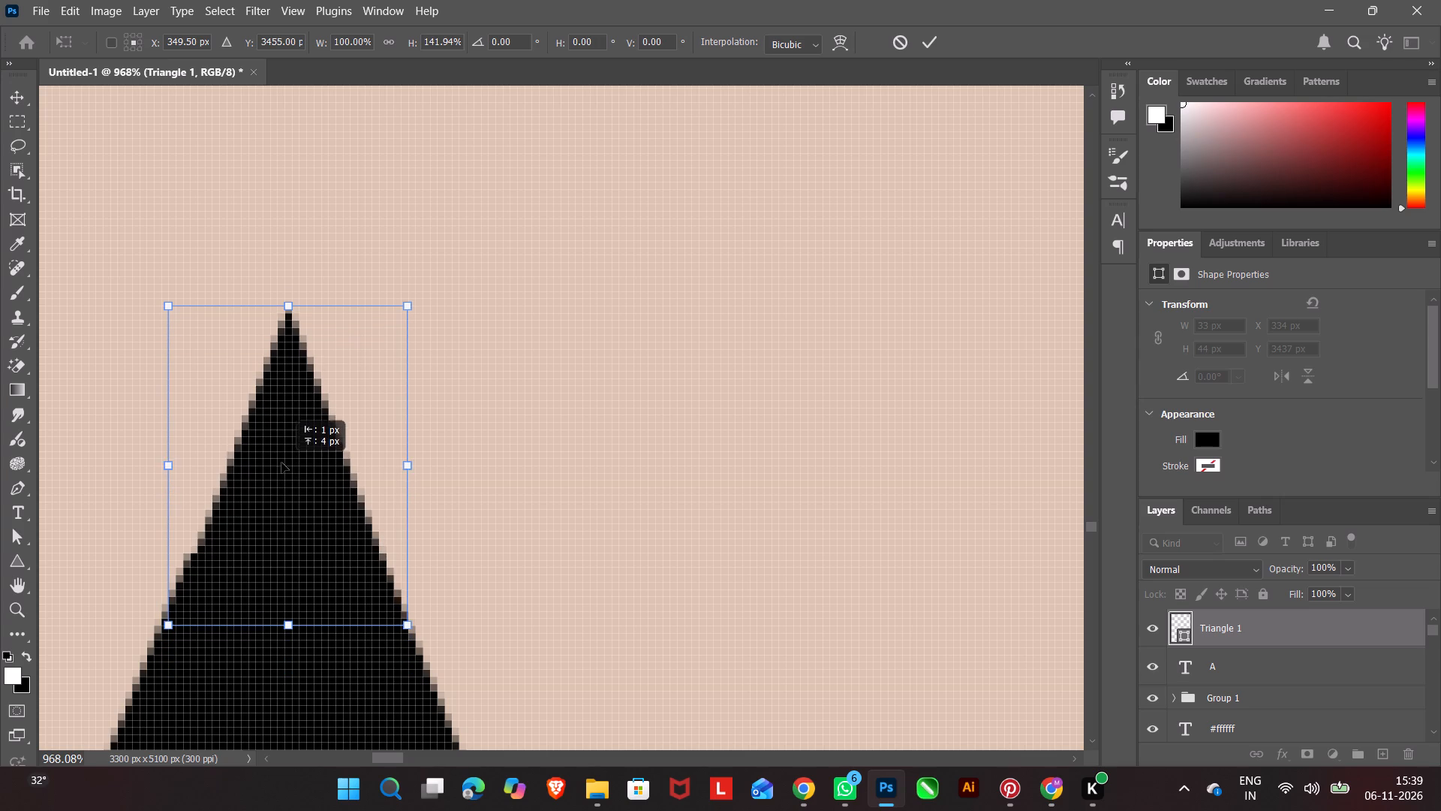
pyautogui.moveTo(281, 463); pyautogui.dragTo(281, 469)
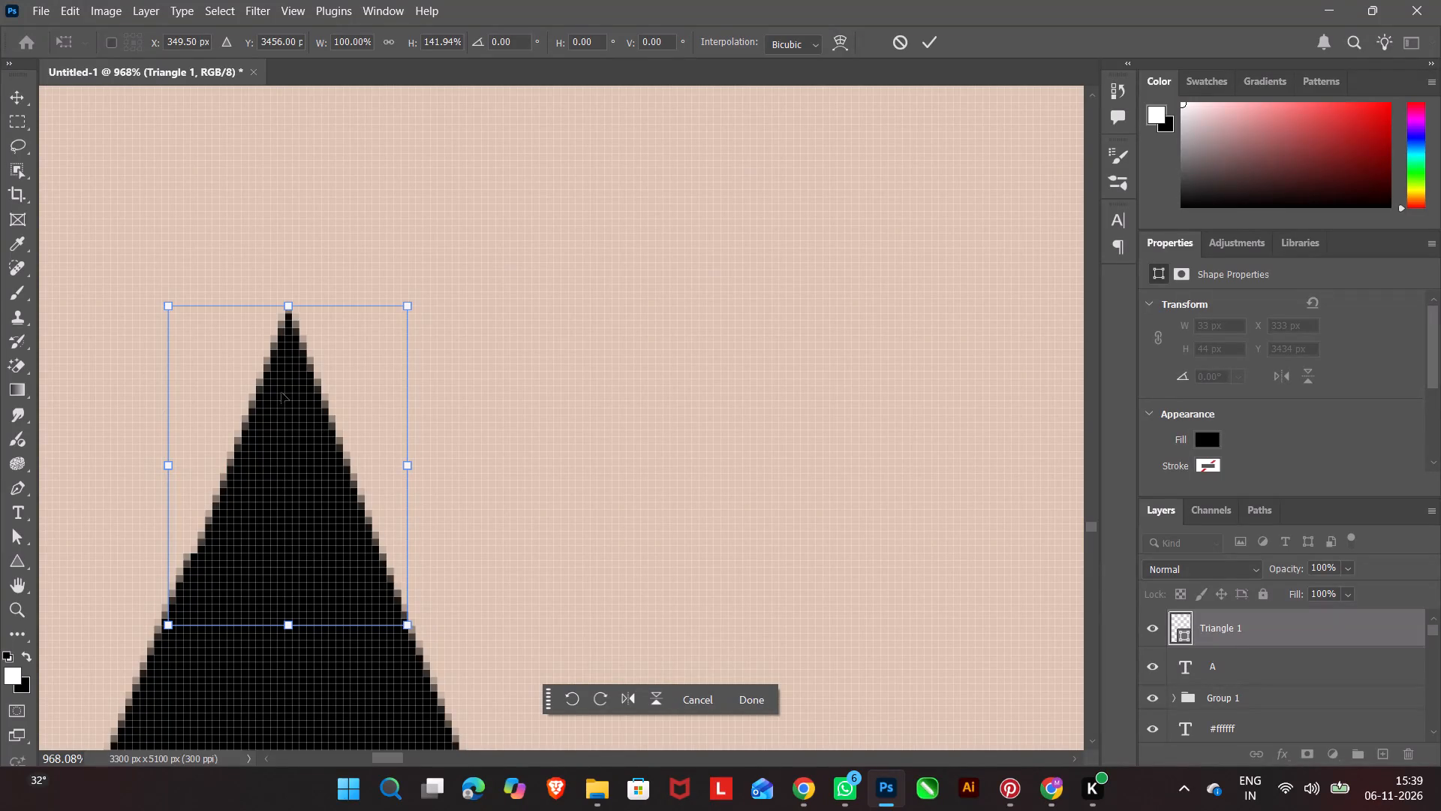
pyautogui.moveTo(287, 303); pyautogui.dragTo(284, 369)
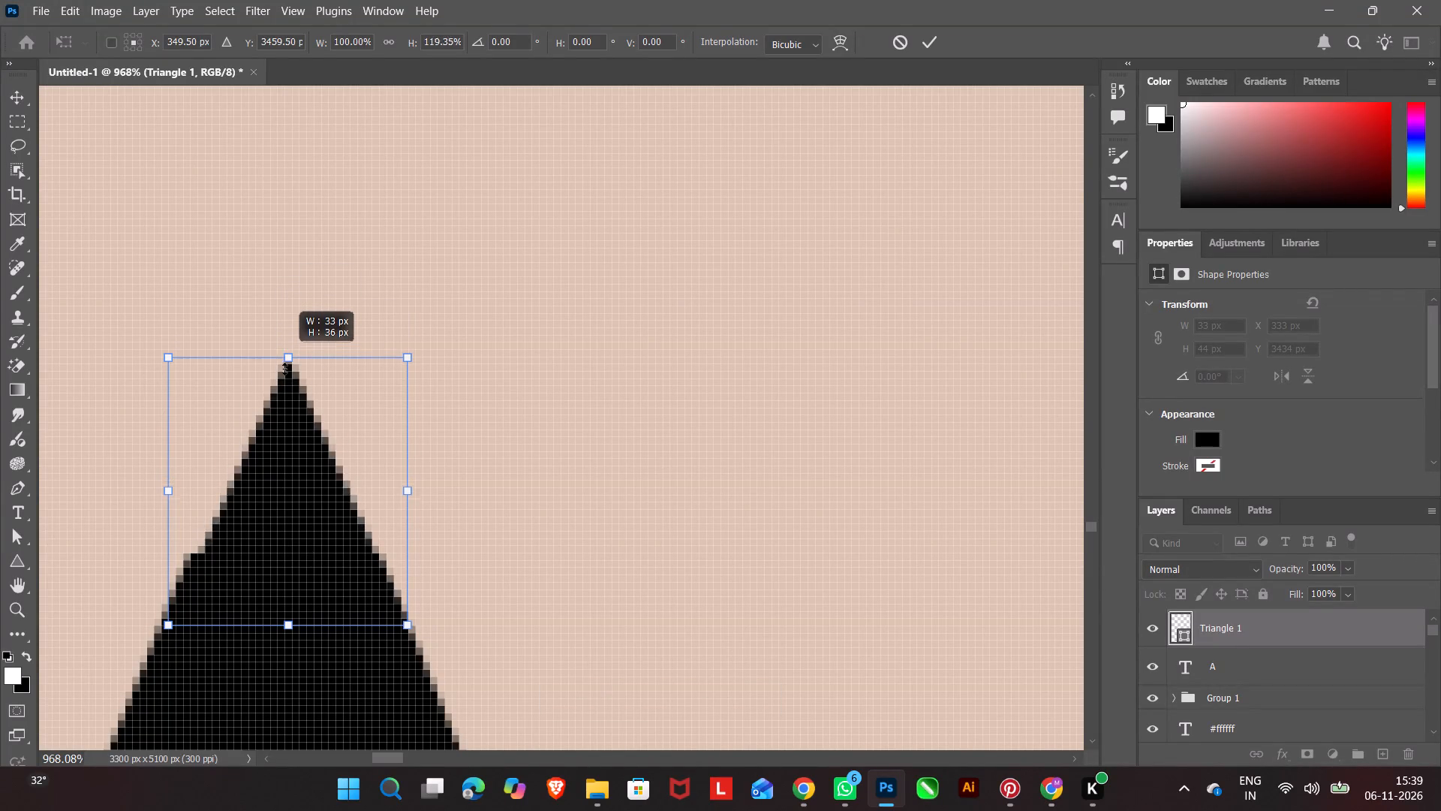
pyautogui.moveTo(284, 369); pyautogui.dragTo(281, 378)
pyautogui.moveTo(290, 497); pyautogui.dragTo(283, 475)
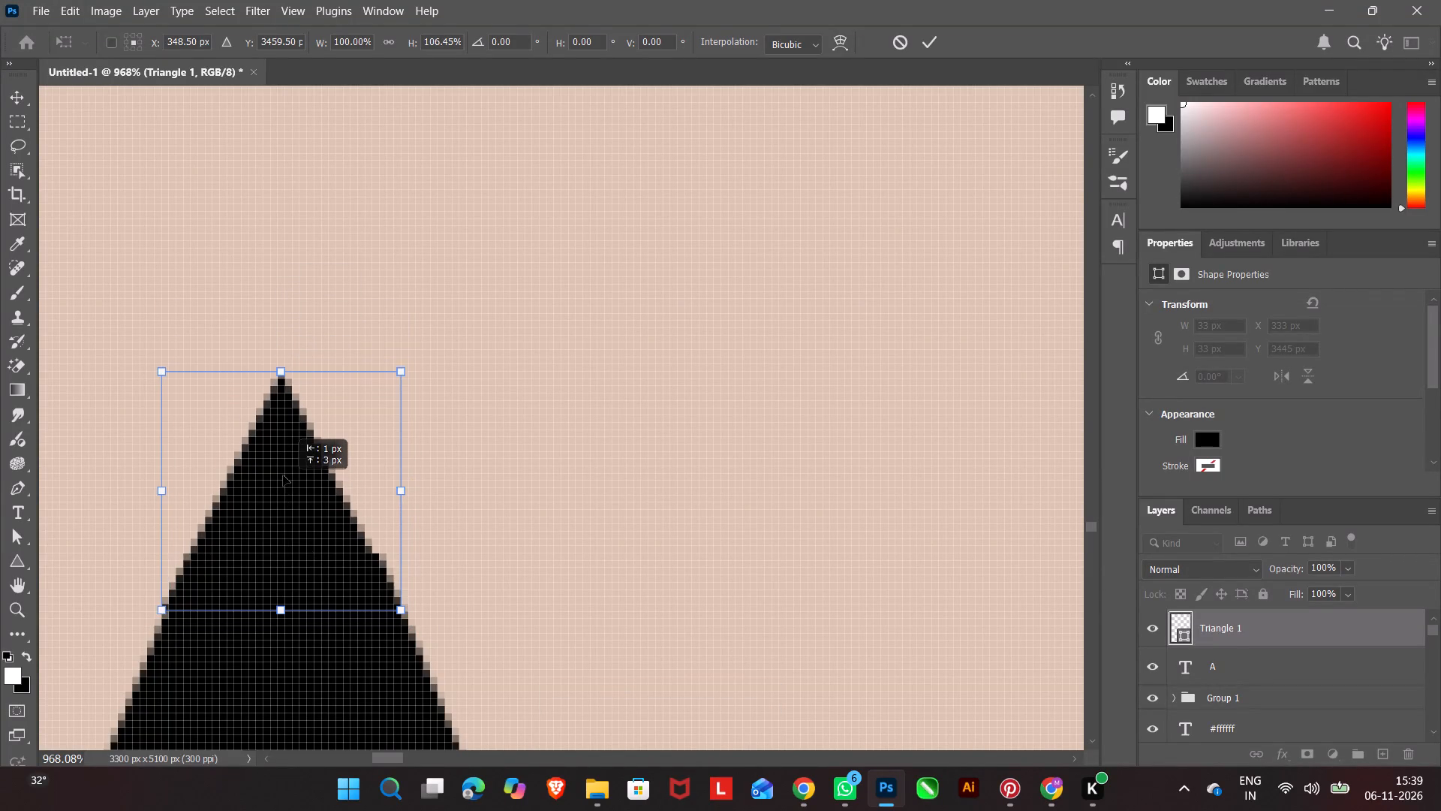
pyautogui.moveTo(283, 475); pyautogui.dragTo(290, 492)
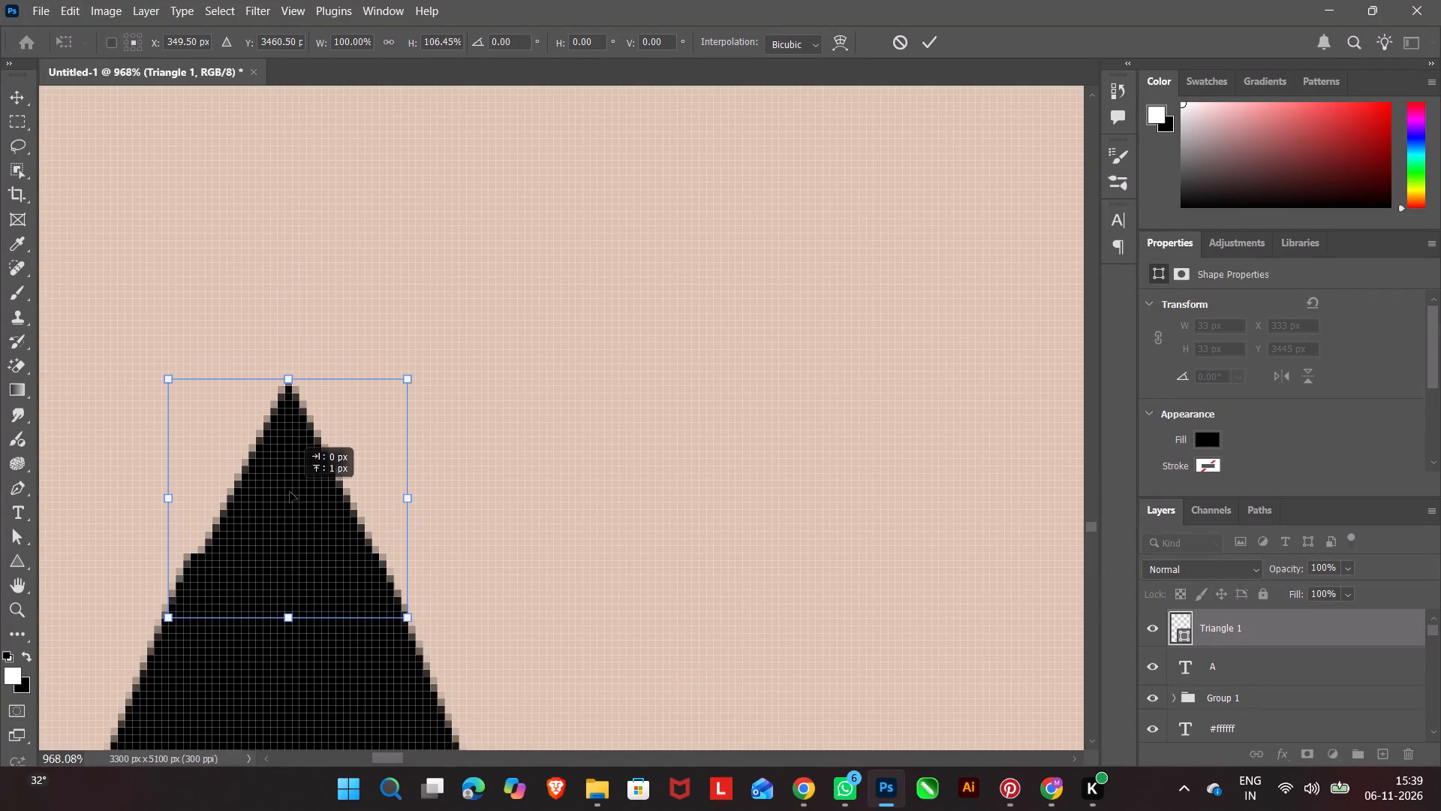
pyautogui.moveTo(290, 492); pyautogui.dragTo(284, 483)
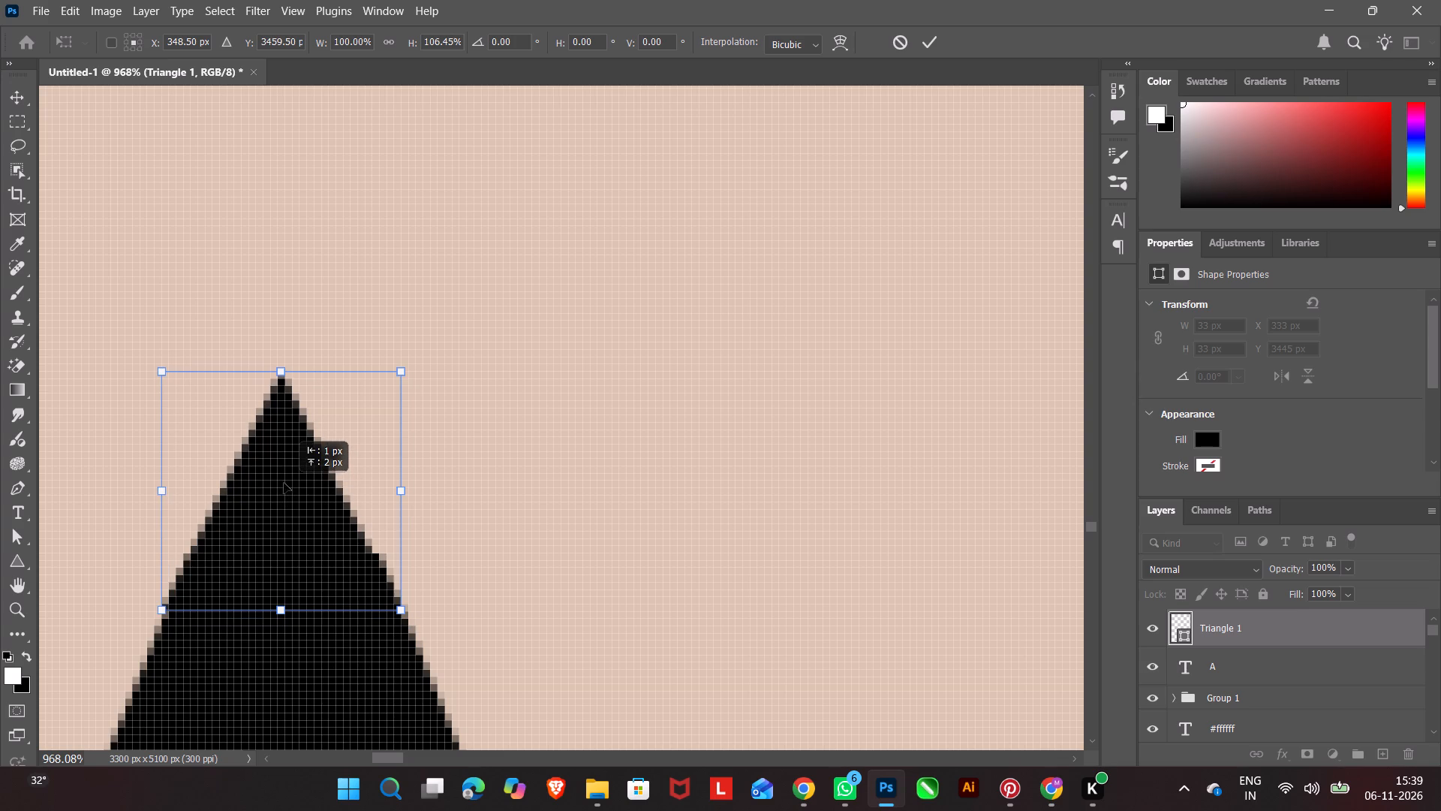
pyautogui.moveTo(284, 483); pyautogui.dragTo(289, 478)
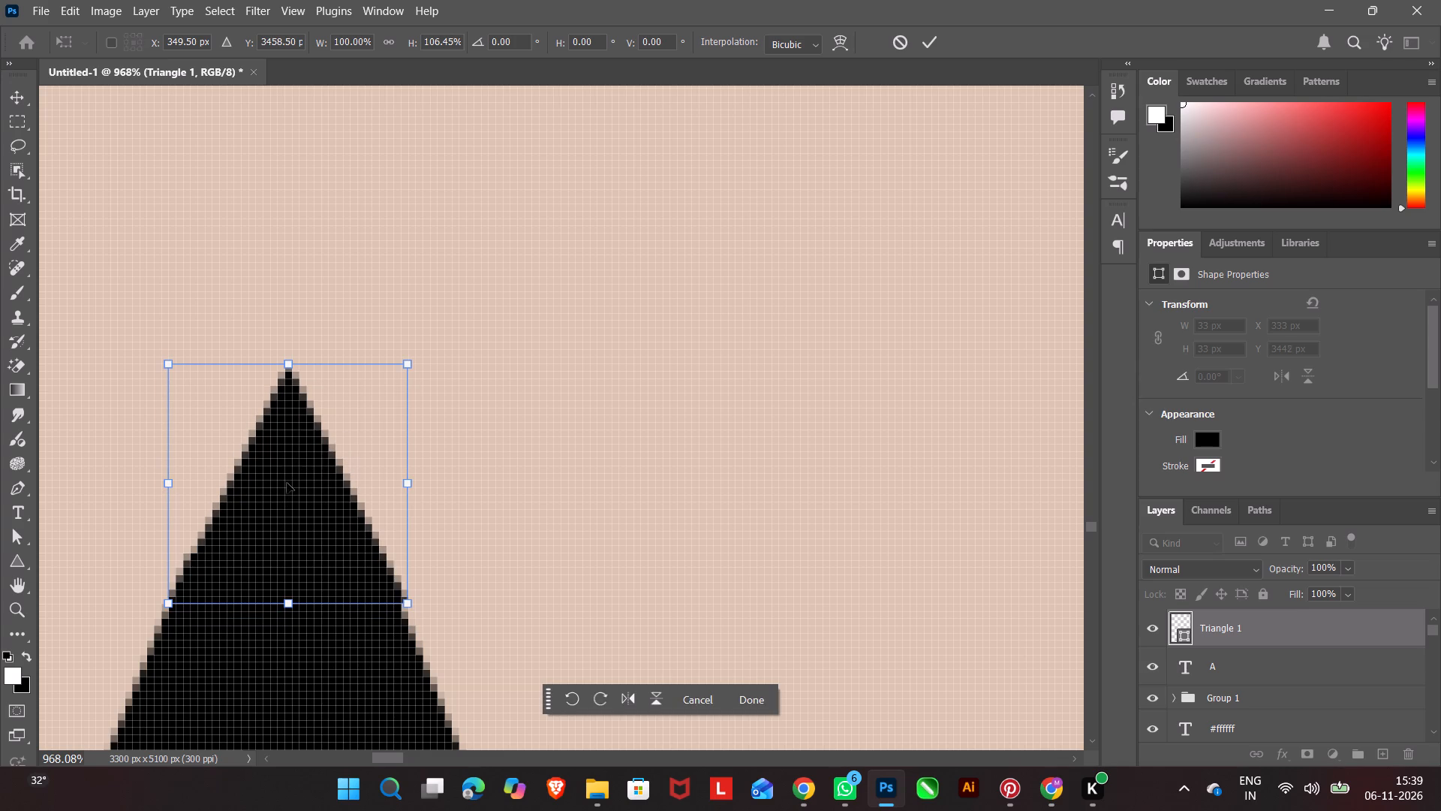
# Resize the apex triangle to about 30 px wide and 41 px high so its sides follow the letter A's strokes.
pyautogui.moveTo(166, 482); pyautogui.dragTo(173, 486)
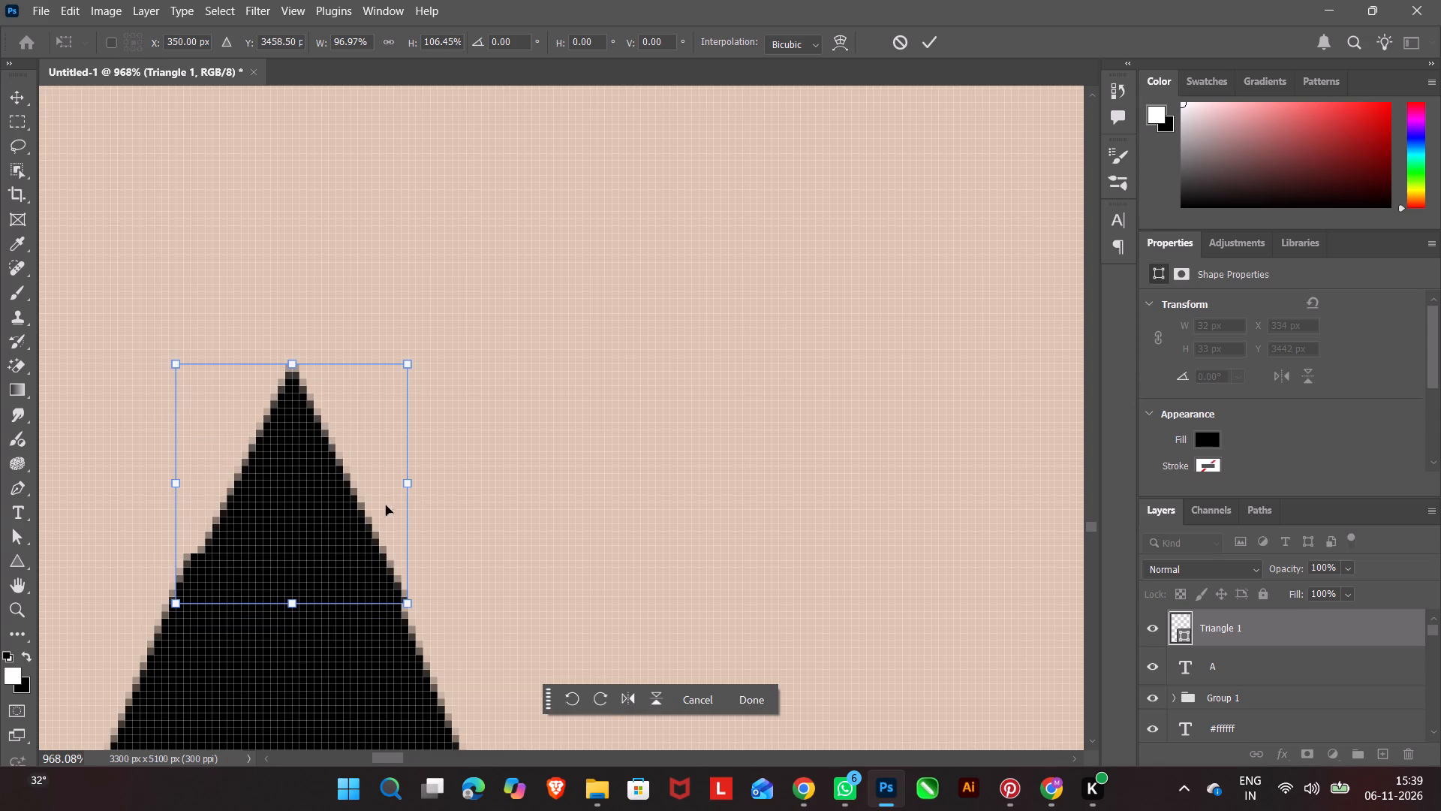
pyautogui.moveTo(406, 488); pyautogui.dragTo(393, 493)
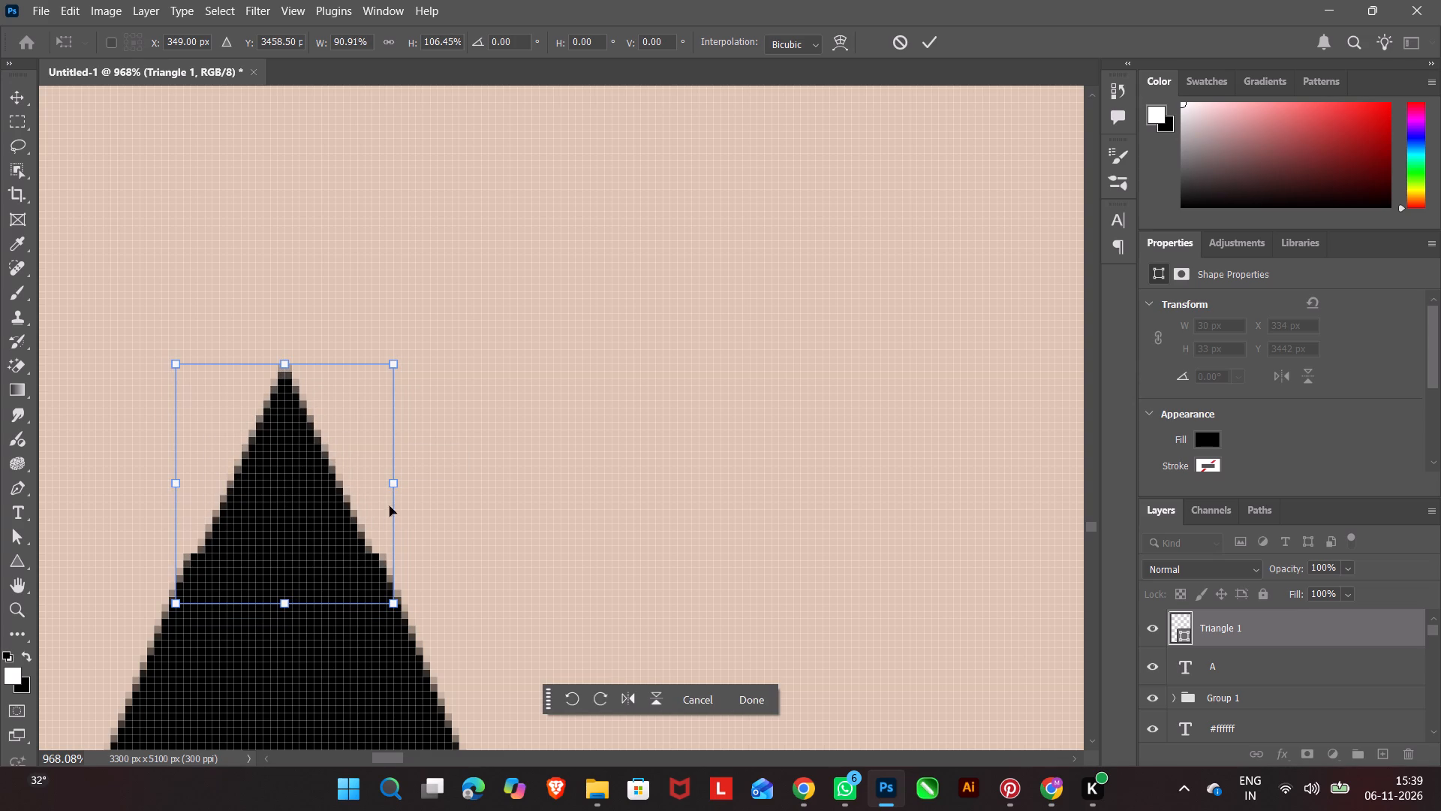
pyautogui.moveTo(284, 360); pyautogui.dragTo(283, 399)
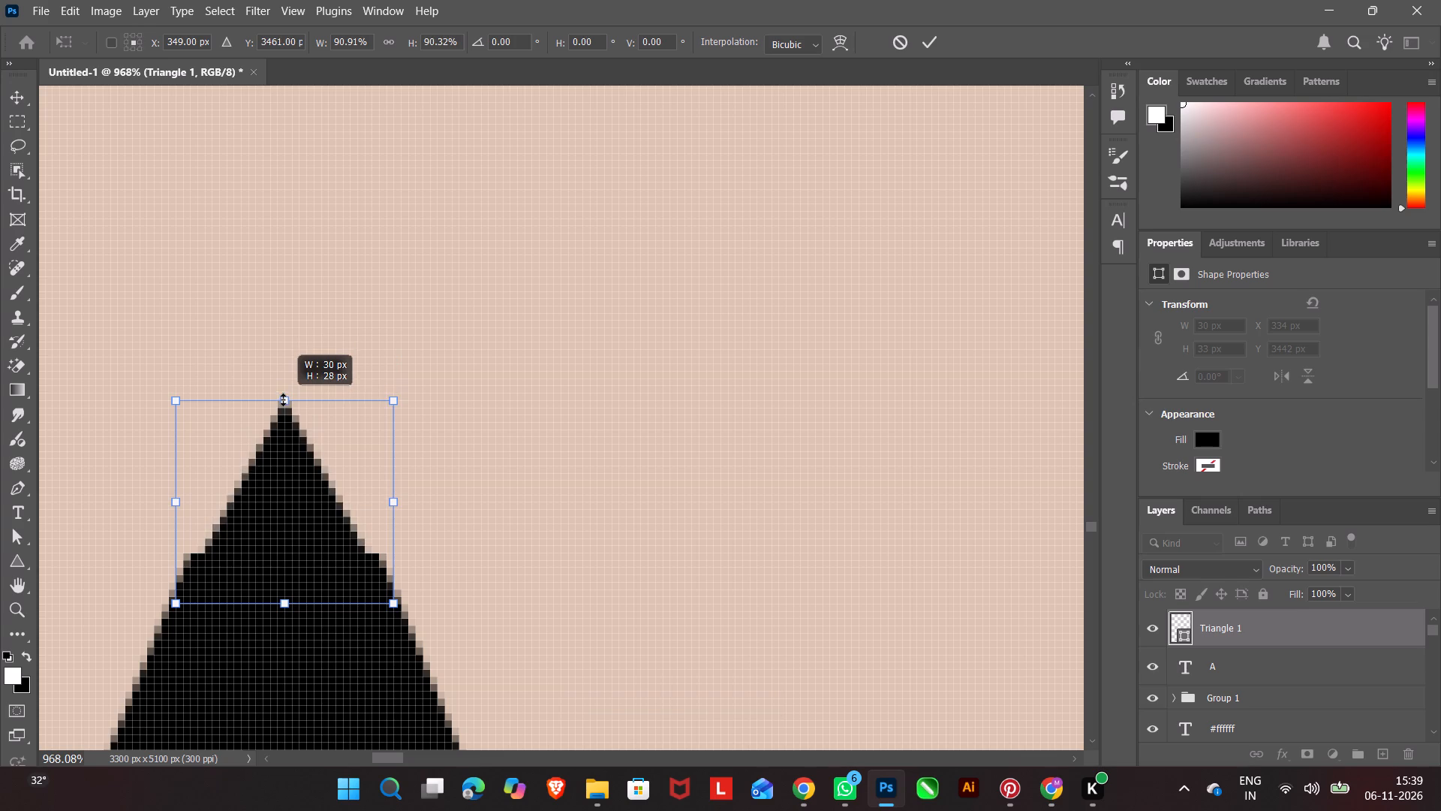
pyautogui.moveTo(283, 399); pyautogui.dragTo(293, 297)
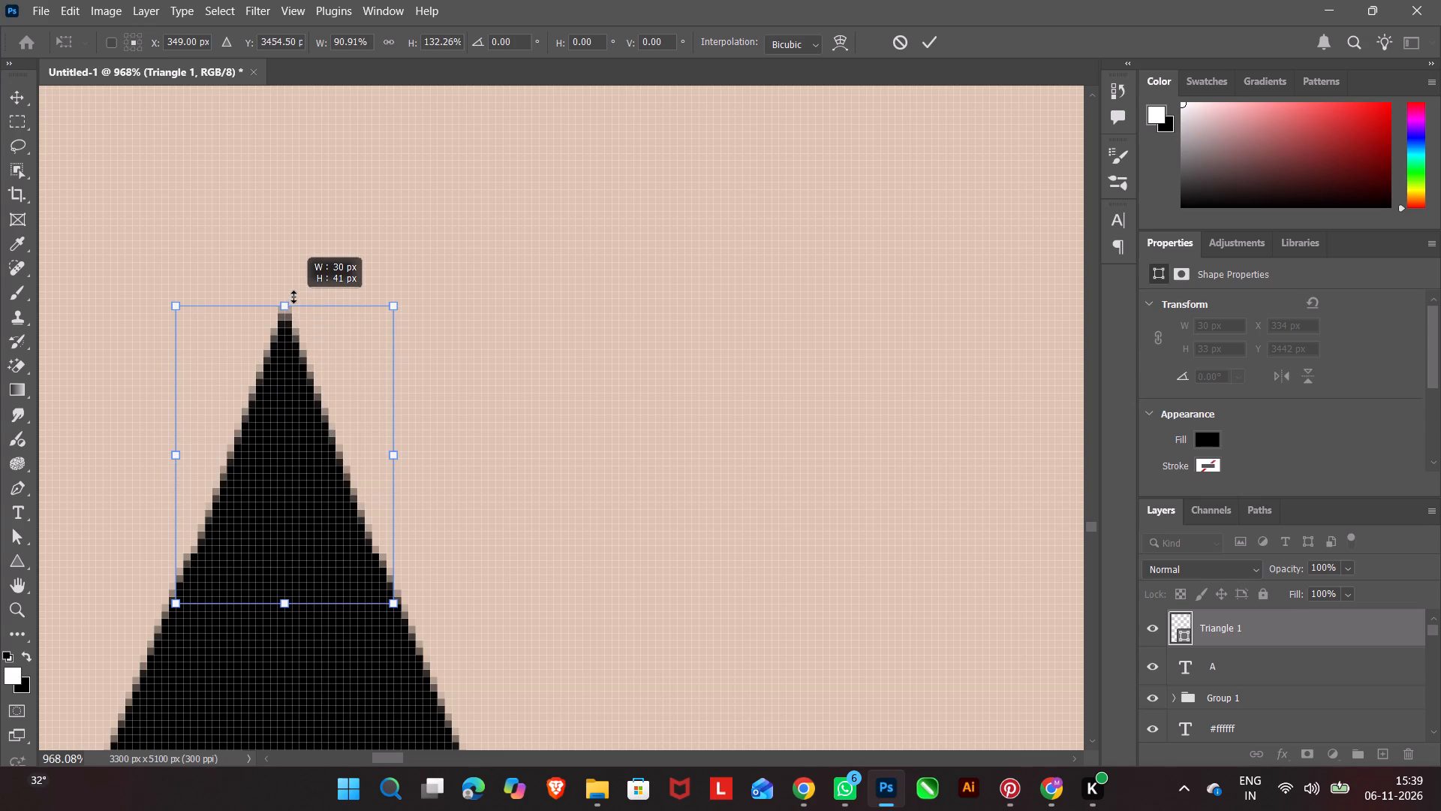
pyautogui.moveTo(293, 297); pyautogui.dragTo(293, 296)
pyautogui.click(746, 697)
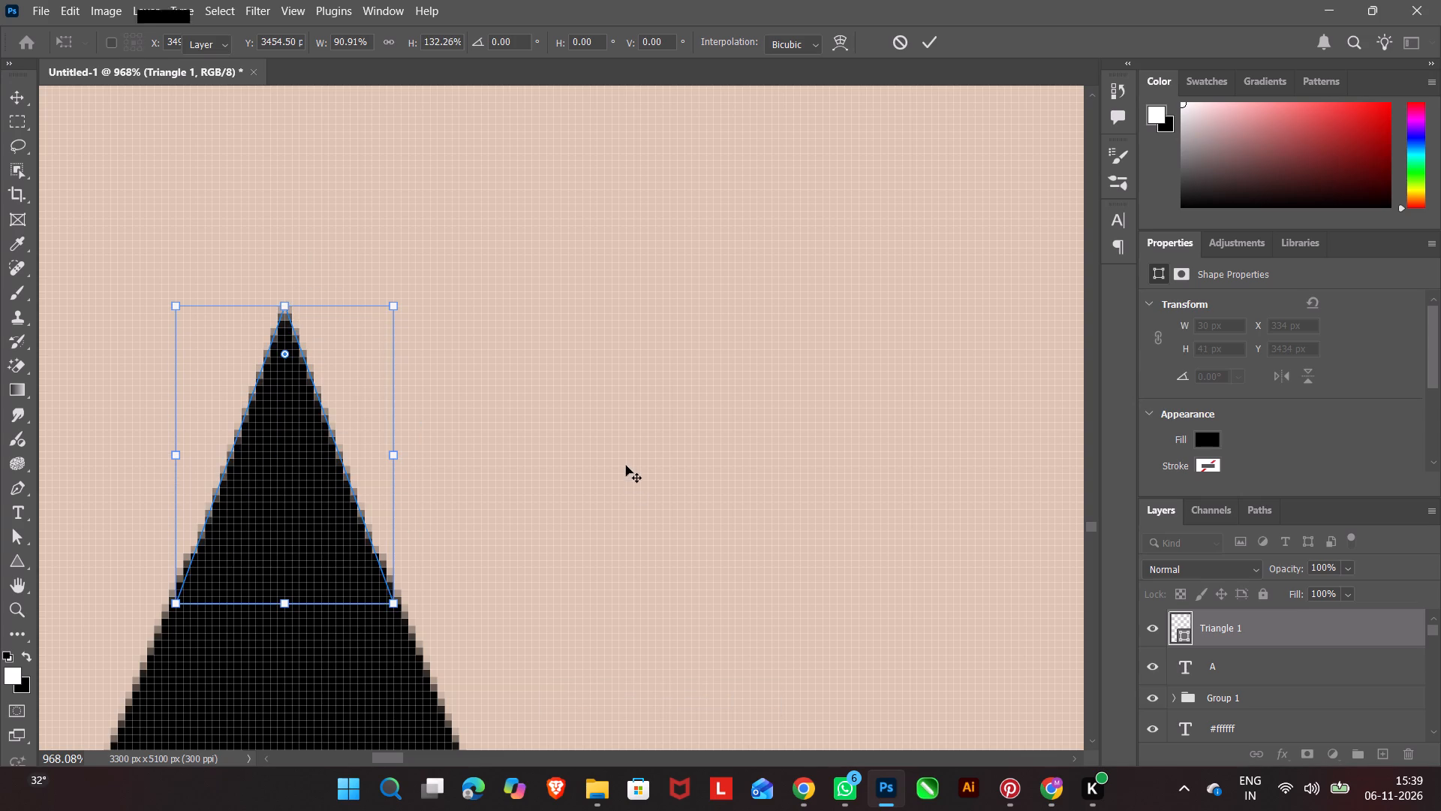
pyautogui.click(626, 466)
# Refine the apex triangle to about 32 px wide and 44 px high so its edges meet the letter A's strokes.
pyautogui.keyDown('alt'); pyautogui.scroll(-20, 441, 508); pyautogui.keyUp('alt')
pyautogui.keyDown('alt'); pyautogui.scroll(-3, 441, 508); pyautogui.keyUp('alt')
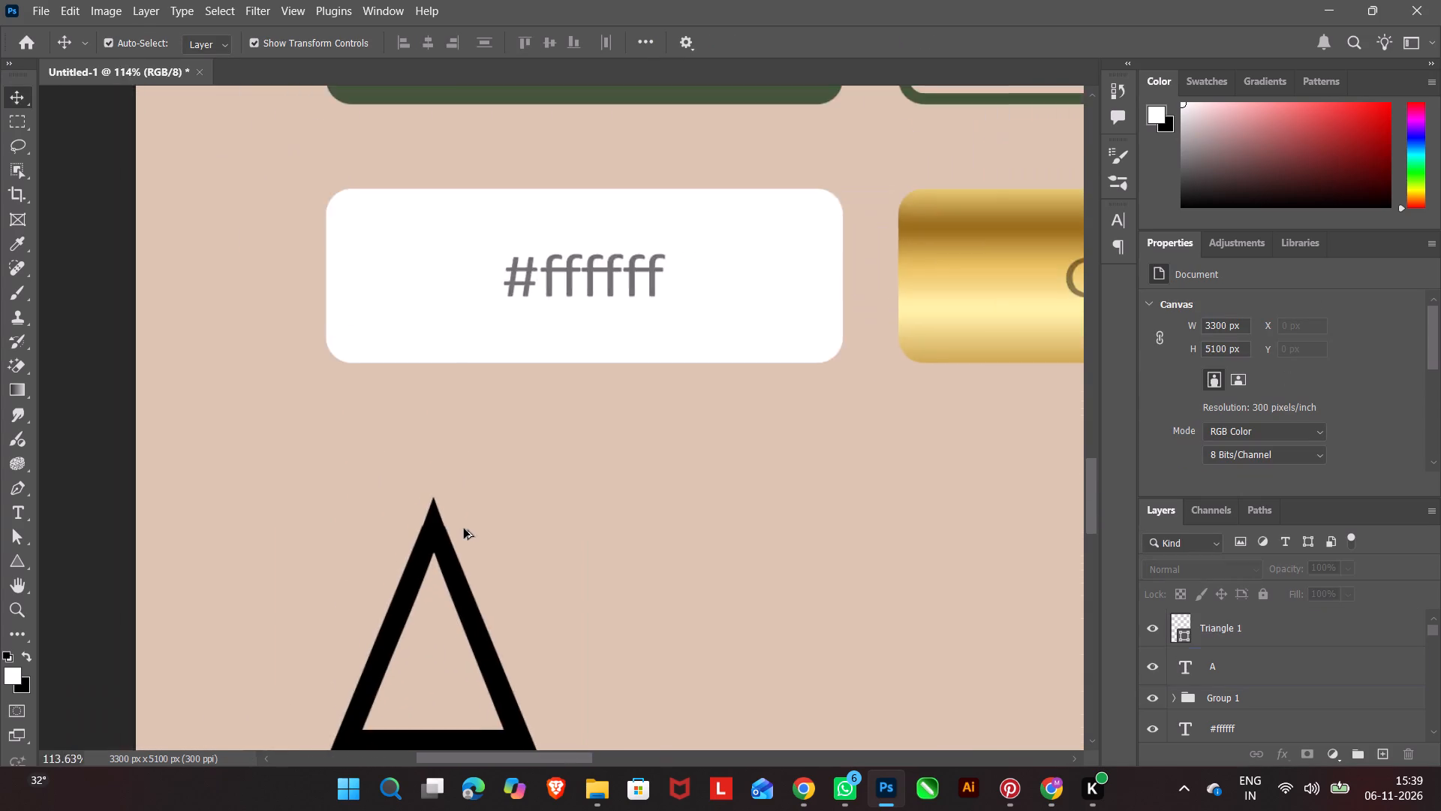
pyautogui.keyDown('alt'); pyautogui.scroll(20, 462, 530); pyautogui.keyUp('alt')
pyautogui.keyDown('alt'); pyautogui.scroll(3, 462, 530); pyautogui.keyUp('alt')
pyautogui.click(328, 390)
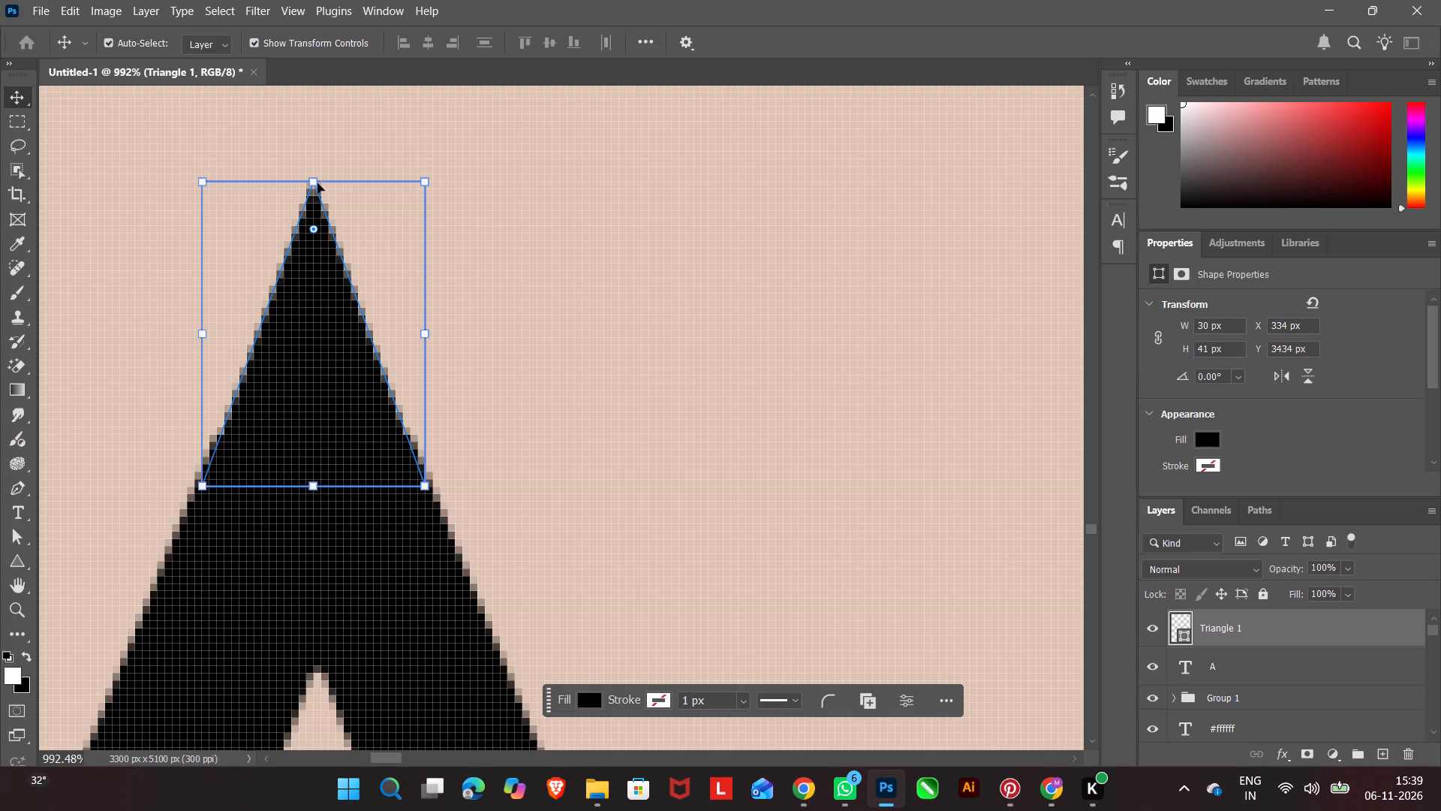
pyautogui.moveTo(315, 179); pyautogui.dragTo(323, 128)
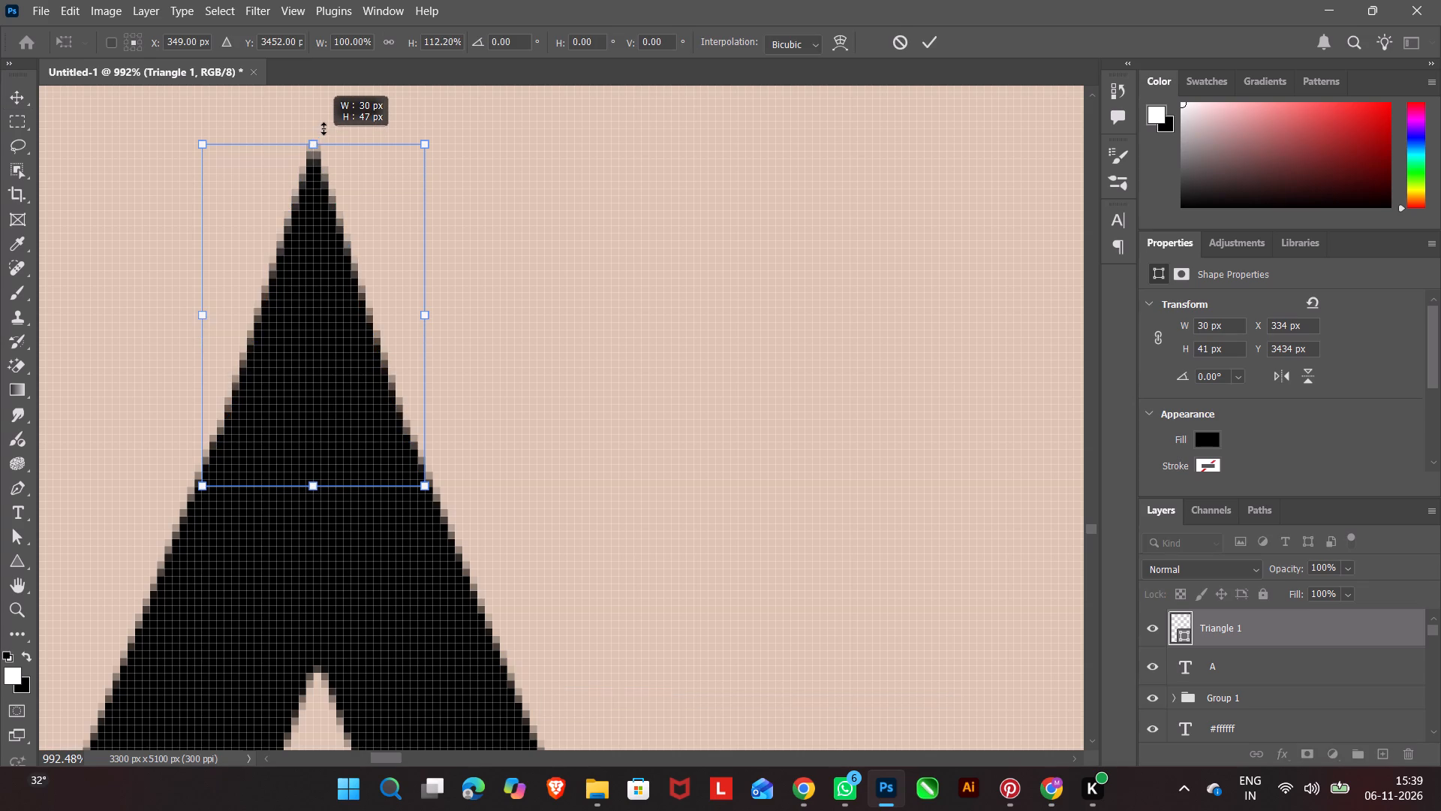
pyautogui.moveTo(323, 128); pyautogui.dragTo(324, 149)
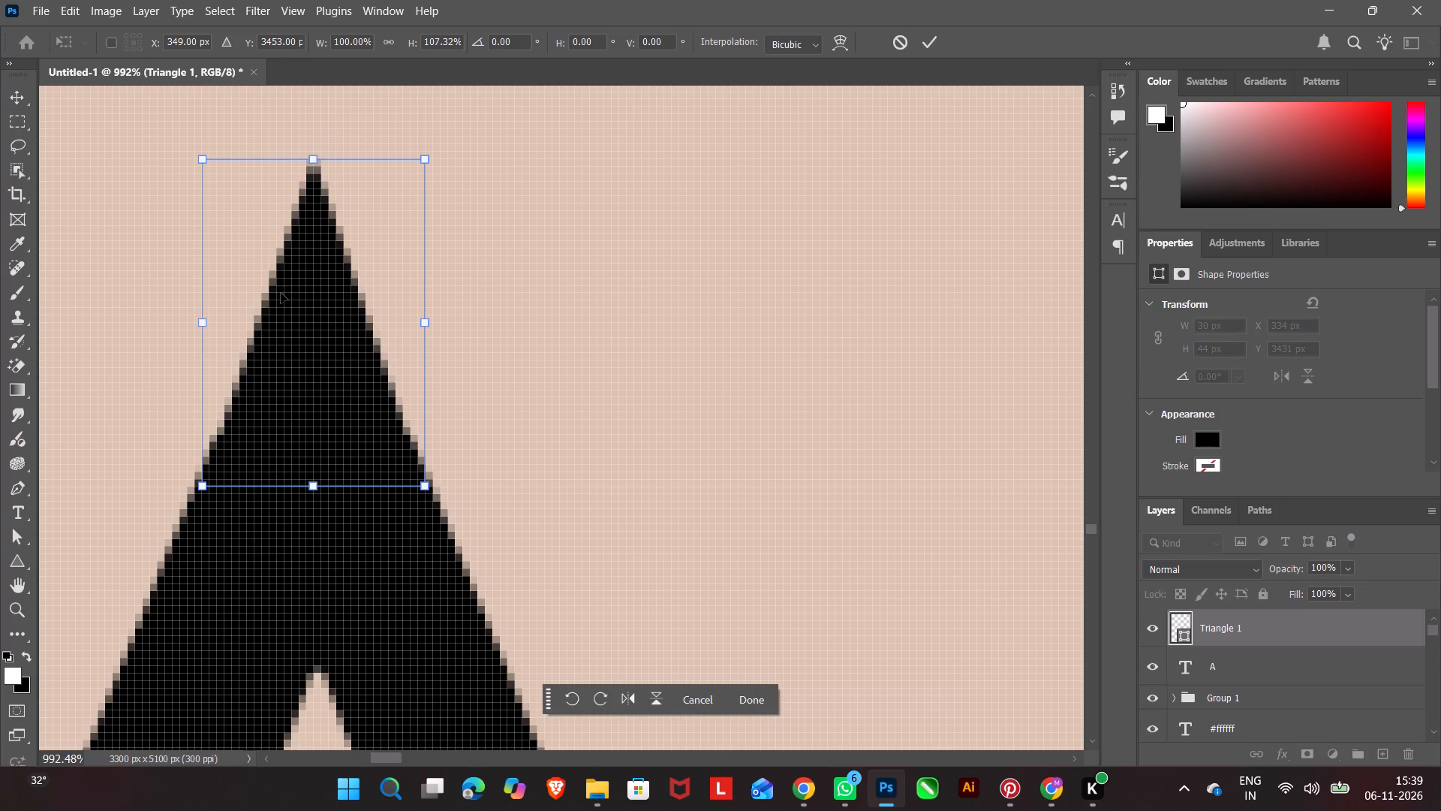
pyautogui.click(204, 323)
pyautogui.moveTo(198, 323); pyautogui.dragTo(189, 323)
pyautogui.moveTo(425, 319); pyautogui.dragTo(425, 321)
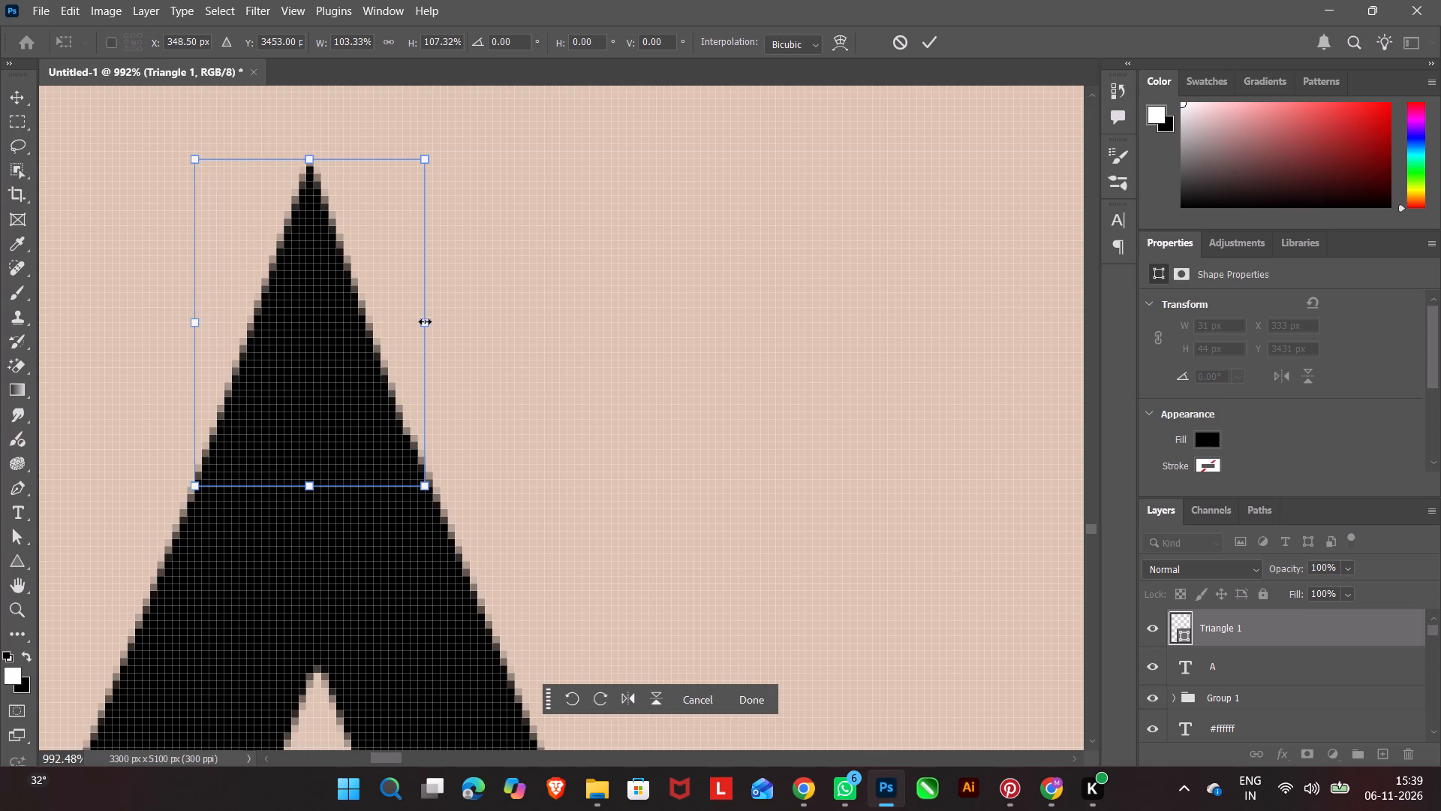
pyautogui.moveTo(425, 321); pyautogui.dragTo(429, 328)
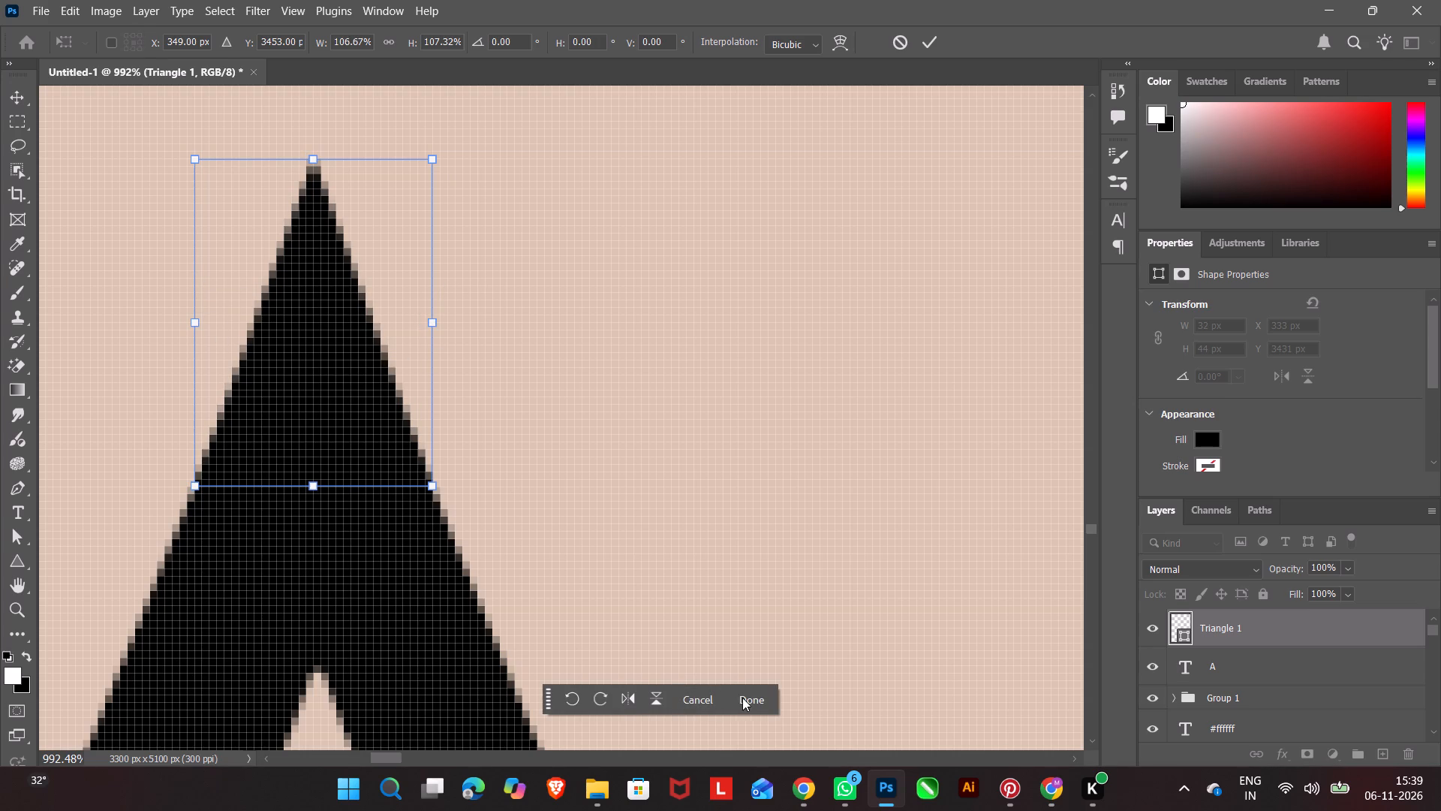
pyautogui.click(742, 698)
pyautogui.click(659, 563)
pyautogui.click(578, 512)
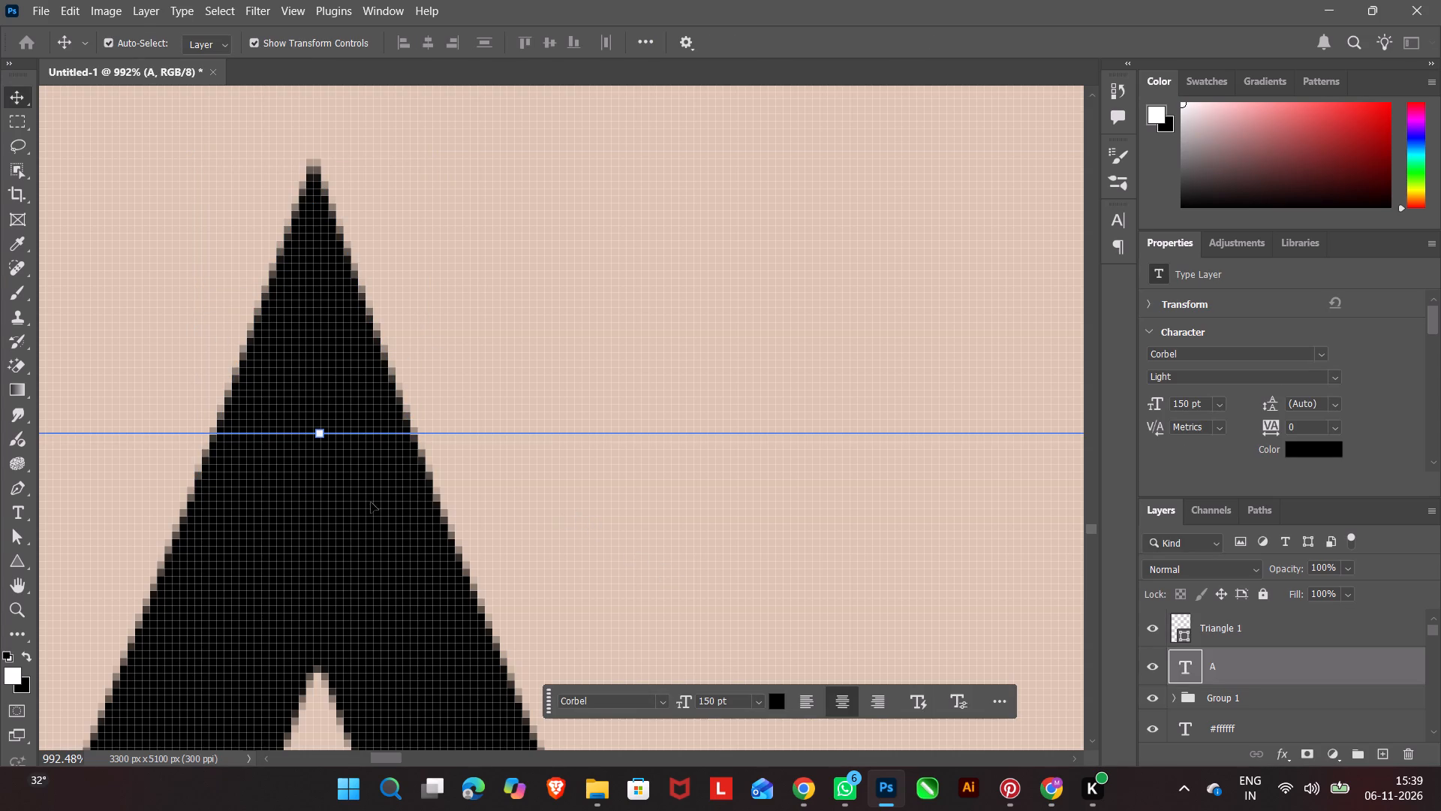
pyautogui.keyDown('alt'); pyautogui.scroll(-20, 317, 492); pyautogui.keyUp('alt')
pyautogui.keyDown('alt'); pyautogui.scroll(-13, 317, 492); pyautogui.keyUp('alt')
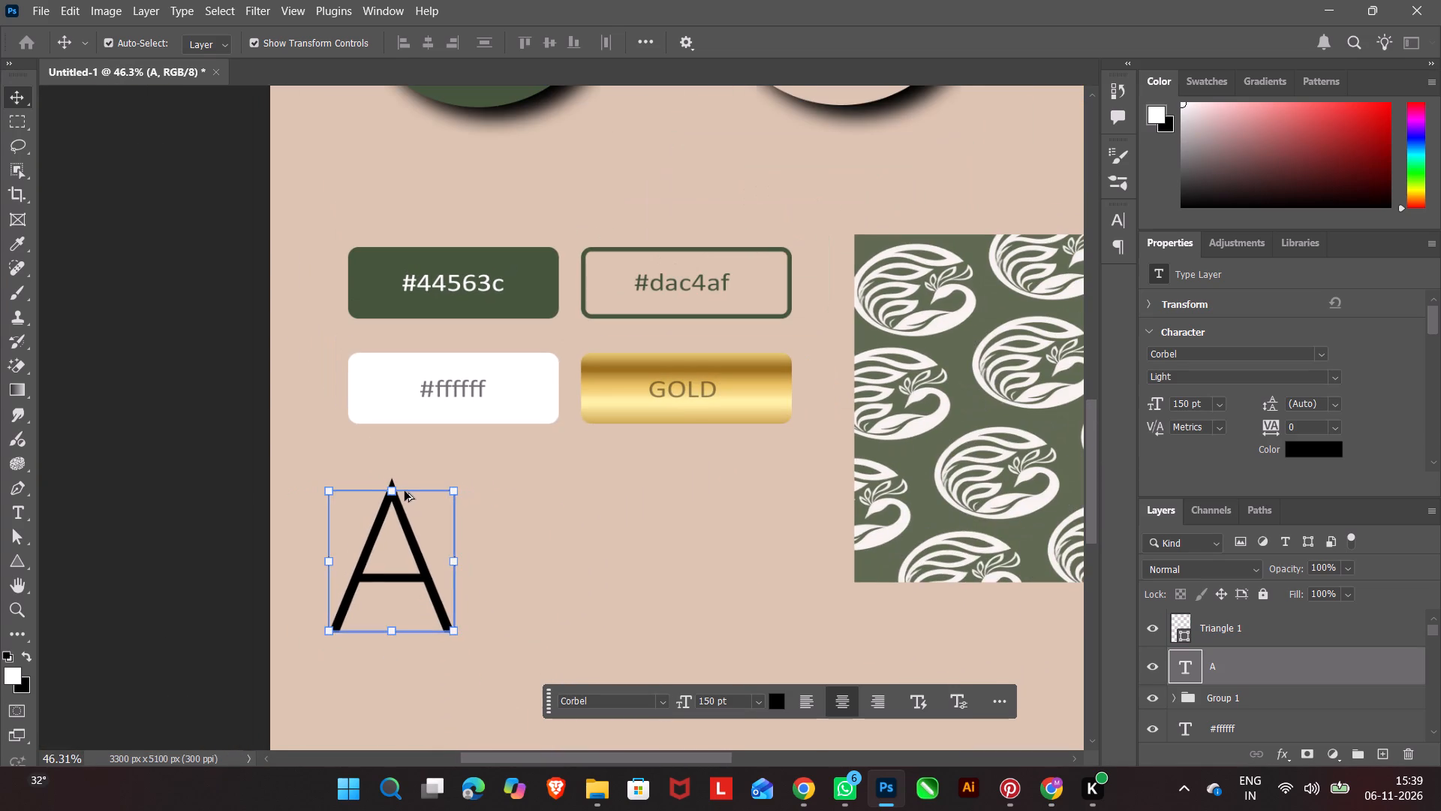
pyautogui.click(186, 601)
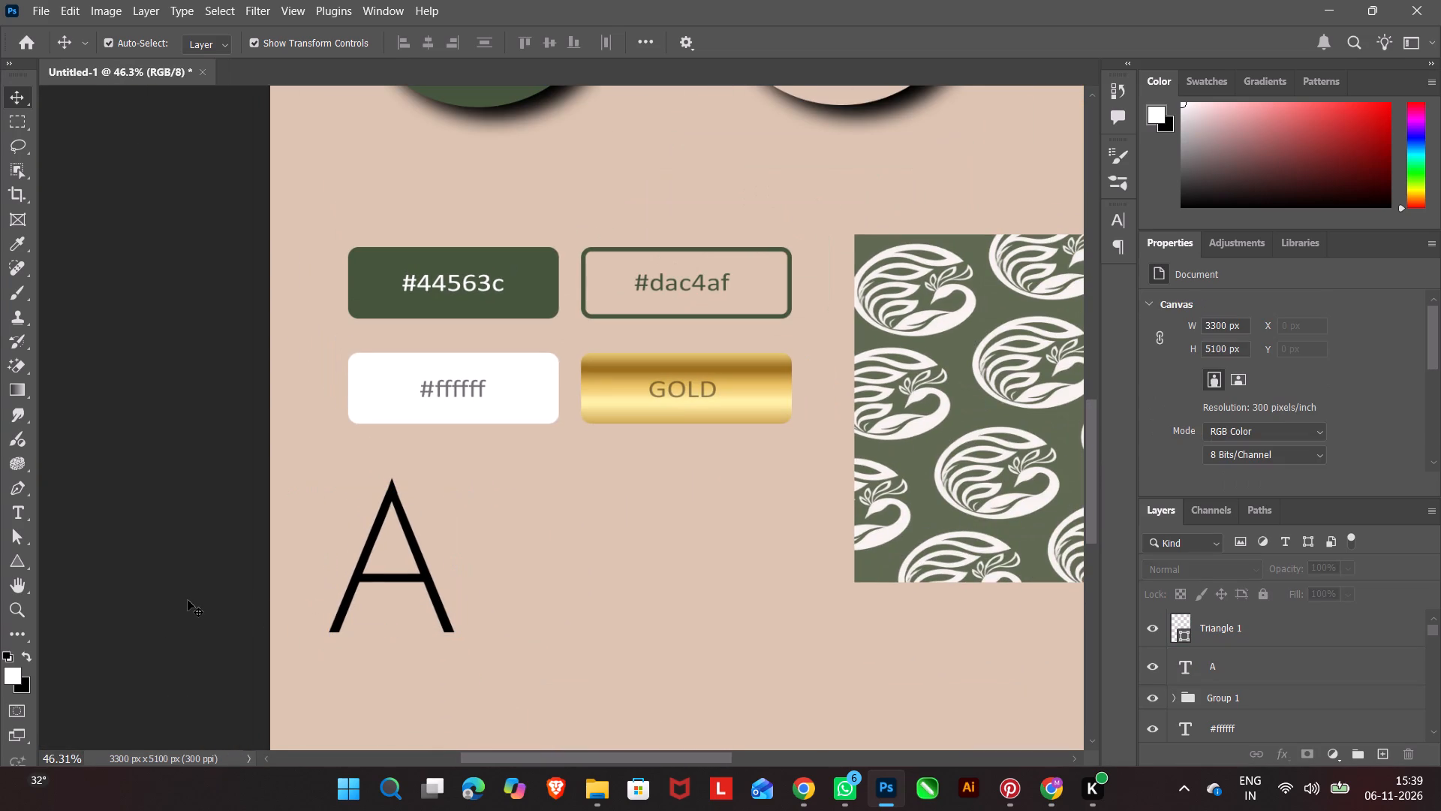
# Add a layer mask to the letter A's text layer.
pyautogui.keyDown('alt'); pyautogui.scroll(9, 360, 578); pyautogui.keyUp('alt')
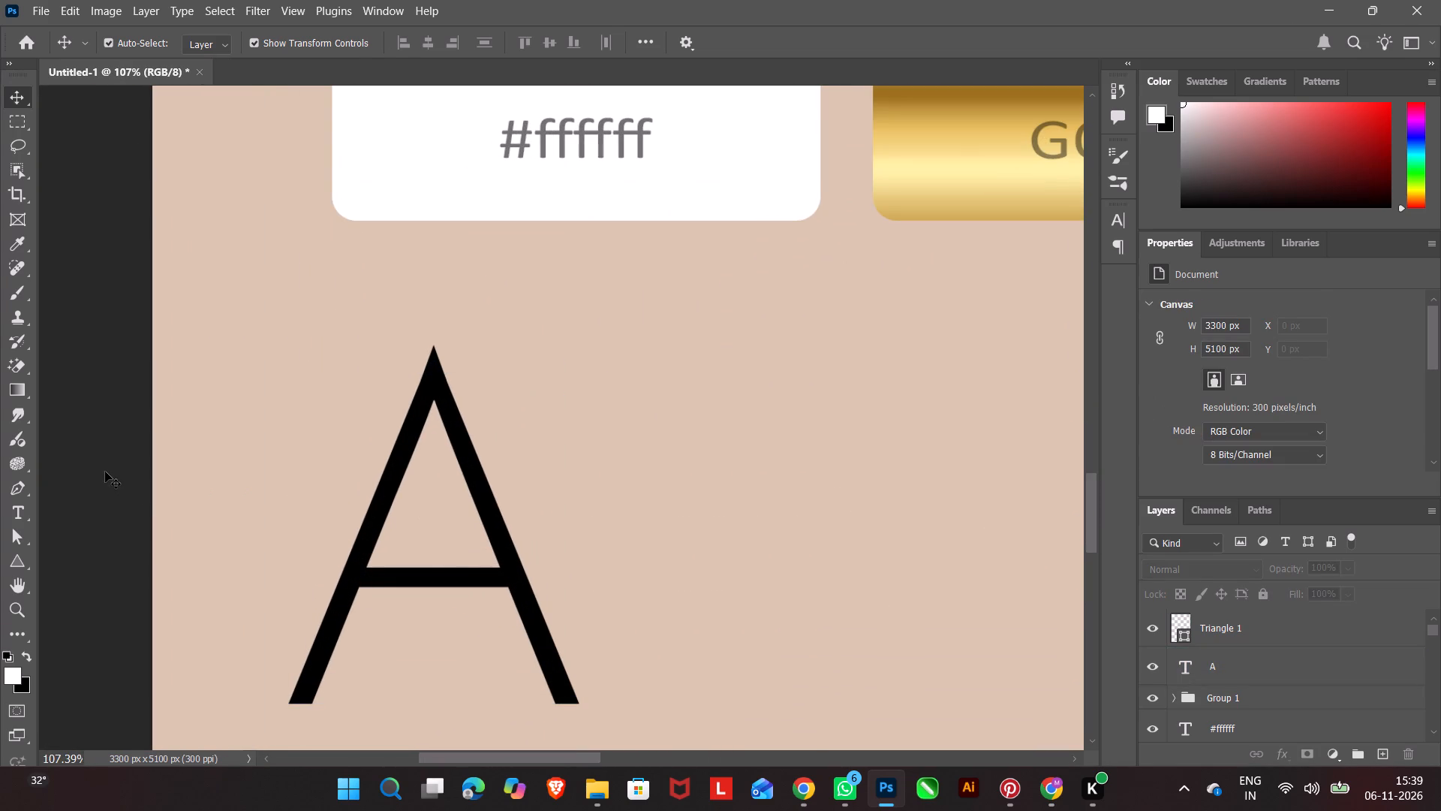
pyautogui.keyDown('alt'); pyautogui.scroll(17, 369, 584); pyautogui.keyUp('alt')
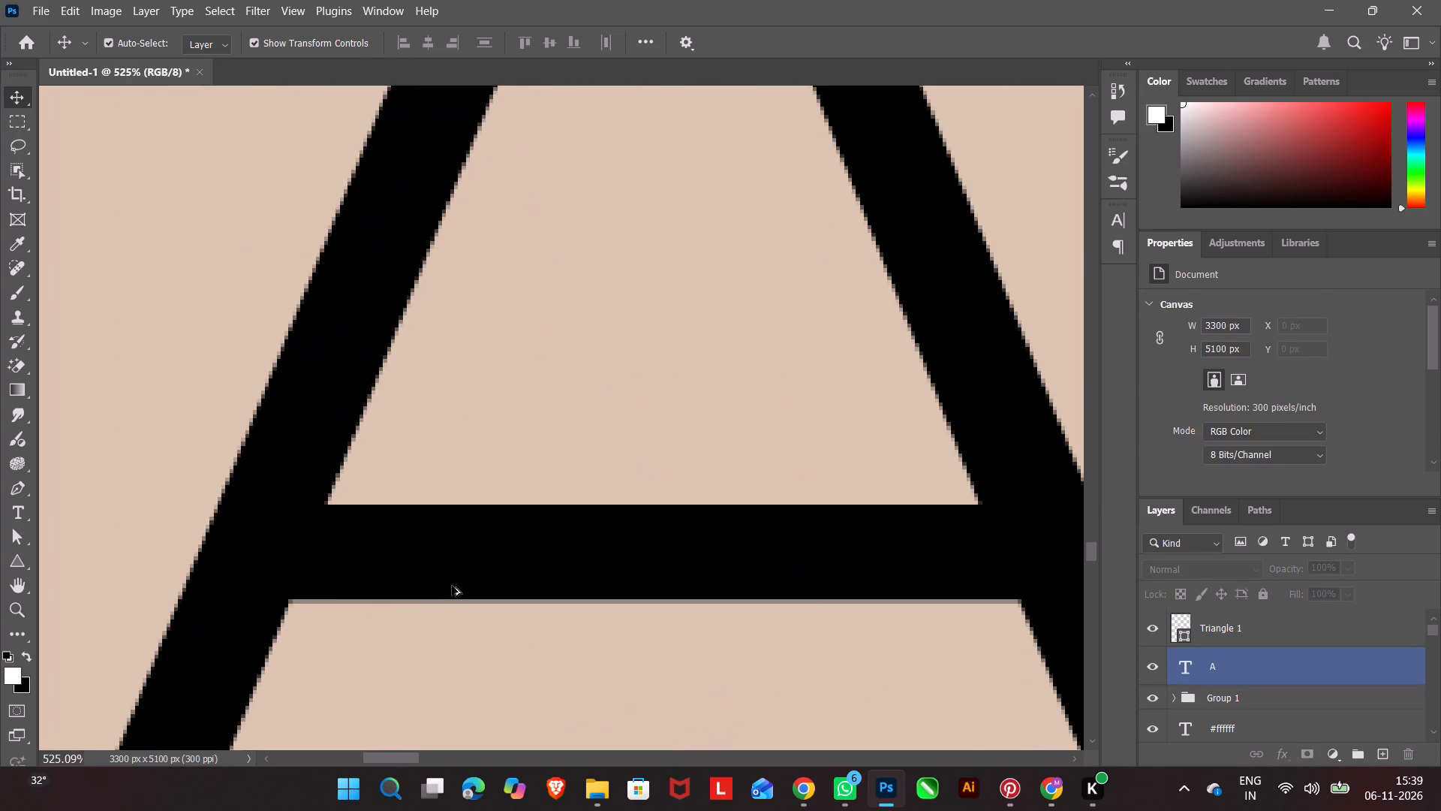
pyautogui.keyDown('alt'); pyautogui.scroll(2, 454, 583); pyautogui.keyUp('alt')
pyautogui.click(543, 547)
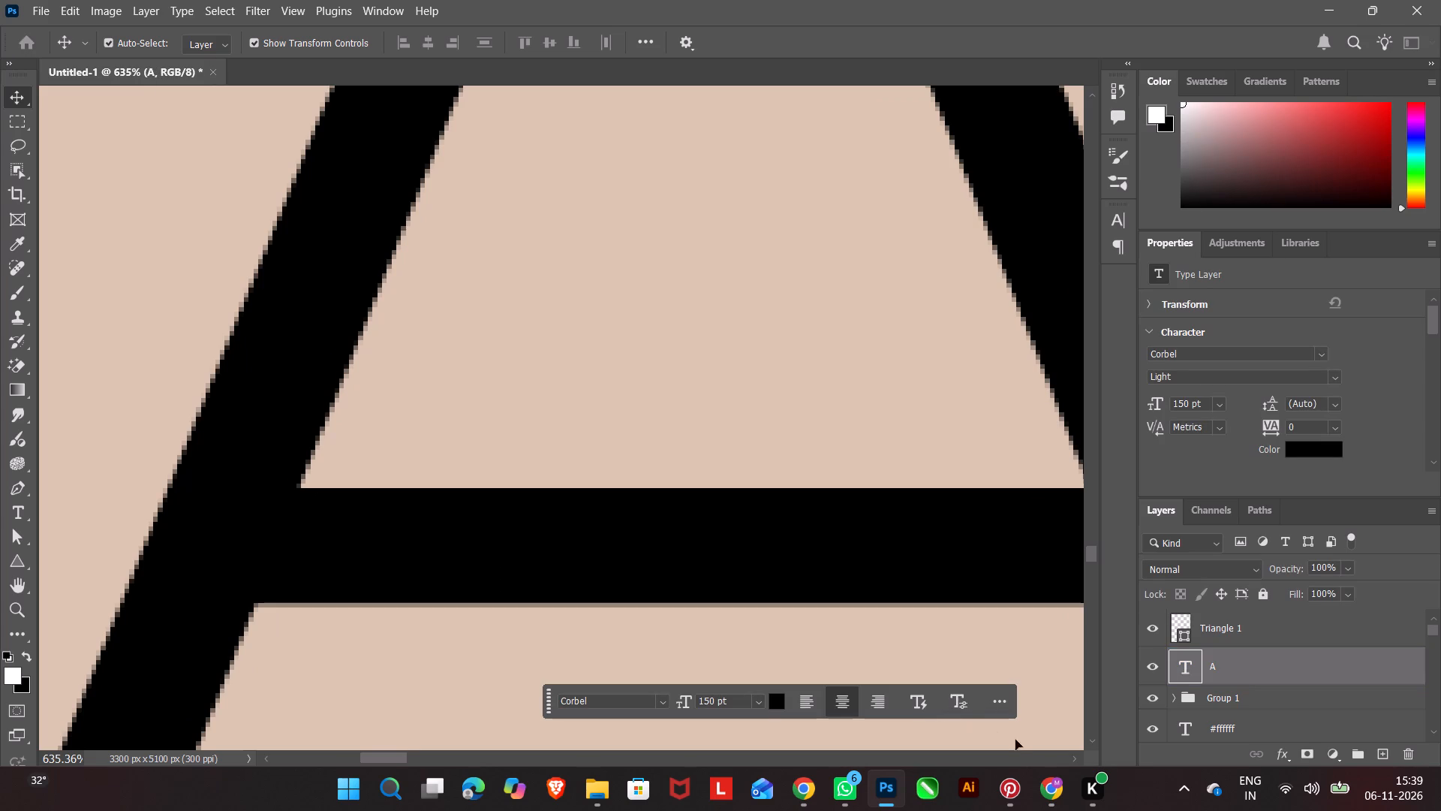
pyautogui.click(1310, 754)
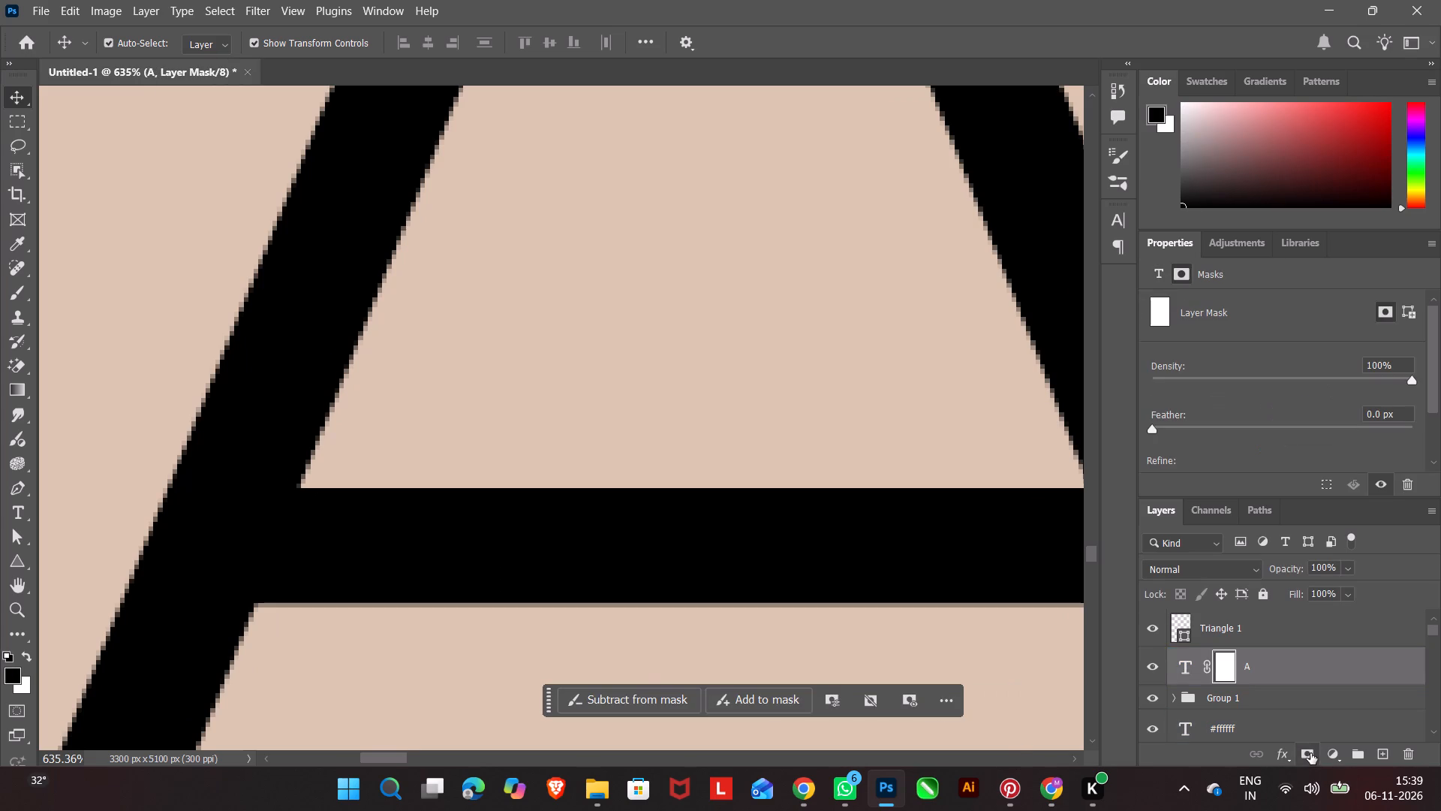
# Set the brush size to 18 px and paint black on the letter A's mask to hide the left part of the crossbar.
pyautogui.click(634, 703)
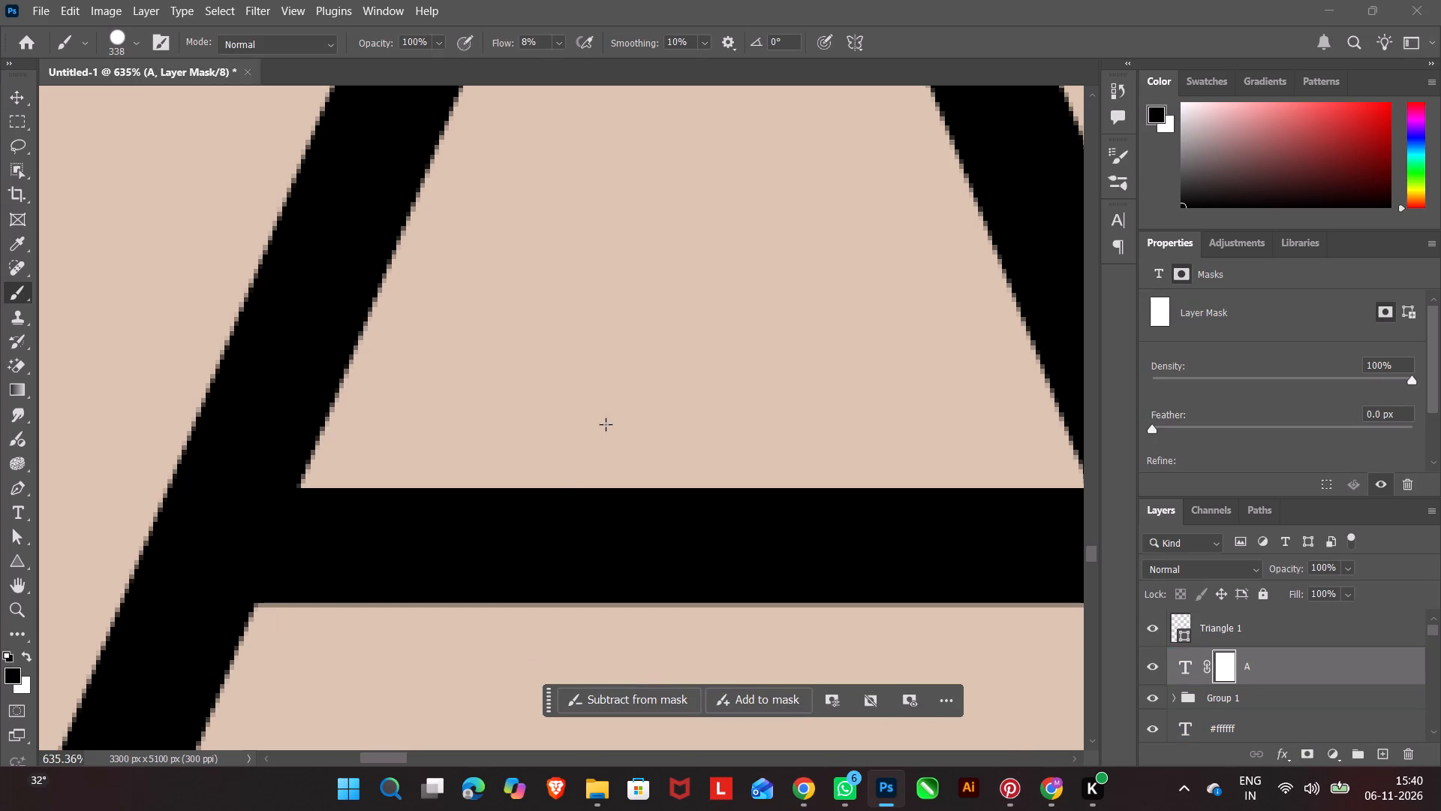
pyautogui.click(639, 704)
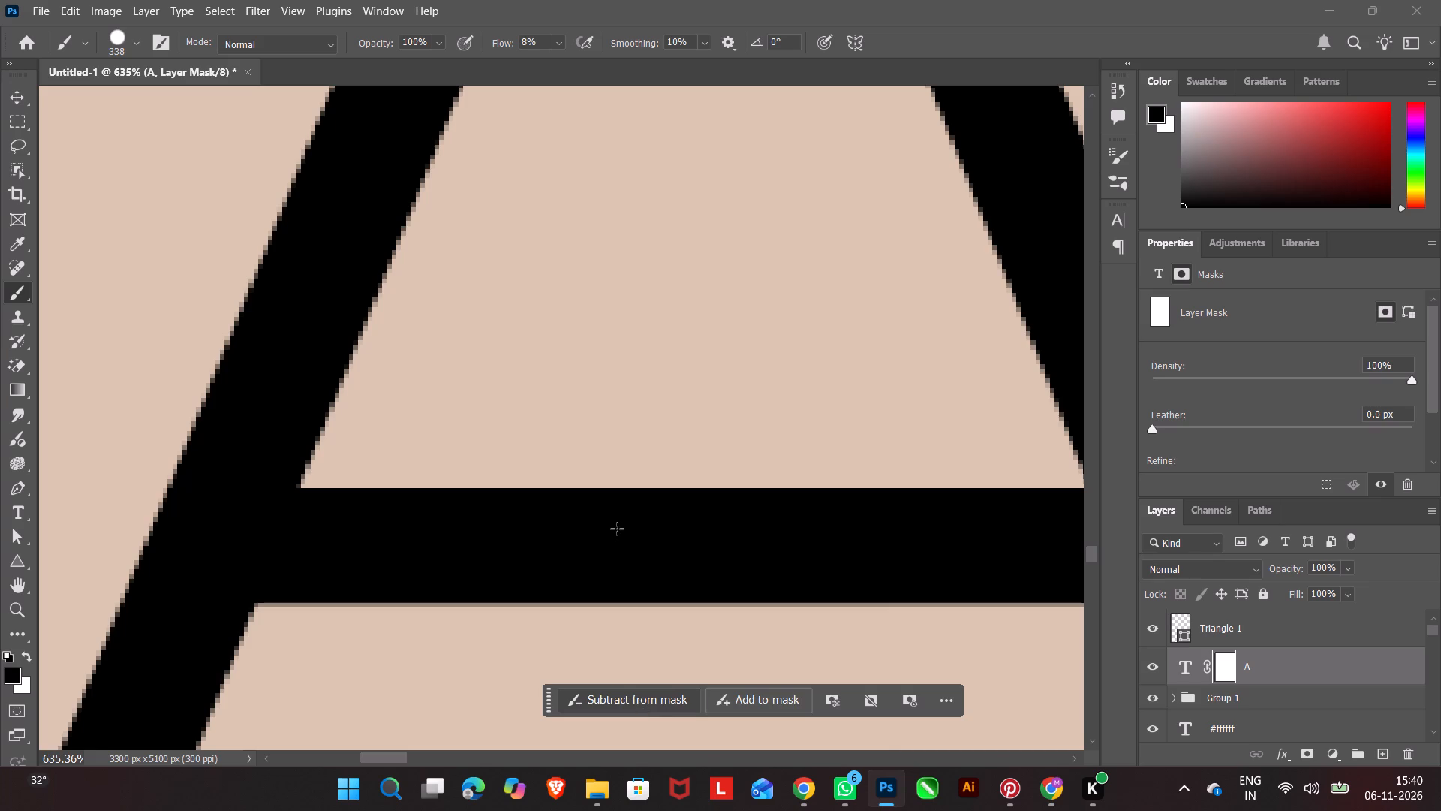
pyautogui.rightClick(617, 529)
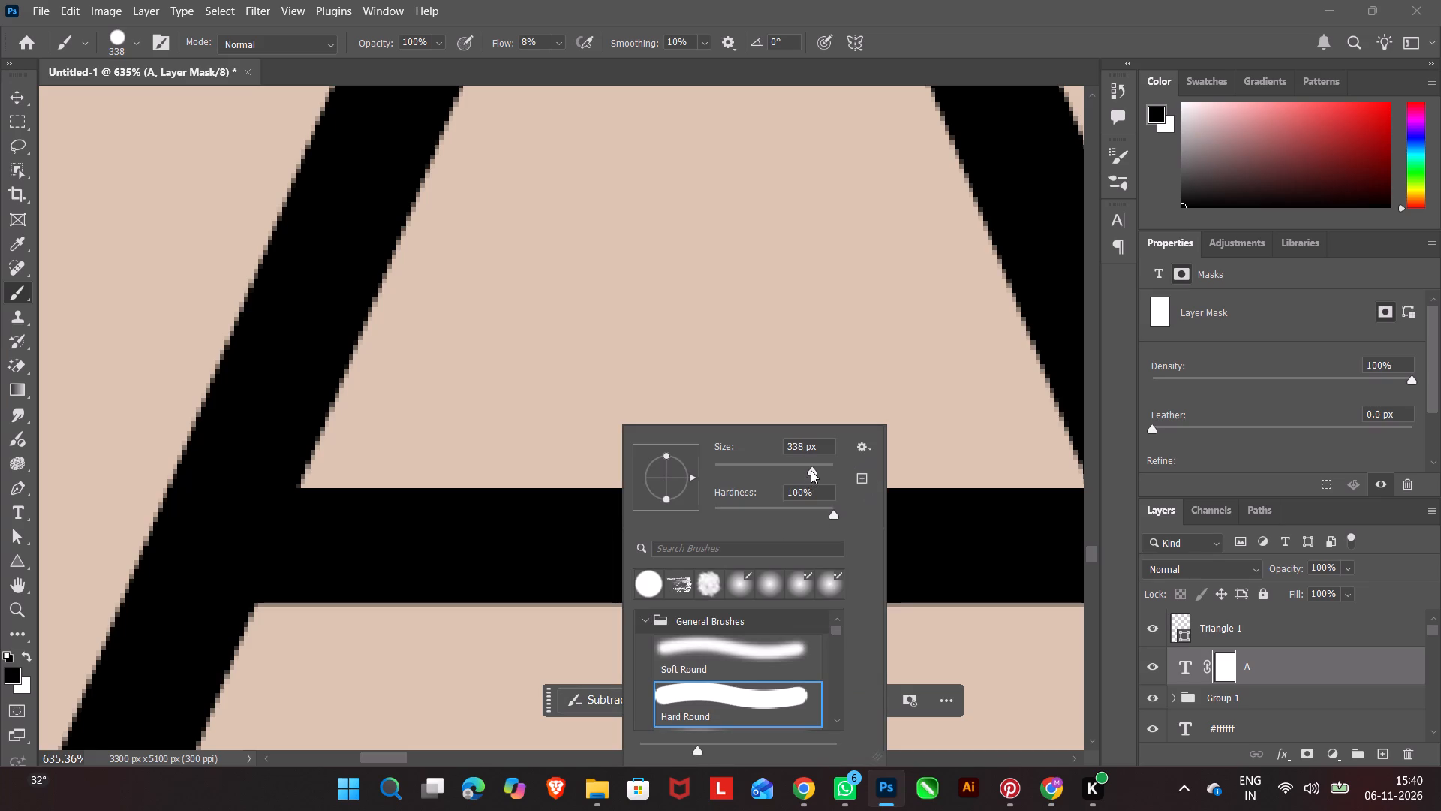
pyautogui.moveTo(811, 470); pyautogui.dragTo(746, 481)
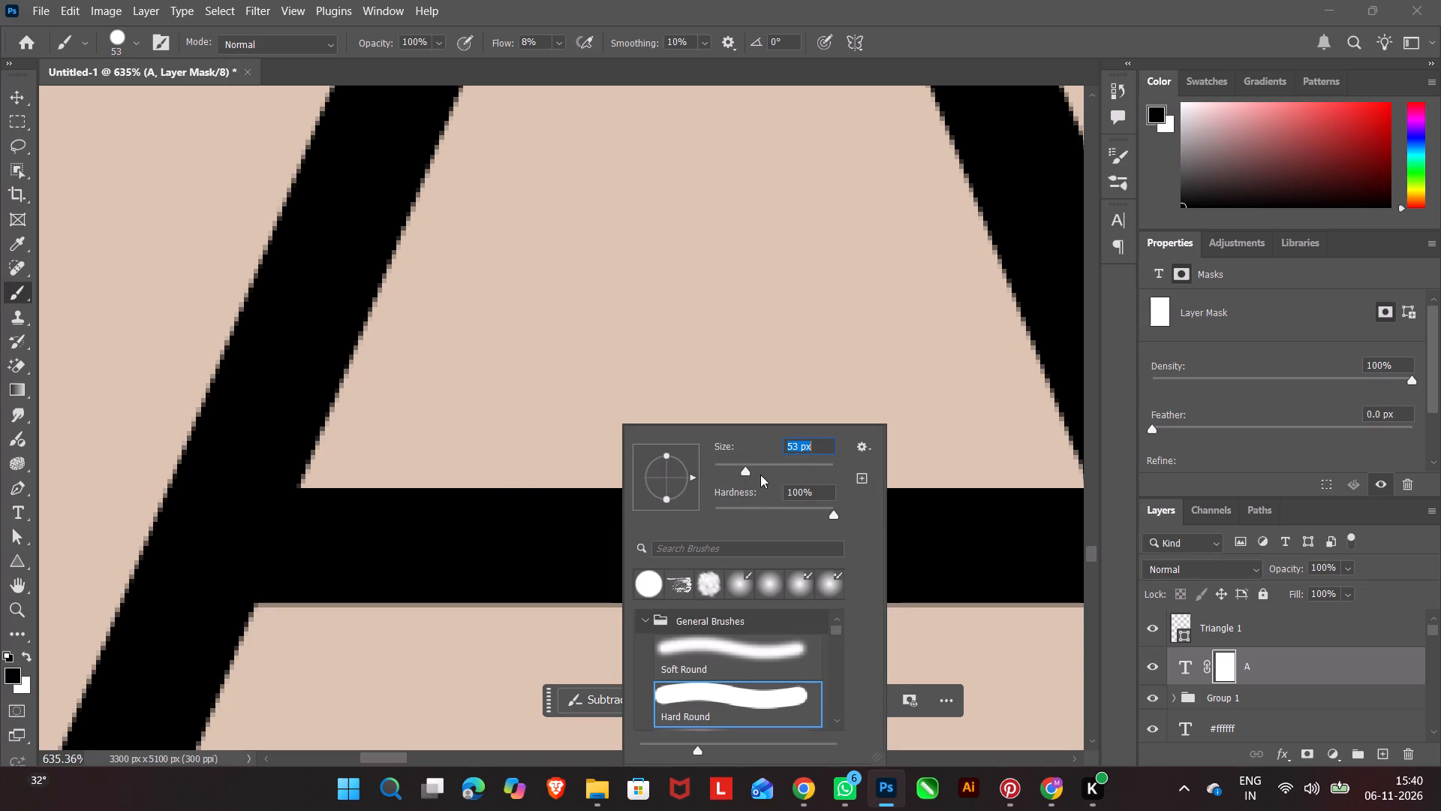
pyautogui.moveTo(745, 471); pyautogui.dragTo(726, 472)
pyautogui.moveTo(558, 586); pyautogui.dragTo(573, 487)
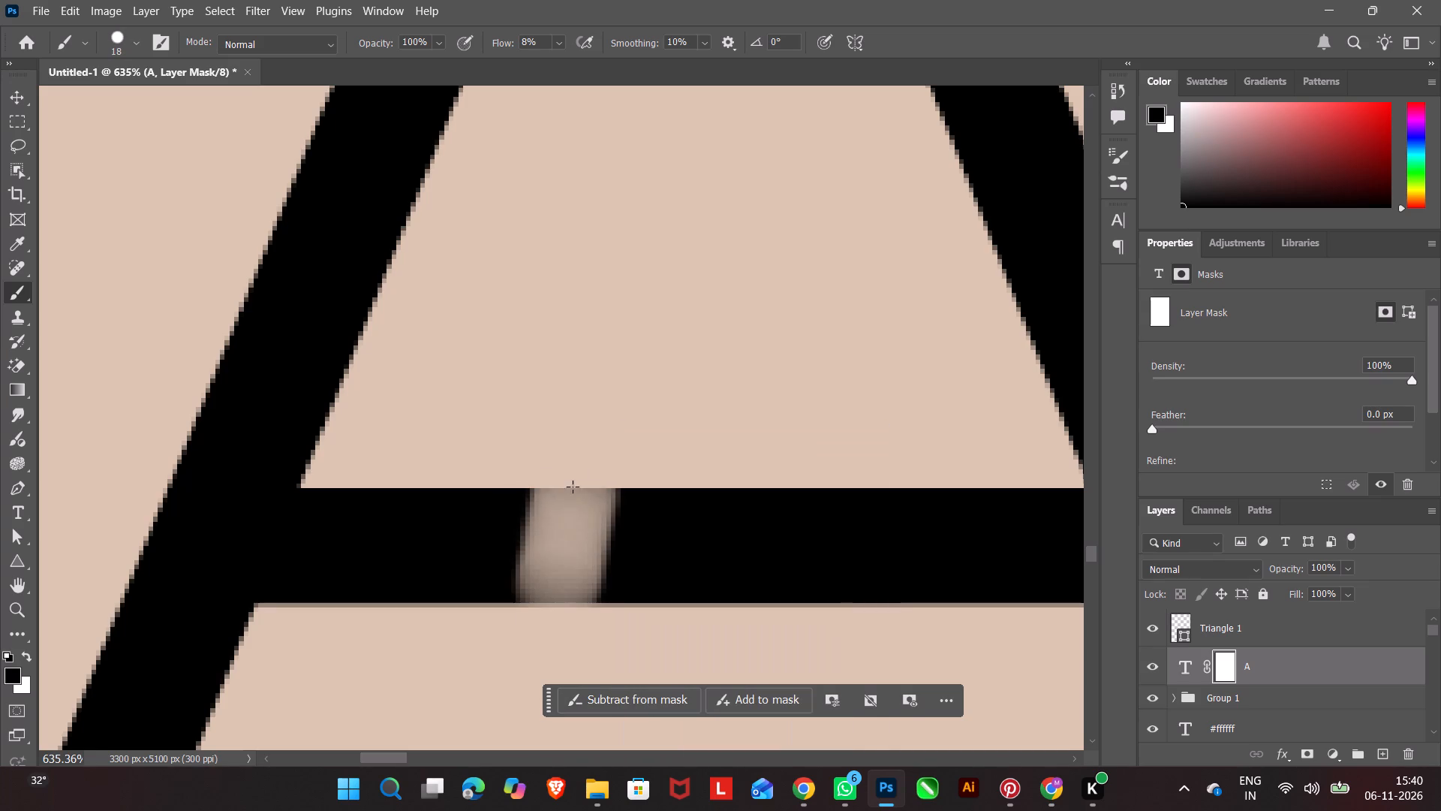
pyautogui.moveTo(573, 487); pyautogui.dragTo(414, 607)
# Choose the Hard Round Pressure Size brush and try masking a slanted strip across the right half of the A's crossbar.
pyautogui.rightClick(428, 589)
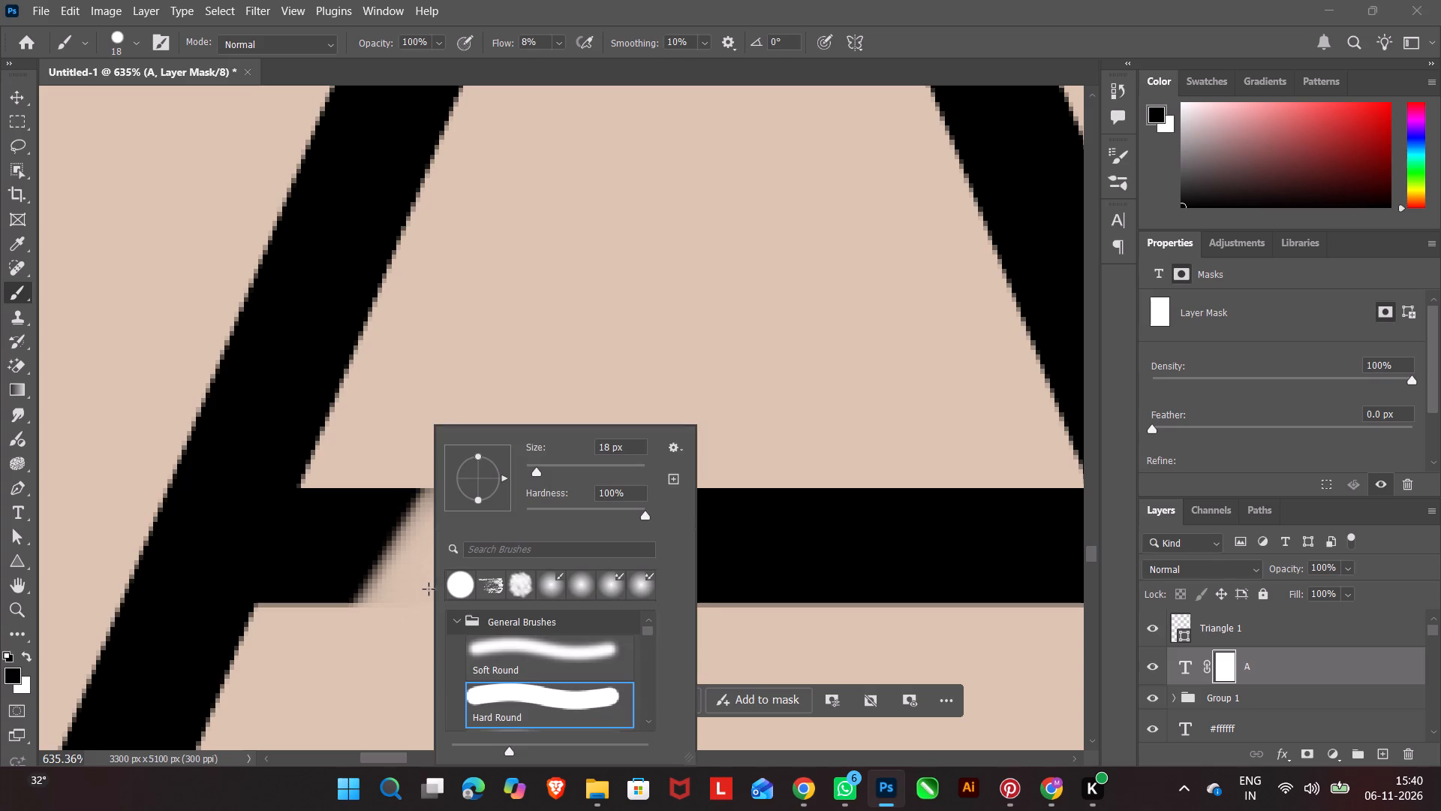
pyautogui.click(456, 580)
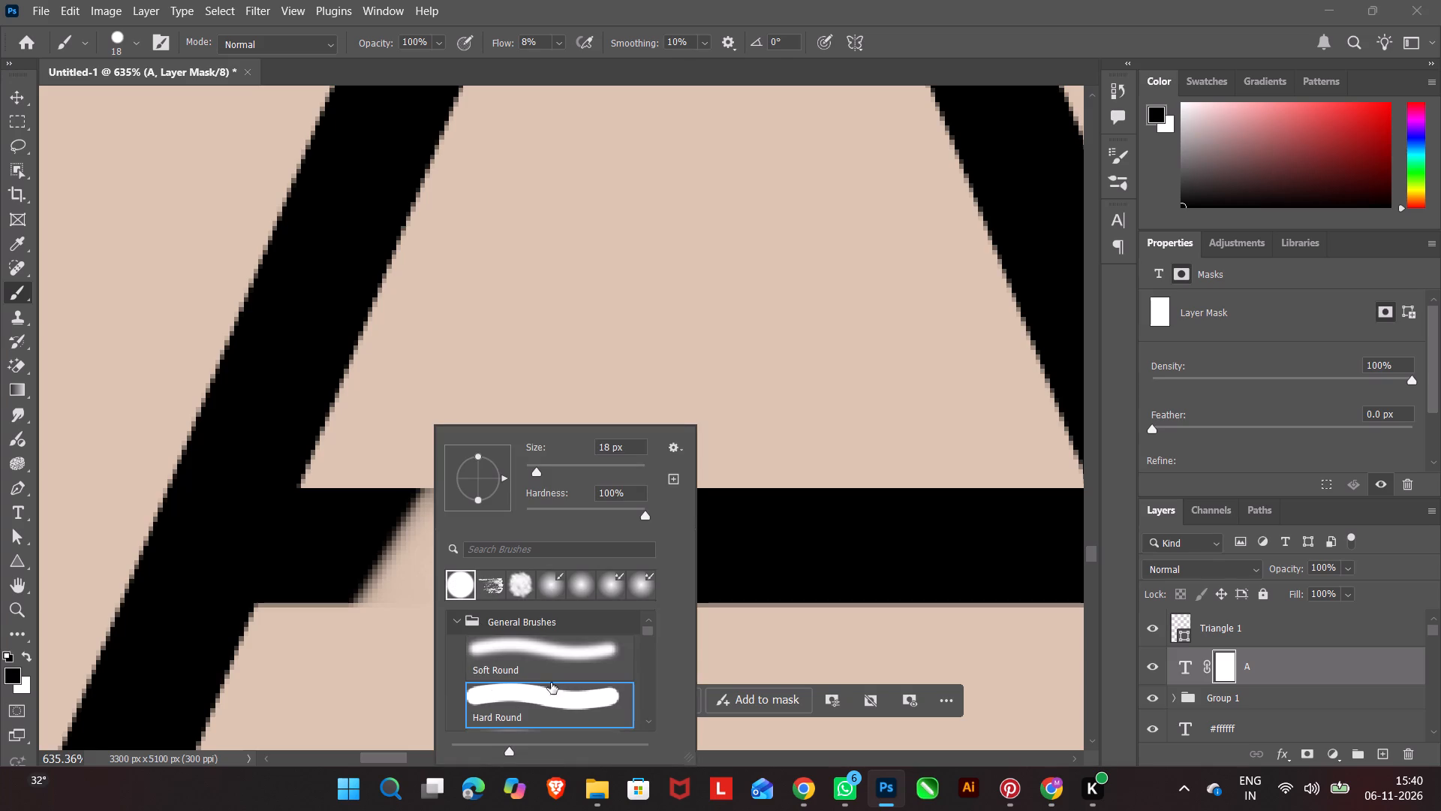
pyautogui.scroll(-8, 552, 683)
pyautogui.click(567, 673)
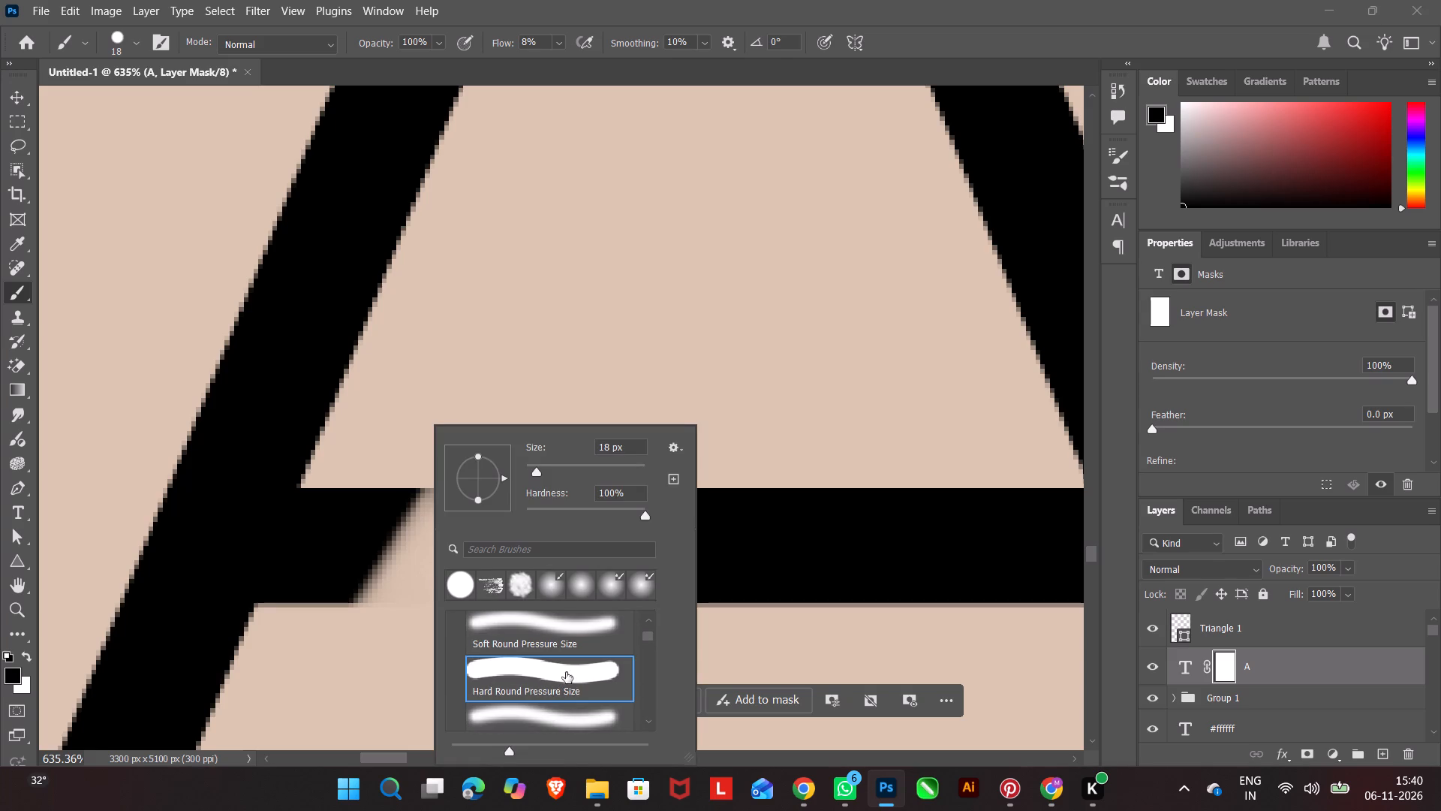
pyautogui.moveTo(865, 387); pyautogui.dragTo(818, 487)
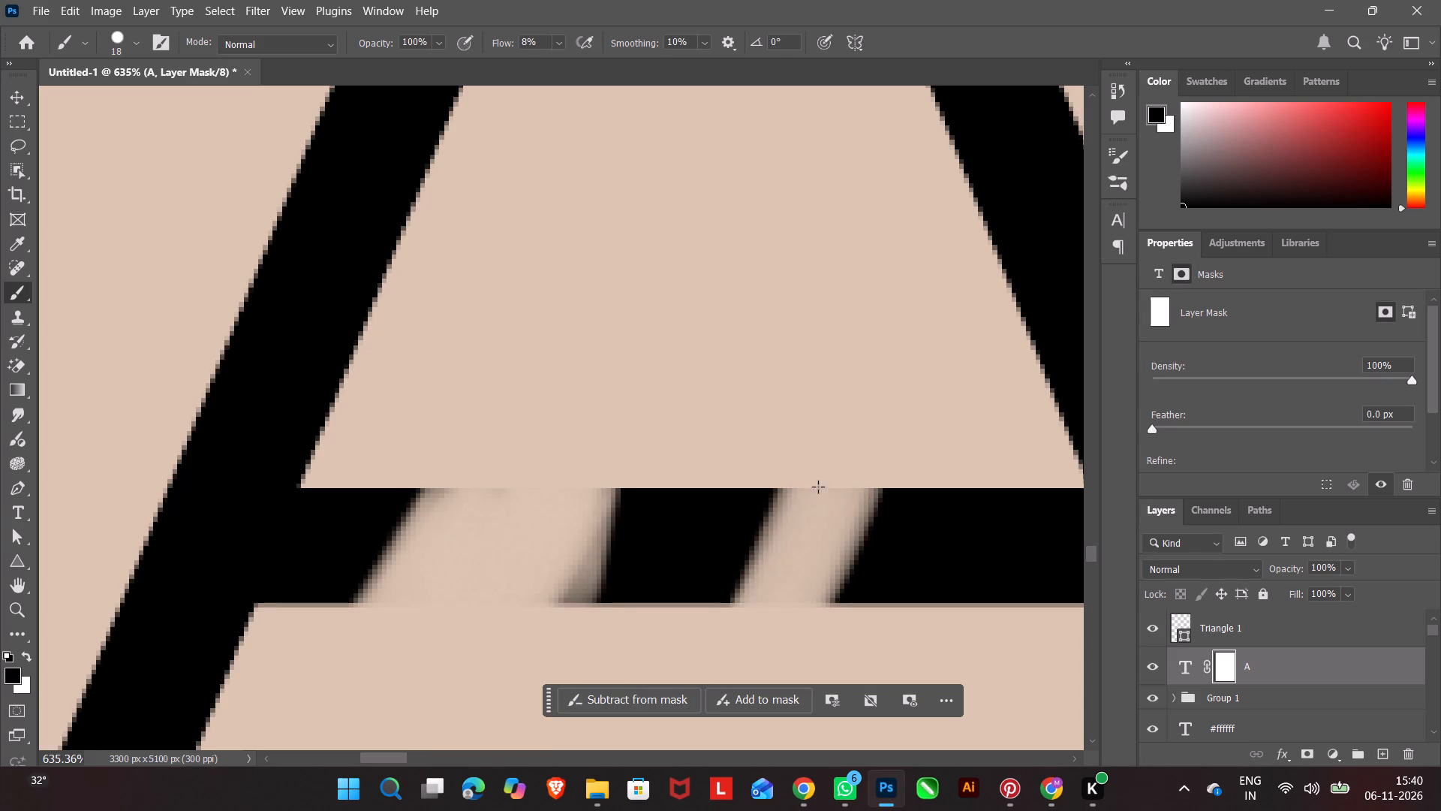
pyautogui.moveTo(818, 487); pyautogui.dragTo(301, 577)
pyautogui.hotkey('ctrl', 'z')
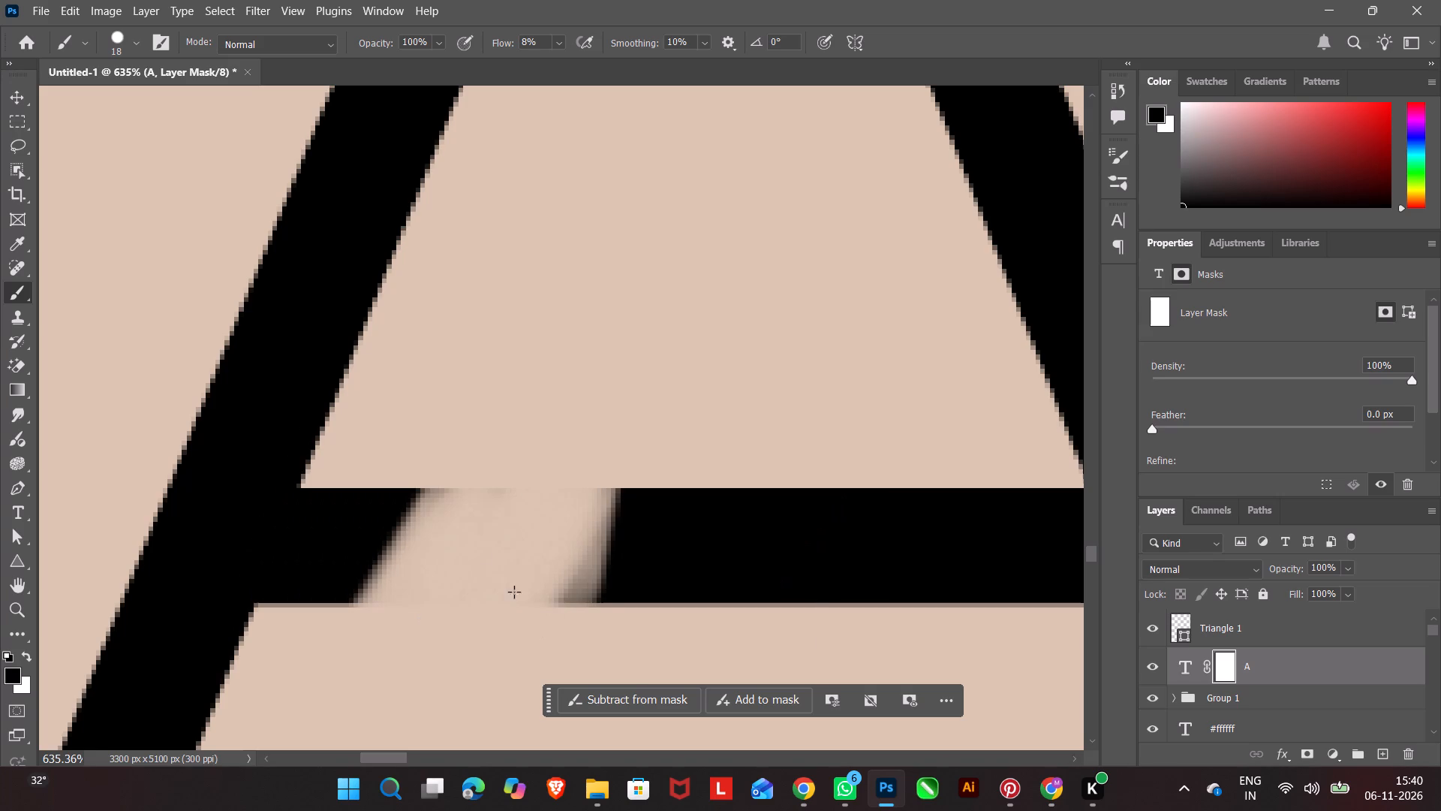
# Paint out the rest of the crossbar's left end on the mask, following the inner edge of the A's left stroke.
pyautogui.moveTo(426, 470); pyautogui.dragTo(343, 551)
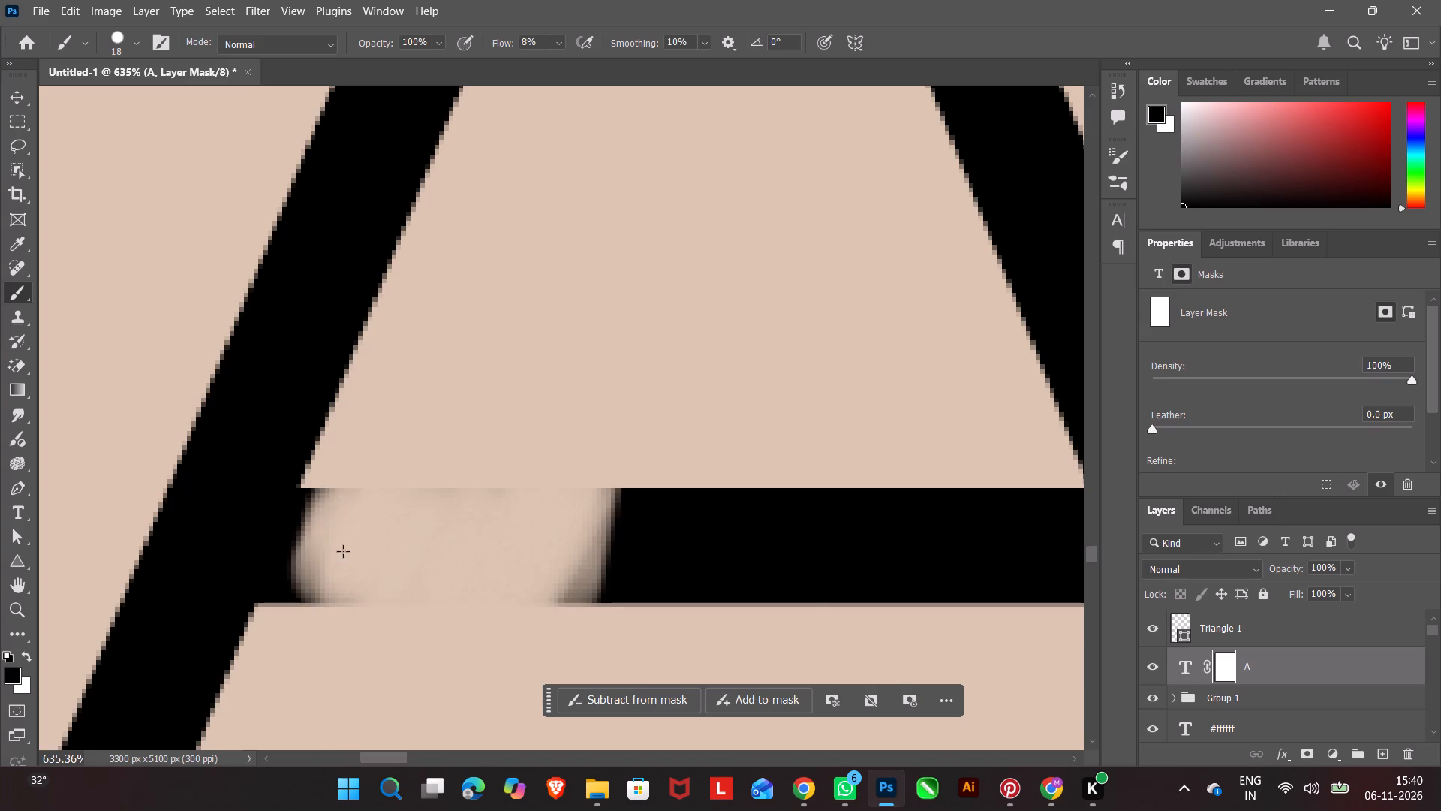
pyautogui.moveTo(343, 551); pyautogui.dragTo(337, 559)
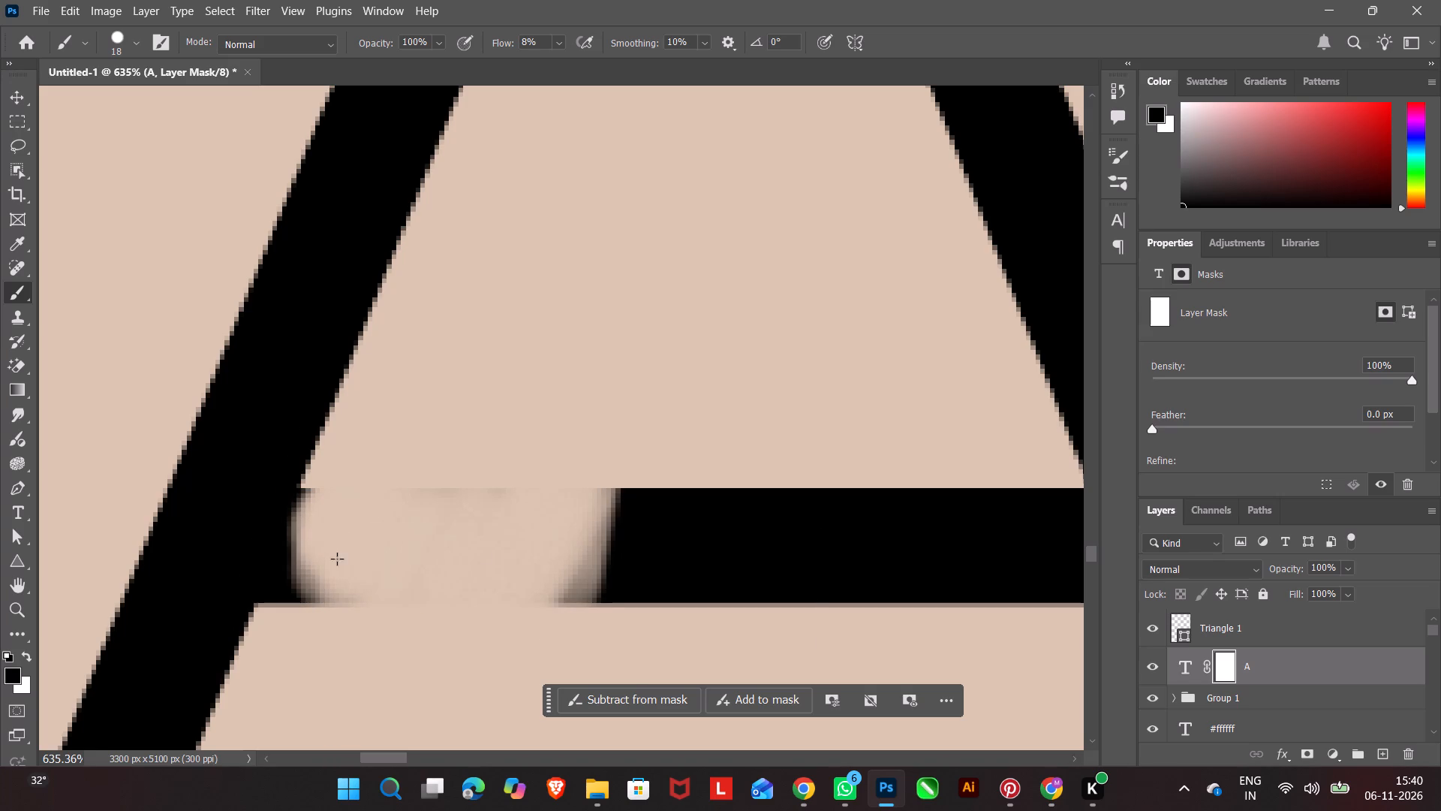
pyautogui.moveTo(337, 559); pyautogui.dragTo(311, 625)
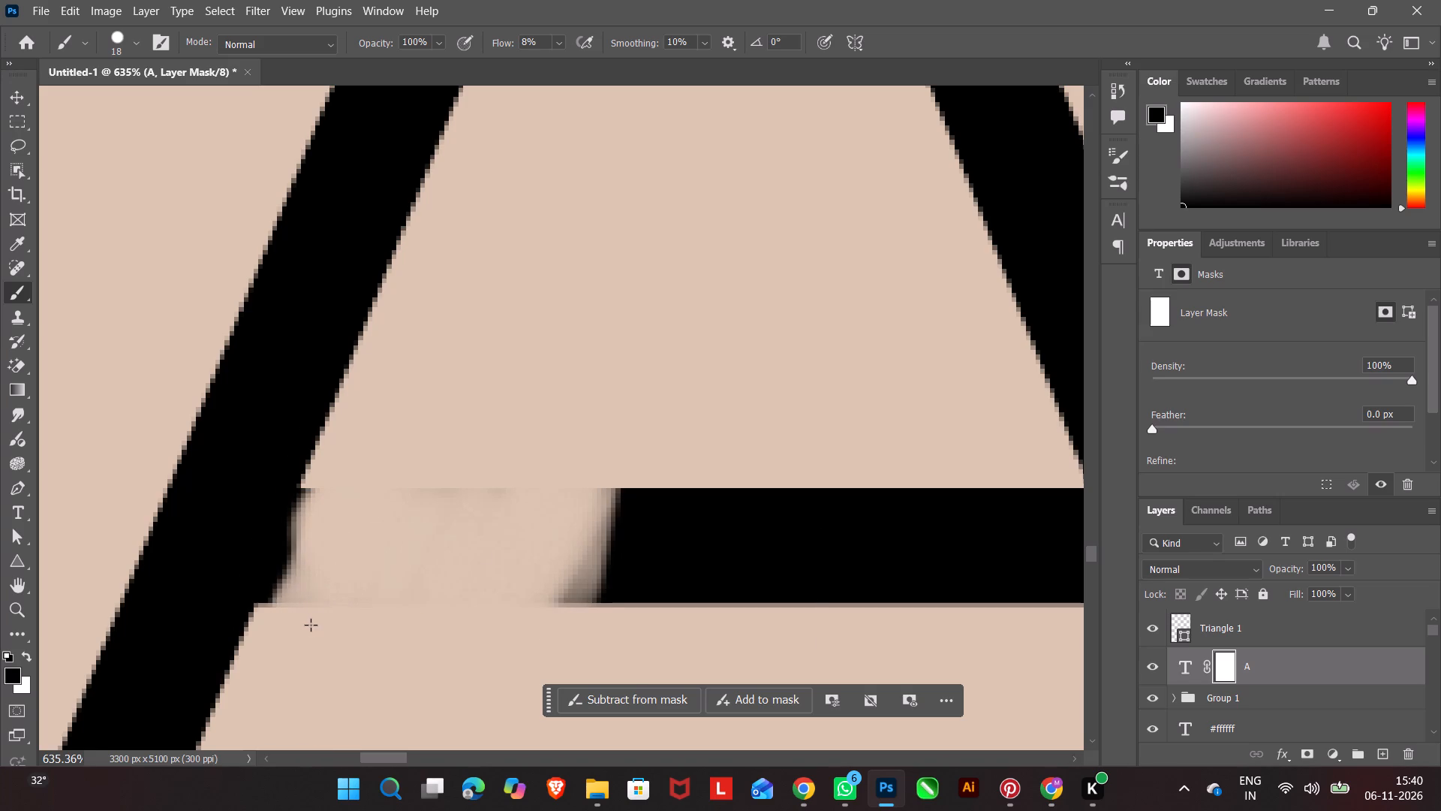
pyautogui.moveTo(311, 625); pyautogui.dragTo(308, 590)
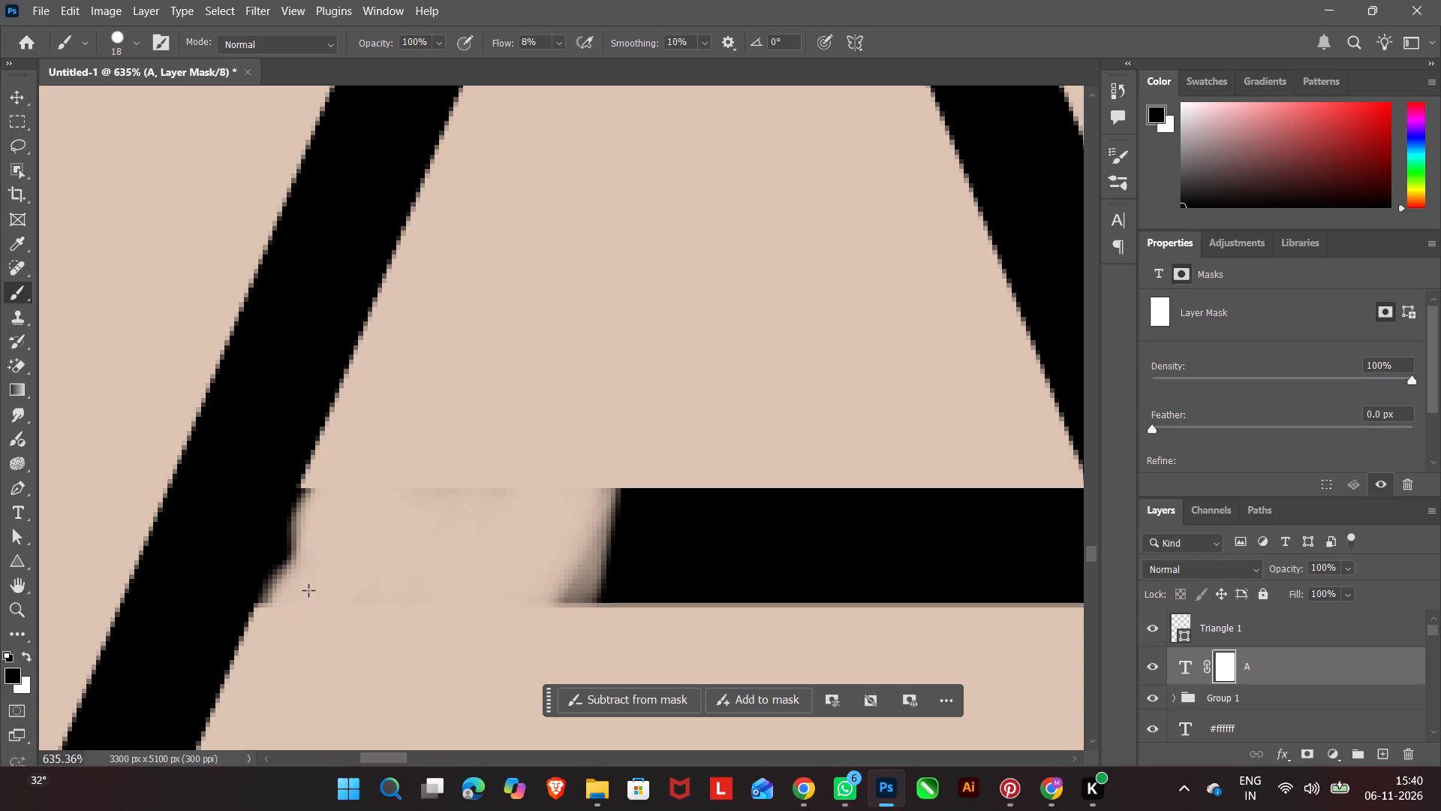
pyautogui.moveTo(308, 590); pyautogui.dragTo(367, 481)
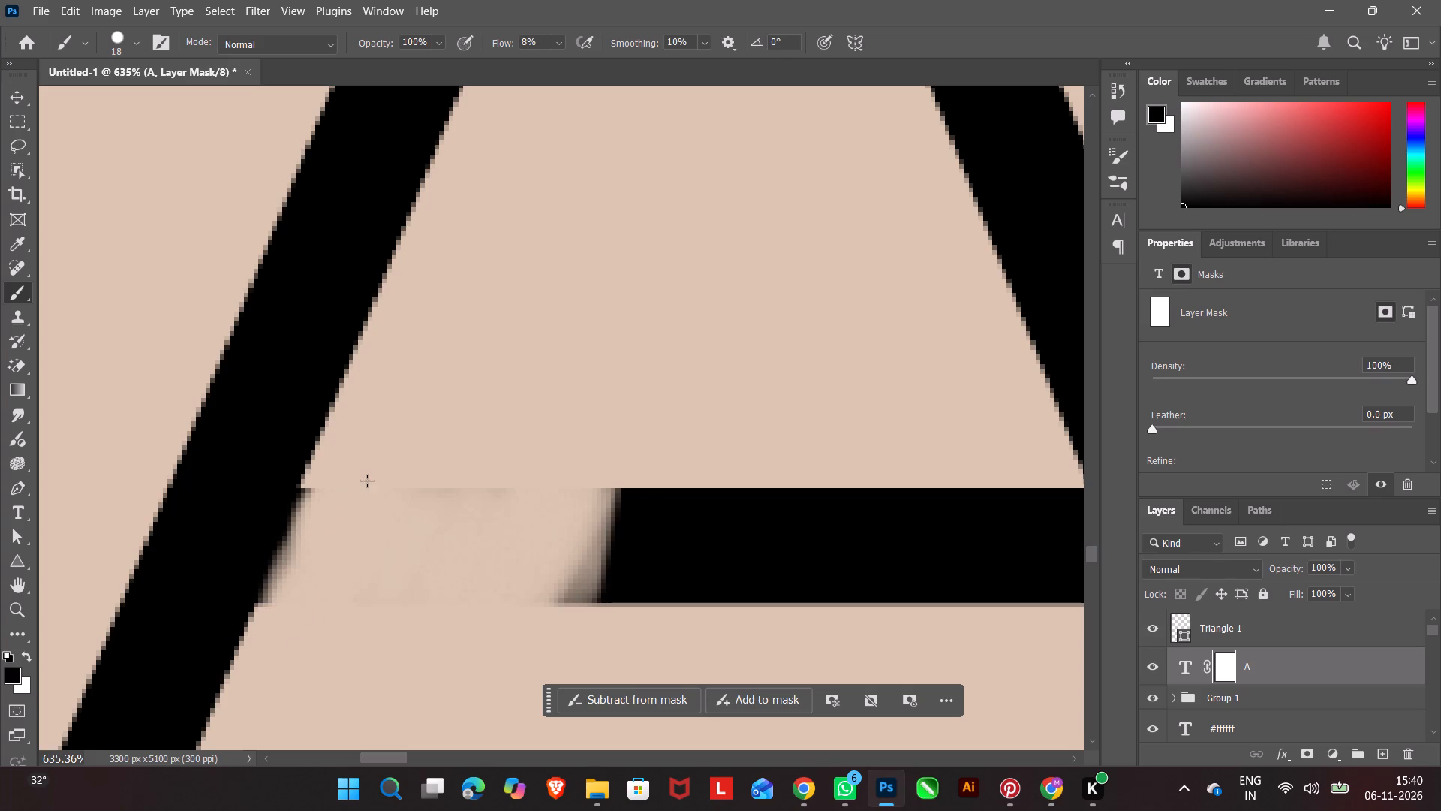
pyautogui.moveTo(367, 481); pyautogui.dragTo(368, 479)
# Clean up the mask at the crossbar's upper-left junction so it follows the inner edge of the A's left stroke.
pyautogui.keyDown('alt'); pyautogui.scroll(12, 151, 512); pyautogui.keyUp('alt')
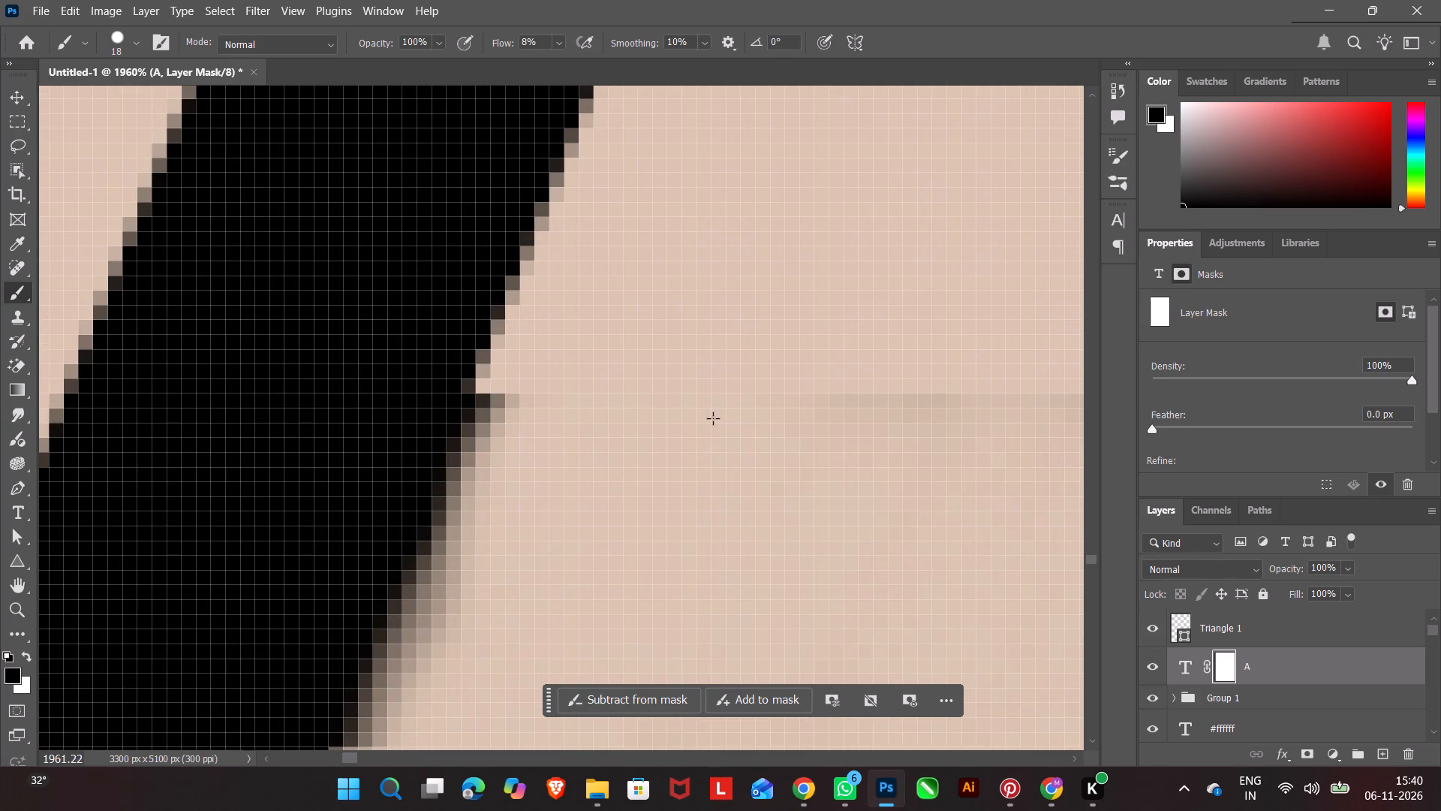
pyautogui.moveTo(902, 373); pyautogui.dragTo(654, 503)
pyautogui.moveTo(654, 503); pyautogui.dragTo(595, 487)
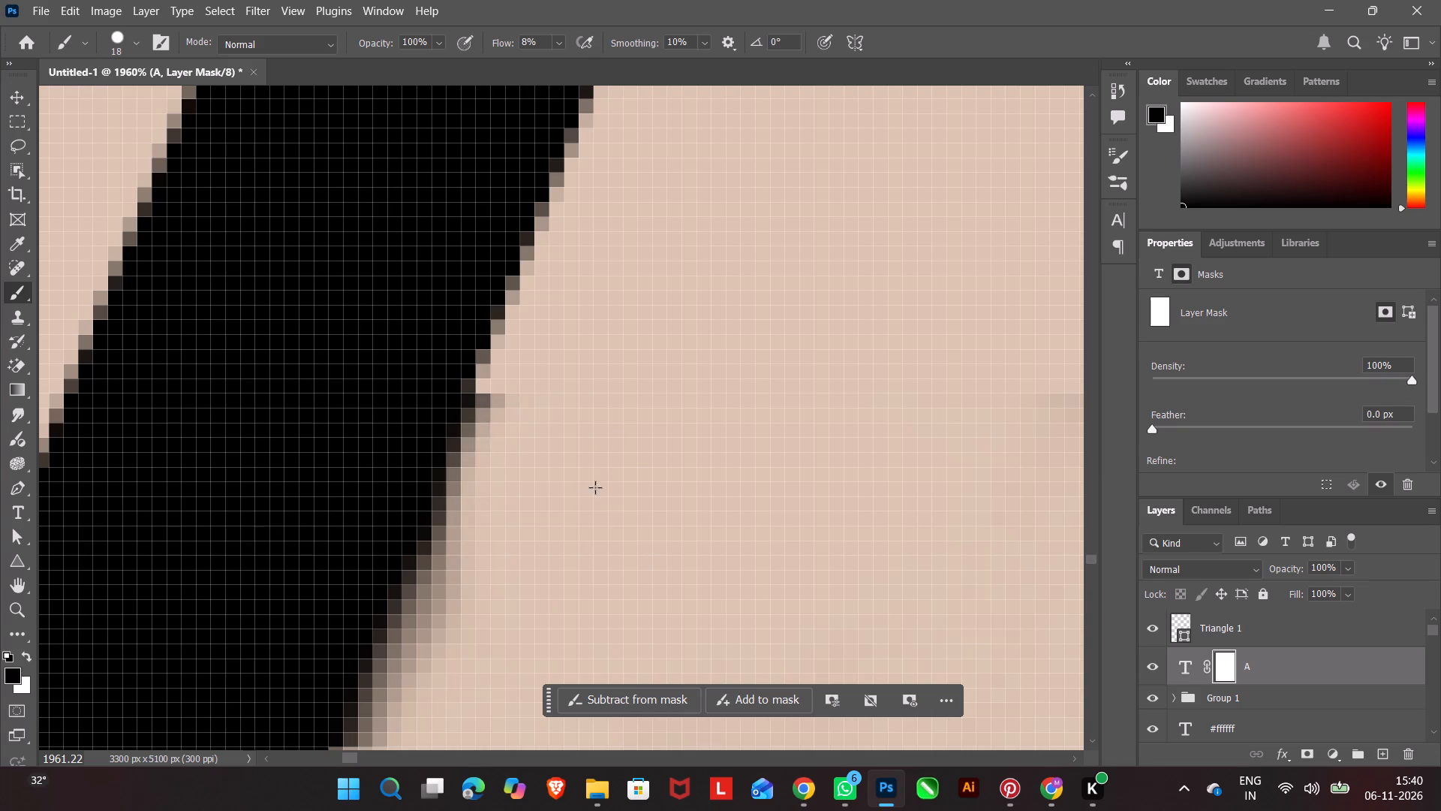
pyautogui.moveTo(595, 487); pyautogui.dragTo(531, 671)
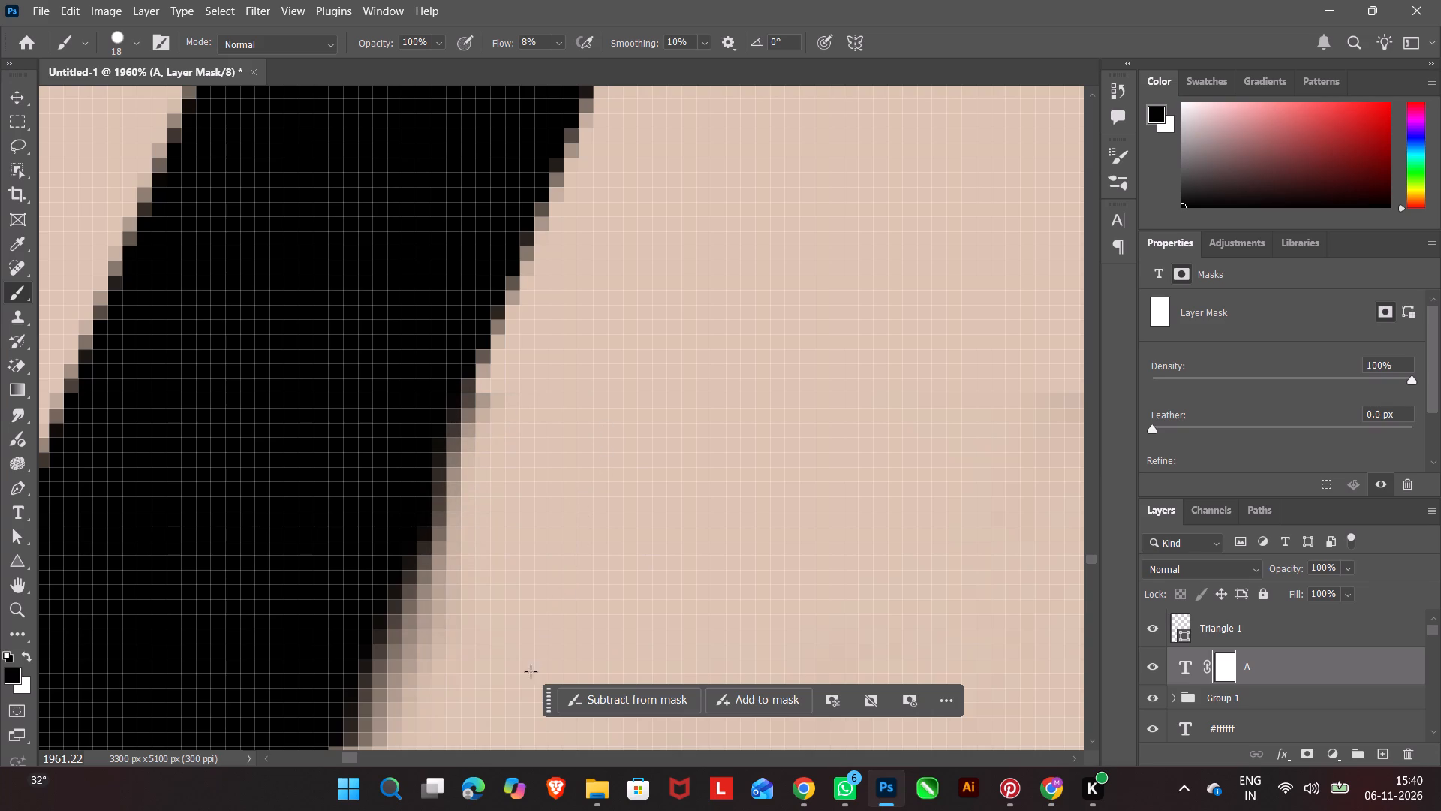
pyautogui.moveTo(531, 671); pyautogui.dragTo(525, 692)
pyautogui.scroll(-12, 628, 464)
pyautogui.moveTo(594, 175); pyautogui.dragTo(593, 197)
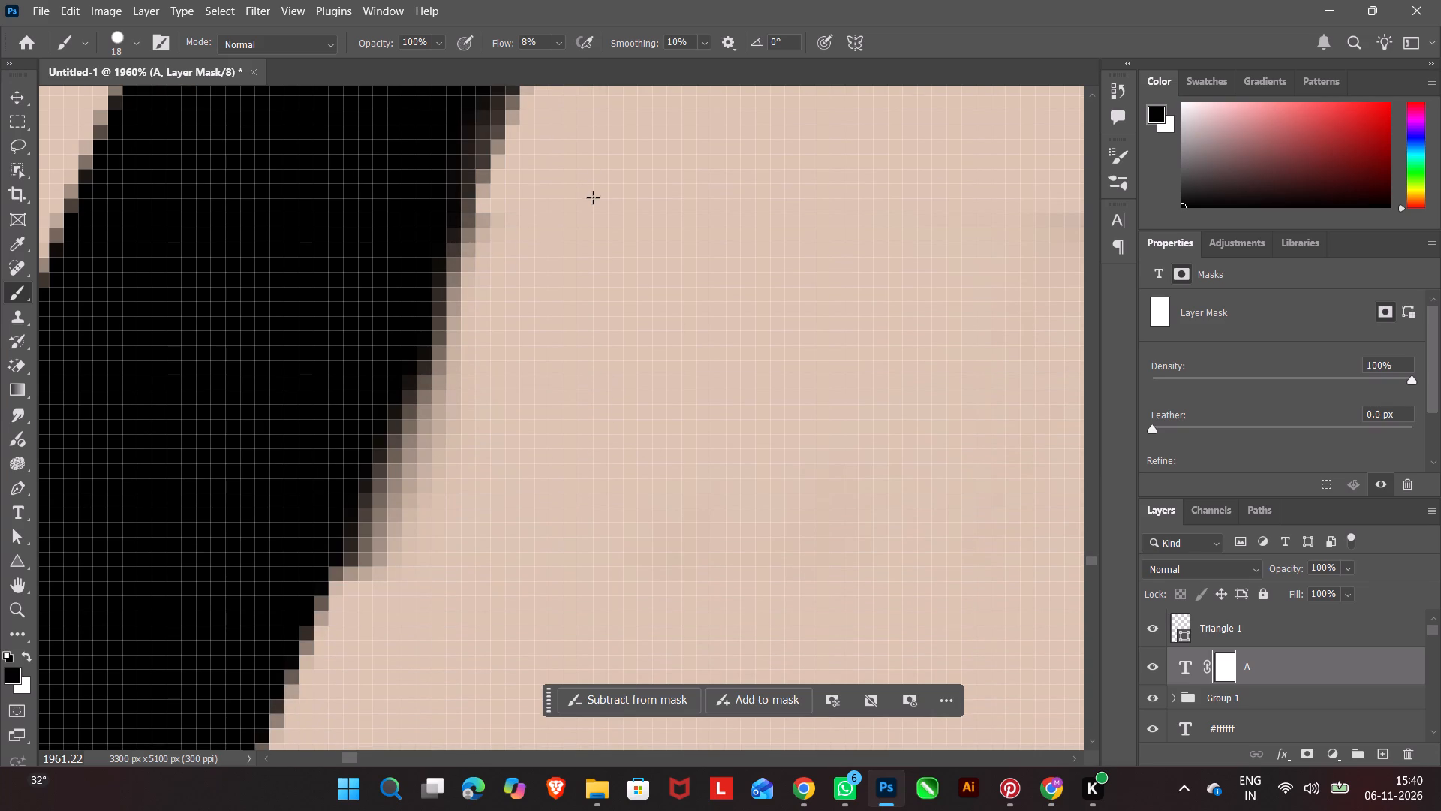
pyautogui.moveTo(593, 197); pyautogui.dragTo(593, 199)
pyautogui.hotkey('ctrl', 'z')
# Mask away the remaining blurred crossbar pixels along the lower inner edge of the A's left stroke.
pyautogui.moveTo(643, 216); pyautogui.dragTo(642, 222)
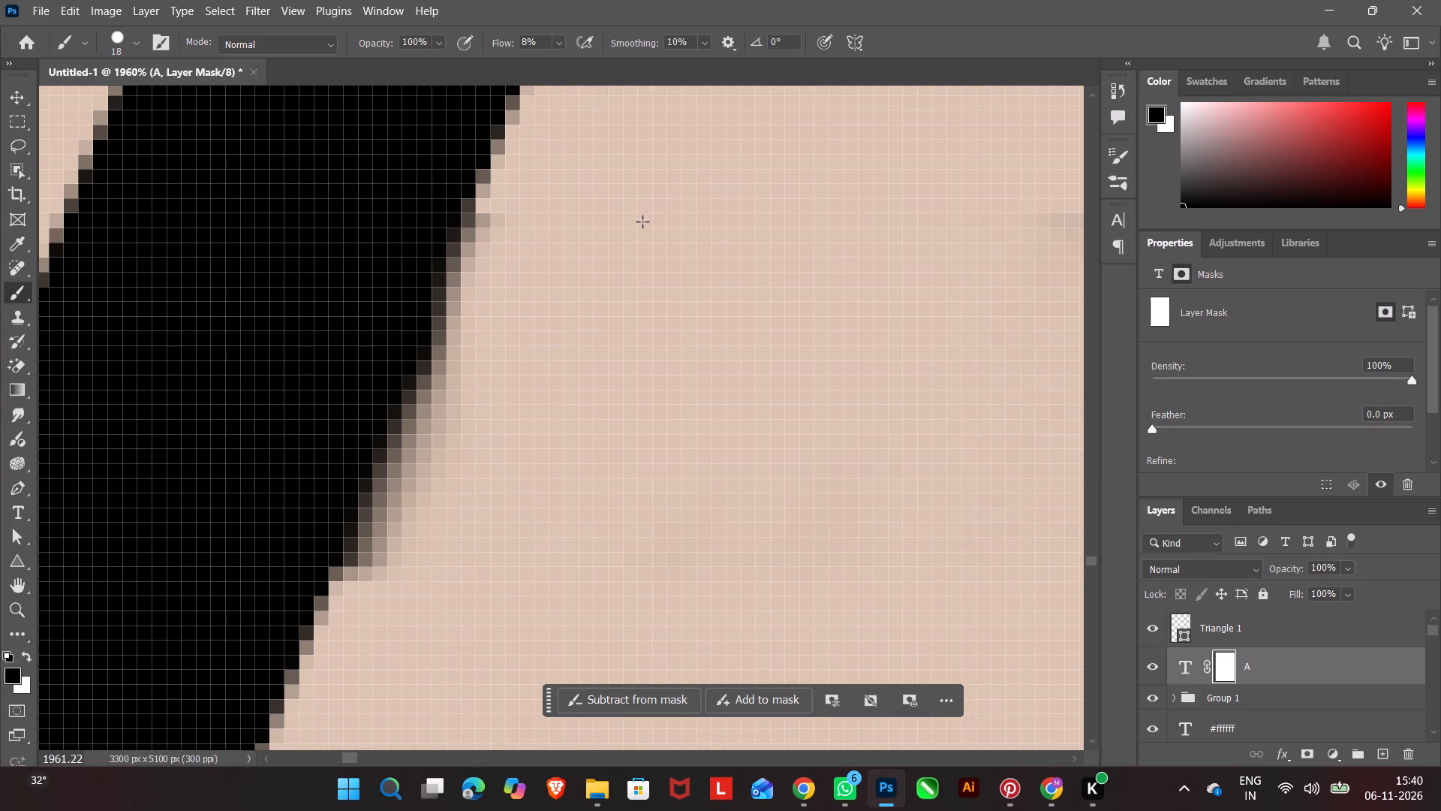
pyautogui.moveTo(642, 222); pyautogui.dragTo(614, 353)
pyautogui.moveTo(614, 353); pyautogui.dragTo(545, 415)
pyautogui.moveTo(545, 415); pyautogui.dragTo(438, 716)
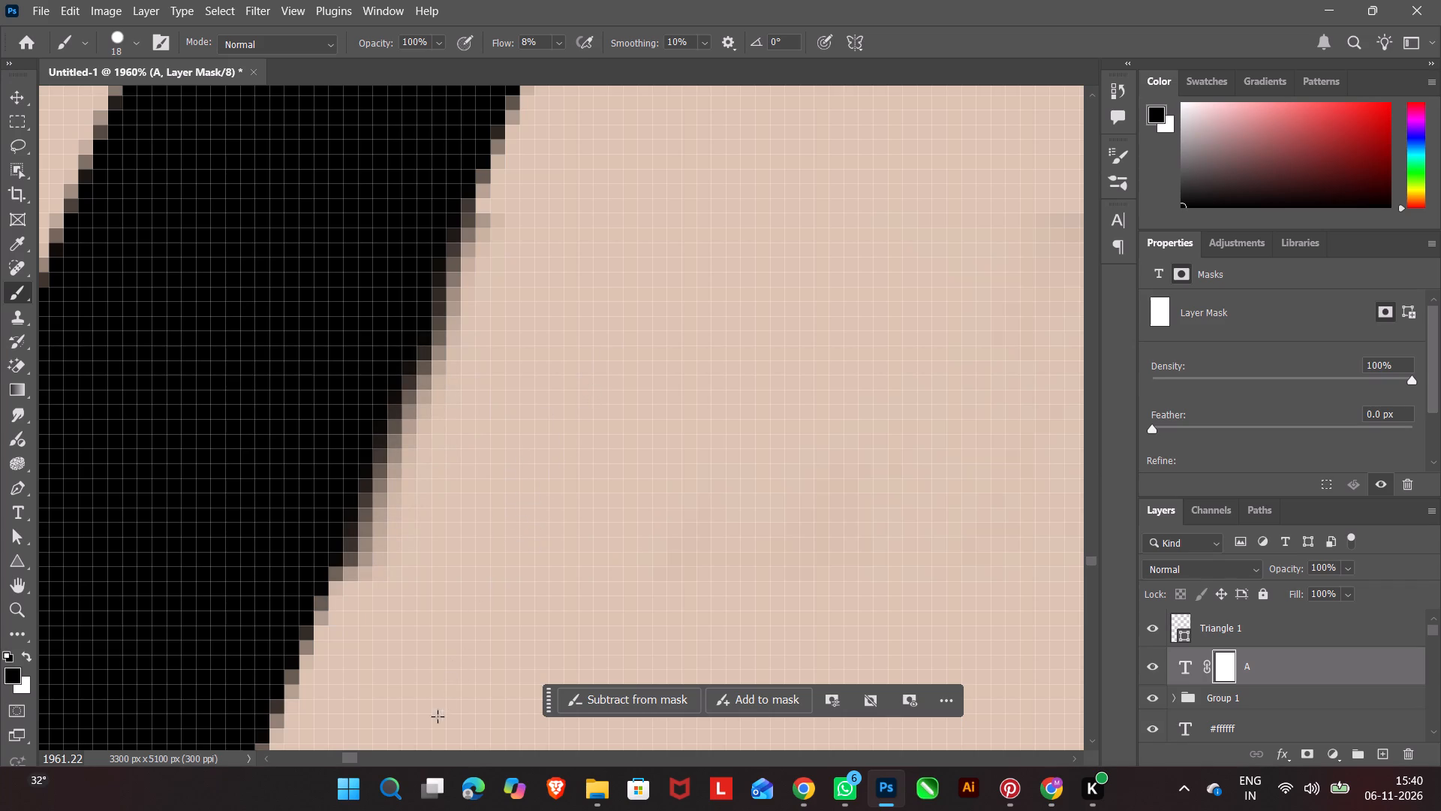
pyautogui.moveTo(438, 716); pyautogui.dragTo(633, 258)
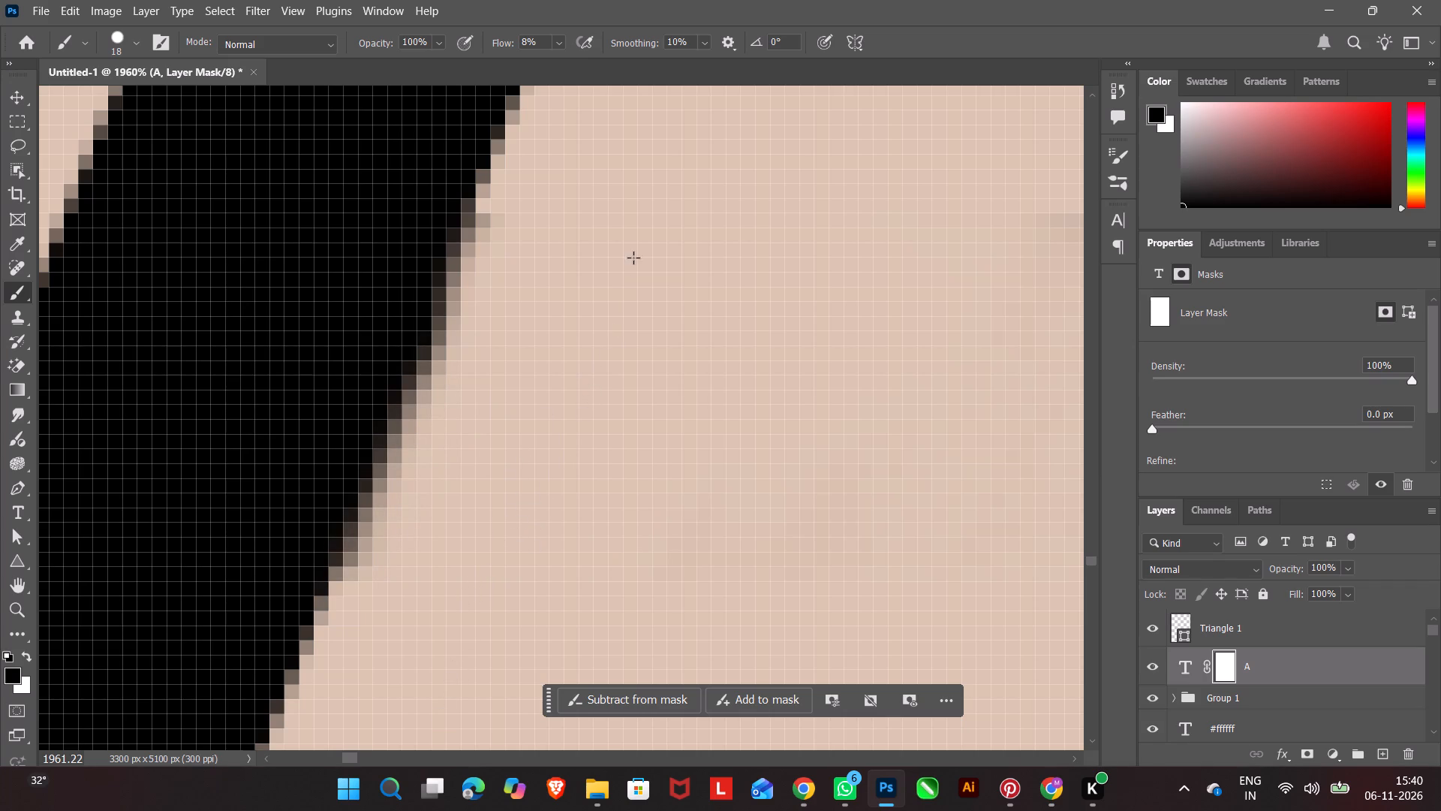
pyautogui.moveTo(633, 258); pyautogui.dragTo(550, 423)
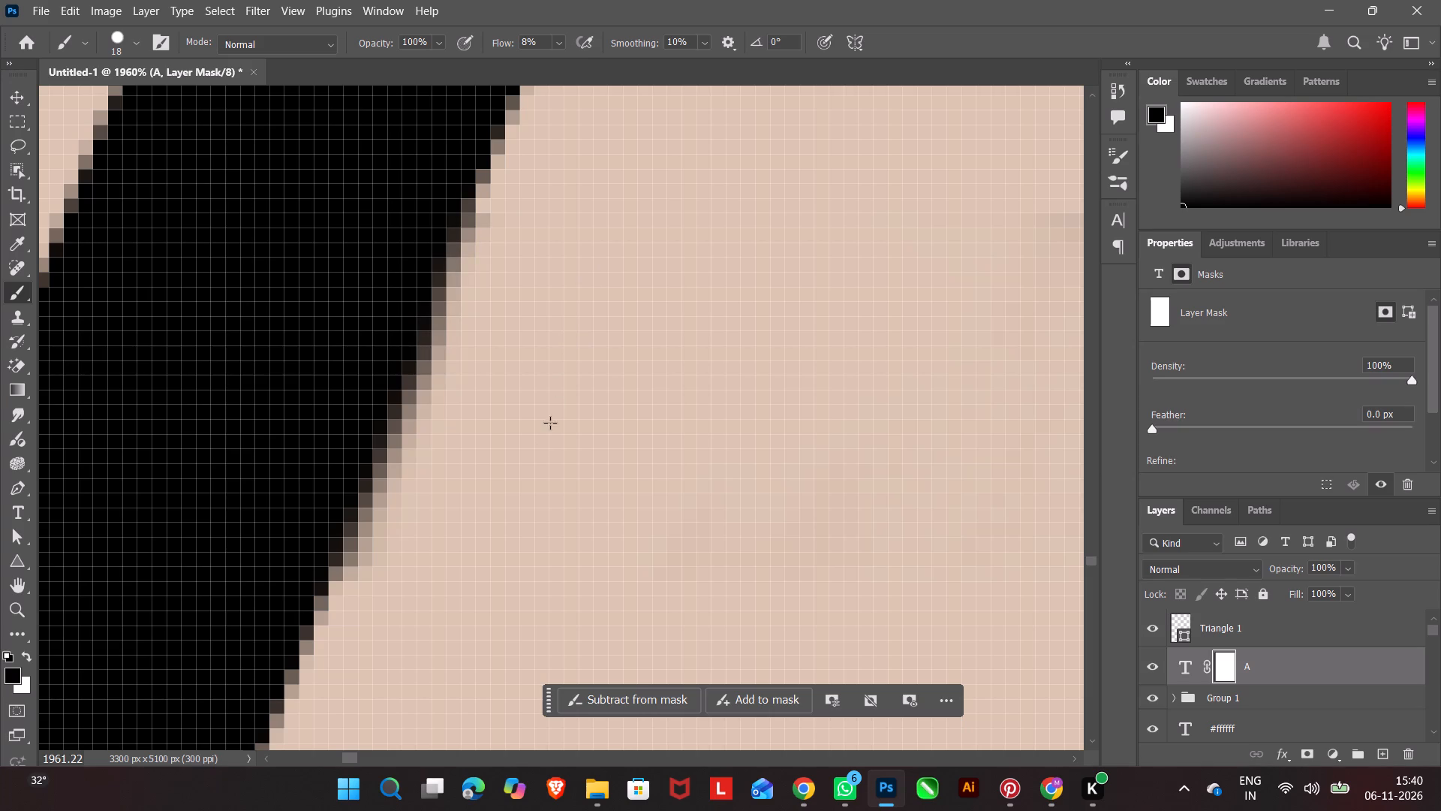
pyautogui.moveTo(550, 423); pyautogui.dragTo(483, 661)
# Examine the letter A's cut crossbar at sheet scale and in close-up.
pyautogui.keyDown('alt'); pyautogui.scroll(-17, 543, 538); pyautogui.keyUp('alt')
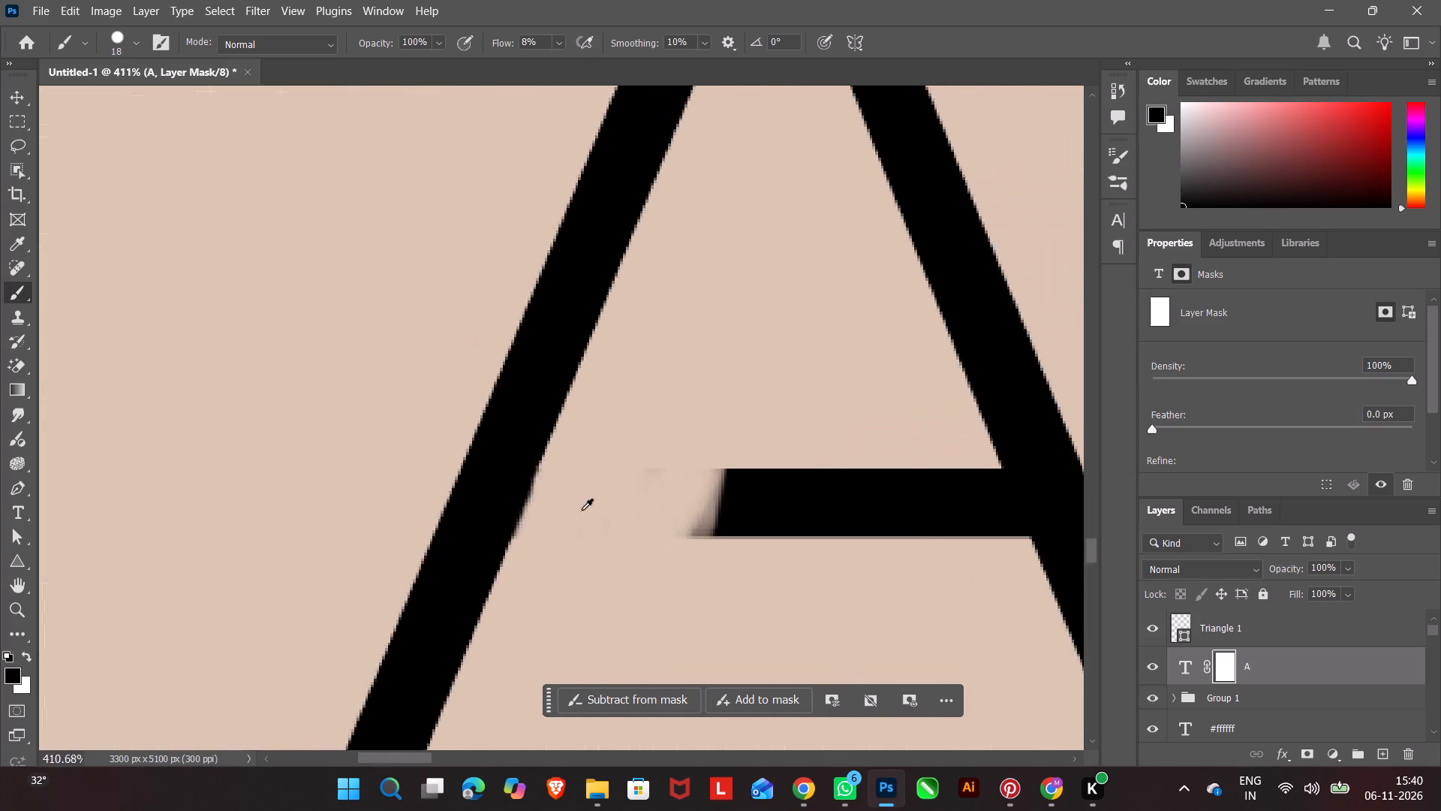
pyautogui.keyDown('alt'); pyautogui.scroll(-17, 582, 510); pyautogui.keyUp('alt')
pyautogui.keyDown('alt'); pyautogui.scroll(-9, 646, 566); pyautogui.keyUp('alt')
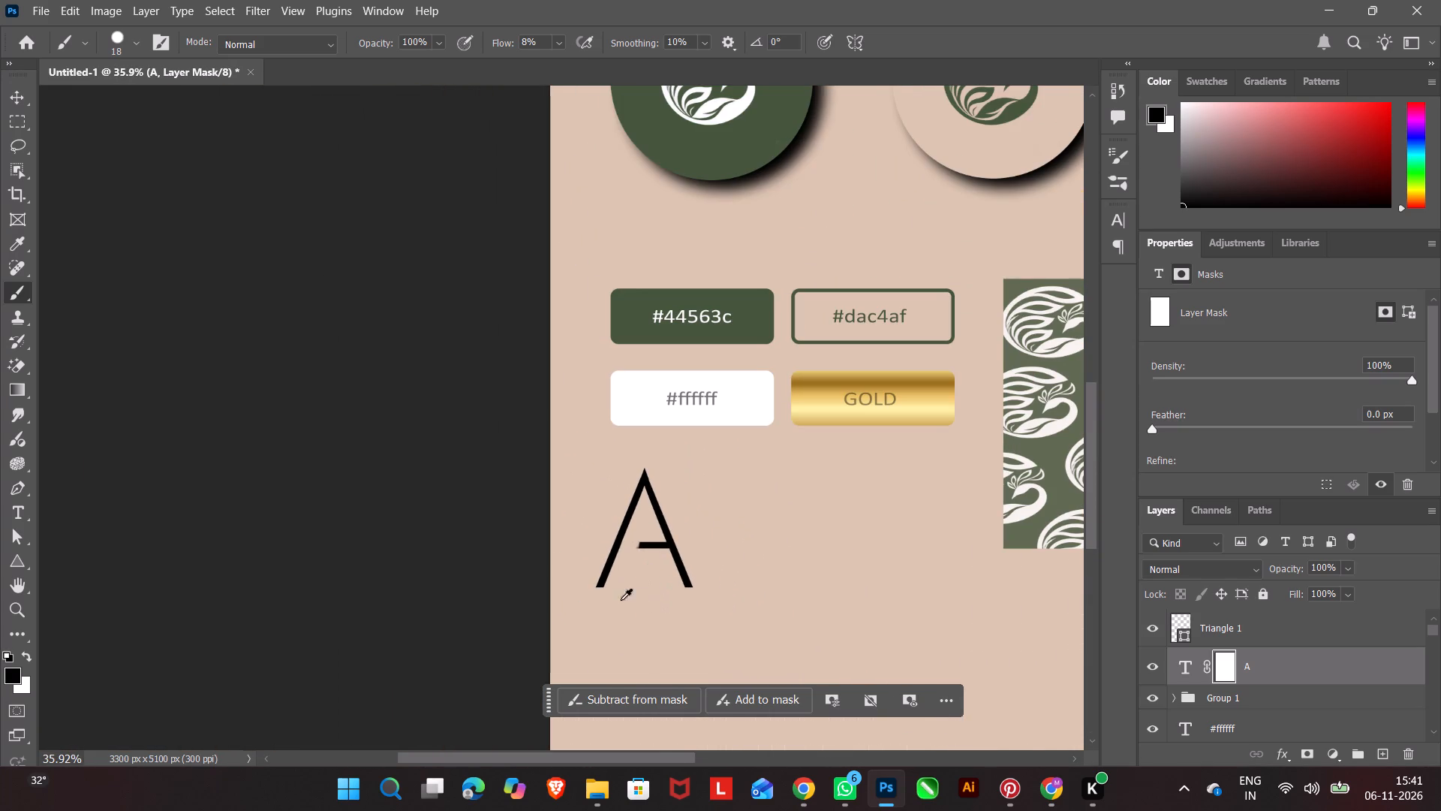
pyautogui.keyDown('alt'); pyautogui.scroll(-12, 654, 585); pyautogui.keyUp('alt')
pyautogui.keyDown('alt'); pyautogui.scroll(11, 632, 640); pyautogui.keyUp('alt')
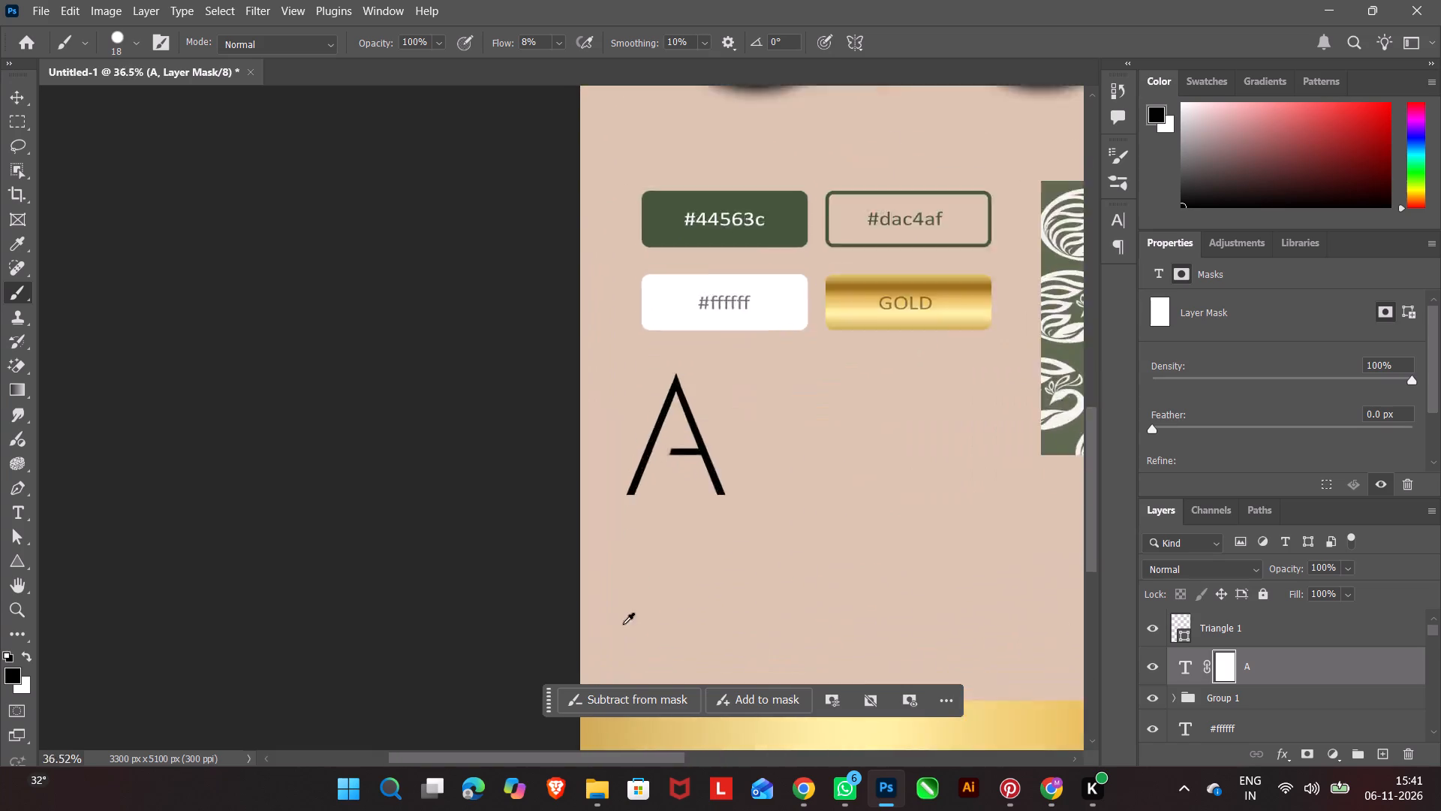
pyautogui.keyDown('alt'); pyautogui.scroll(15, 623, 624); pyautogui.keyUp('alt')
pyautogui.scroll(20, 753, 501)
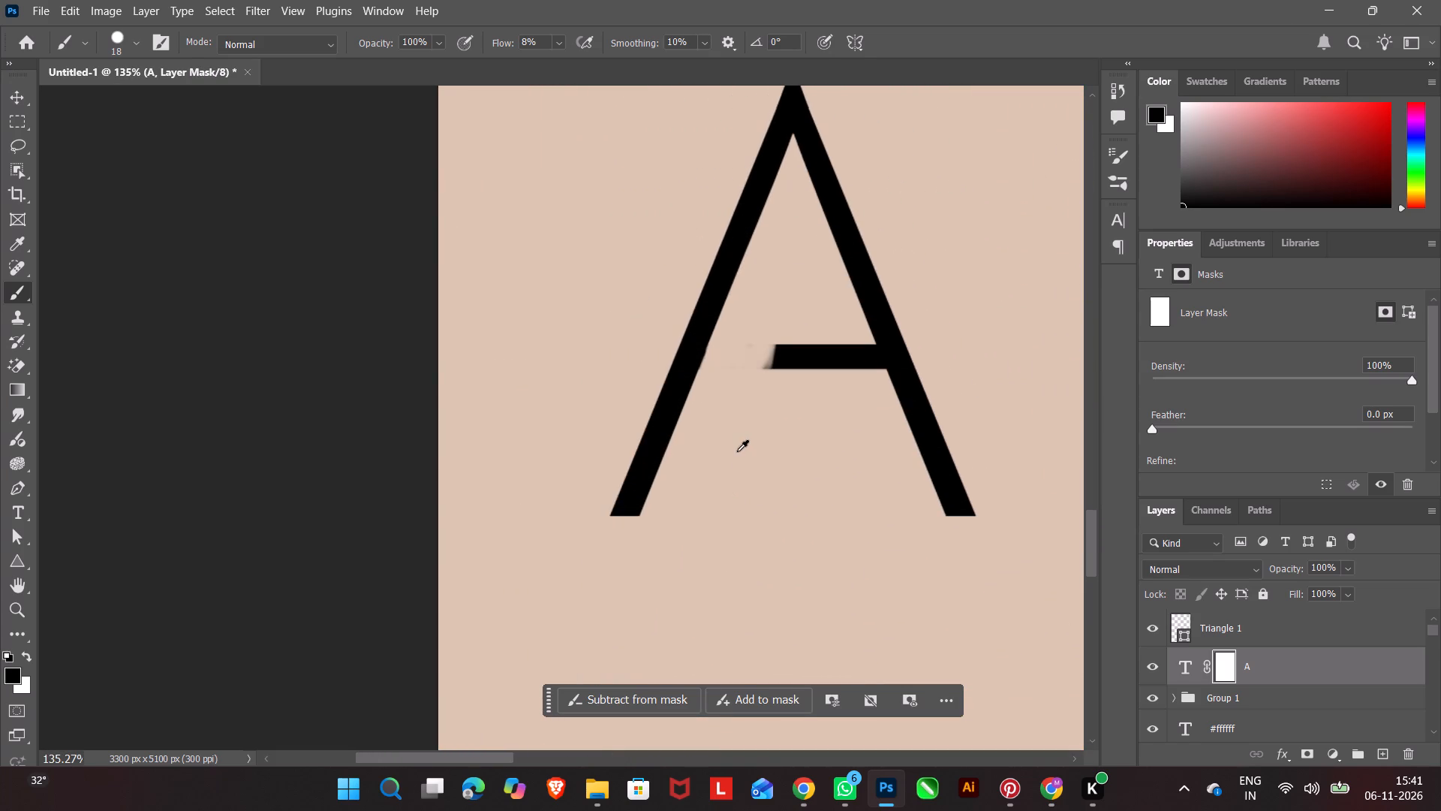
pyautogui.keyDown('alt'); pyautogui.scroll(11, 739, 448); pyautogui.keyUp('alt')
pyautogui.keyDown('alt'); pyautogui.scroll(-6, 743, 445); pyautogui.keyUp('alt')
pyautogui.hscroll(1, 760, 450)
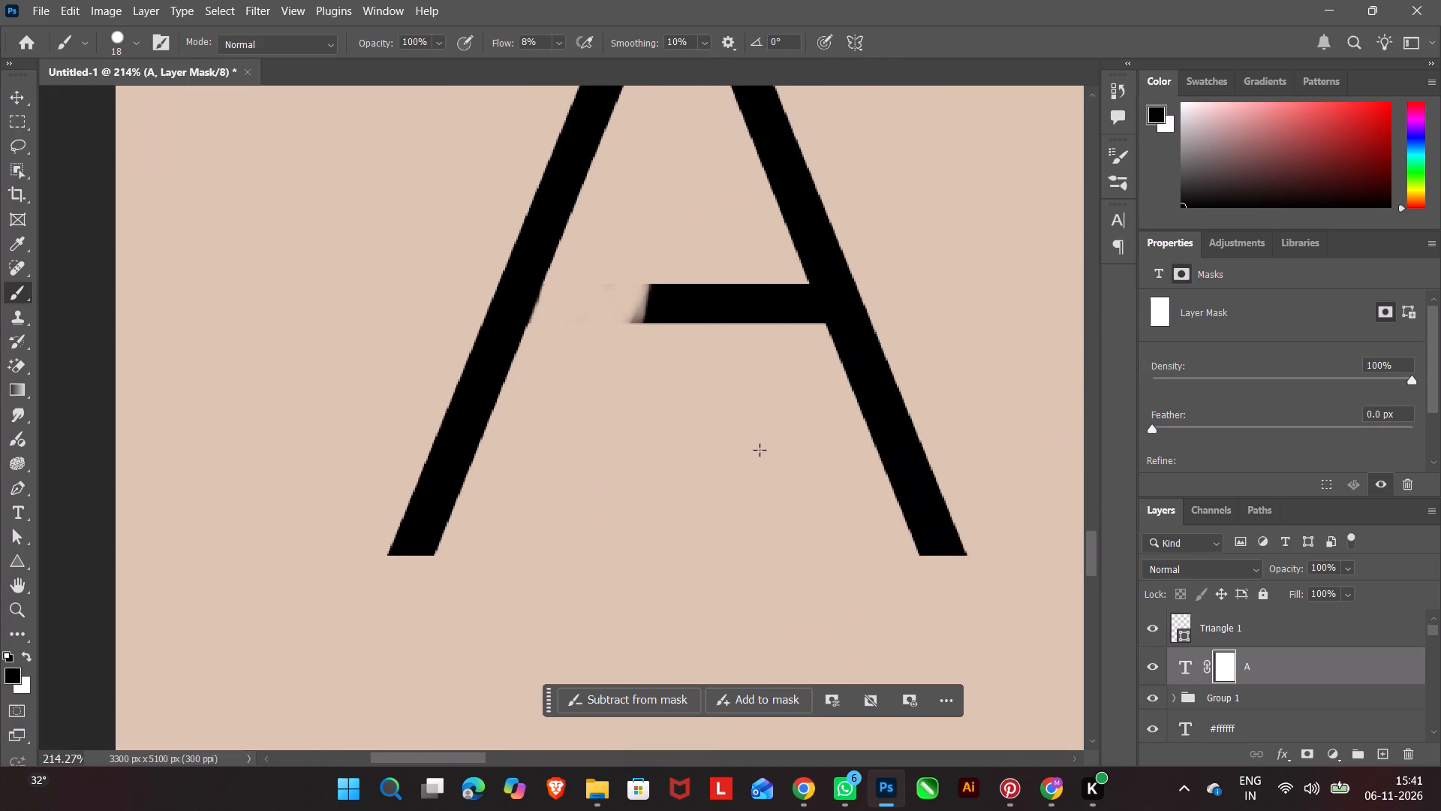
pyautogui.hscroll(2, 760, 450)
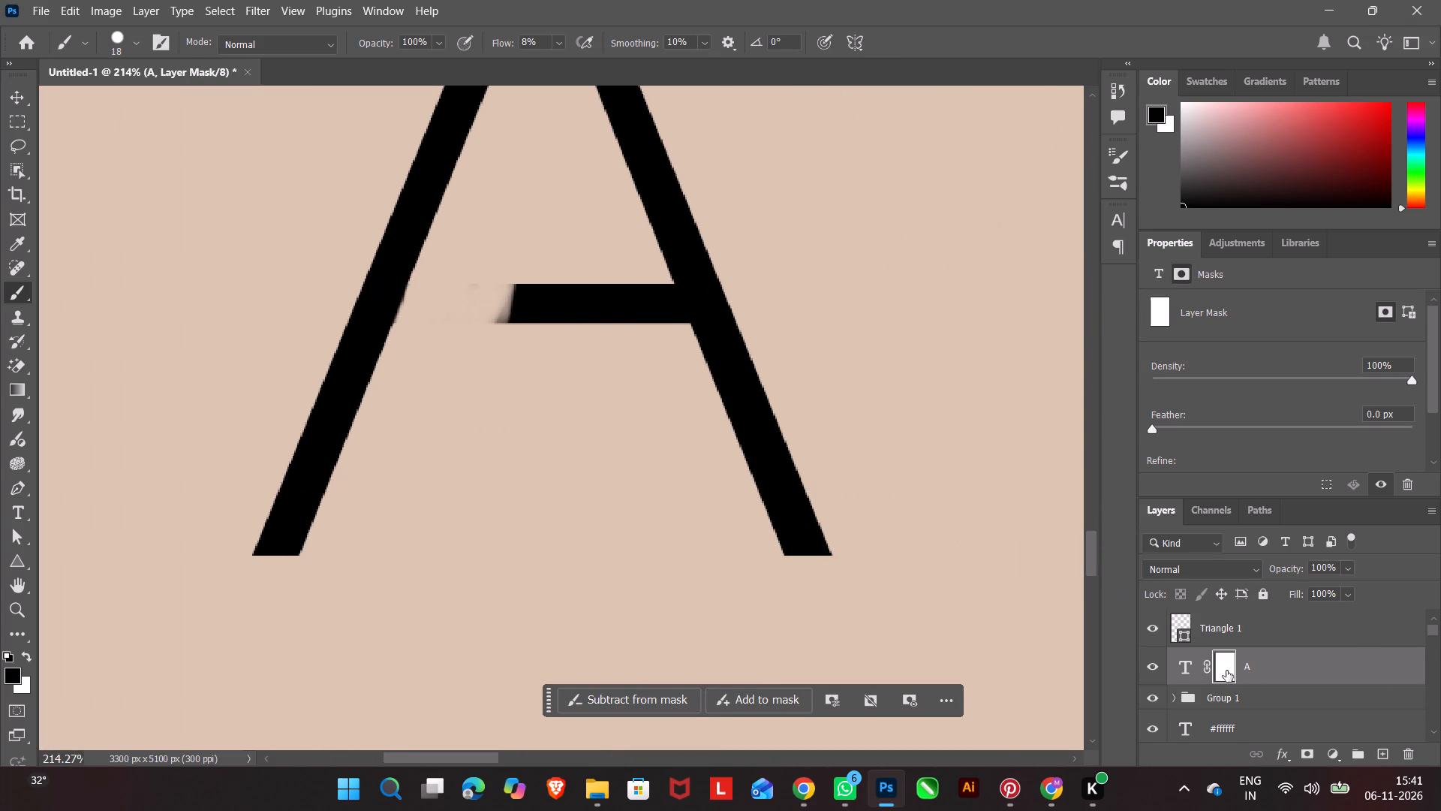
# Delete the layer mask from the letter A's text layer.
pyautogui.moveTo(1226, 668); pyautogui.dragTo(1410, 755)
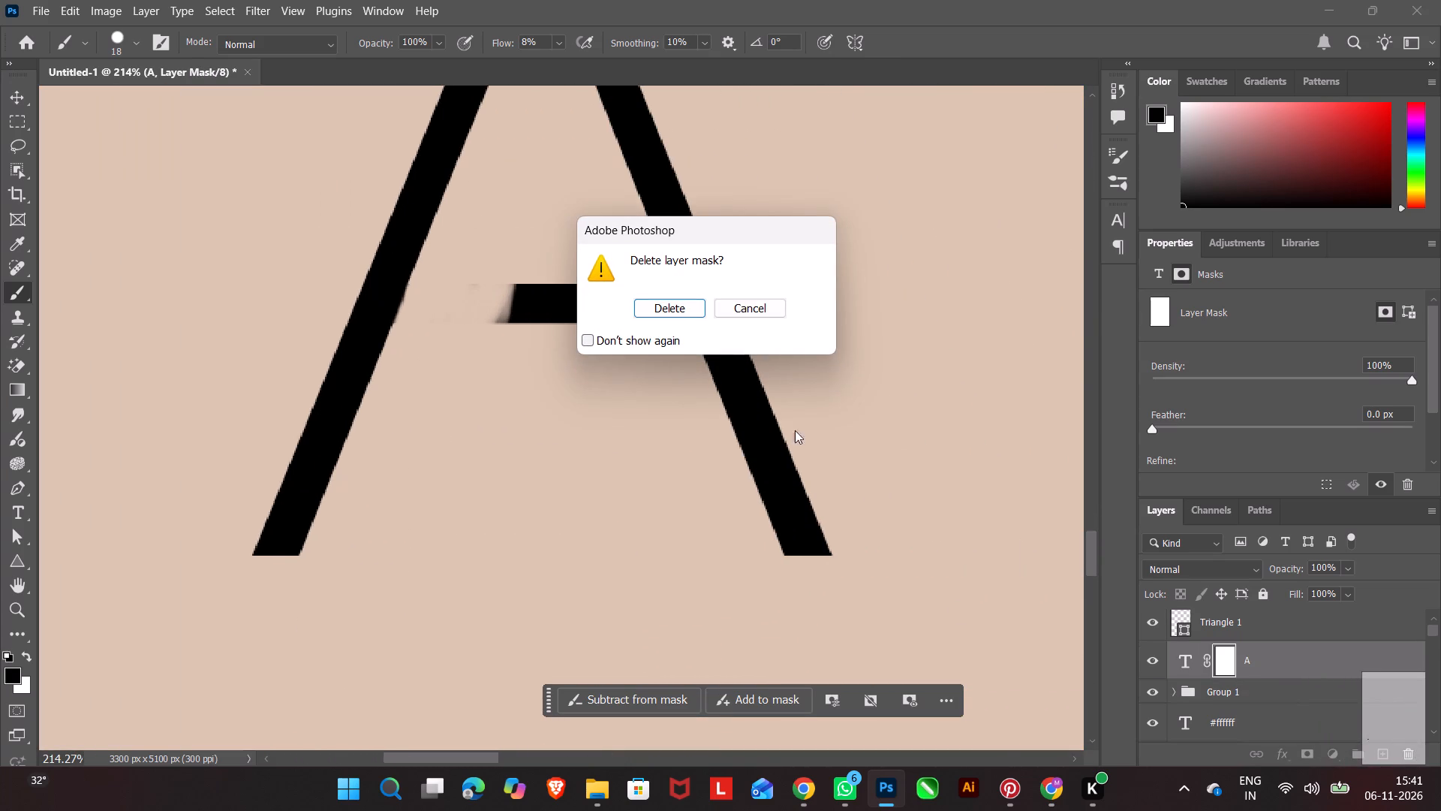
pyautogui.click(678, 299)
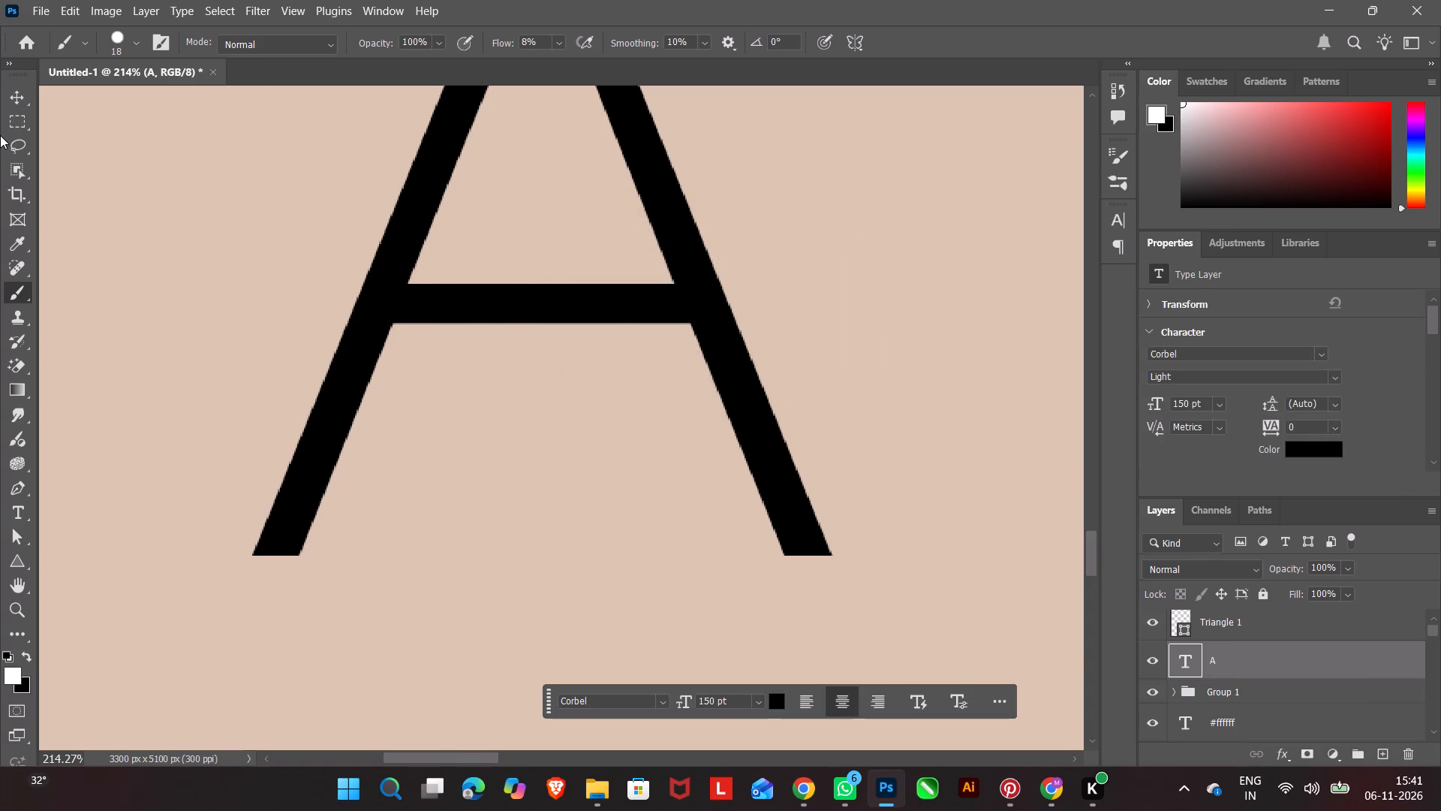
# Duplicate the triangle at the letter A's apex and place the copy over the crossbar's left end.
pyautogui.rightClick(15, 562)
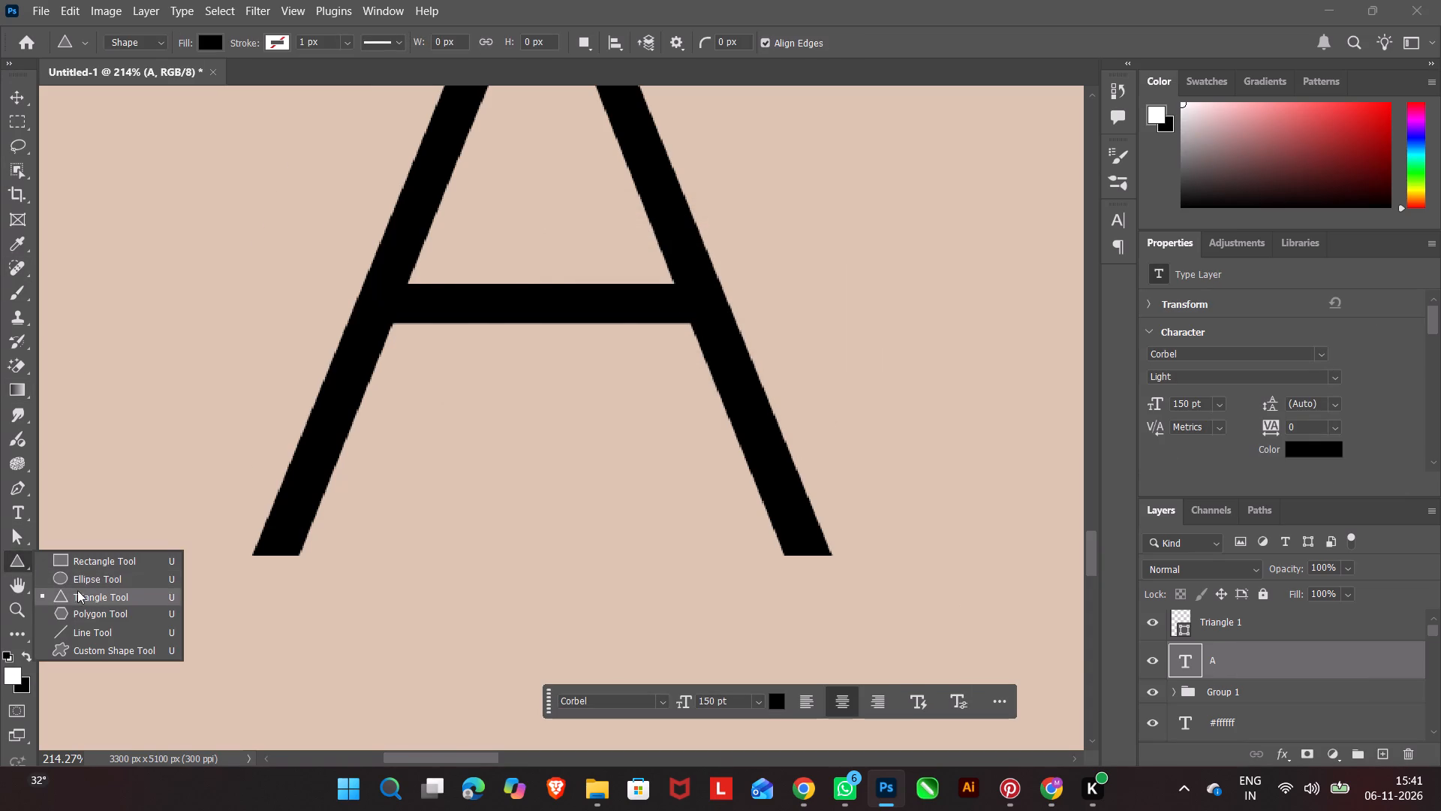
pyautogui.scroll(6, 390, 396)
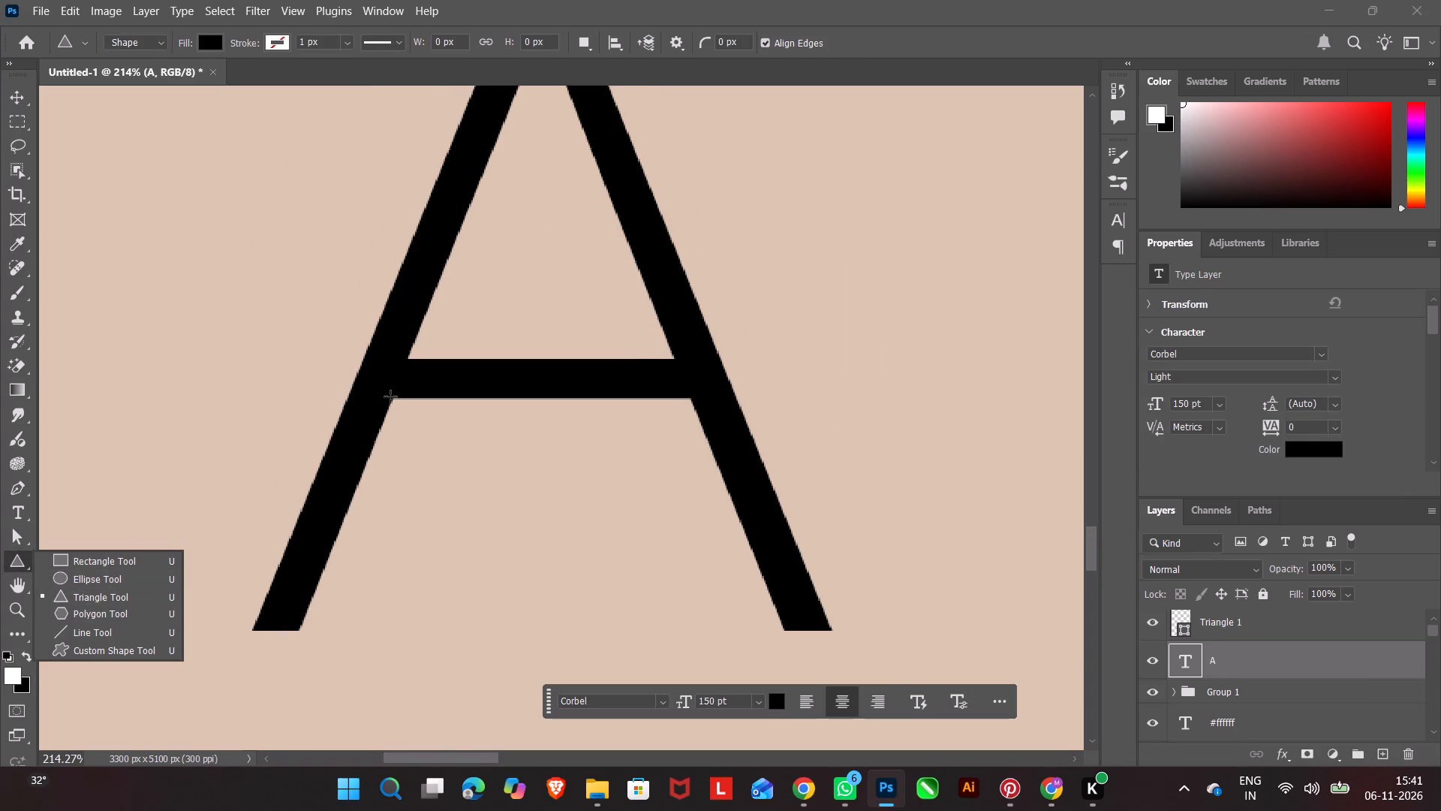
pyautogui.scroll(16, 390, 396)
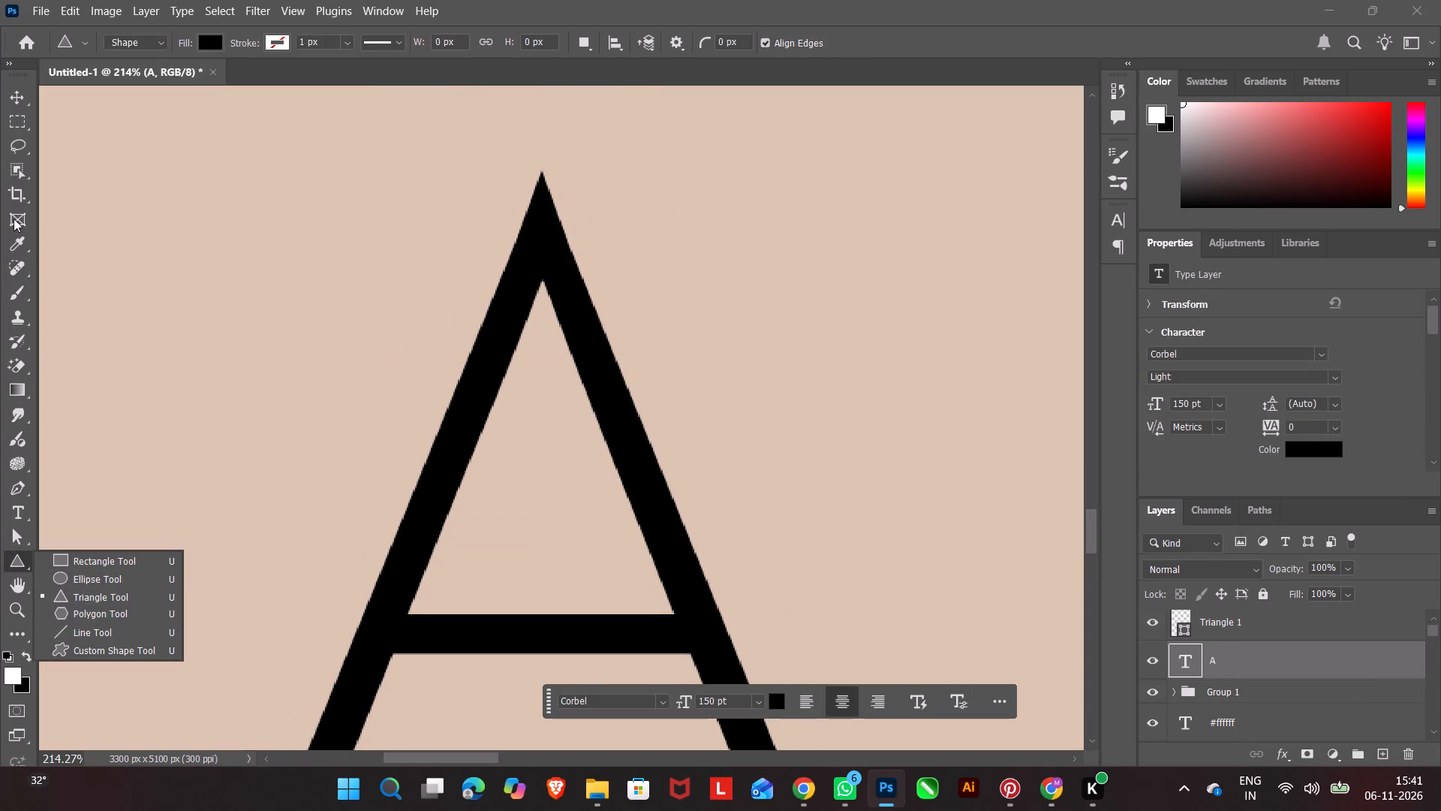
pyautogui.click(19, 92)
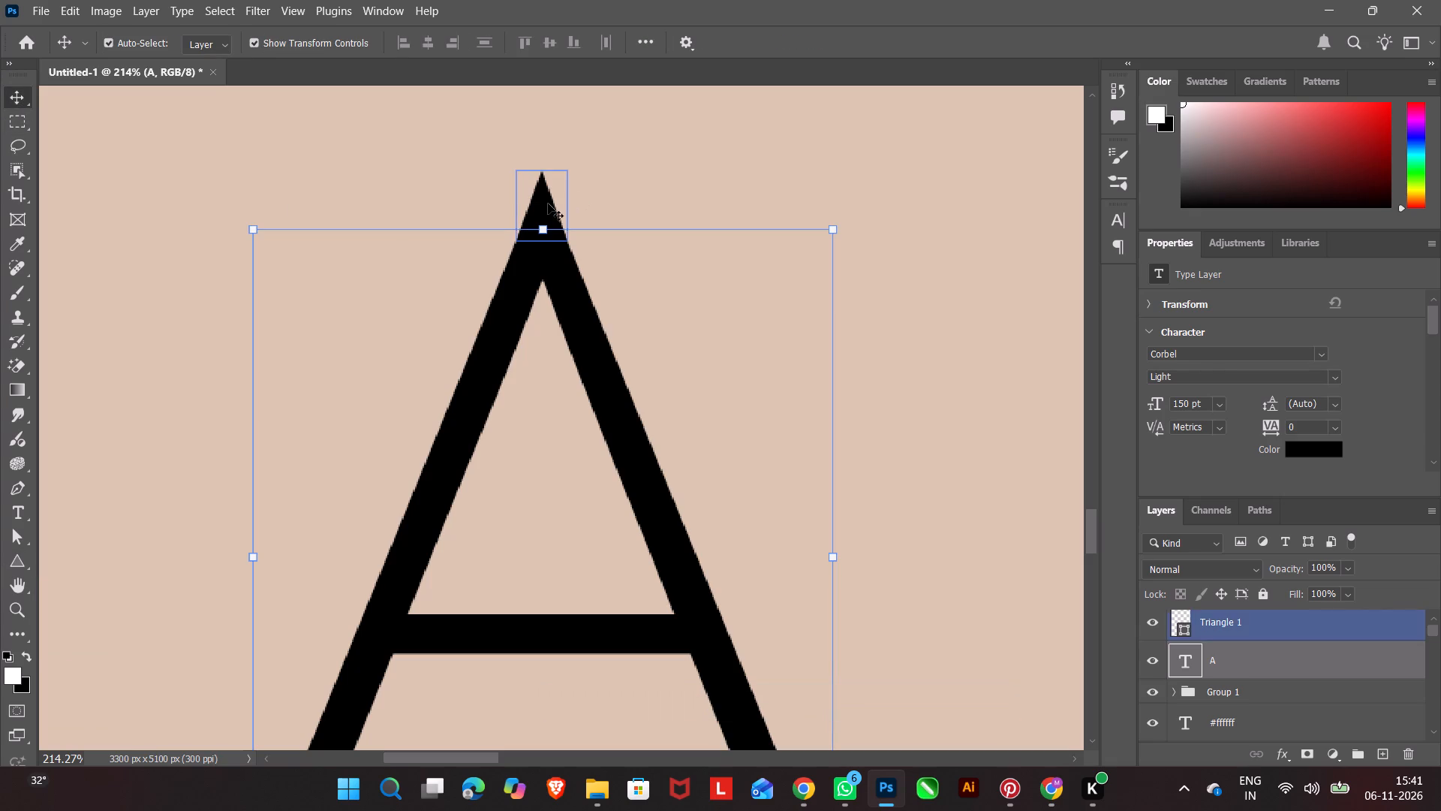
pyautogui.click(548, 204)
pyautogui.hotkey('ctrl', 'c')
pyautogui.hotkey('ctrl', 'v')
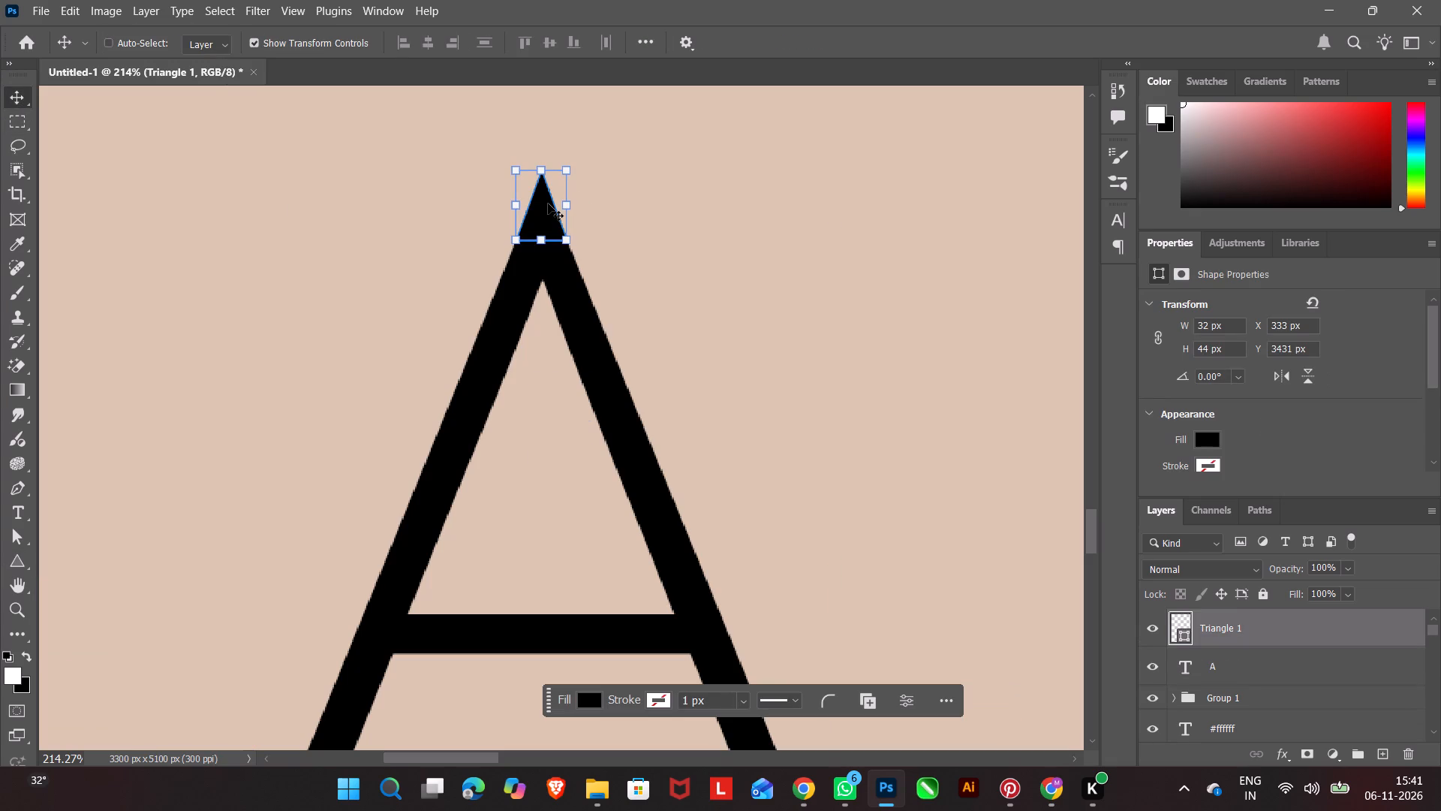
pyautogui.moveTo(560, 433); pyautogui.dragTo(534, 471)
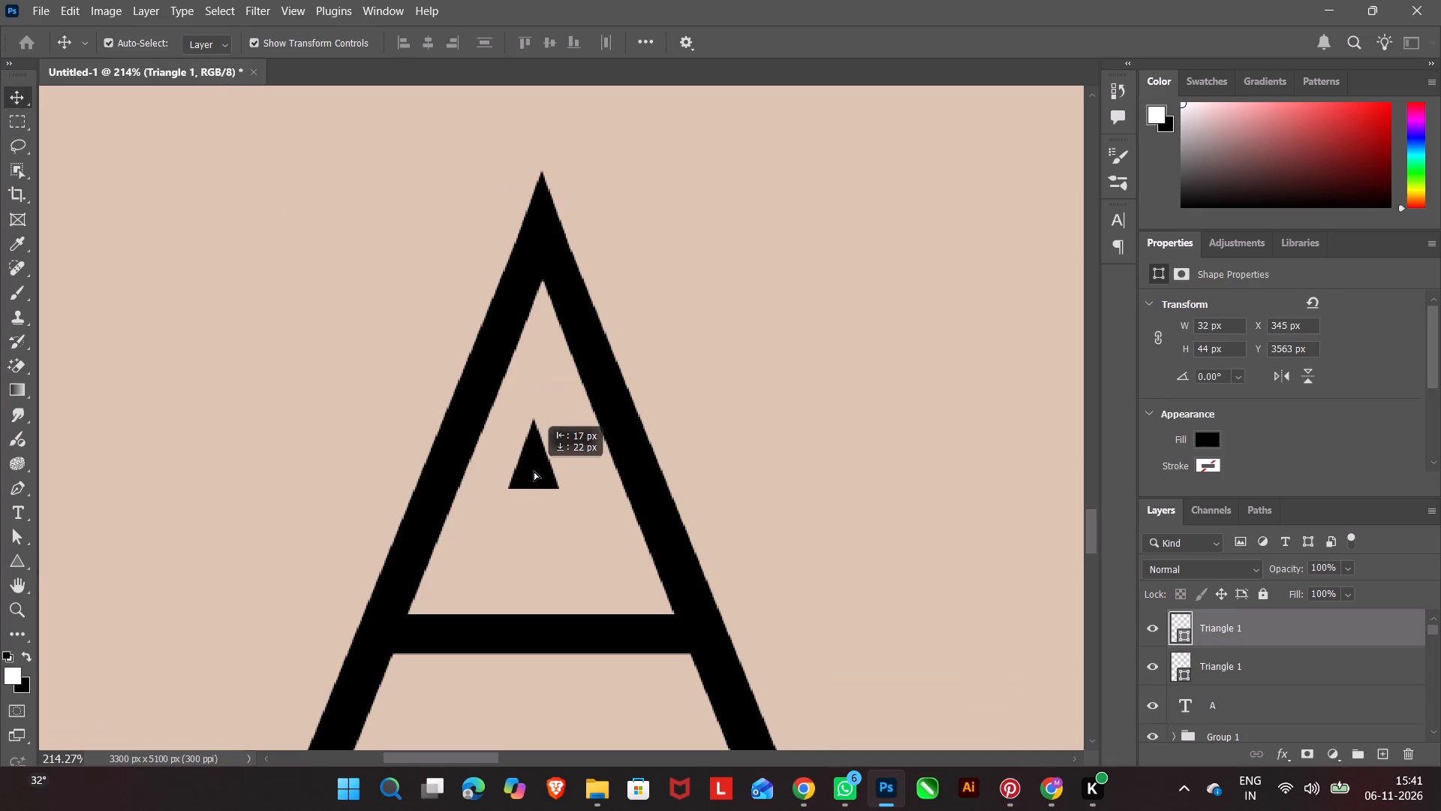
pyautogui.moveTo(534, 471); pyautogui.dragTo(493, 701)
pyautogui.scroll(-9, 534, 471)
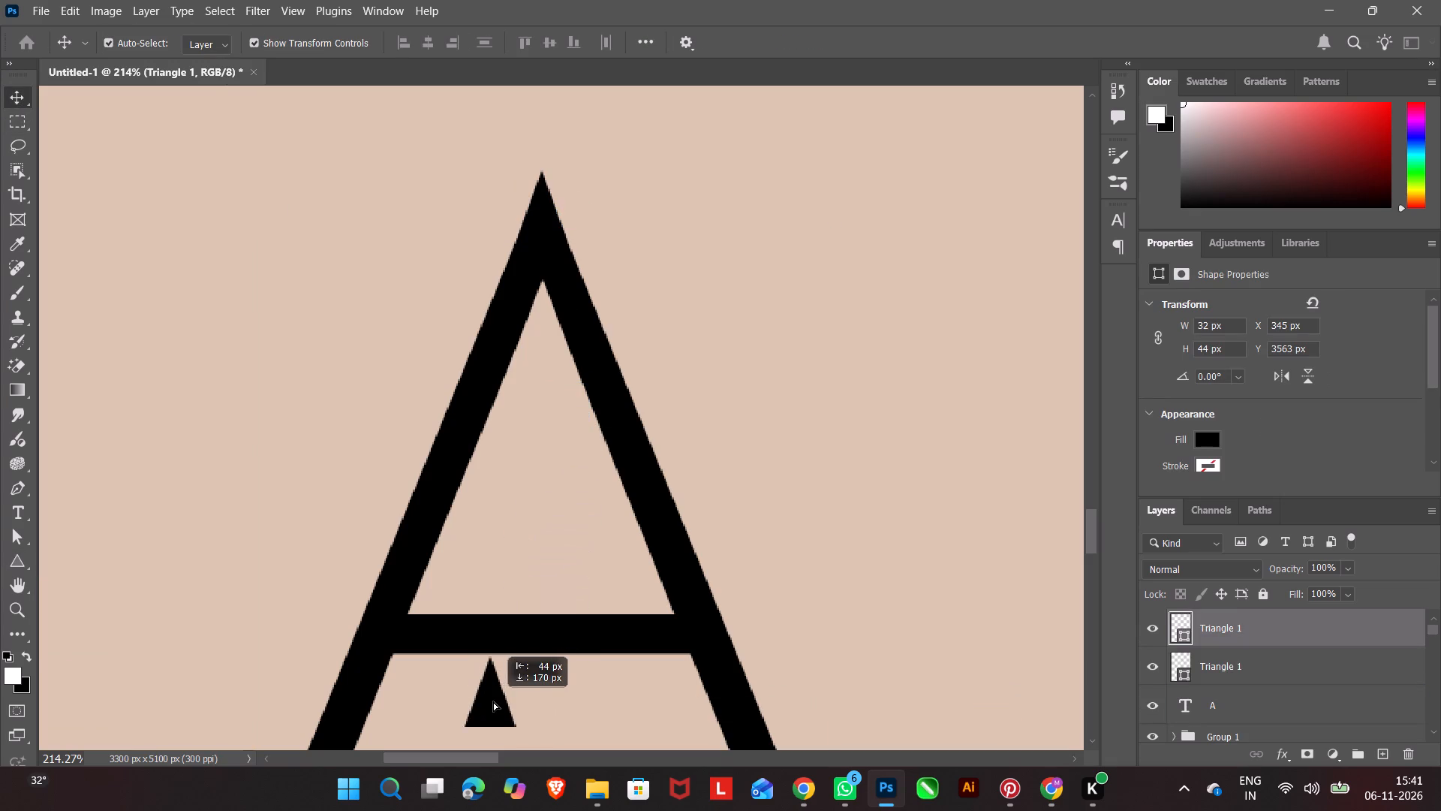
pyautogui.moveTo(493, 701); pyautogui.dragTo(428, 661)
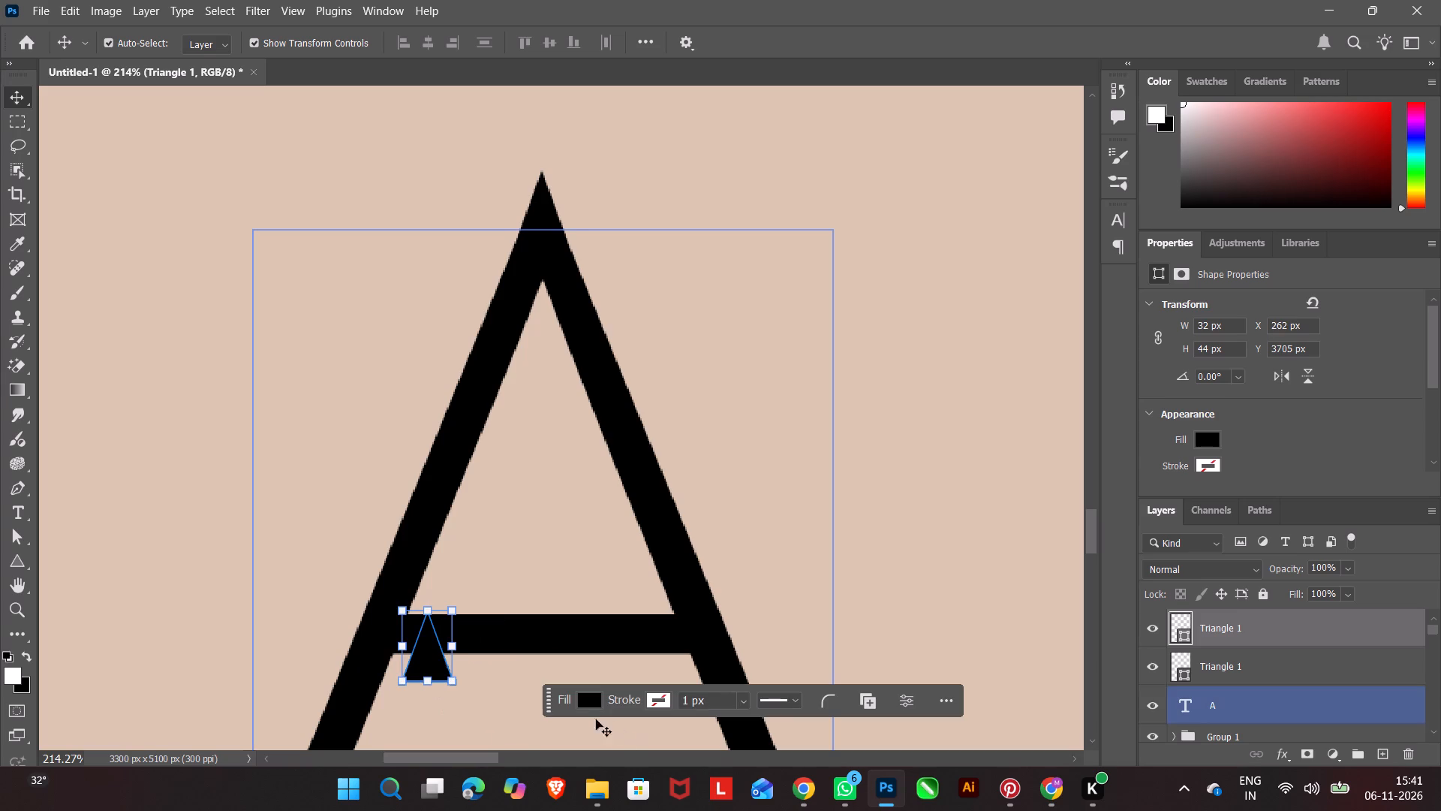
# Fill the triangle copy on the crossbar with the sheet's beige background colour.
pyautogui.click(591, 696)
pyautogui.click(618, 504)
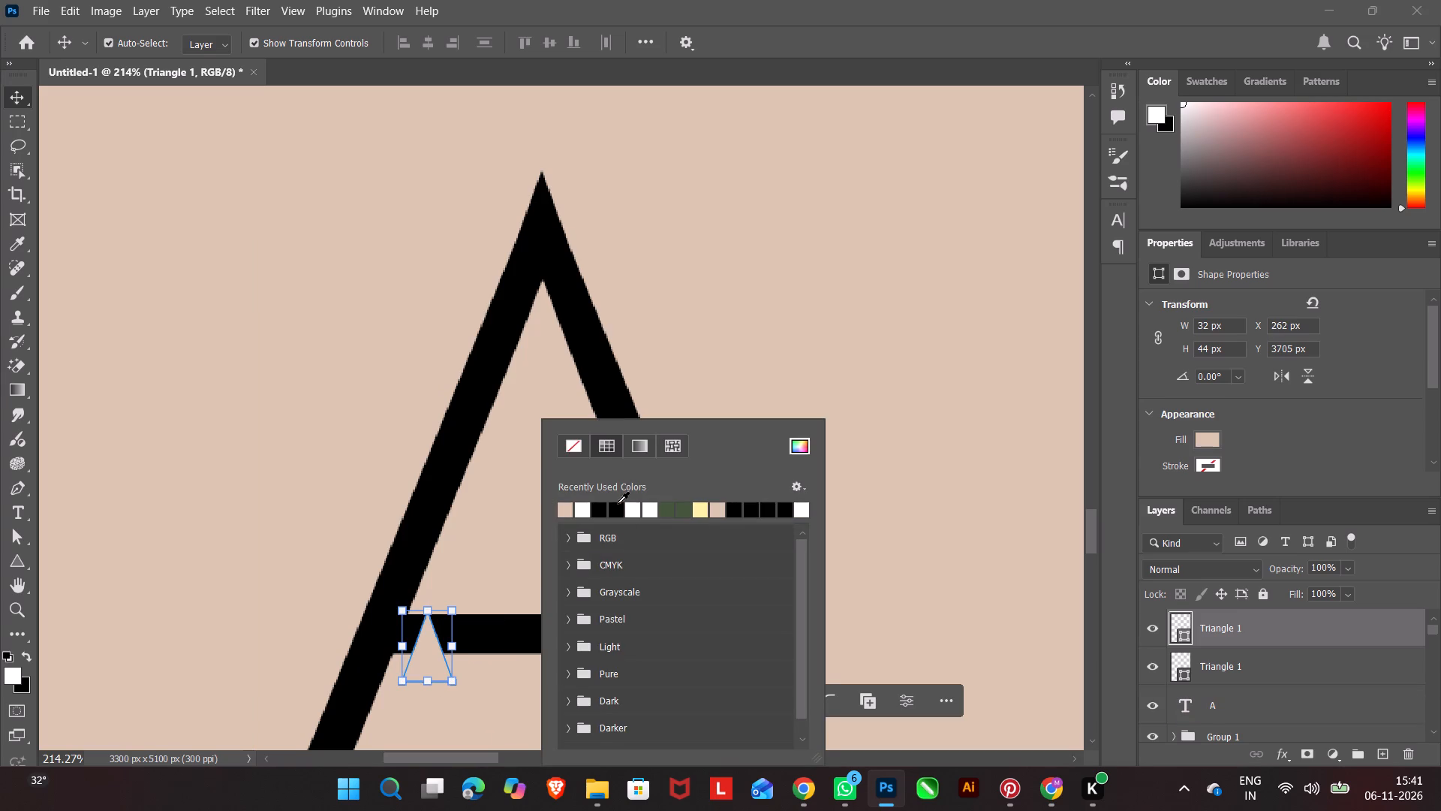
pyautogui.click(105, 472)
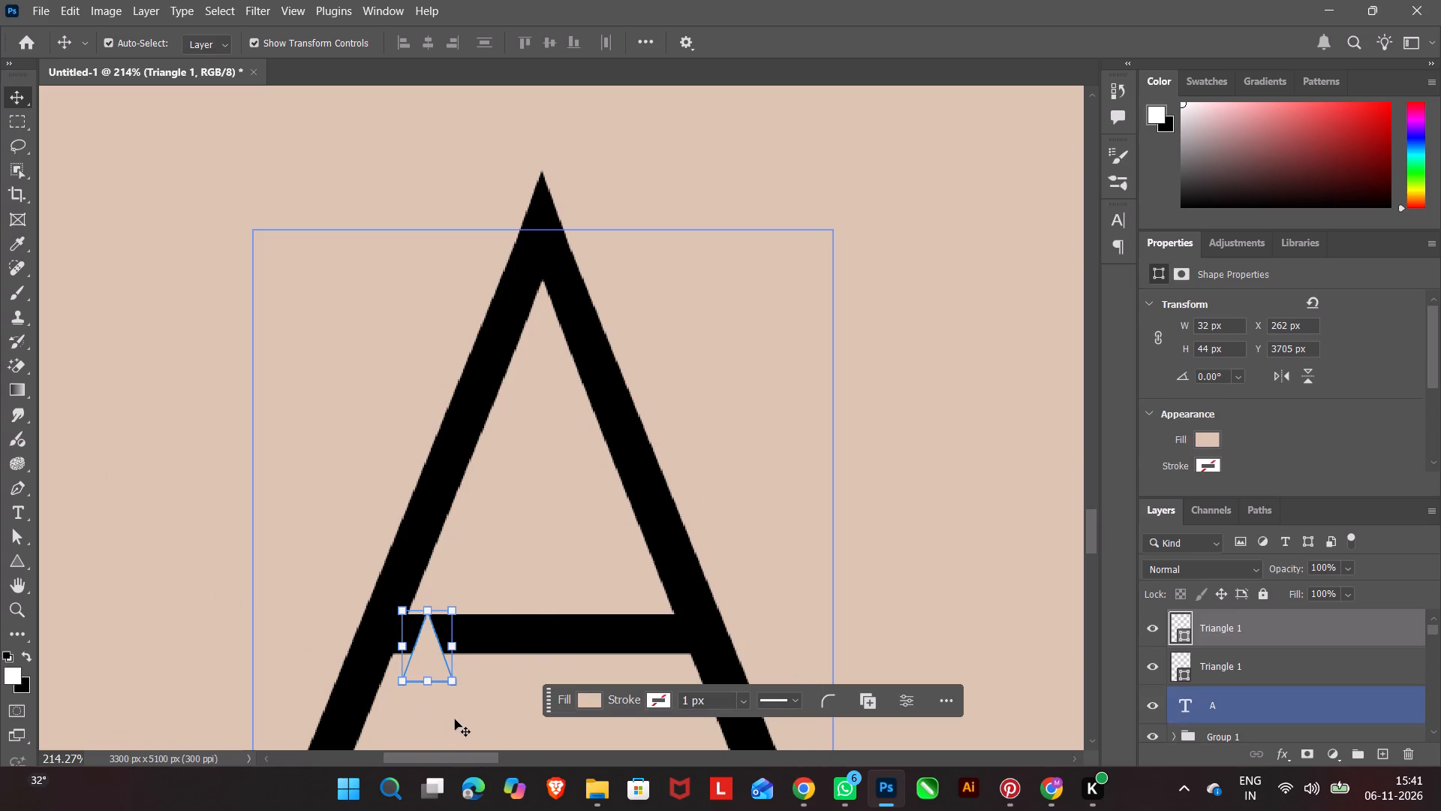
# Move the beige triangle to X 253 px, Y 3696 px, against the inner edge of the A's left stroke.
pyautogui.click(455, 719)
pyautogui.click(424, 660)
pyautogui.moveTo(427, 666); pyautogui.dragTo(417, 650)
pyautogui.press('Left')
pyautogui.press('Left')
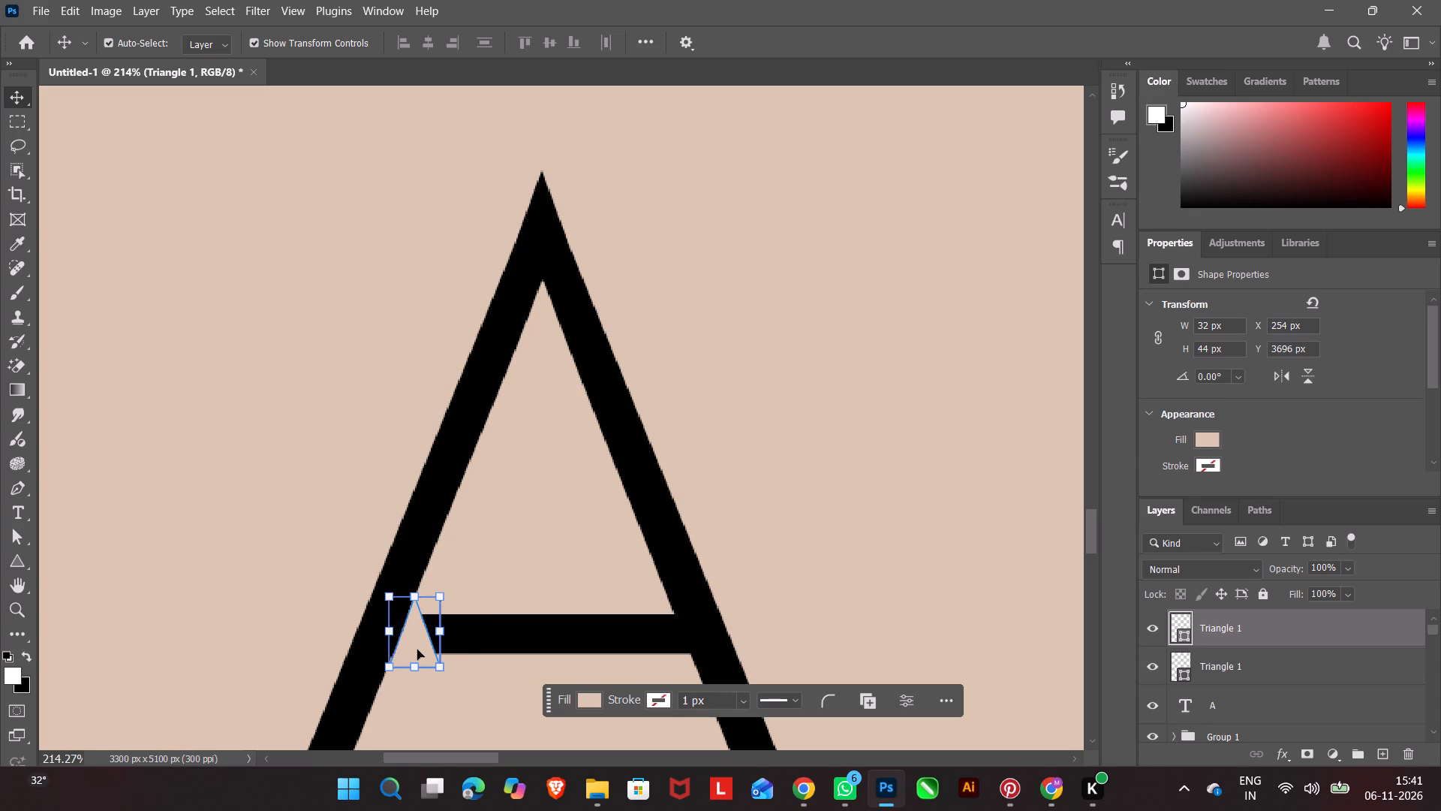
pyautogui.click(152, 680)
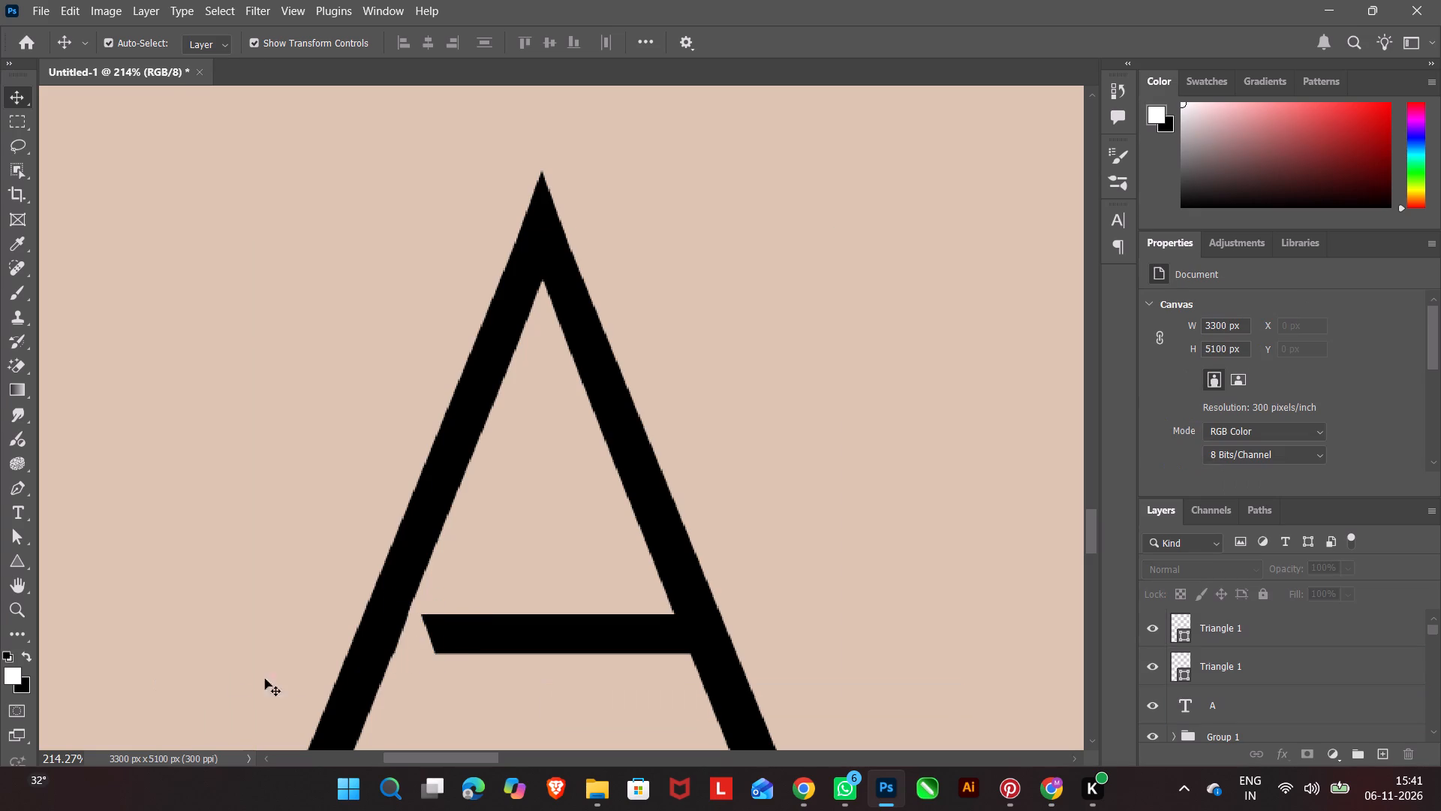
pyautogui.click(414, 647)
pyautogui.press('Left')
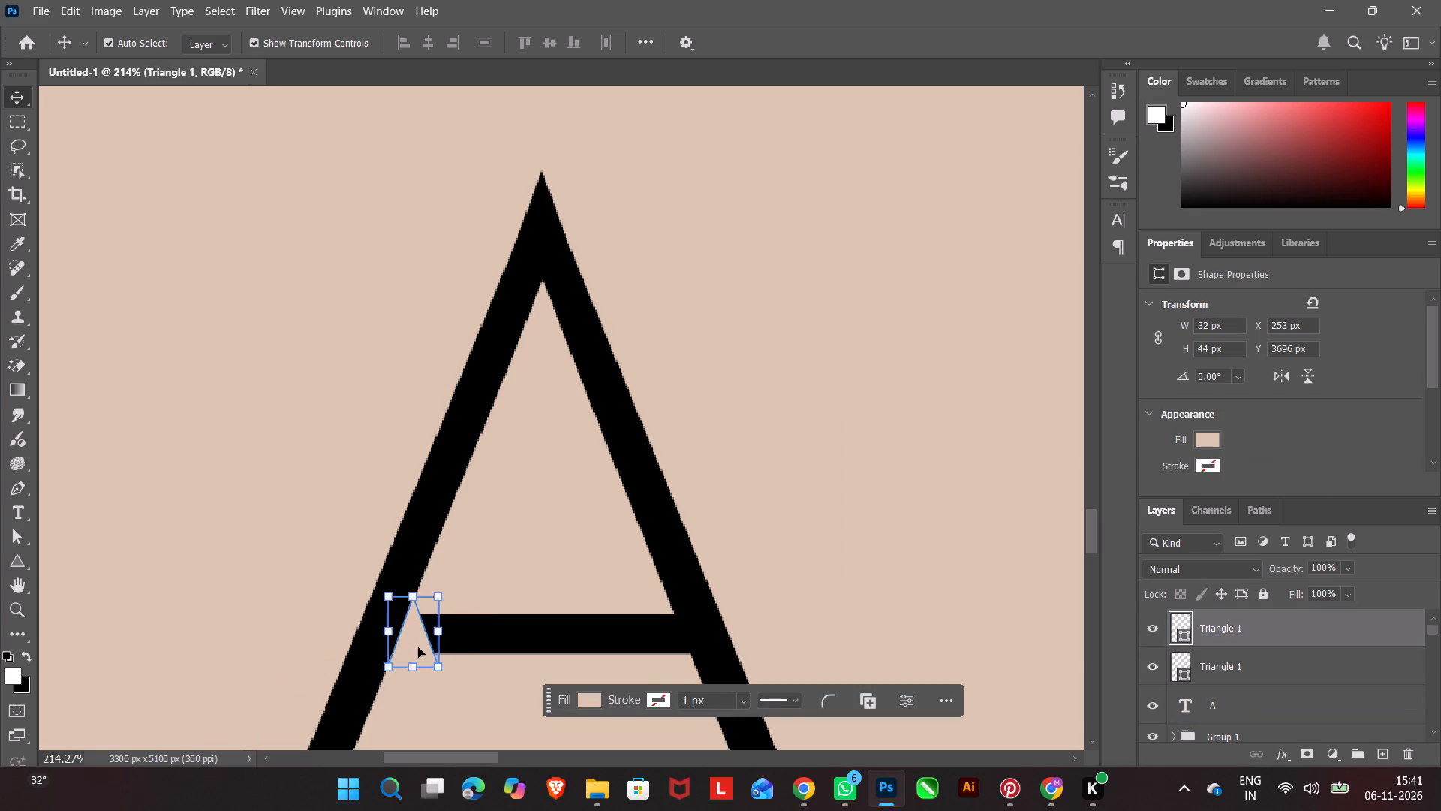
pyautogui.click(207, 692)
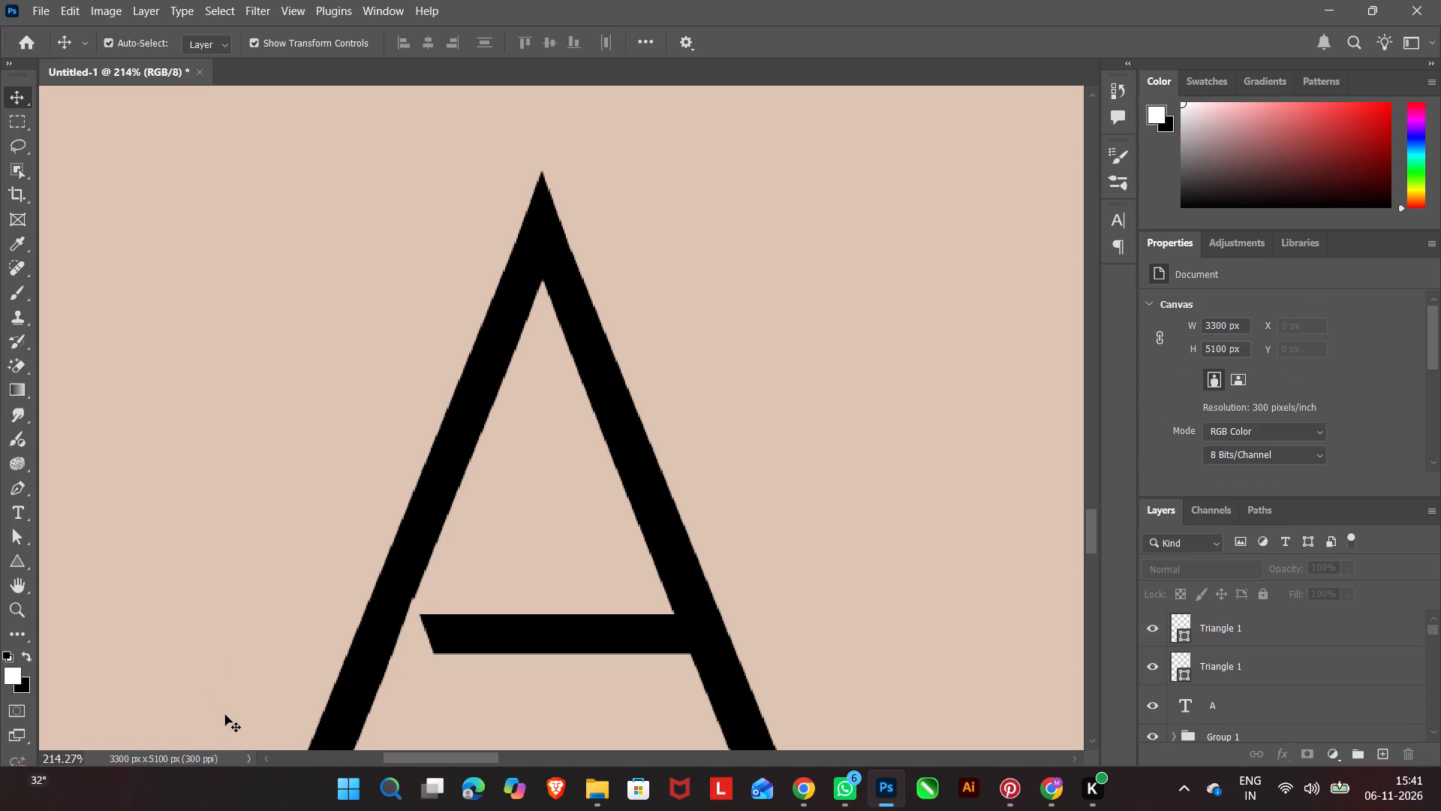
# Resize the beige triangle to 31 by 45 px and rotate it about 0.6° along the left stroke's inner edge.
pyautogui.keyDown('alt'); pyautogui.scroll(5, 242, 705); pyautogui.keyUp('alt')
pyautogui.keyDown('alt'); pyautogui.scroll(4, 582, 657); pyautogui.keyUp('alt')
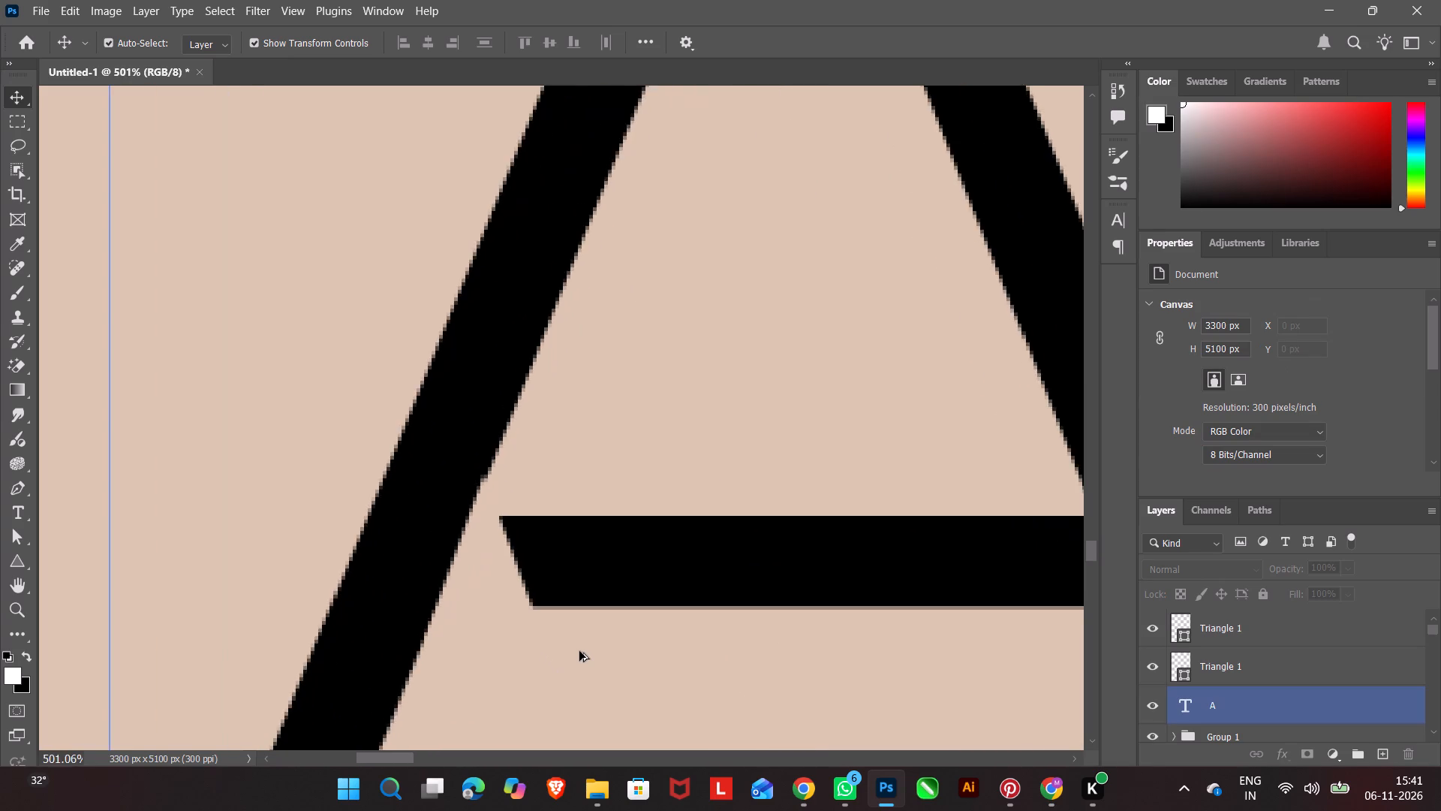
pyautogui.keyDown('alt'); pyautogui.scroll(3, 576, 649); pyautogui.keyUp('alt')
pyautogui.click(477, 566)
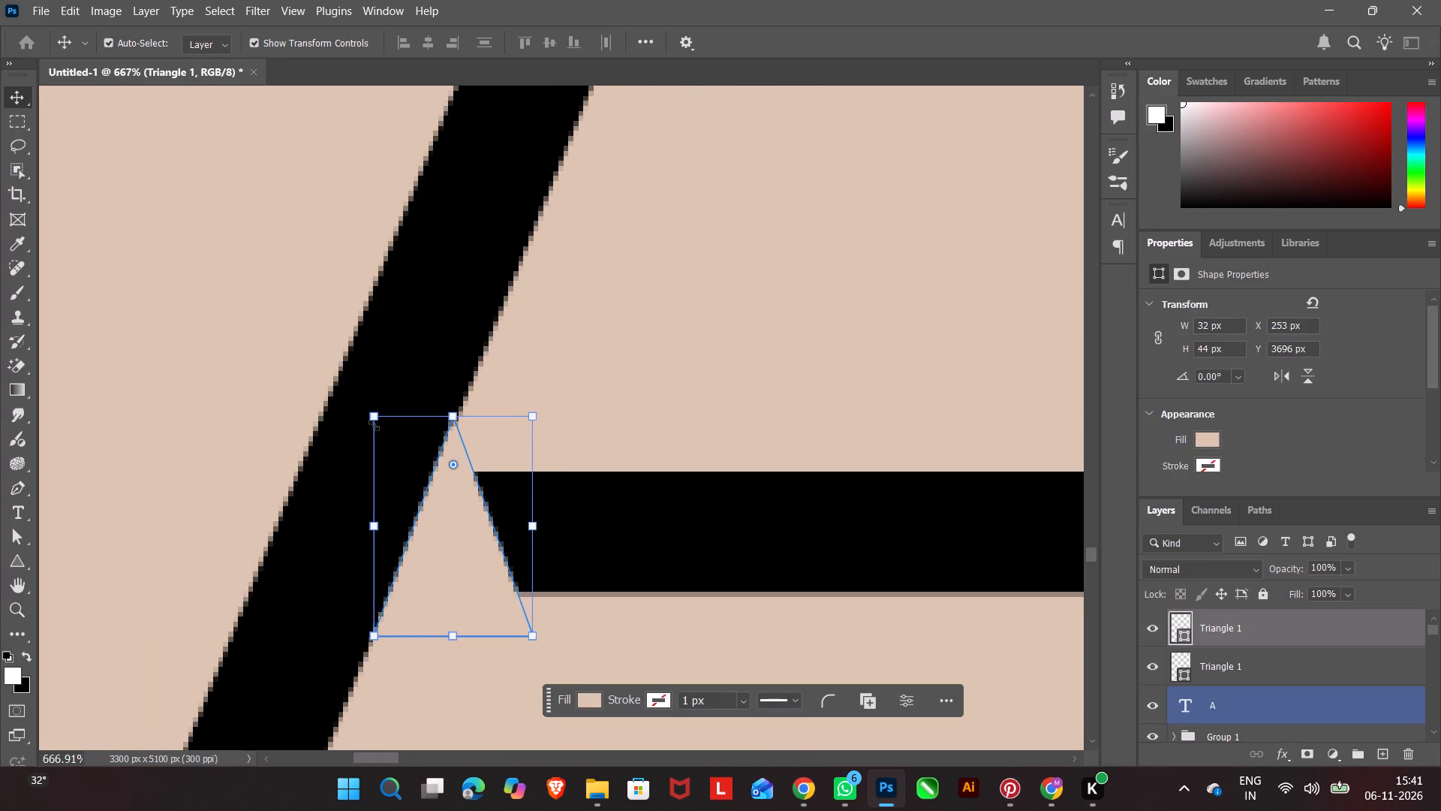
pyautogui.click(373, 415)
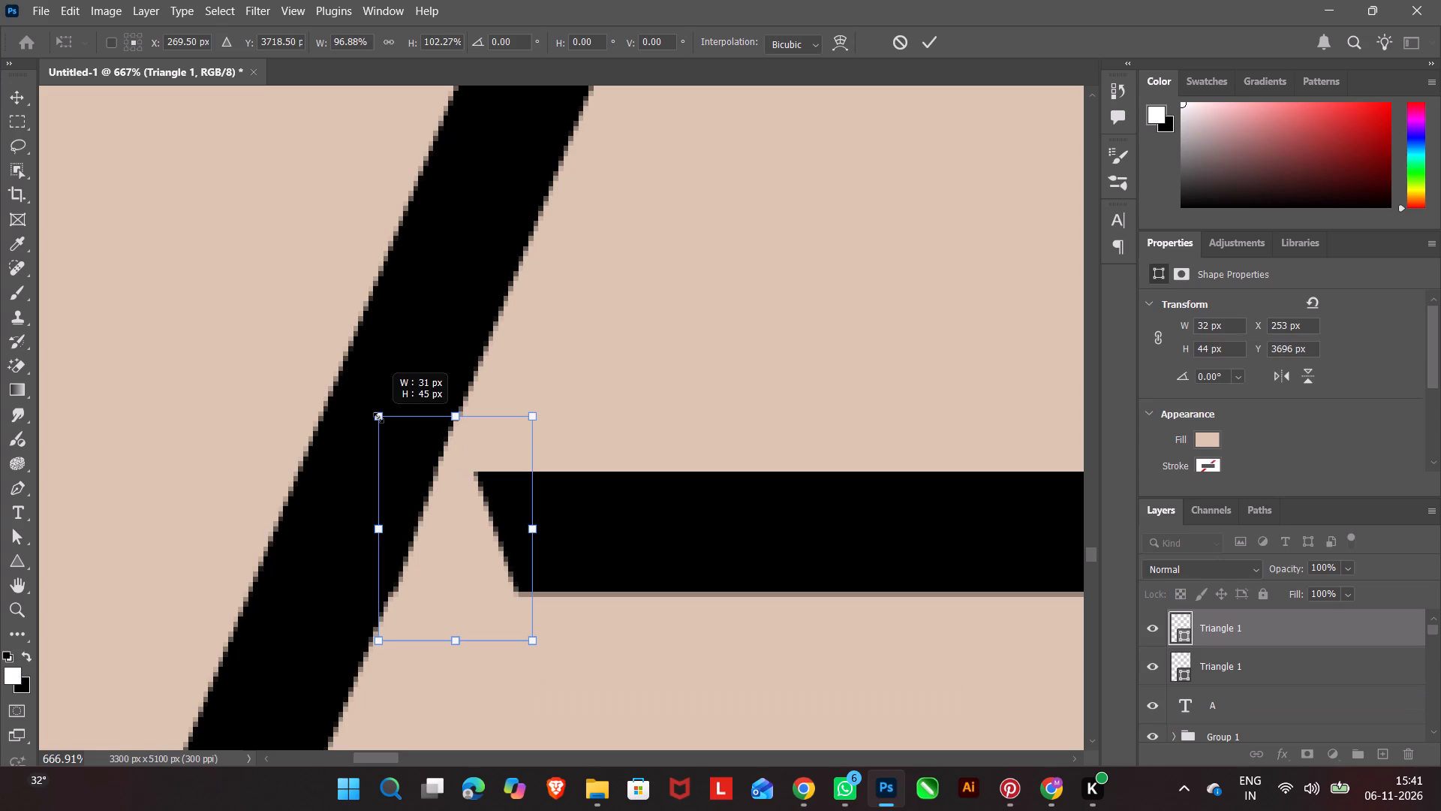
pyautogui.click(540, 658)
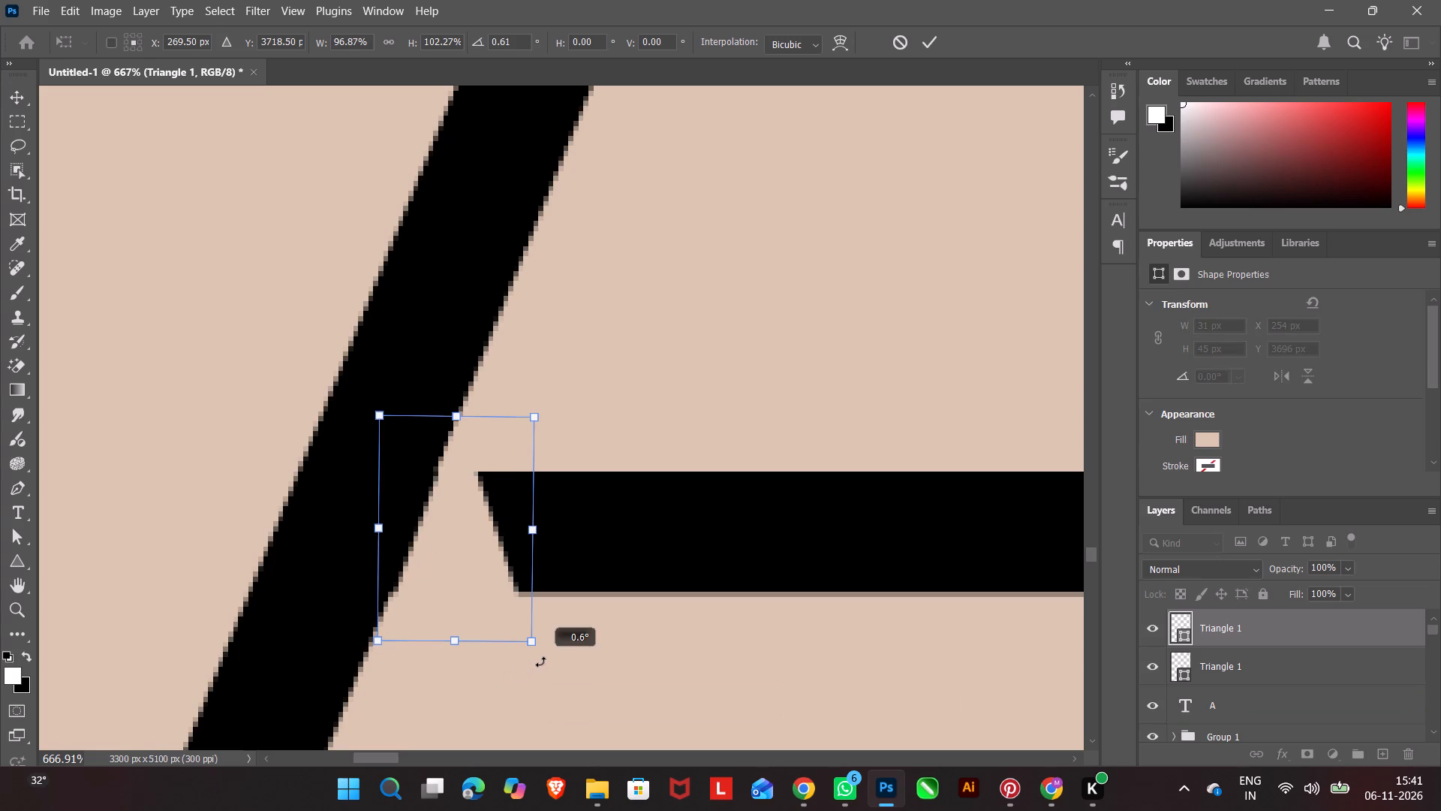
pyautogui.click(760, 698)
pyautogui.click(736, 469)
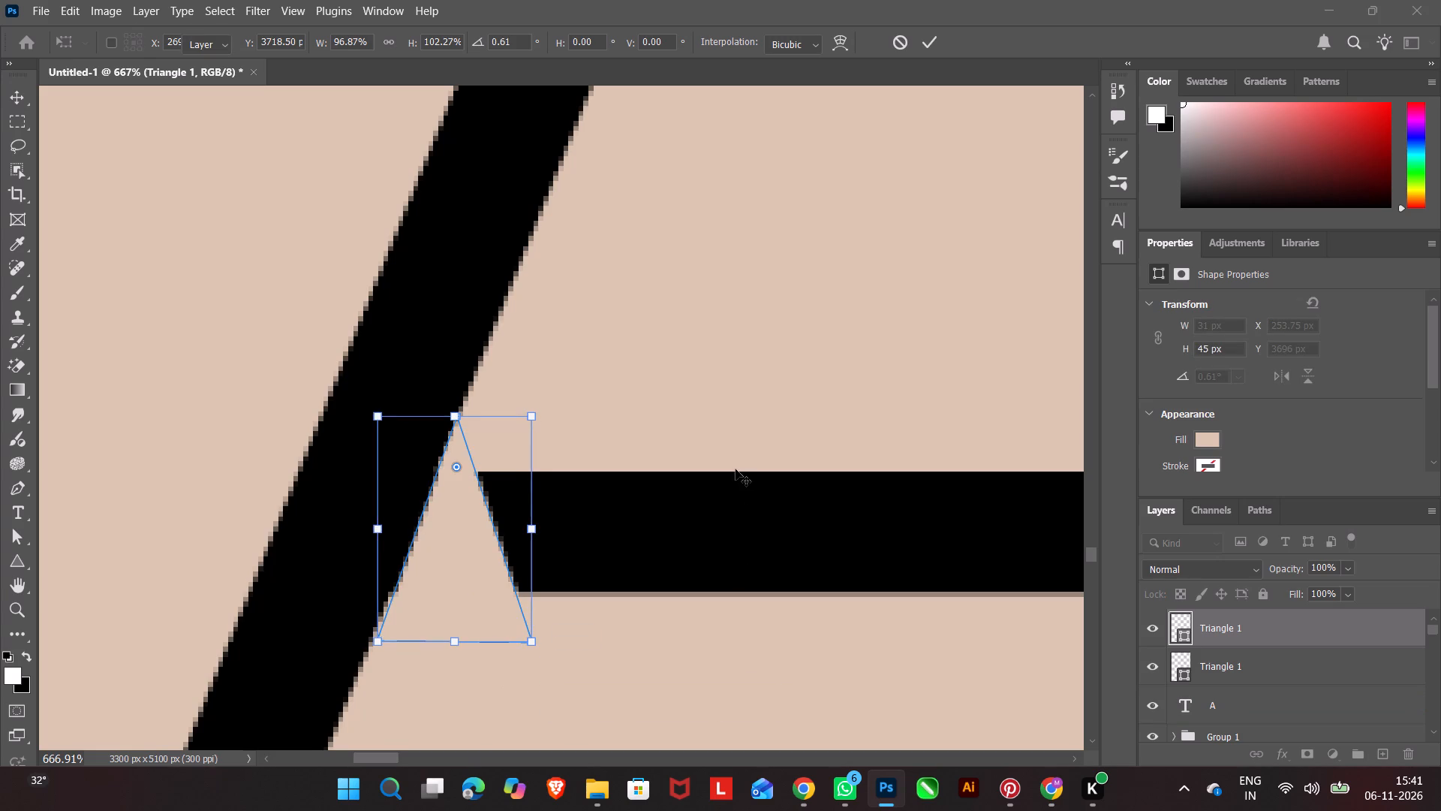
pyautogui.click(743, 429)
# Scale the beige triangle to about 103% width and 99.65% height so its side follows the left stroke.
pyautogui.click(438, 586)
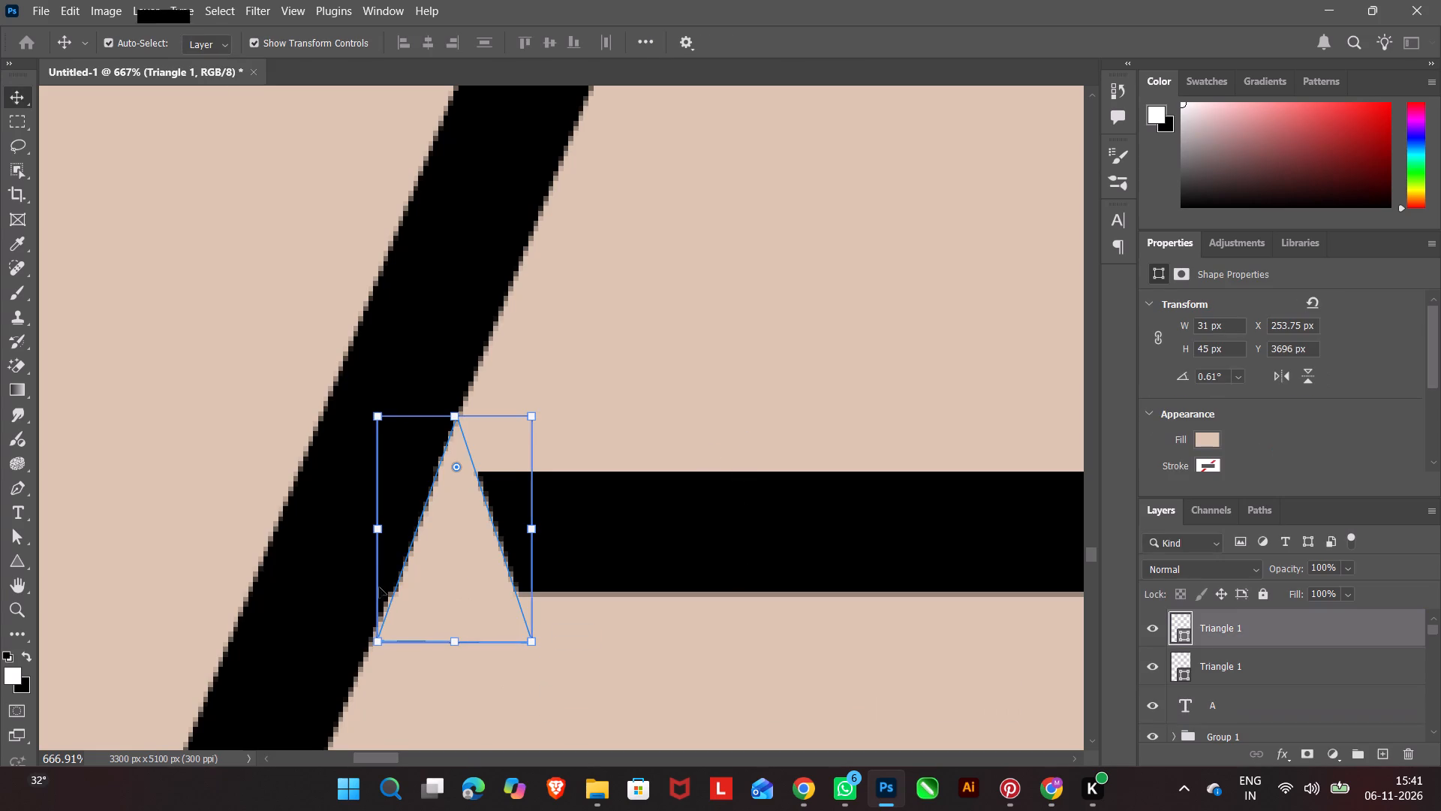
pyautogui.click(373, 616)
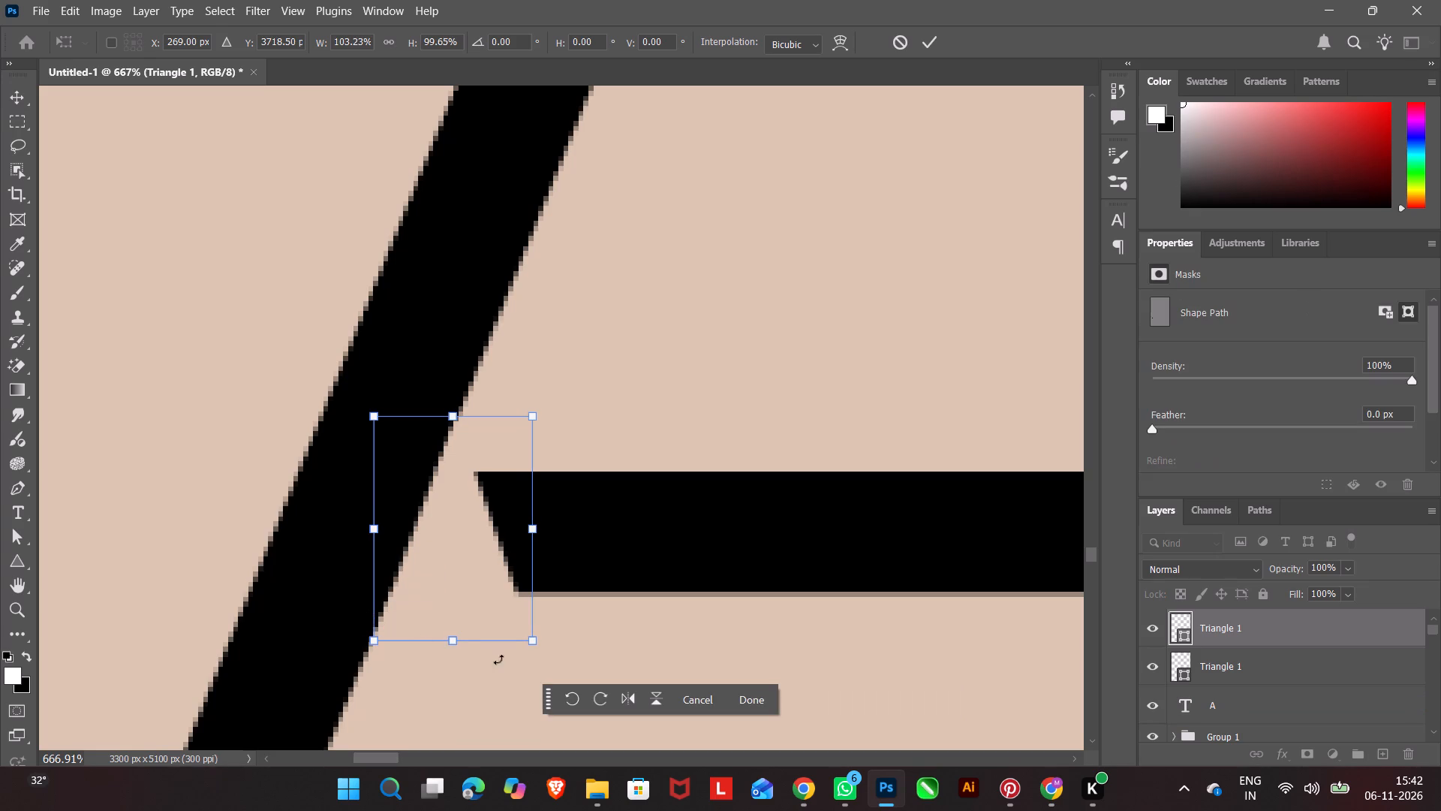
pyautogui.click(758, 698)
pyautogui.click(761, 562)
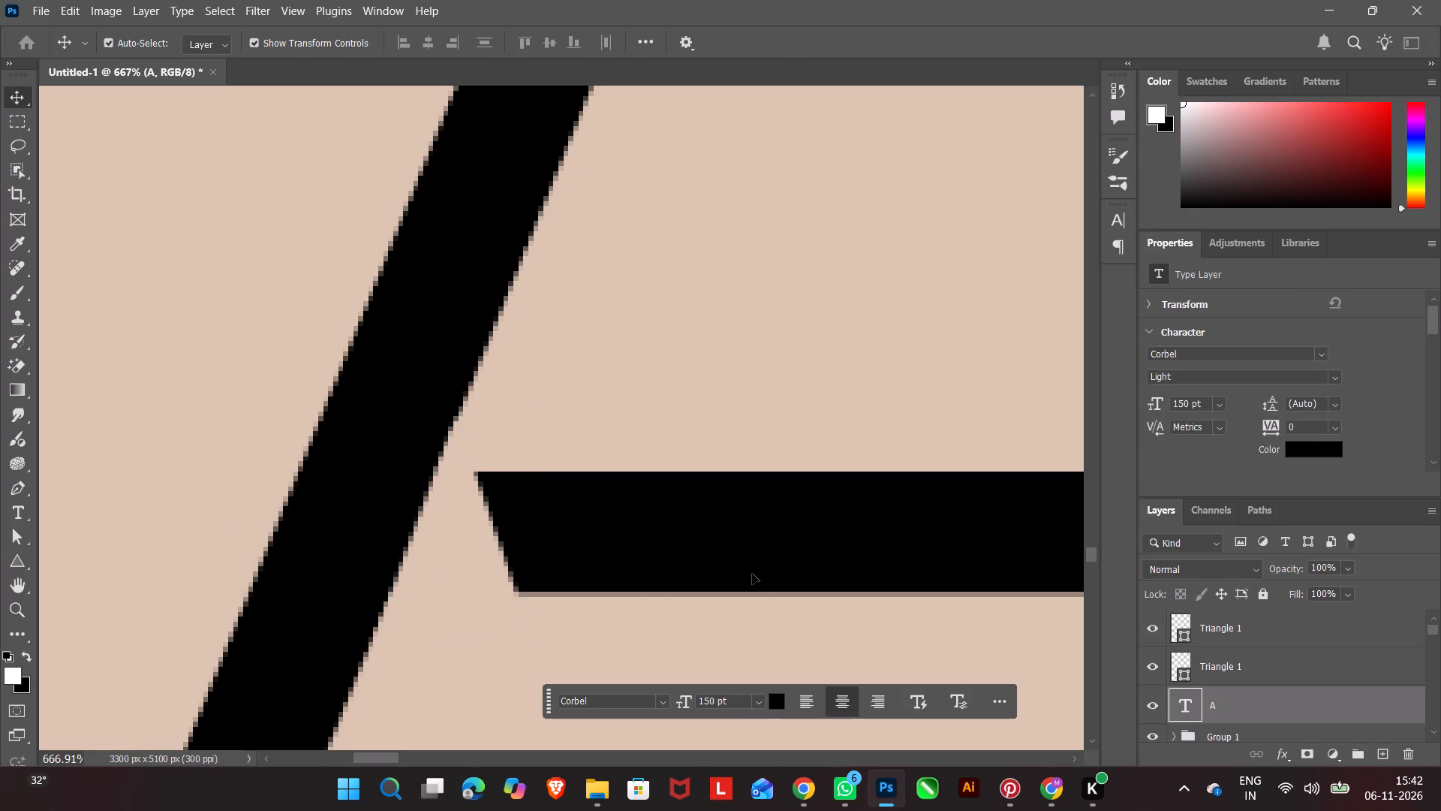
# Duplicate the beige triangle and place the copy over the crossbar's right end.
pyautogui.keyDown('alt'); pyautogui.scroll(-20, 504, 532); pyautogui.keyUp('alt')
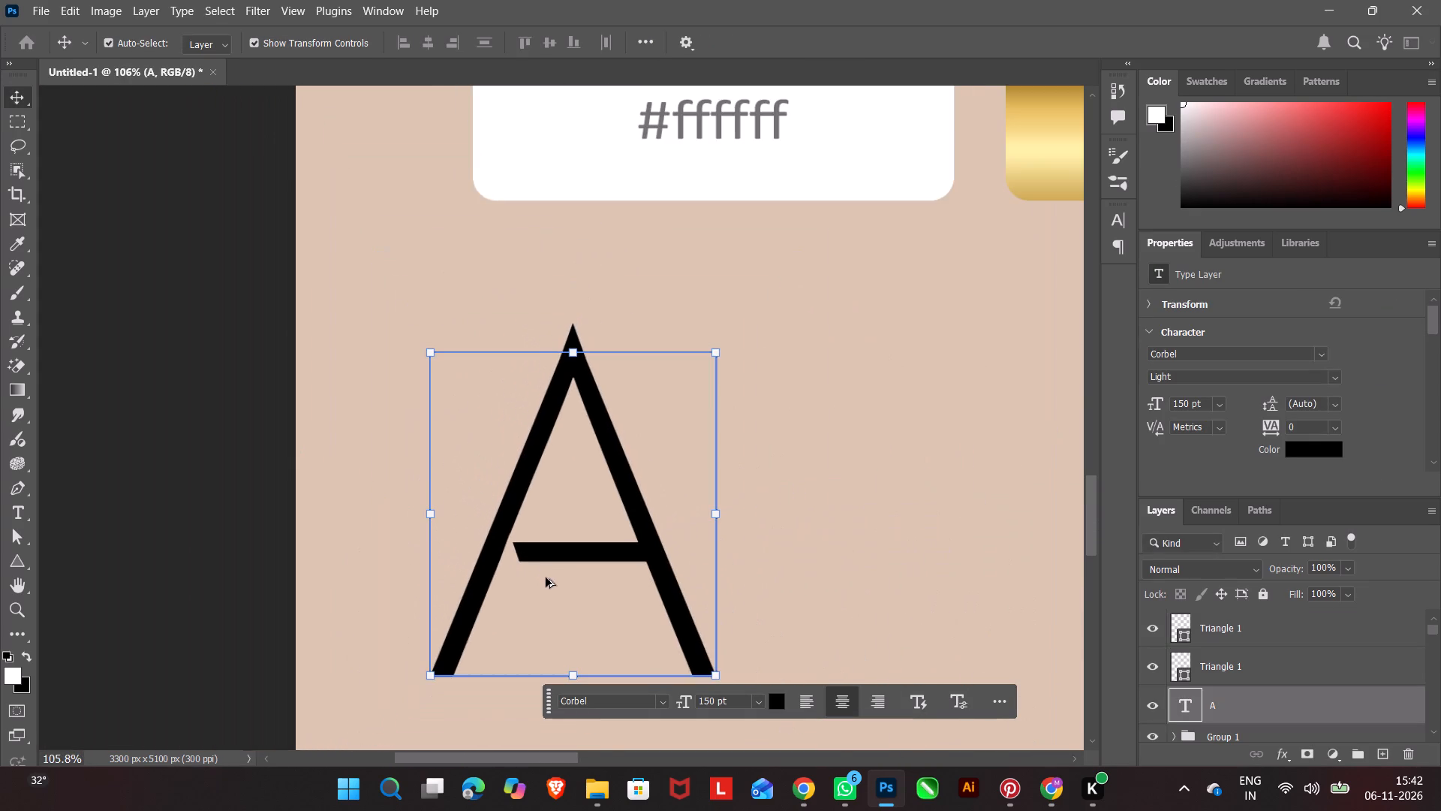
pyautogui.keyDown('alt'); pyautogui.scroll(-3, 548, 581); pyautogui.keyUp('alt')
pyautogui.click(518, 565)
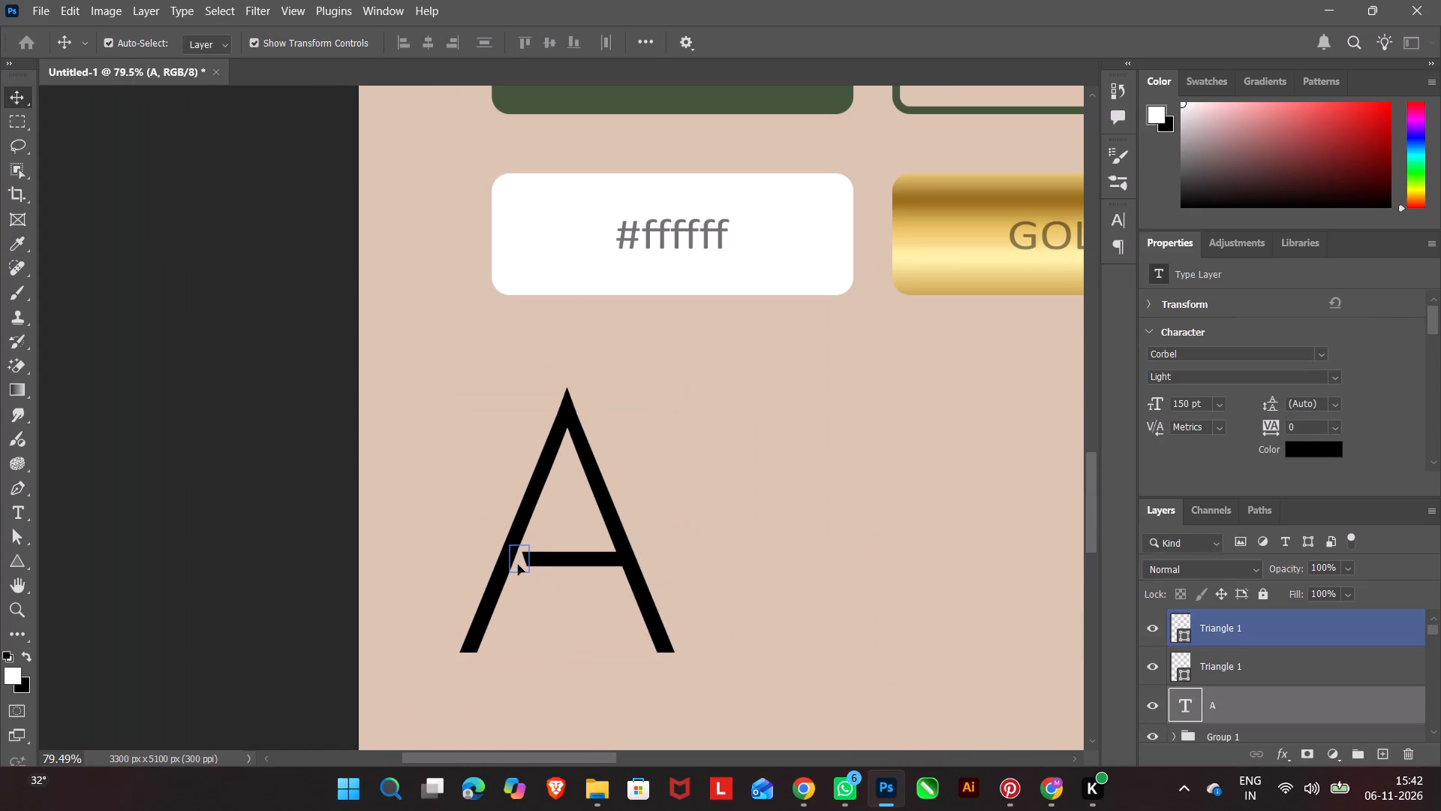
pyautogui.hotkey('ctrl', 'c')
pyautogui.hotkey('ctrl', 'v')
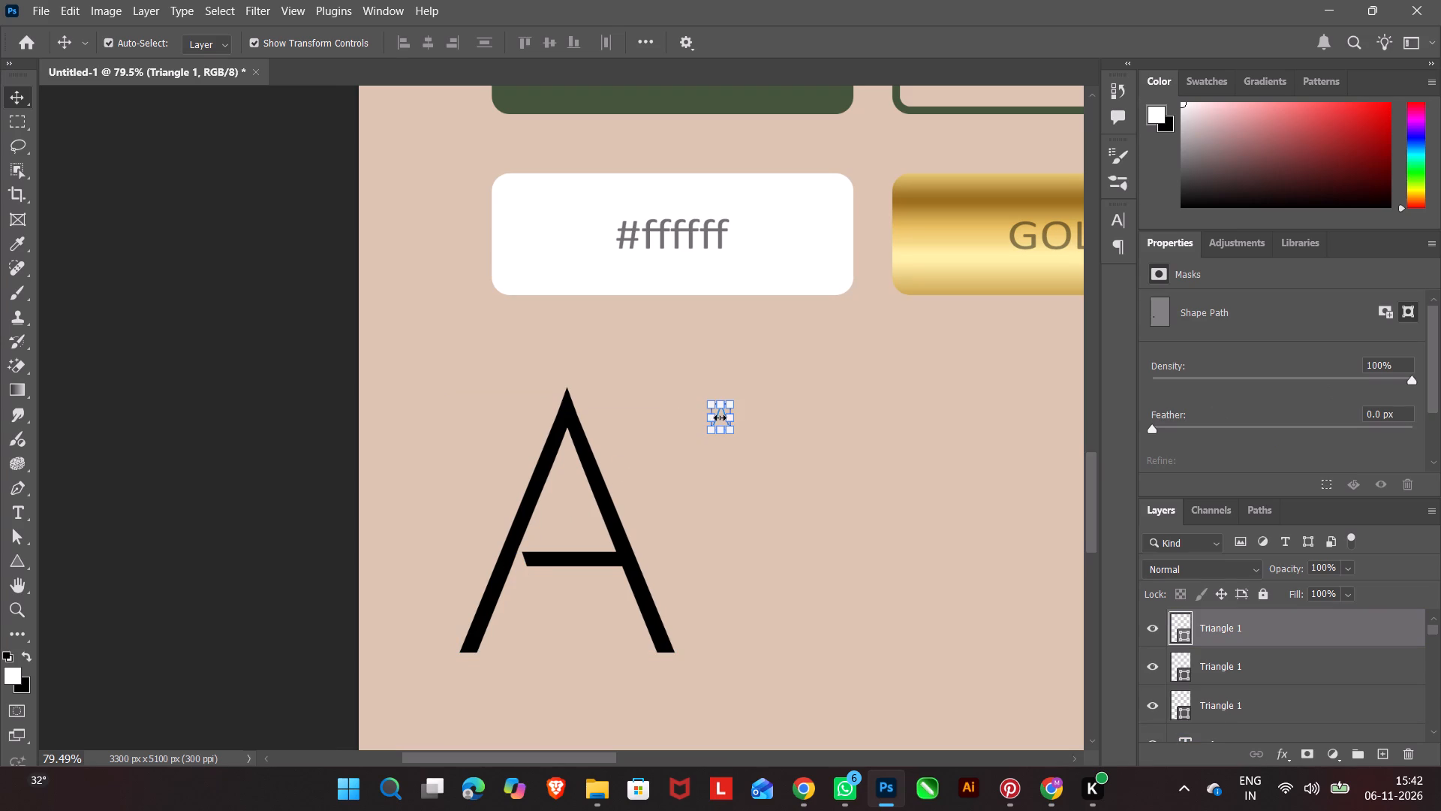
pyautogui.keyDown('alt'); pyautogui.scroll(6, 720, 425); pyautogui.keyUp('alt')
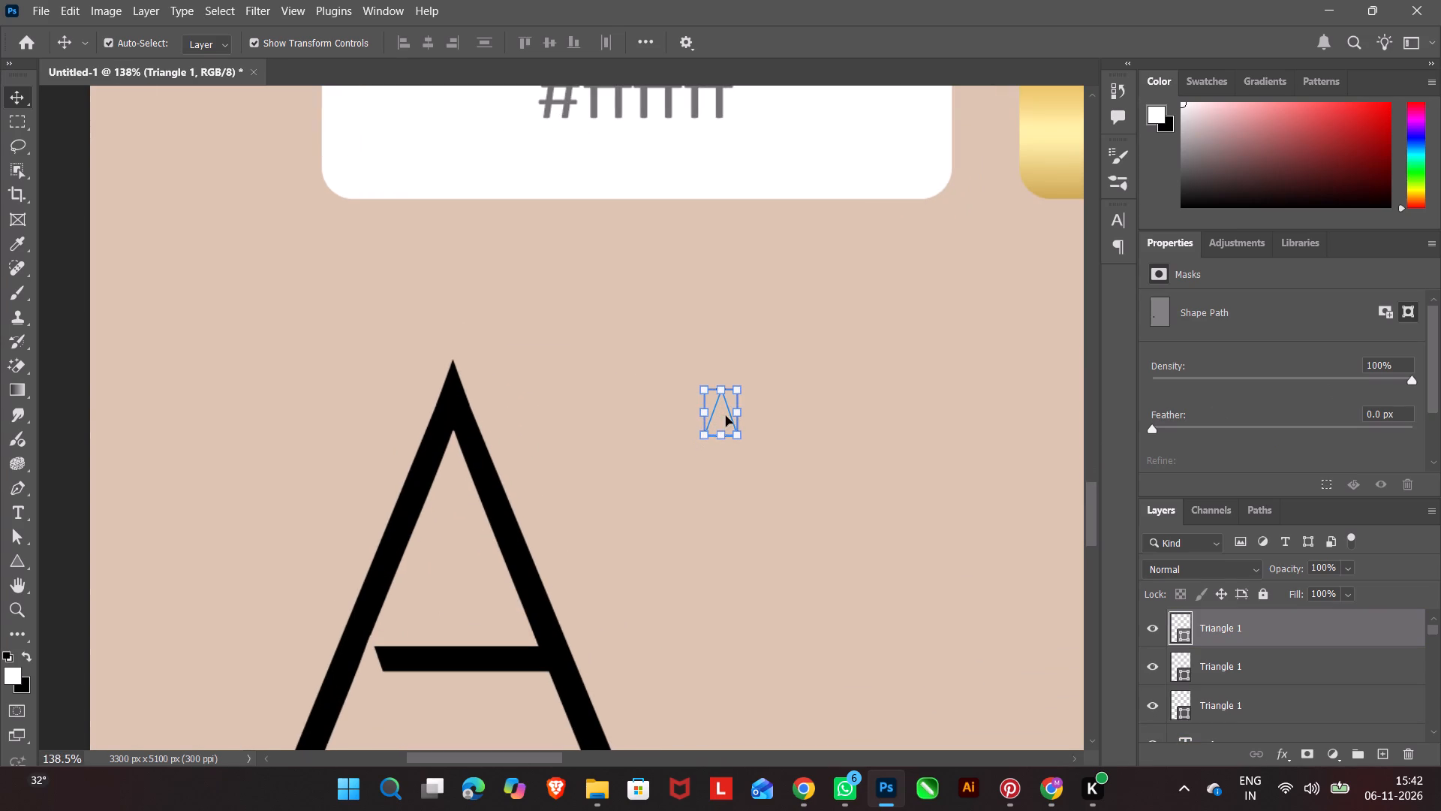
pyautogui.moveTo(727, 415); pyautogui.dragTo(522, 668)
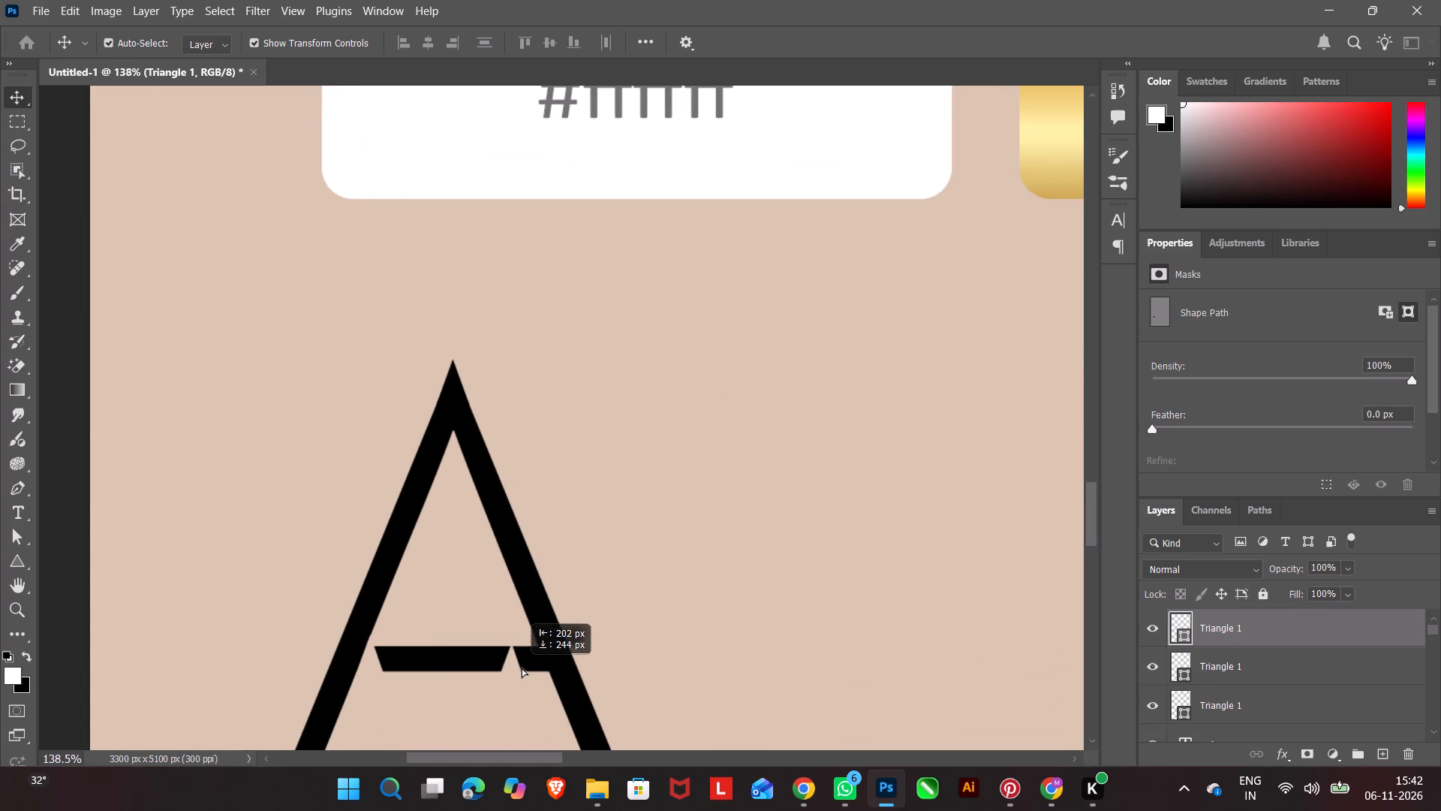
pyautogui.moveTo(522, 668); pyautogui.dragTo(537, 663)
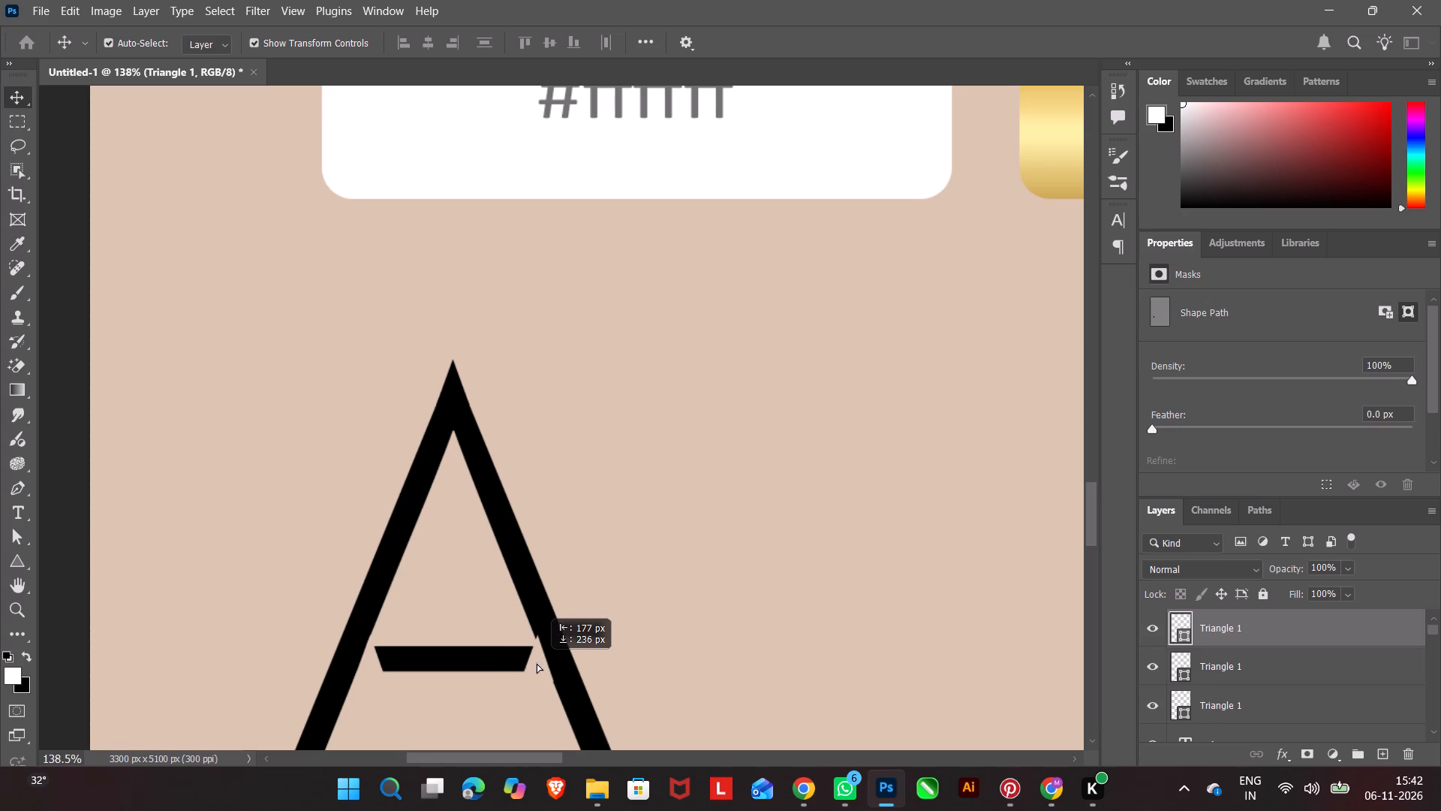
pyautogui.moveTo(537, 663); pyautogui.dragTo(534, 664)
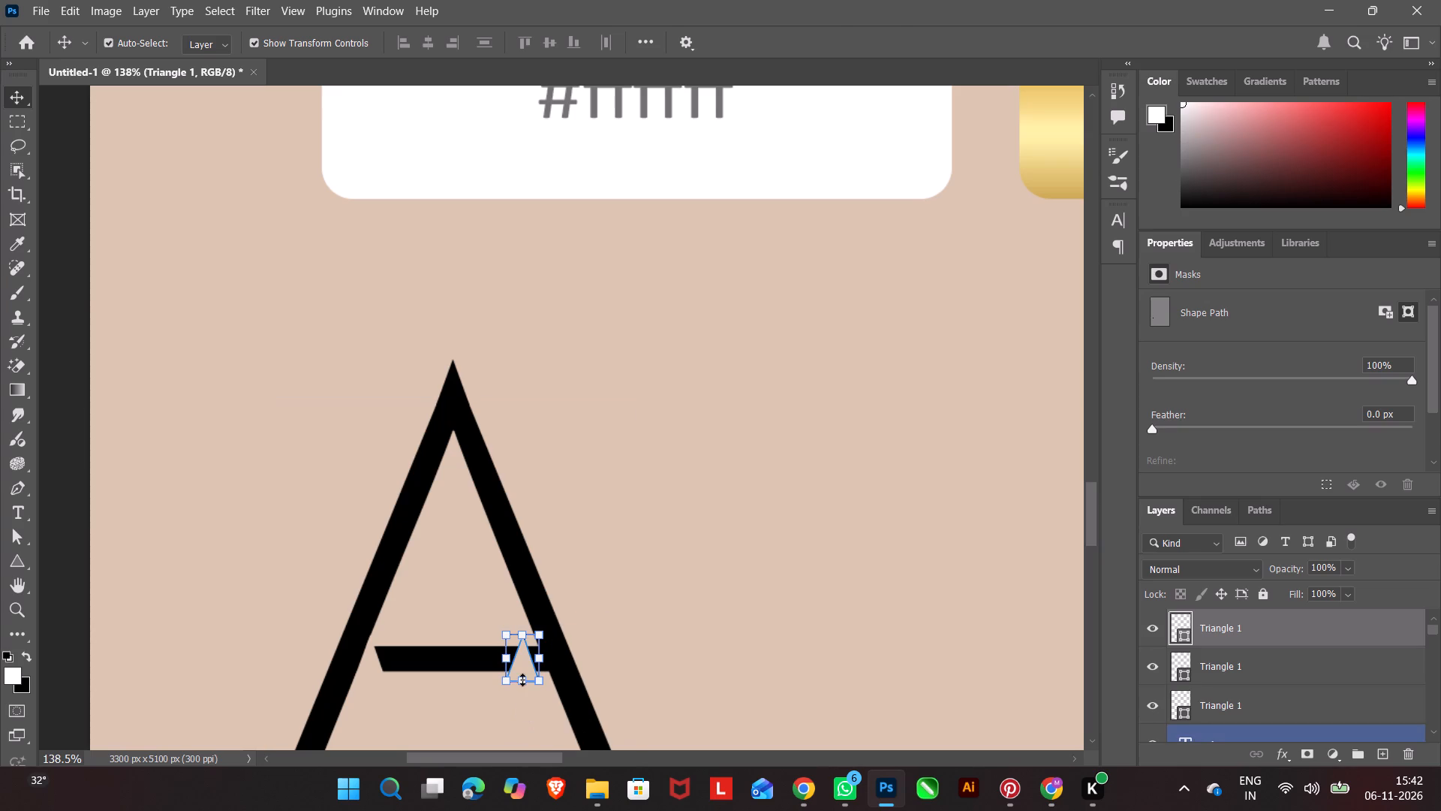
# Flip the new triangle copy horizontally and shift it against the inner edge of the A's right stroke.
pyautogui.click(522, 680)
pyautogui.click(627, 701)
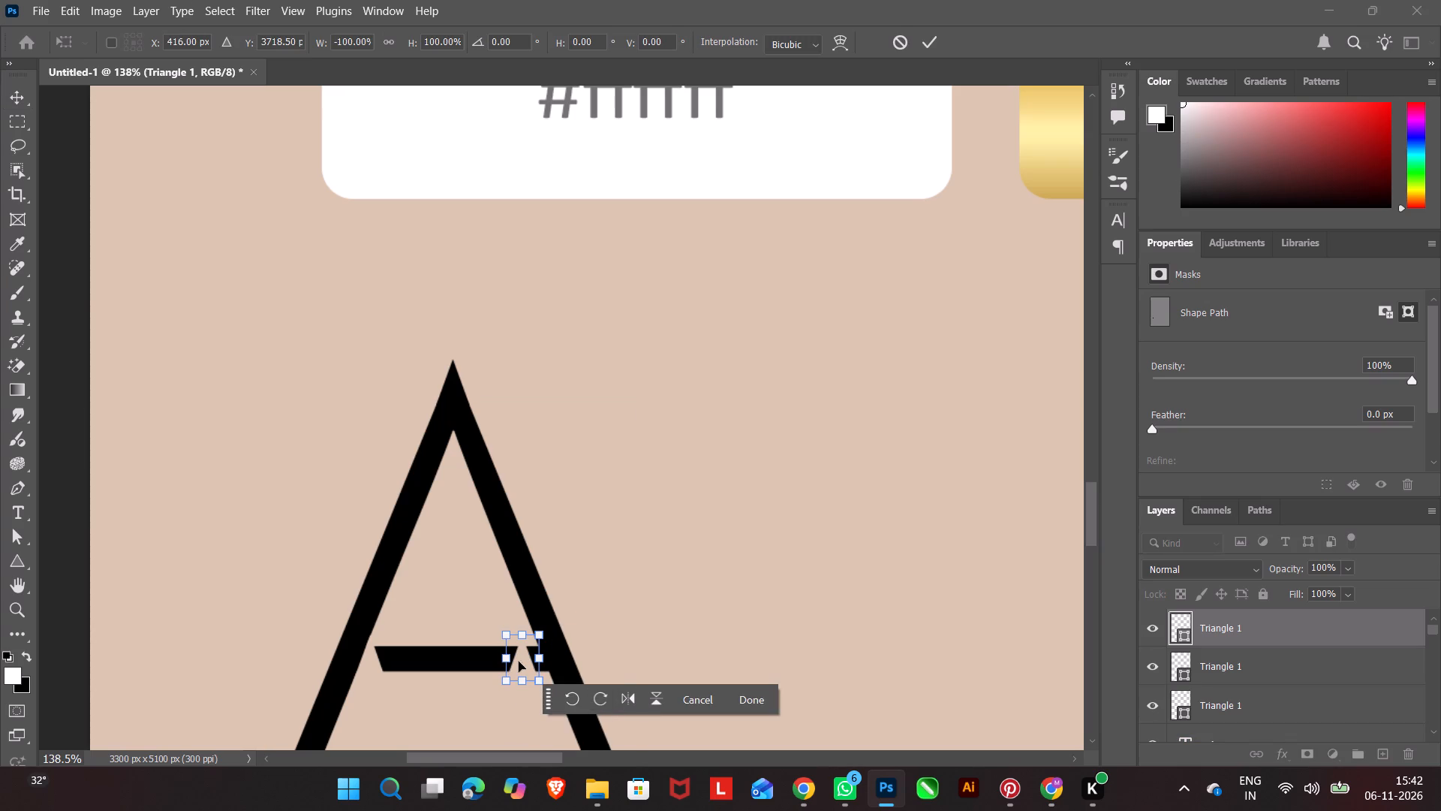
pyautogui.moveTo(523, 661); pyautogui.dragTo(532, 663)
pyautogui.doubleClick(711, 646)
pyautogui.click(760, 698)
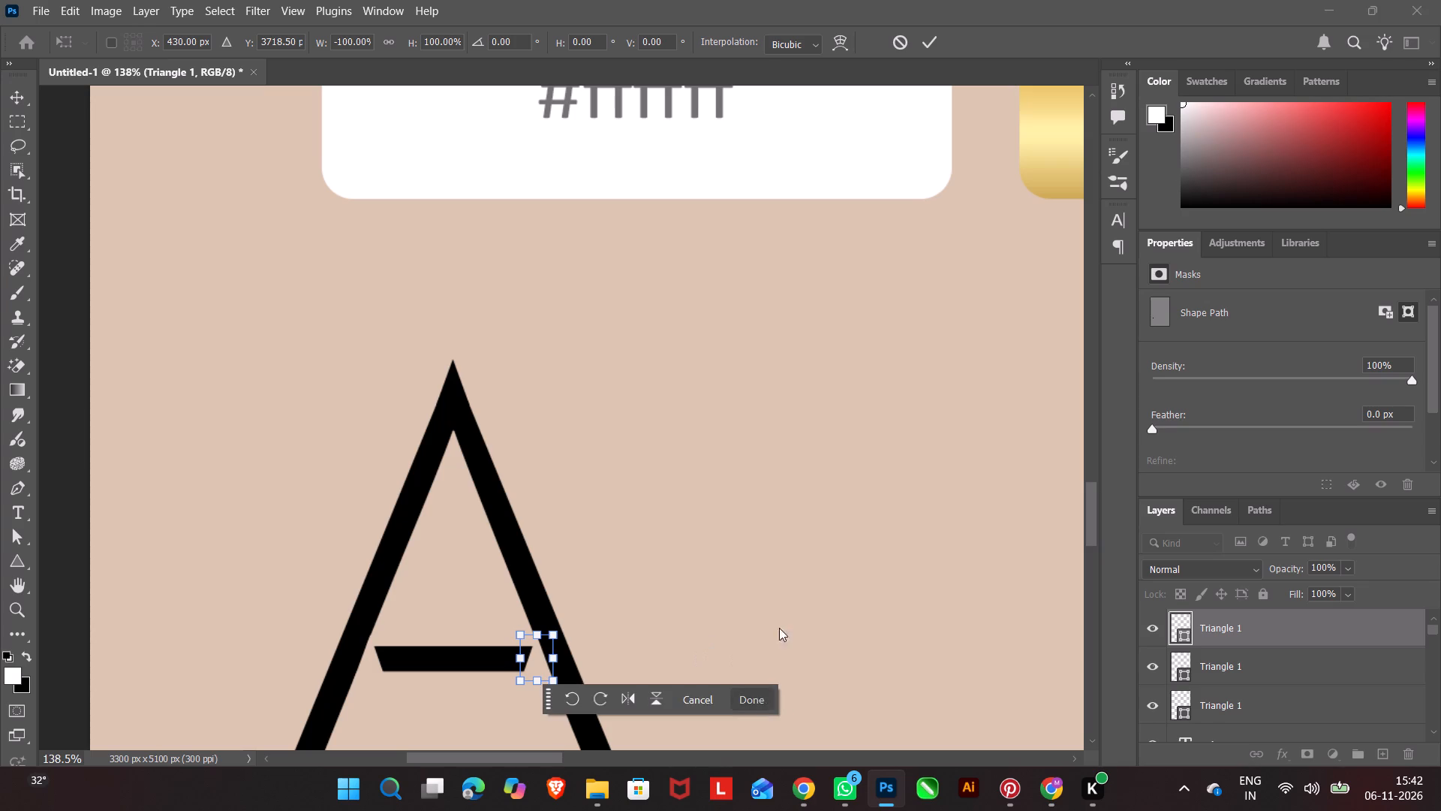
pyautogui.click(787, 595)
# Apply the flip and nudge the beige triangle copy 2 px left against the inner edge of the A's right stroke.
pyautogui.click(543, 671)
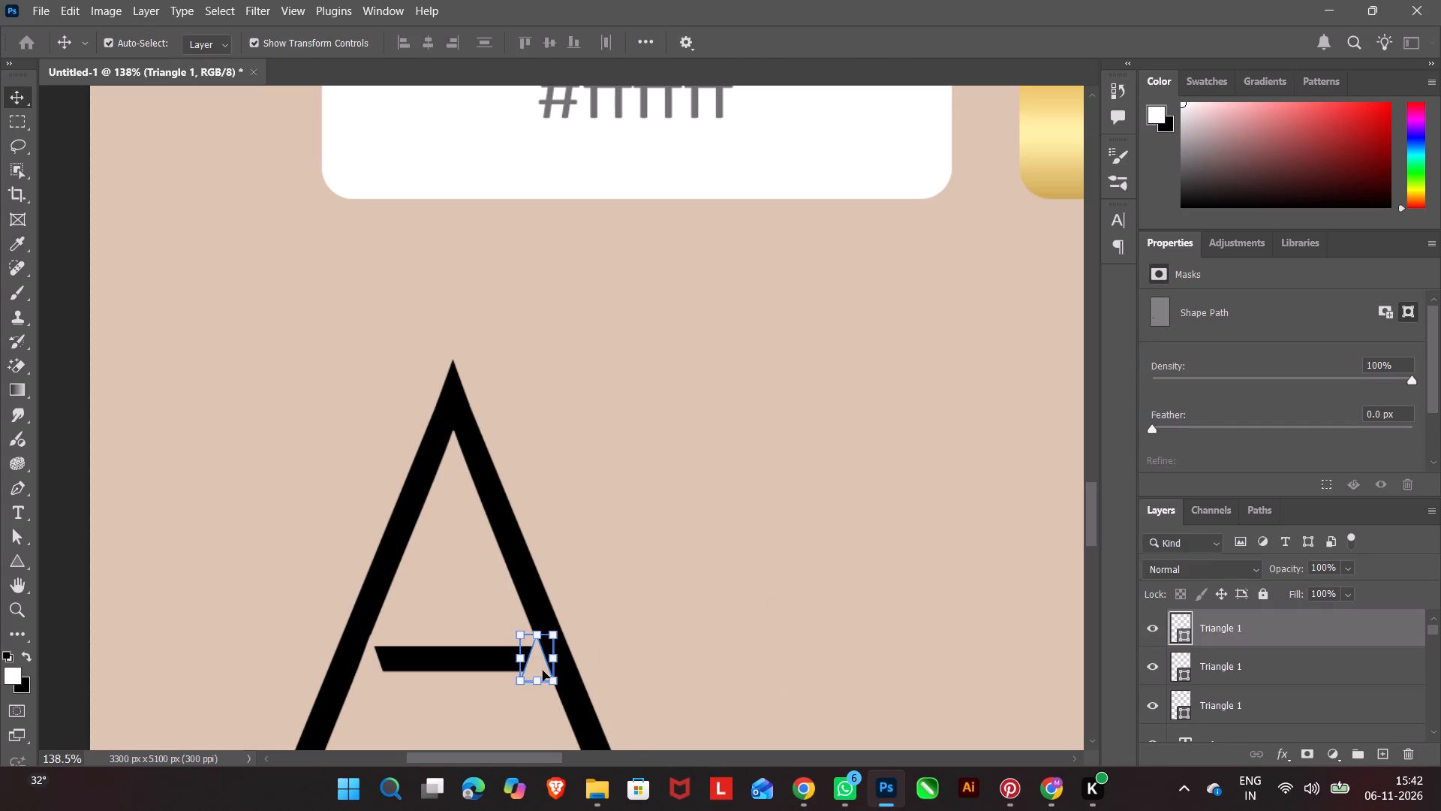
pyautogui.press('Left')
pyautogui.press('Left')
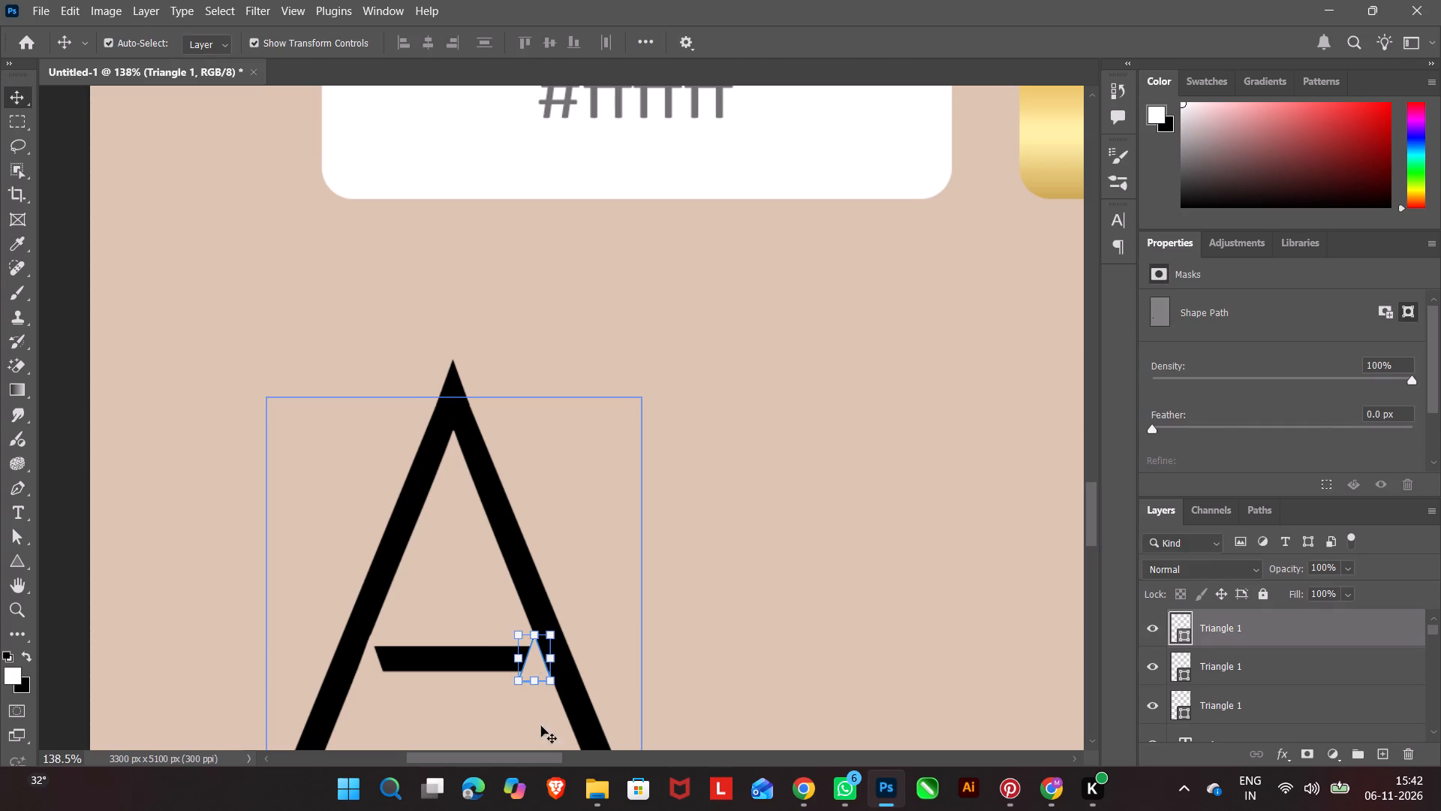
pyautogui.click(727, 651)
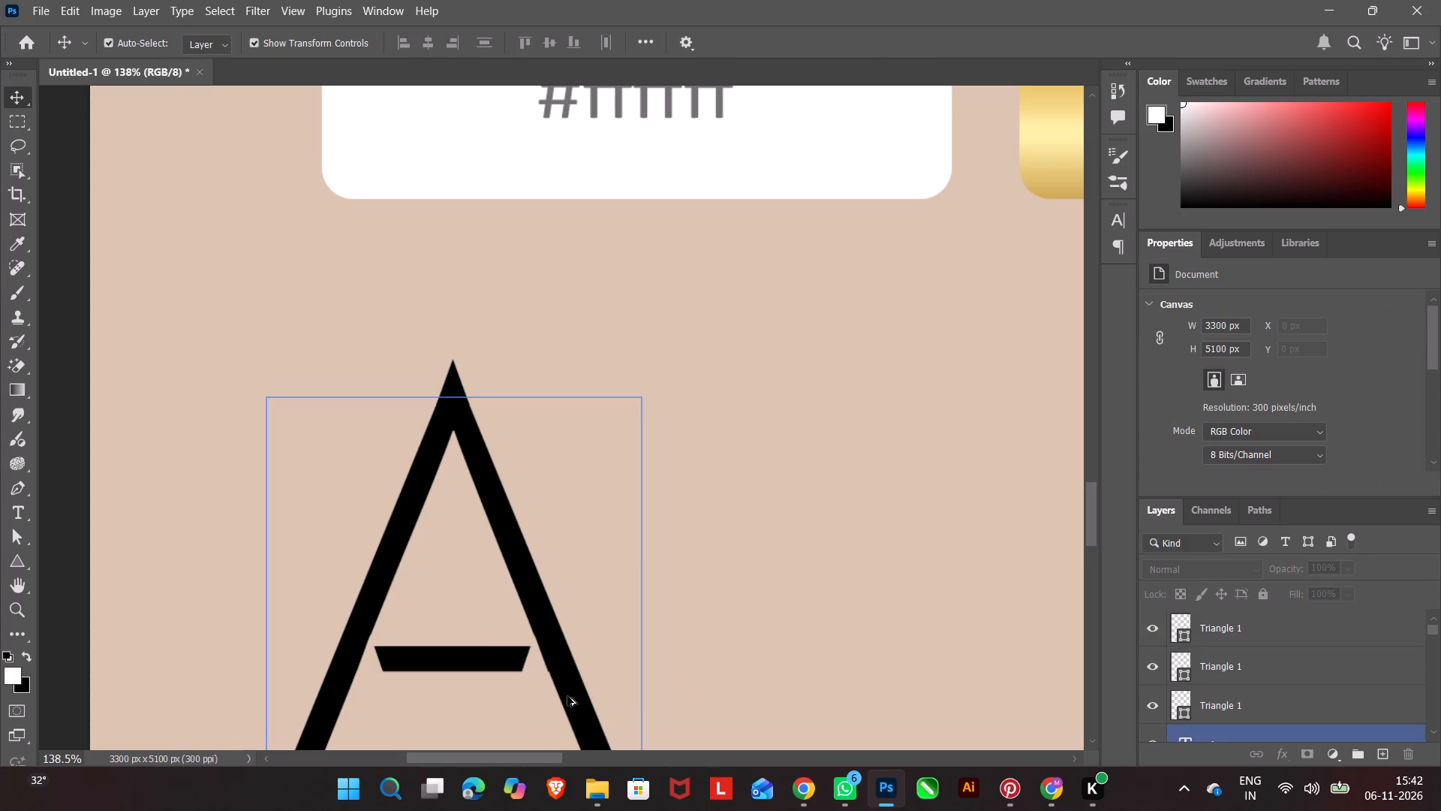
# Rotate the beige triangle at the crossbar's right end by about -2.3° along the stroke's inner edge.
pyautogui.keyDown('alt'); pyautogui.scroll(15, 567, 696); pyautogui.keyUp('alt')
pyautogui.click(465, 575)
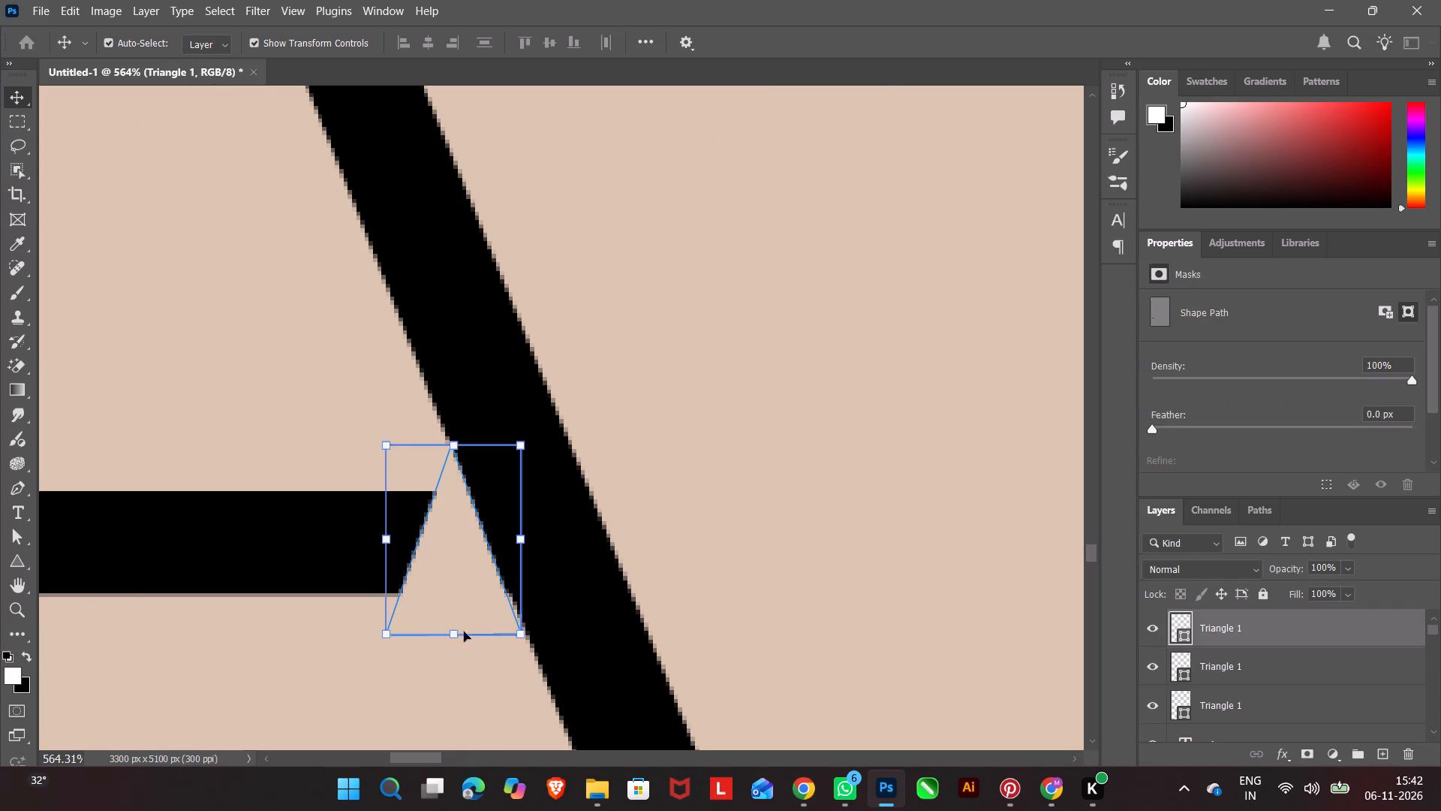
pyautogui.moveTo(459, 656); pyautogui.dragTo(465, 662)
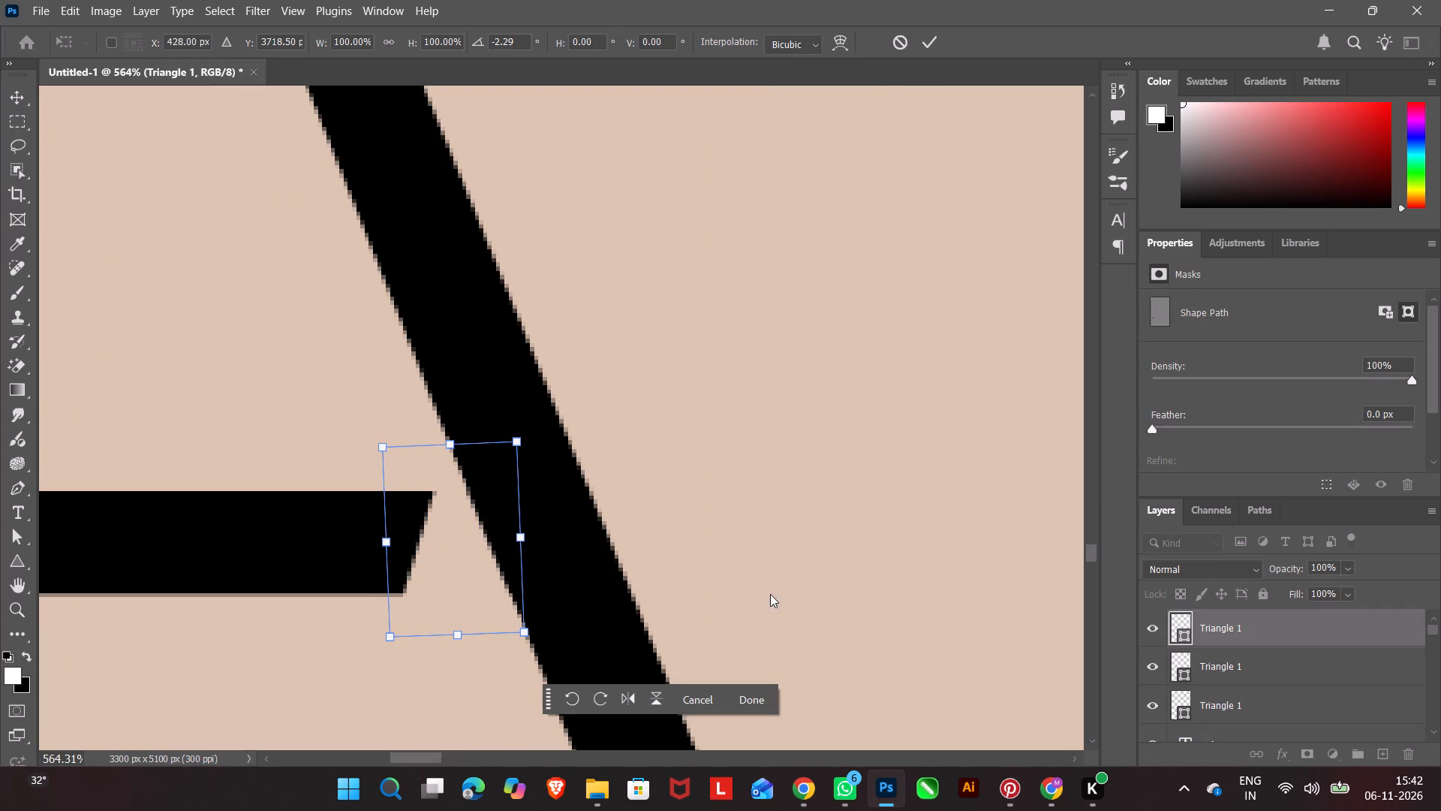
pyautogui.click(760, 694)
# Add a layer mask to the A text layer.
pyautogui.click(793, 592)
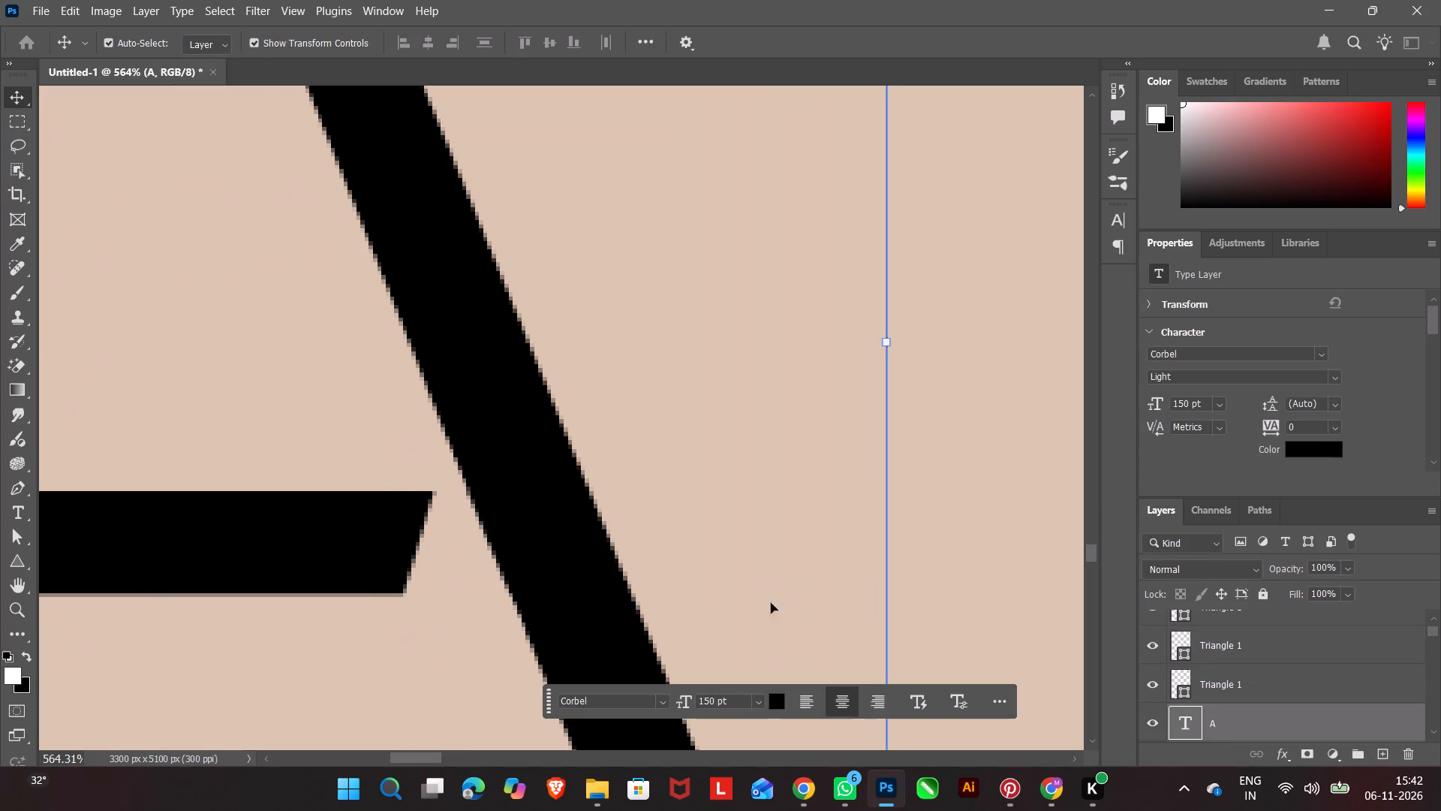
pyautogui.keyDown('alt'); pyautogui.scroll(-13, 391, 571); pyautogui.keyUp('alt')
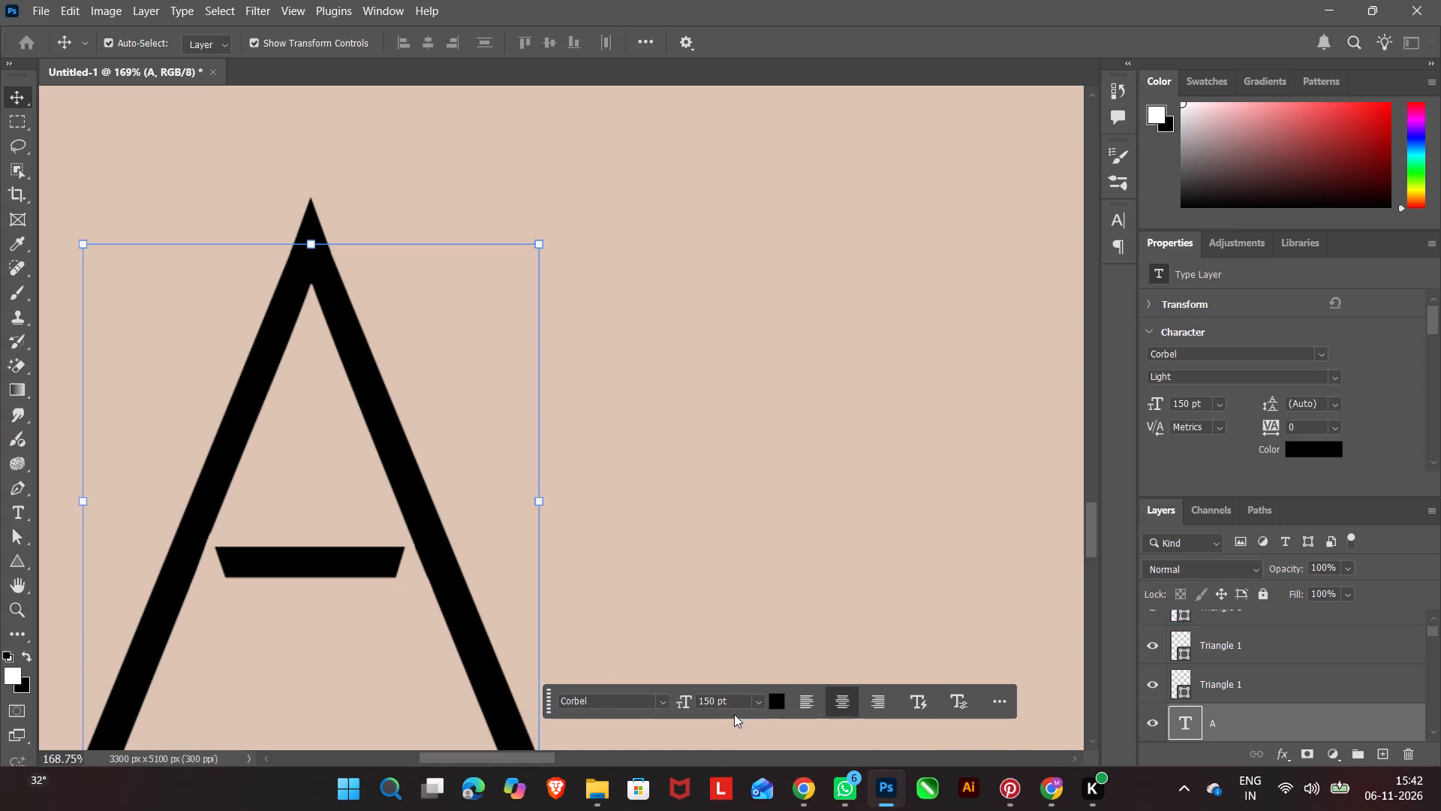
pyautogui.click(1309, 755)
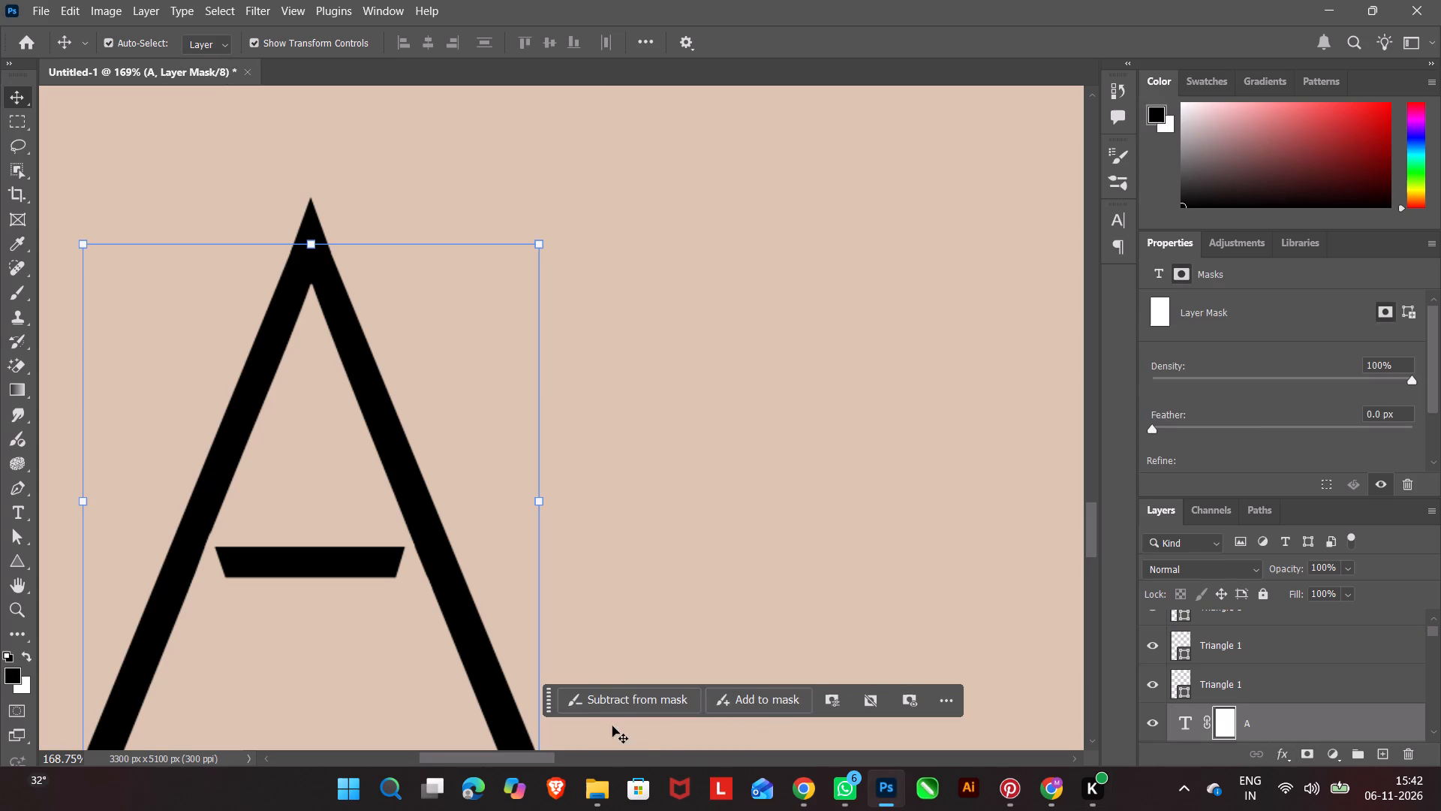
# Brush the whole crossbar out of the A by subtracting it from the layer mask, leaving only the two slanted strokes.
pyautogui.click(612, 704)
pyautogui.moveTo(281, 635); pyautogui.dragTo(266, 601)
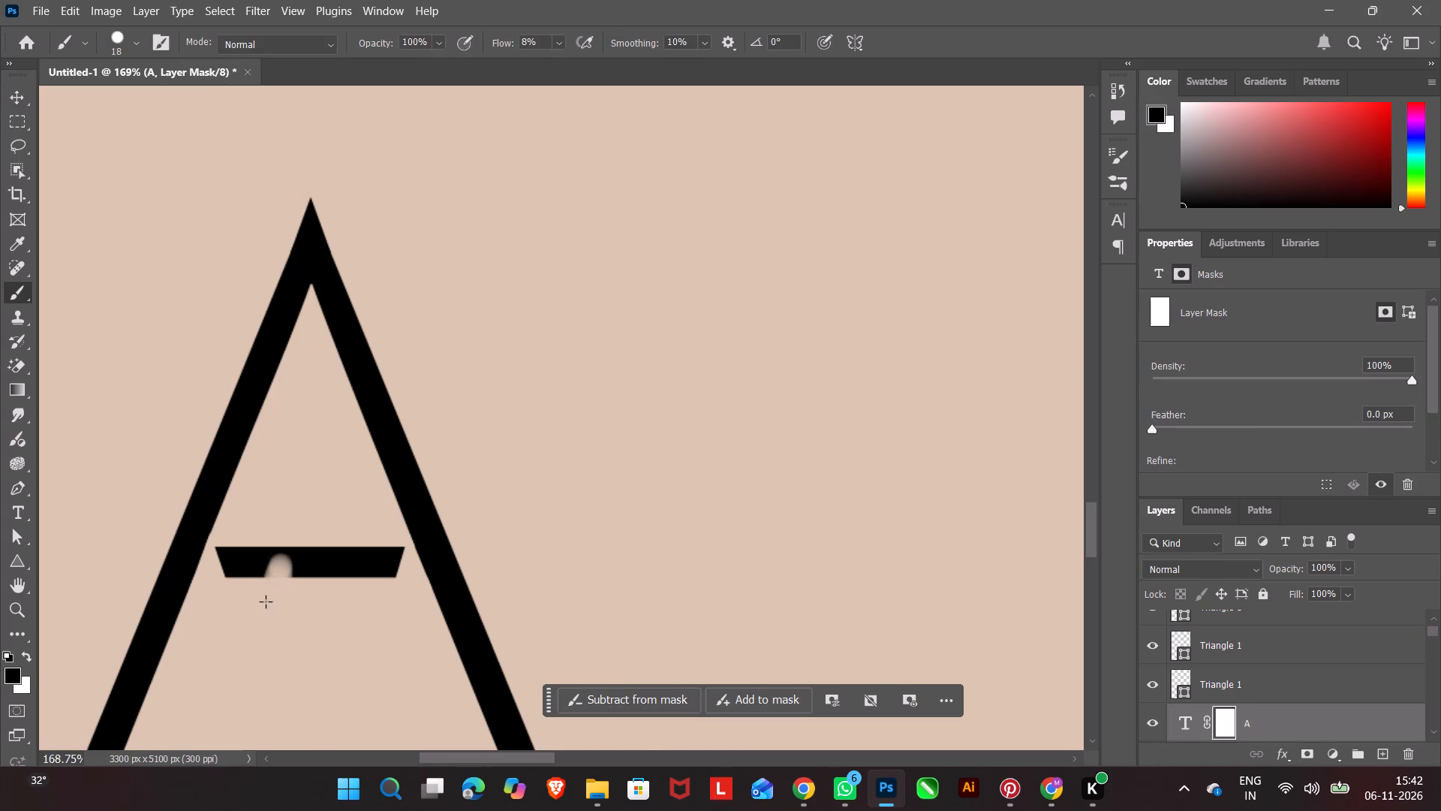
pyautogui.moveTo(266, 601); pyautogui.dragTo(216, 560)
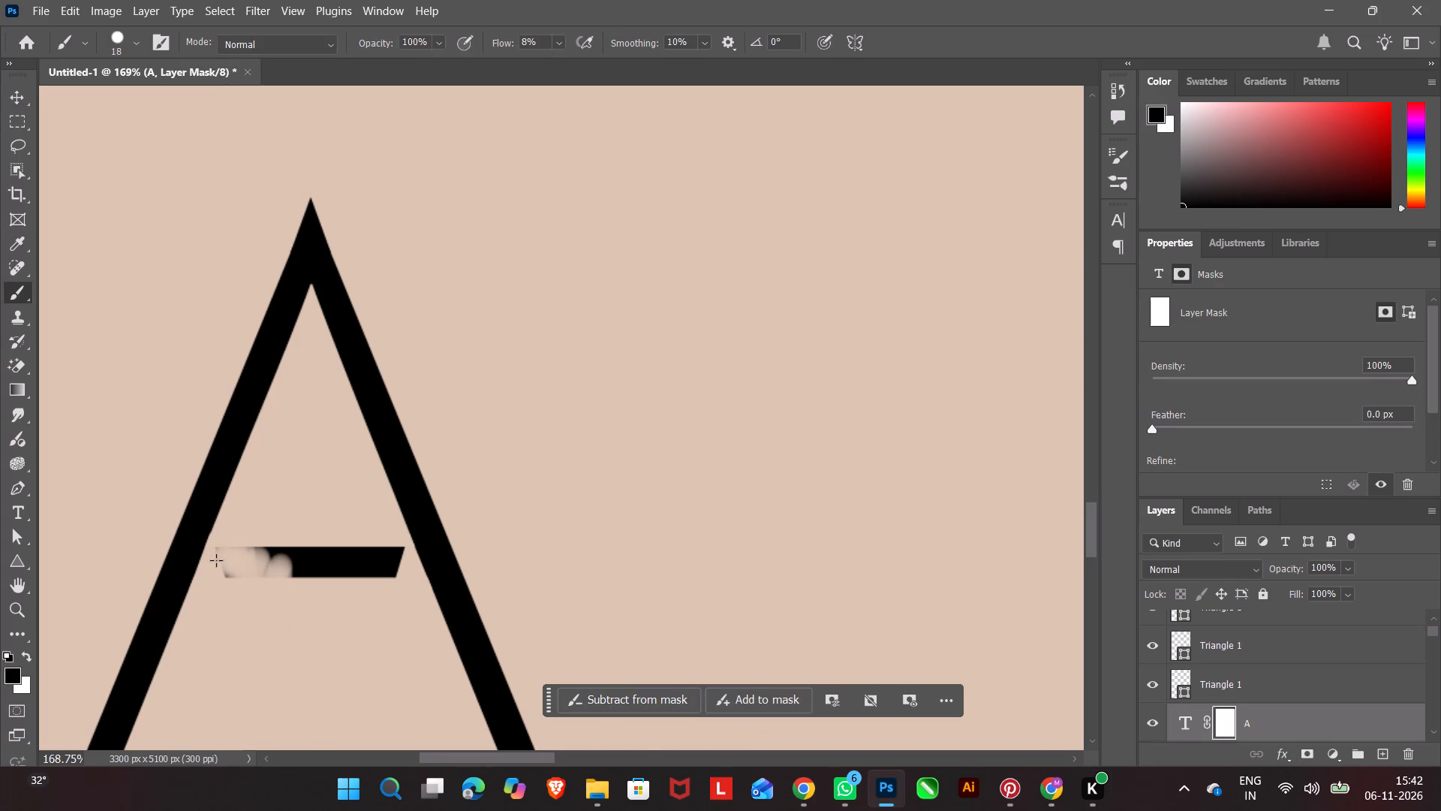
pyautogui.moveTo(216, 560); pyautogui.dragTo(246, 565)
pyautogui.moveTo(246, 565); pyautogui.dragTo(255, 608)
pyautogui.moveTo(255, 608); pyautogui.dragTo(289, 538)
pyautogui.moveTo(289, 538); pyautogui.dragTo(310, 542)
pyautogui.moveTo(310, 542); pyautogui.dragTo(323, 587)
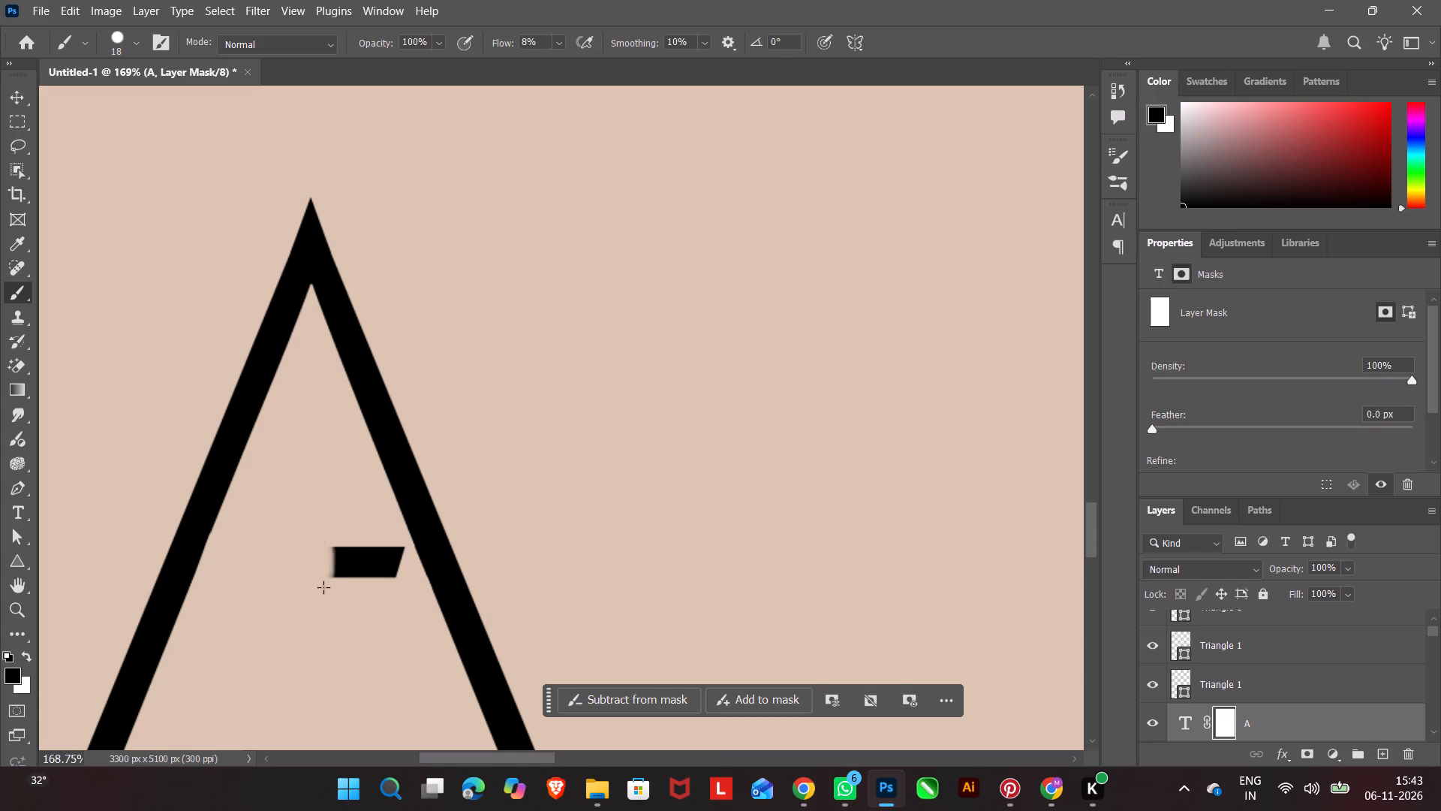
pyautogui.moveTo(323, 587); pyautogui.dragTo(338, 546)
pyautogui.moveTo(338, 546); pyautogui.dragTo(353, 537)
pyautogui.moveTo(353, 537); pyautogui.dragTo(377, 545)
pyautogui.moveTo(377, 545); pyautogui.dragTo(391, 553)
pyautogui.moveTo(391, 553); pyautogui.dragTo(391, 574)
pyautogui.moveTo(391, 574); pyautogui.dragTo(254, 623)
pyautogui.moveTo(254, 623); pyautogui.dragTo(279, 595)
# Link the masked A text layer with the two beige triangles at the former crossbar ends.
pyautogui.keyDown('alt'); pyautogui.scroll(-6, 244, 567); pyautogui.keyUp('alt')
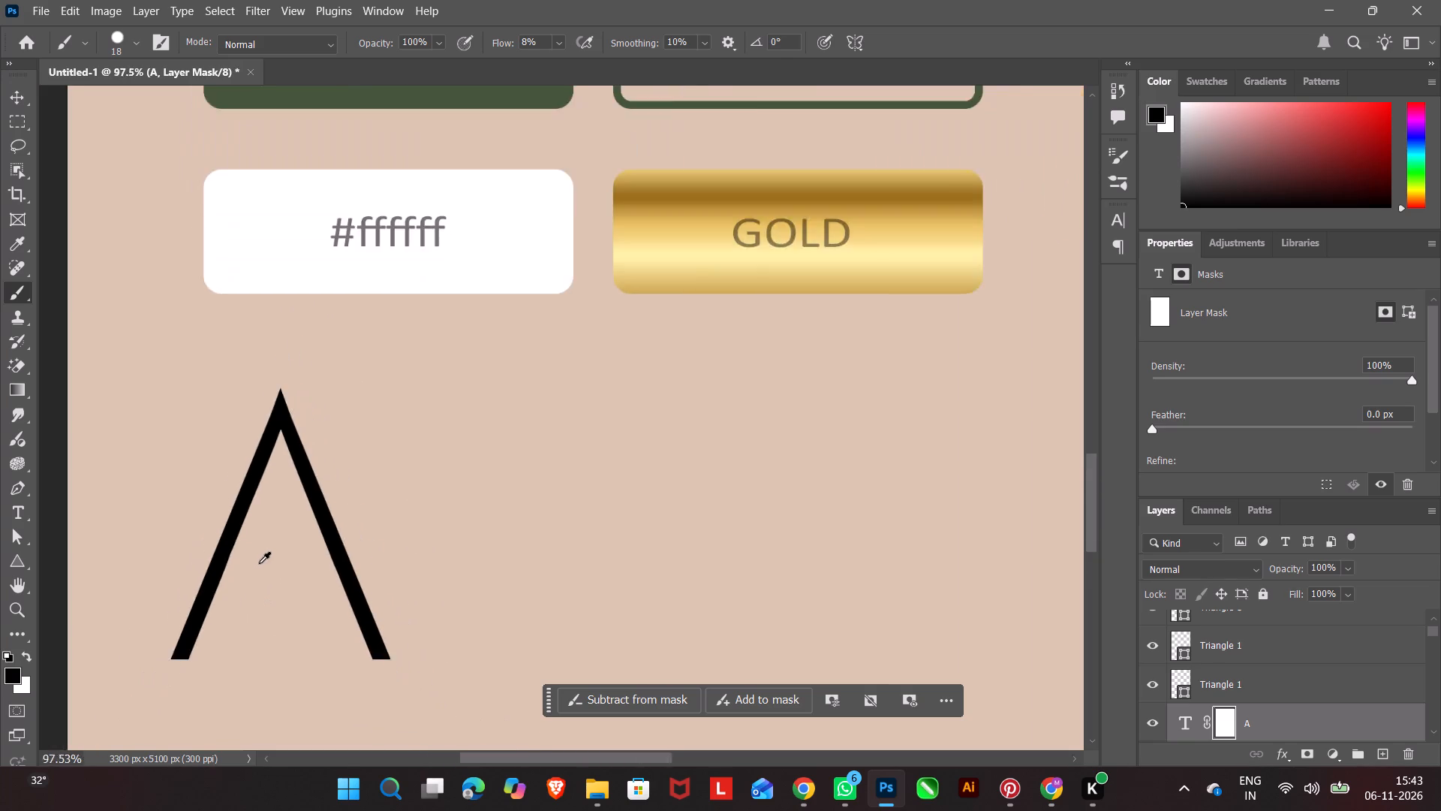
pyautogui.keyDown('alt'); pyautogui.scroll(-9, 259, 563); pyautogui.keyUp('alt')
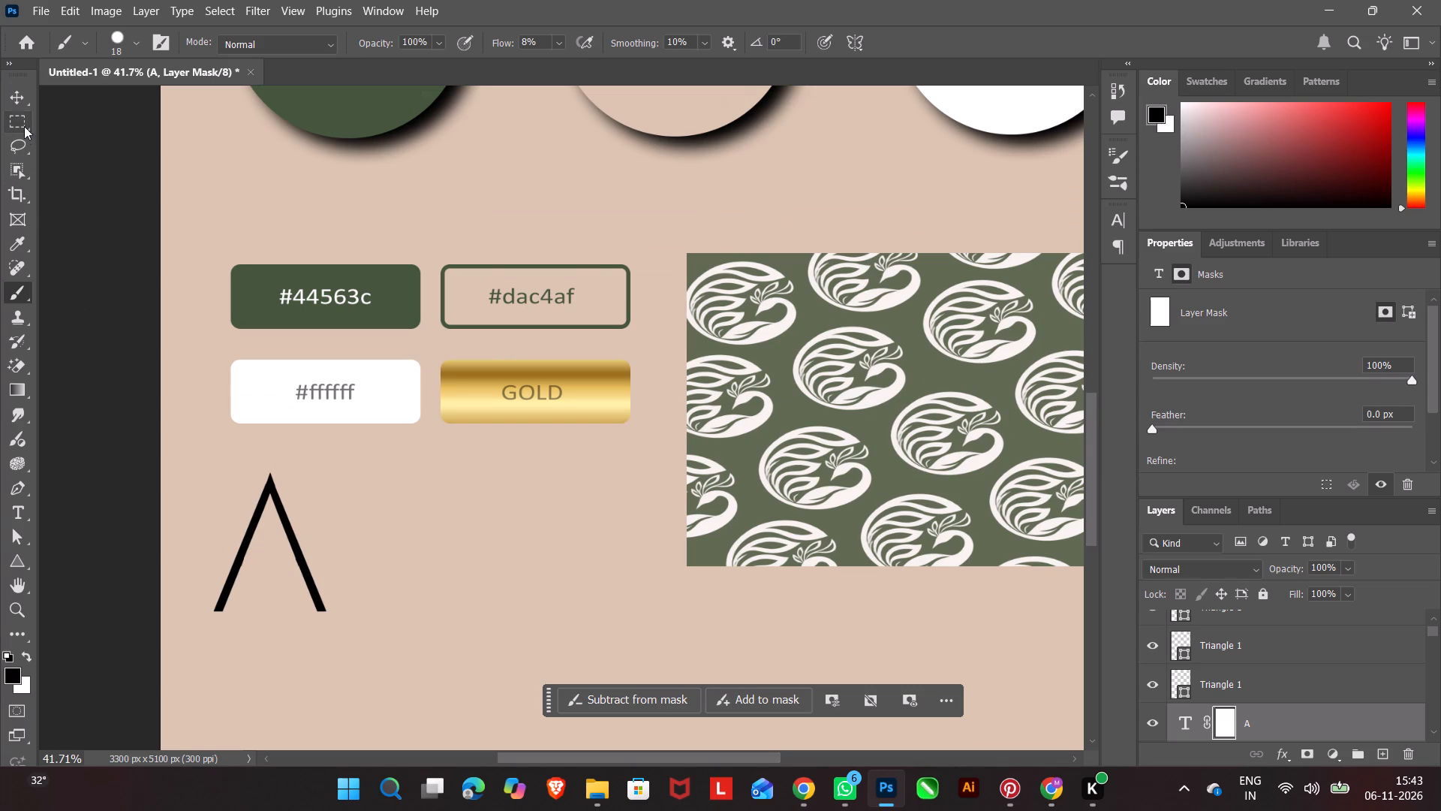
pyautogui.click(18, 104)
pyautogui.click(86, 171)
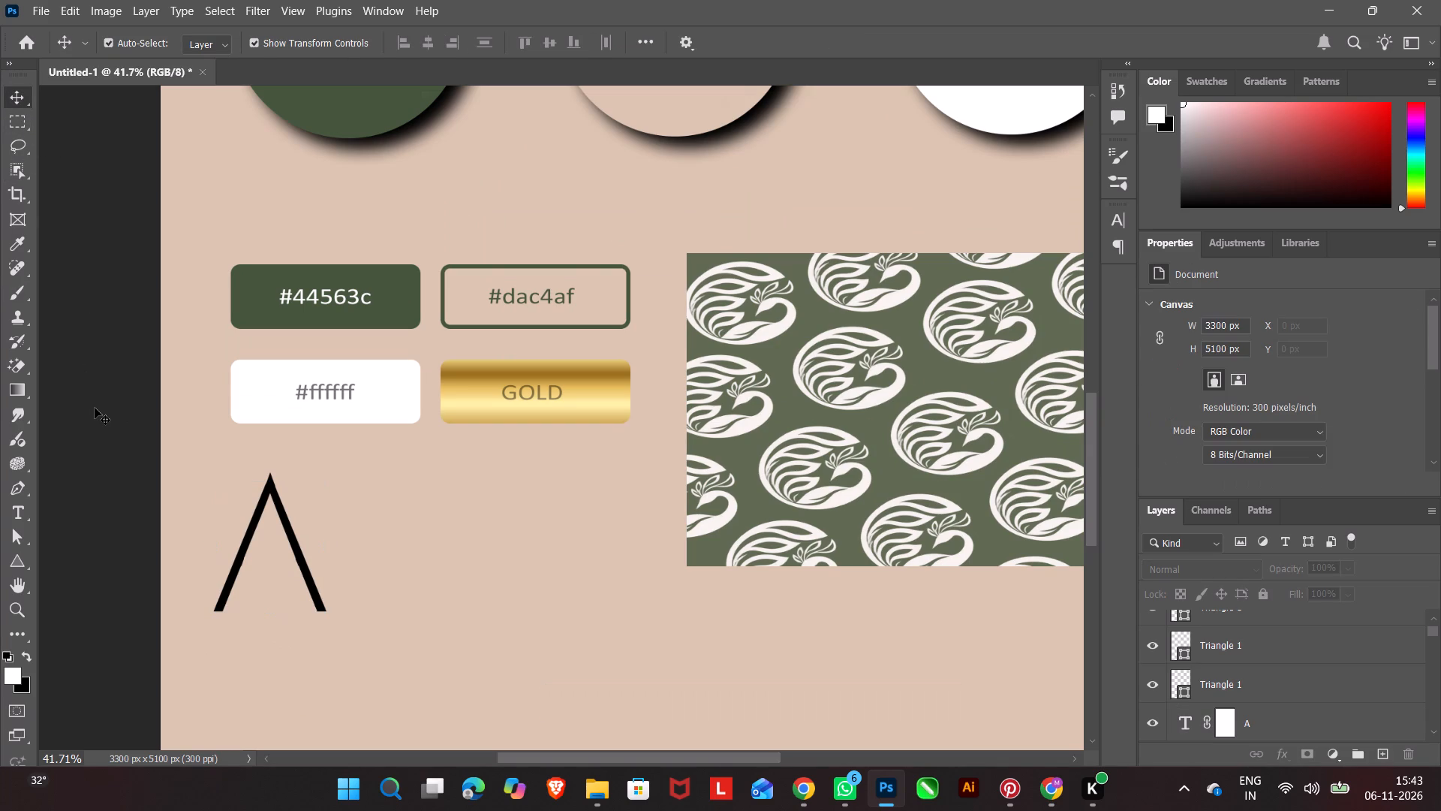
pyautogui.moveTo(128, 491); pyautogui.dragTo(386, 600)
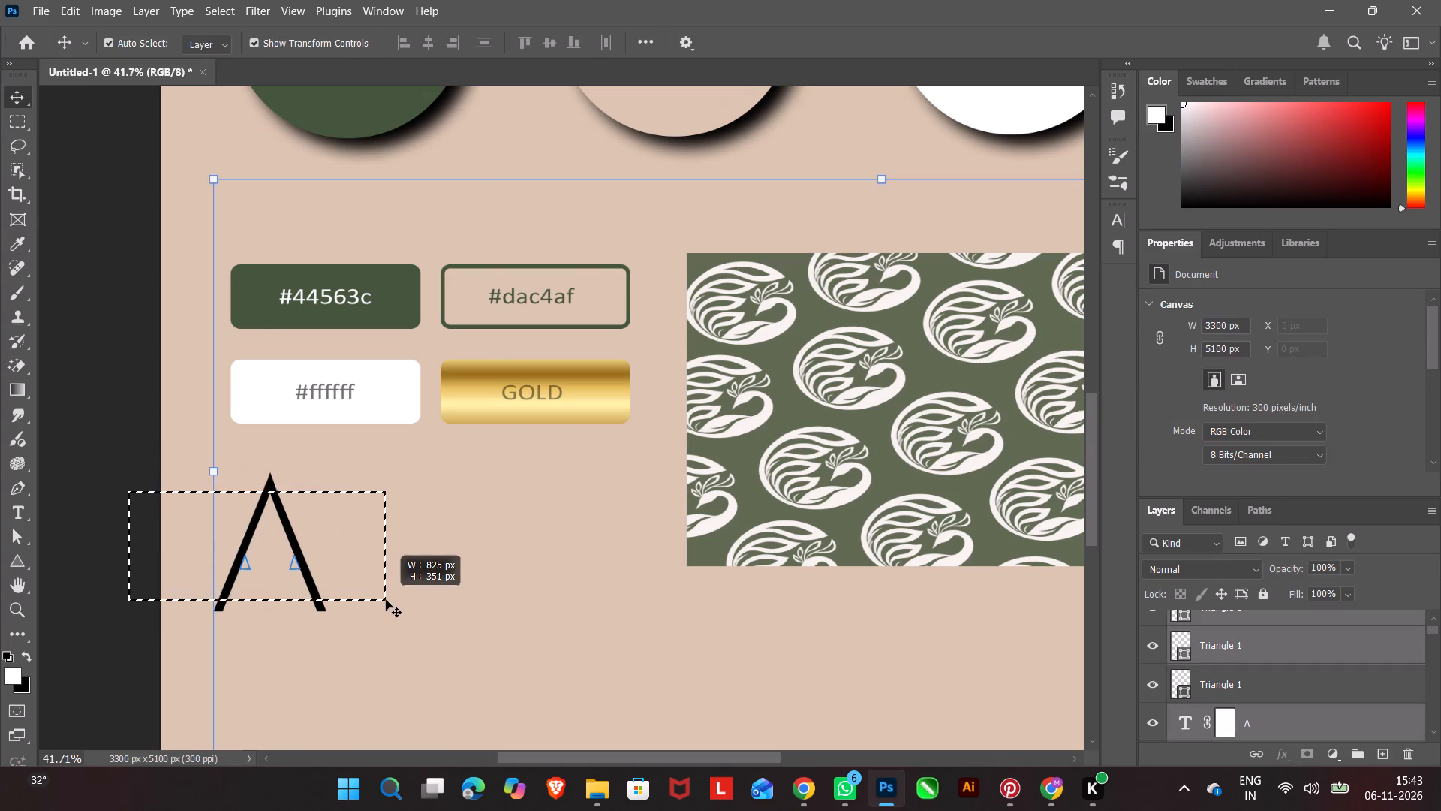
pyautogui.moveTo(386, 600); pyautogui.dragTo(294, 598)
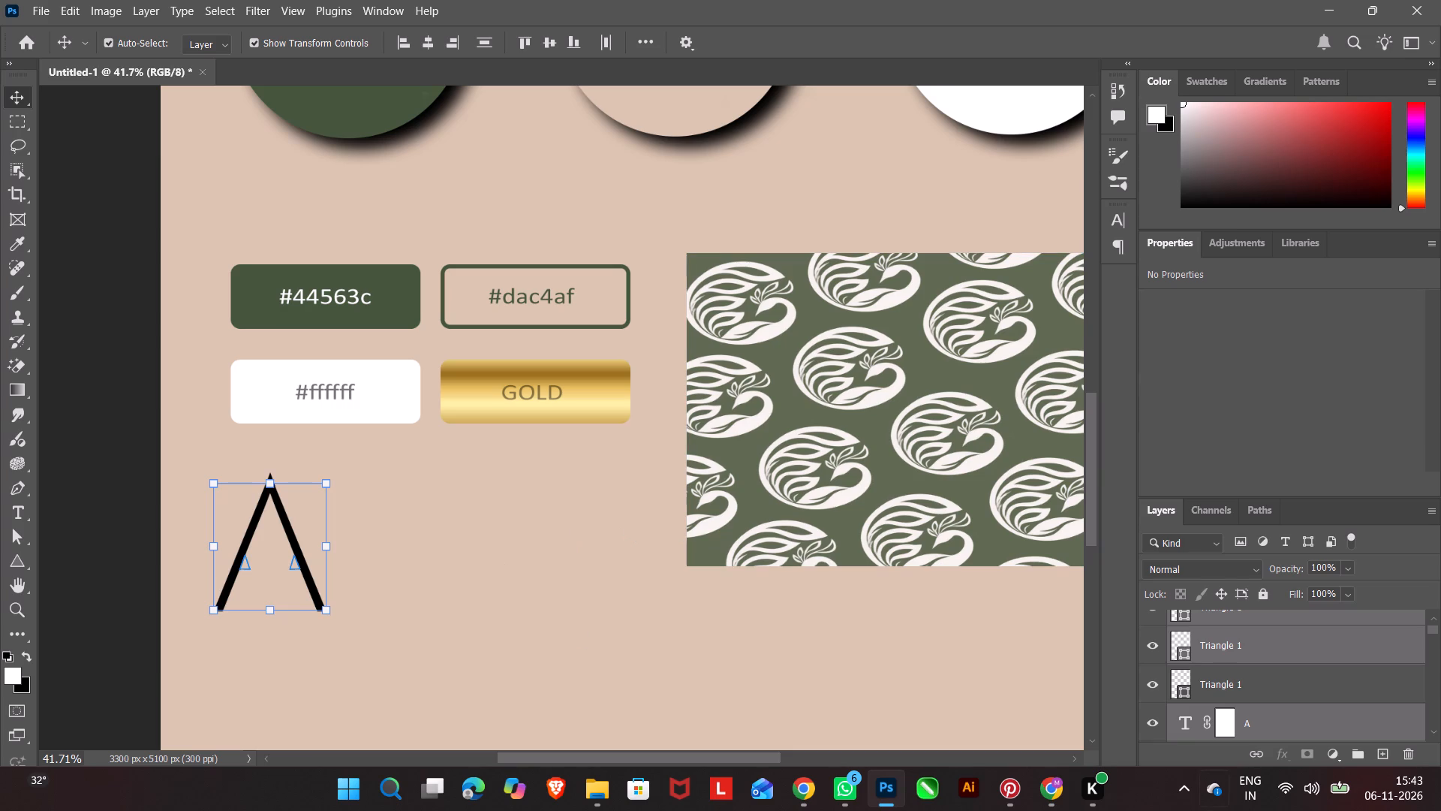
pyautogui.click(1262, 757)
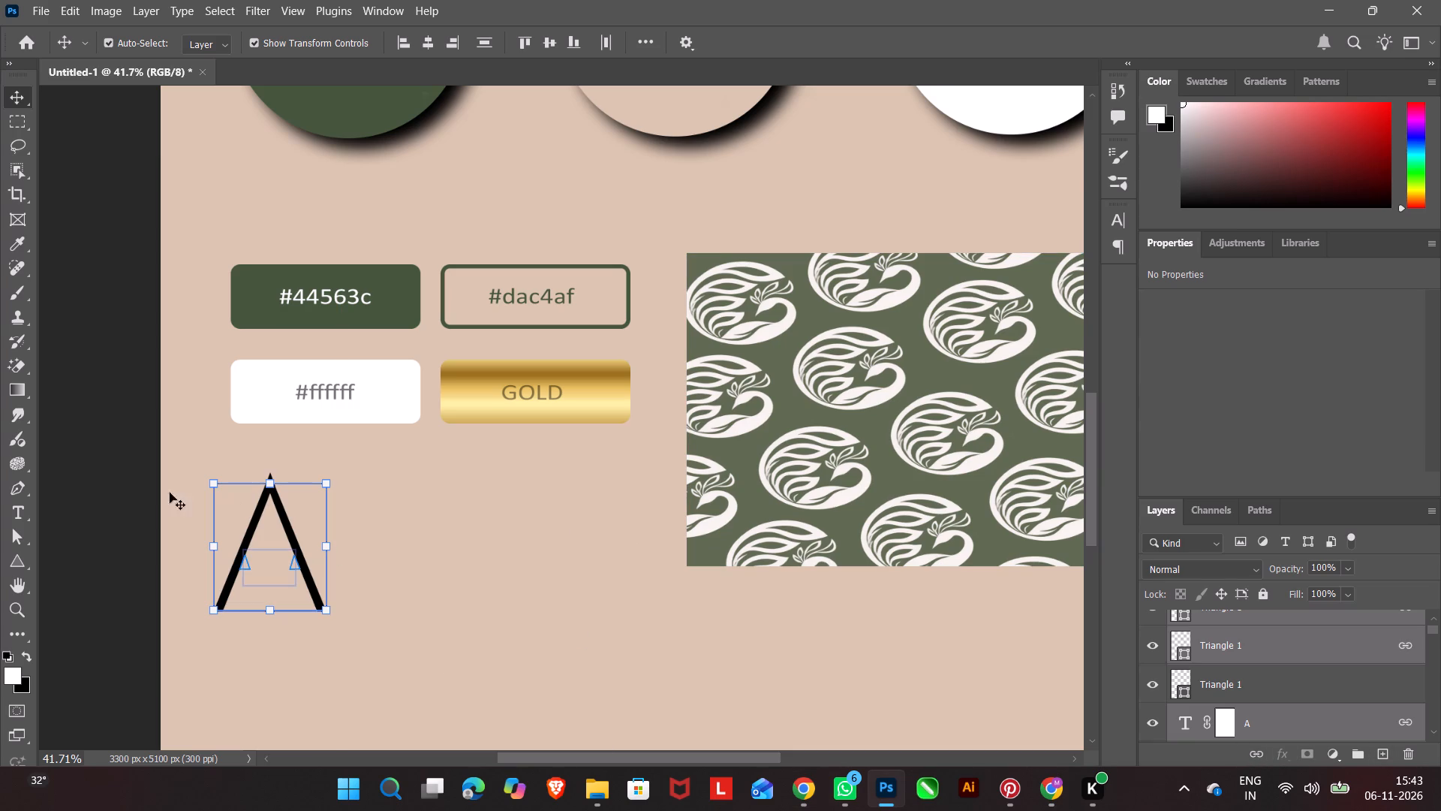
pyautogui.click(131, 475)
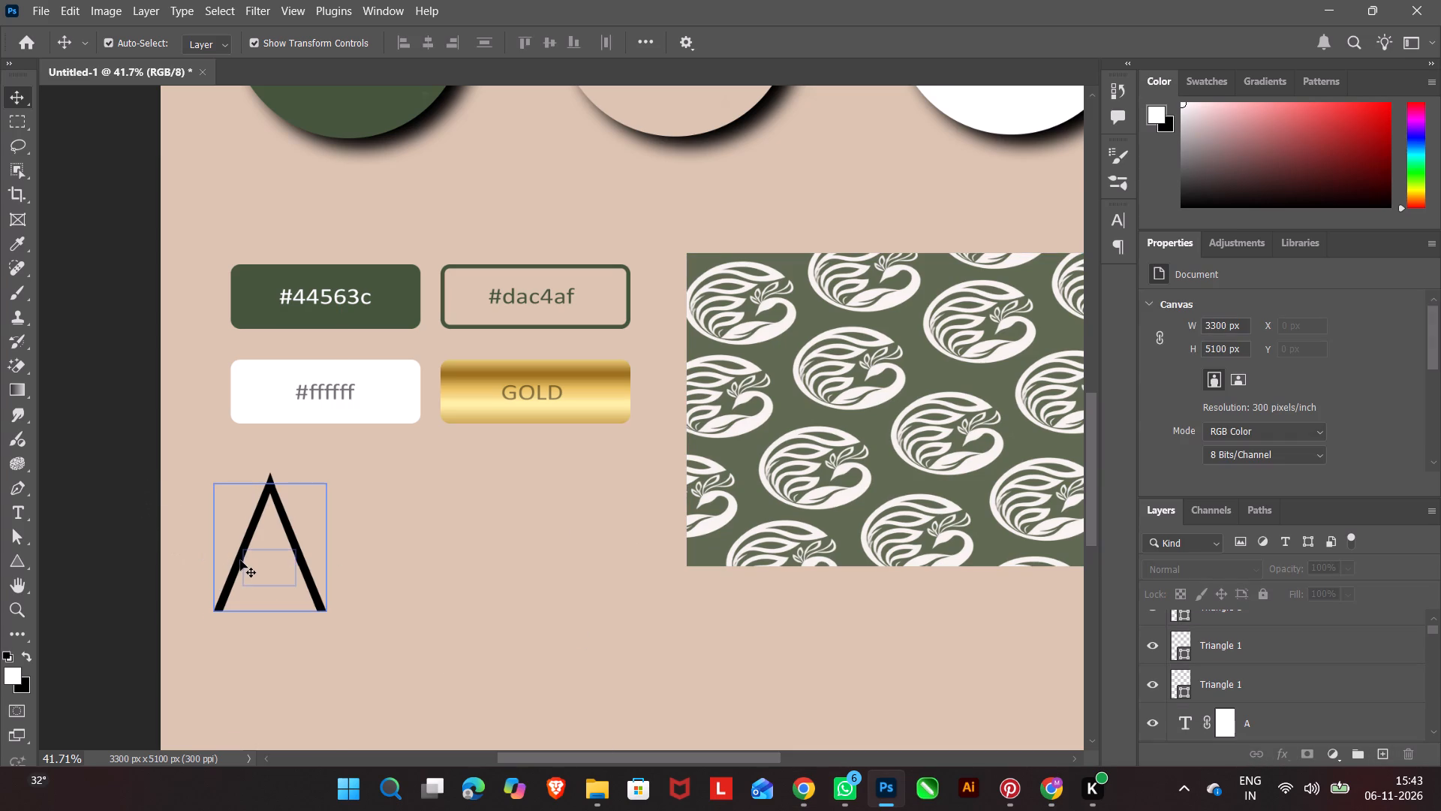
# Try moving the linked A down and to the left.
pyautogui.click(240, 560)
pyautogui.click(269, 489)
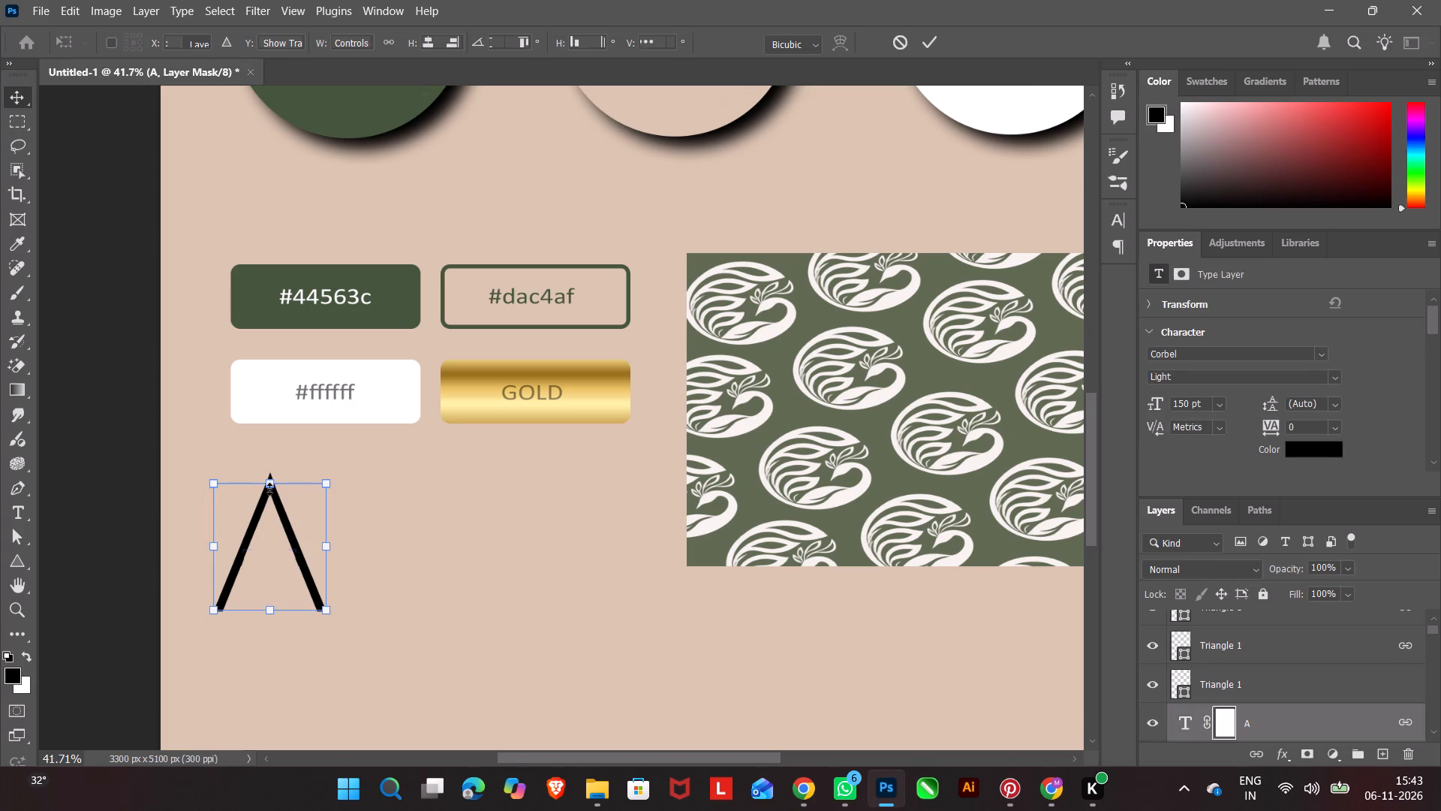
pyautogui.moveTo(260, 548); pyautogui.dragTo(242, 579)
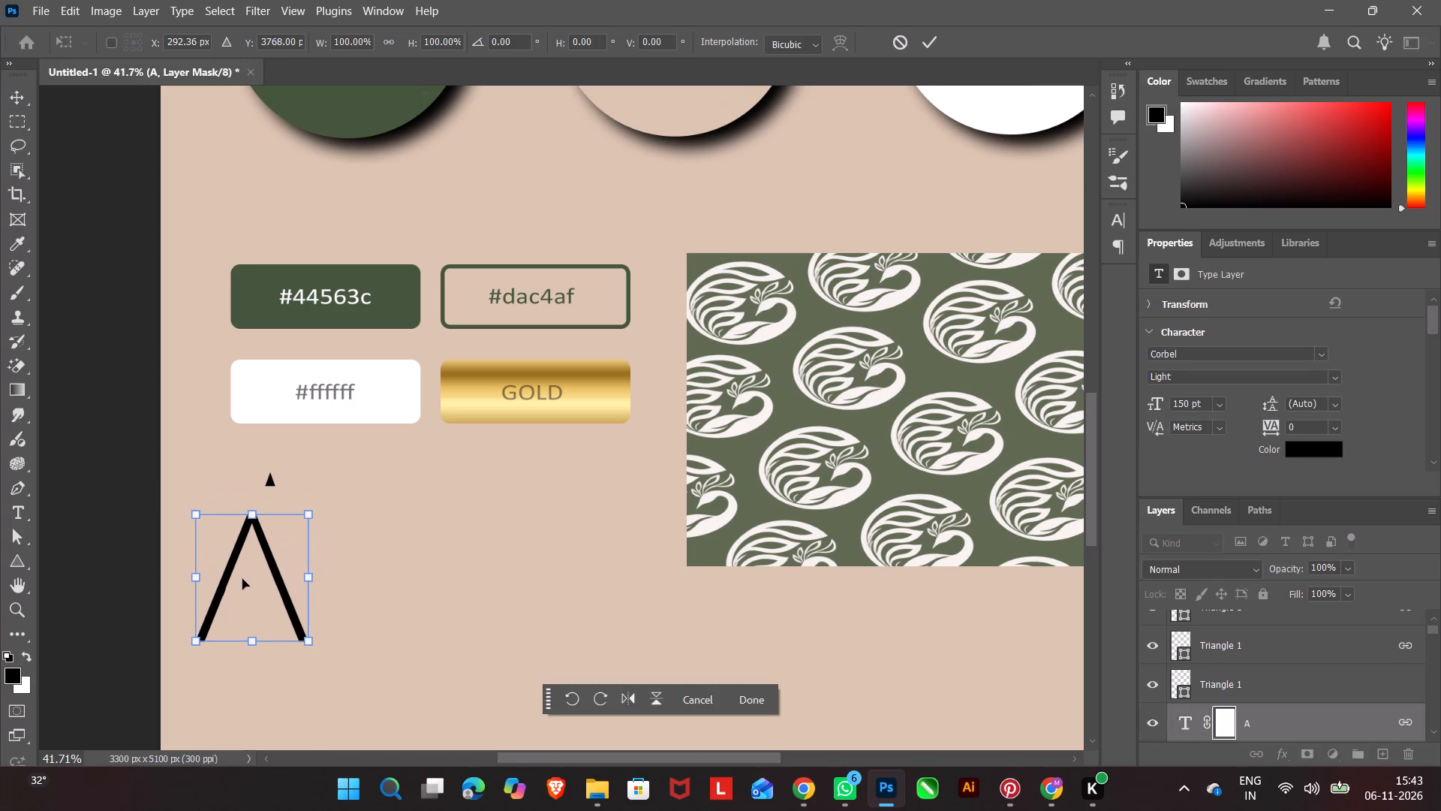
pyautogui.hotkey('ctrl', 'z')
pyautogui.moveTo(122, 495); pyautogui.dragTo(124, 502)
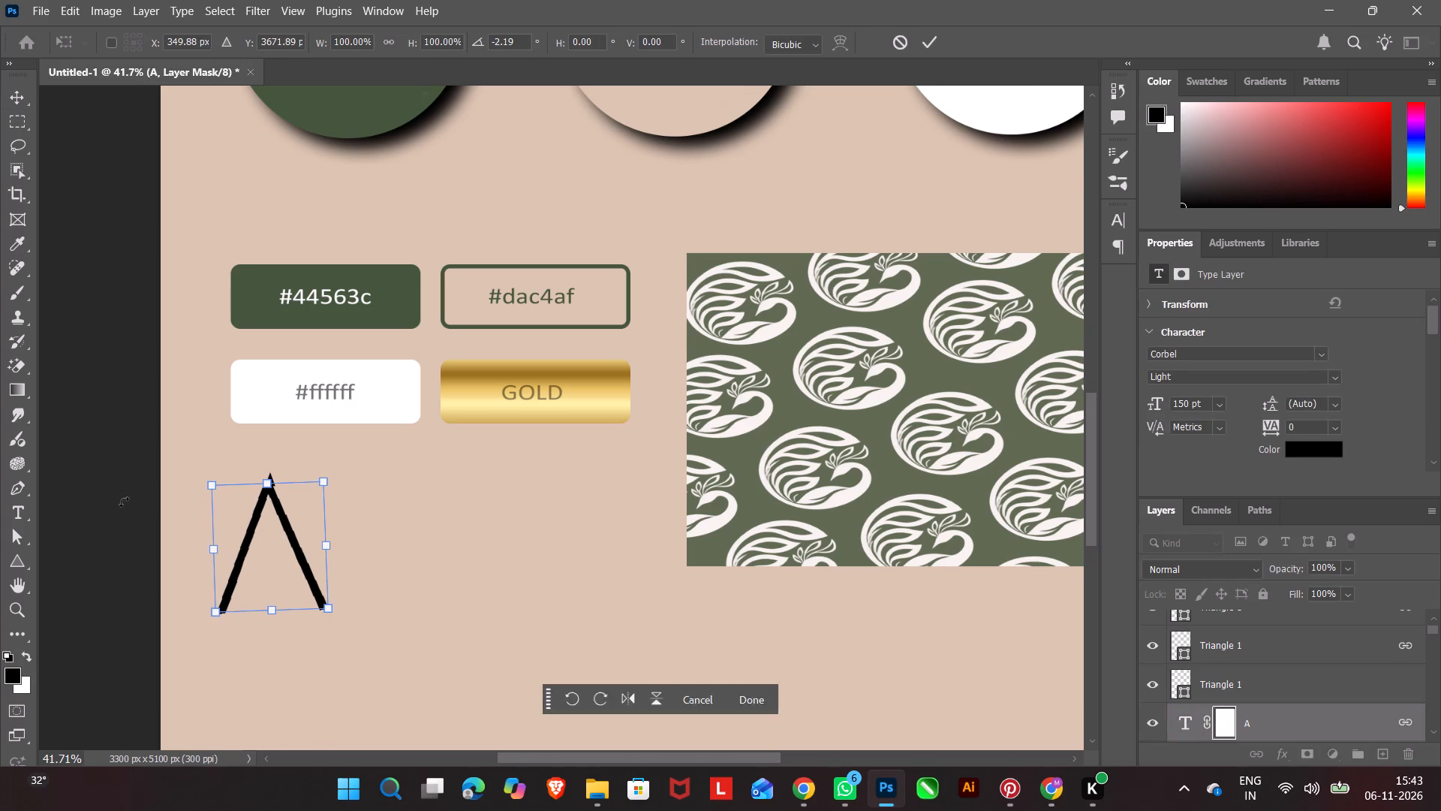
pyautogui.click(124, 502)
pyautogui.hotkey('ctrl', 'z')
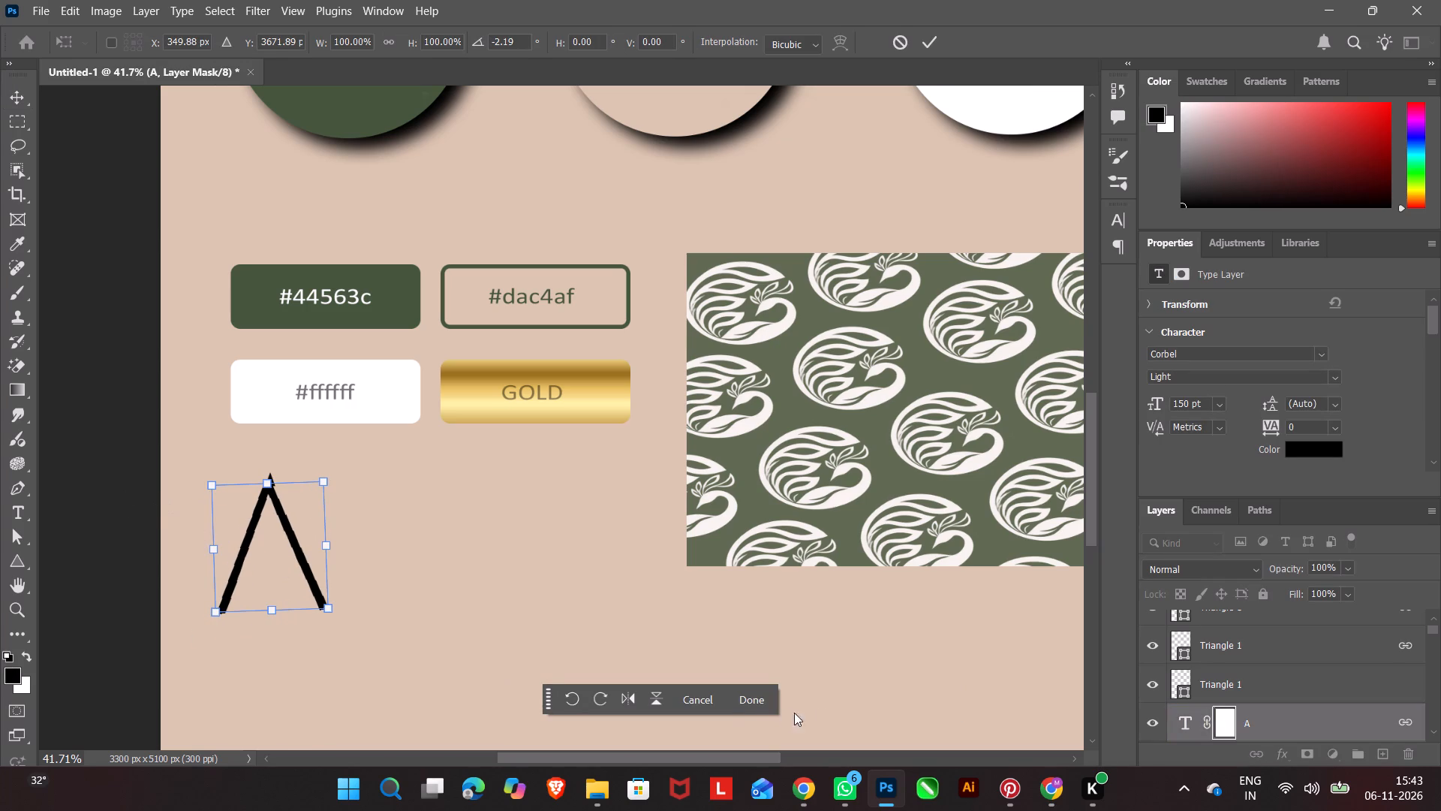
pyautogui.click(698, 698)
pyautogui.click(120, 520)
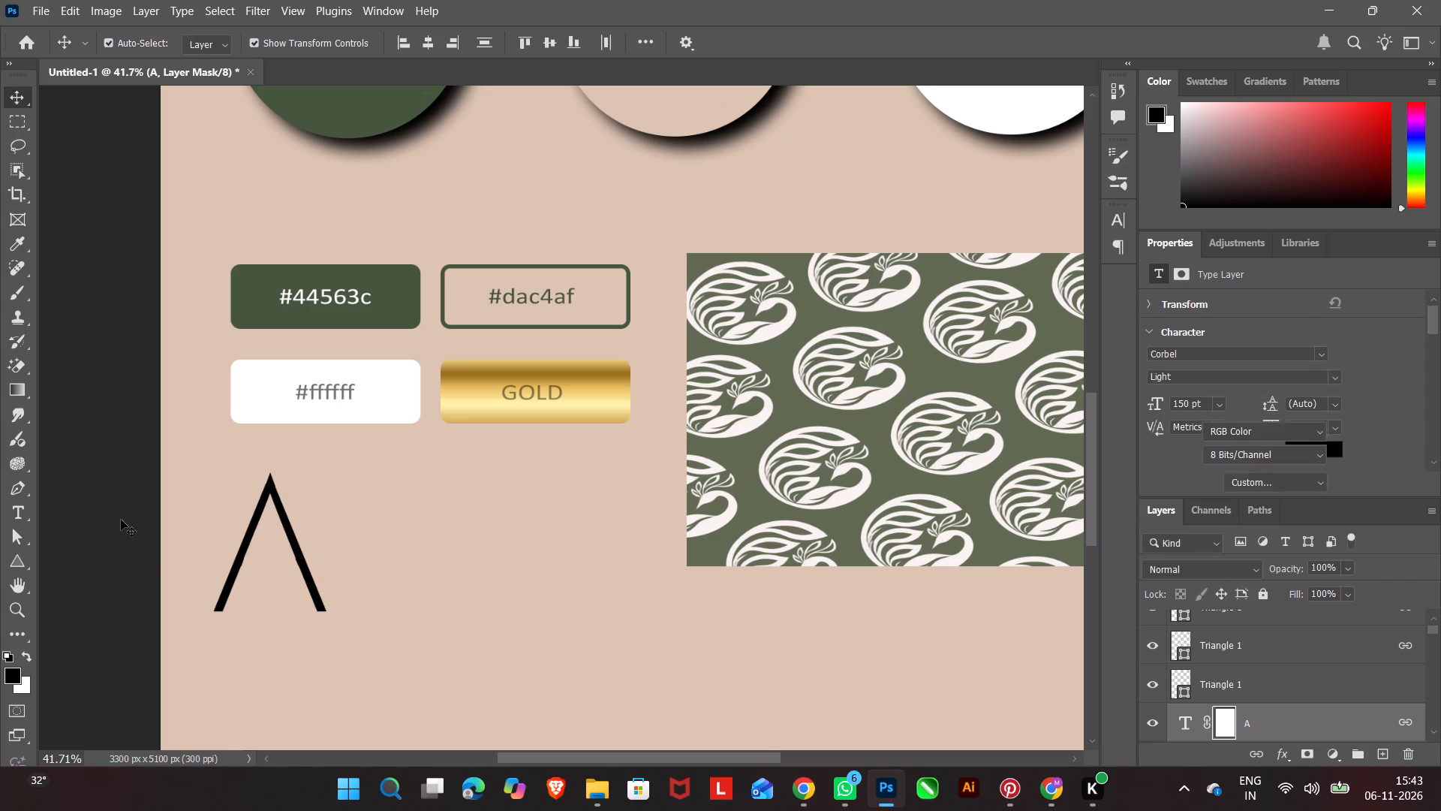
# Link the small black triangle at the A's apex with the masked A text layer.
pyautogui.moveTo(137, 490); pyautogui.dragTo(276, 475)
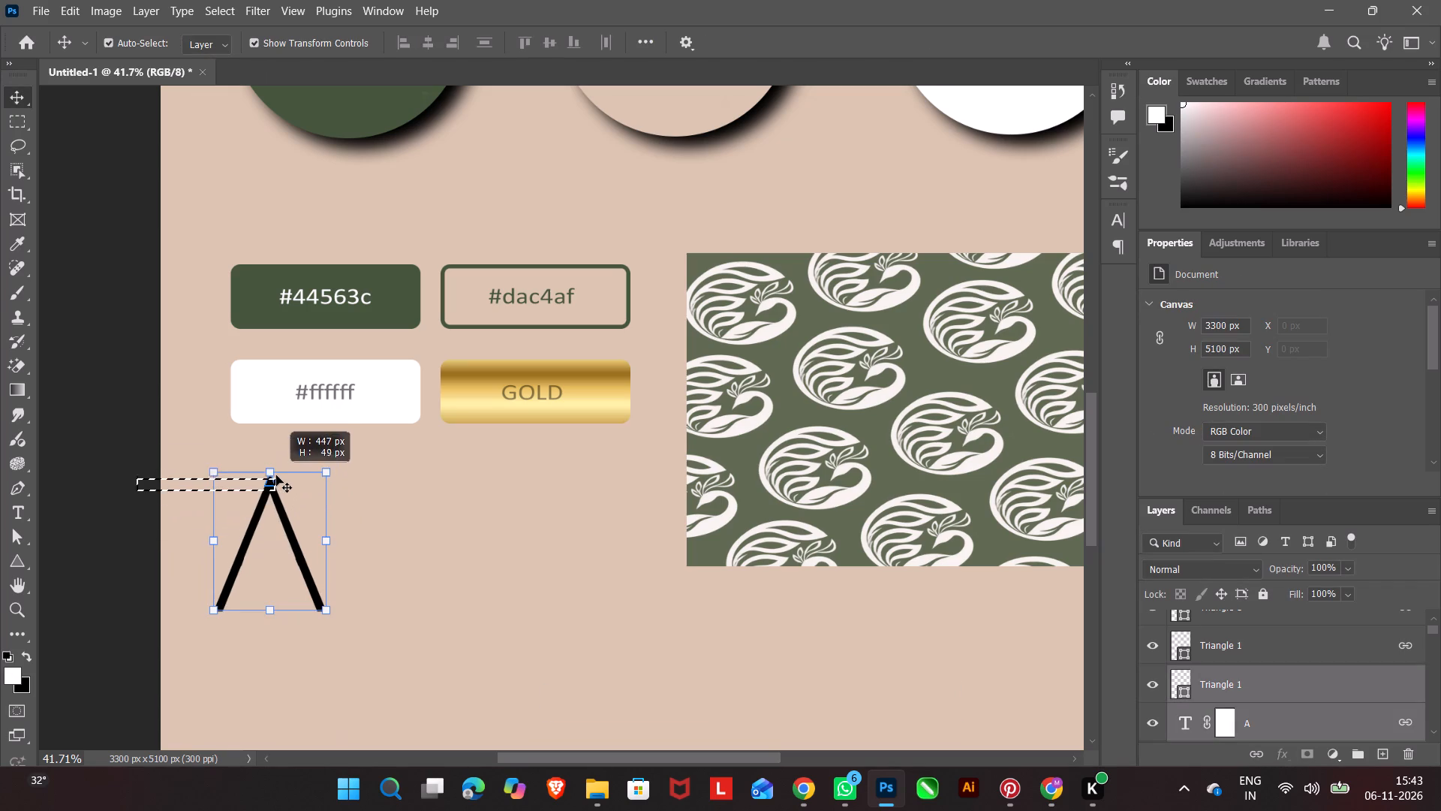
pyautogui.moveTo(276, 475); pyautogui.dragTo(276, 474)
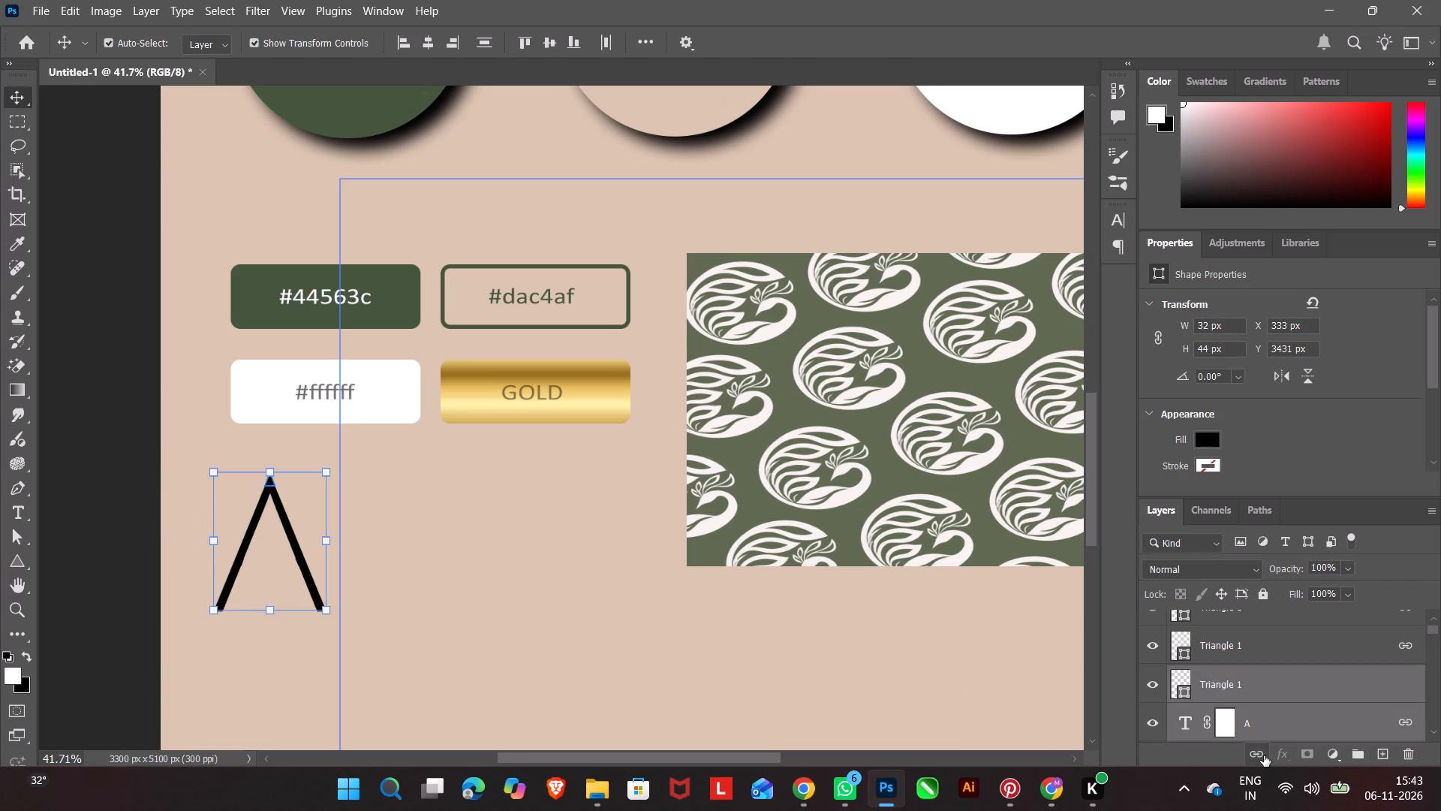
pyautogui.click(1254, 752)
pyautogui.doubleClick(96, 535)
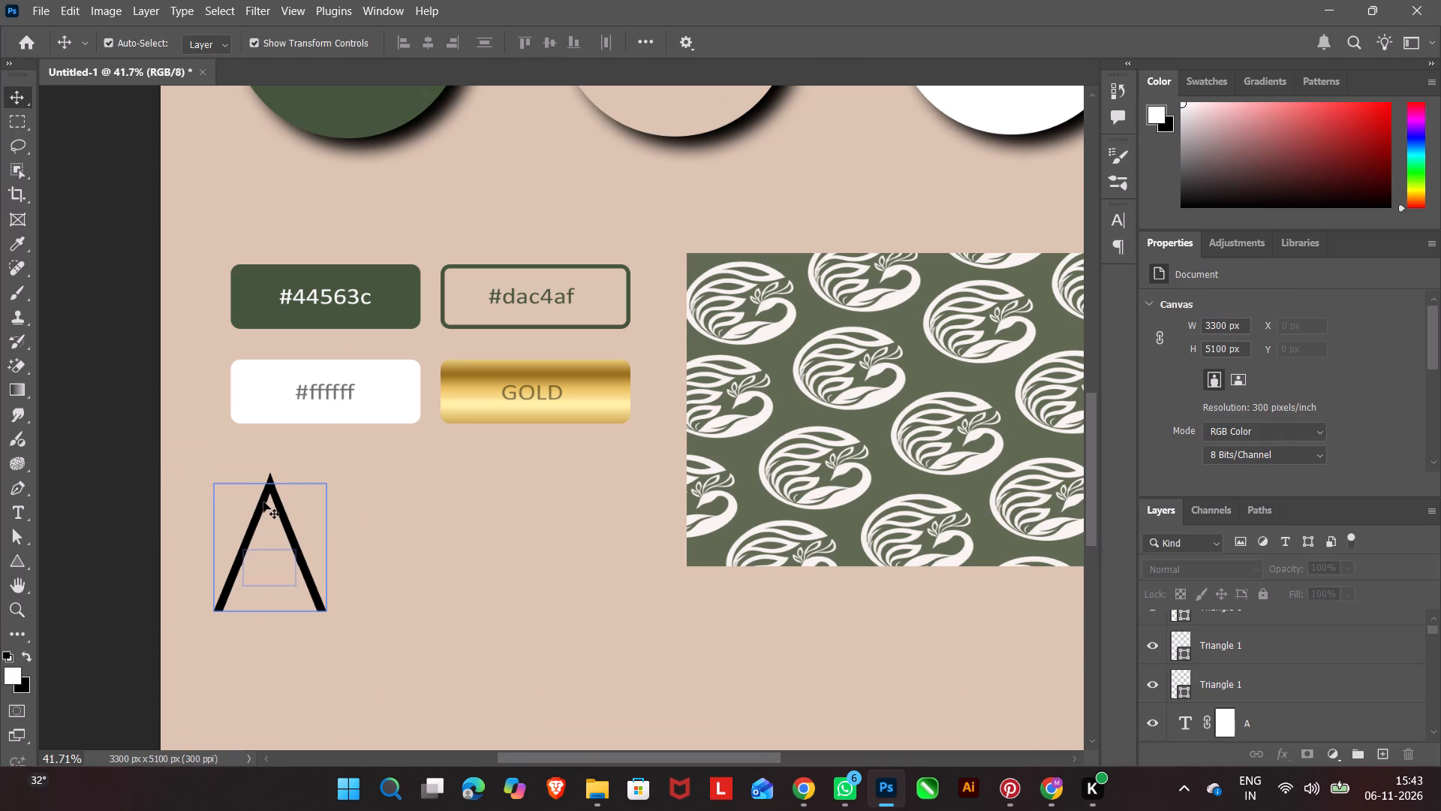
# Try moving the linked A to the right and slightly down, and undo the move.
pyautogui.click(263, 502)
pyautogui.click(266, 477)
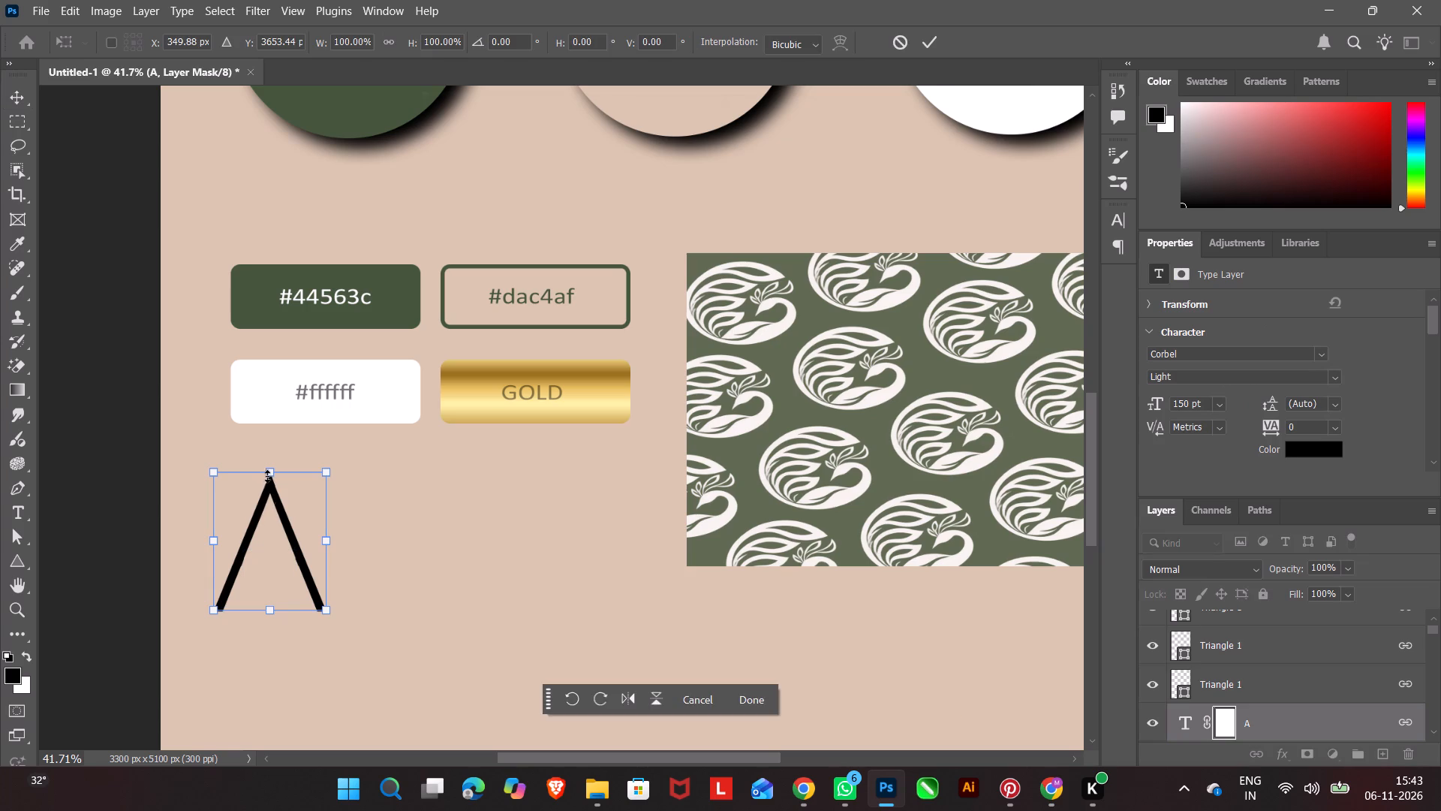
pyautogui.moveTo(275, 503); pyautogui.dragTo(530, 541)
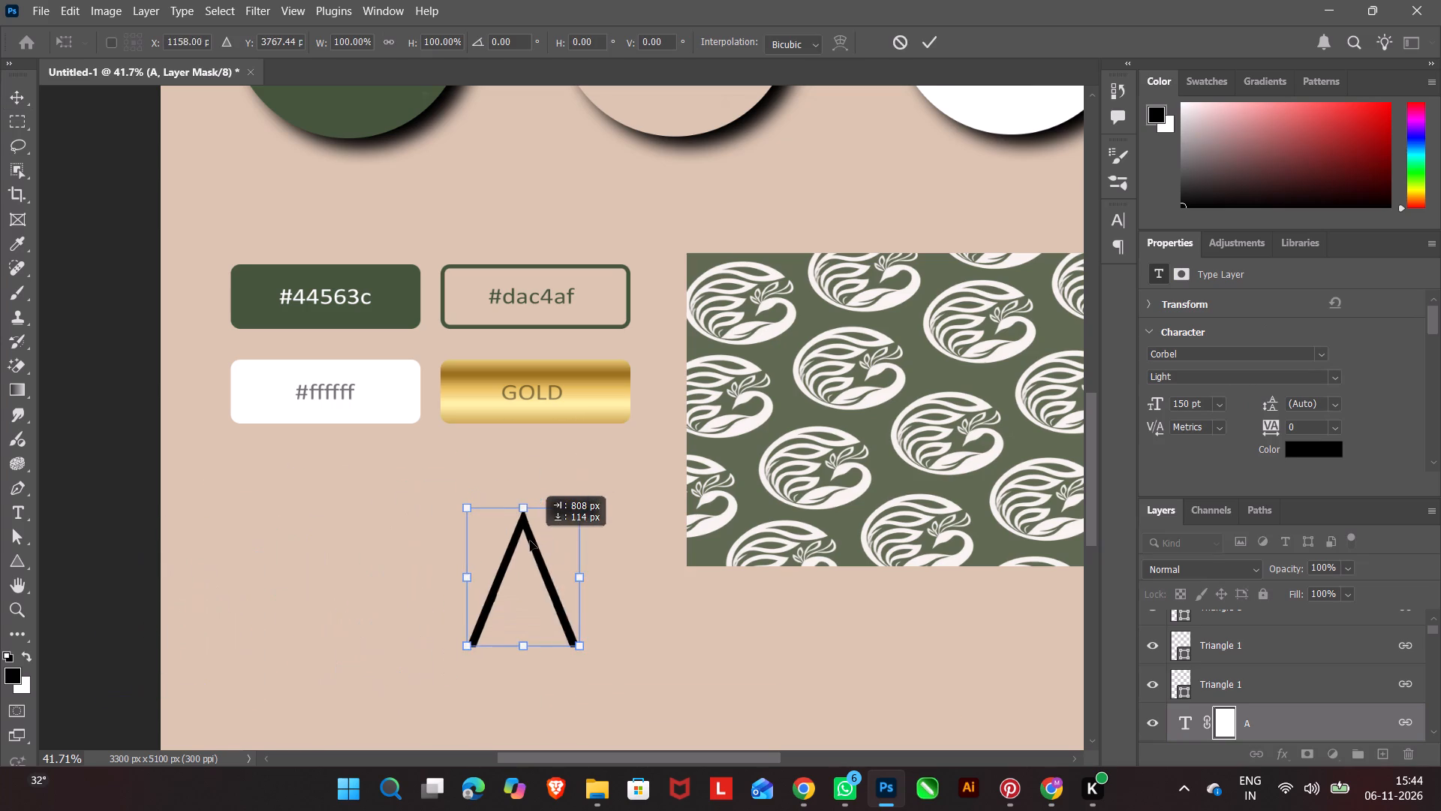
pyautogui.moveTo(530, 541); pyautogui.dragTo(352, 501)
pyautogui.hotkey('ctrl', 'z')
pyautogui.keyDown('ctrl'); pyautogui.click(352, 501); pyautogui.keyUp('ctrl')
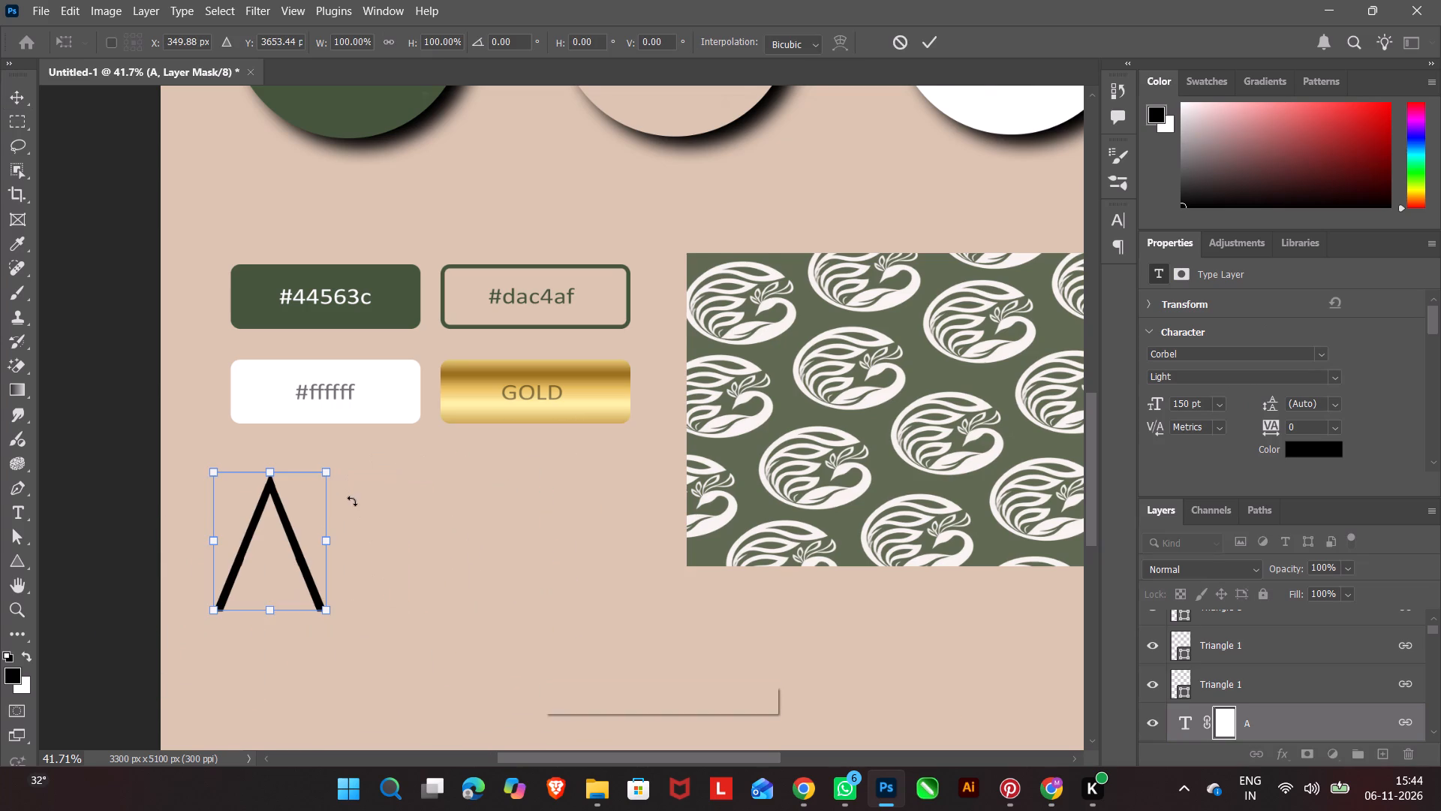
# Compare the A with the logo lettering and stretch the linked A horizontally to about 132% width at unchanged height.
pyautogui.scroll(20, 344, 550)
pyautogui.scroll(20, 344, 550)
pyautogui.scroll(3, 344, 550)
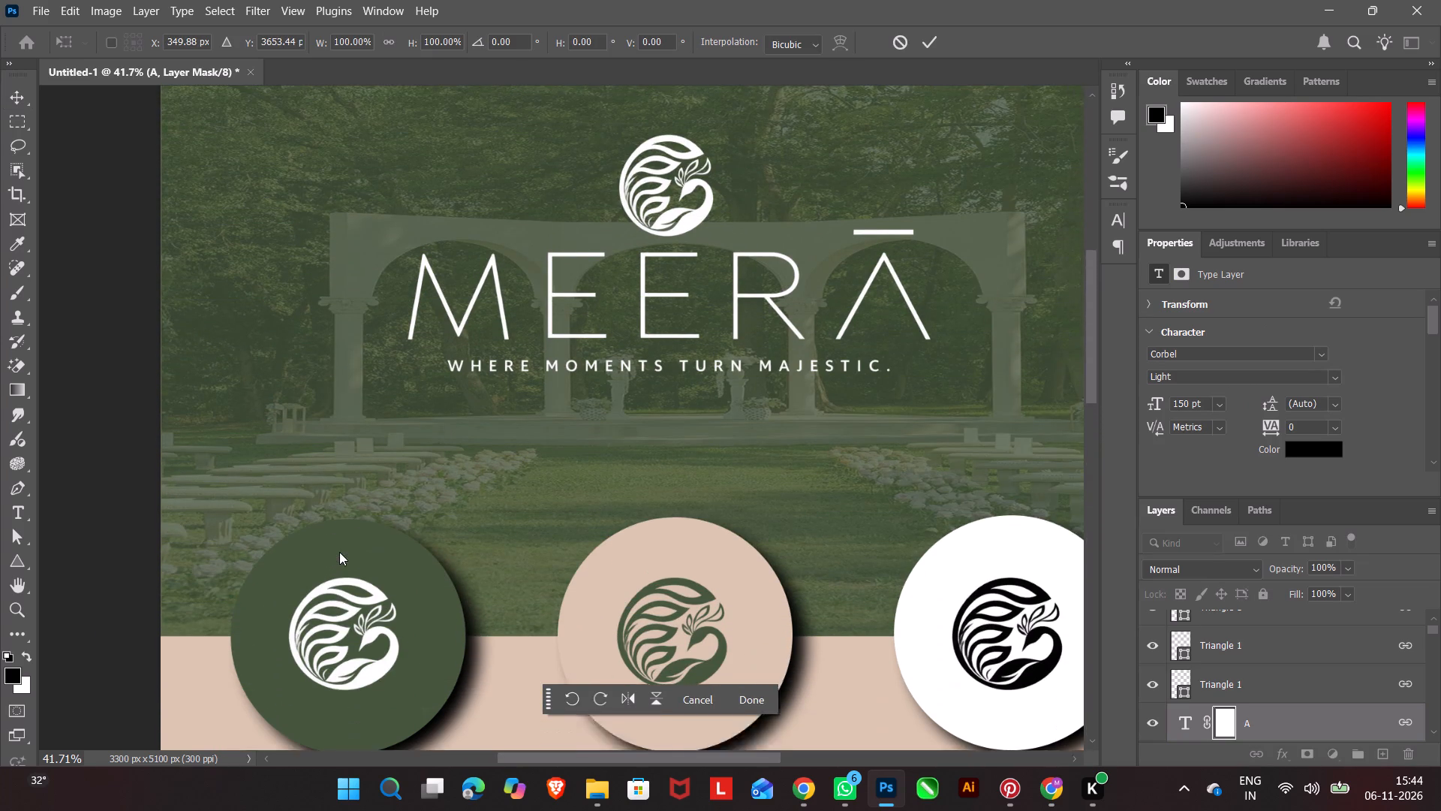
pyautogui.scroll(5, 339, 552)
pyautogui.scroll(-20, 339, 552)
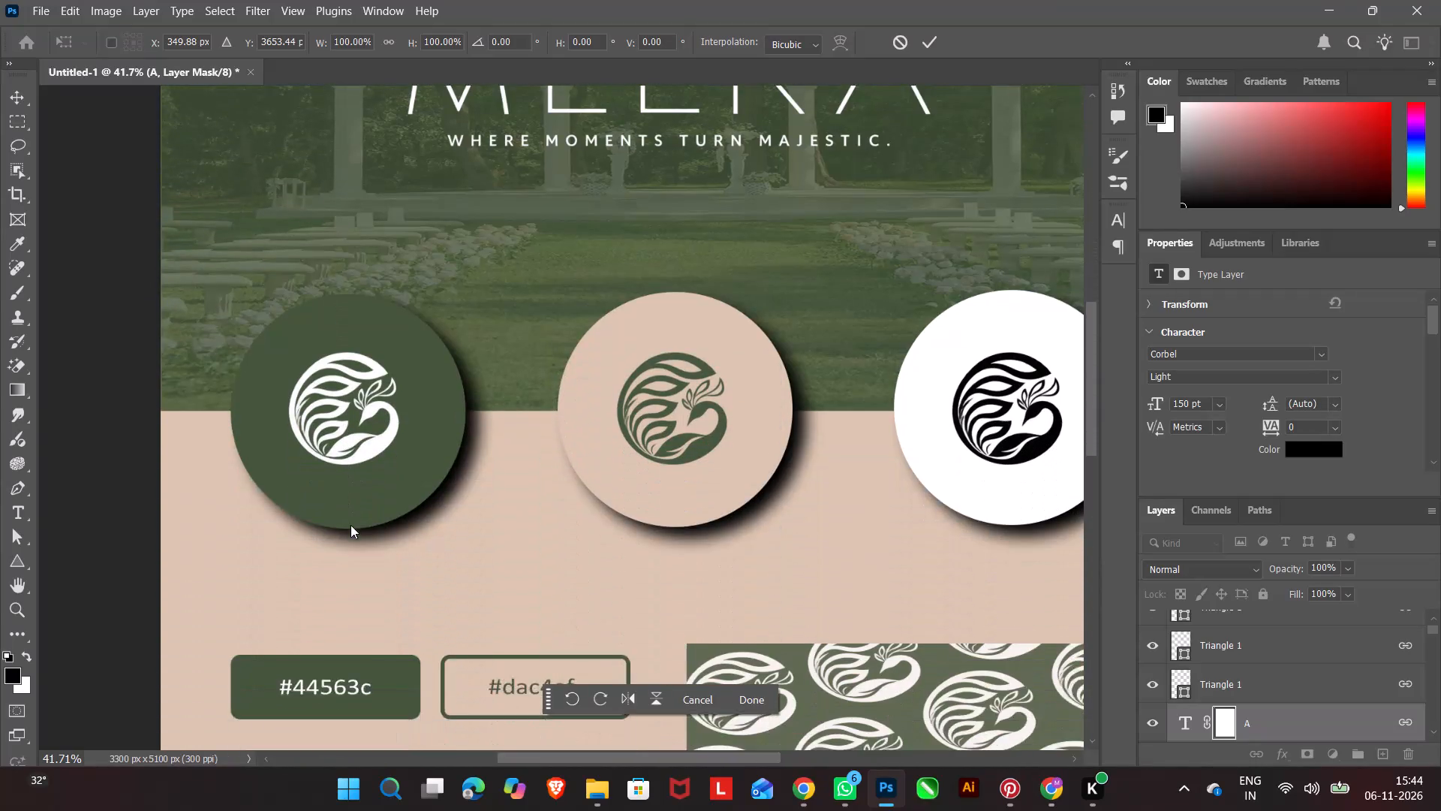
pyautogui.scroll(-20, 350, 525)
pyautogui.scroll(-7, 350, 525)
pyautogui.moveTo(327, 554); pyautogui.dragTo(349, 554)
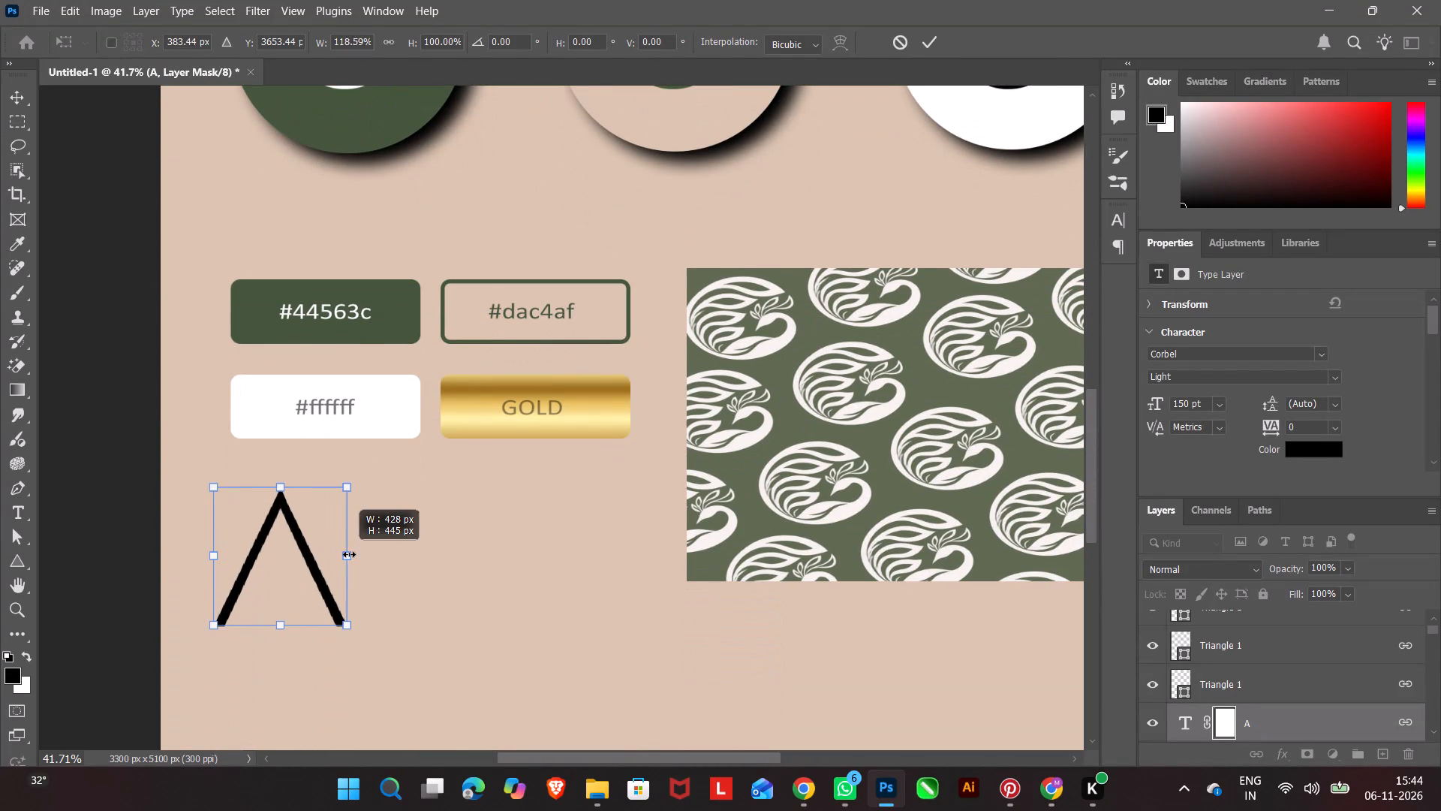
pyautogui.moveTo(349, 554); pyautogui.dragTo(364, 555)
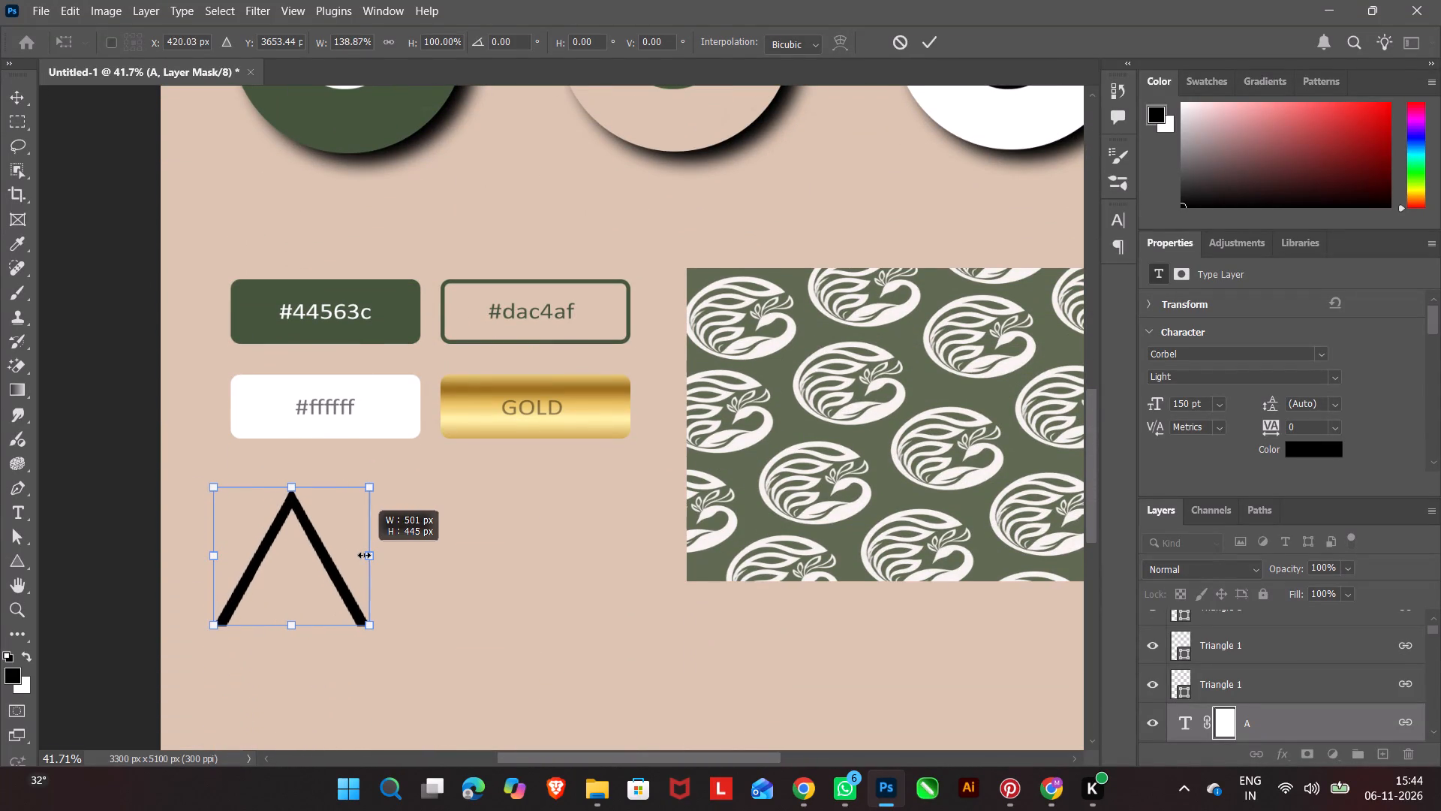
pyautogui.moveTo(364, 555); pyautogui.dragTo(363, 556)
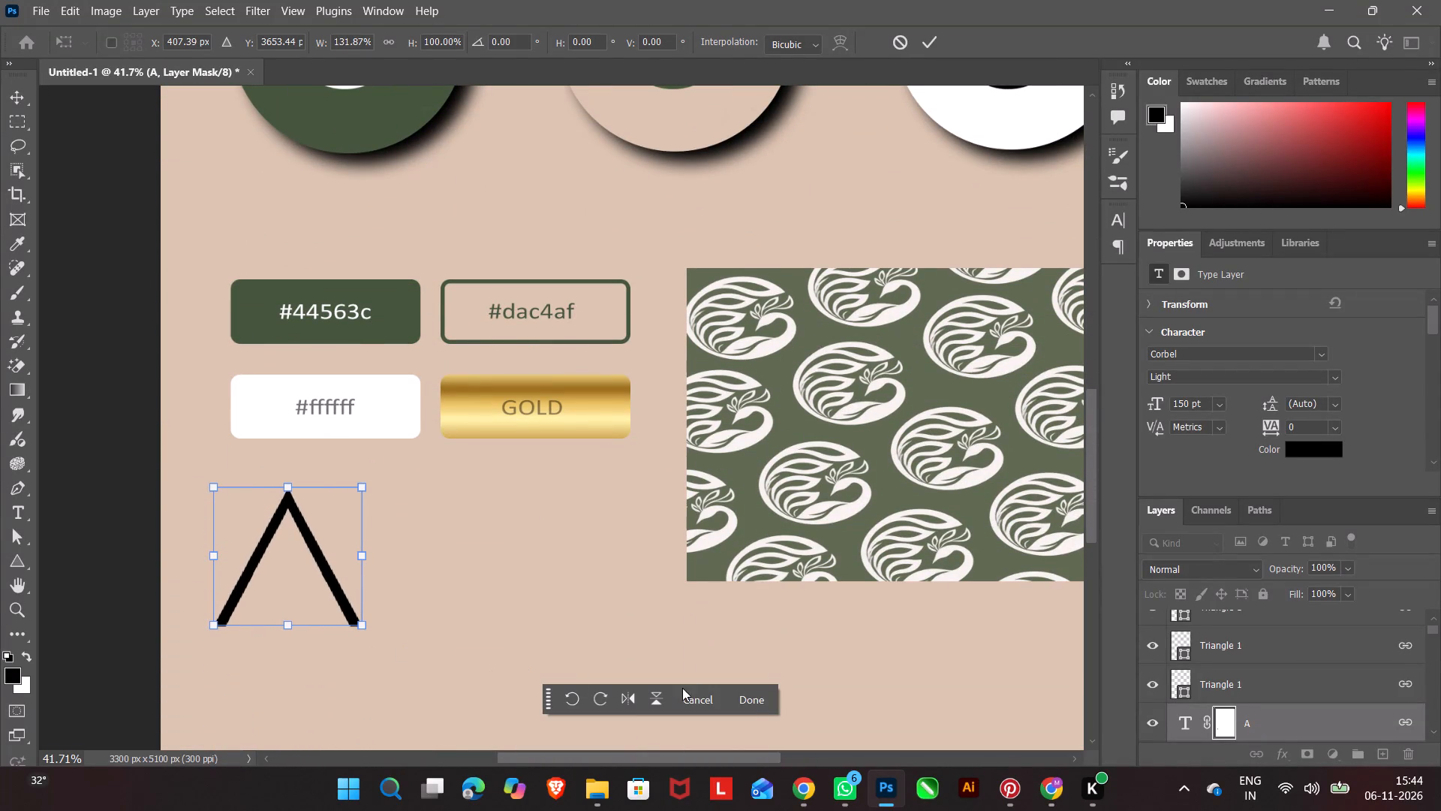
pyautogui.click(754, 698)
pyautogui.click(141, 574)
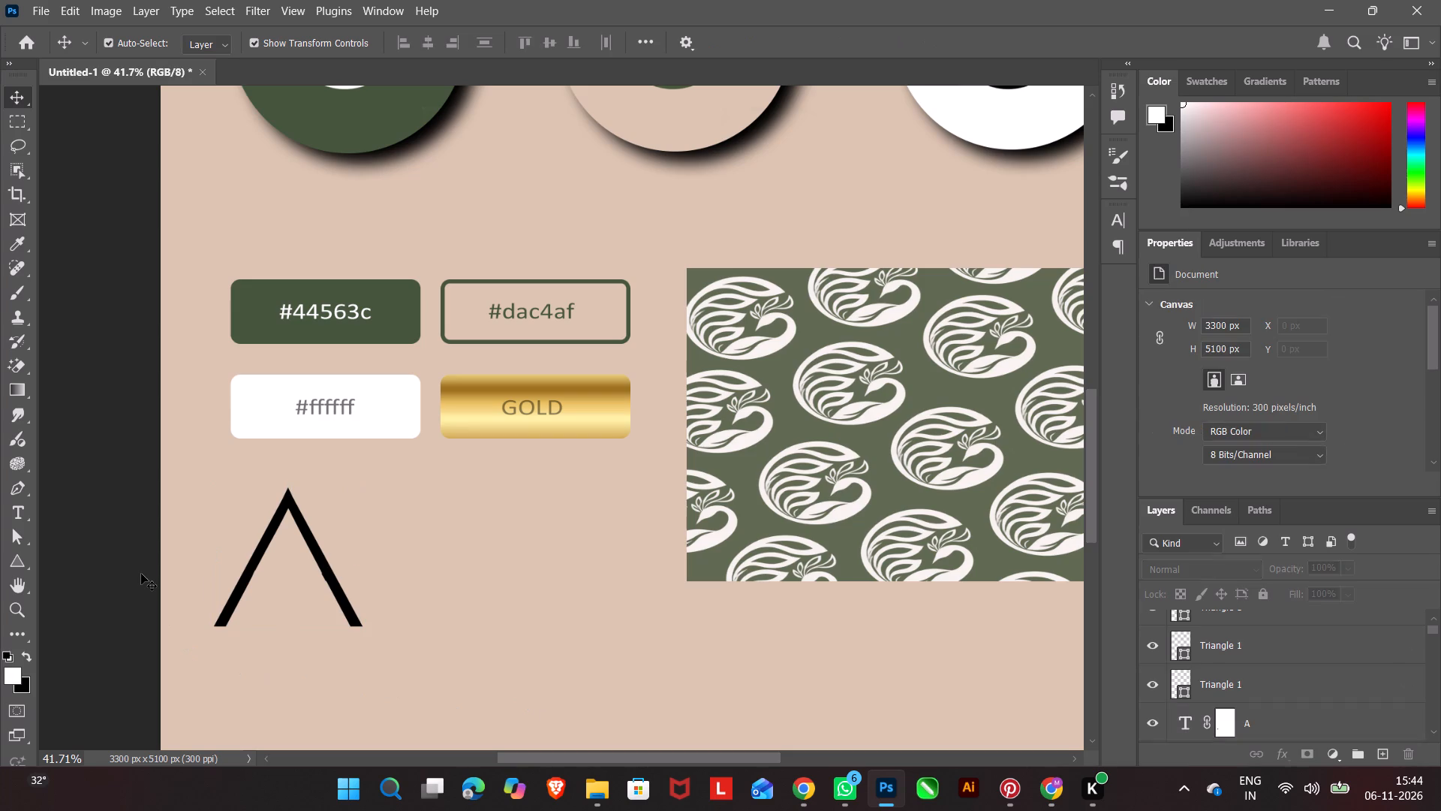
# Unlink the beige triangle at the right stroke's former crossbar end and nudge it right against the stroke.
pyautogui.keyDown('alt'); pyautogui.scroll(16, 231, 543); pyautogui.keyUp('alt')
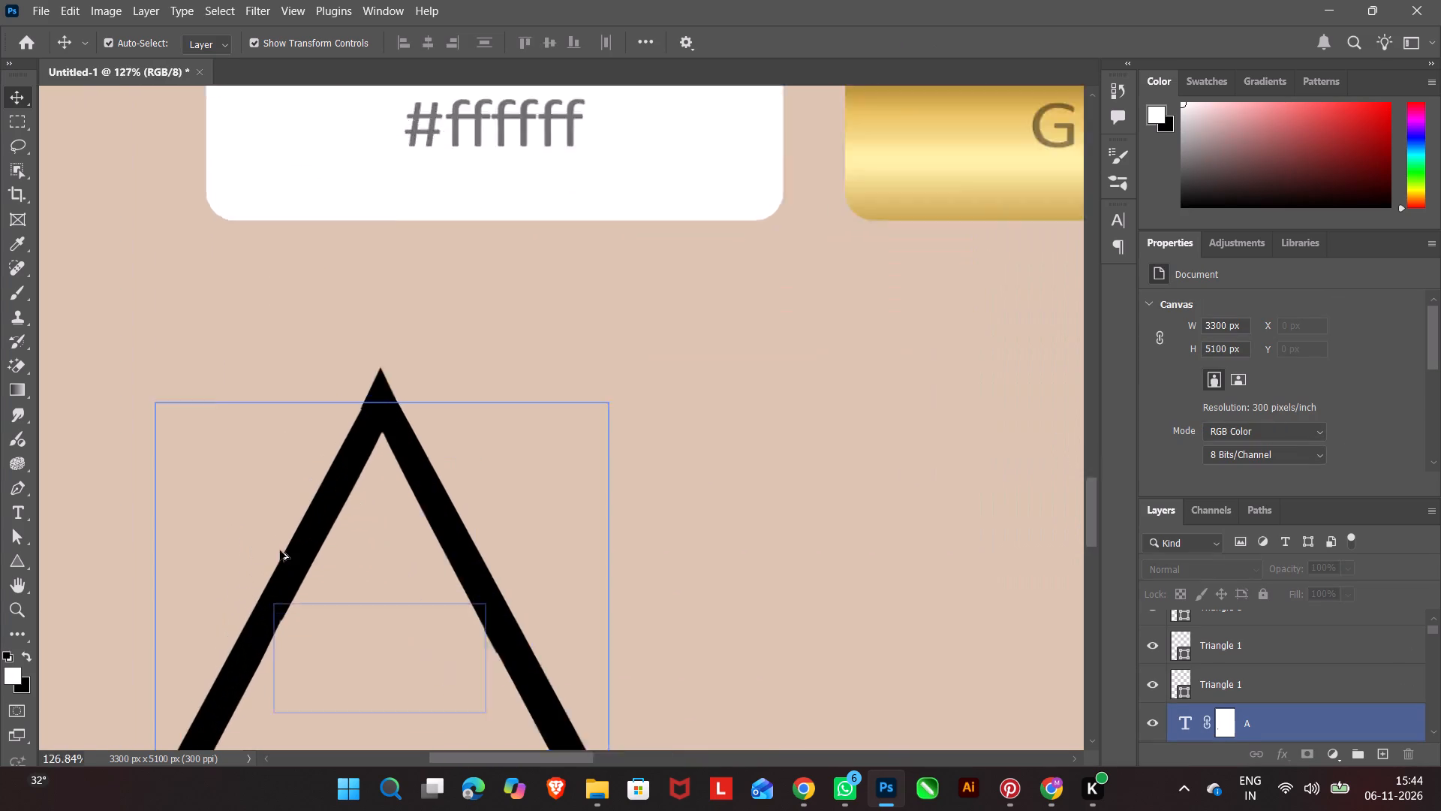
pyautogui.keyDown('alt'); pyautogui.scroll(2, 280, 550); pyautogui.keyUp('alt')
pyautogui.scroll(-15, 510, 550)
pyautogui.click(614, 488)
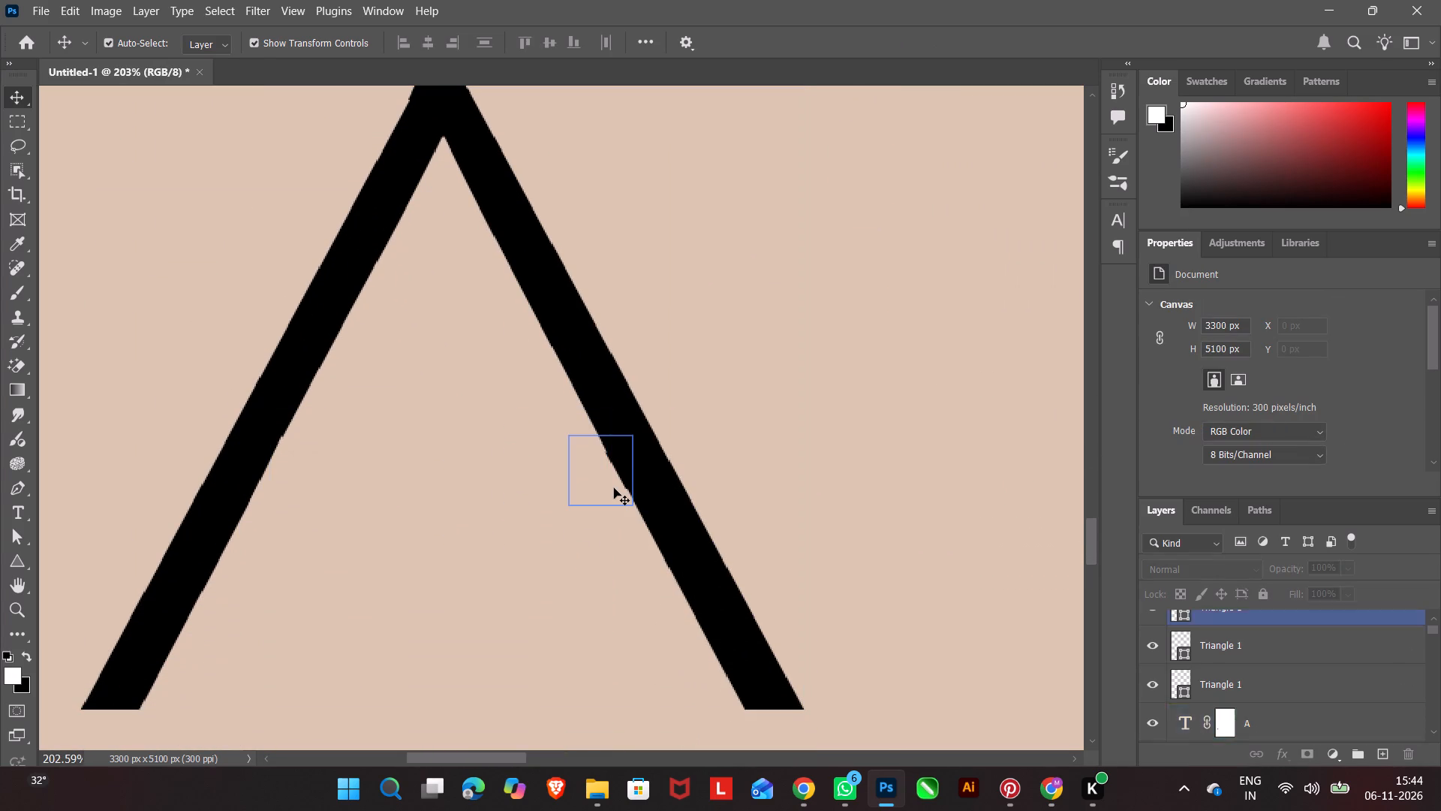
pyautogui.press('Right')
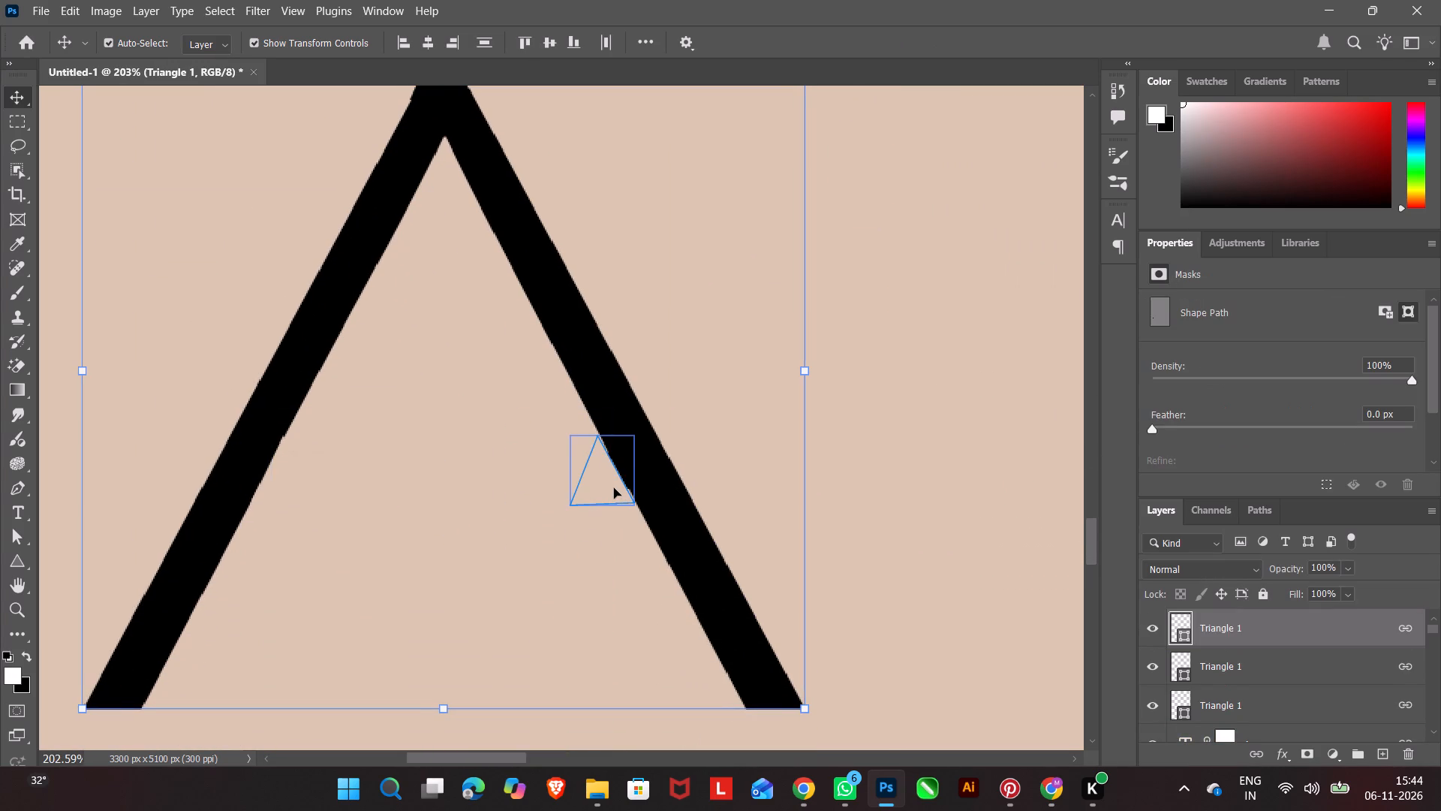
pyautogui.press('Right')
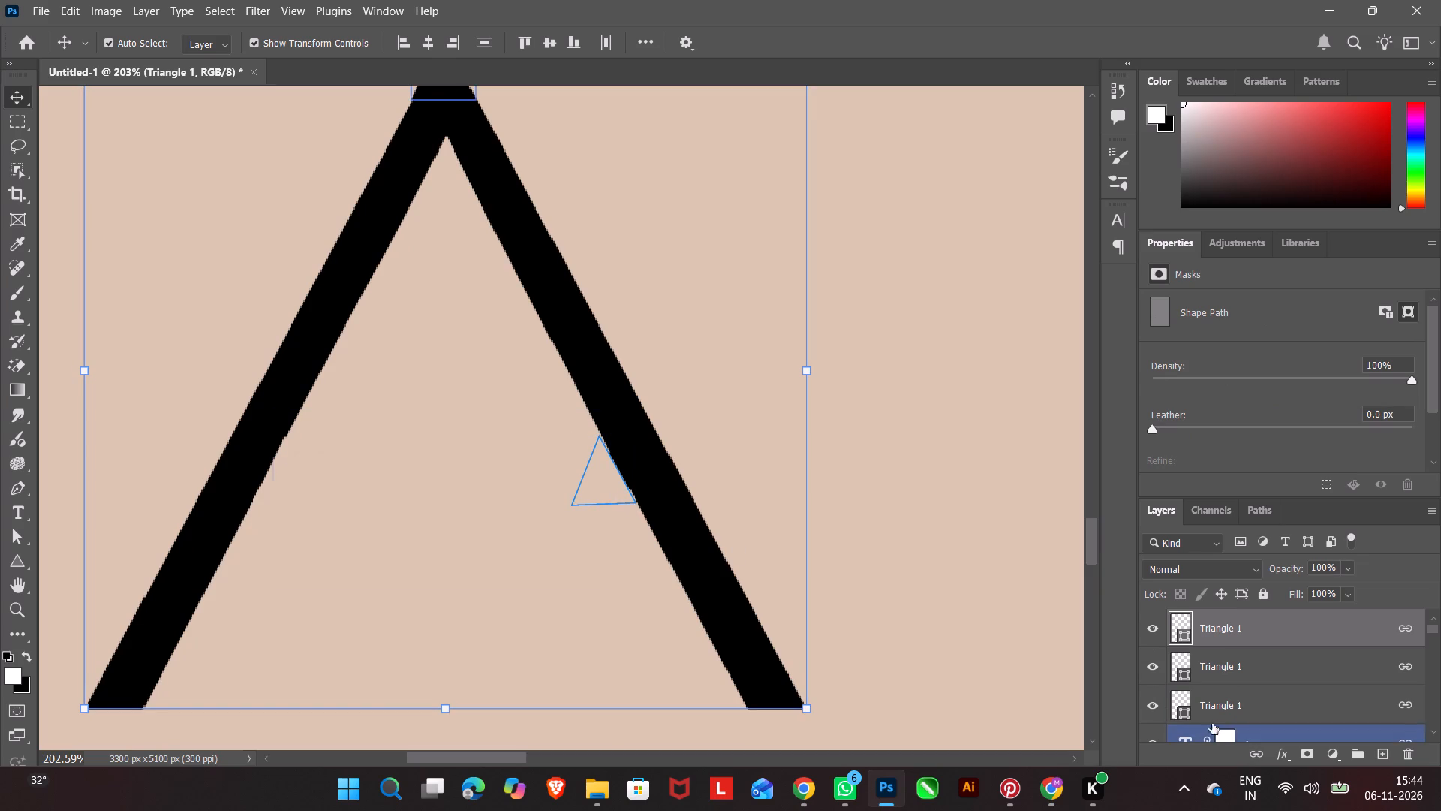
pyautogui.click(1255, 753)
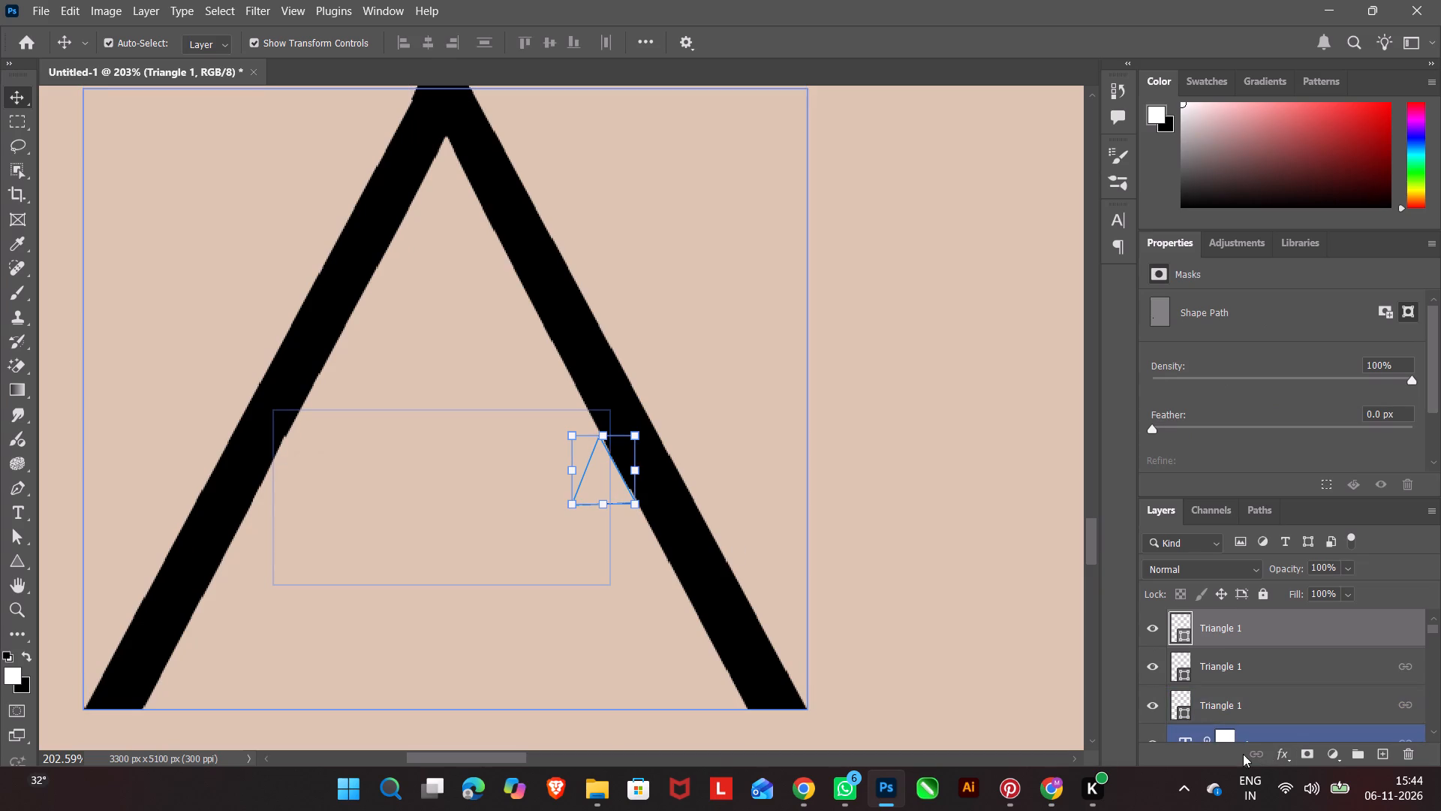
pyautogui.press('Right')
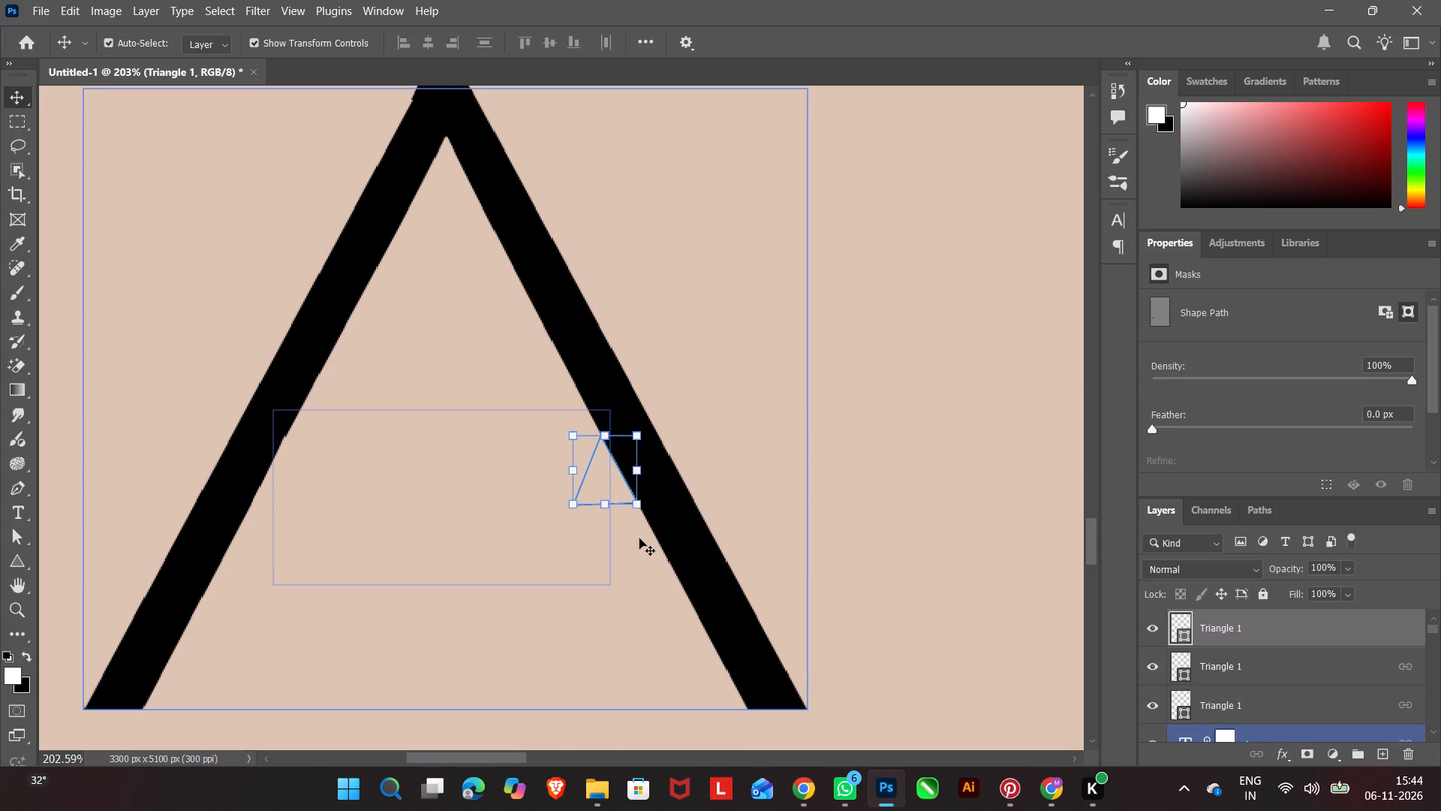
# Rotate the right-hand beige triangle about 2° clockwise to follow the stroke's inner edge.
pyautogui.moveTo(648, 518); pyautogui.dragTo(649, 522)
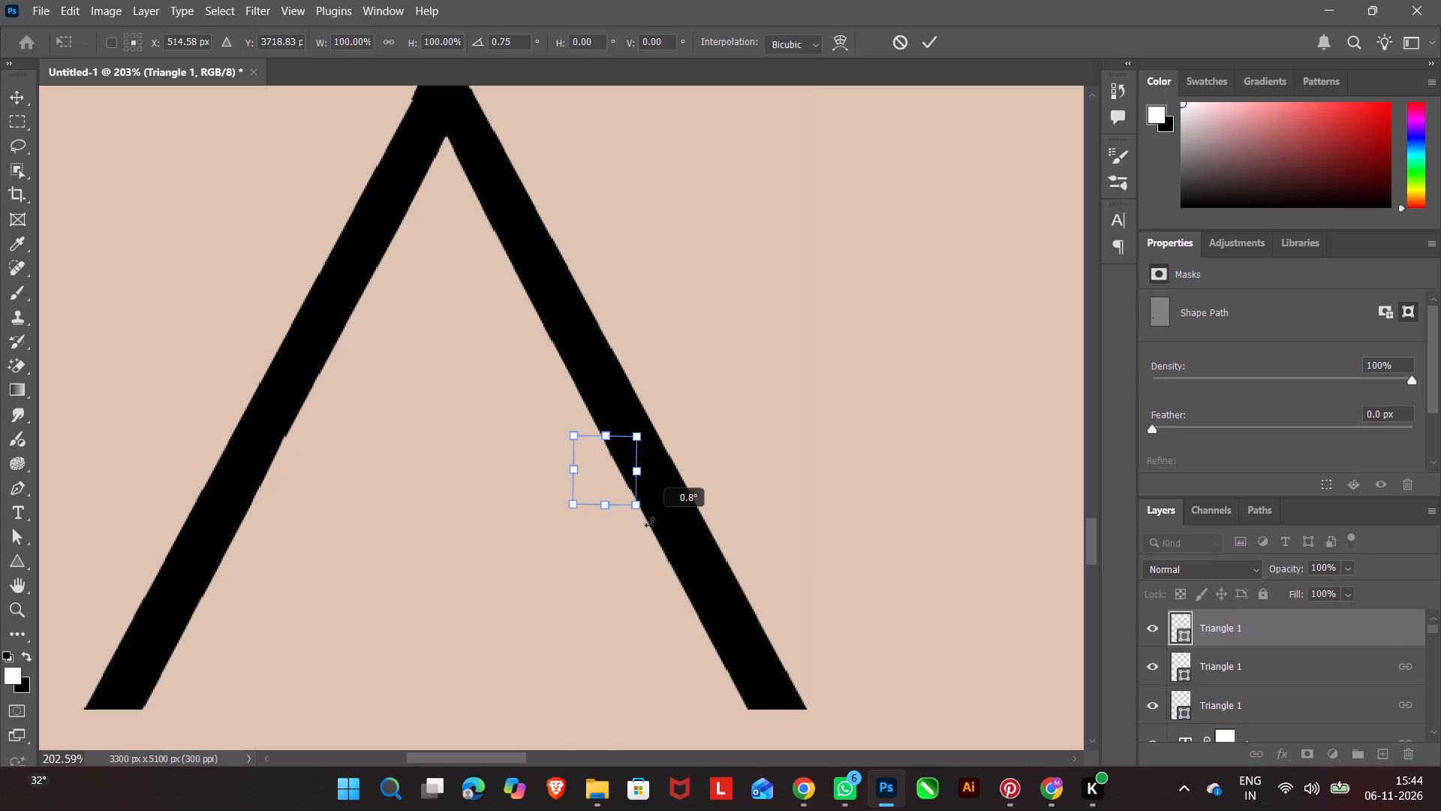
pyautogui.moveTo(649, 522); pyautogui.dragTo(651, 525)
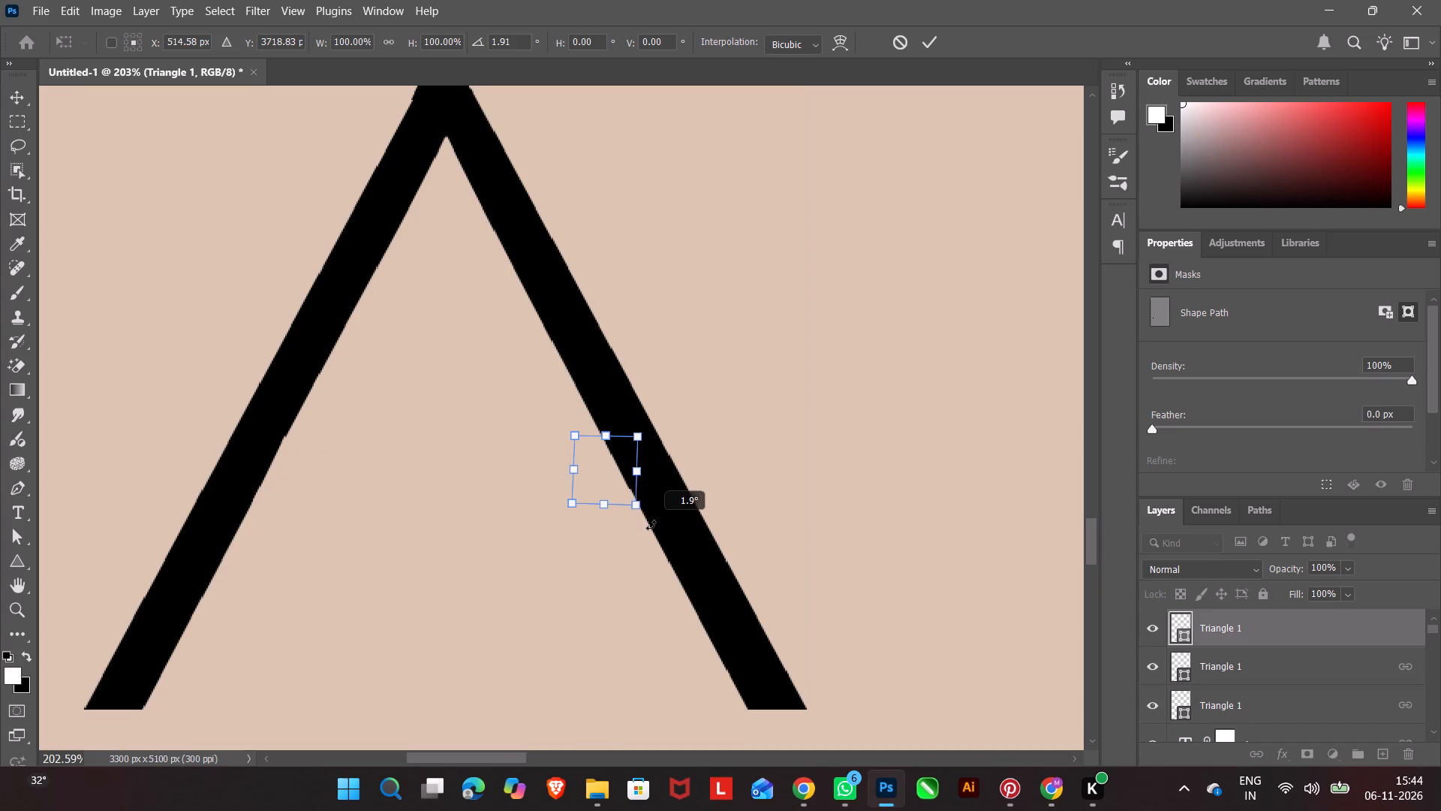
pyautogui.moveTo(651, 525); pyautogui.dragTo(652, 526)
pyautogui.click(763, 702)
pyautogui.click(791, 573)
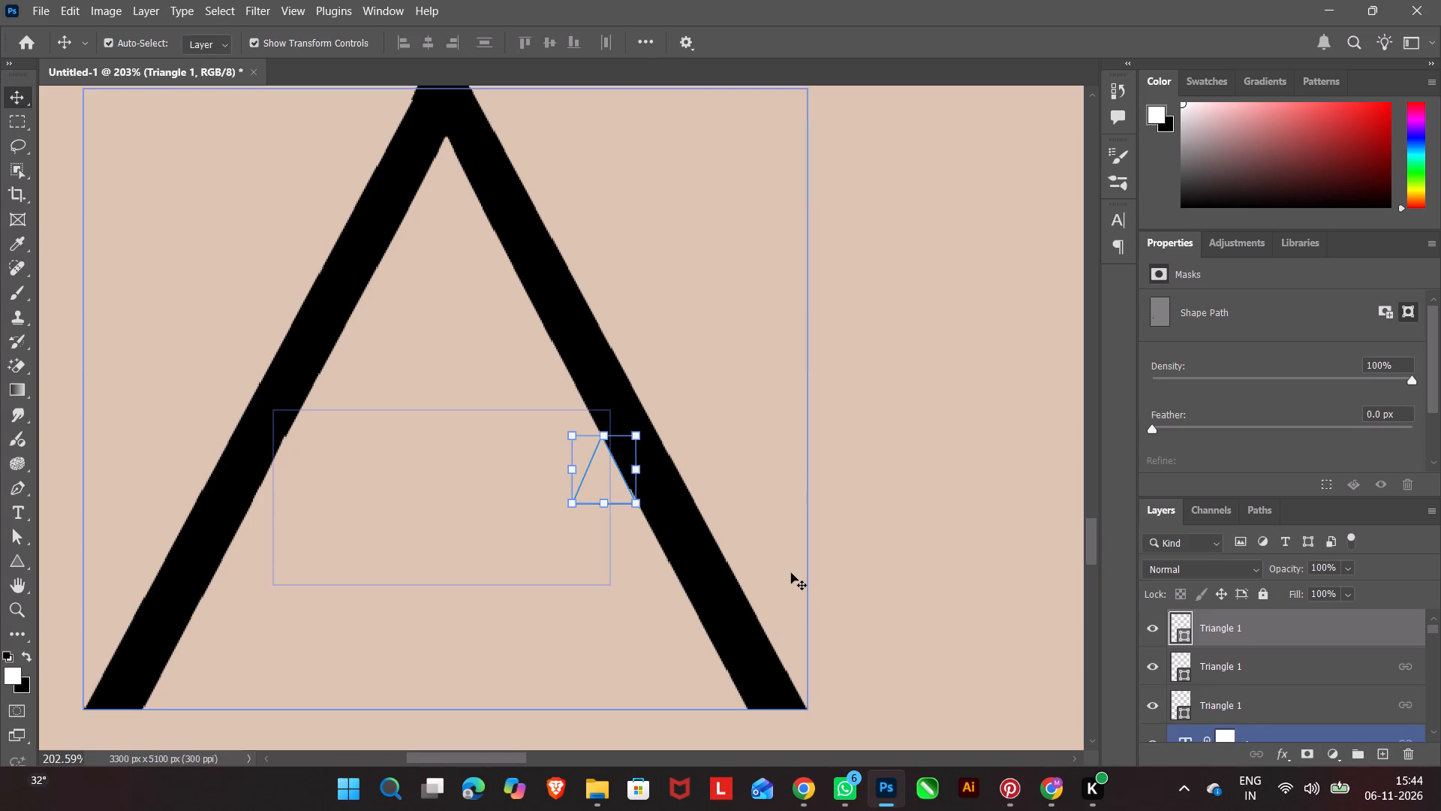
pyautogui.click(903, 571)
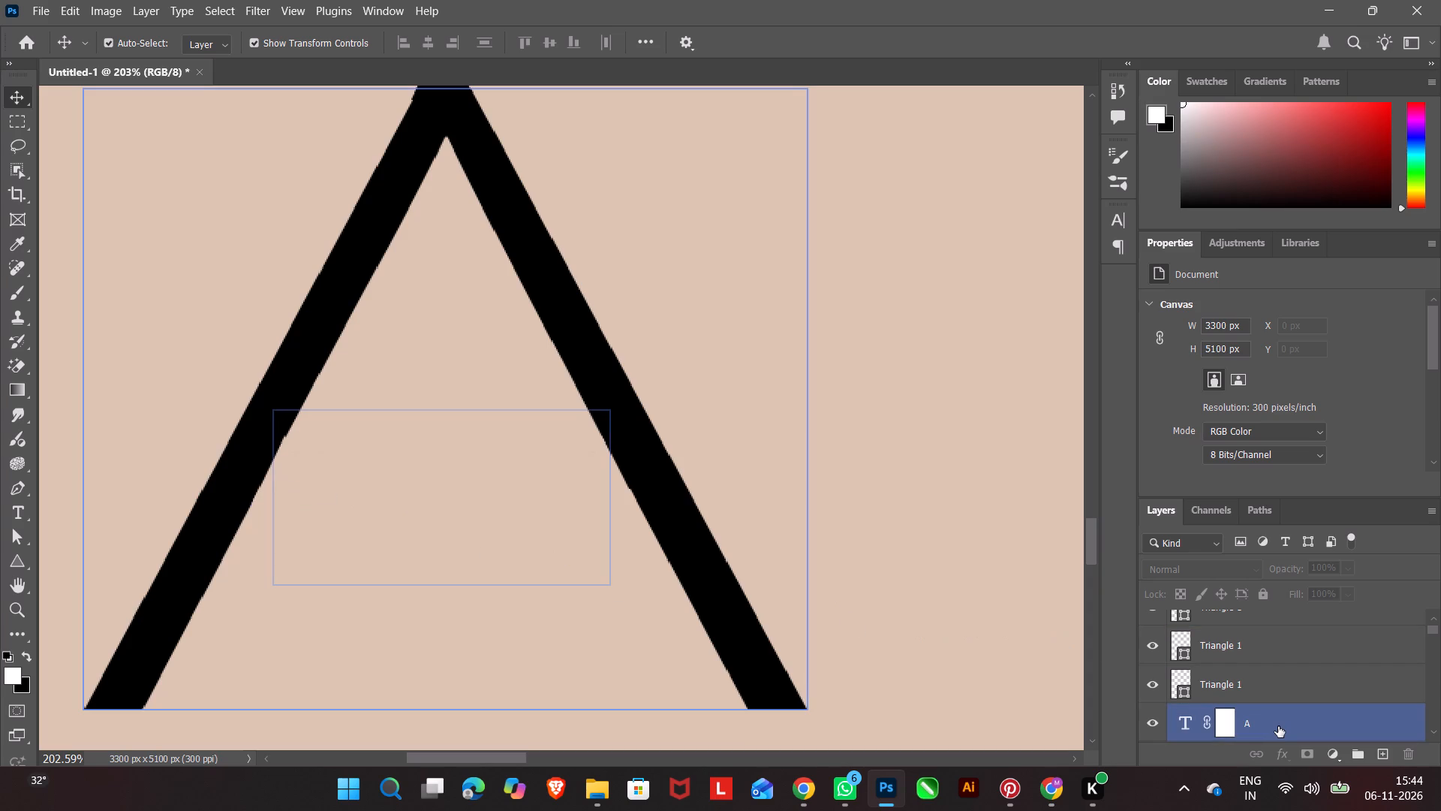
# Link the right-hand beige triangle again with the A text layer and the other crossbar-end triangle.
pyautogui.click(1250, 684)
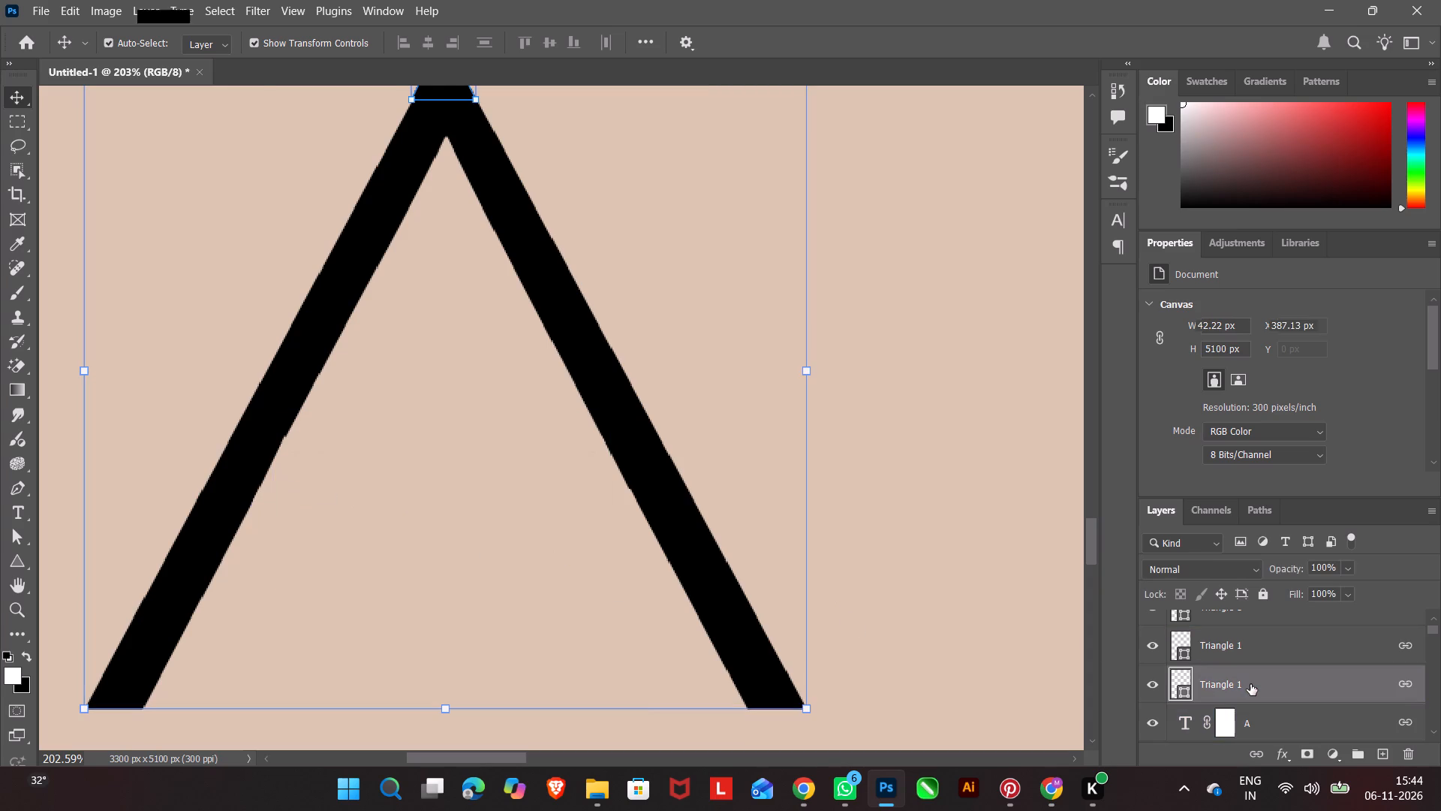
pyautogui.click(614, 482)
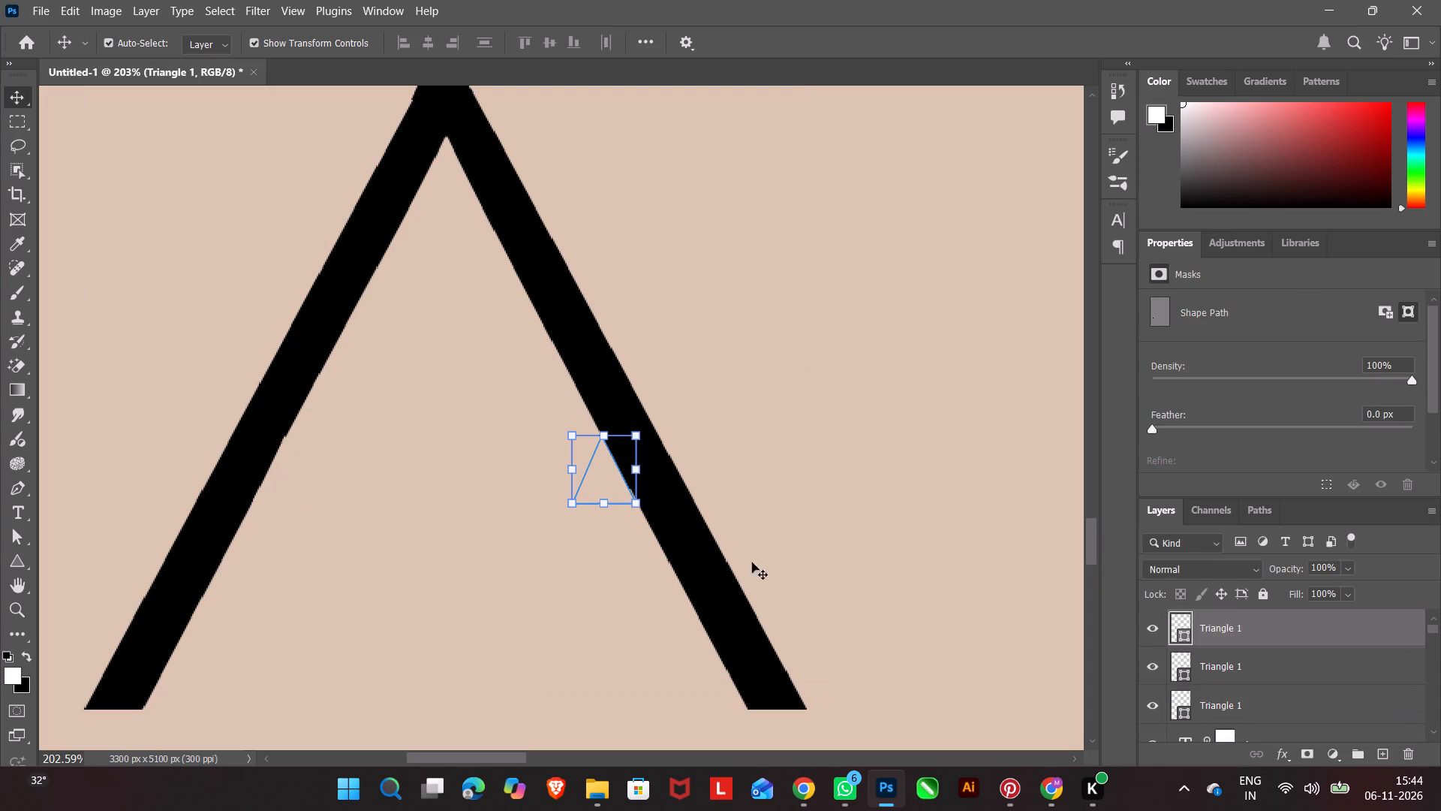
pyautogui.scroll(-6, 1252, 713)
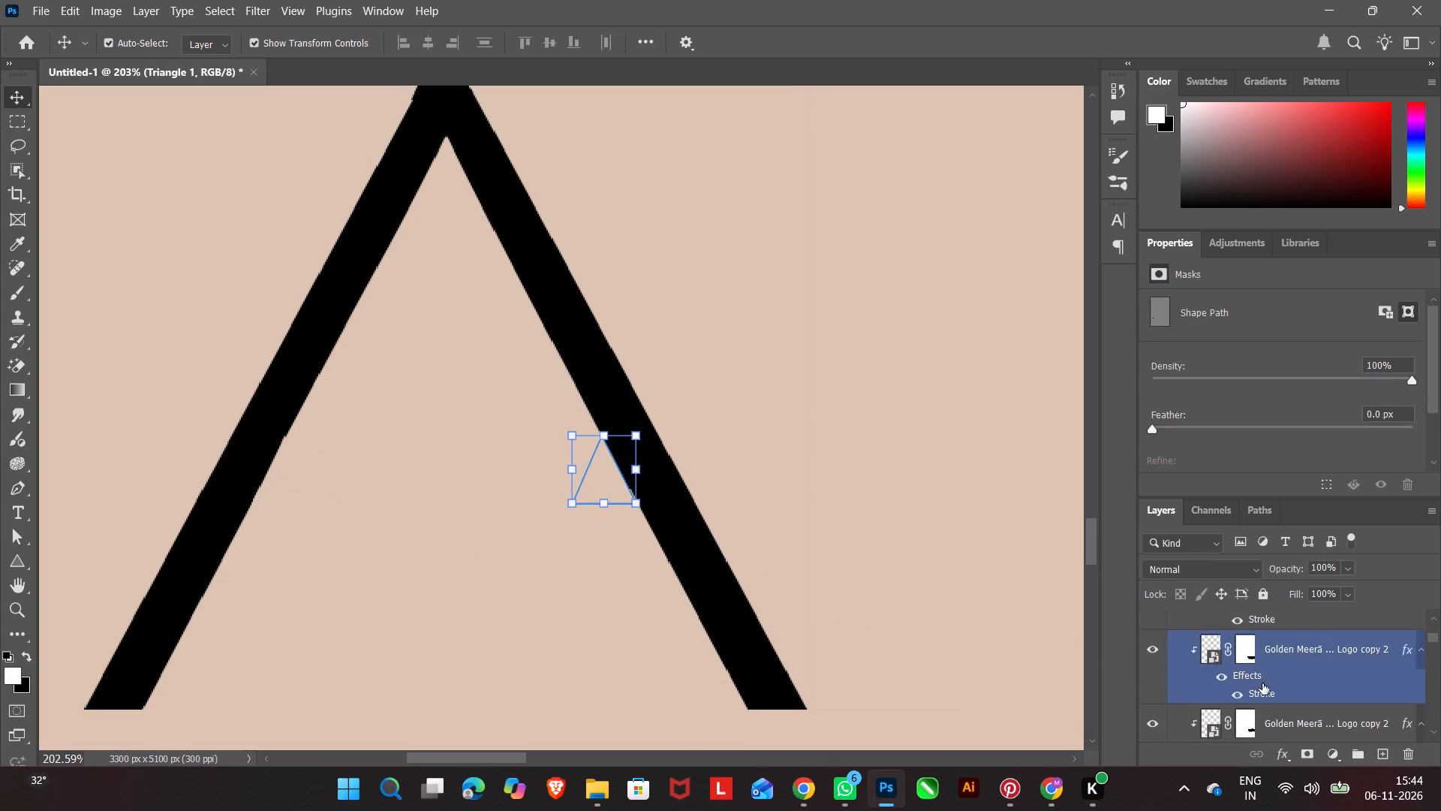
pyautogui.scroll(-5, 1262, 683)
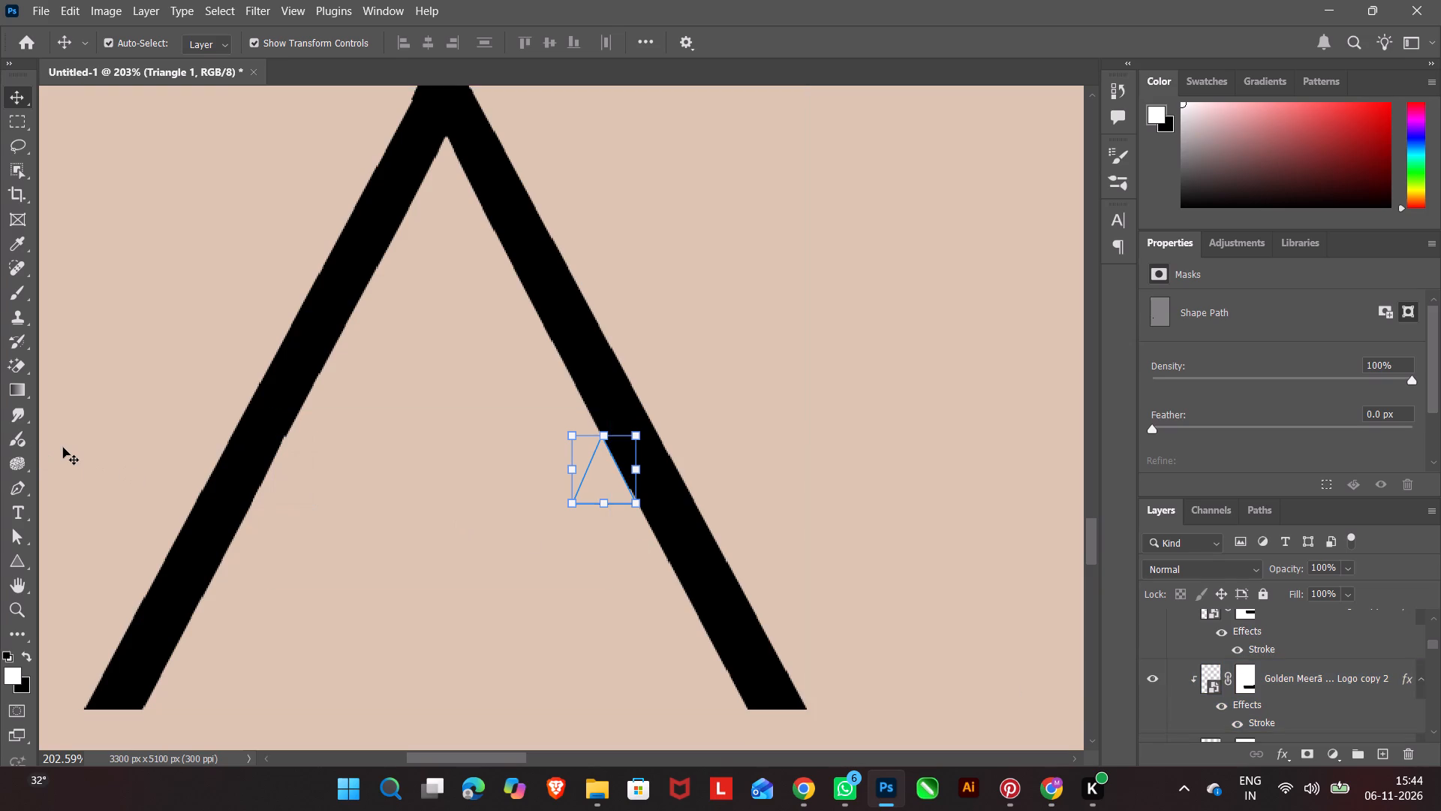
pyautogui.click(64, 447)
pyautogui.moveTo(64, 446); pyautogui.dragTo(624, 485)
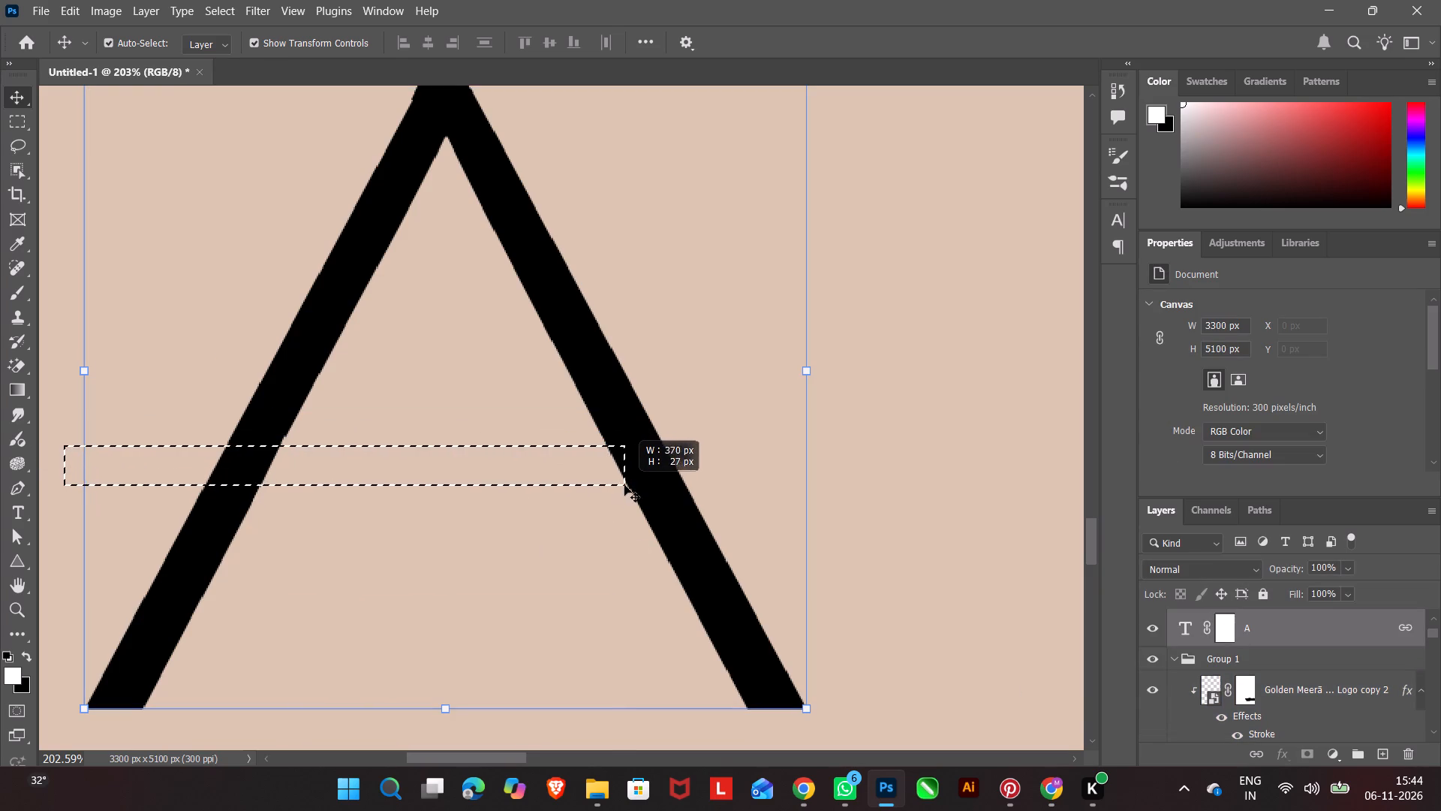
pyautogui.moveTo(624, 485); pyautogui.dragTo(628, 511)
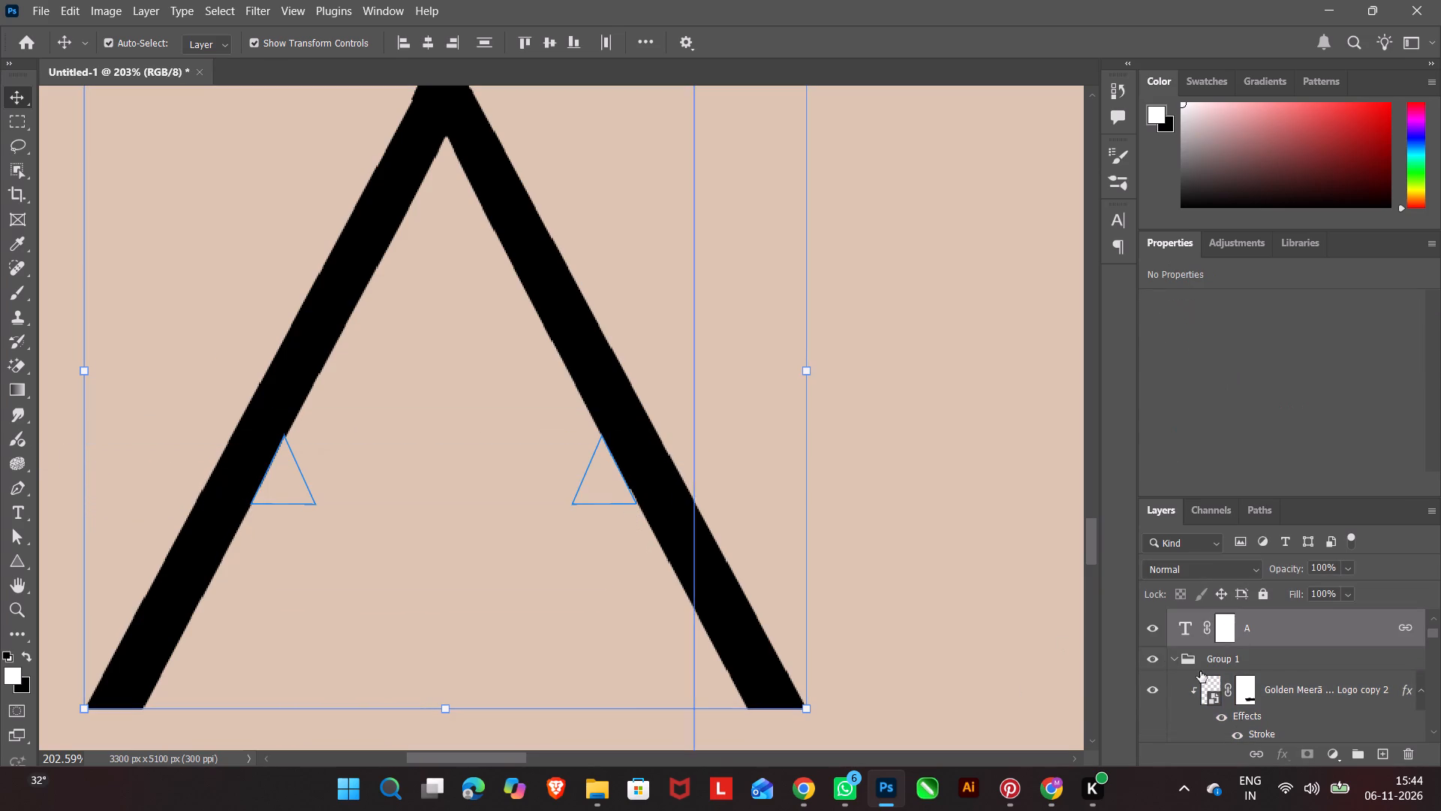
pyautogui.click(1254, 752)
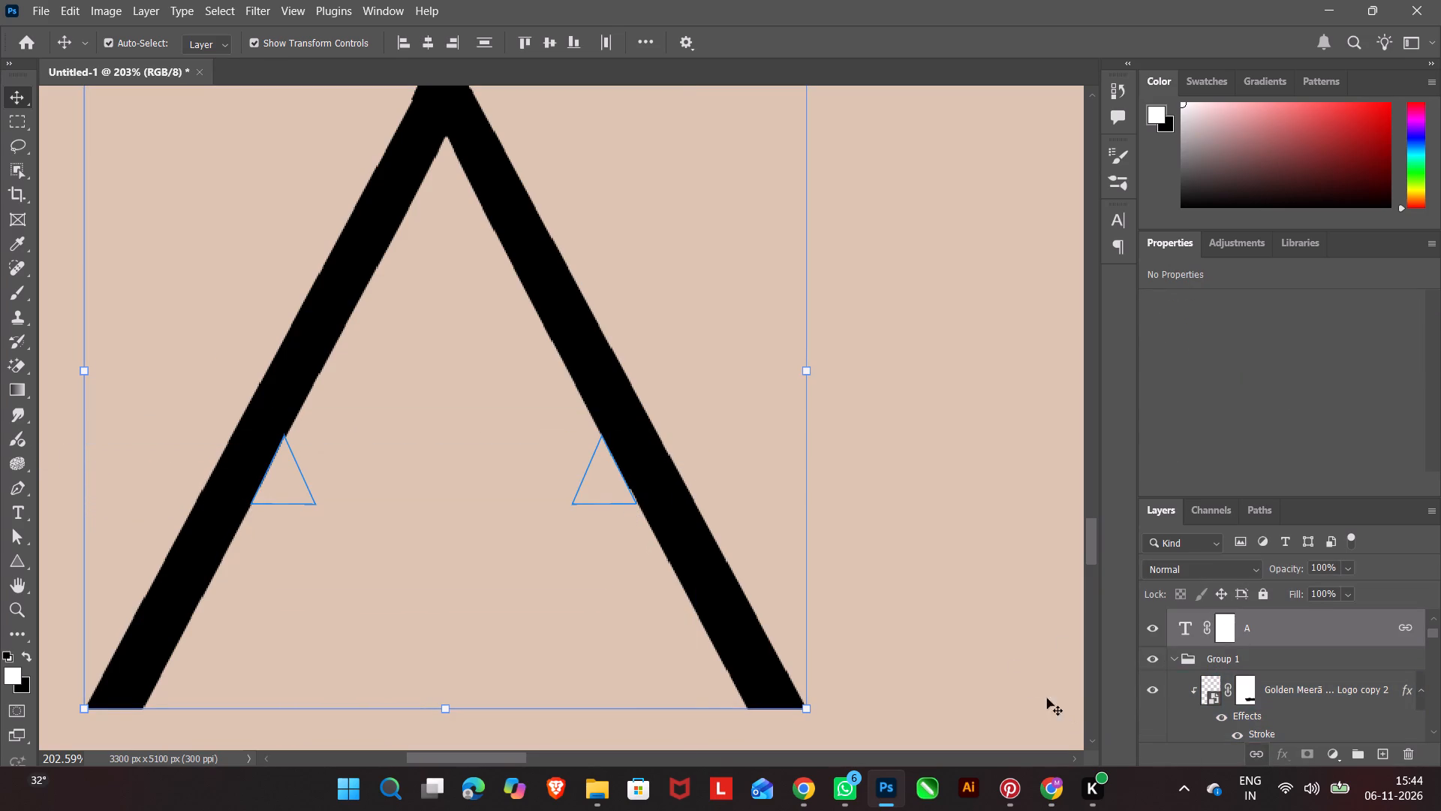
pyautogui.click(1009, 657)
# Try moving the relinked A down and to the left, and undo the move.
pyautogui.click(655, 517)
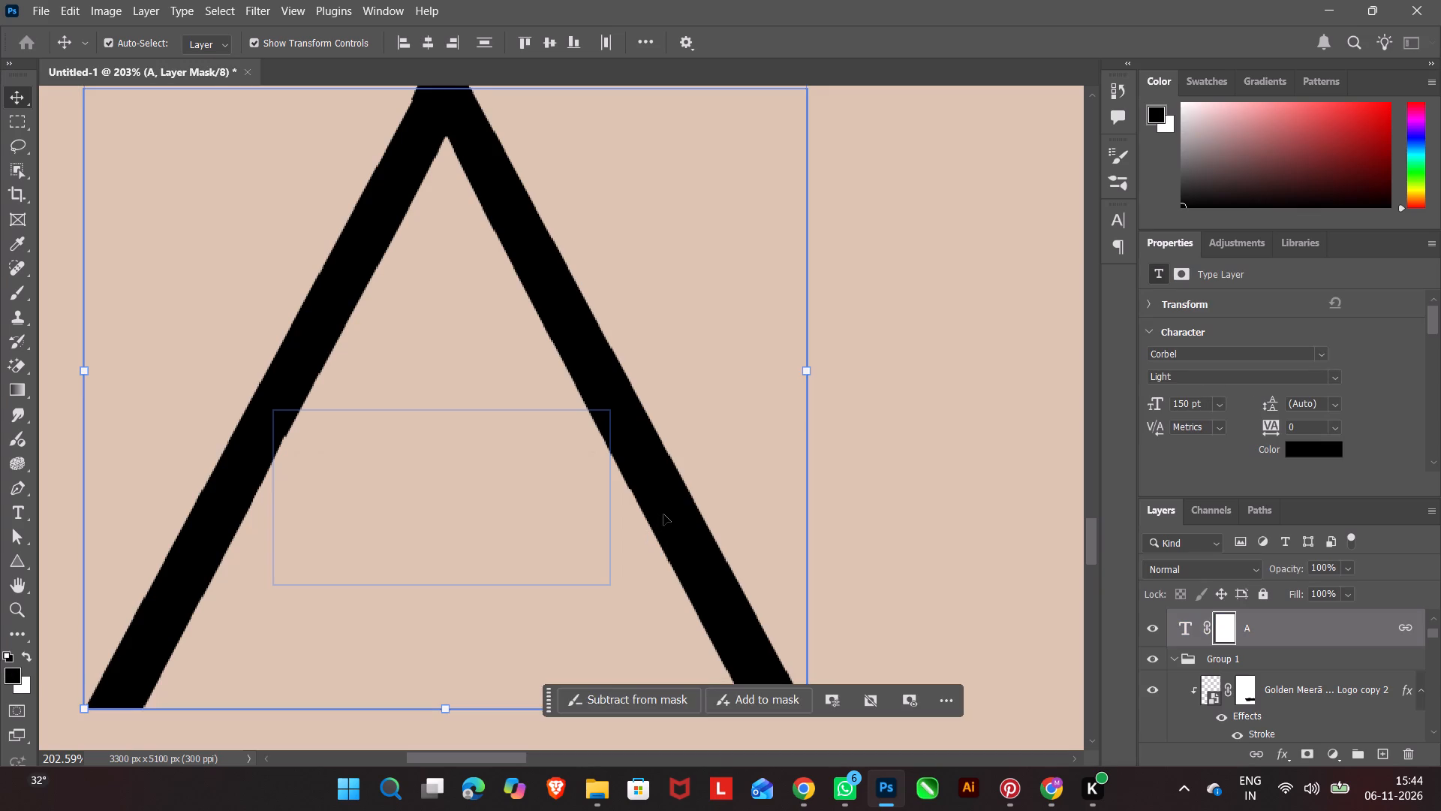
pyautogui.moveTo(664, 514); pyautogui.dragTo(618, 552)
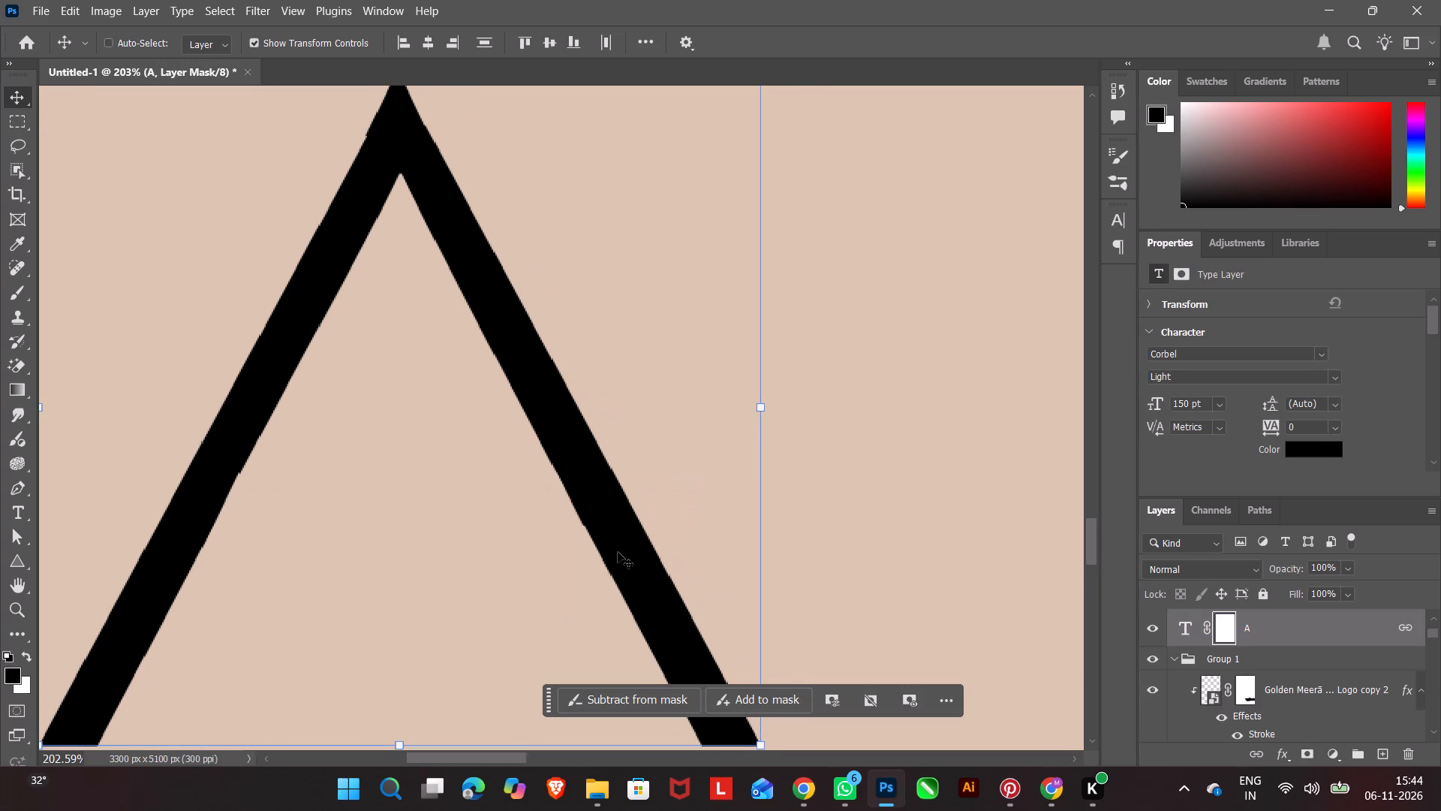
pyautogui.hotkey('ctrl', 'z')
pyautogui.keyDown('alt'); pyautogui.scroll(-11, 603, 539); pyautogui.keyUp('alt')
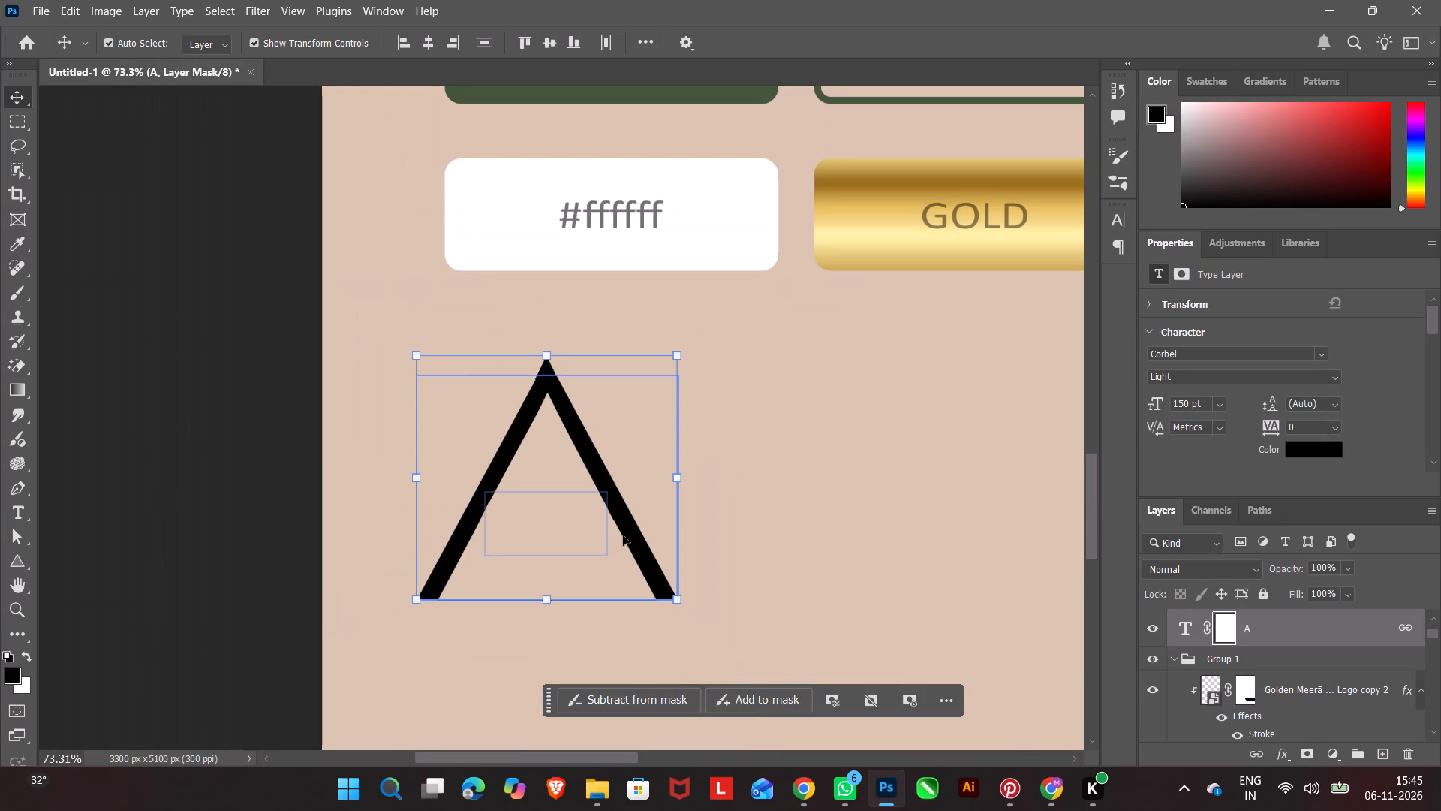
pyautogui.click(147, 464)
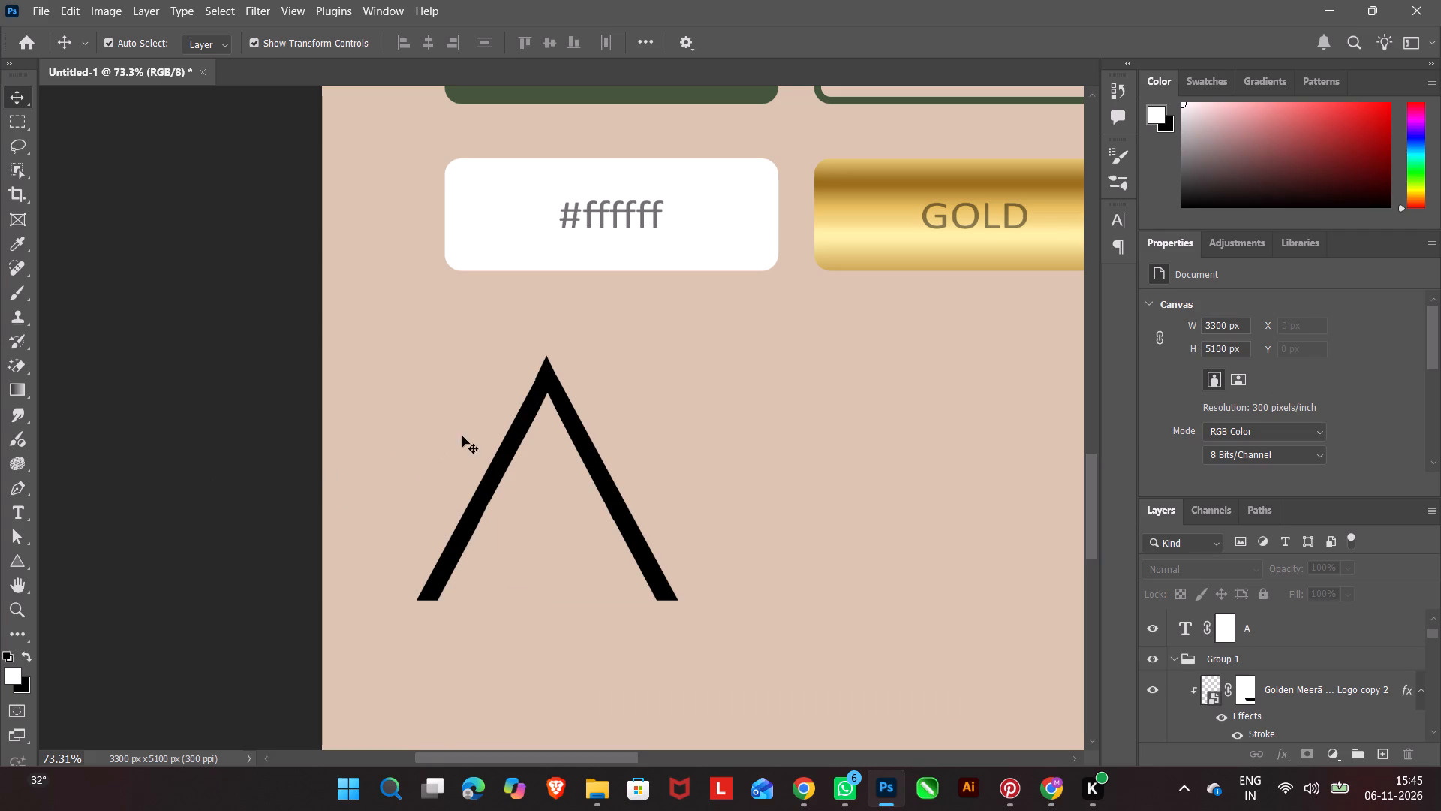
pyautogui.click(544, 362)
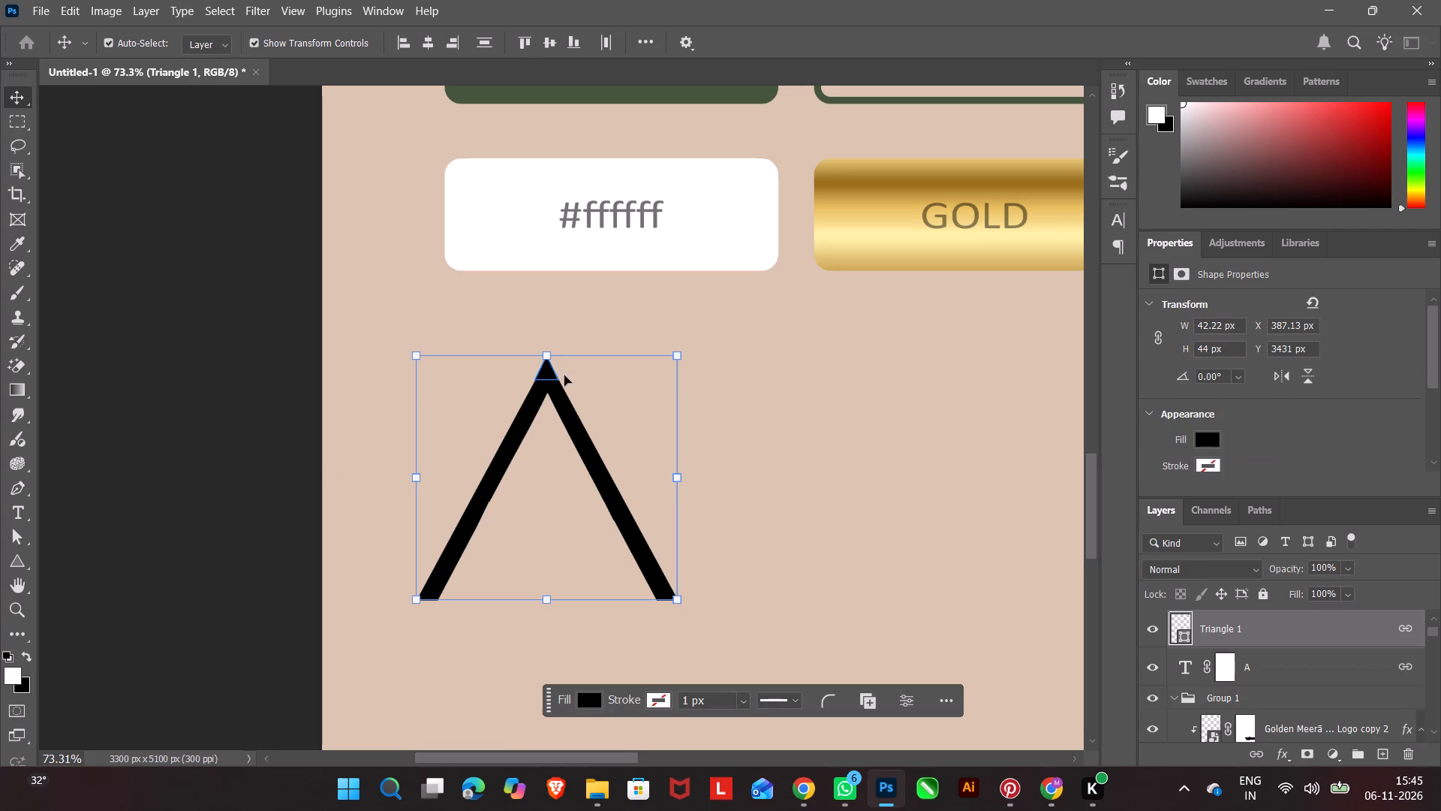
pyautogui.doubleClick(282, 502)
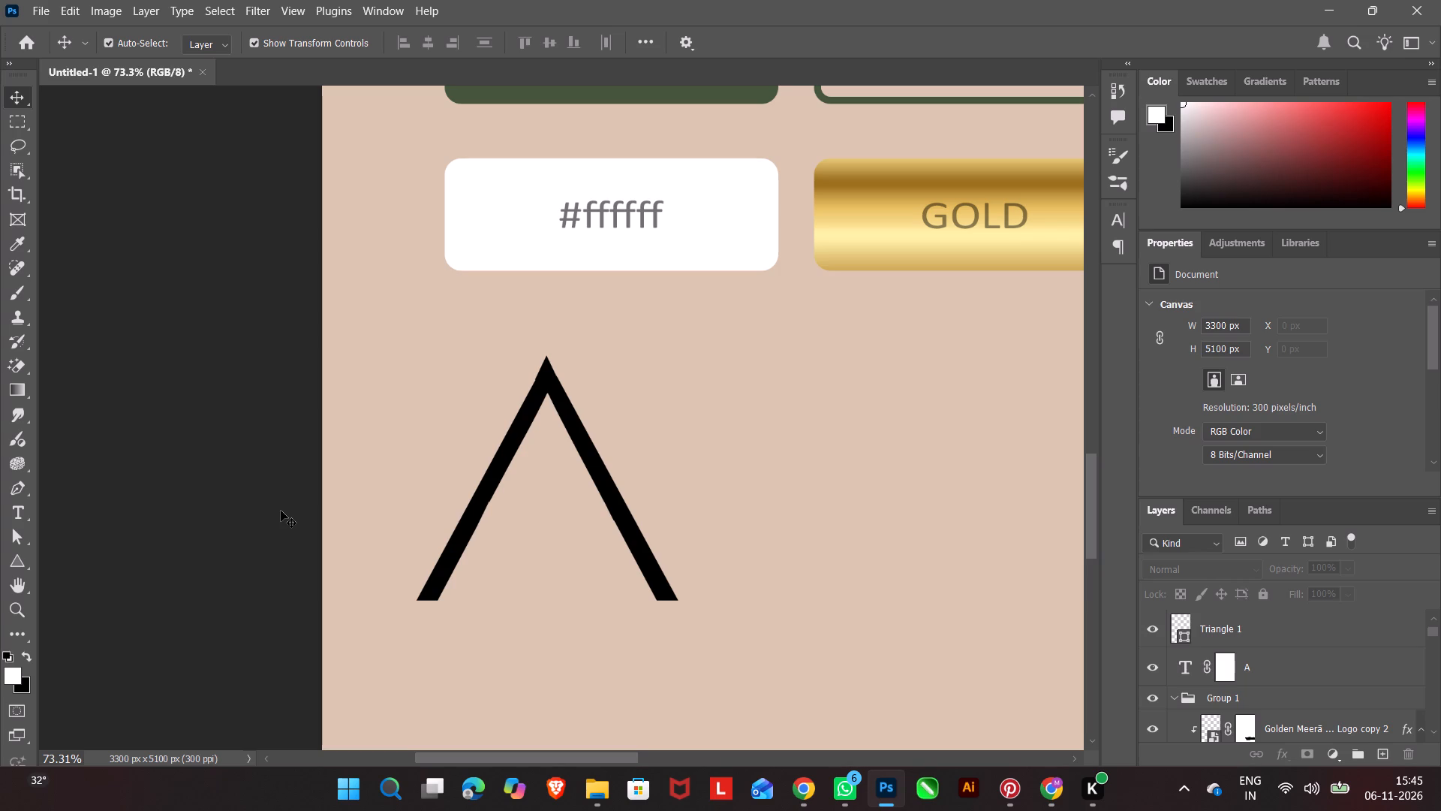
# Move the linked crossbarless A about 50 px left and 11 px down below the white swatch.
pyautogui.click(498, 499)
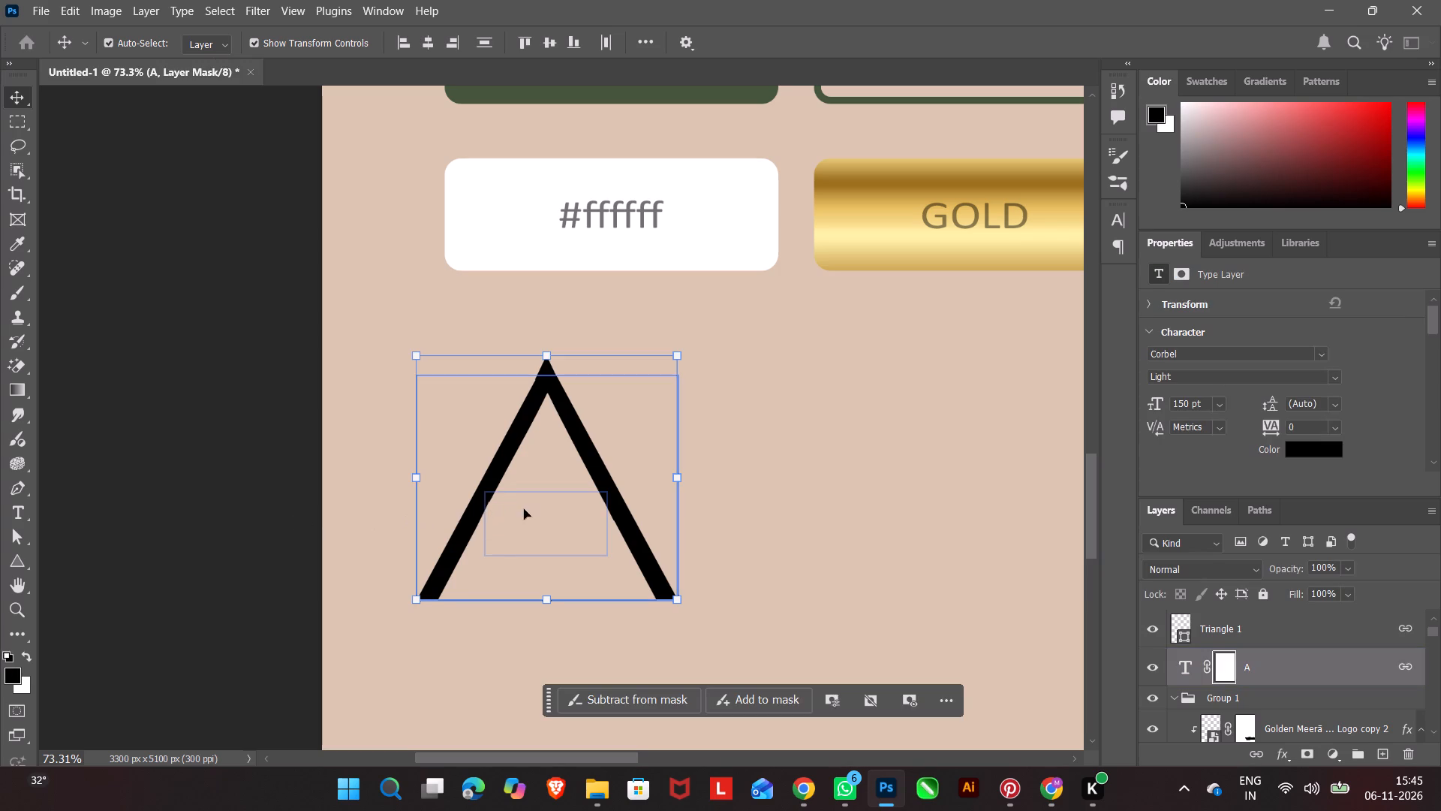
pyautogui.click(547, 351)
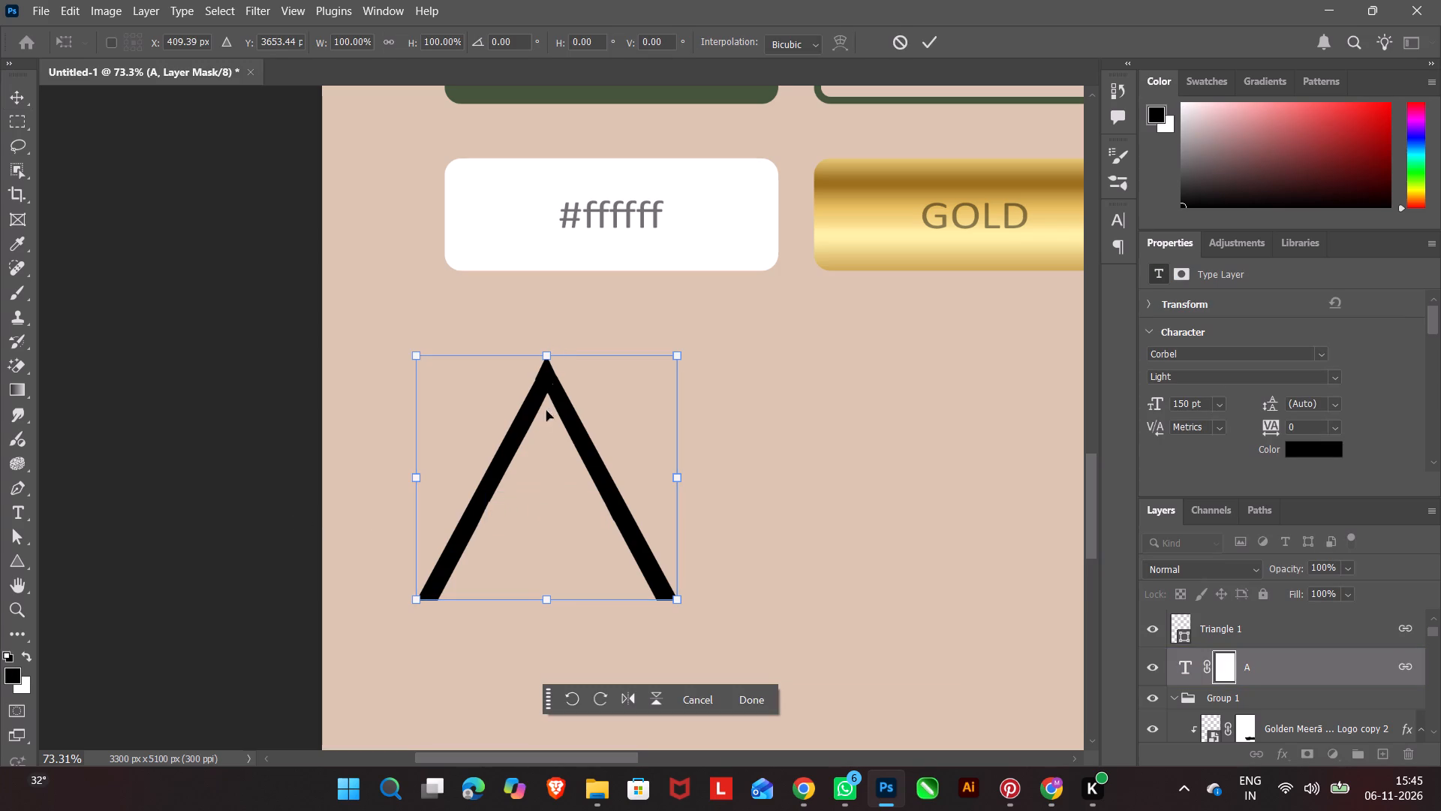
pyautogui.moveTo(550, 449); pyautogui.dragTo(525, 450)
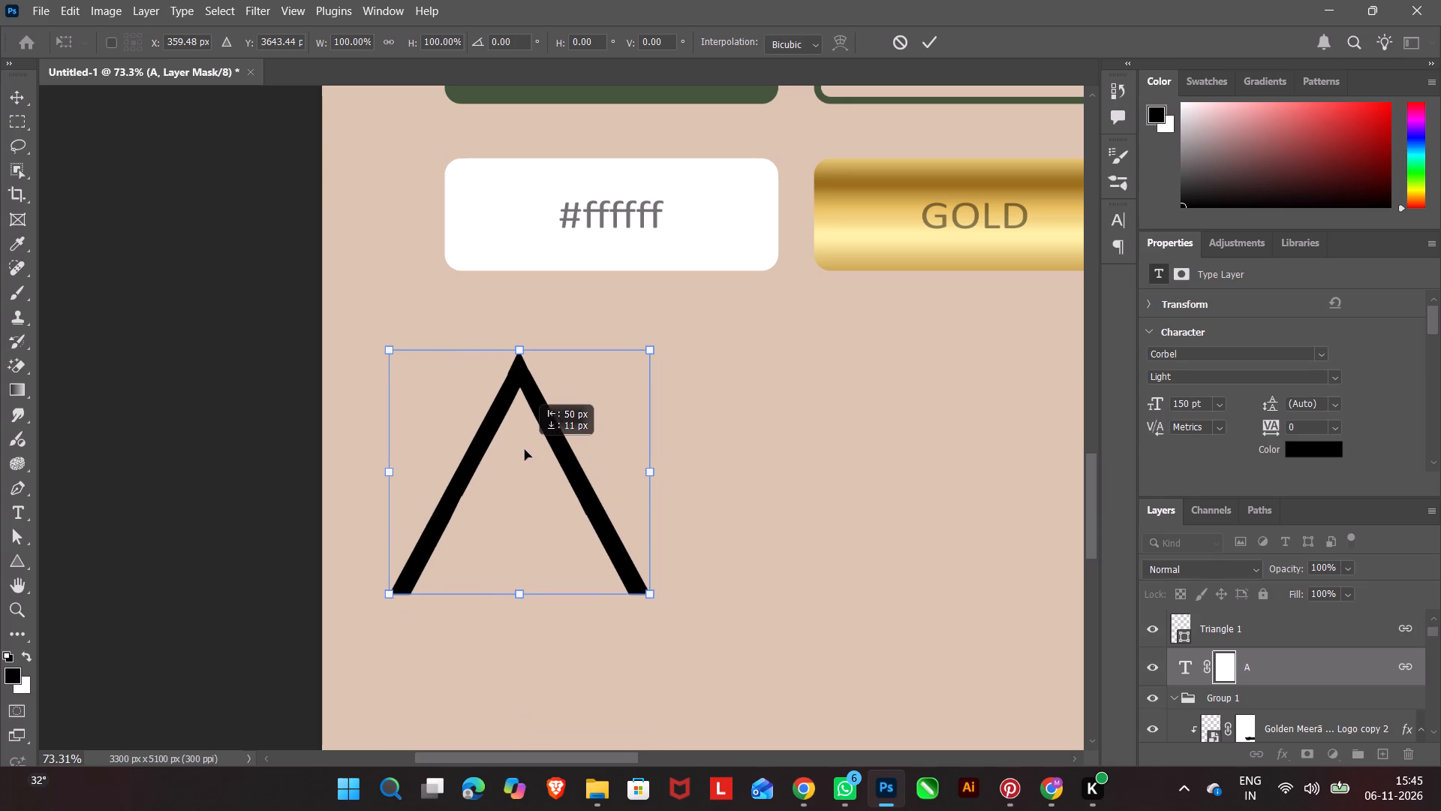
pyautogui.moveTo(525, 450); pyautogui.dragTo(525, 452)
pyautogui.click(743, 703)
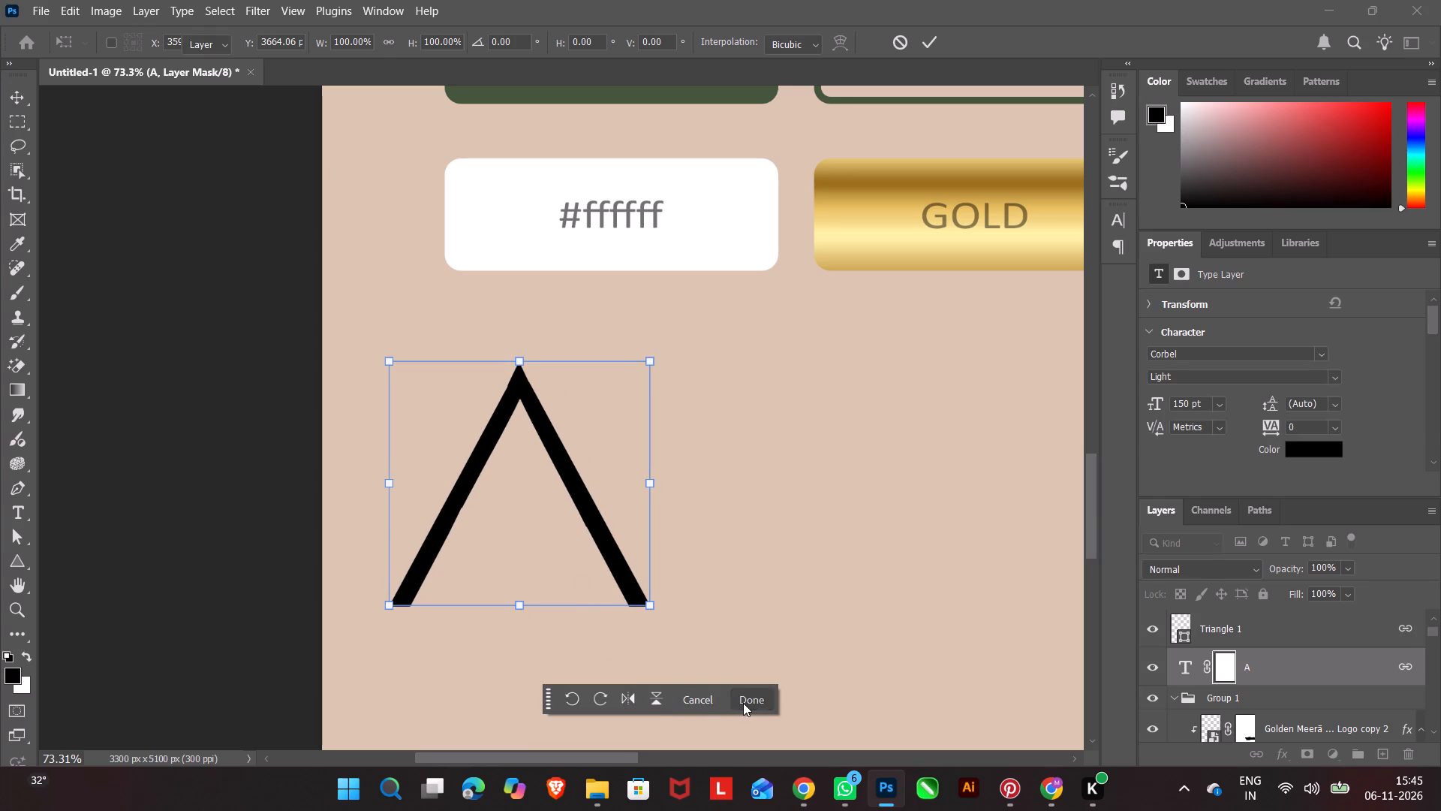
pyautogui.click(230, 605)
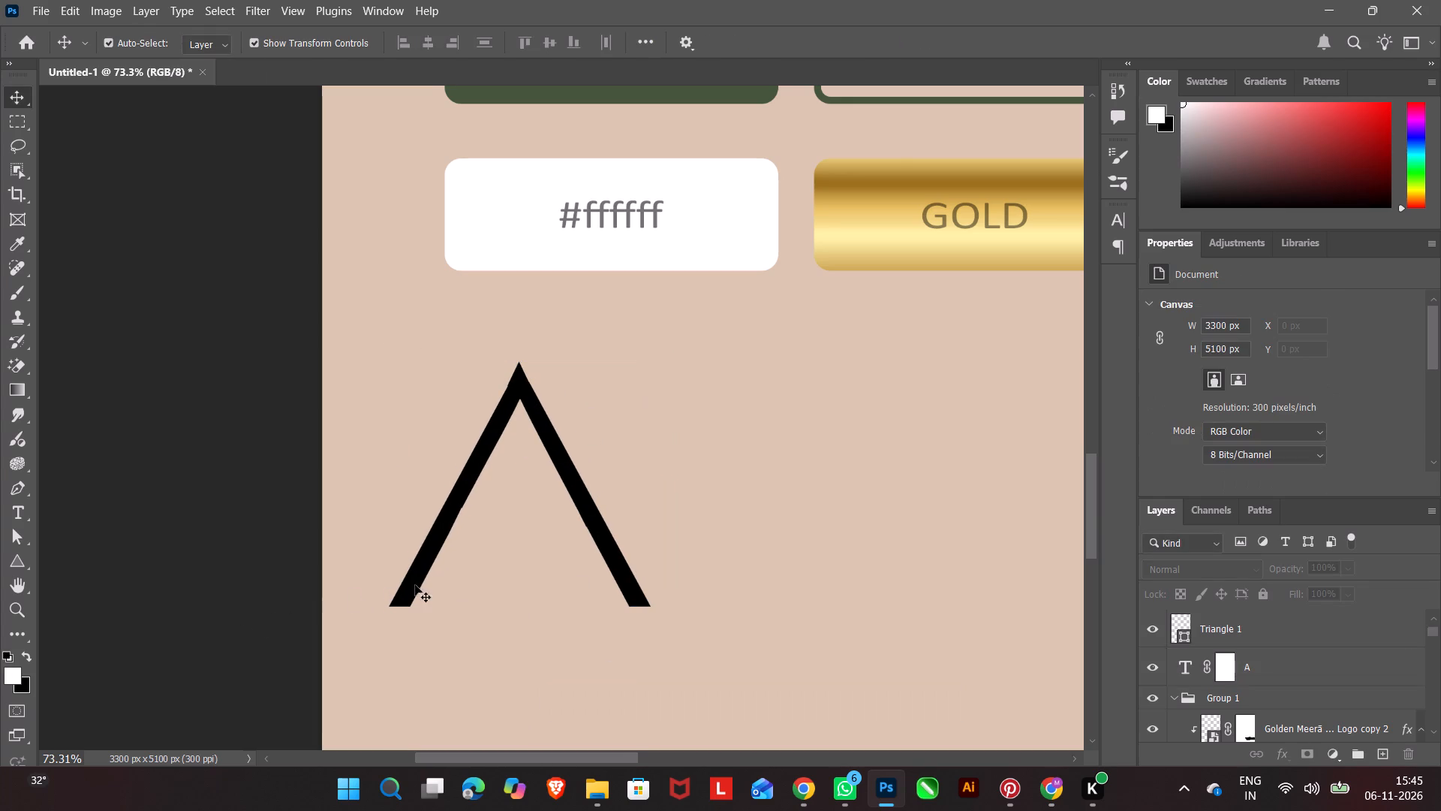
# Move the linked crossbarless A right and slightly up, below the inner edge of the #ffffff swatch.
pyautogui.keyDown('alt'); pyautogui.scroll(-12, 552, 580); pyautogui.keyUp('alt')
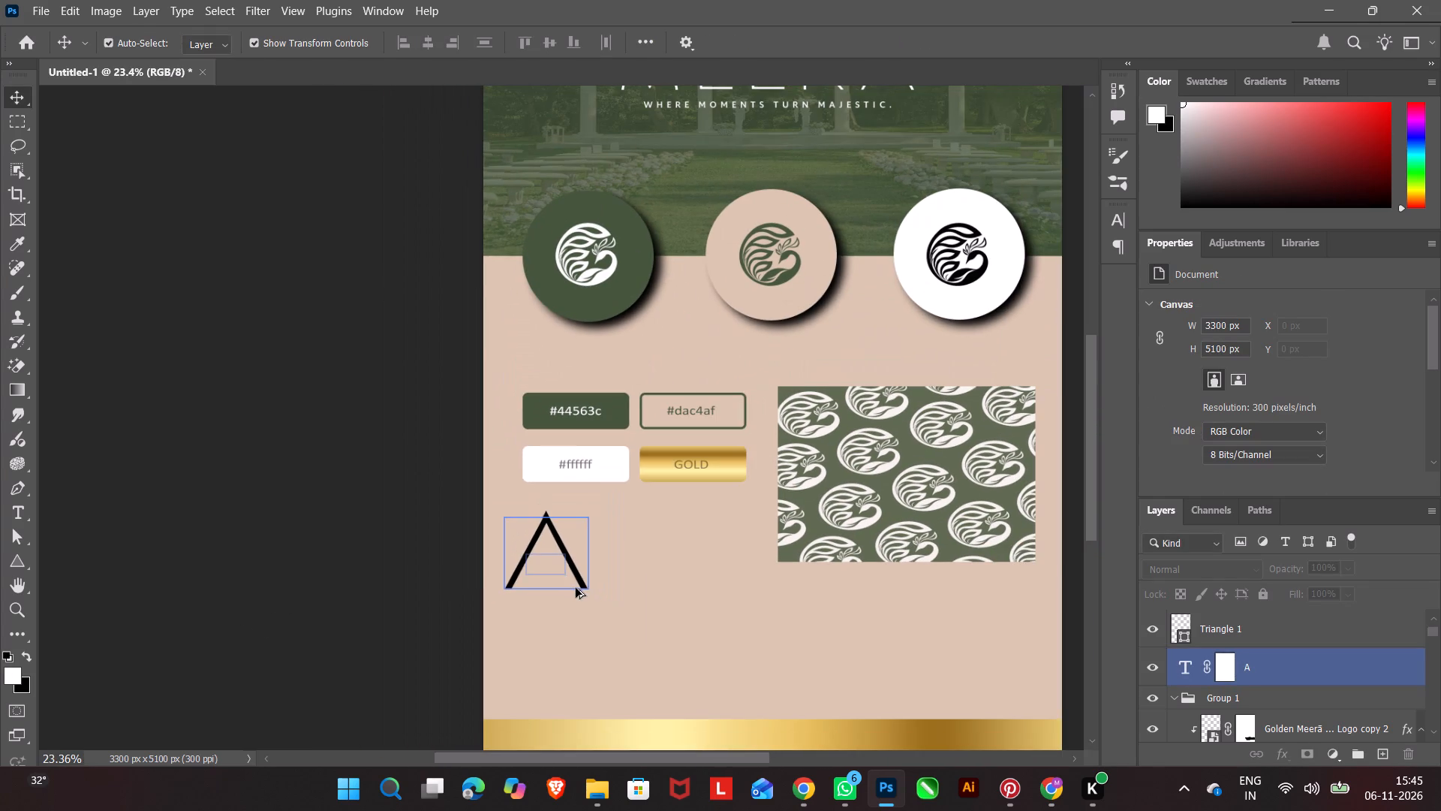
pyautogui.click(328, 614)
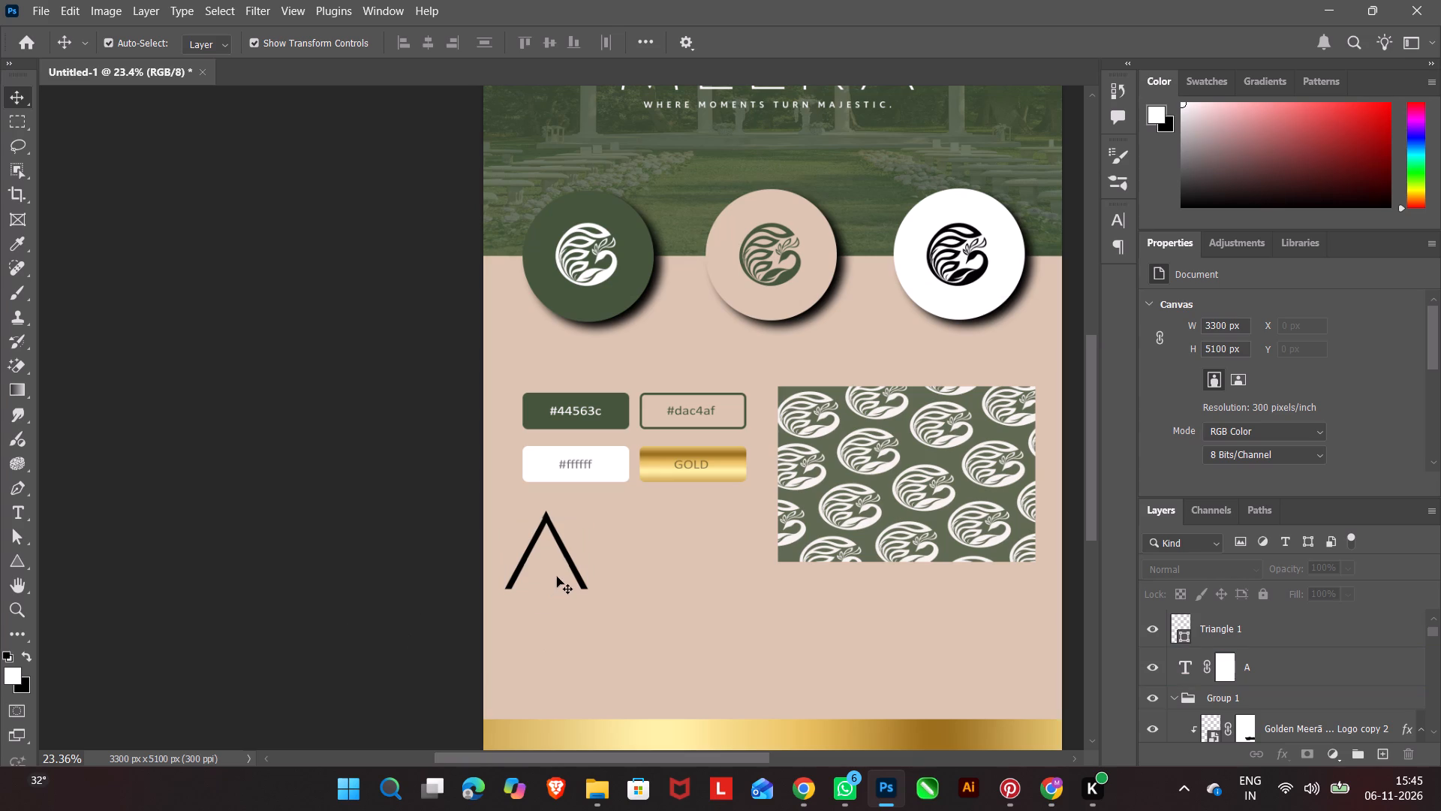
pyautogui.moveTo(541, 571); pyautogui.dragTo(592, 568)
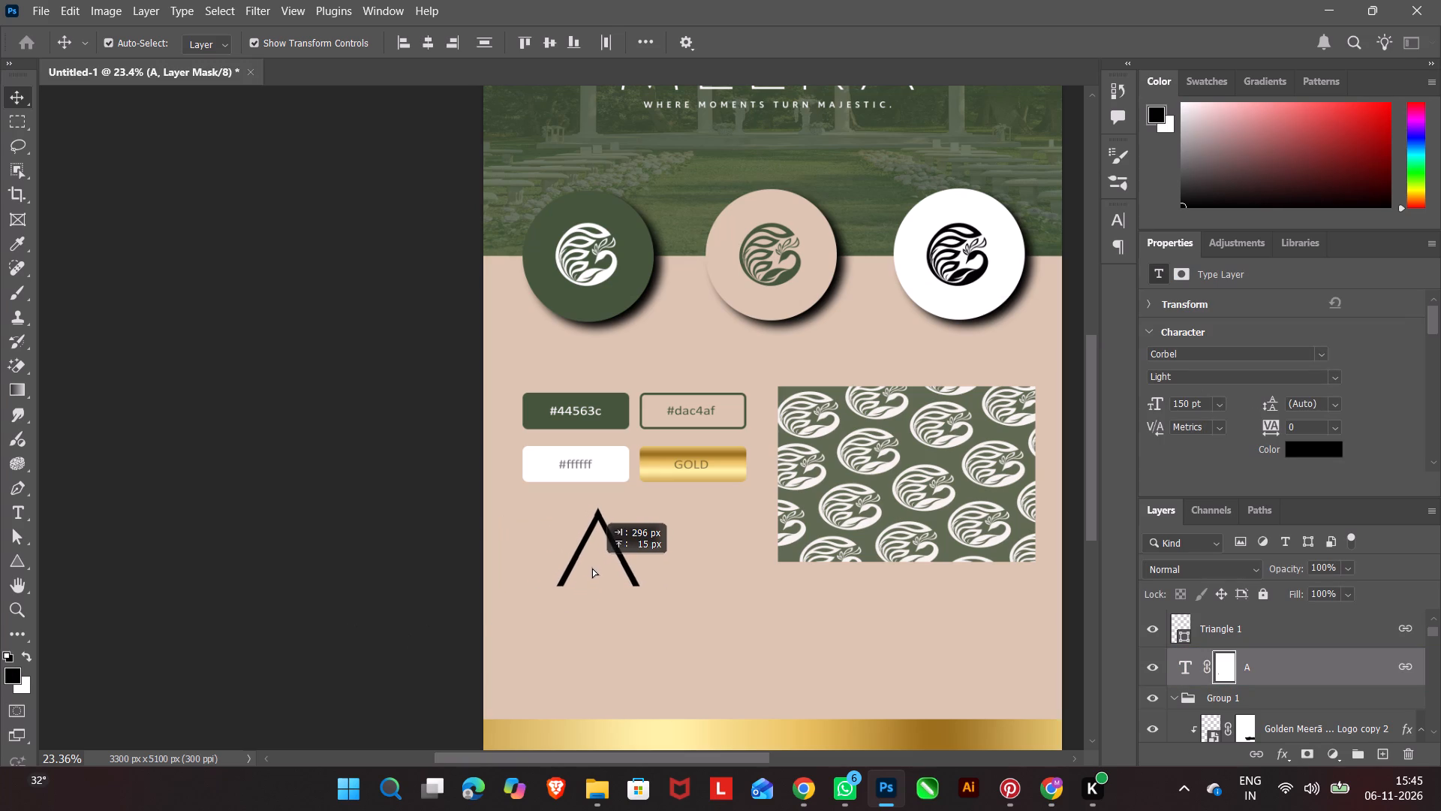
pyautogui.moveTo(592, 568); pyautogui.dragTo(585, 568)
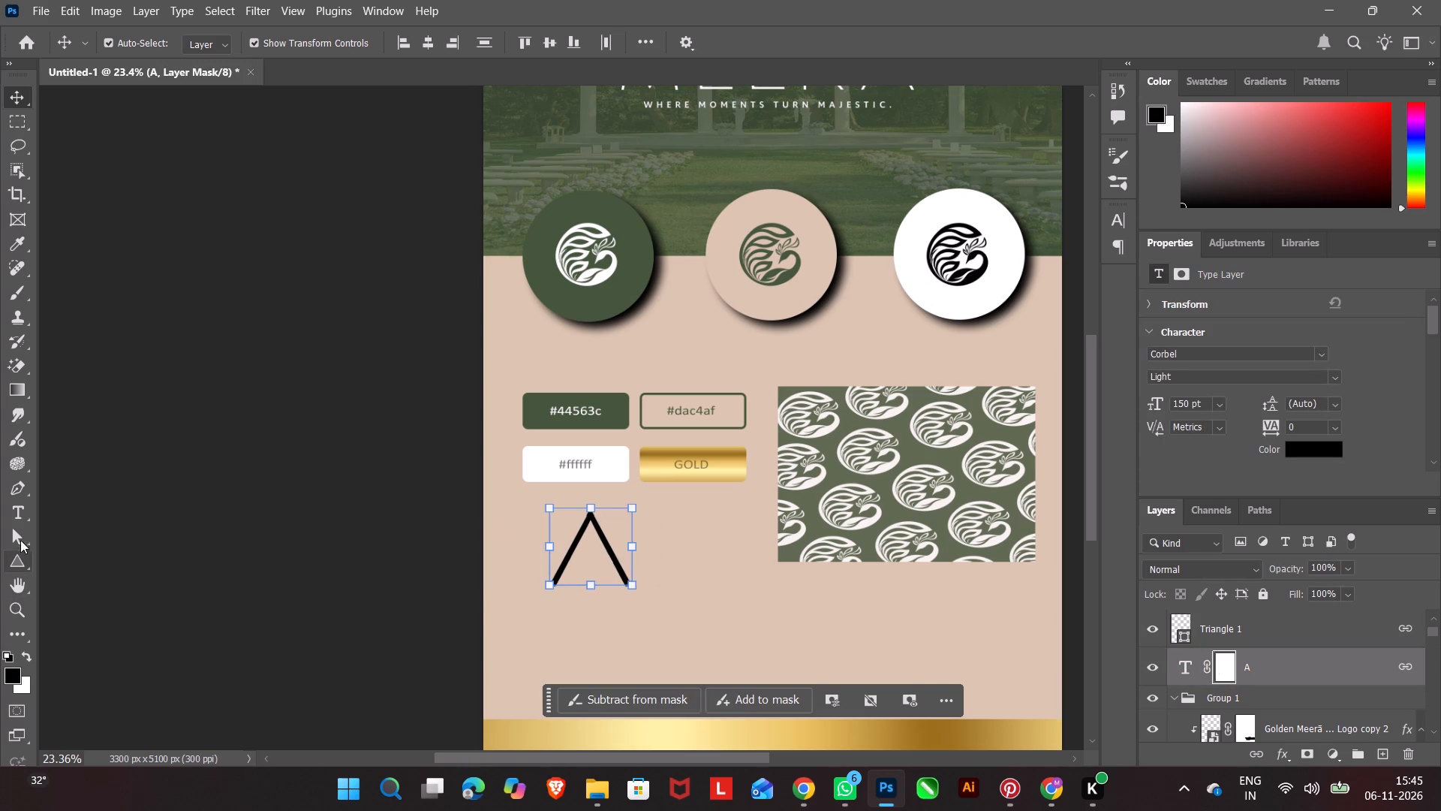
# Add a separate black letter A in Corbel Light 150 pt, just right of and below the crossbarless A.
pyautogui.click(20, 513)
pyautogui.click(664, 619)
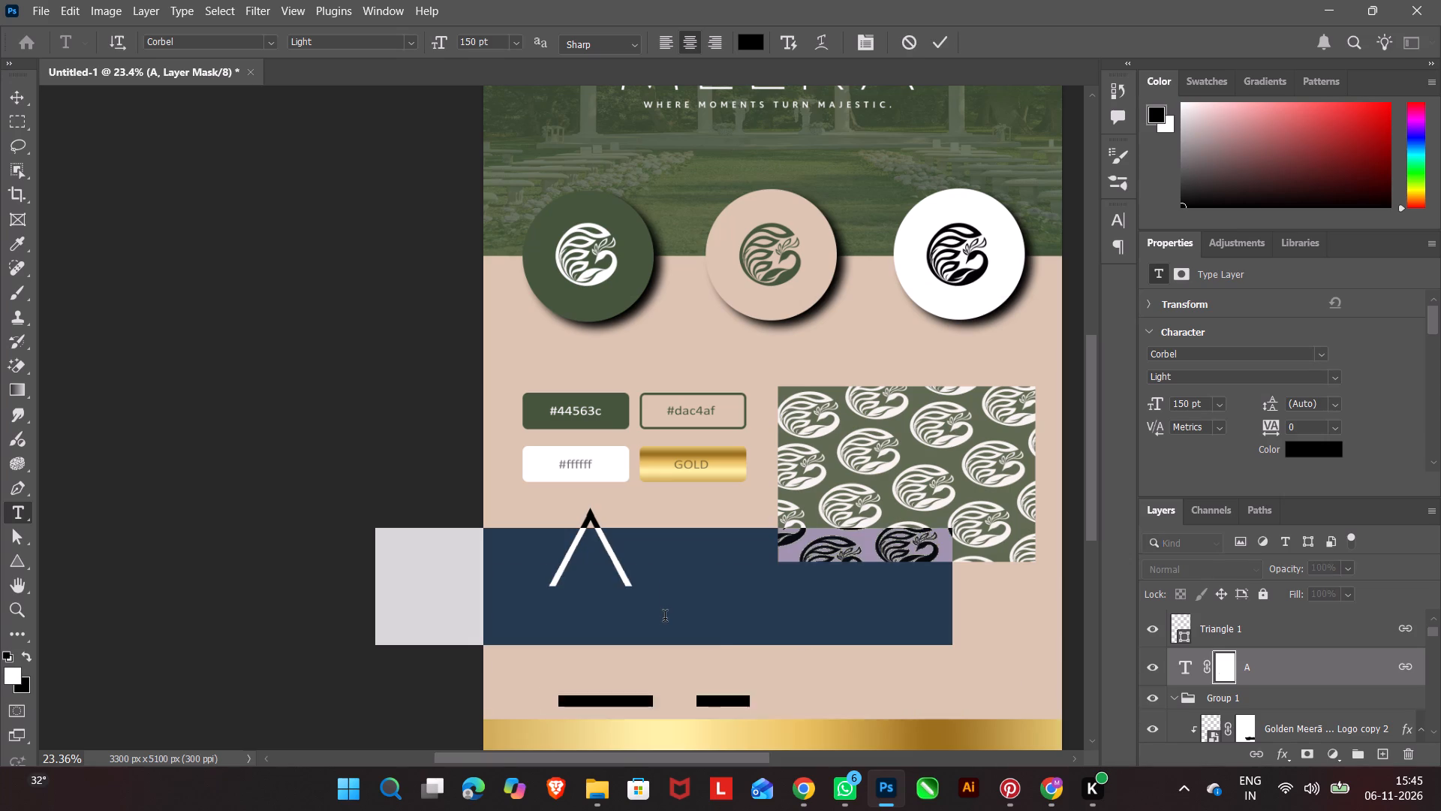
pyautogui.press('a')
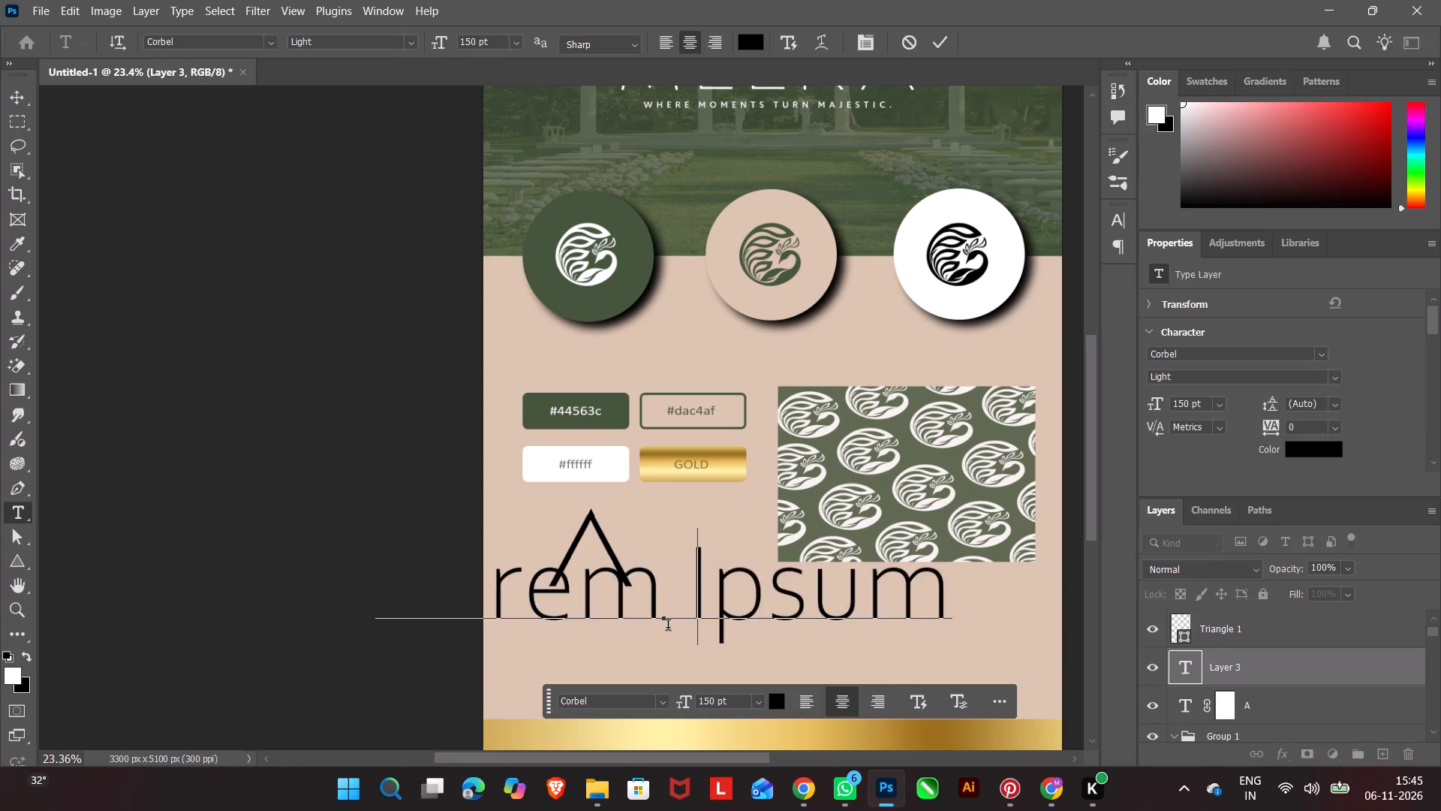
pyautogui.click(15, 101)
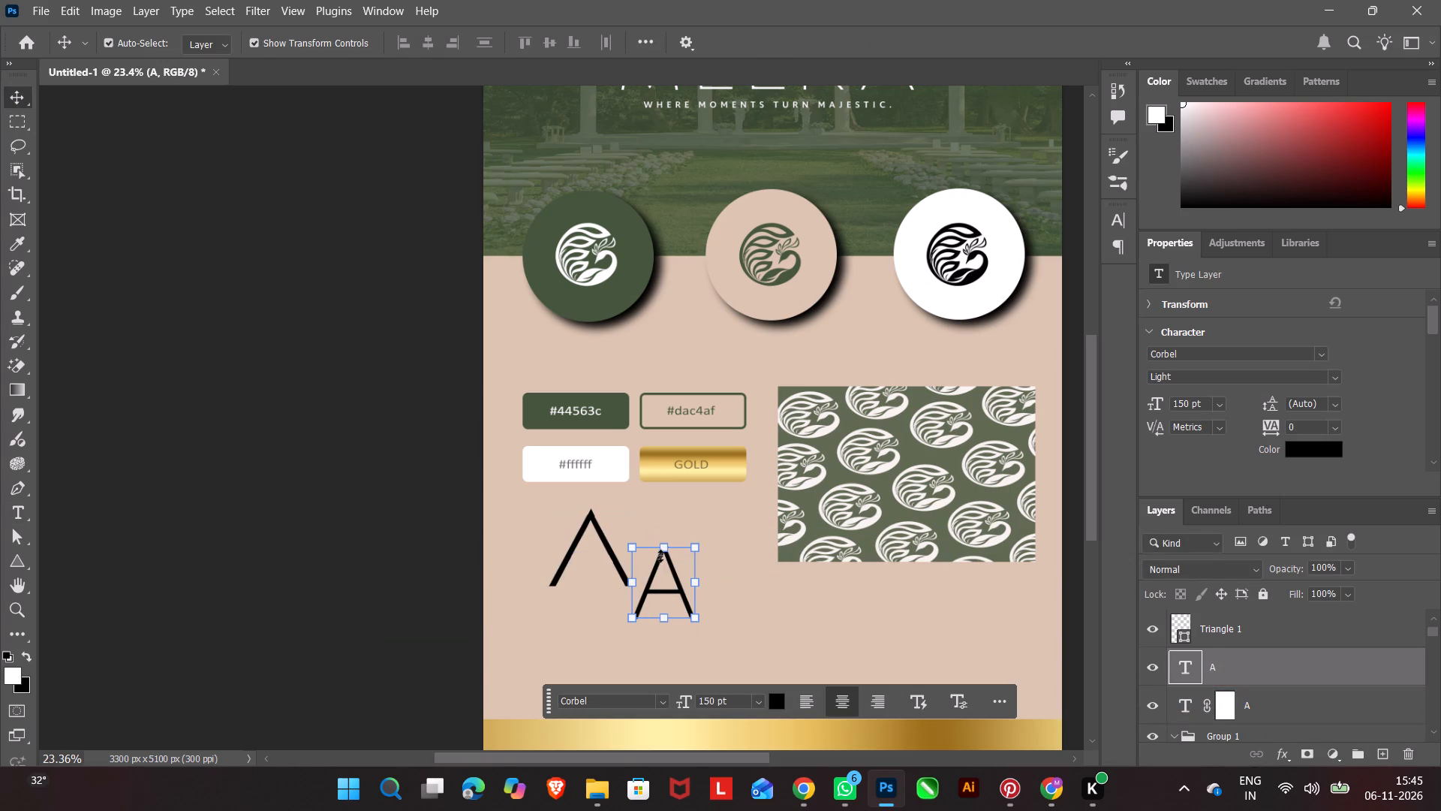
# Reduce the new letter A's font size to 100 pt.
pyautogui.click(739, 705)
pyautogui.scroll(-18, 739, 699)
pyautogui.scroll(-5, 742, 694)
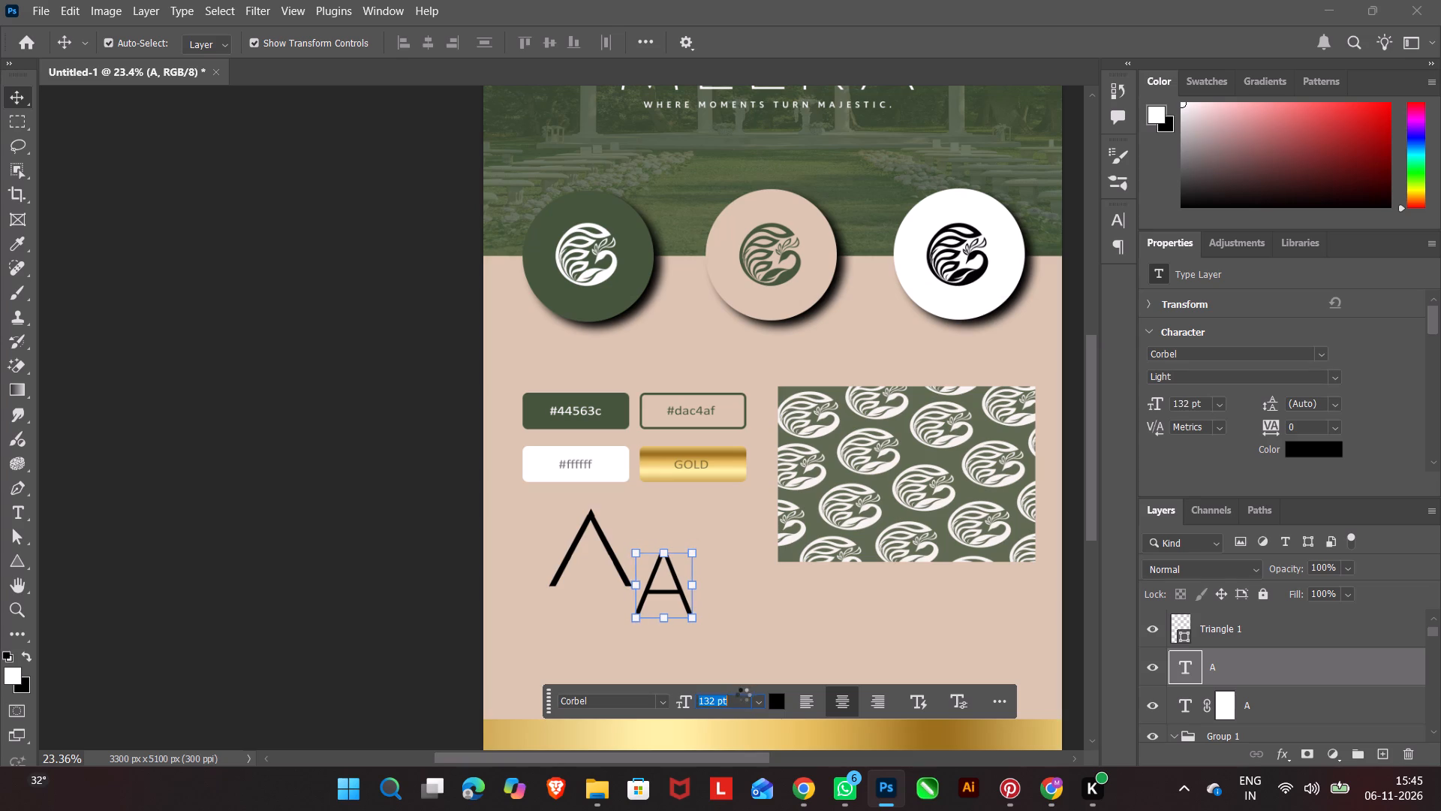
pyautogui.scroll(-18, 741, 707)
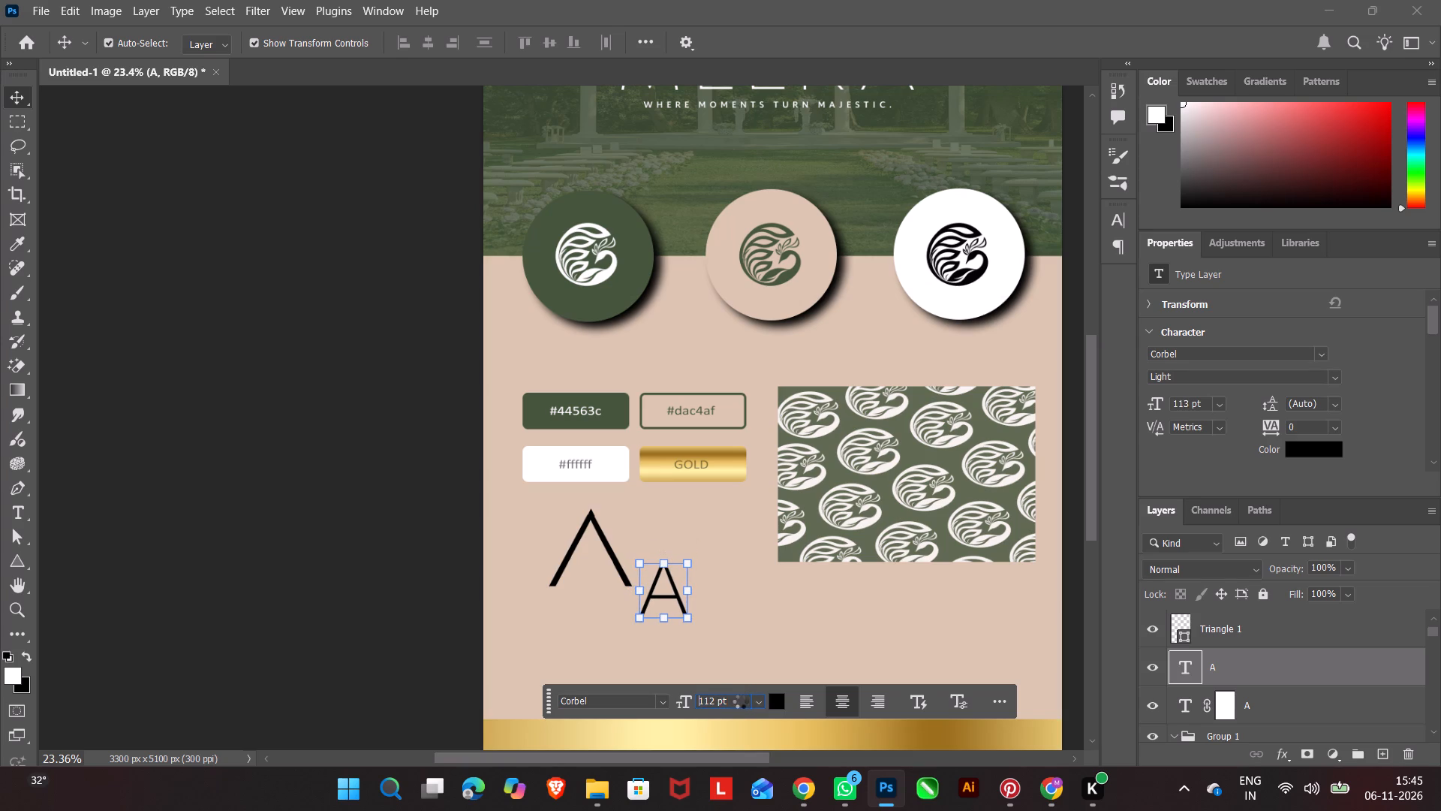
pyautogui.scroll(-8, 739, 706)
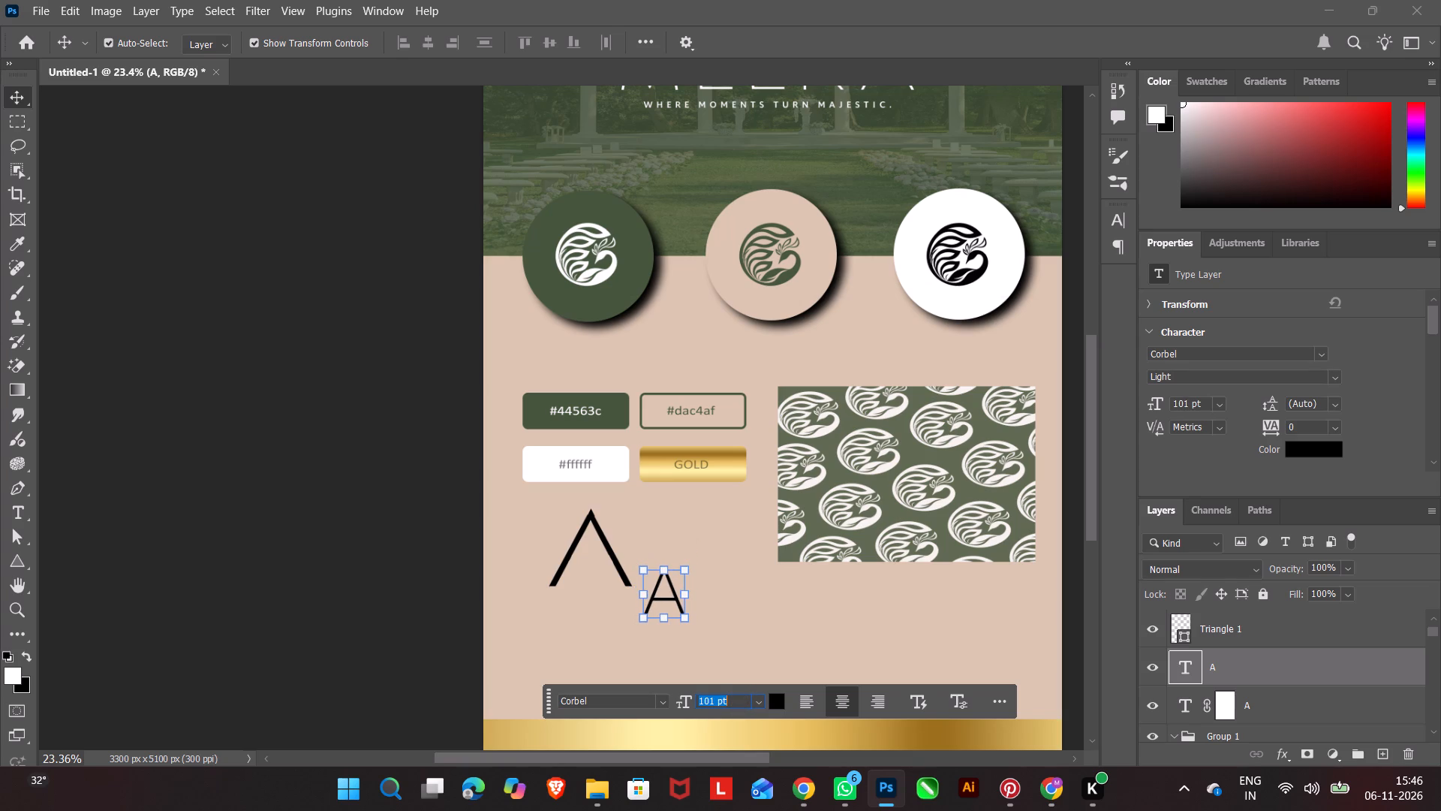
pyautogui.scroll(-1, 739, 700)
pyautogui.doubleClick(365, 602)
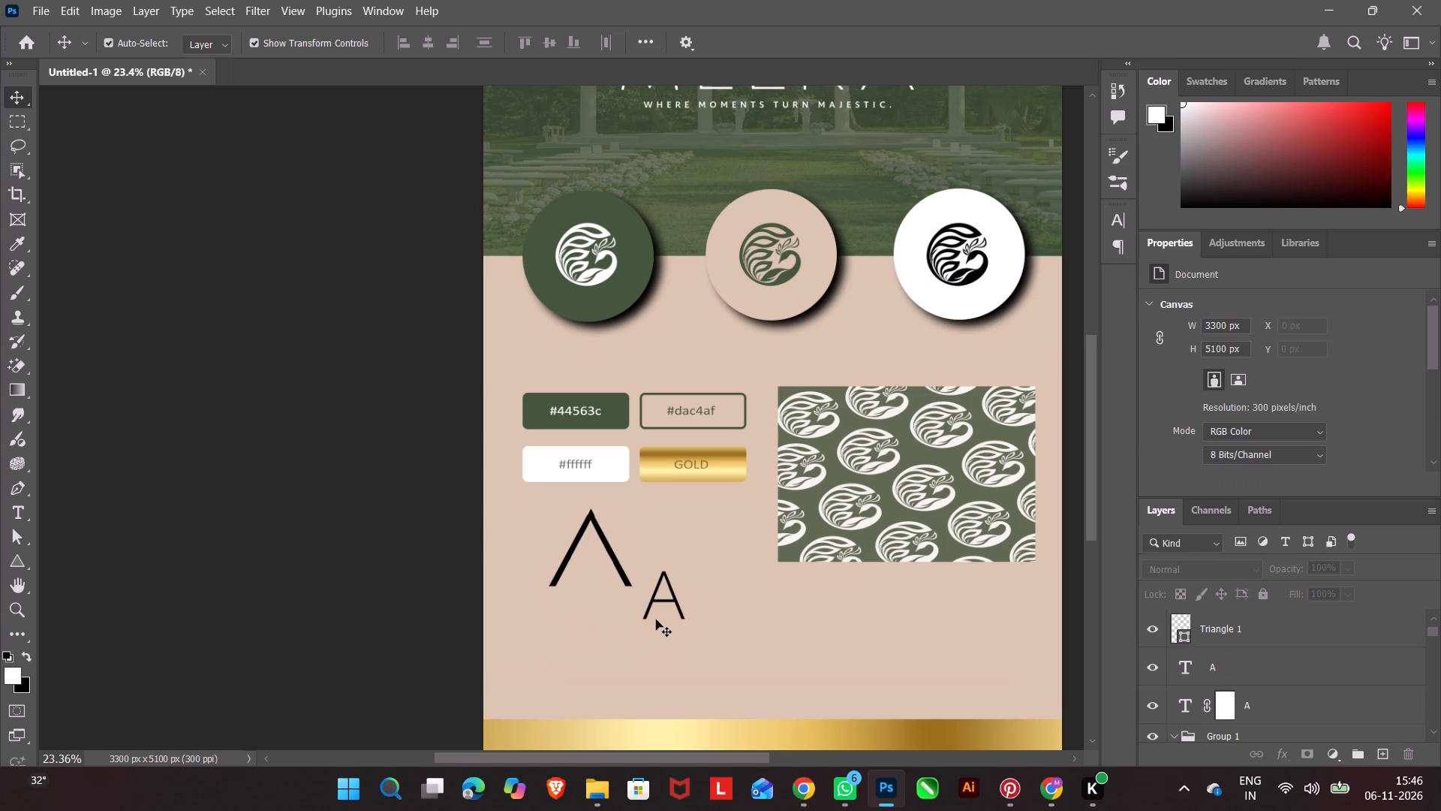
# Move the smaller A up about 200 px so its base lines up with the crossbarless A's.
pyautogui.moveTo(665, 608); pyautogui.dragTo(664, 573)
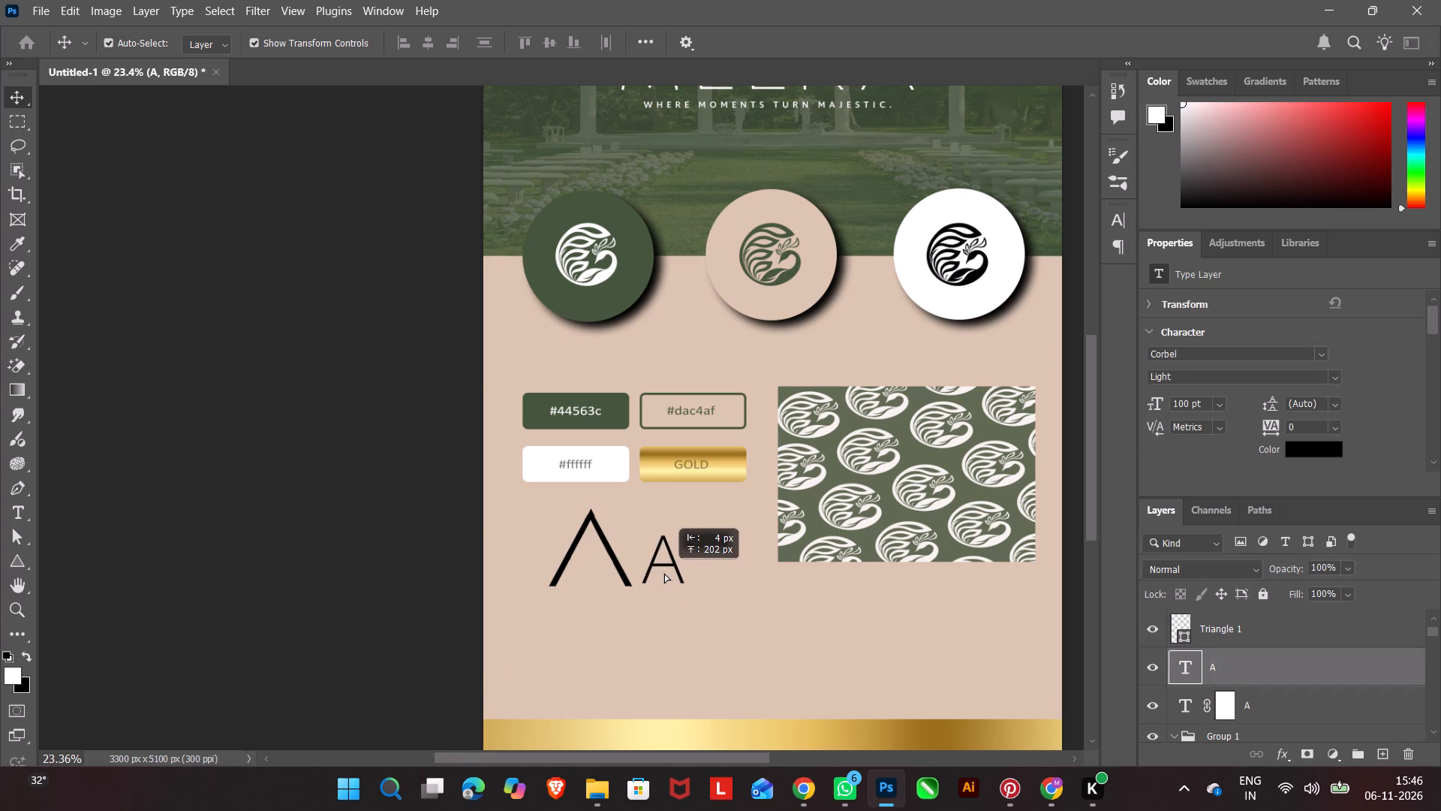
pyautogui.moveTo(664, 573); pyautogui.dragTo(663, 574)
pyautogui.moveTo(429, 567); pyautogui.dragTo(647, 571)
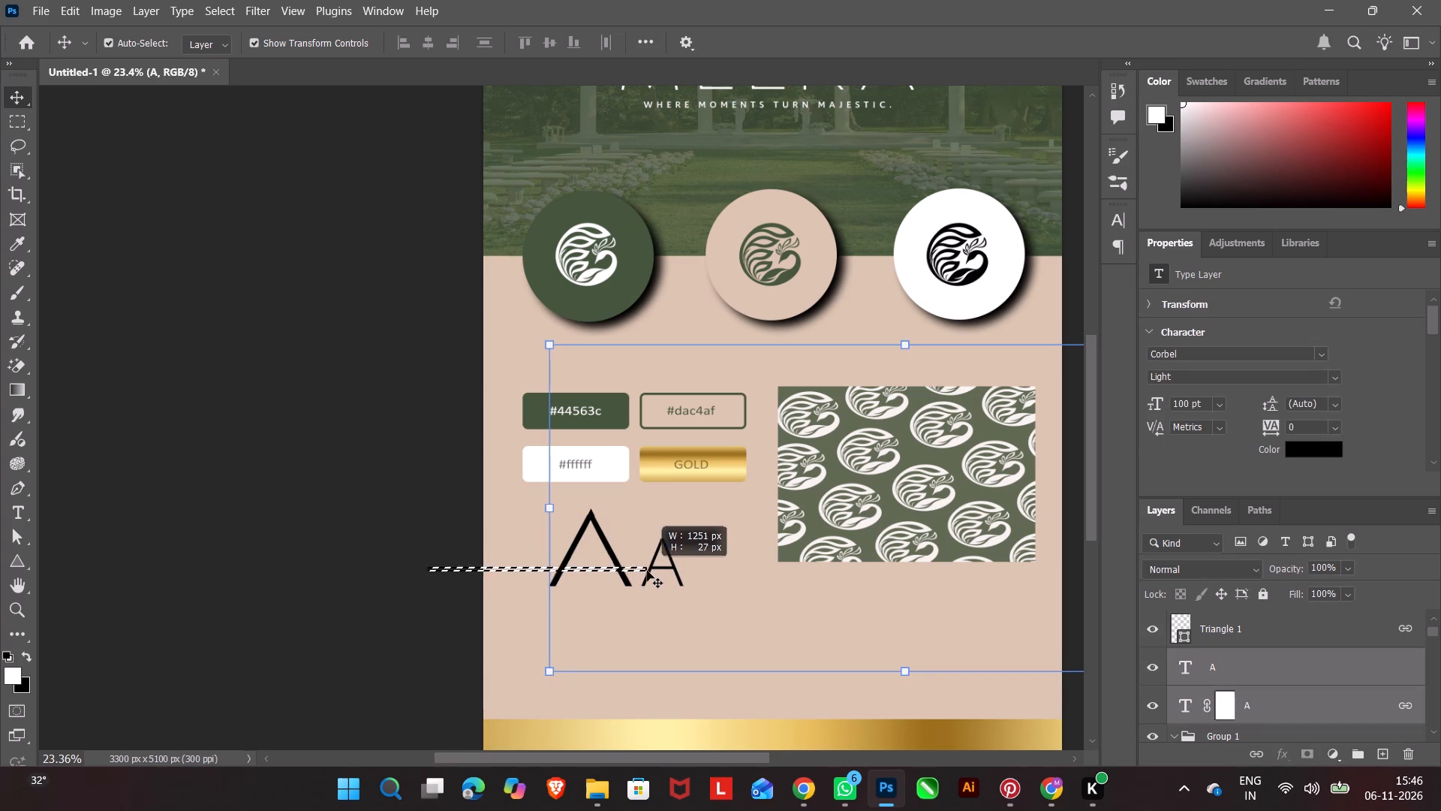
pyautogui.moveTo(647, 571); pyautogui.dragTo(477, 571)
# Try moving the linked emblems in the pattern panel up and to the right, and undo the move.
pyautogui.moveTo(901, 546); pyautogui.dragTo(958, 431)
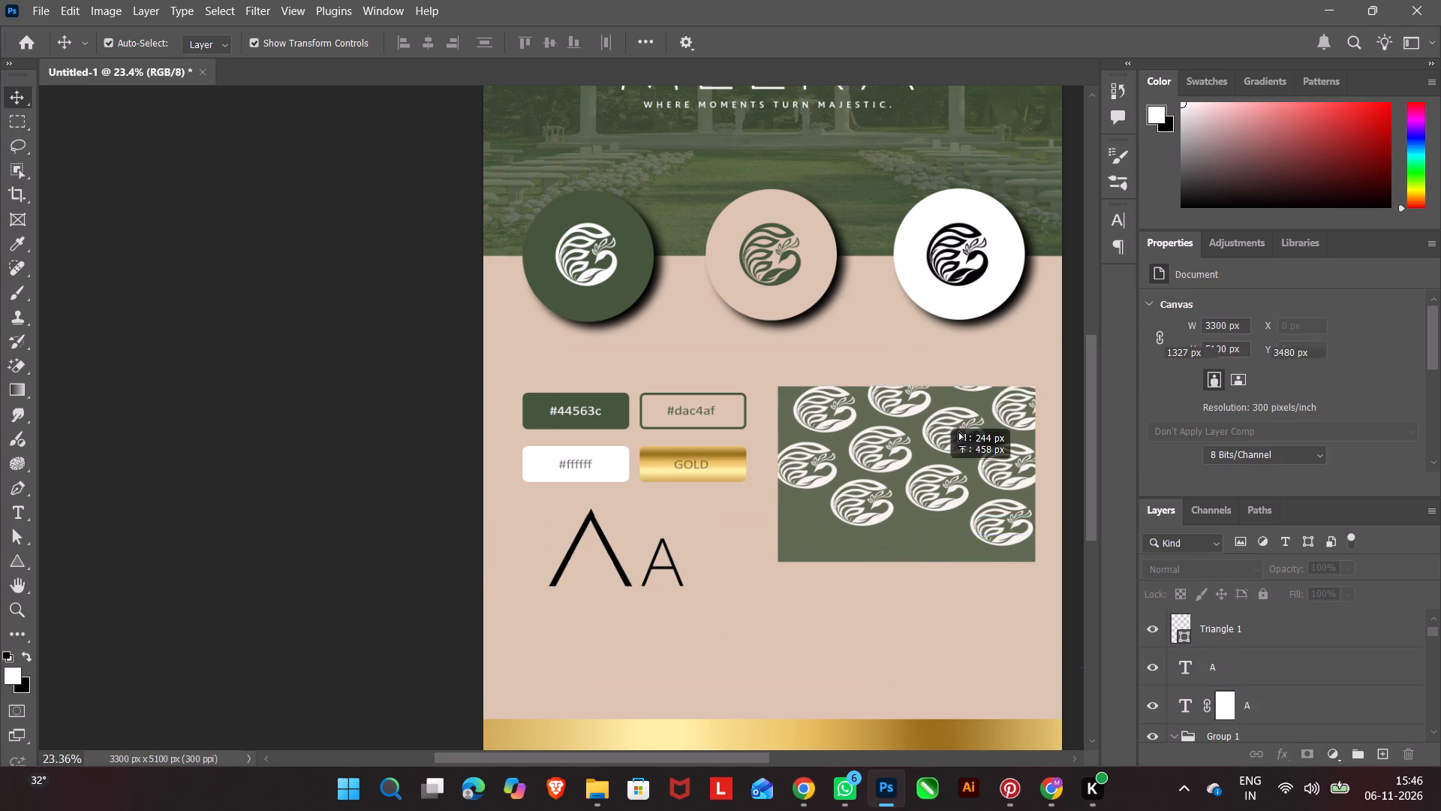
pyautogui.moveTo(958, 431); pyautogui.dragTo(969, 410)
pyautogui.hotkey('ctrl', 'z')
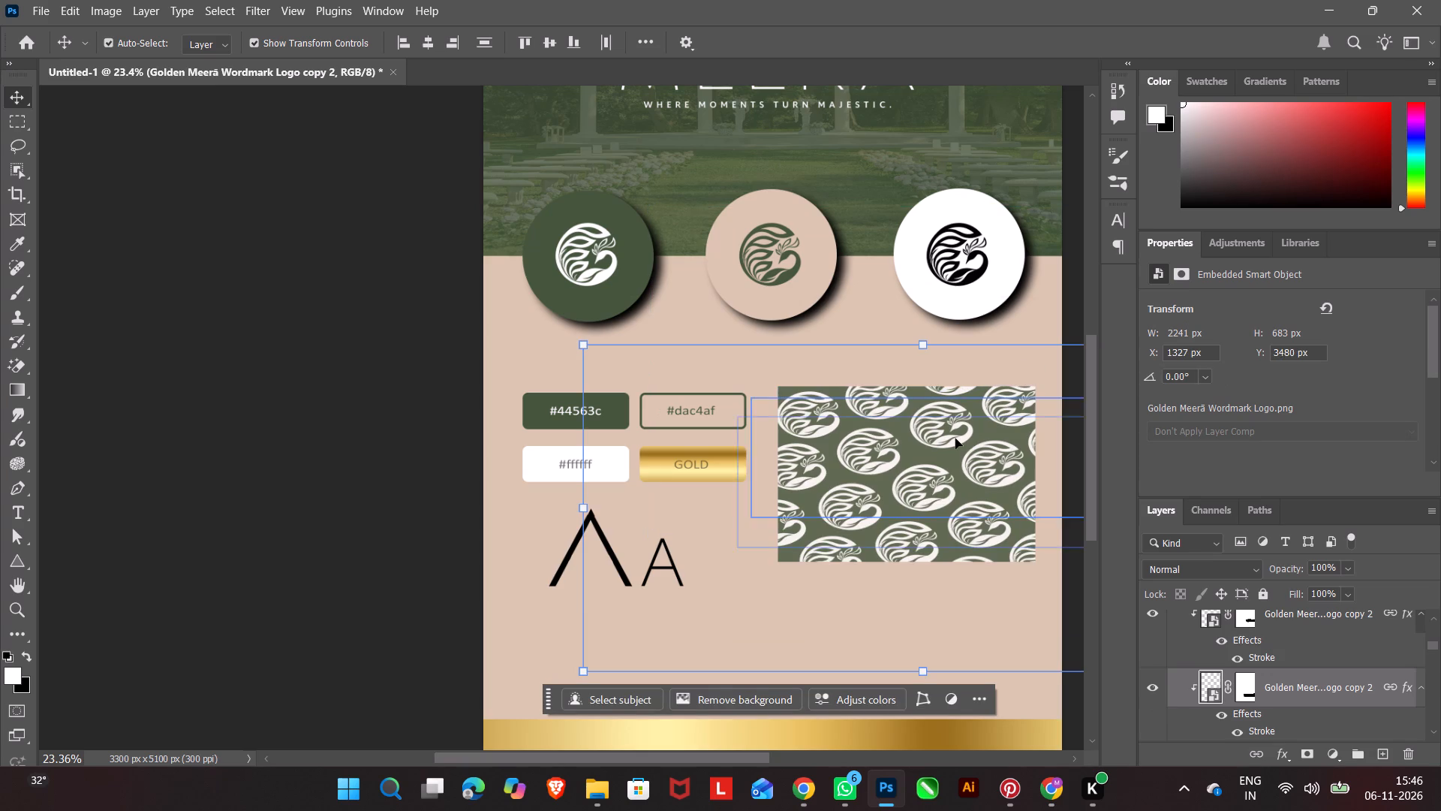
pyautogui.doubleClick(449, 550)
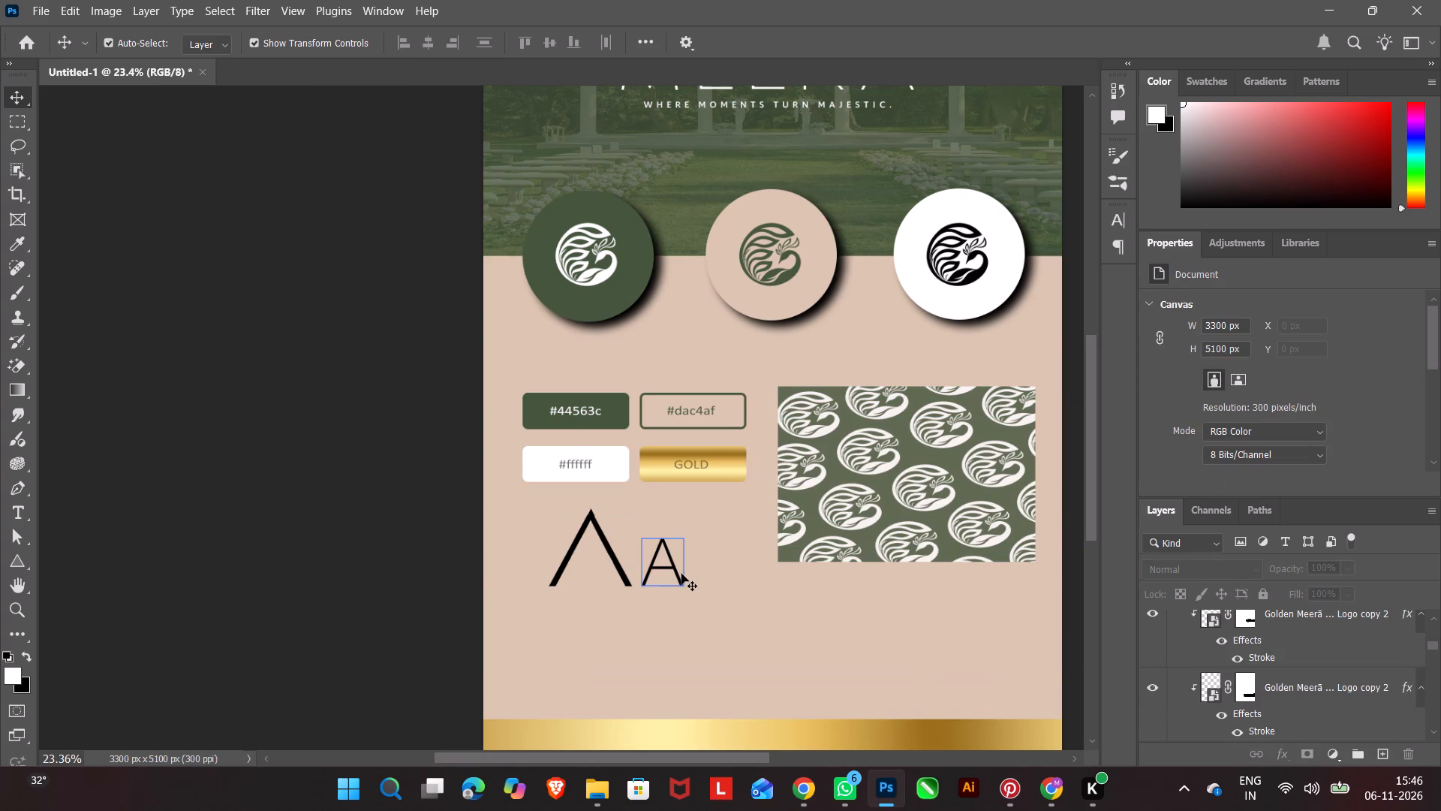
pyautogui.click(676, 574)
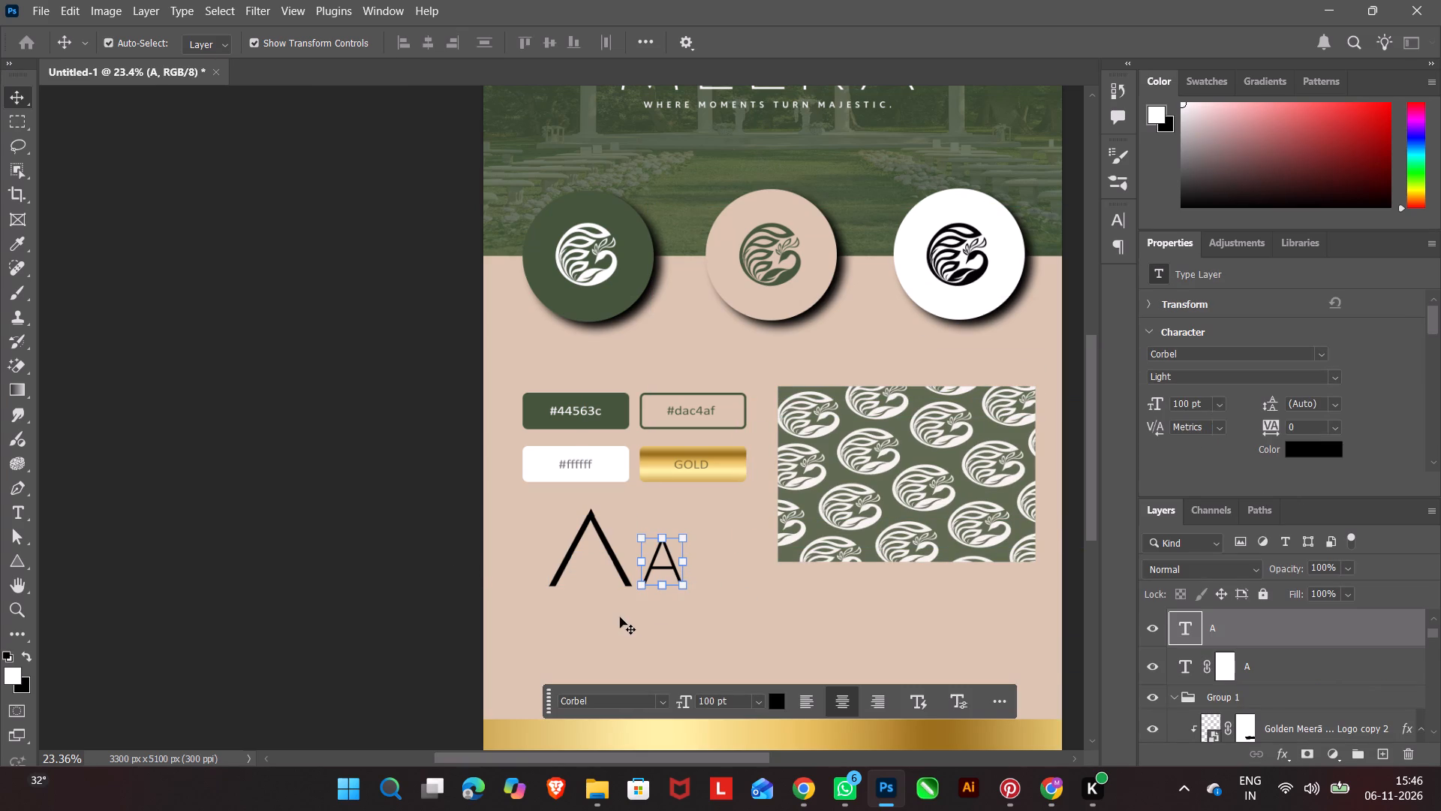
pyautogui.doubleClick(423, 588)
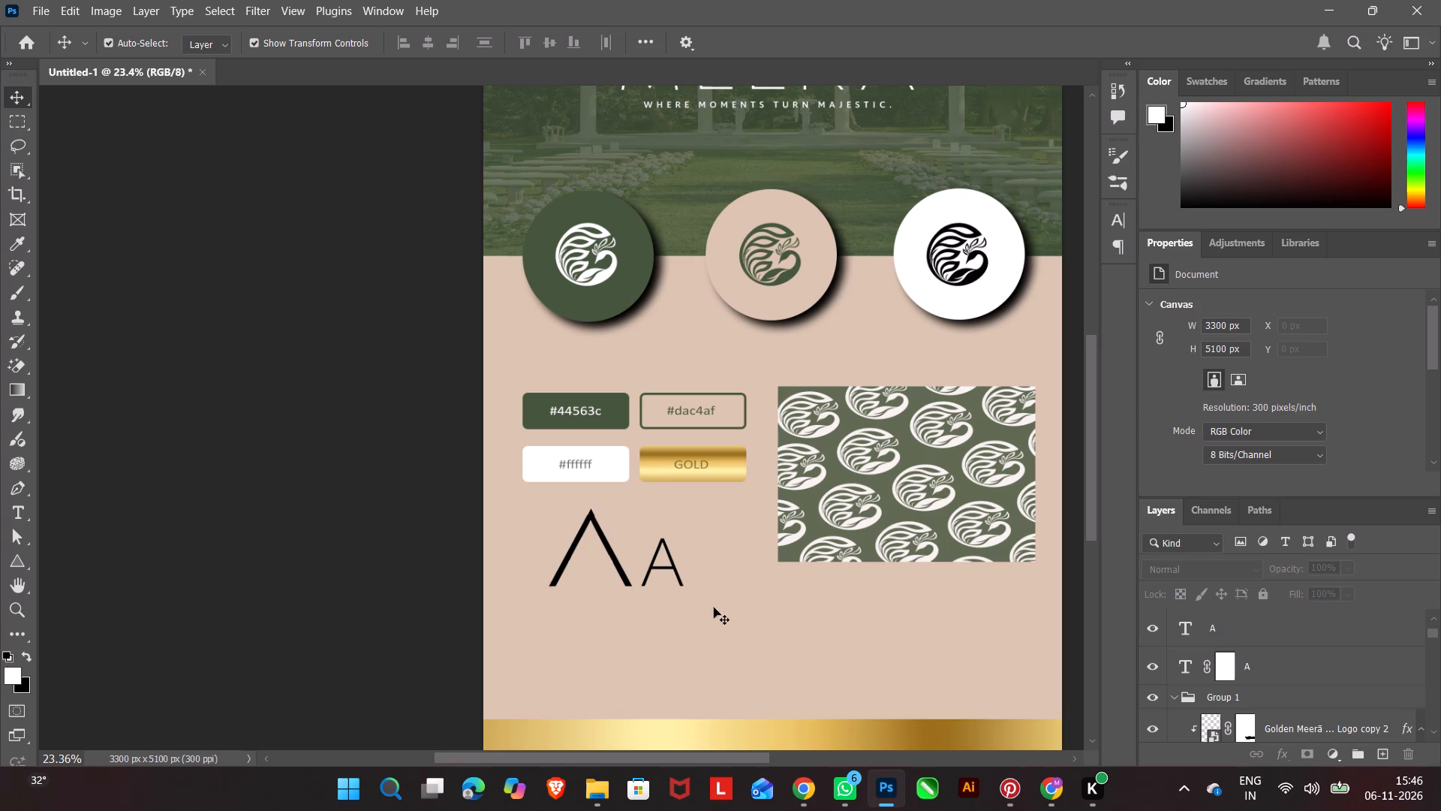
# Add a Lorem Ipsum placeholder text line in Corbel Light 24 pt below the two letter A samples.
pyautogui.click(18, 511)
pyautogui.click(617, 658)
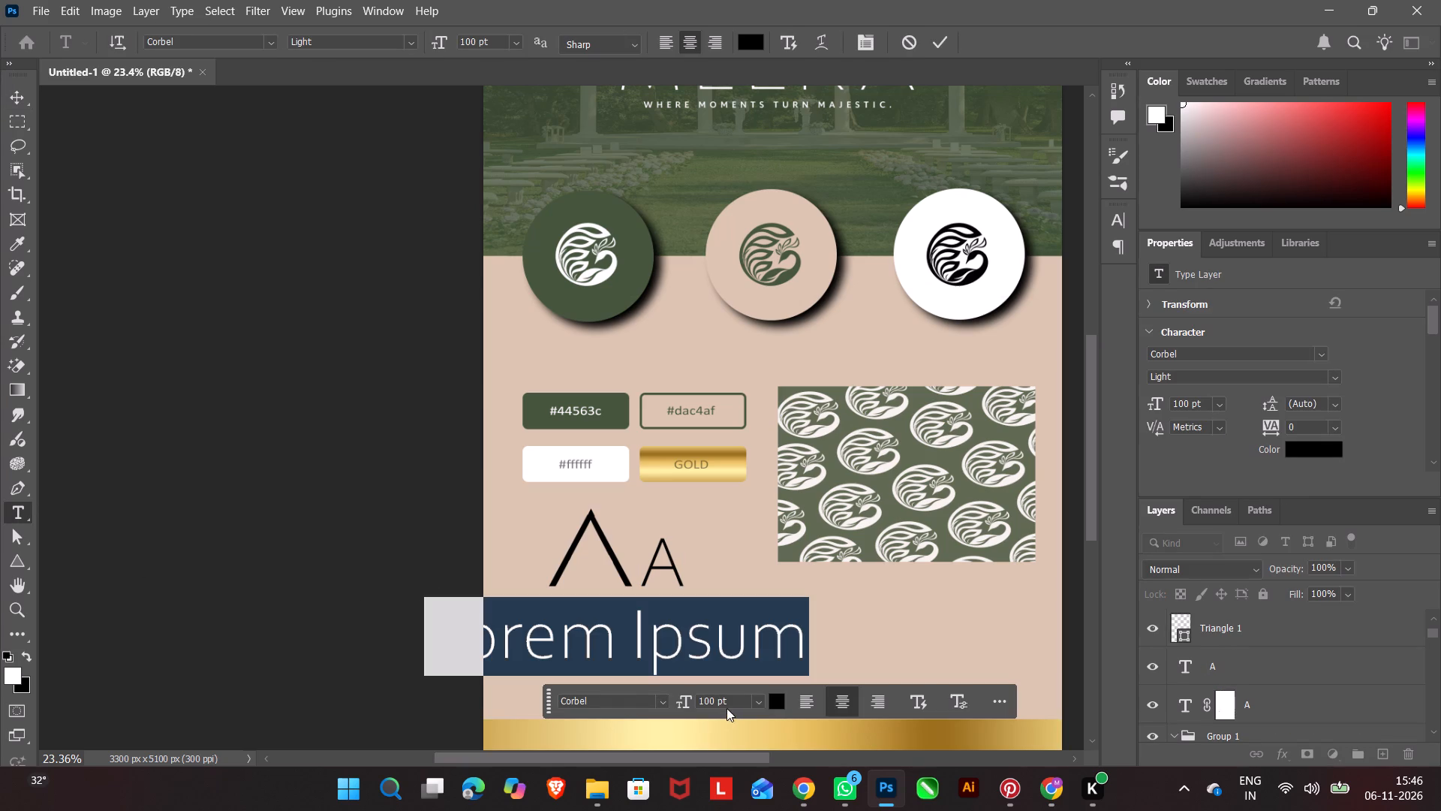
pyautogui.click(727, 706)
pyautogui.click(757, 701)
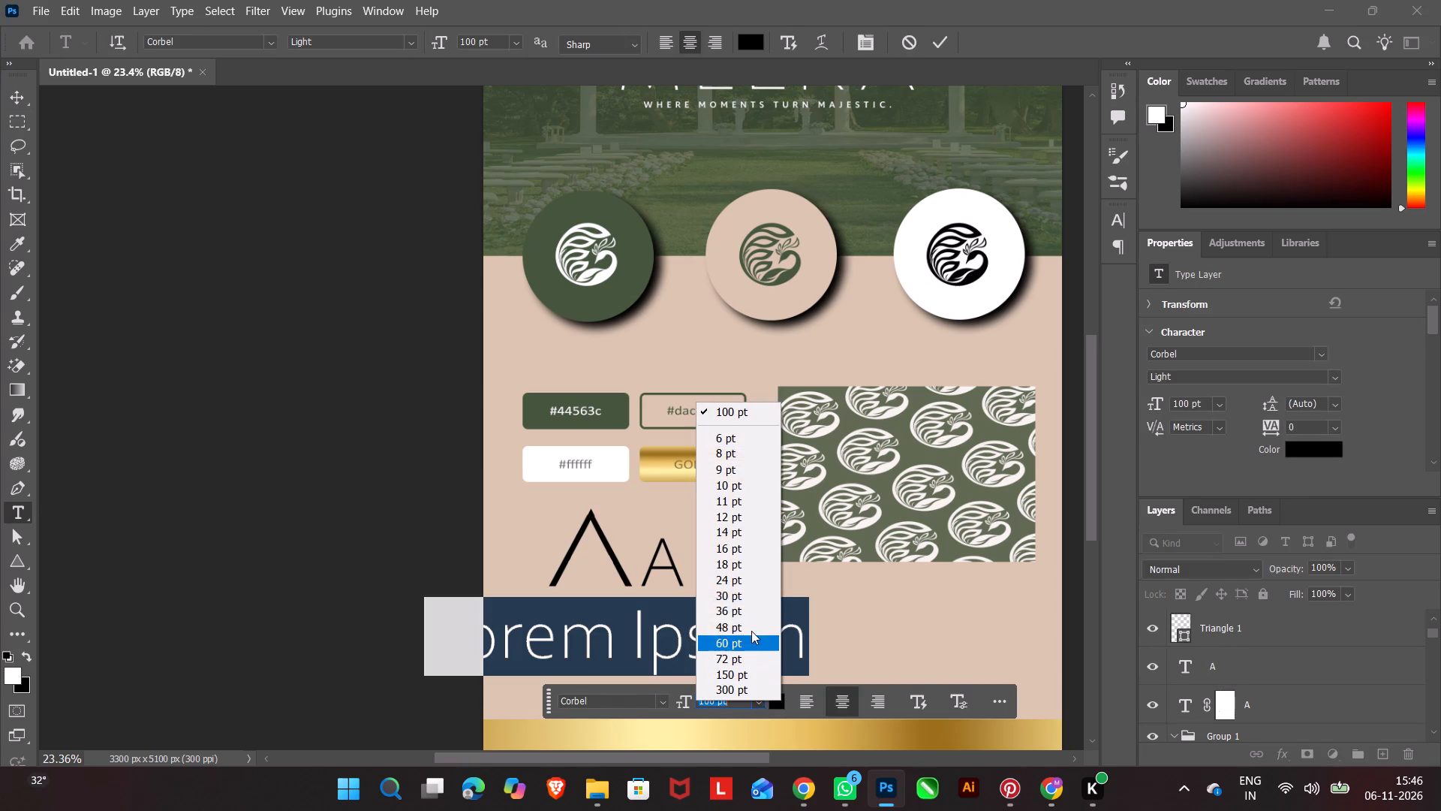
pyautogui.click(742, 587)
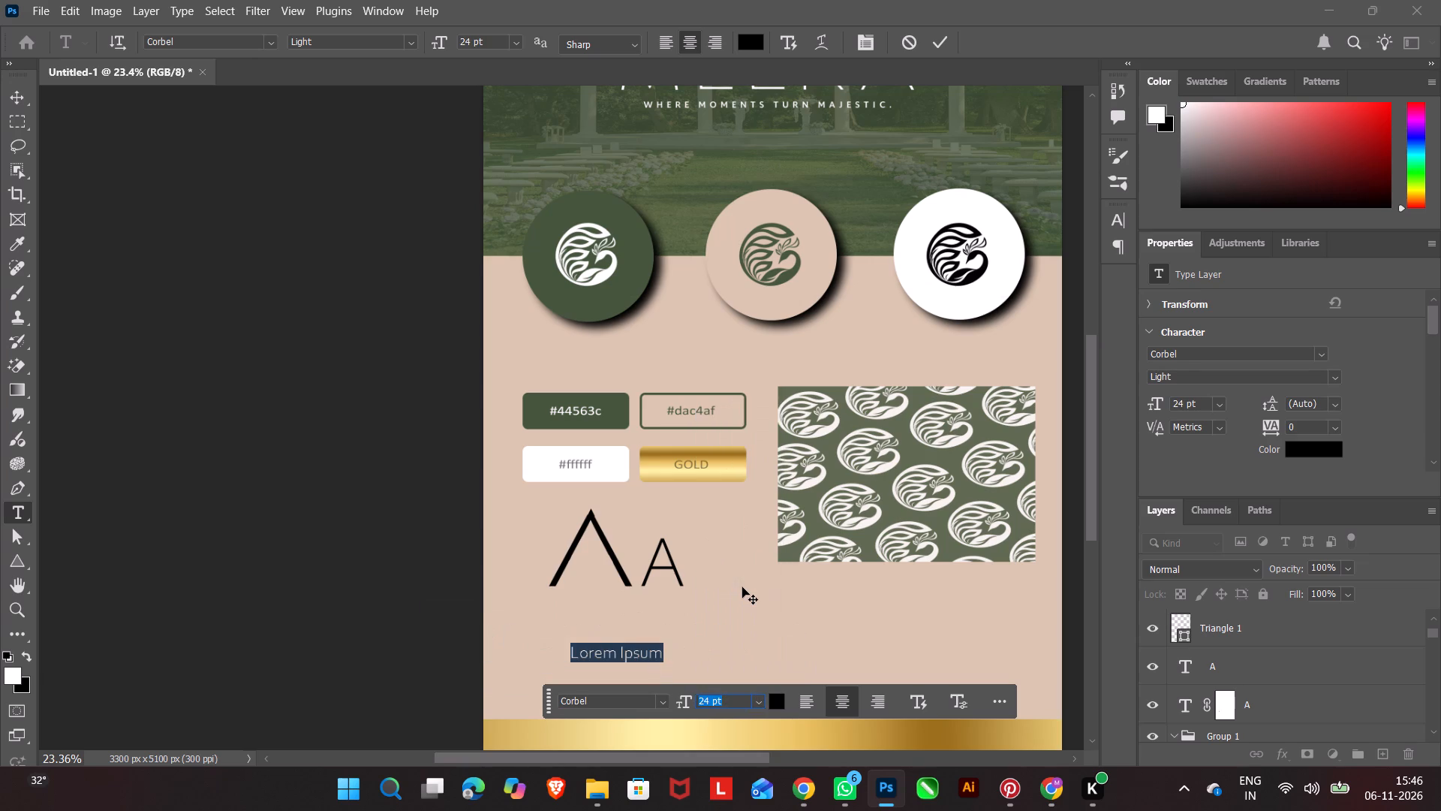
pyautogui.click(351, 650)
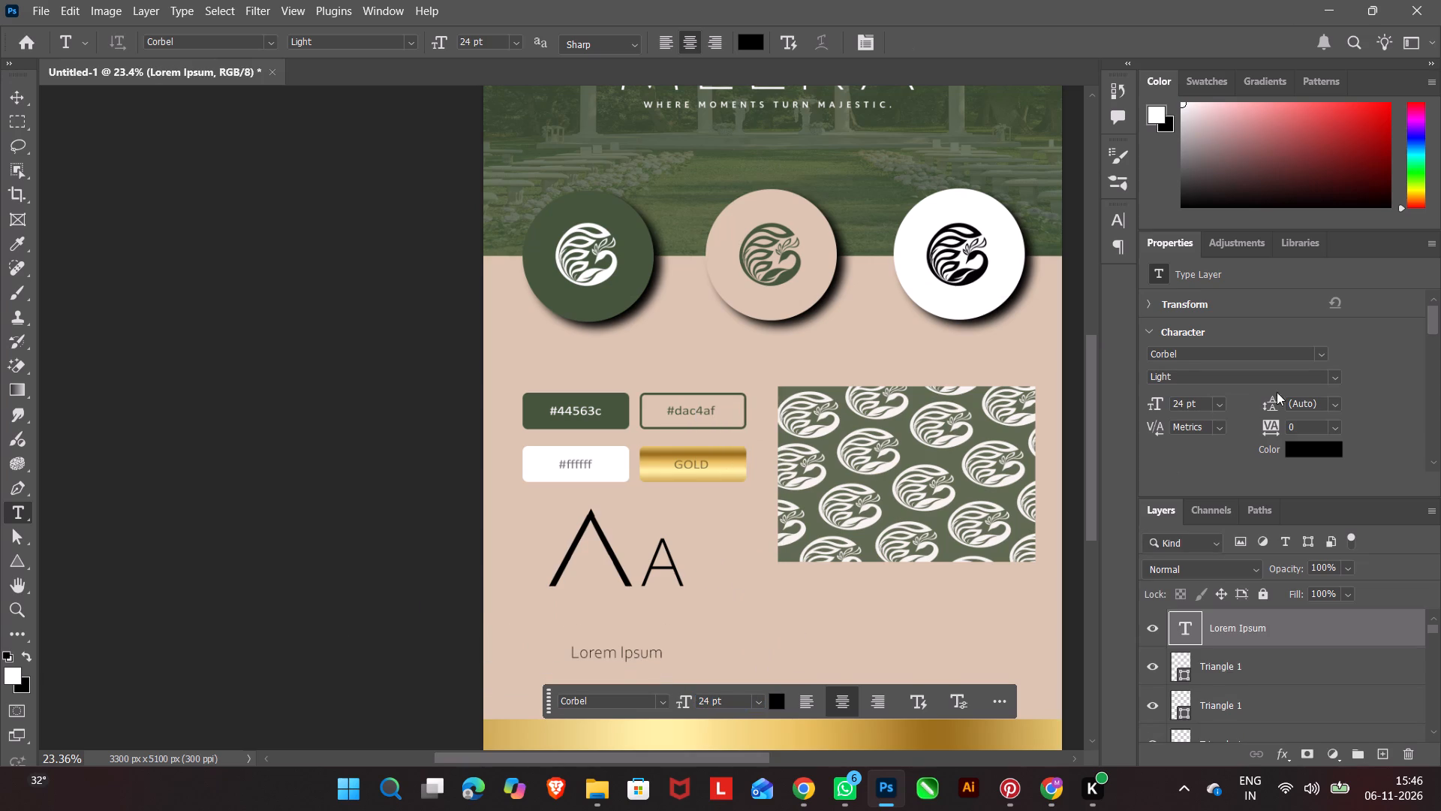
# Copy the font name Corbel from the placeholder text's character settings.
pyautogui.moveTo(1265, 353); pyautogui.dragTo(1235, 357)
pyautogui.moveTo(1235, 357); pyautogui.dragTo(1195, 381)
pyautogui.hotkey('ctrl', 'c')
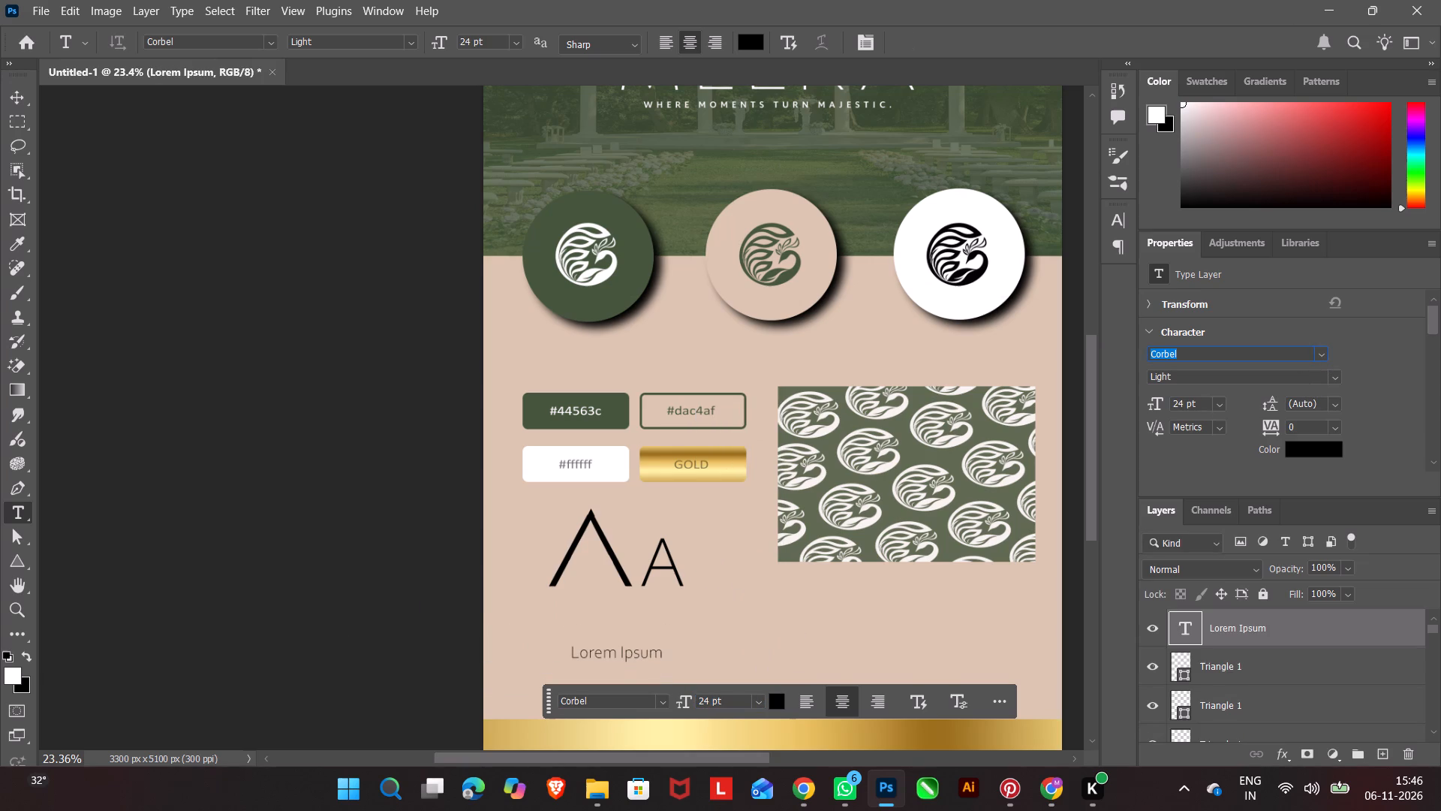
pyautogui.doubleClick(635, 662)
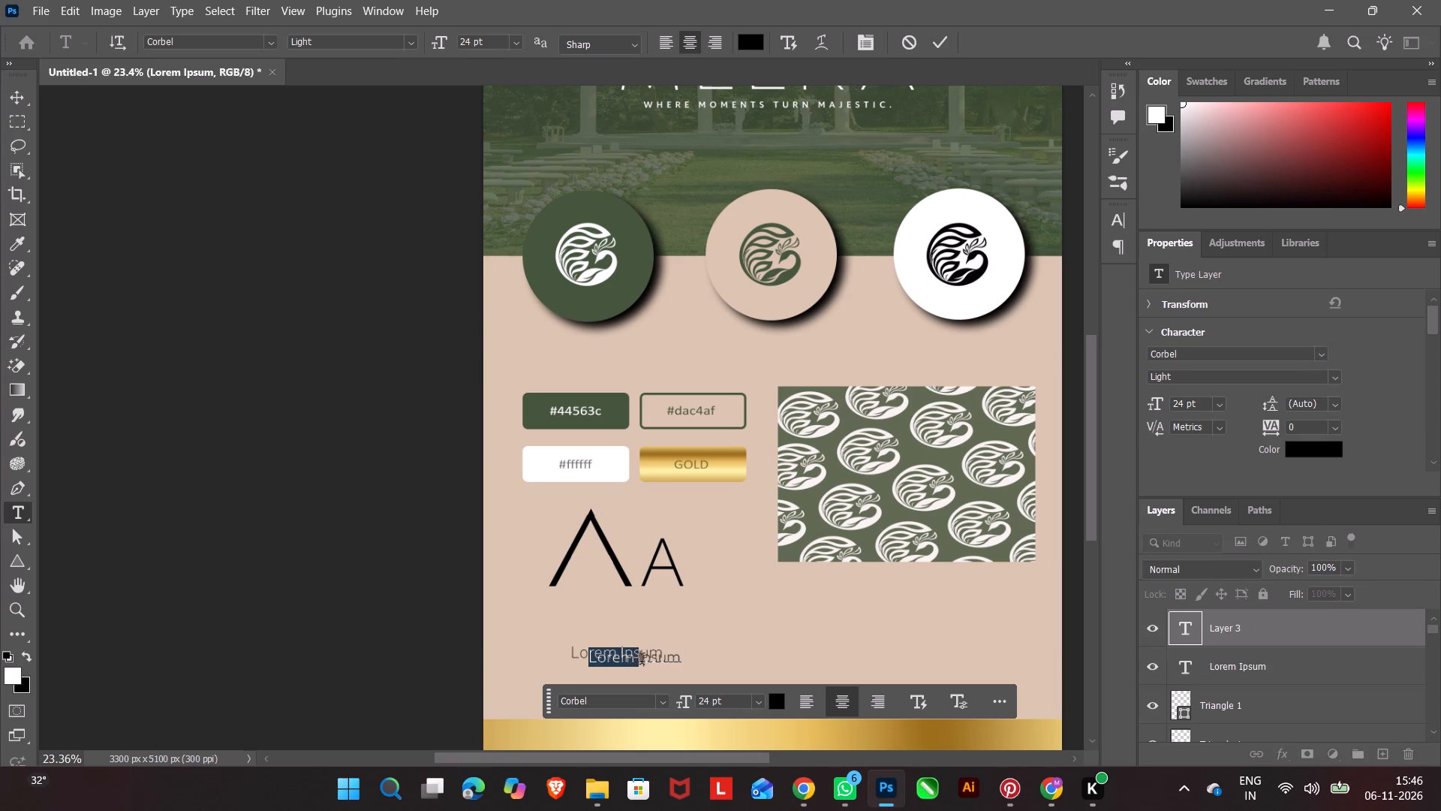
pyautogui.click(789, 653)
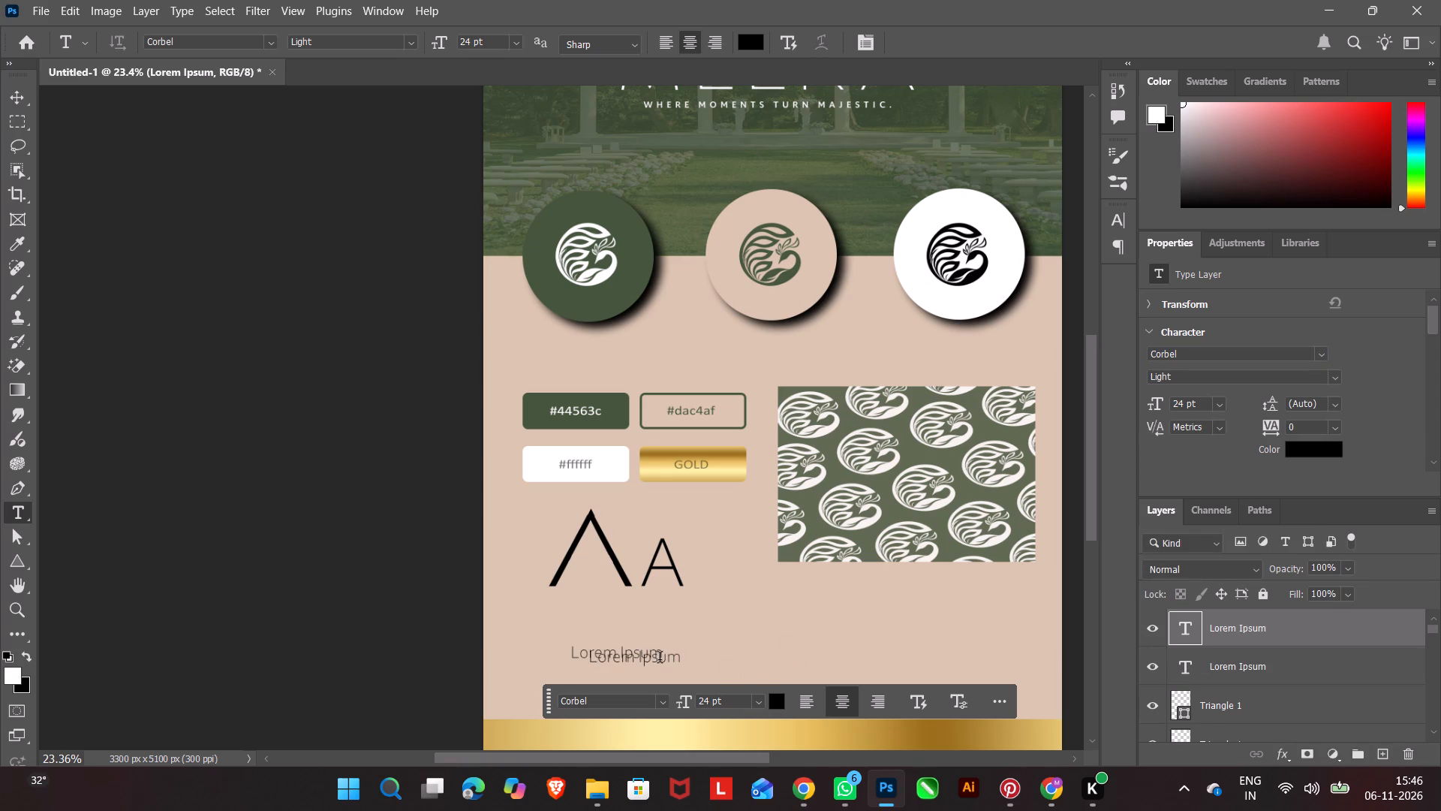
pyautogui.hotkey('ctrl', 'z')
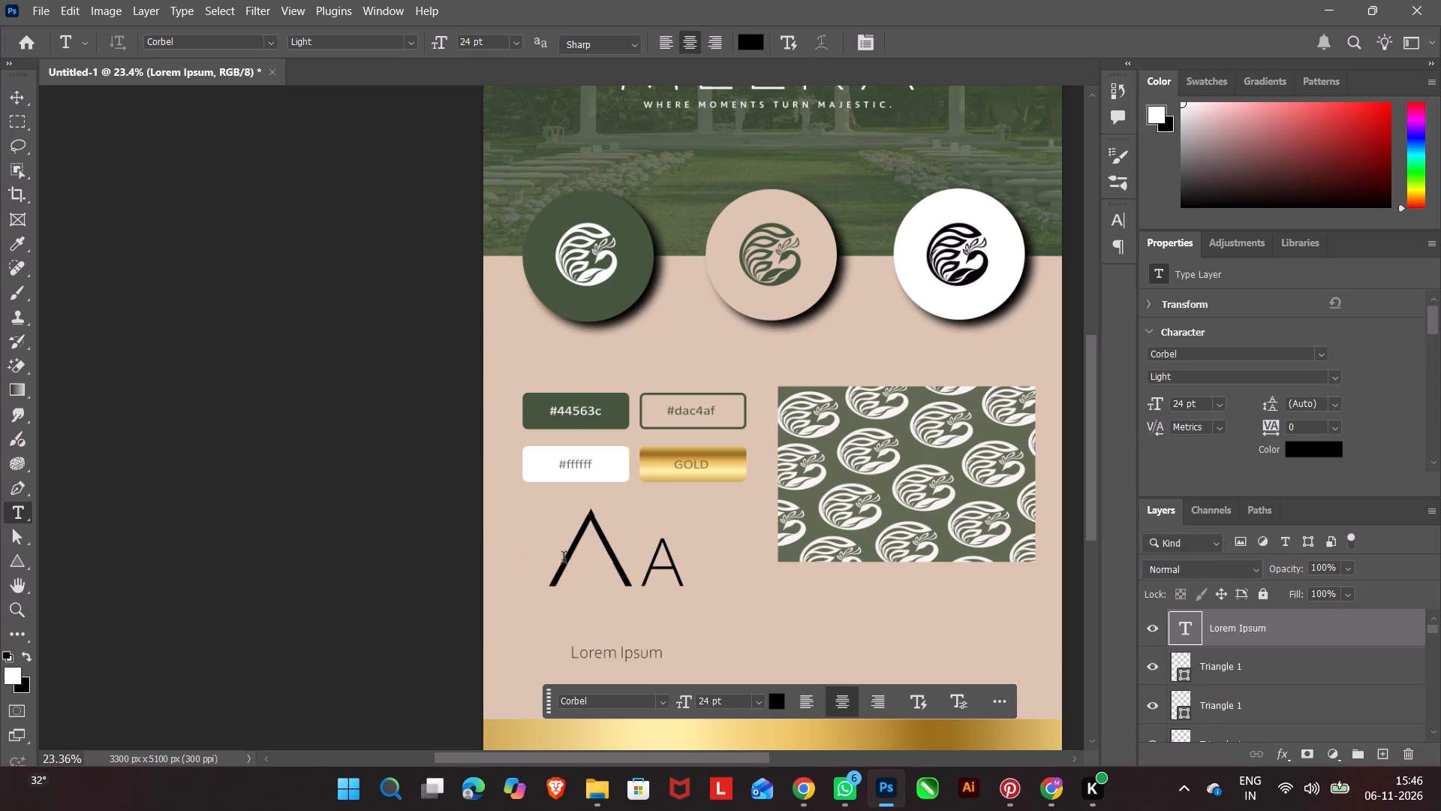
# Replace the Lorem Ipsum placeholder below the letter A samples with the copied font name Corbel.
pyautogui.click(627, 656)
pyautogui.click(627, 656)
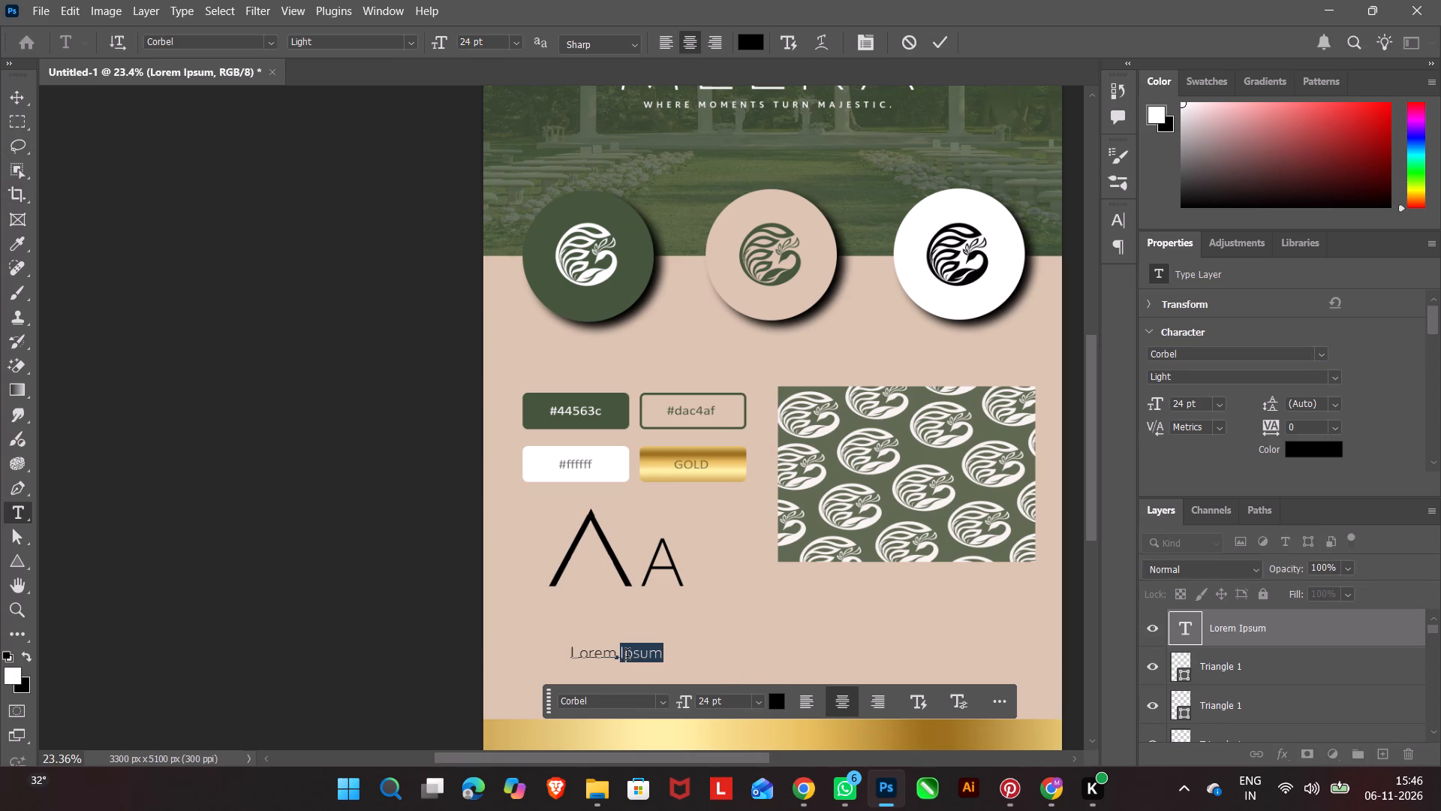
pyautogui.click(627, 656)
pyautogui.hotkey('ctrl', 'v')
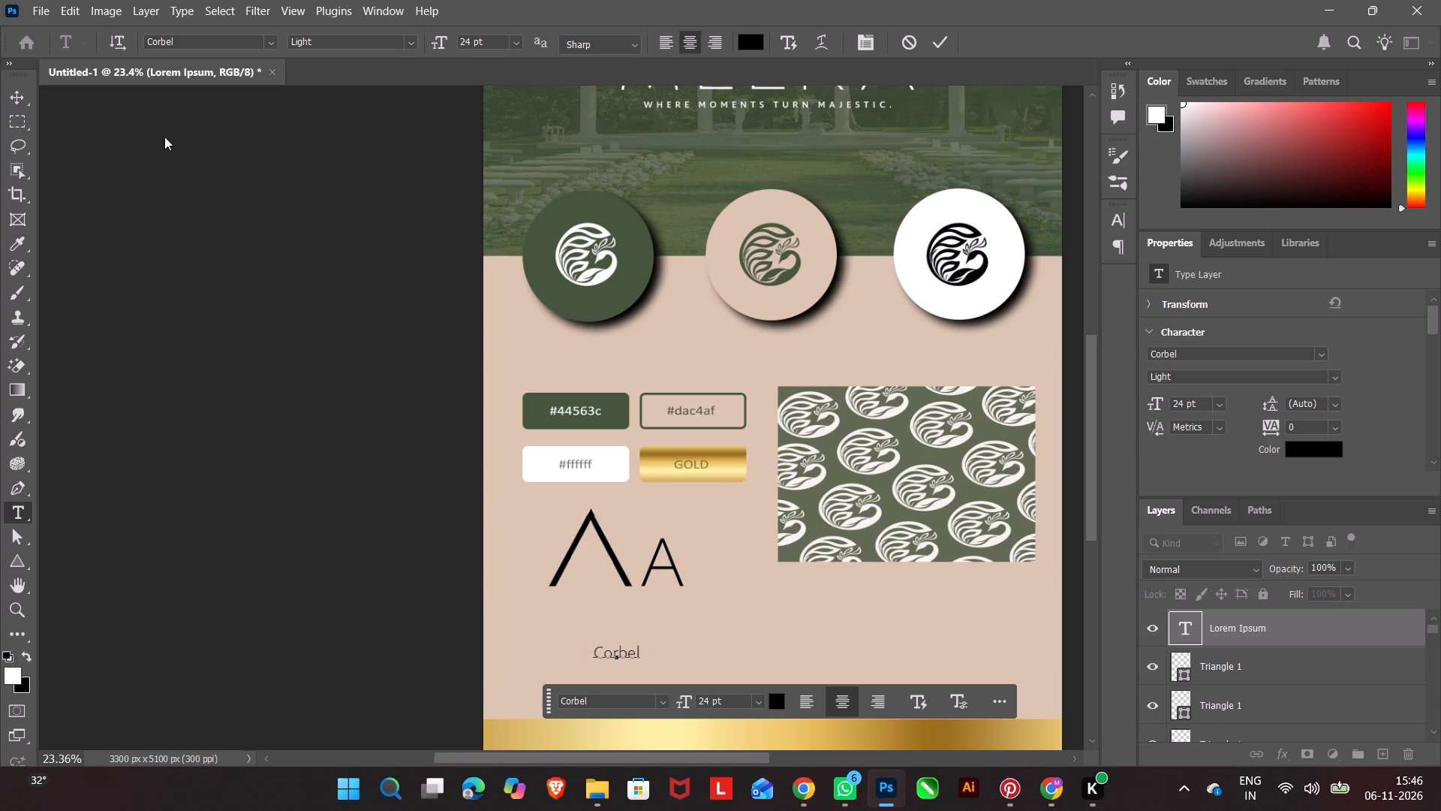
pyautogui.click(19, 98)
pyautogui.click(323, 499)
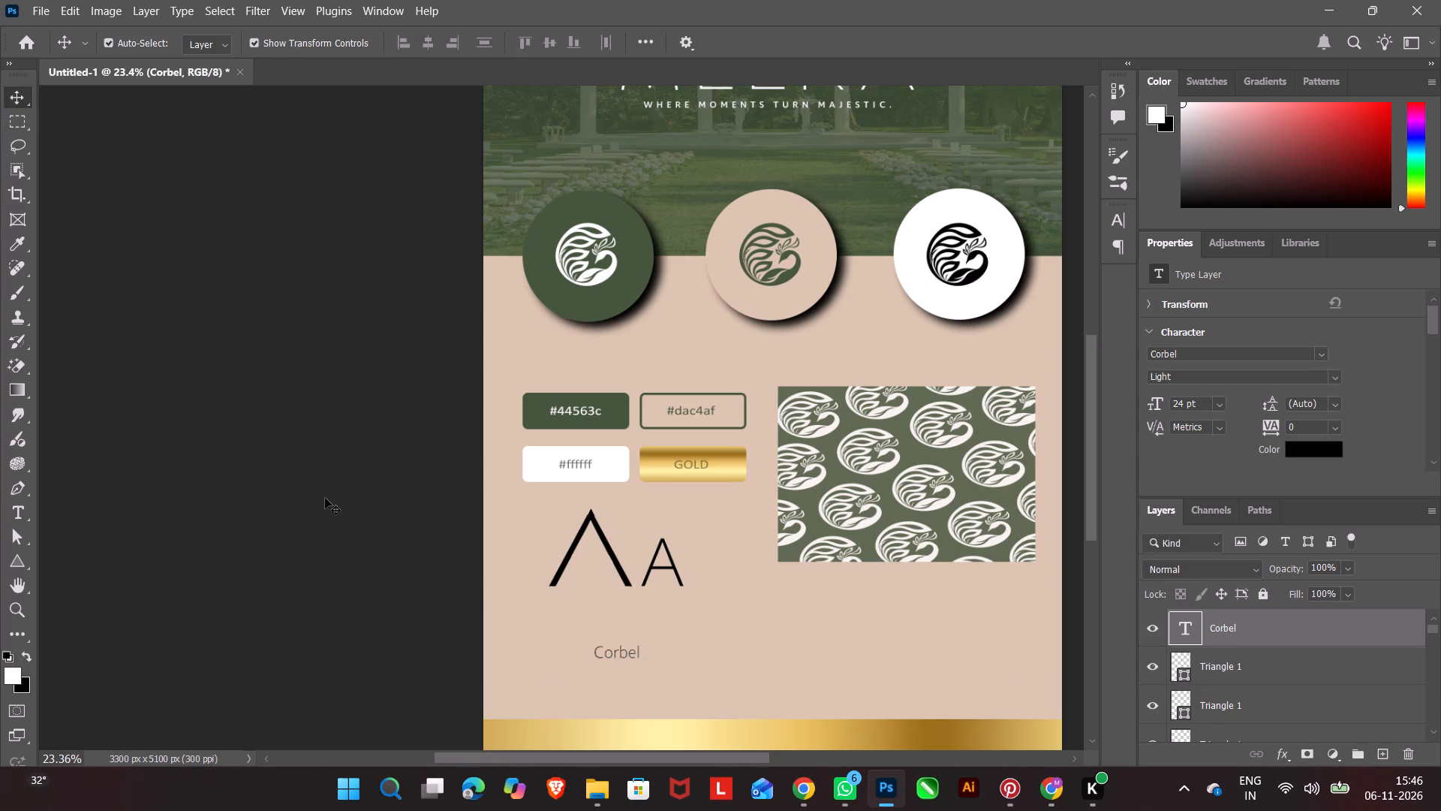
# Extend the Corbel caption to read "Corbel Font use in brand identities".
pyautogui.doubleClick(626, 648)
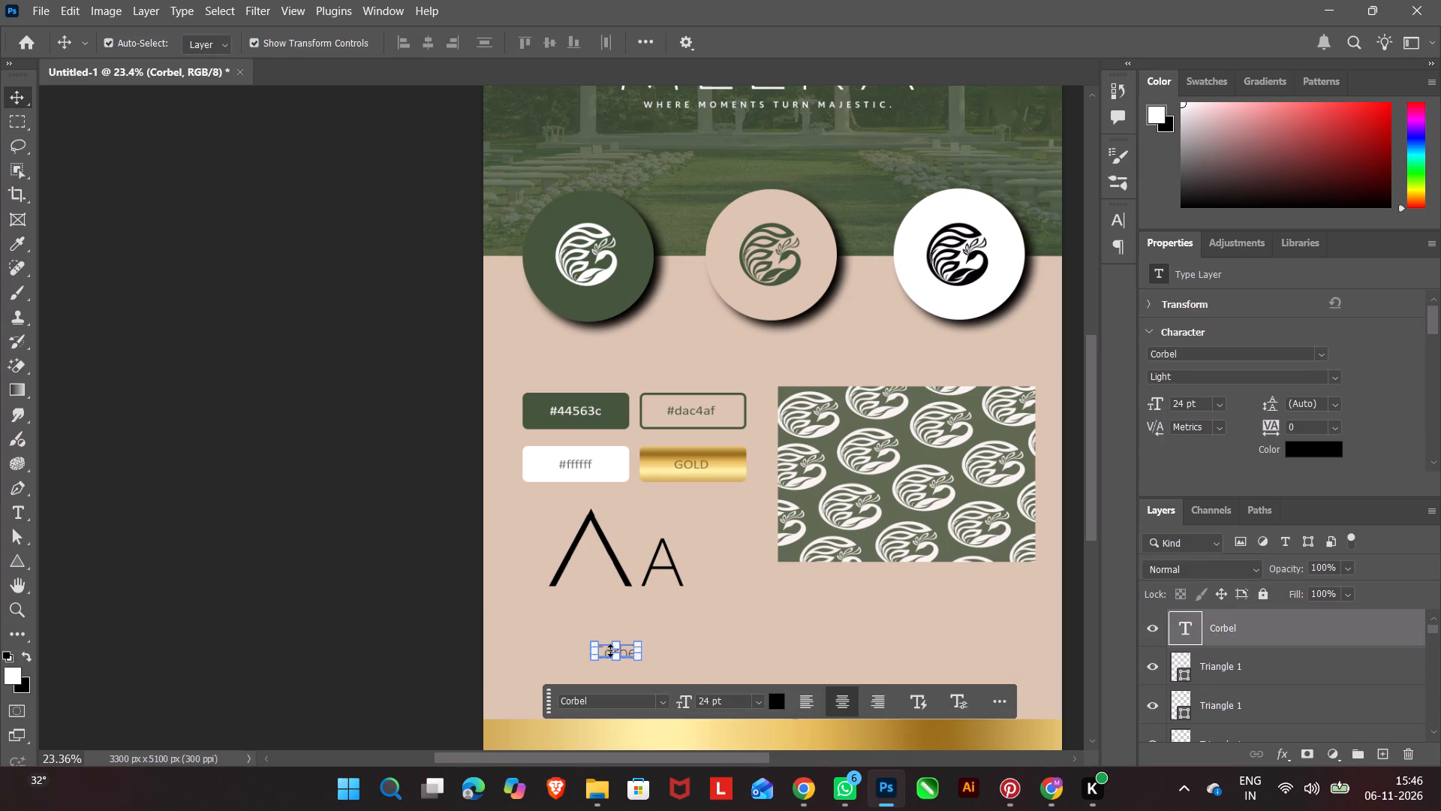
pyautogui.doubleClick(627, 652)
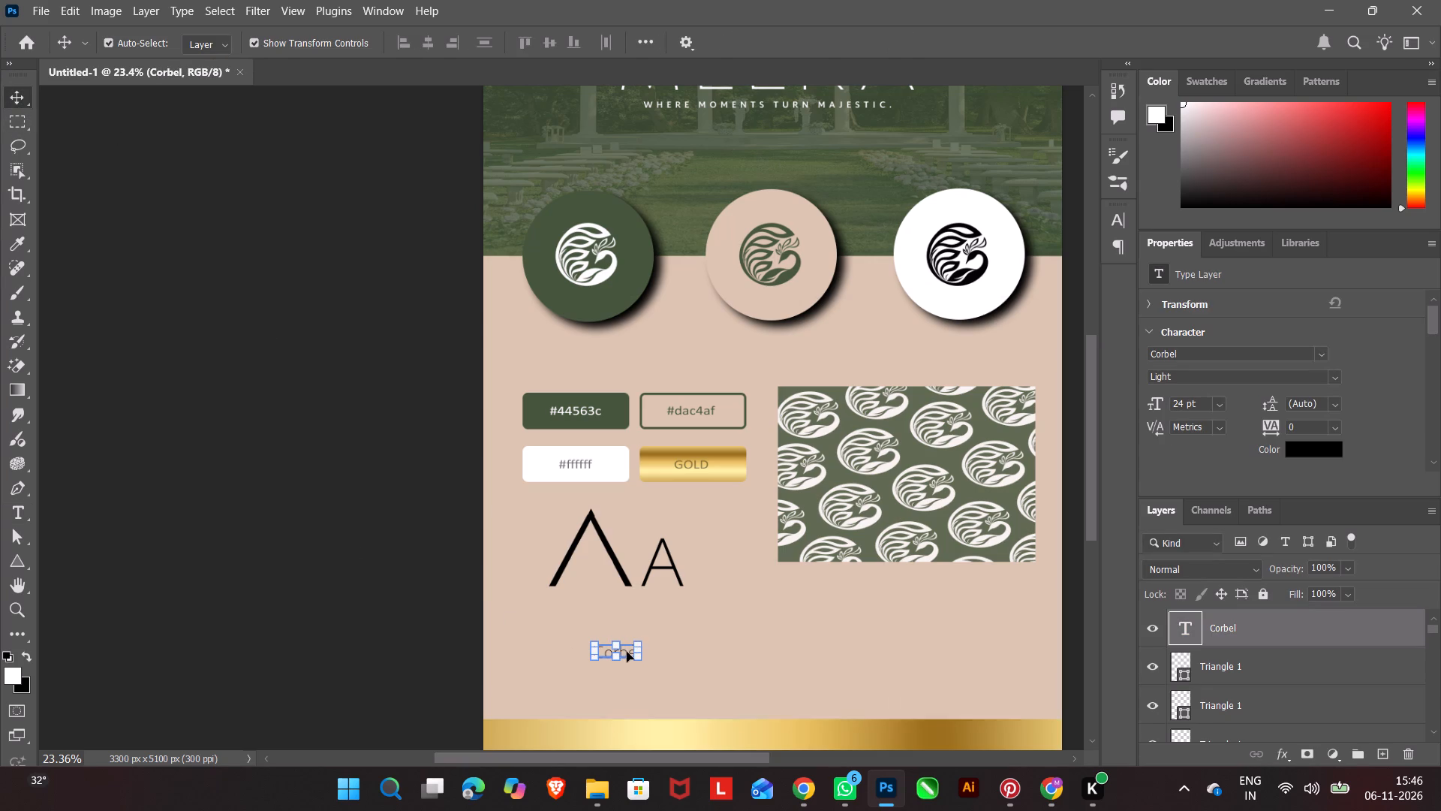
pyautogui.click(639, 653)
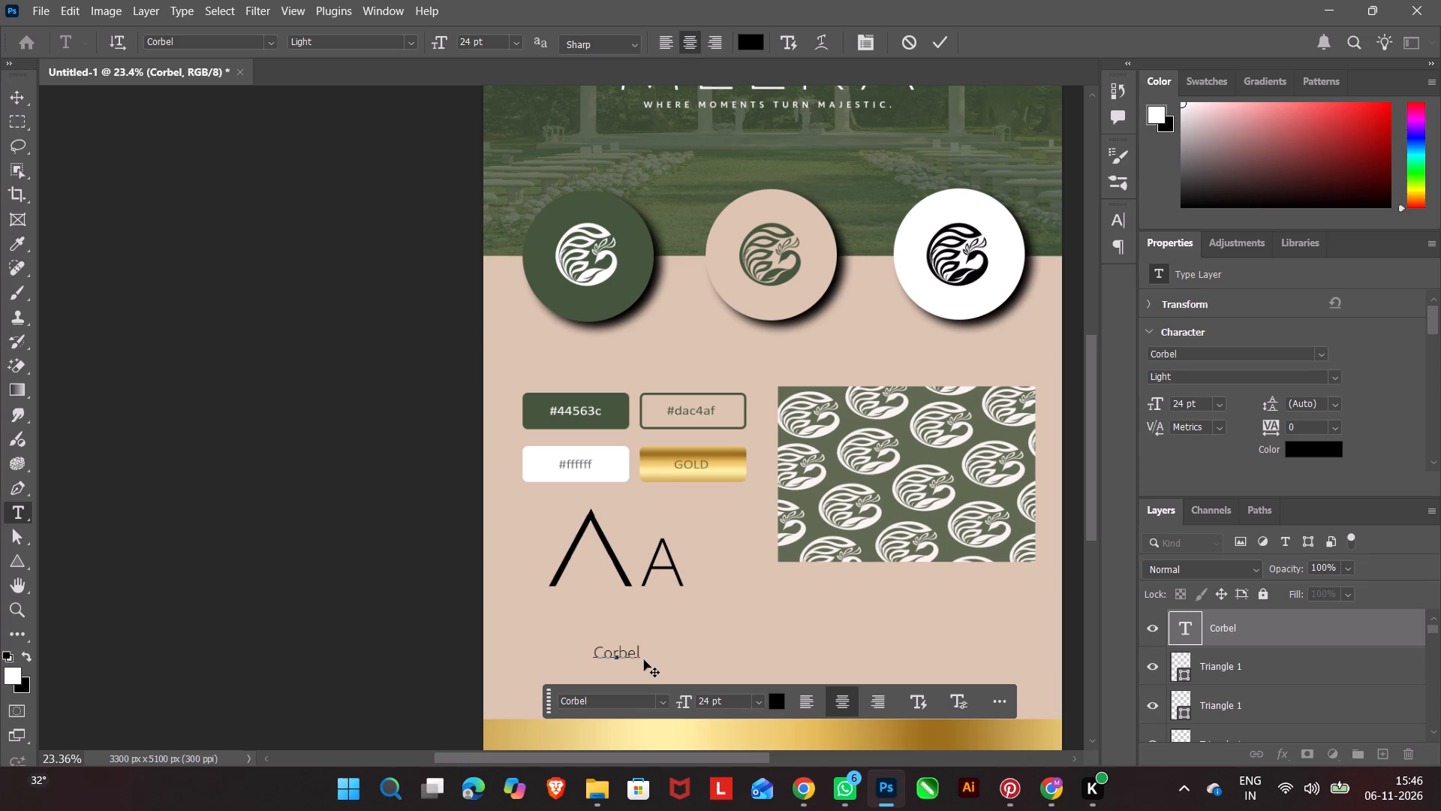
pyautogui.press('space')
pyautogui.press('f')
pyautogui.write('ont')
pyautogui.press('space')
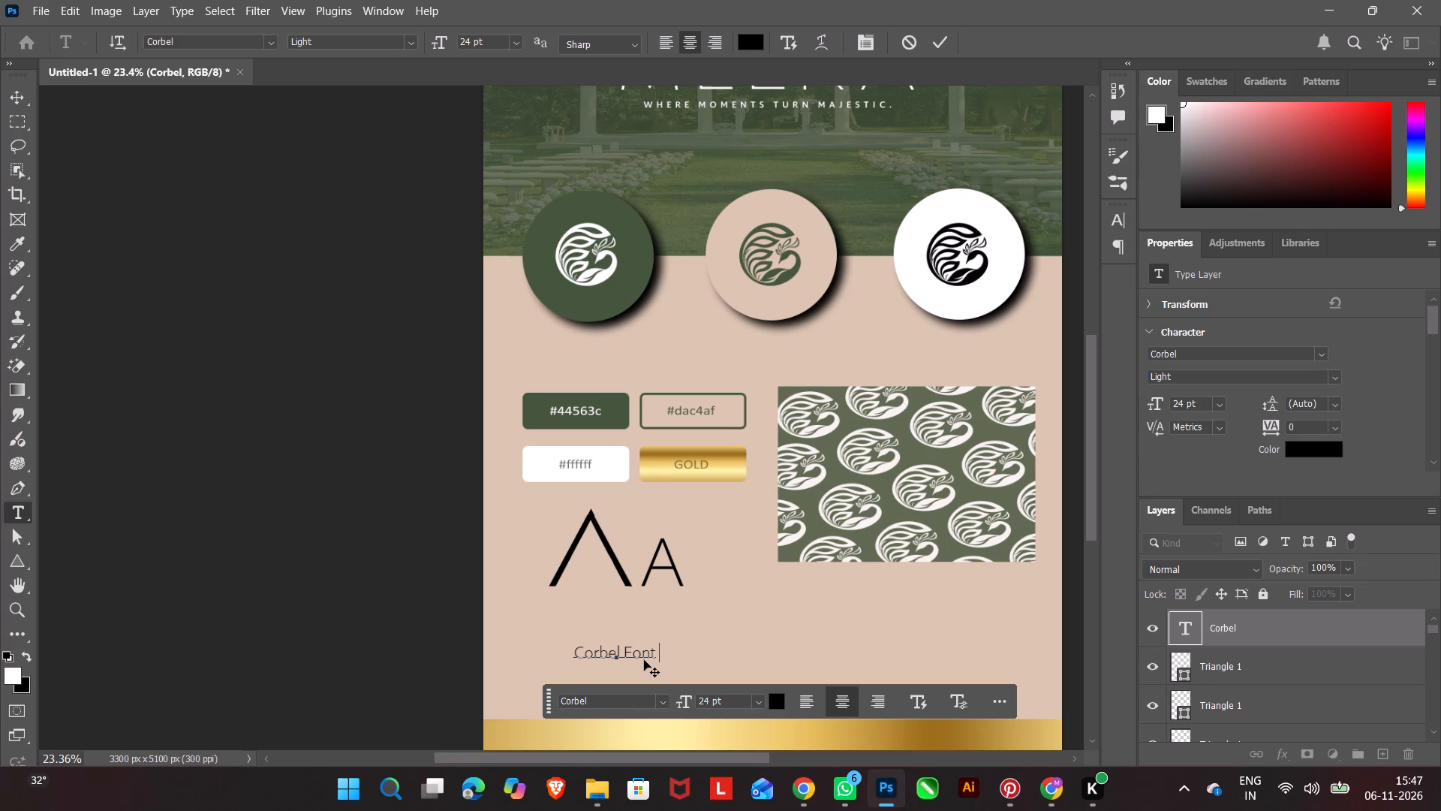
pyautogui.write('us')
pyautogui.press('e')
pyautogui.press('space')
pyautogui.write('in brand')
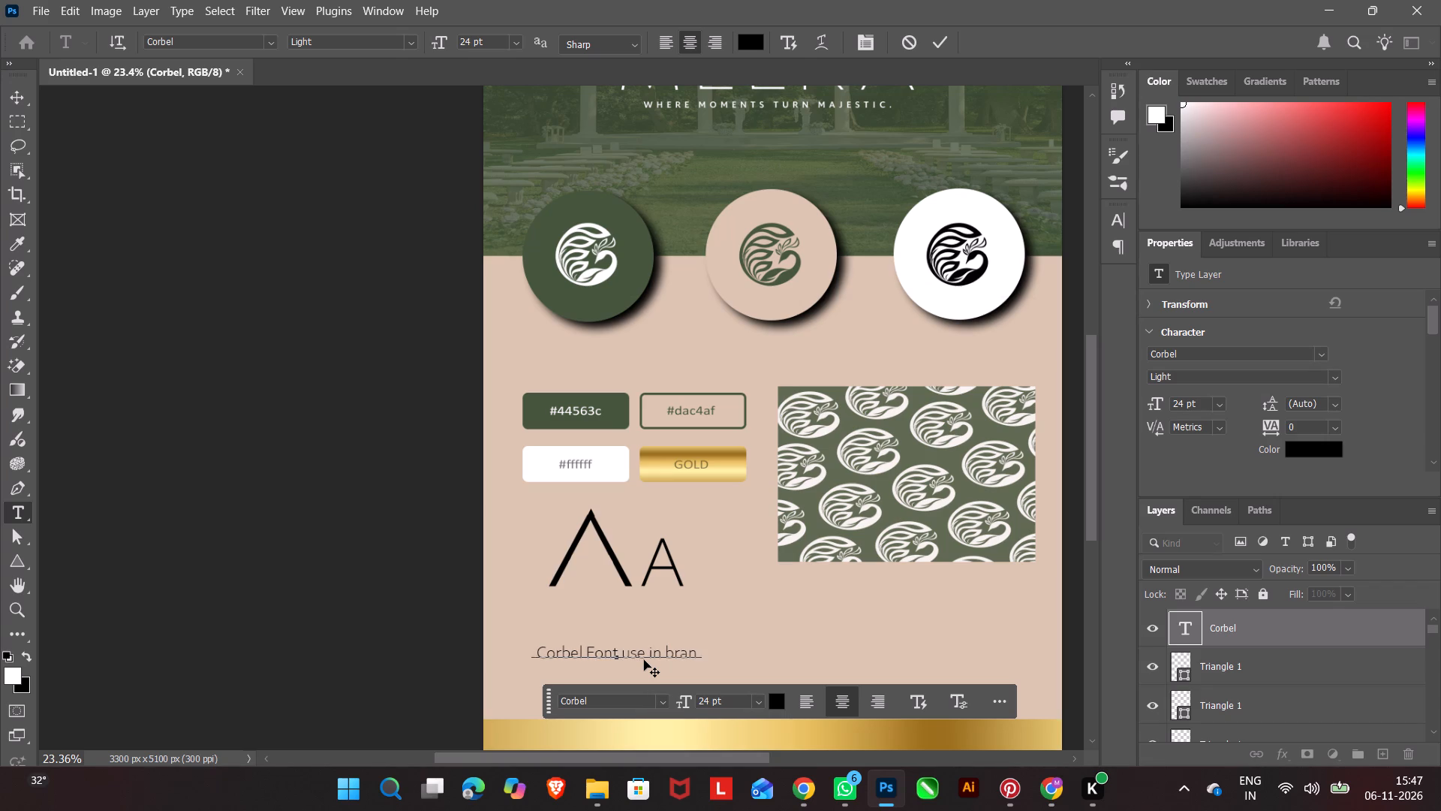
pyautogui.press('space')
pyautogui.write('identit')
pyautogui.write('ies')
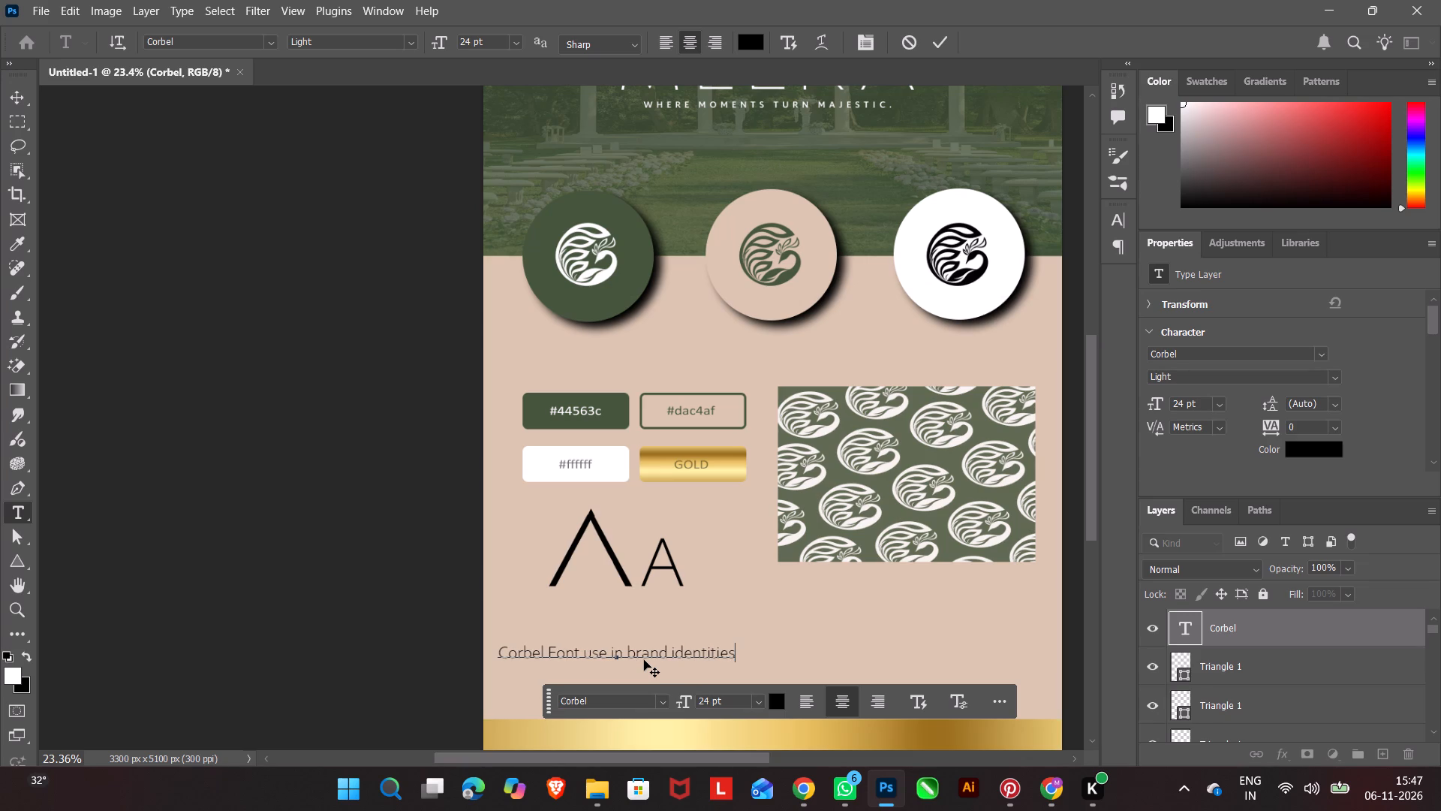
pyautogui.click(356, 615)
pyautogui.click(335, 624)
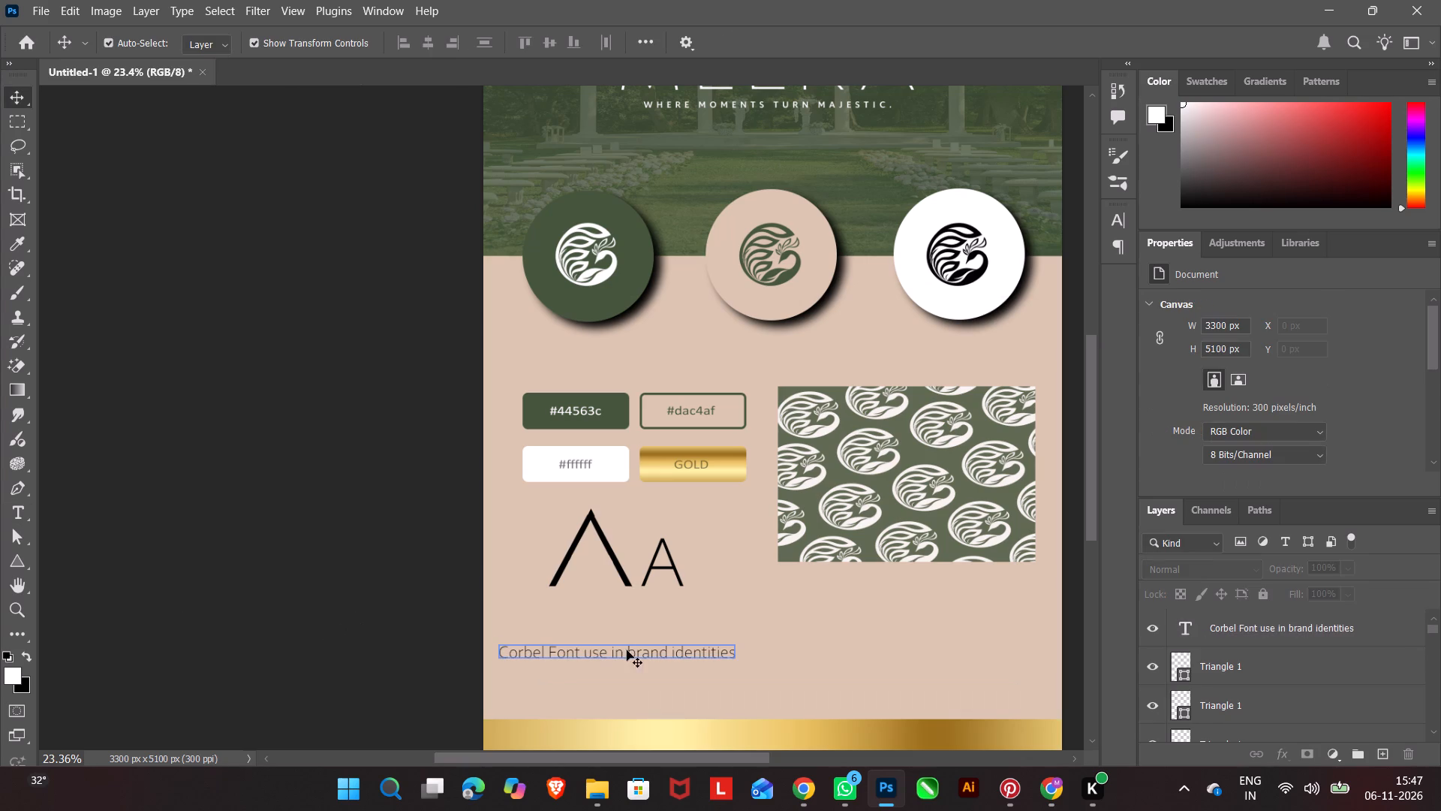
# Move the font caption up and slightly right, to just below the two letter A samples.
pyautogui.moveTo(631, 652); pyautogui.dragTo(651, 611)
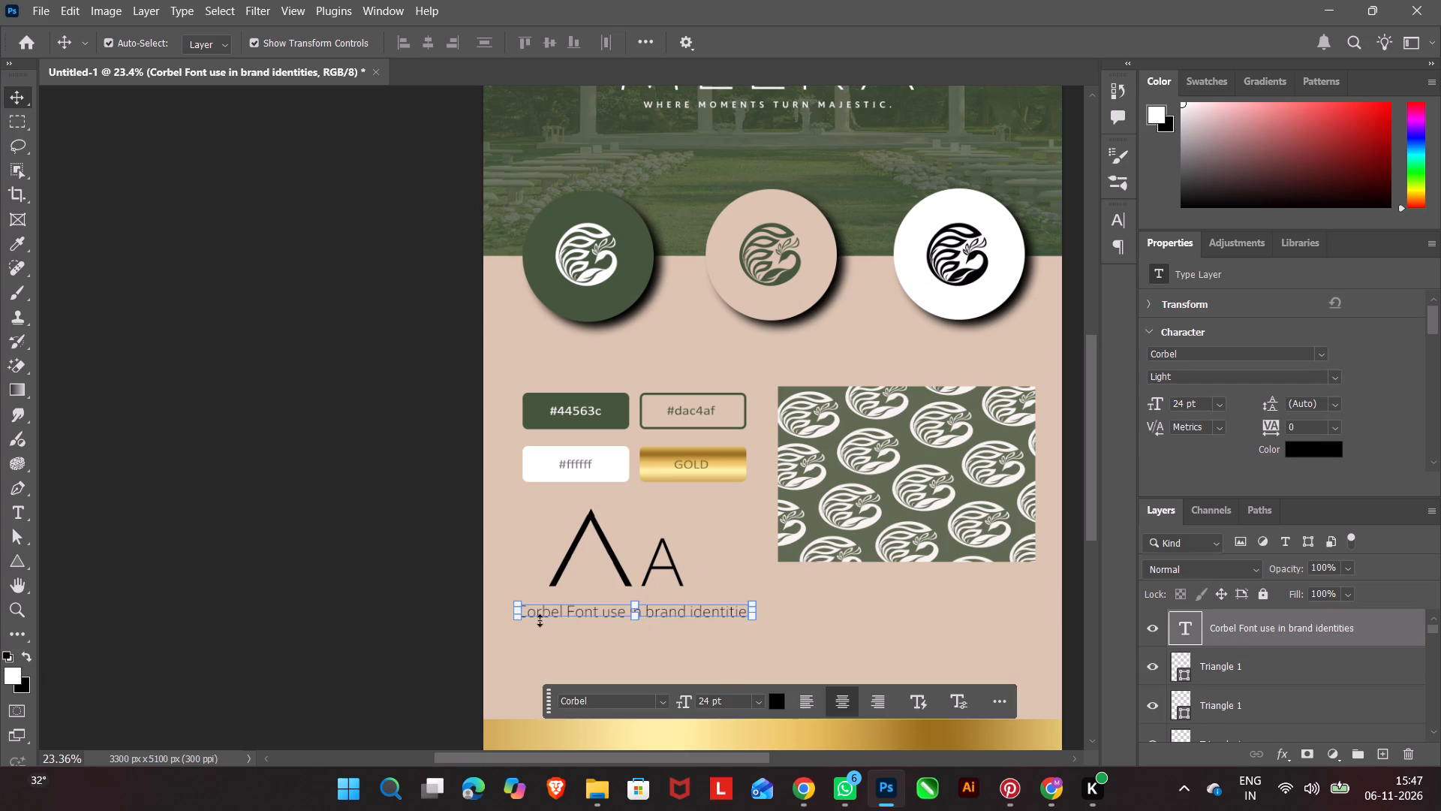
# Set only the word Corbel in the font caption to the Bold style.
pyautogui.doubleClick(534, 612)
pyautogui.click(522, 610)
pyautogui.moveTo(522, 610); pyautogui.dragTo(528, 610)
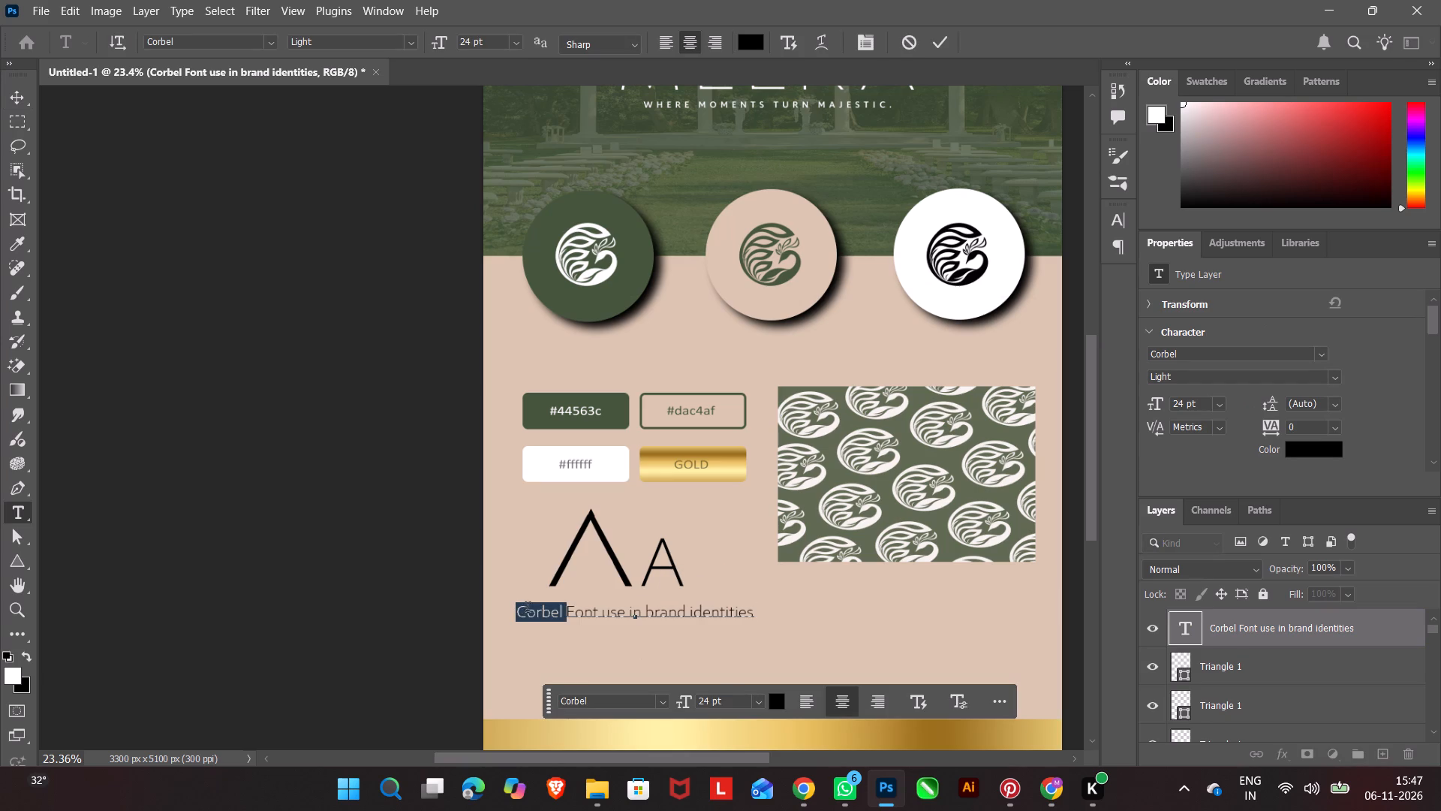
pyautogui.moveTo(528, 610); pyautogui.dragTo(561, 615)
pyautogui.click(1336, 377)
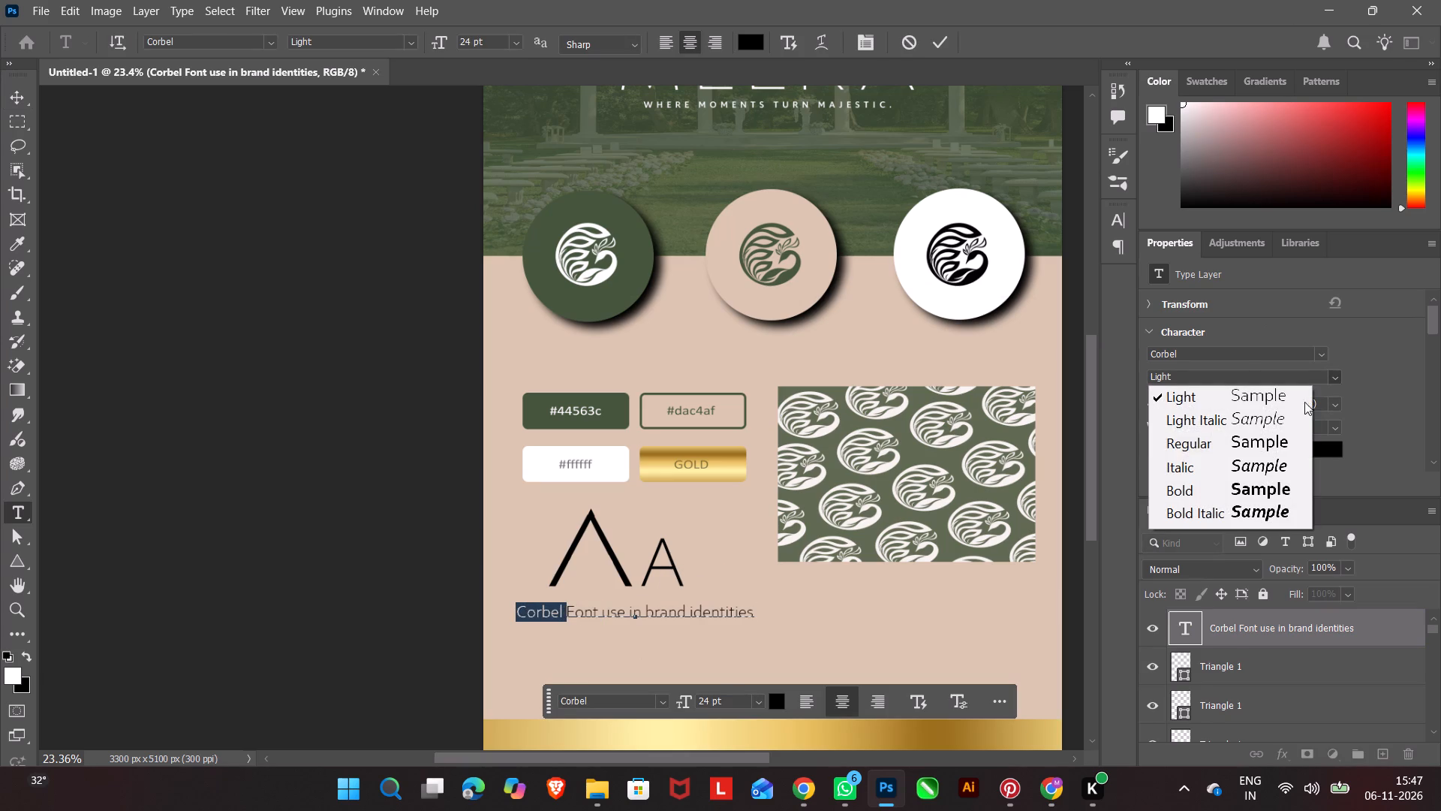
pyautogui.click(1271, 493)
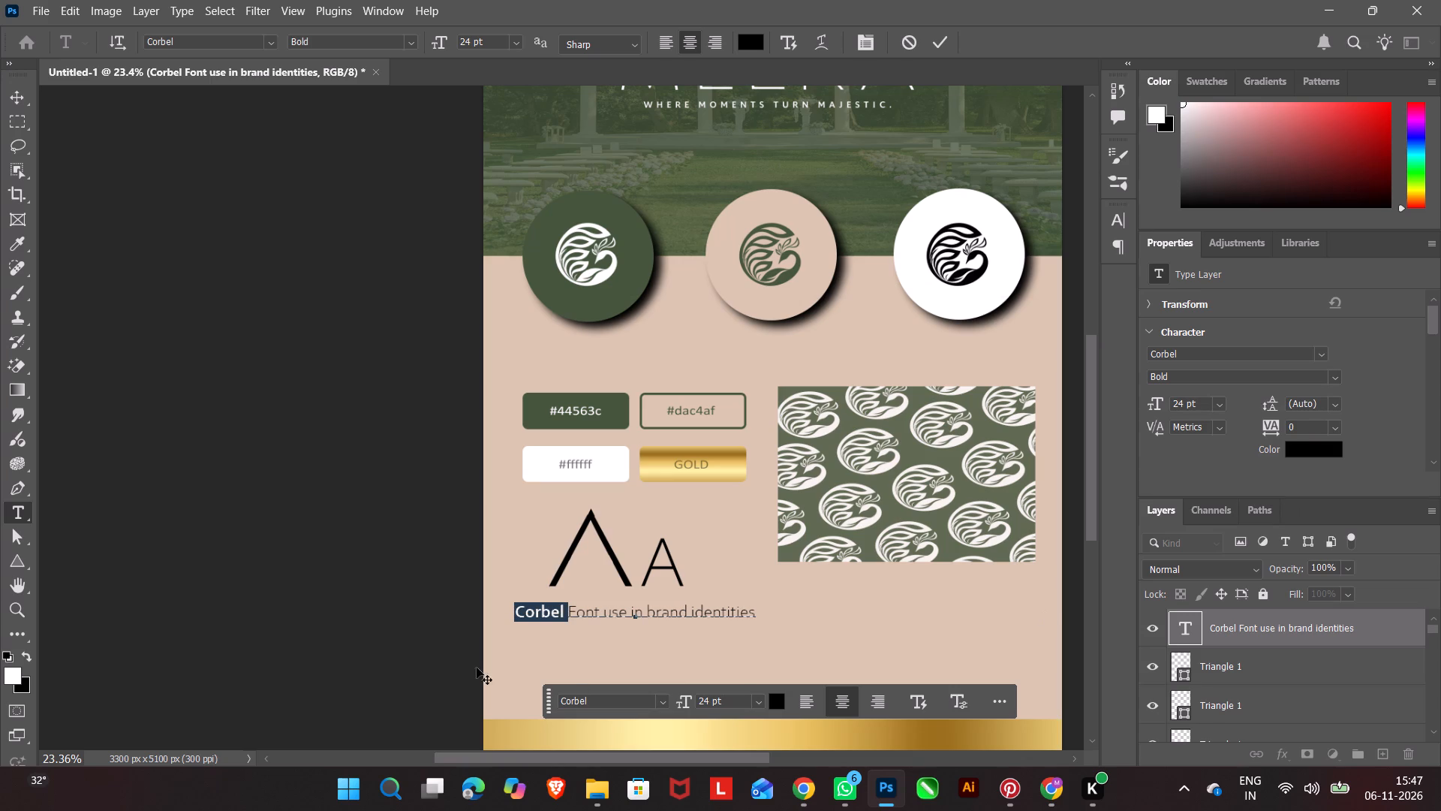
pyautogui.click(471, 662)
pyautogui.click(441, 647)
pyautogui.click(441, 647)
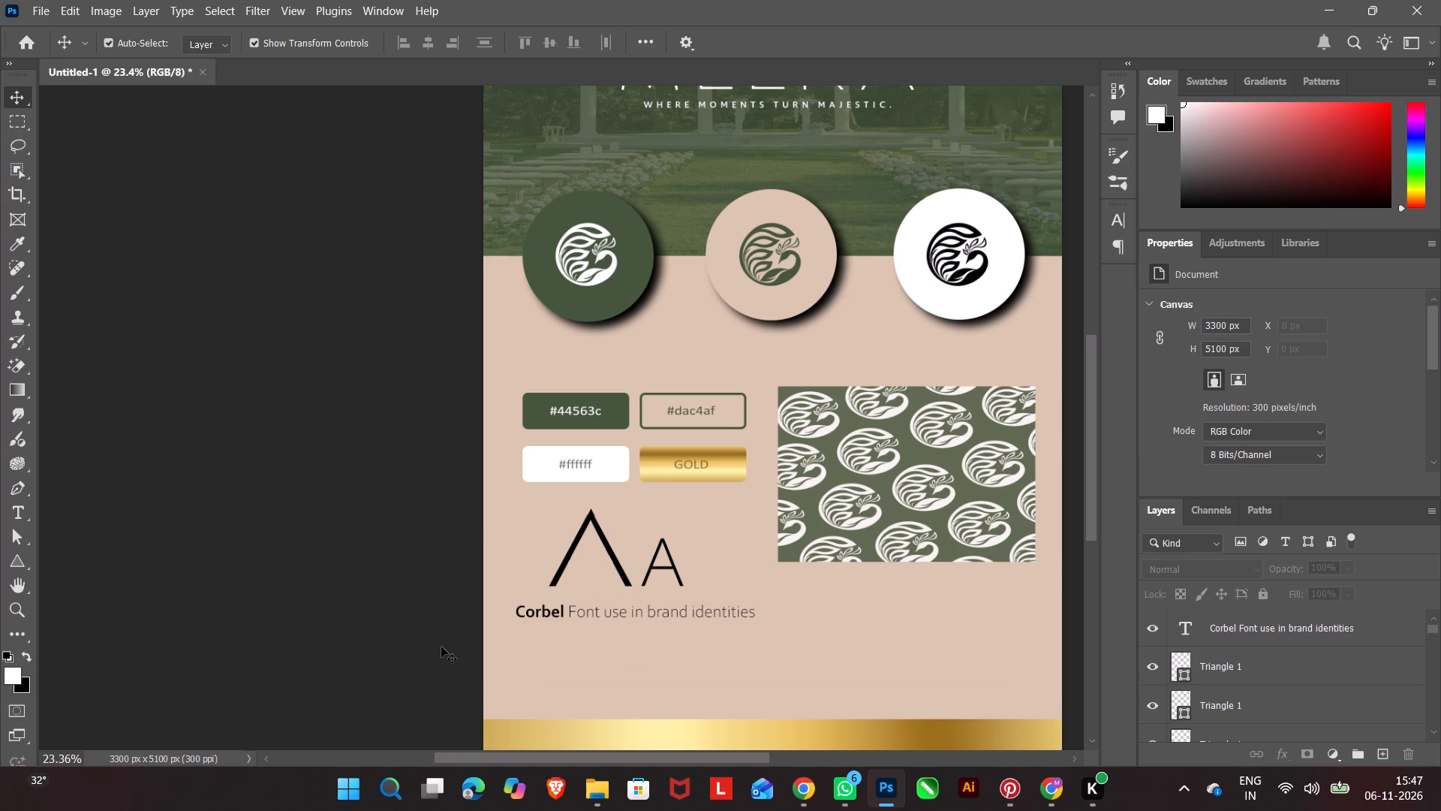
# Take a screenshot of the MEERĀ logo with its emblem and tagline in the sheet's header.
pyautogui.scroll(6, 615, 598)
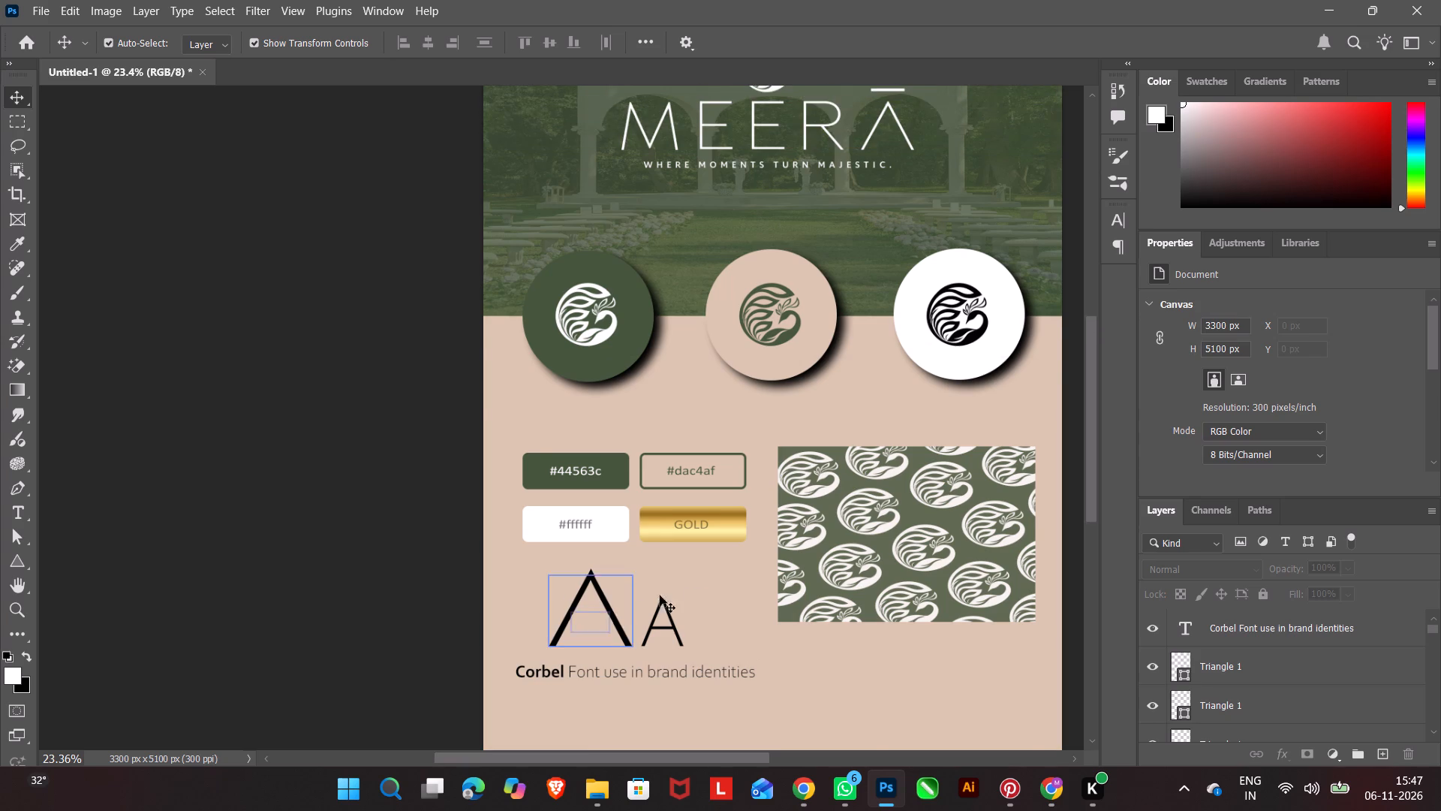
pyautogui.scroll(4, 660, 595)
pyautogui.scroll(5, 725, 565)
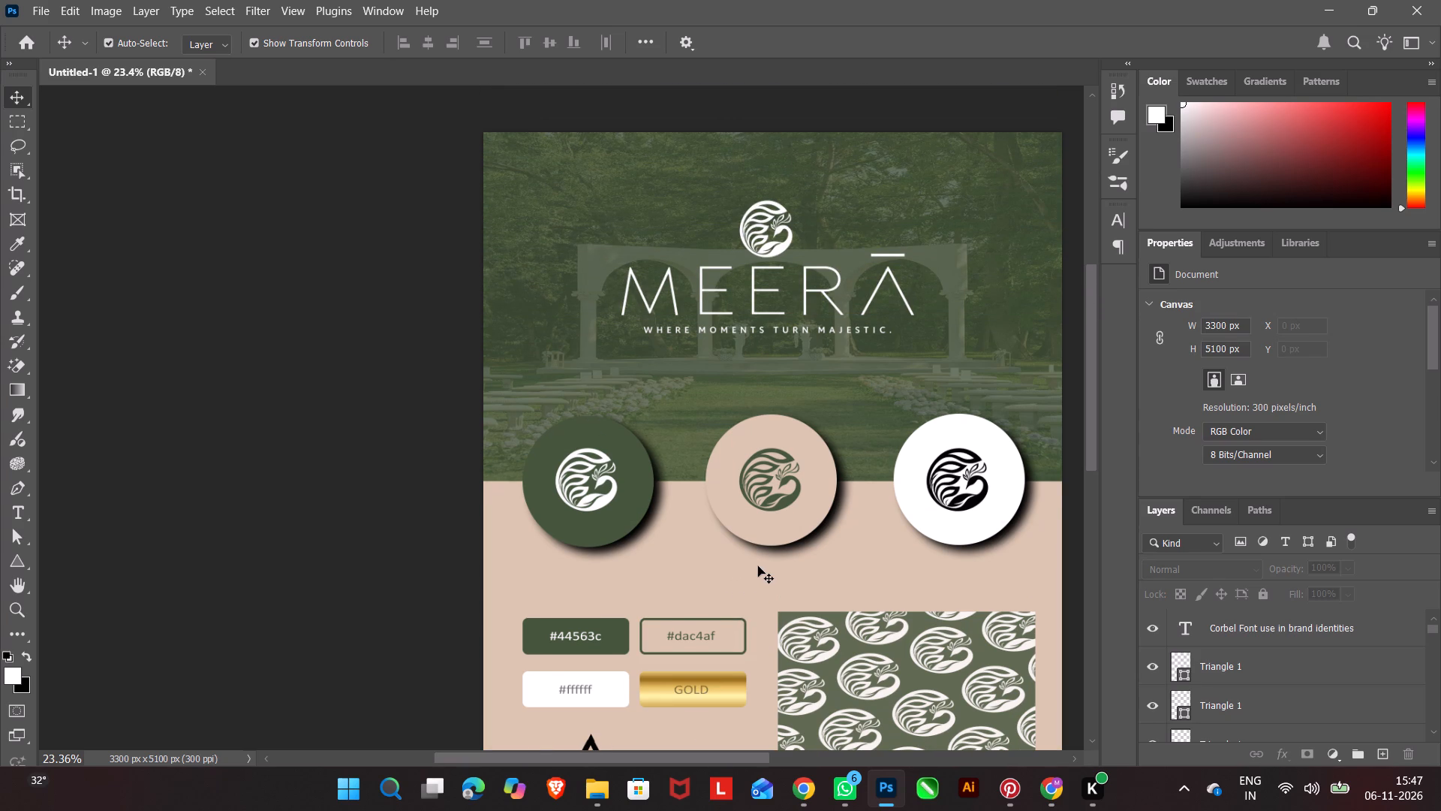
pyautogui.press('Print')
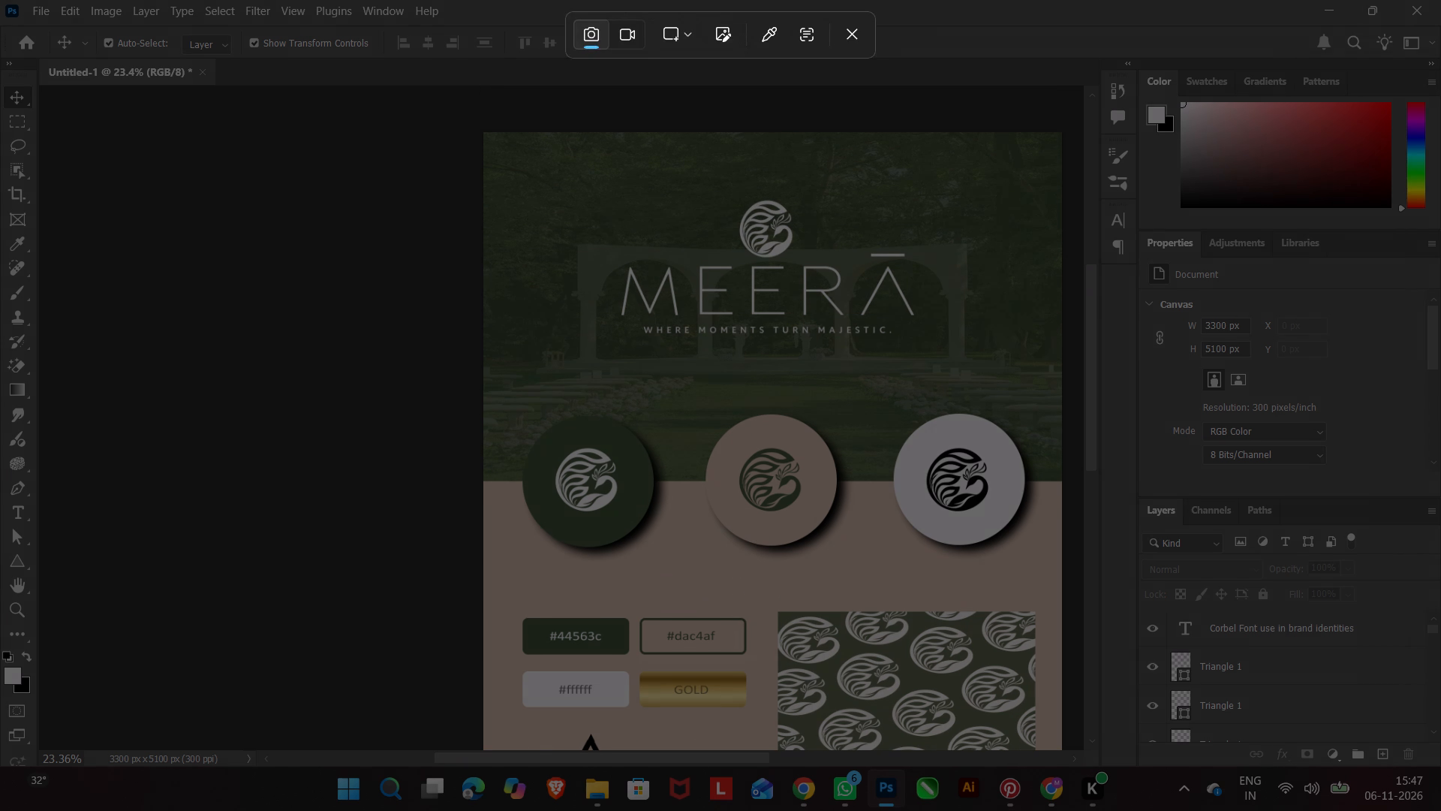
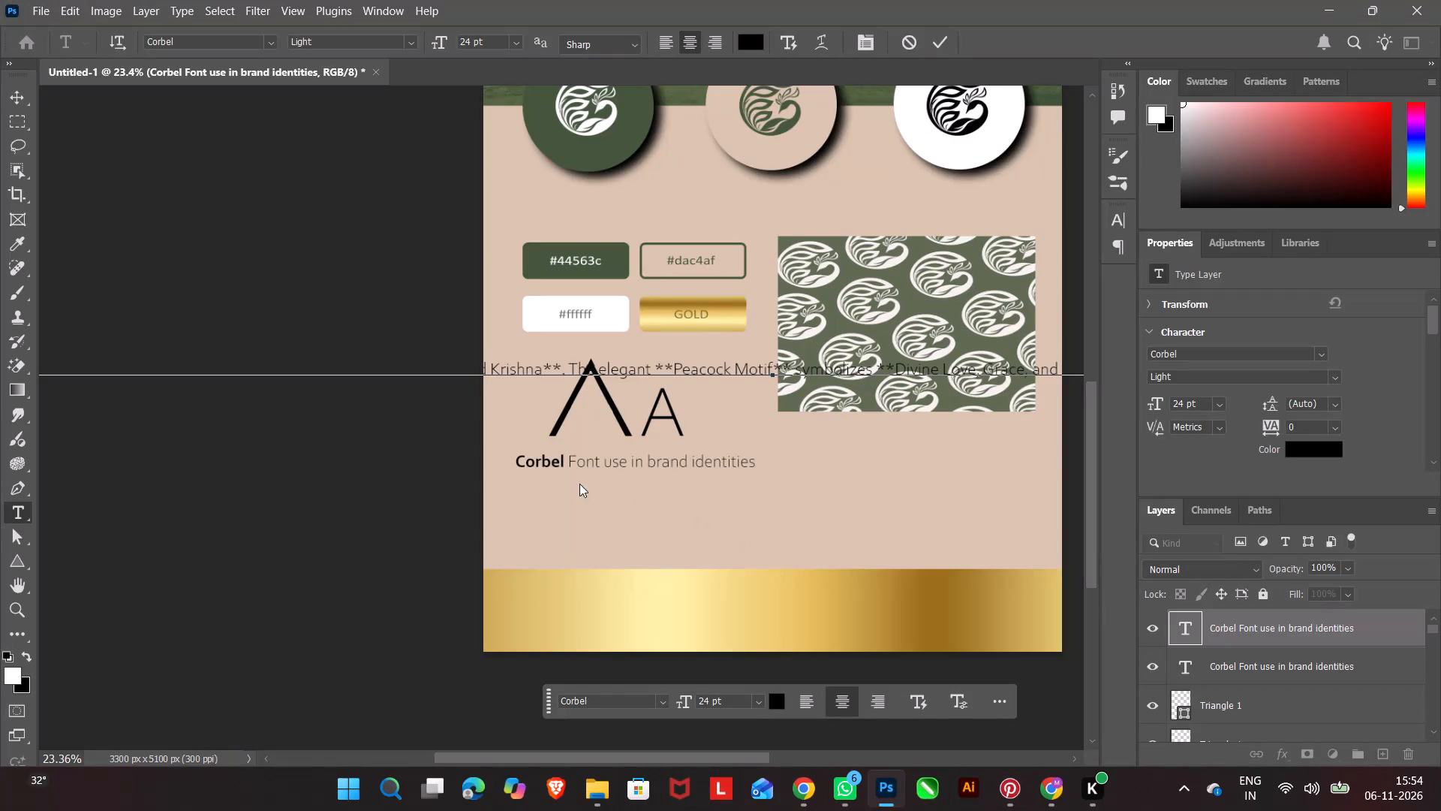
# Move the MEERA description line below the "Corbel Font use in brand identities" caption, with its beginning near the caption's left edge.
pyautogui.click(447, 475)
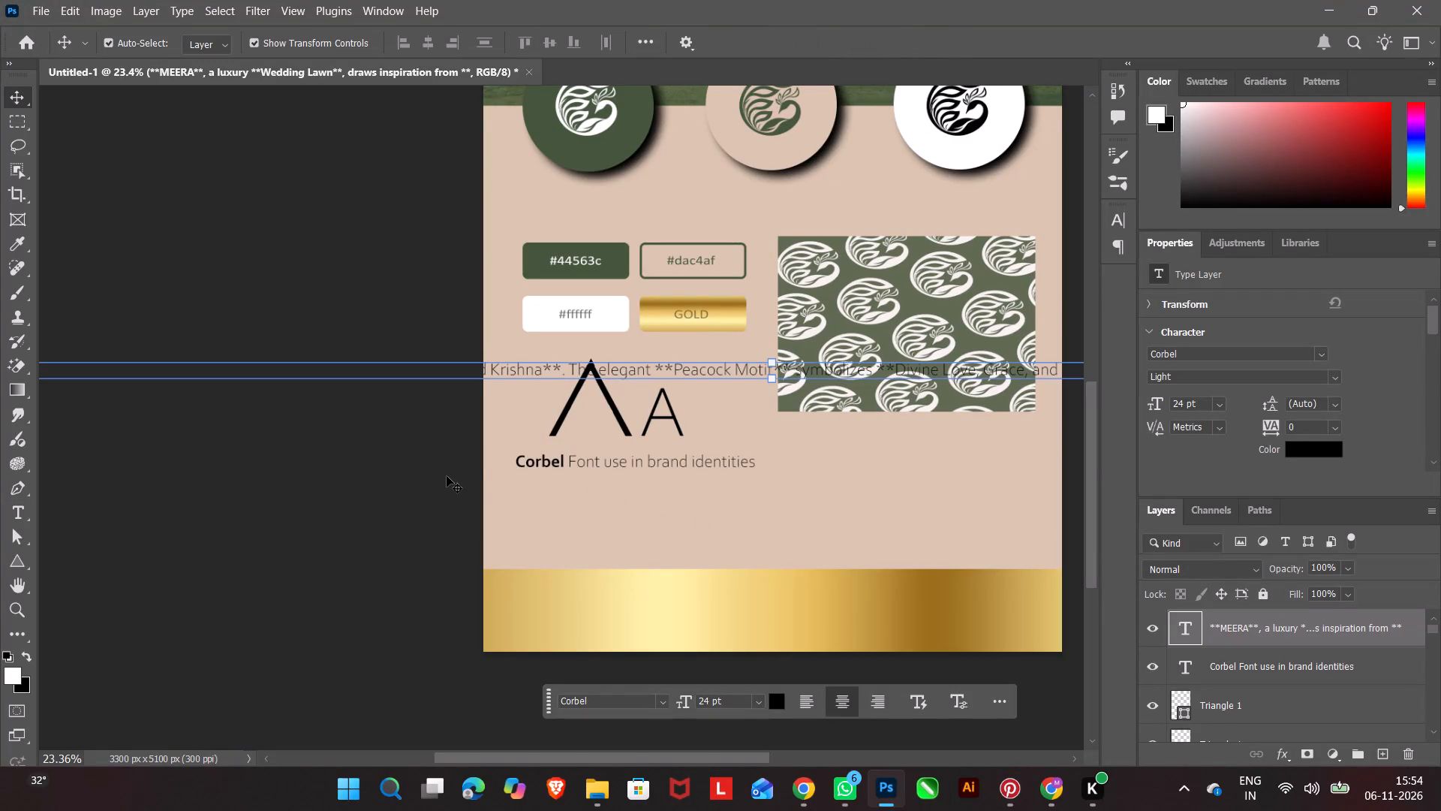
pyautogui.moveTo(543, 372); pyautogui.dragTo(864, 539)
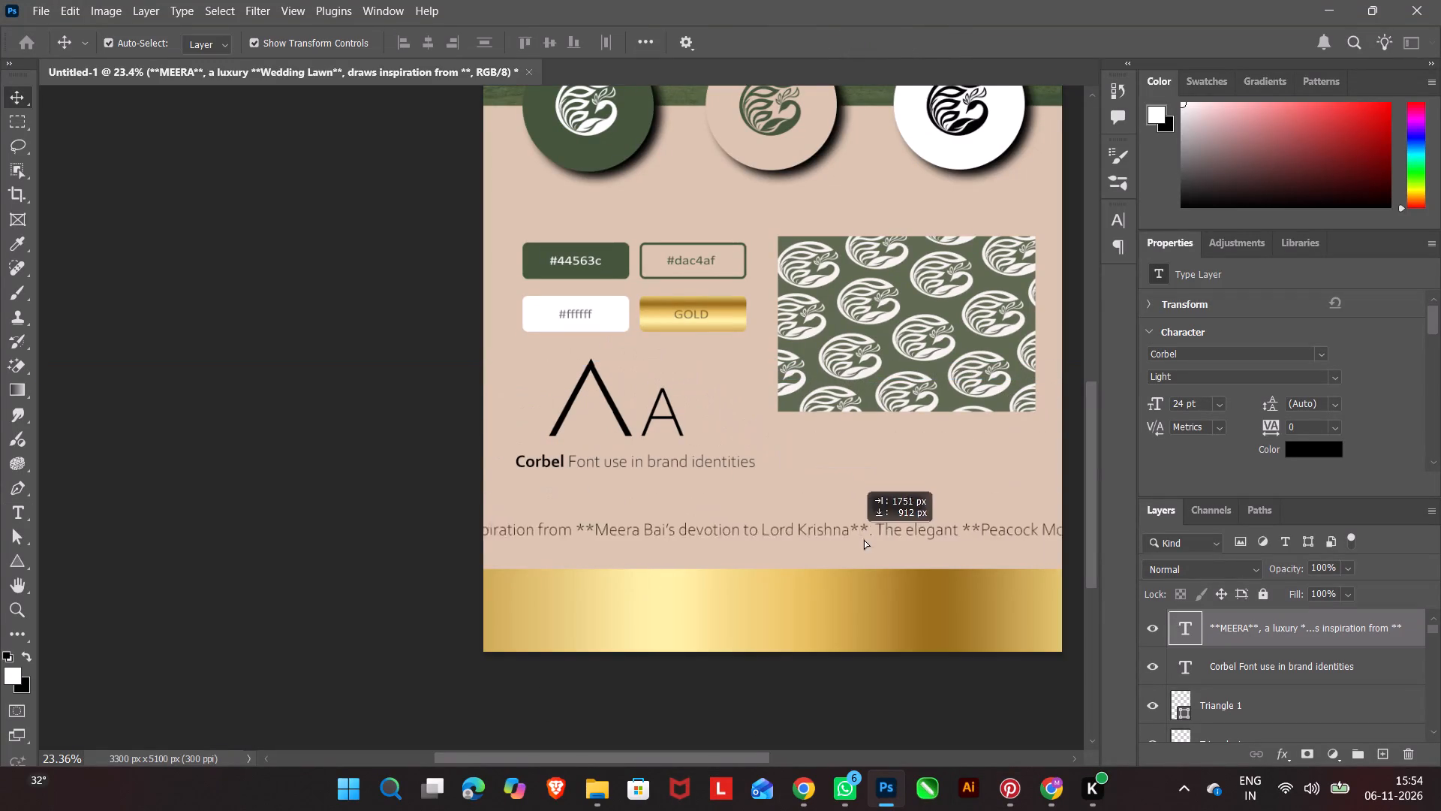
pyautogui.moveTo(864, 539); pyautogui.dragTo(973, 508)
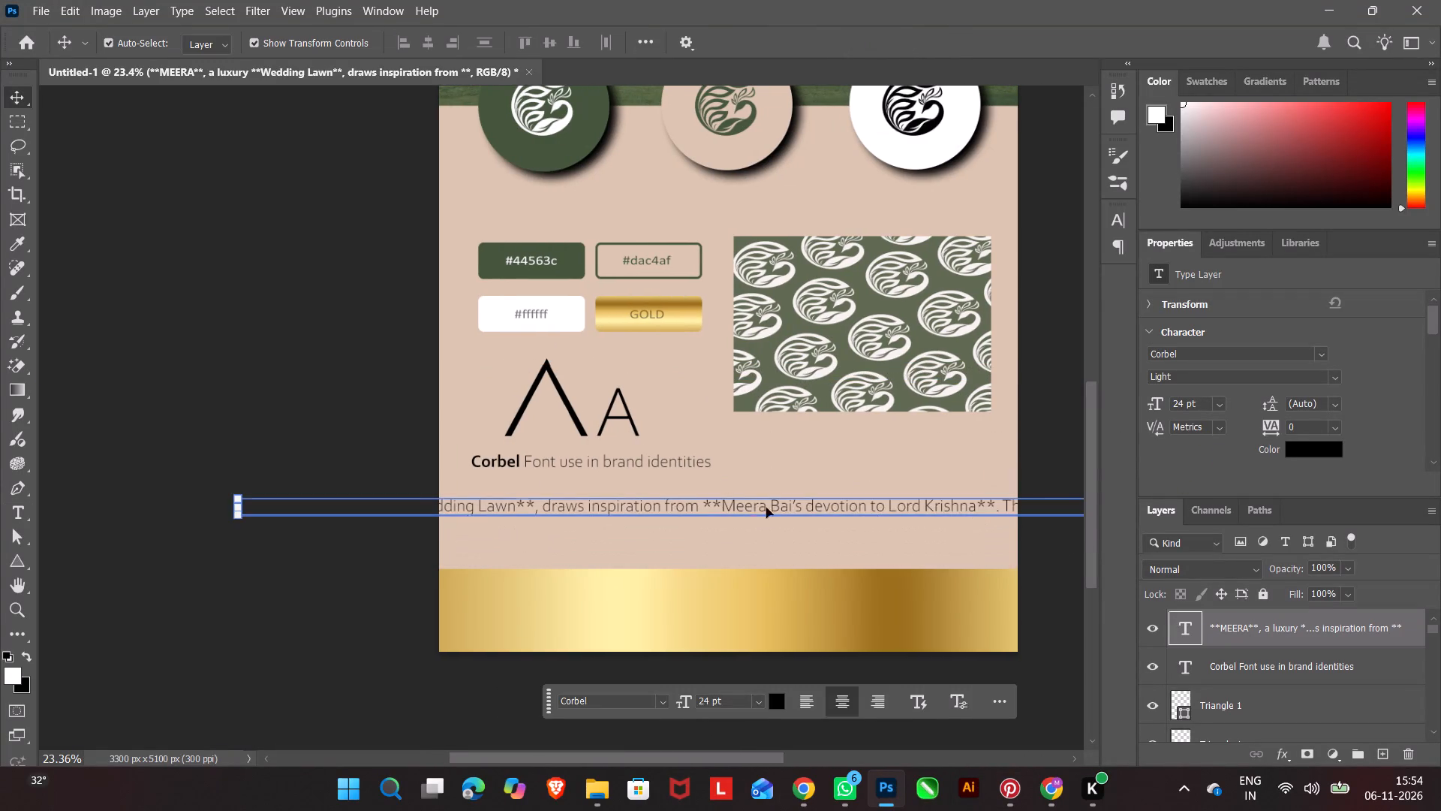
pyautogui.moveTo(709, 508); pyautogui.dragTo(949, 496)
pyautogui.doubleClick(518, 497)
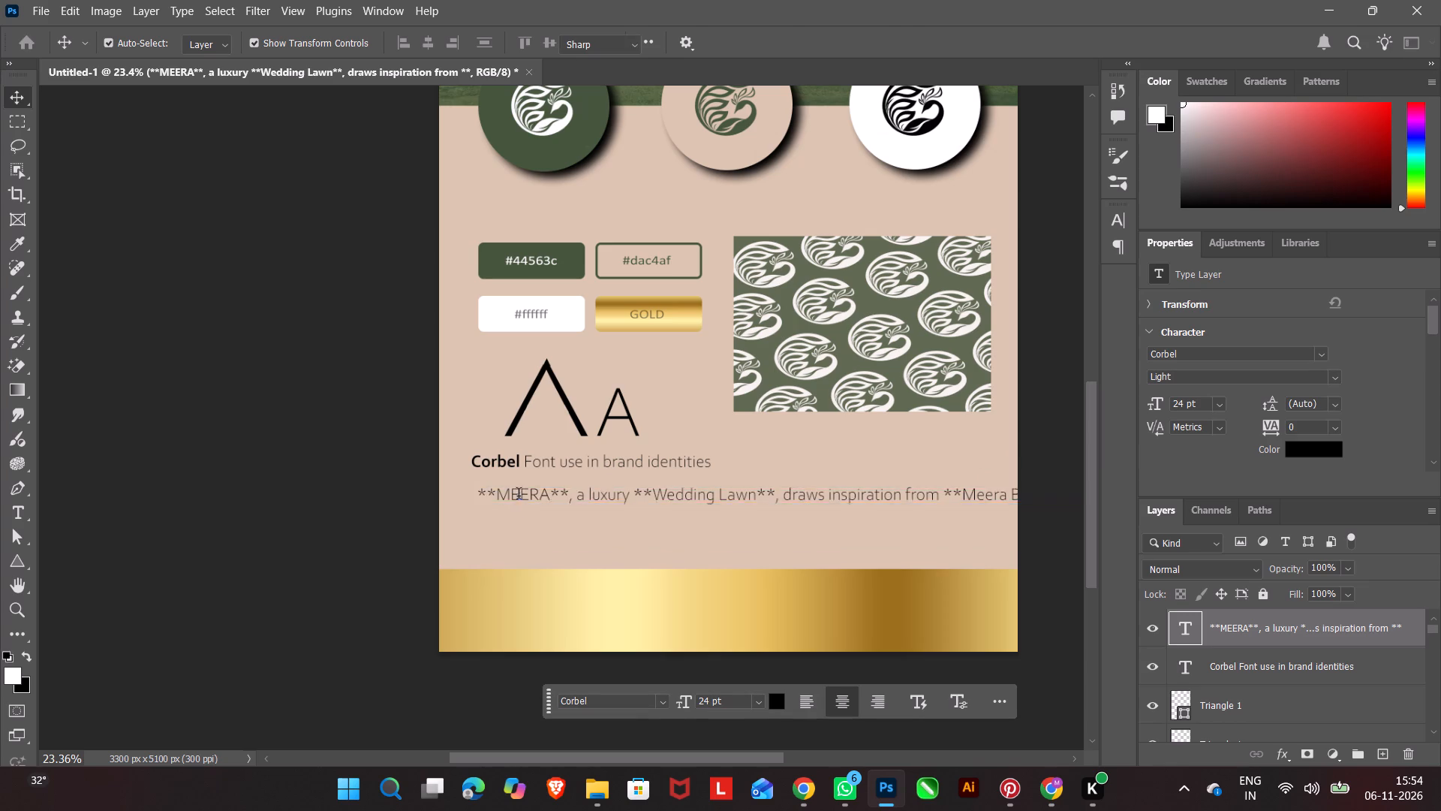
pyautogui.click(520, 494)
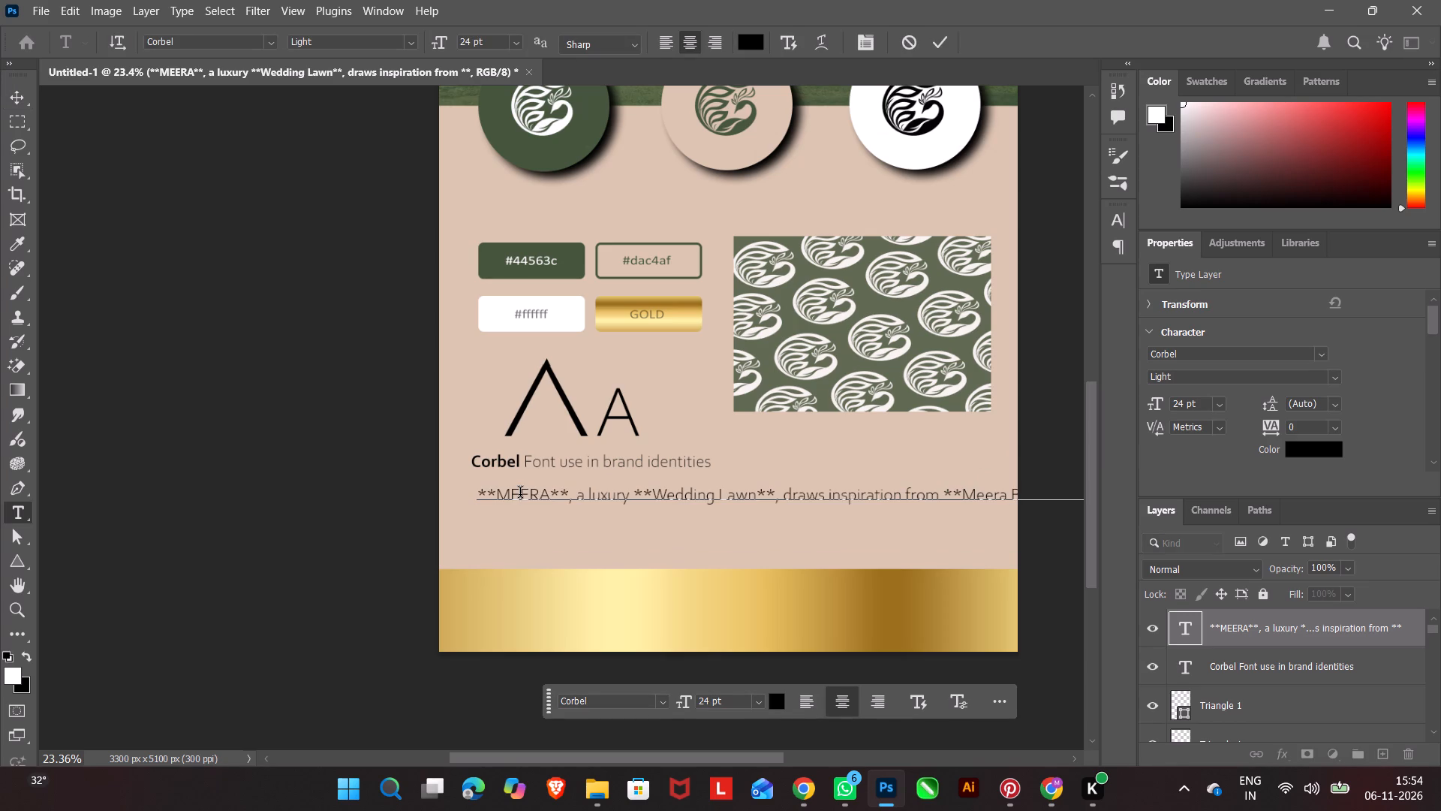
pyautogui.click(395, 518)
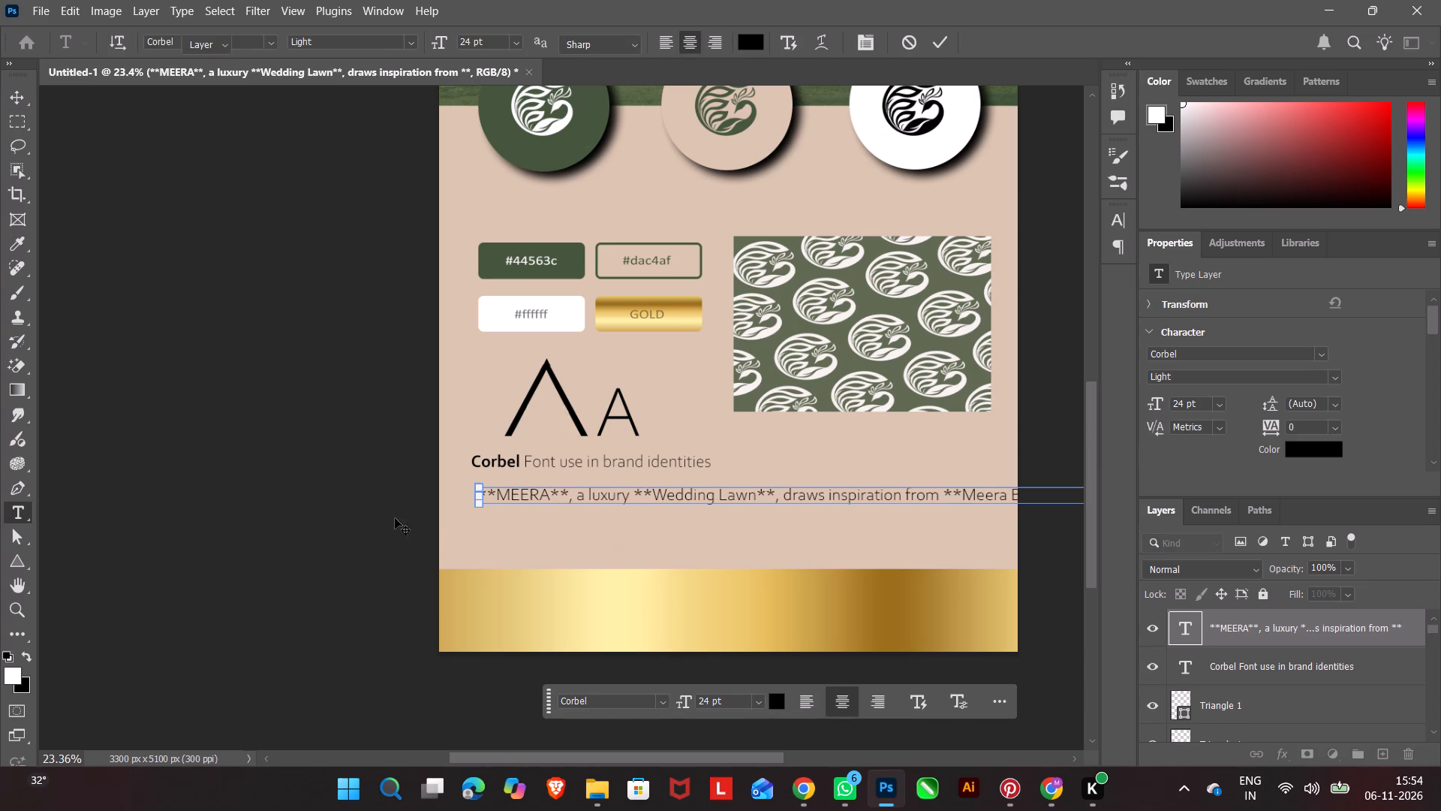
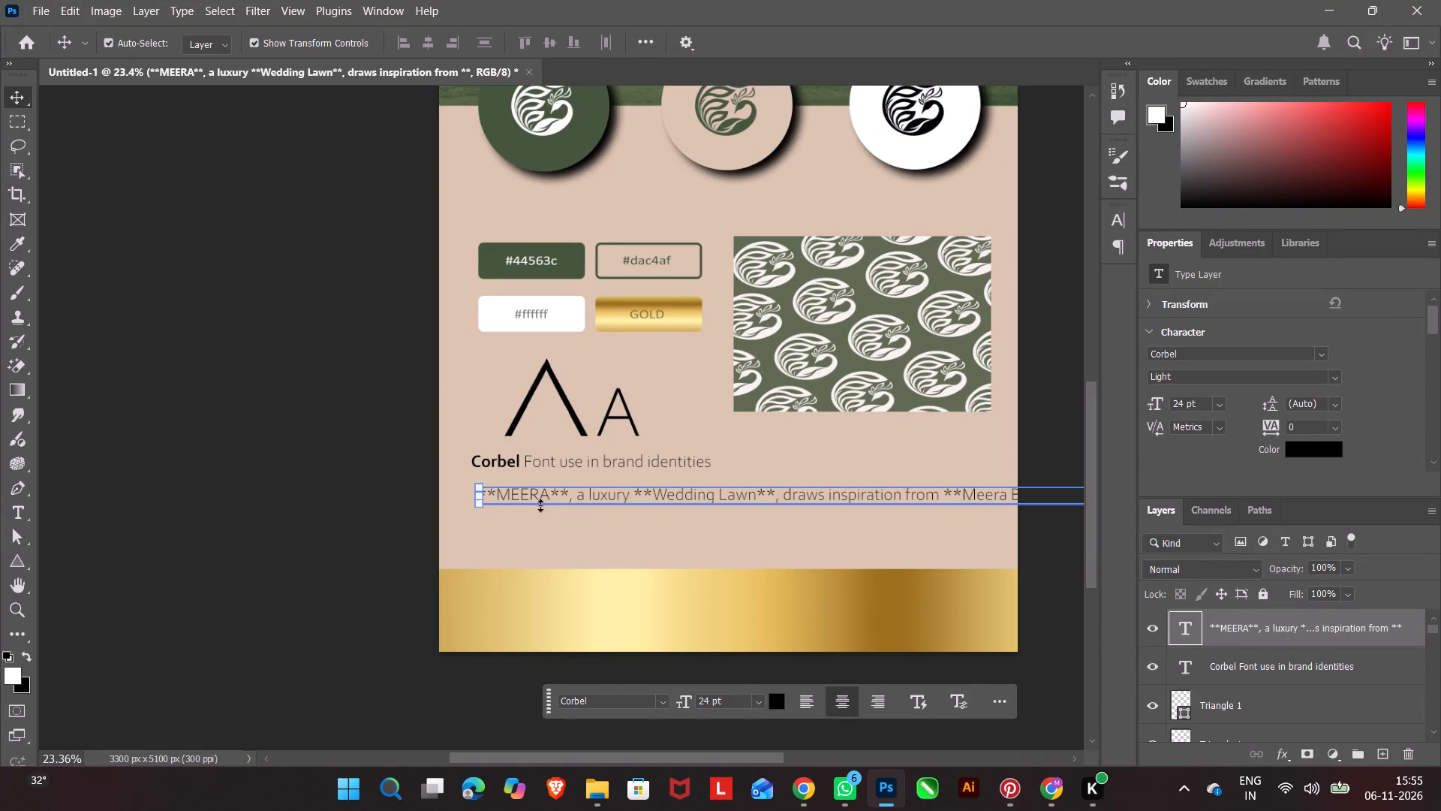
# Delete the double asterisks on both sides of "MEERA" at the start of the description line.
pyautogui.click(570, 489)
pyautogui.click(570, 490)
pyautogui.doubleClick(568, 499)
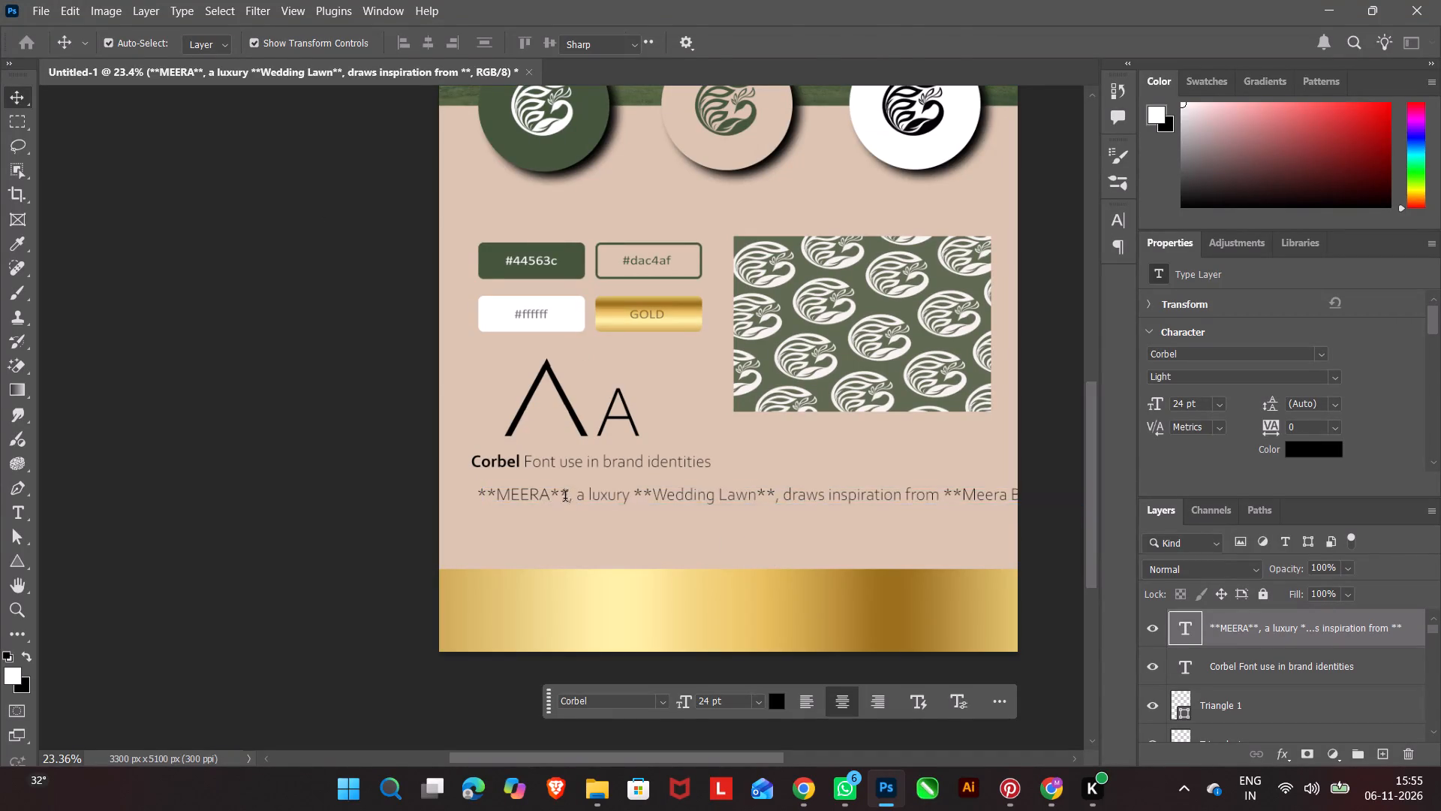
pyautogui.click(571, 501)
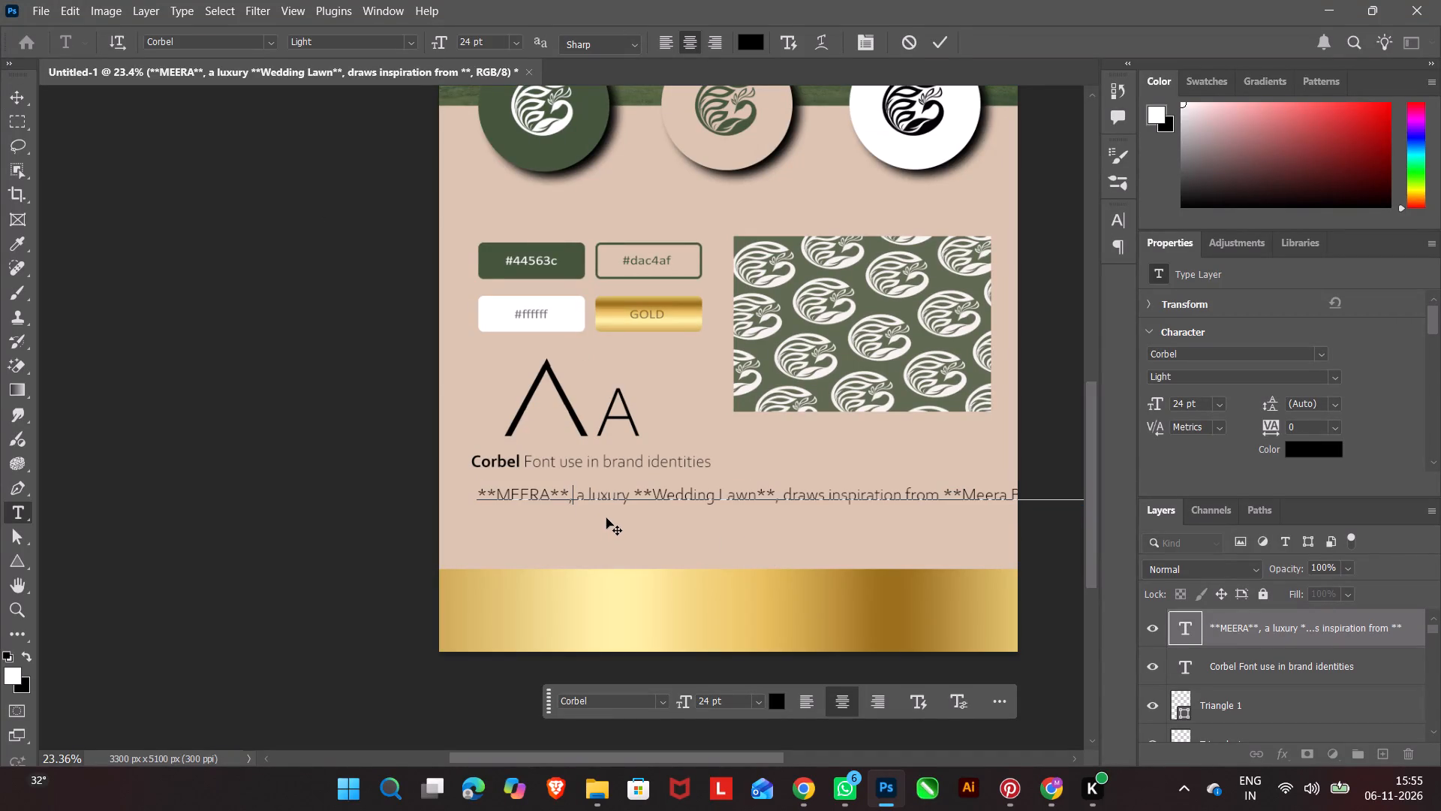
pyautogui.press('Left')
pyautogui.press('BackSpace')
pyautogui.press('BackSpace')
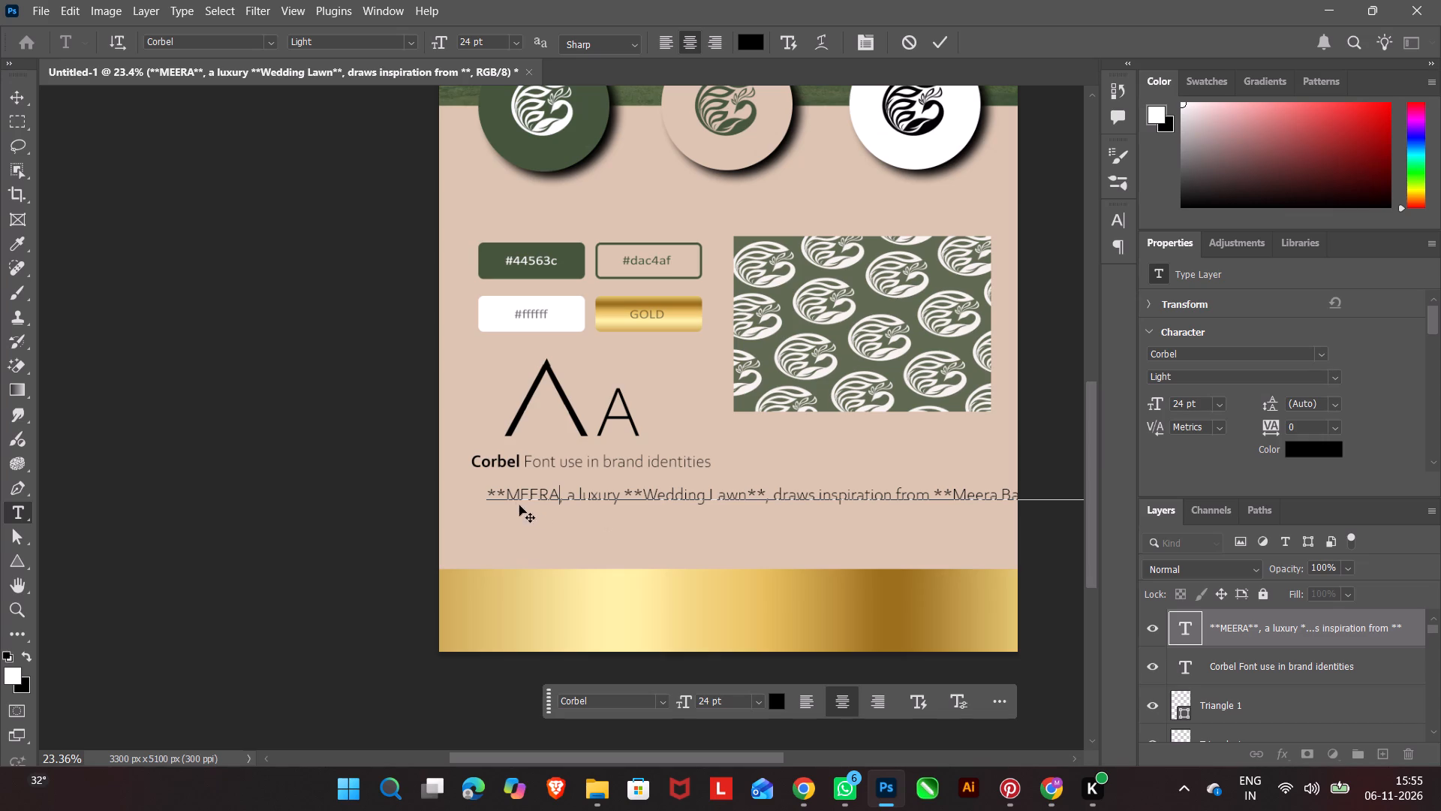
pyautogui.click(509, 493)
pyautogui.press('BackSpace')
pyautogui.press('BackSpace')
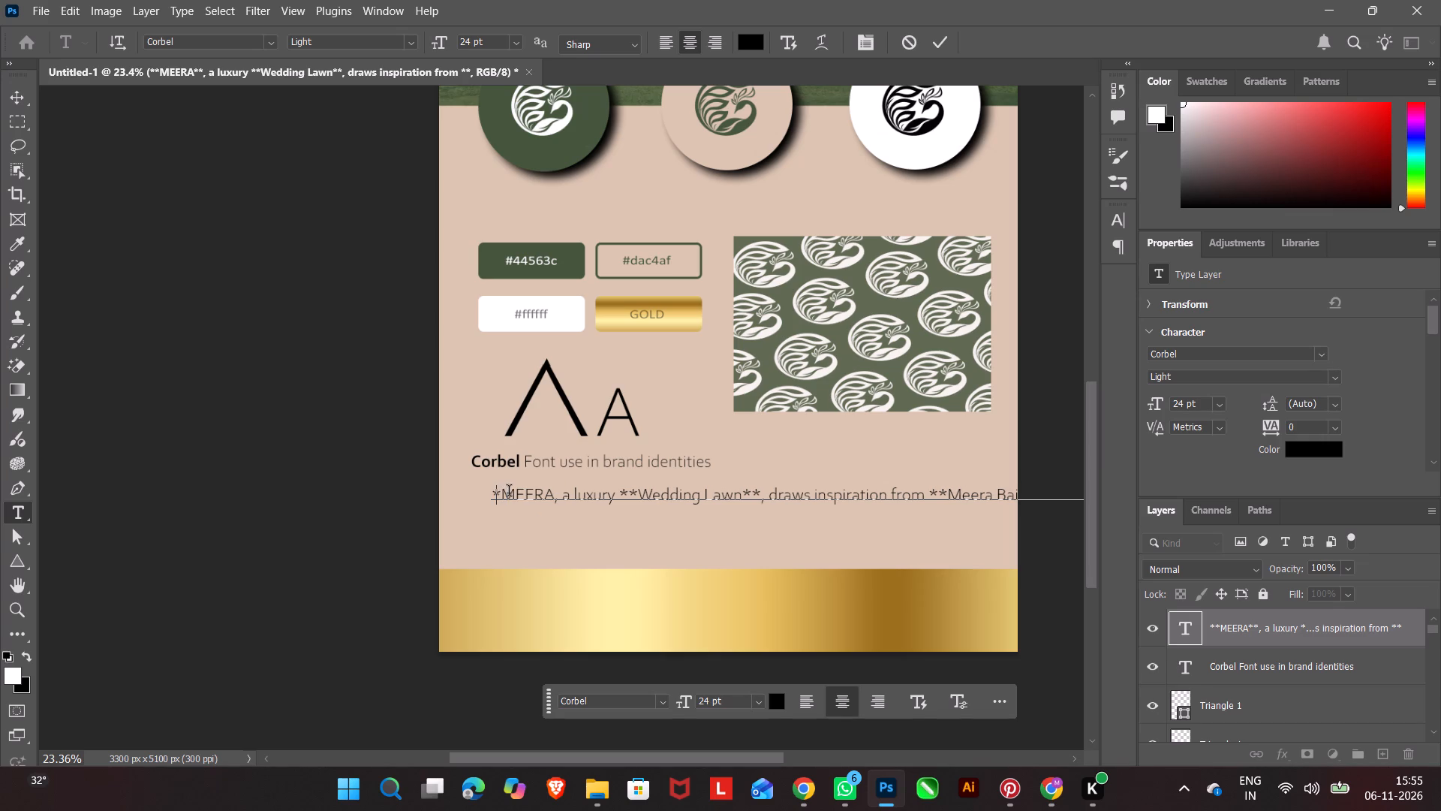
# Delete the double asterisks on both sides of "Wedding Lawn" in the description.
pyautogui.press('Right')
pyautogui.press('Right')
pyautogui.press('Right')
pyautogui.press('Right')
pyautogui.press('Right')
pyautogui.press('Right')
pyautogui.press('Right')
pyautogui.press('Right')
pyautogui.press('Right')
pyautogui.press('Right')
pyautogui.press('Right')
pyautogui.press('Right')
pyautogui.press('Right')
pyautogui.press('Right')
pyautogui.press('Right')
pyautogui.press('Right')
pyautogui.press('Right')
pyautogui.press('Right')
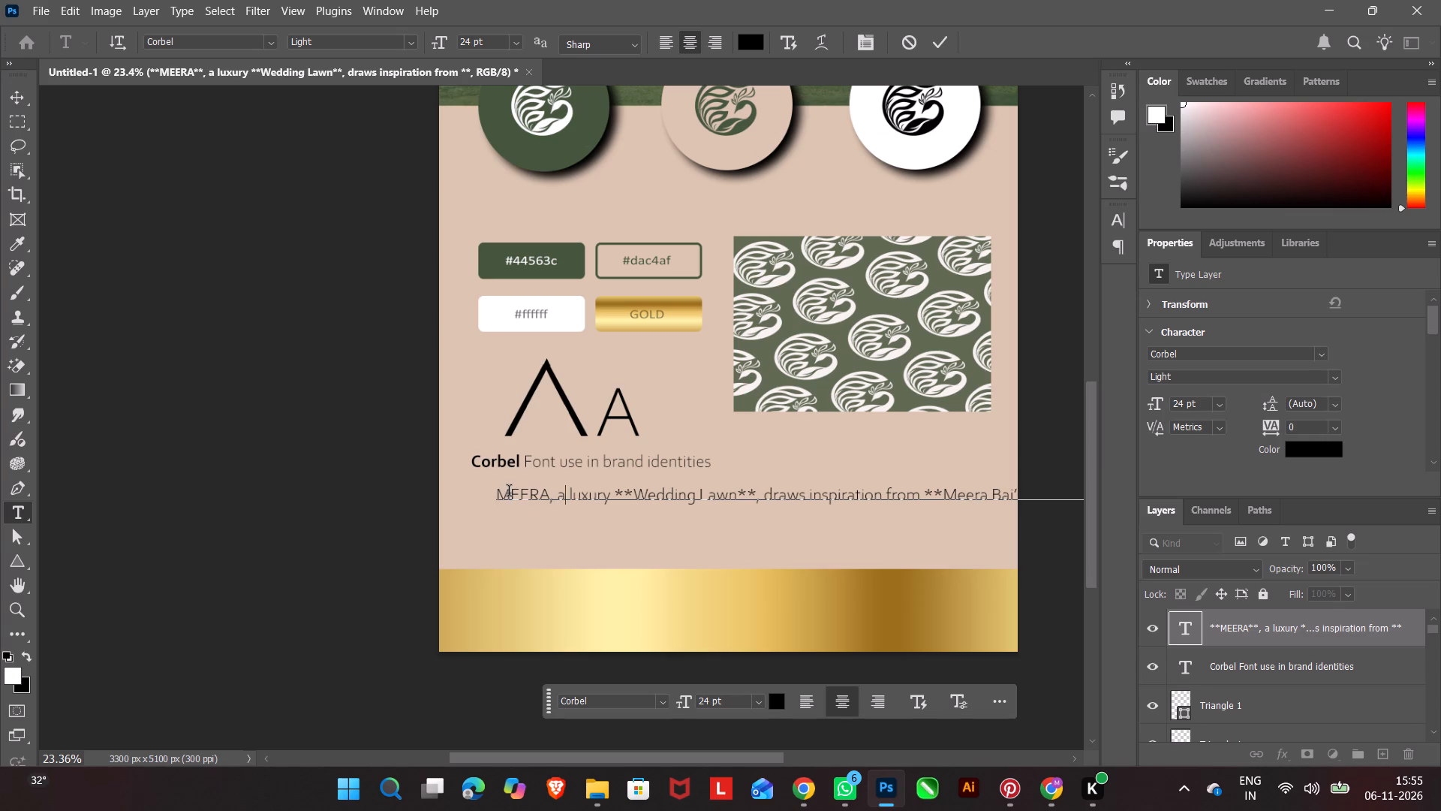
pyautogui.press('Right')
pyautogui.press('Right')
pyautogui.press('Right')
pyautogui.press('Right')
pyautogui.press('Right')
pyautogui.press('Right')
pyautogui.press('Right')
pyautogui.press('Right')
pyautogui.press('Right')
pyautogui.press('Left')
pyautogui.press('BackSpace')
pyautogui.press('BackSpace')
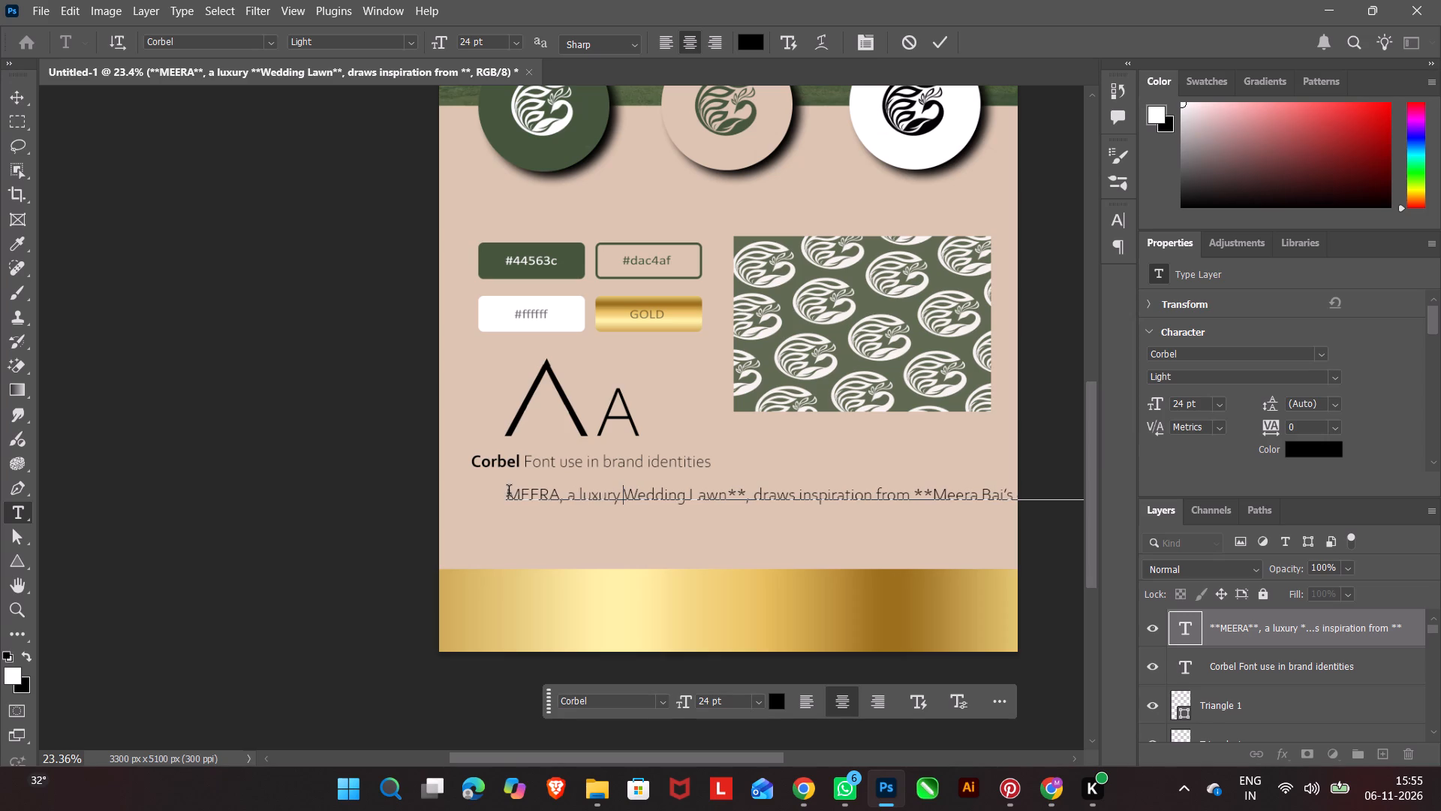
pyautogui.press('Right')
pyautogui.press('Right')
pyautogui.press('Right')
pyautogui.press('Right')
pyautogui.press('Right')
pyautogui.press('Right')
pyautogui.press('Right')
pyautogui.press('Right')
pyautogui.press('Right')
pyautogui.press('Right')
pyautogui.press('Right')
pyautogui.press('Right')
pyautogui.press('Right')
pyautogui.press('Right')
pyautogui.press('Right')
pyautogui.press('Right')
pyautogui.press('Right')
pyautogui.press('Right')
pyautogui.press('Right')
pyautogui.press('Right')
pyautogui.press('Right')
pyautogui.press('BackSpace')
pyautogui.press('BackSpace')
# Delete the double asterisks before "Meera Bai's" and break the description onto a new line there.
pyautogui.press('Right')
pyautogui.press('Right')
pyautogui.press('Right')
pyautogui.press('Right')
pyautogui.press('Right')
pyautogui.press('Right')
pyautogui.press('Right')
pyautogui.press('Right')
pyautogui.press('Right')
pyautogui.press('Right')
pyautogui.press('Right')
pyautogui.press('Right')
pyautogui.press('Right')
pyautogui.press('Right')
pyautogui.press('Right')
pyautogui.press('Right')
pyautogui.press('Right')
pyautogui.press('Right')
pyautogui.press('Right')
pyautogui.press('Right')
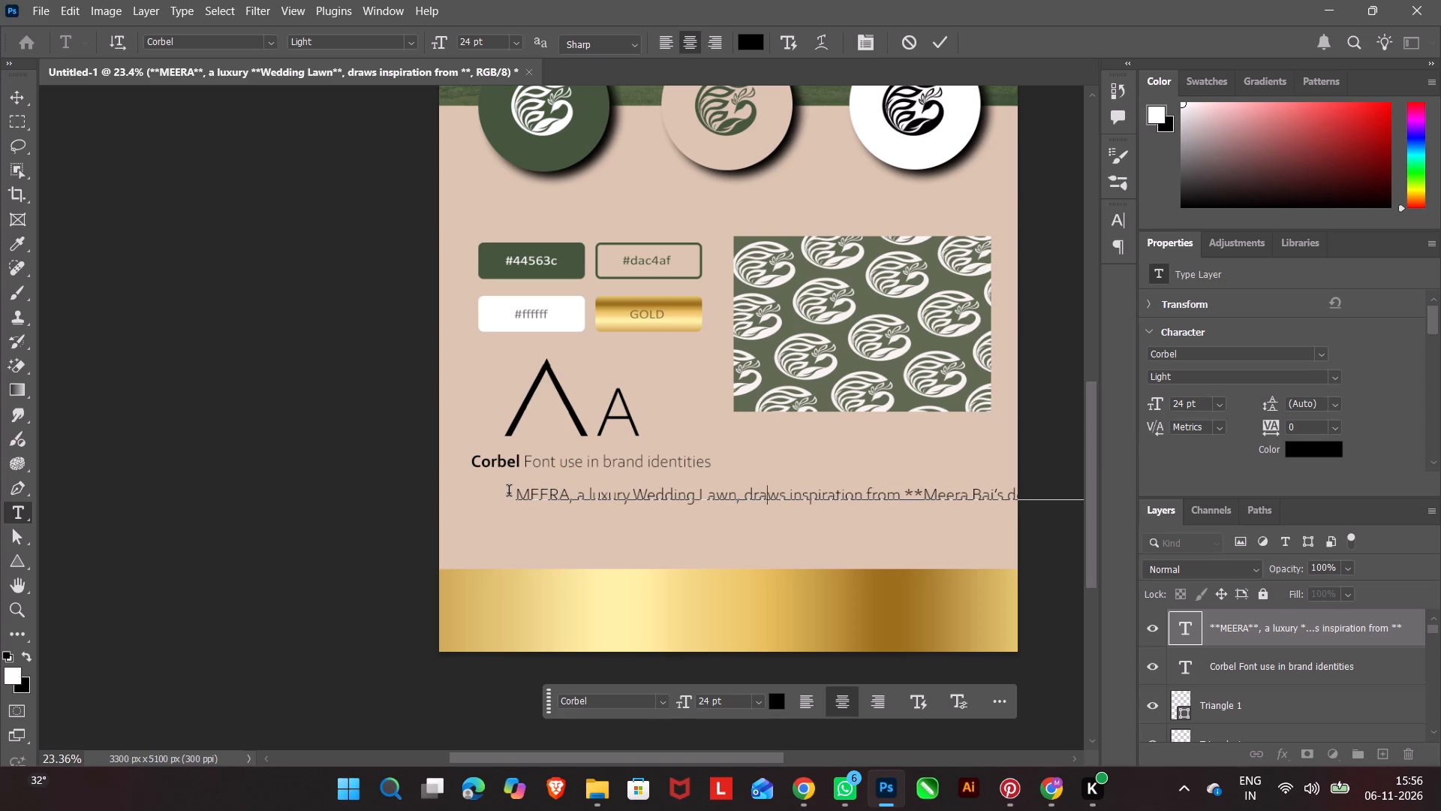
pyautogui.press('Right')
pyautogui.press('Right')
pyautogui.press('Right')
pyautogui.press('Right')
pyautogui.press('BackSpace')
pyautogui.press('BackSpace')
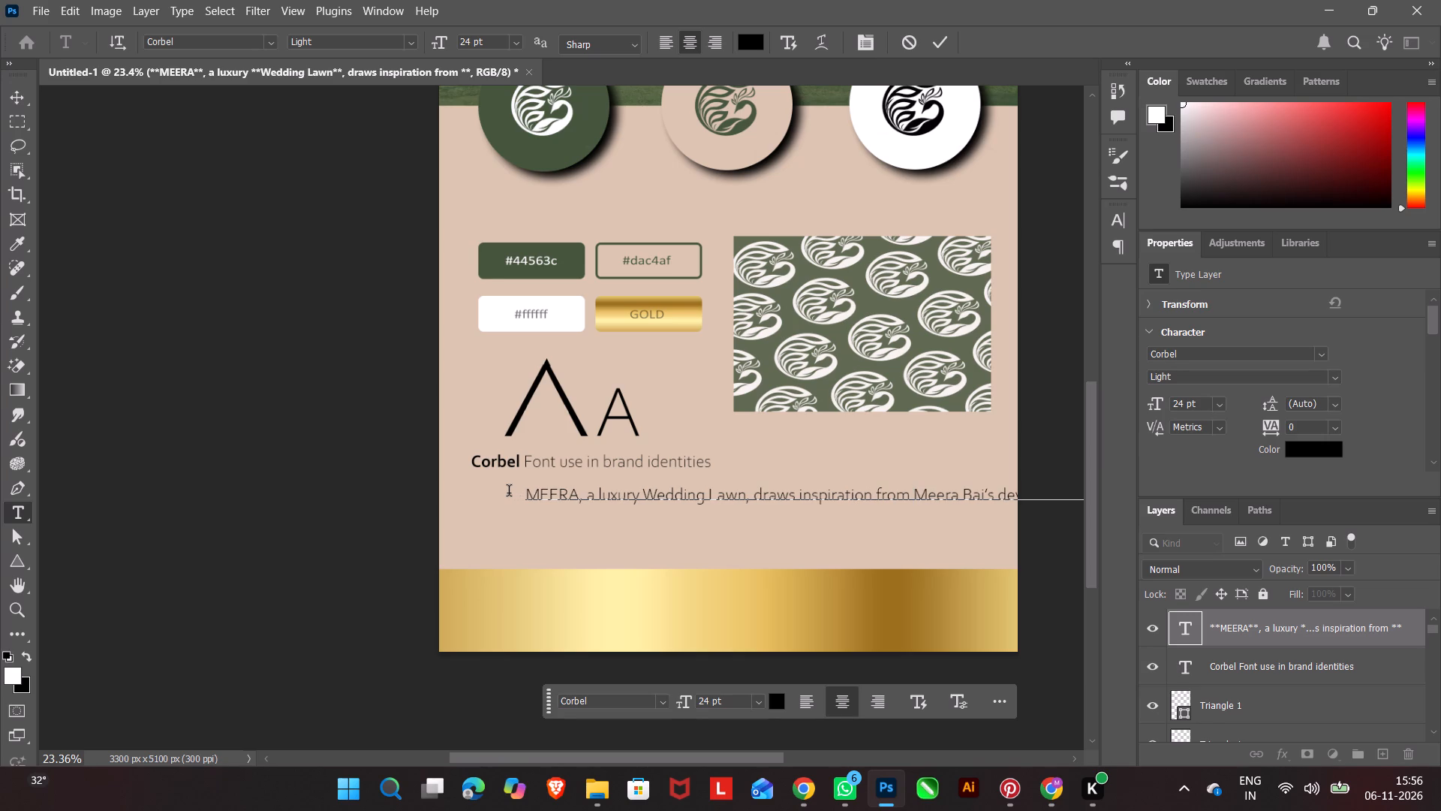
pyautogui.press('BackSpace')
pyautogui.press('Return')
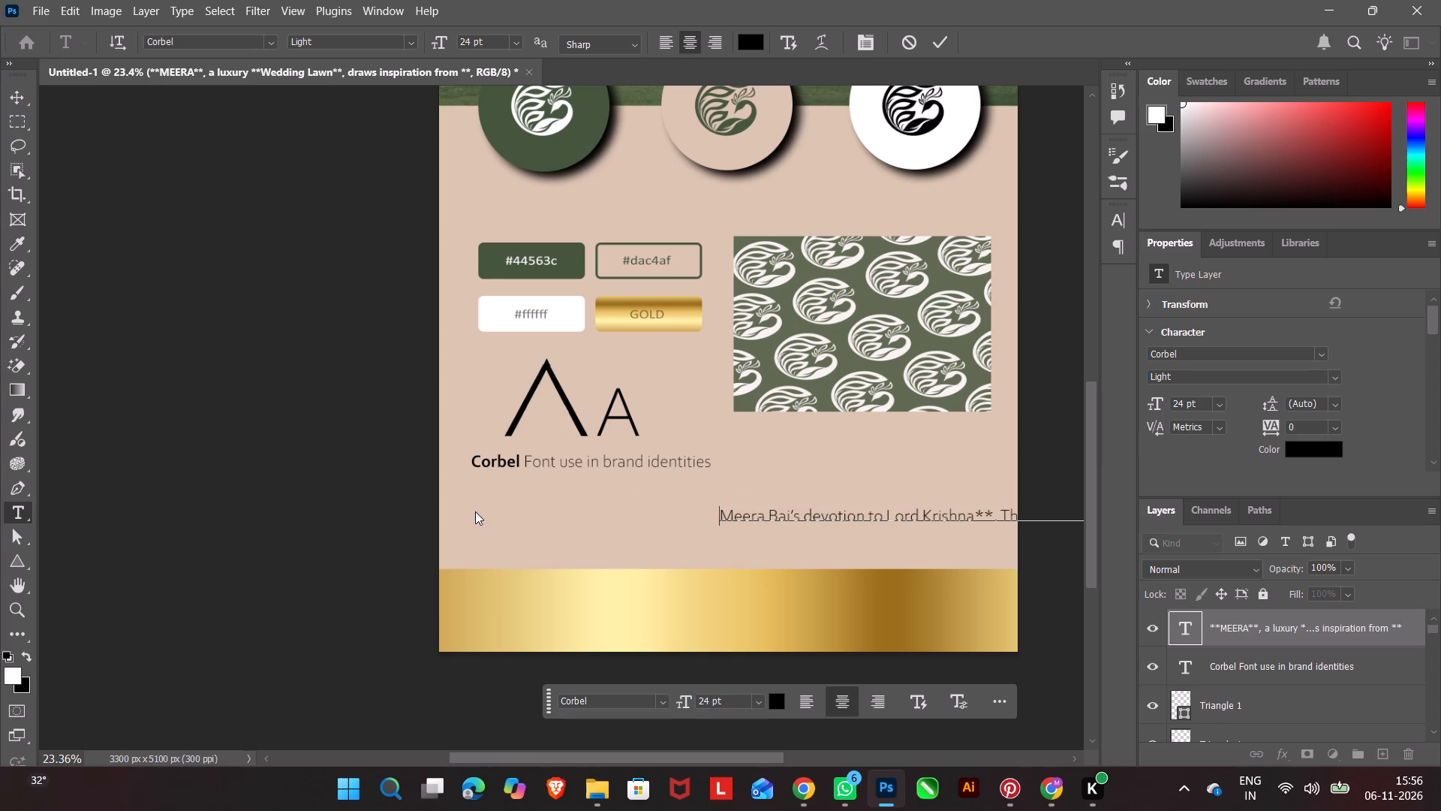
pyautogui.hotkey('ctrl', 'z')
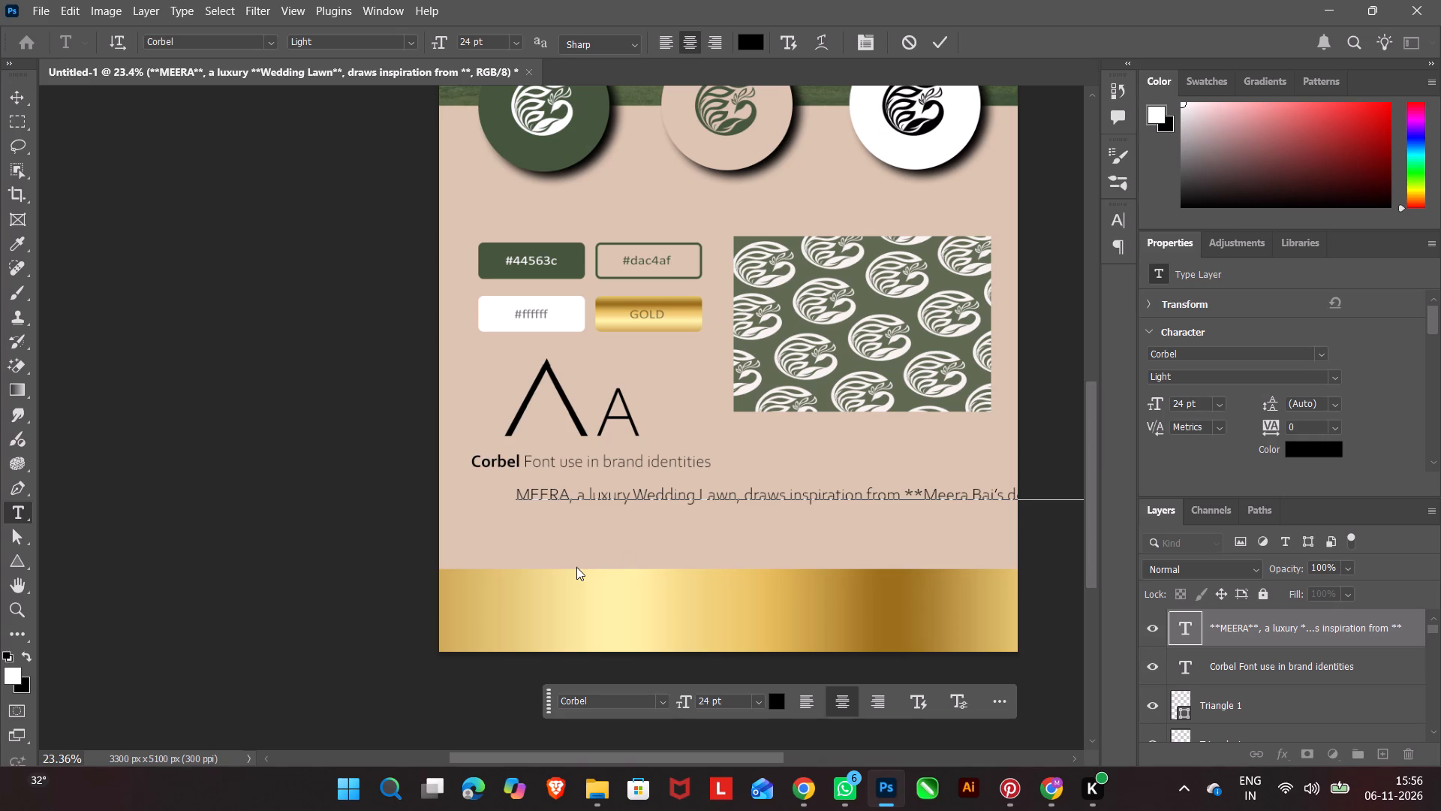
pyautogui.press('BackSpace')
pyautogui.press('BackSpace')
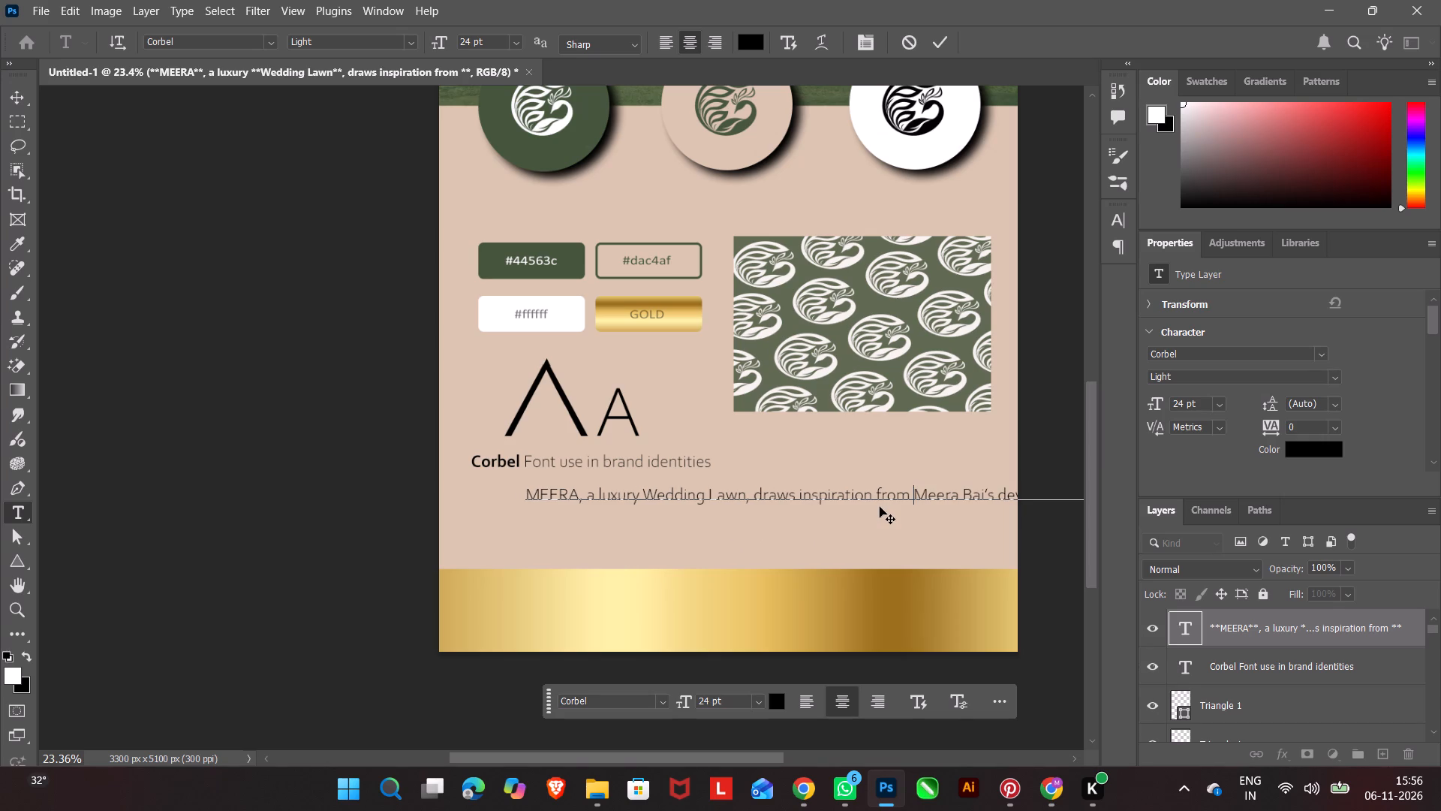
pyautogui.press('Return')
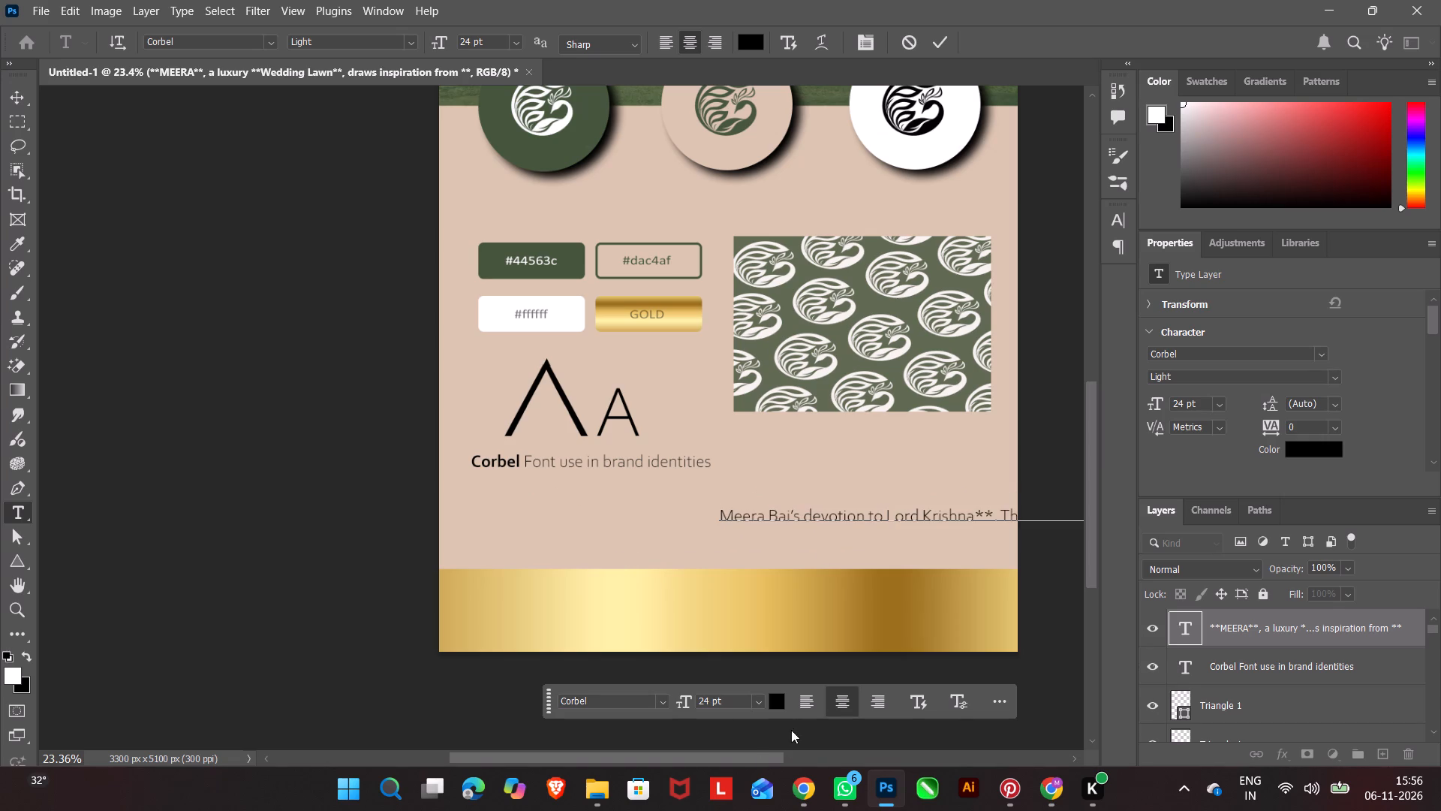
# Left-align the description paragraph that starts with "Meera Bai's" and commit the text edit.
pyautogui.click(805, 701)
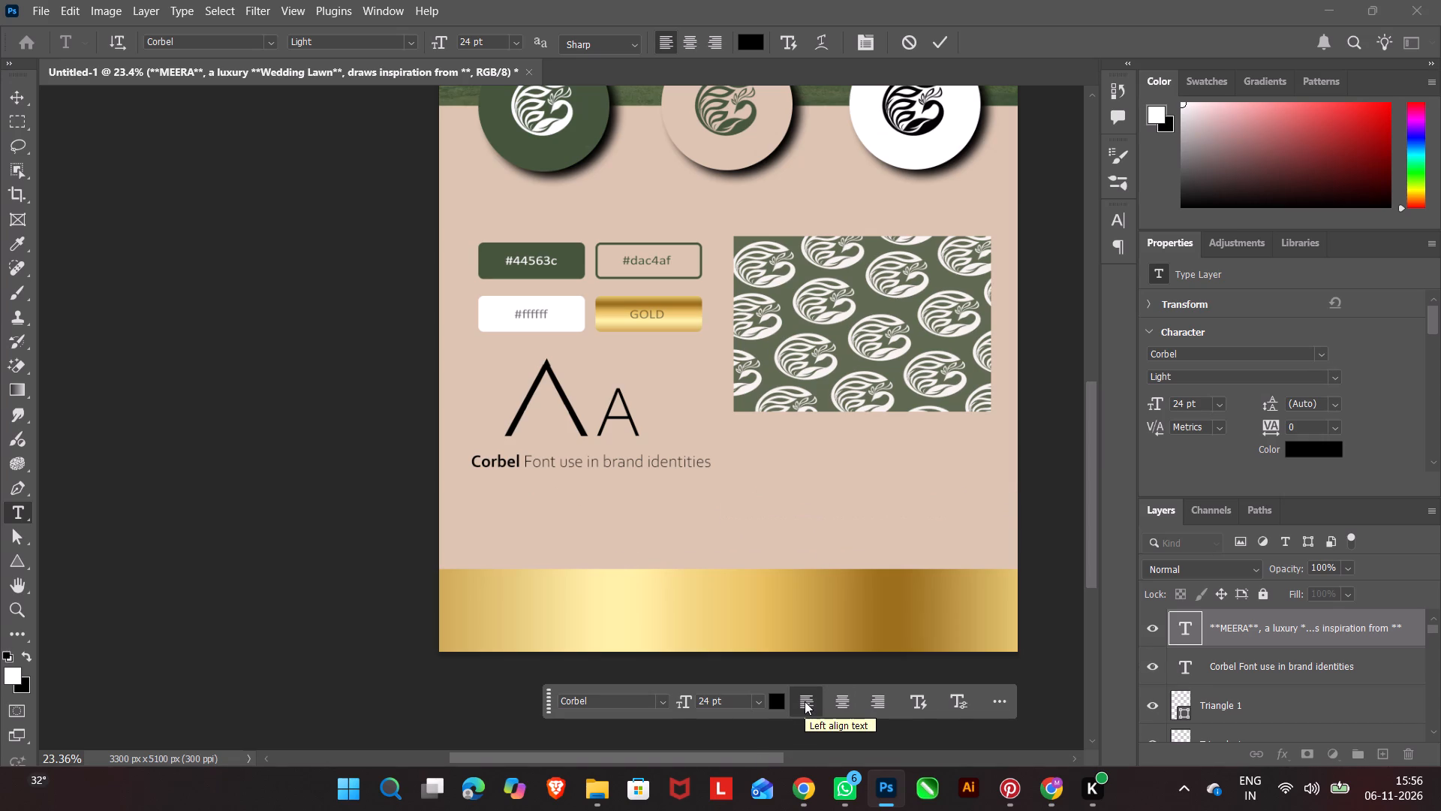
pyautogui.click(1240, 629)
# Move the description text back onto the sheet, just above the gold band.
pyautogui.keyDown('alt'); pyautogui.scroll(-7, 776, 488); pyautogui.keyUp('alt')
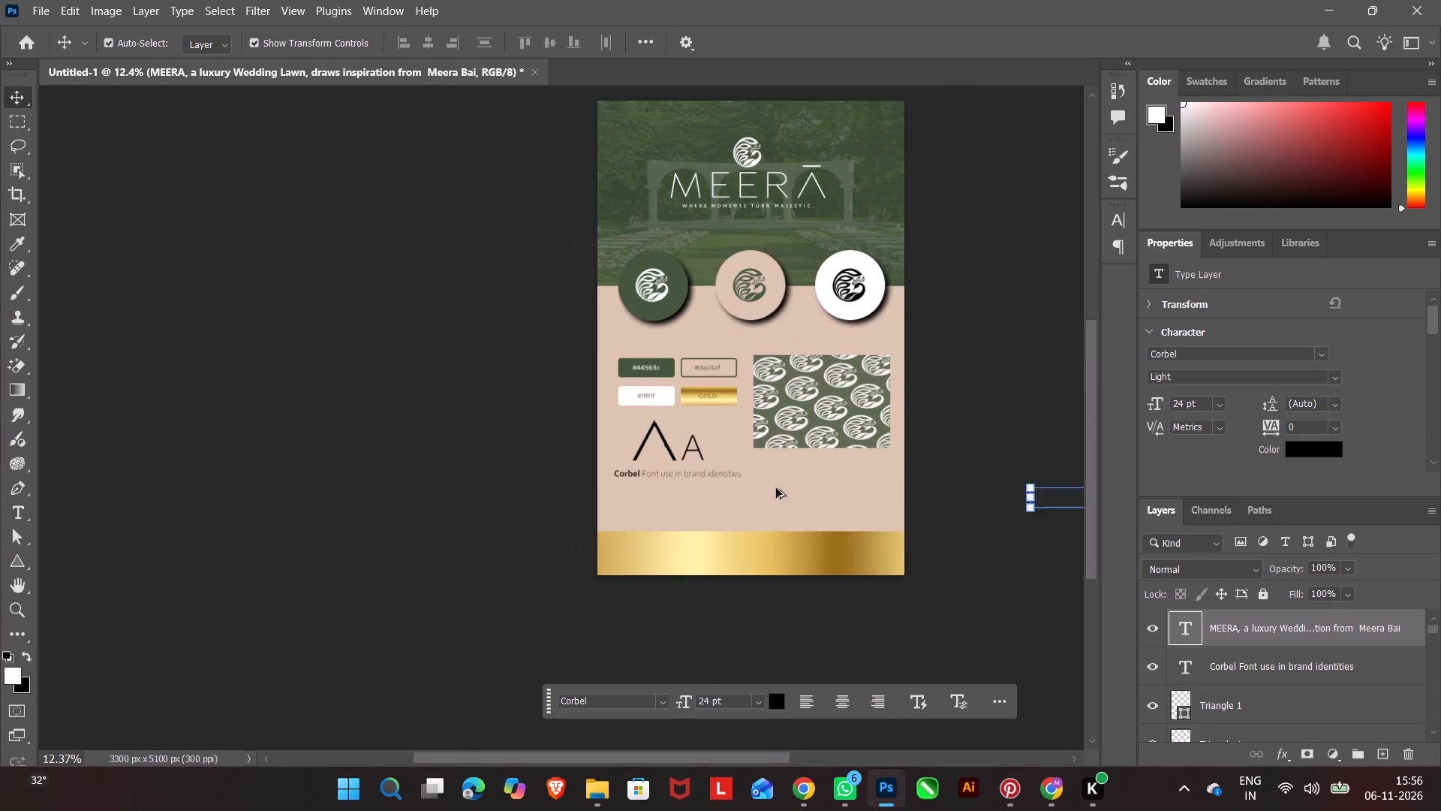
pyautogui.keyDown('alt'); pyautogui.scroll(-7, 775, 493); pyautogui.keyUp('alt')
pyautogui.moveTo(995, 497); pyautogui.dragTo(894, 519)
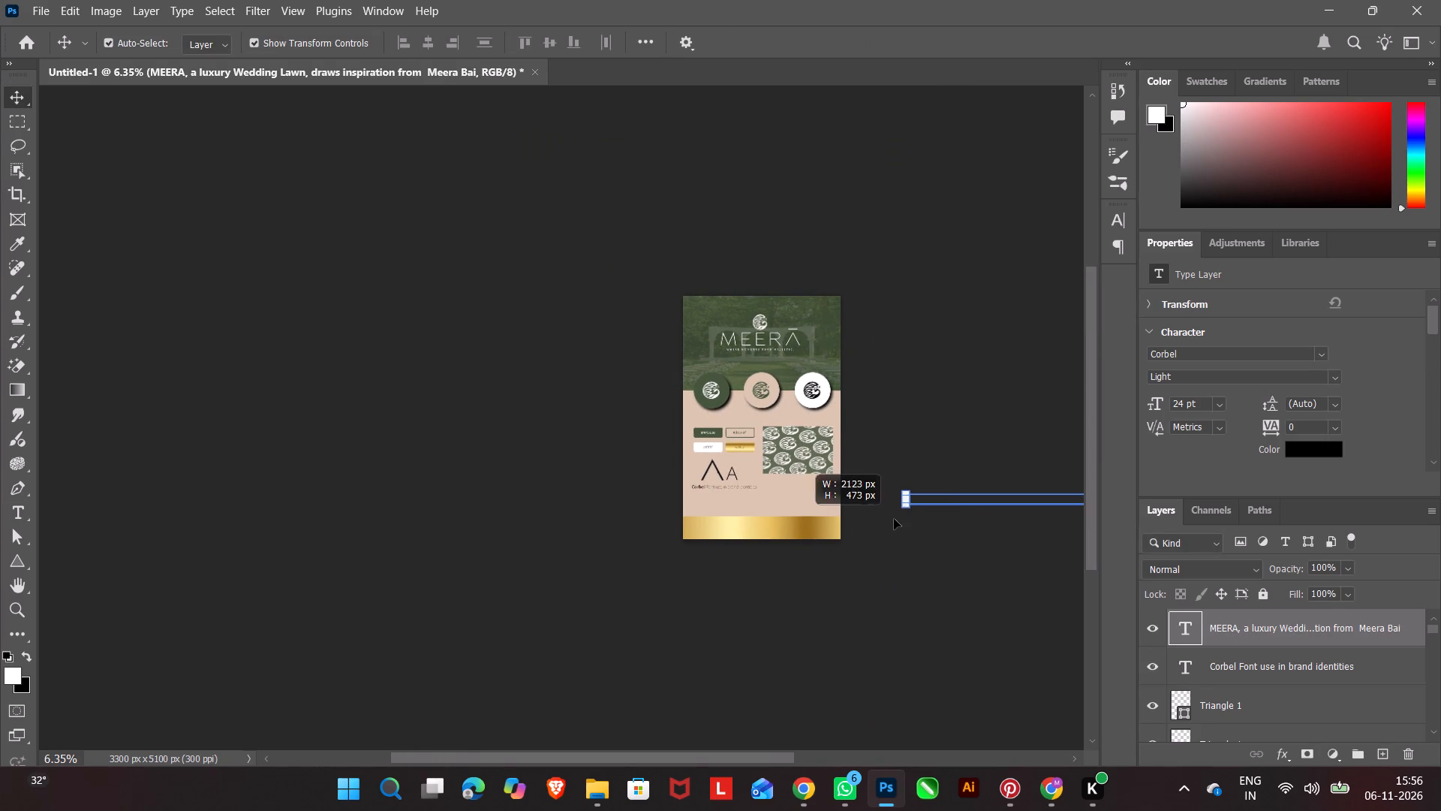
pyautogui.moveTo(894, 519); pyautogui.dragTo(895, 519)
pyautogui.click(904, 502)
pyautogui.moveTo(918, 497); pyautogui.dragTo(862, 508)
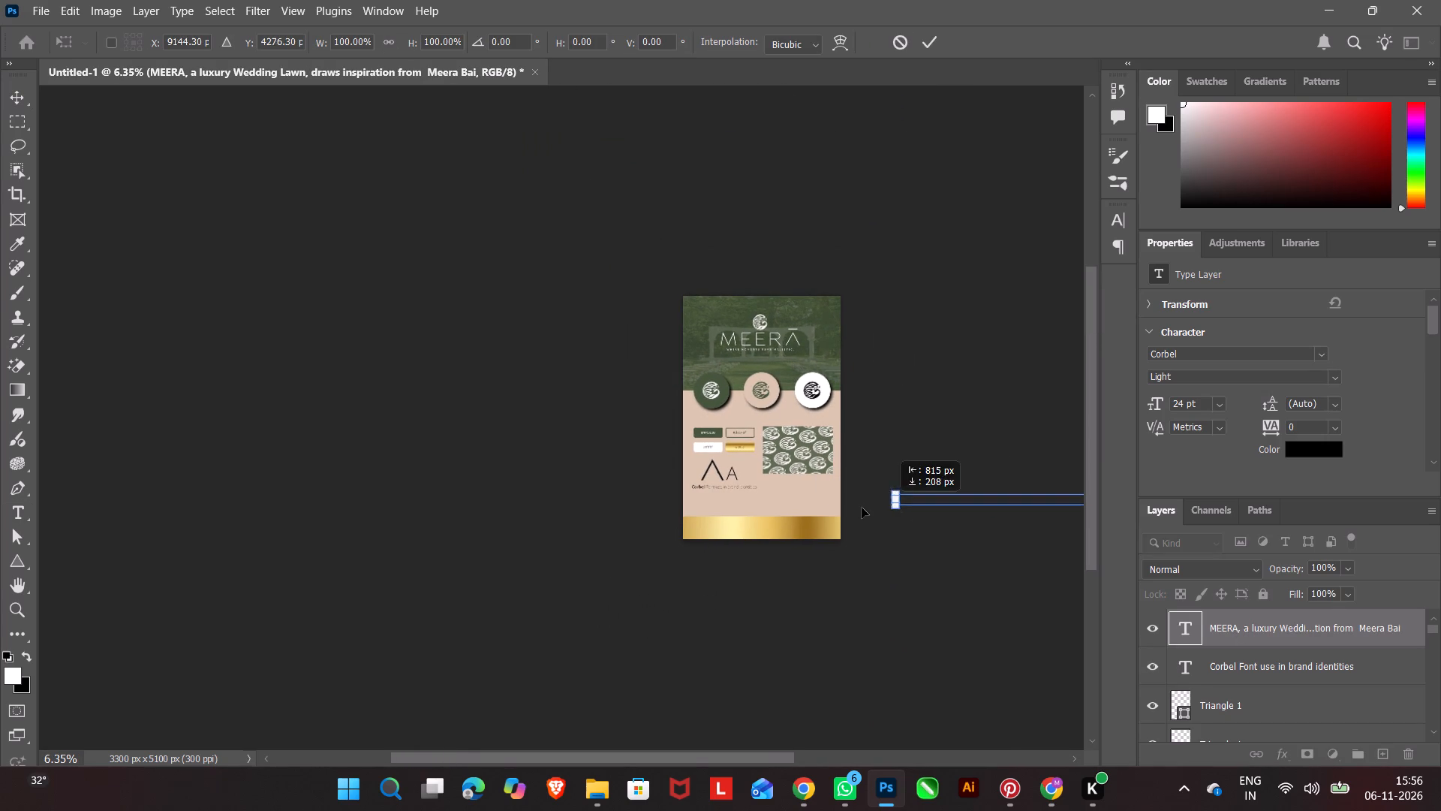
pyautogui.moveTo(862, 508); pyautogui.dragTo(717, 507)
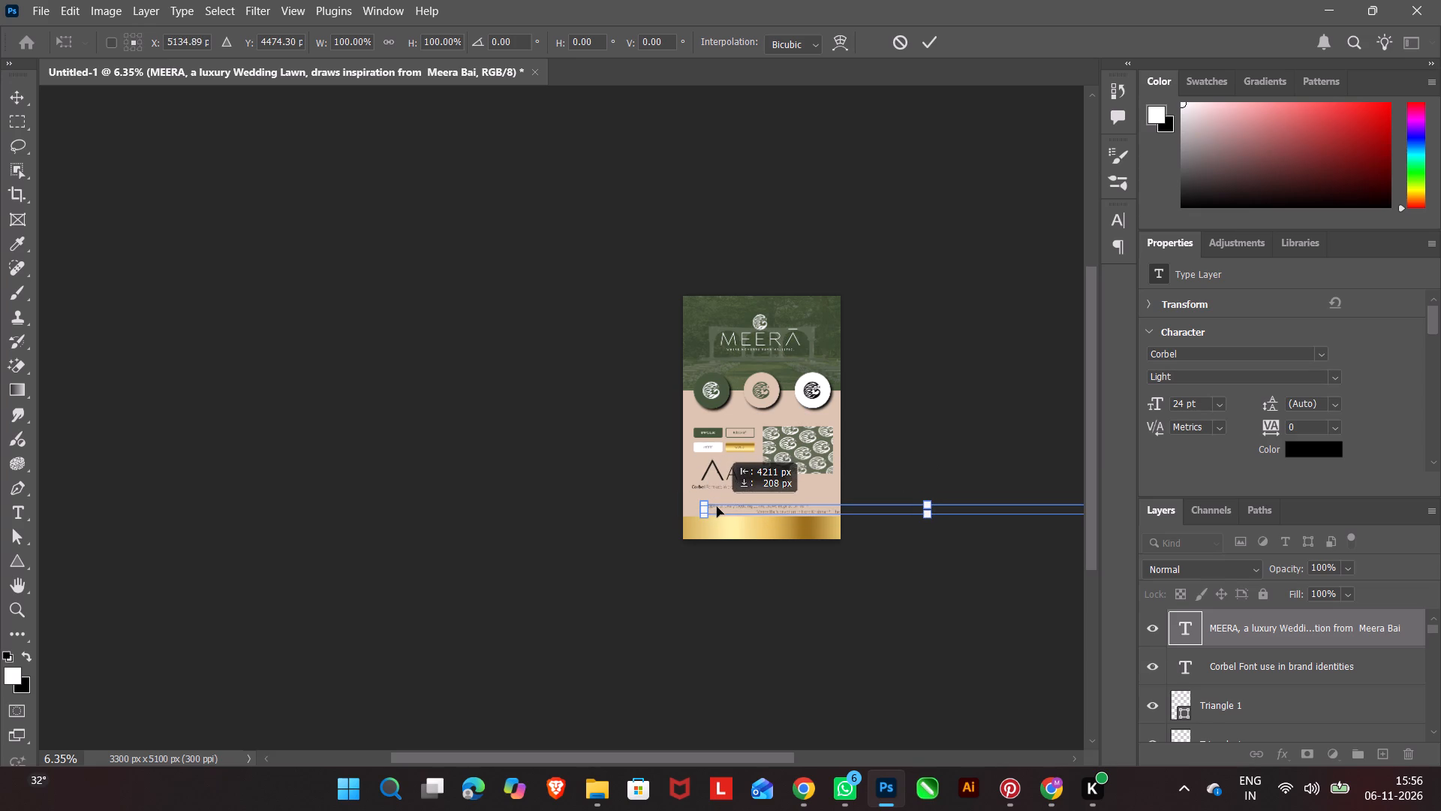
pyautogui.moveTo(717, 507); pyautogui.dragTo(716, 507)
pyautogui.click(757, 699)
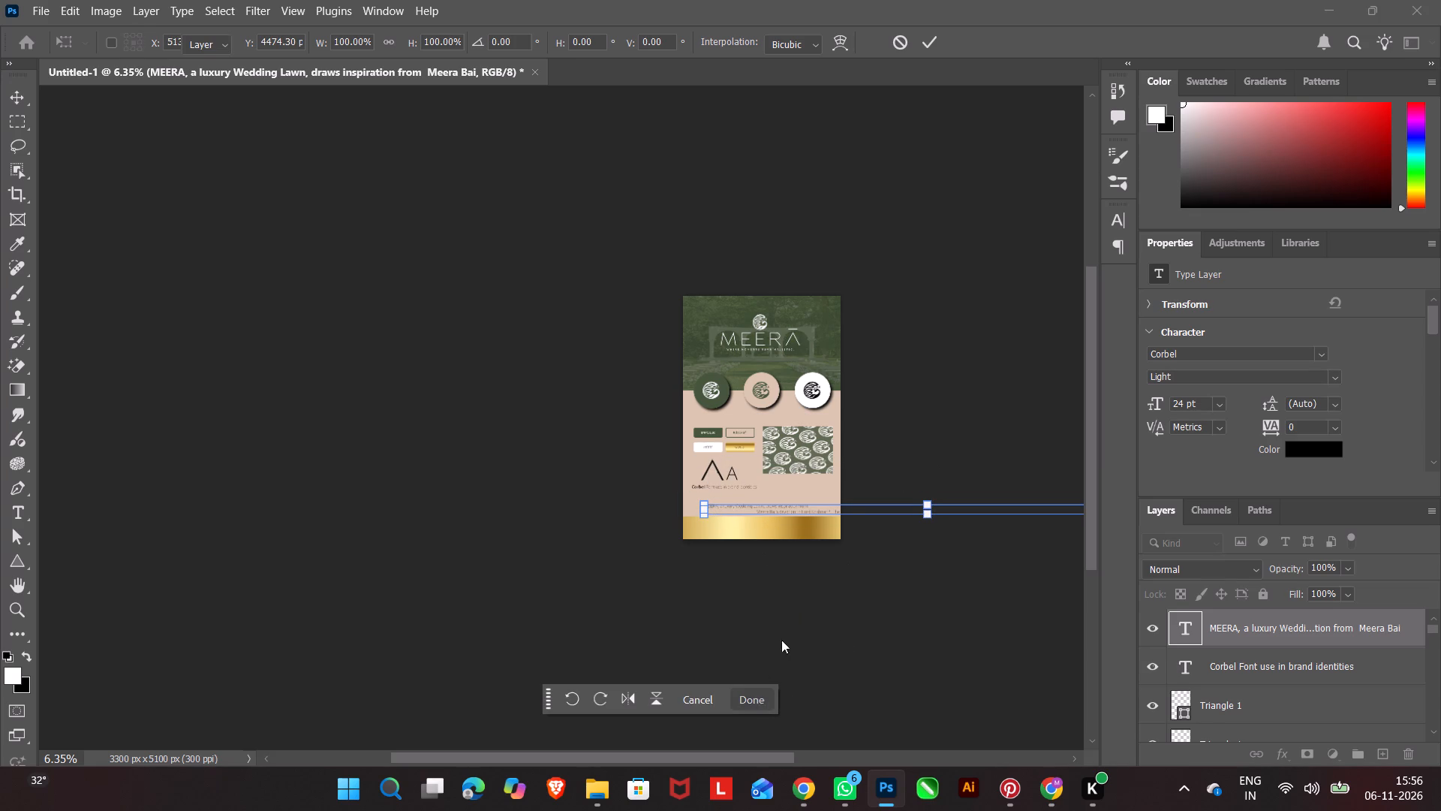
# Left-align all lines of the description text.
pyautogui.keyDown('alt'); pyautogui.scroll(11, 799, 544); pyautogui.keyUp('alt')
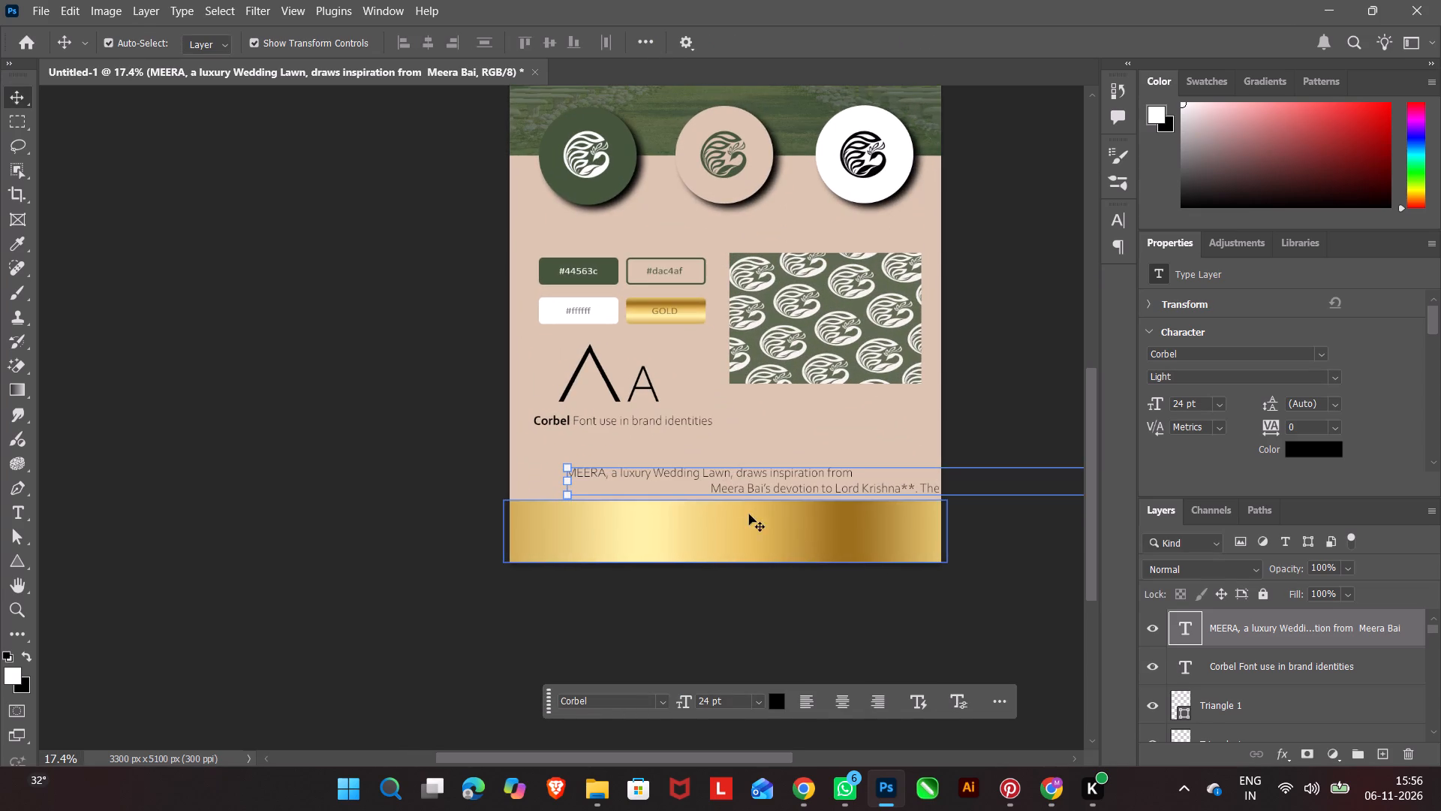
pyautogui.doubleClick(721, 485)
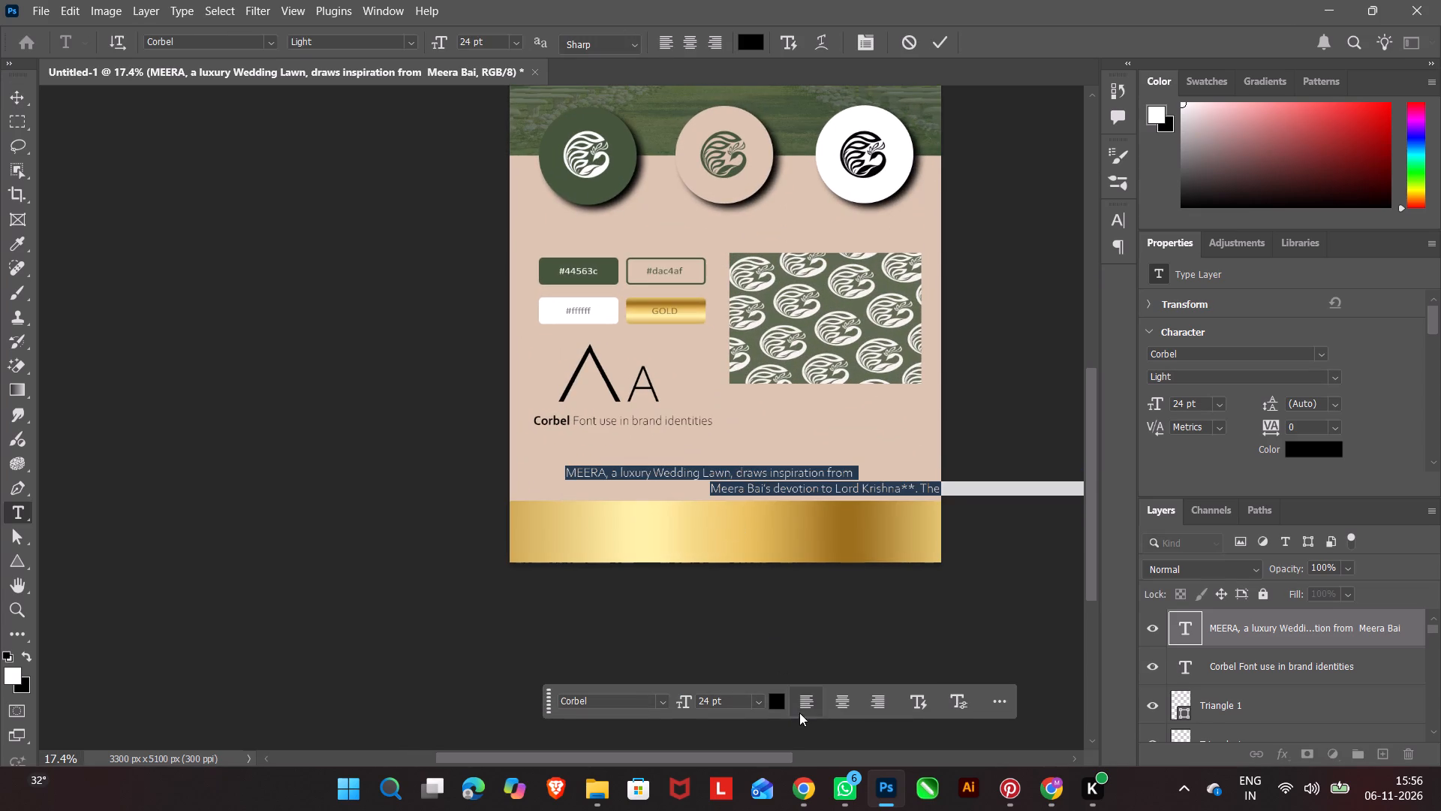
pyautogui.click(801, 704)
pyautogui.click(446, 587)
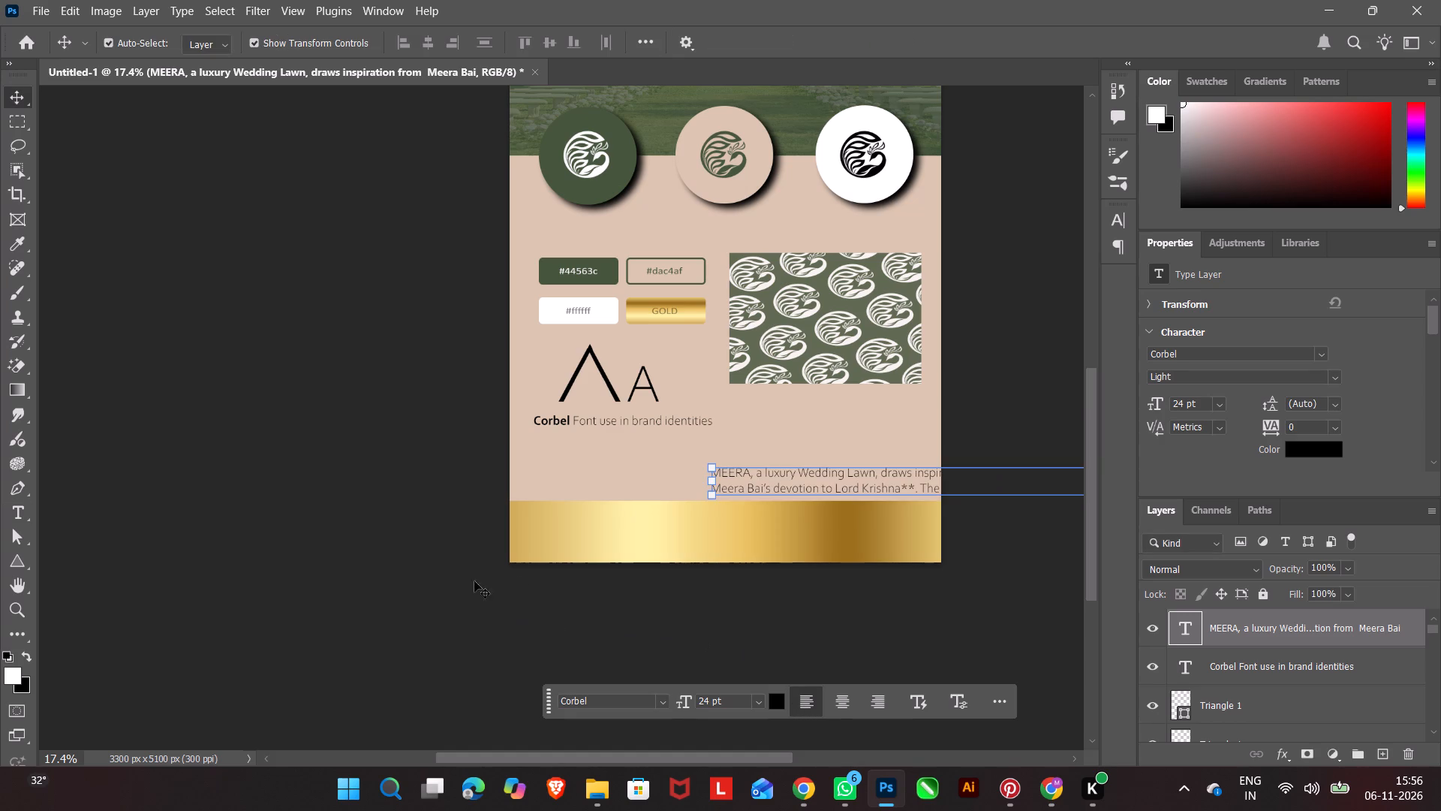
# Move the description directly below the "Corbel Font use in brand identities" caption, flush with the caption's left edge.
pyautogui.moveTo(767, 482); pyautogui.dragTo(607, 476)
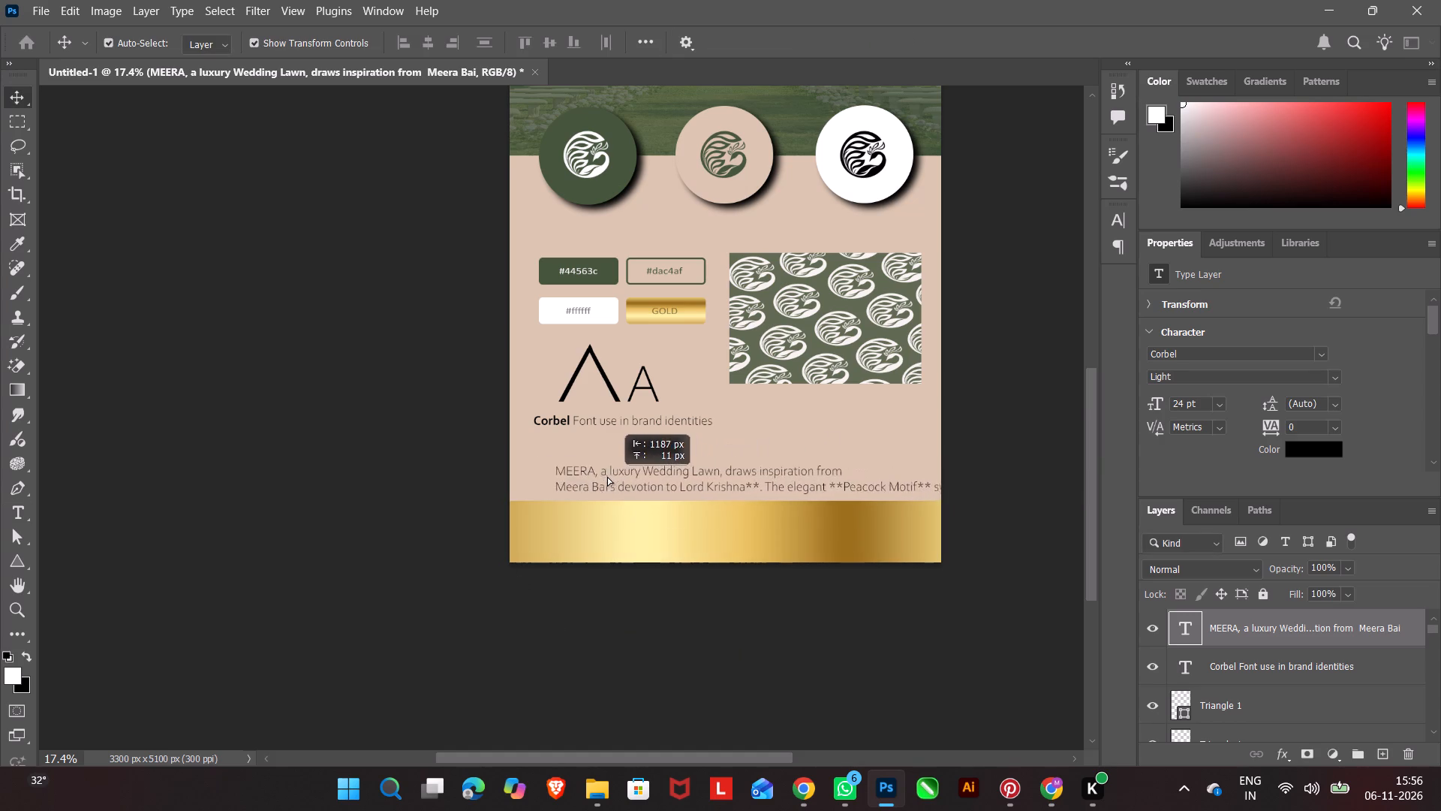
pyautogui.moveTo(607, 476); pyautogui.dragTo(591, 454)
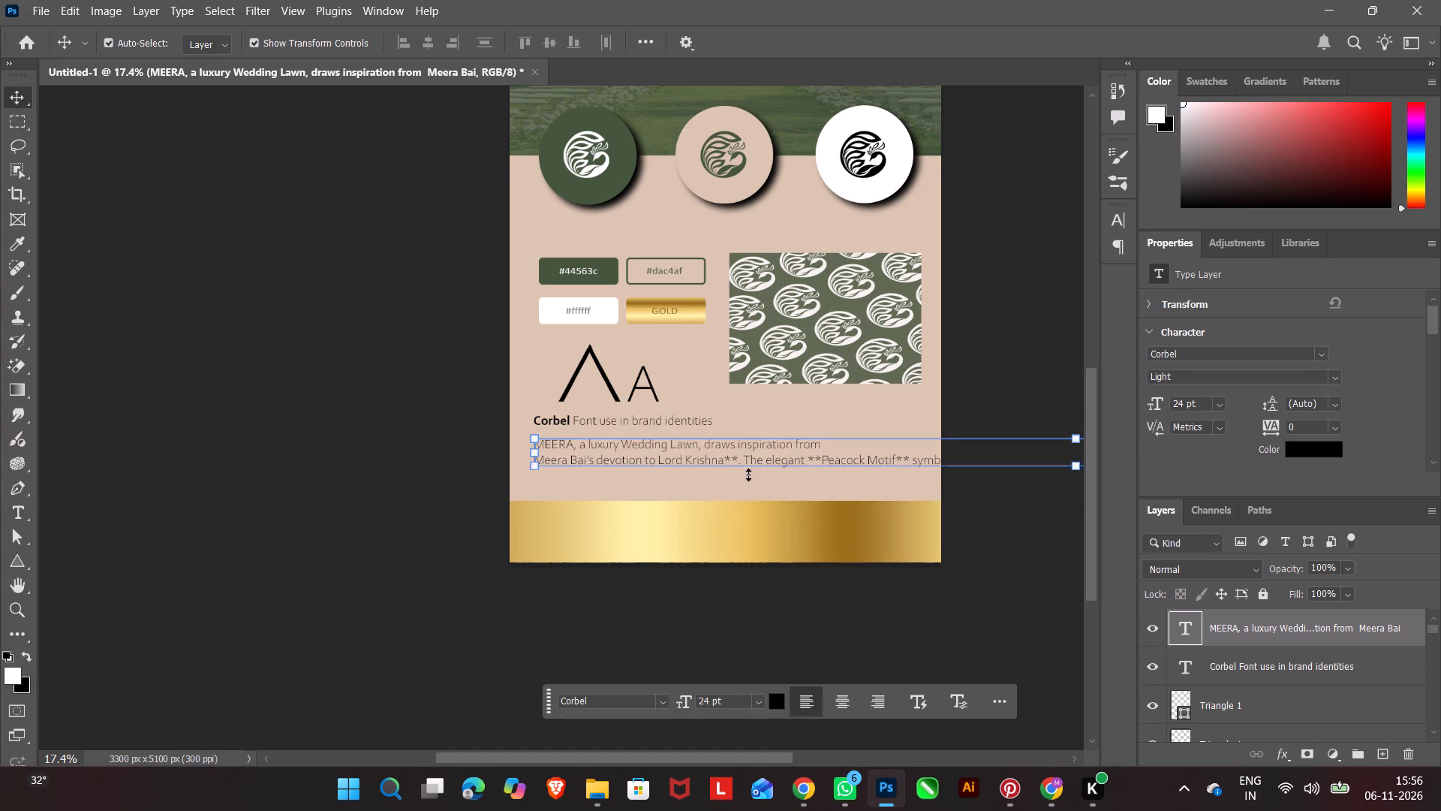
# Delete the asterisks after "Lord Krishna", end the sentence with a period and start a new line at "The elegant".
pyautogui.click(746, 463)
pyautogui.click(745, 462)
pyautogui.click(745, 461)
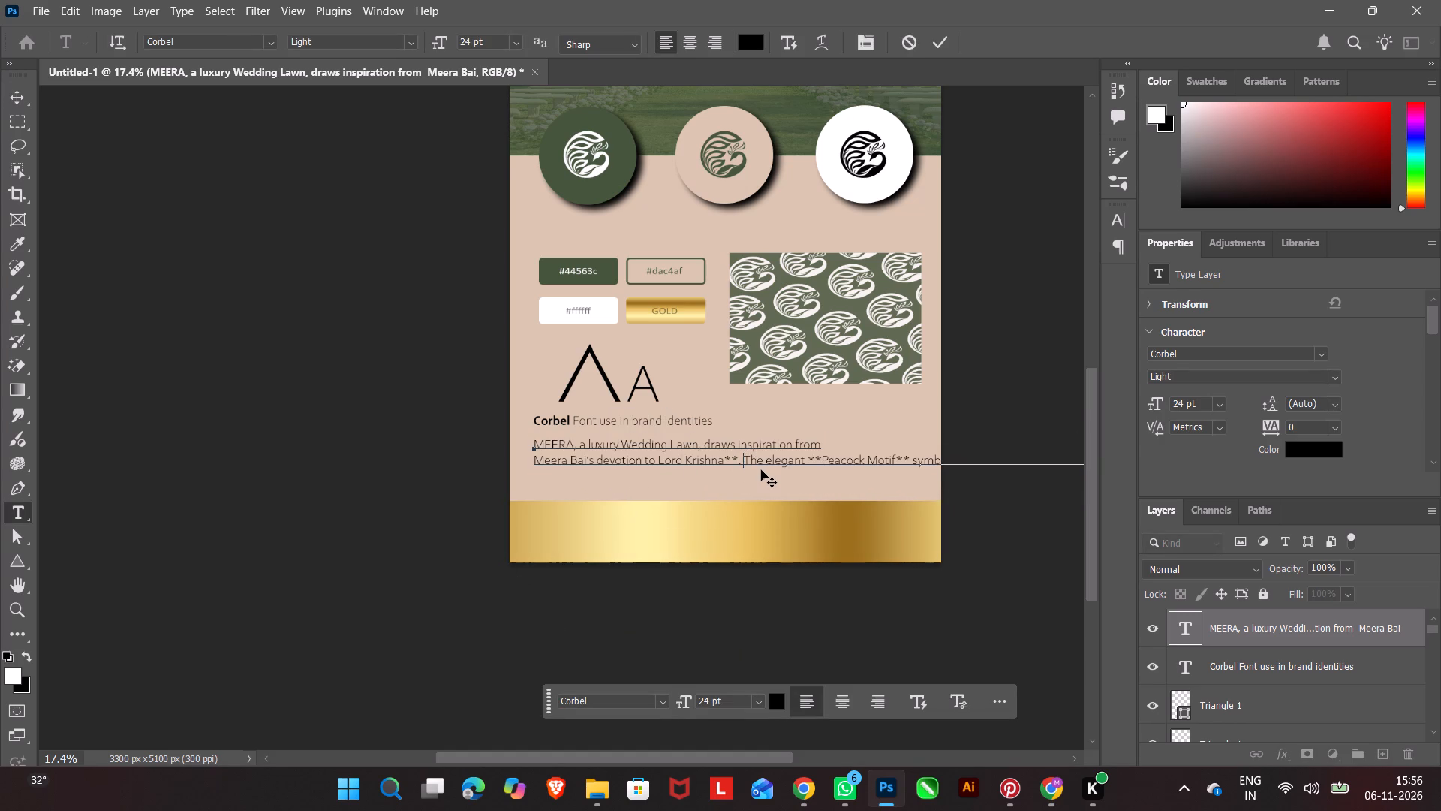
pyautogui.press('BackSpace')
pyautogui.press('BackSpace')
pyautogui.press('BackSpace')
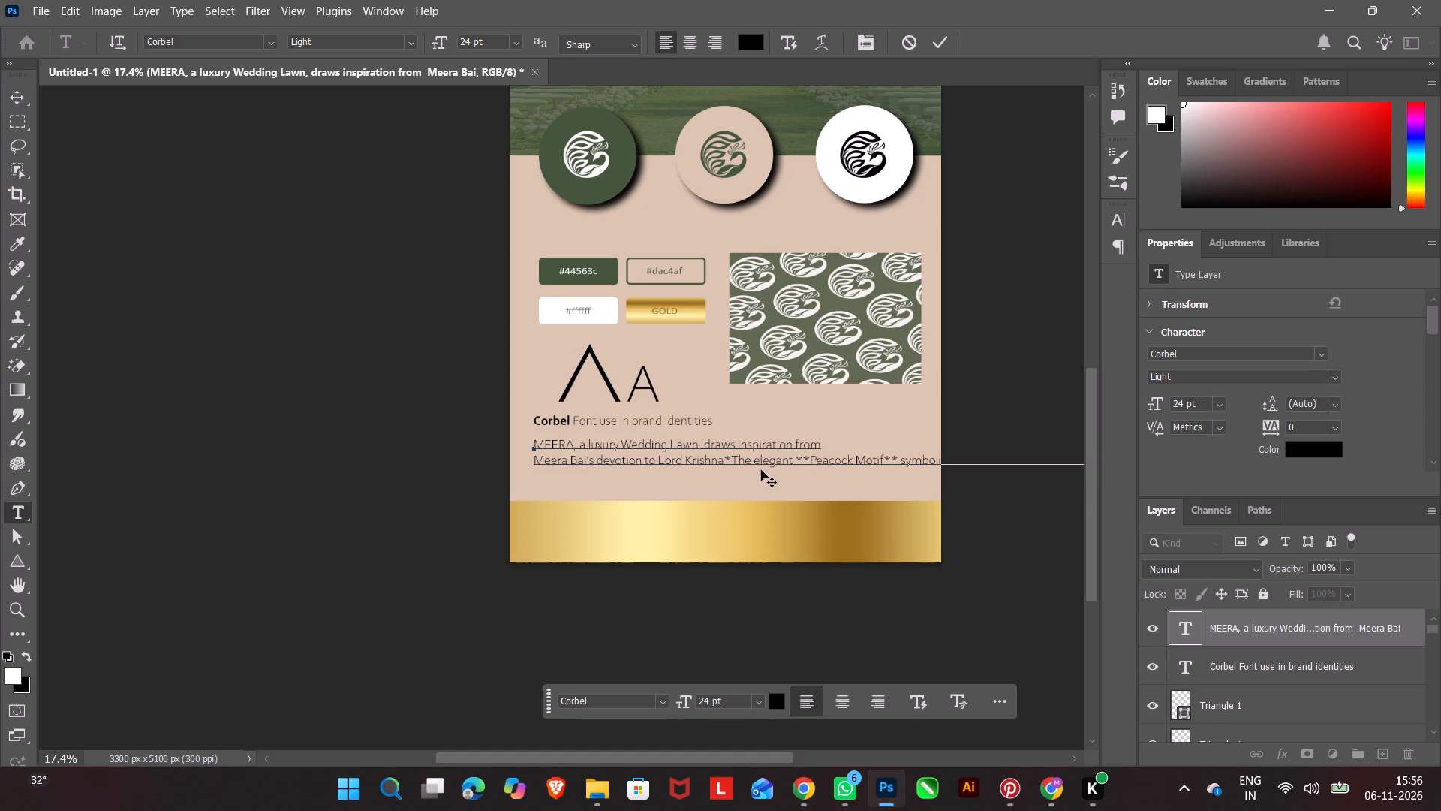
pyautogui.press('BackSpace')
pyautogui.press('.')
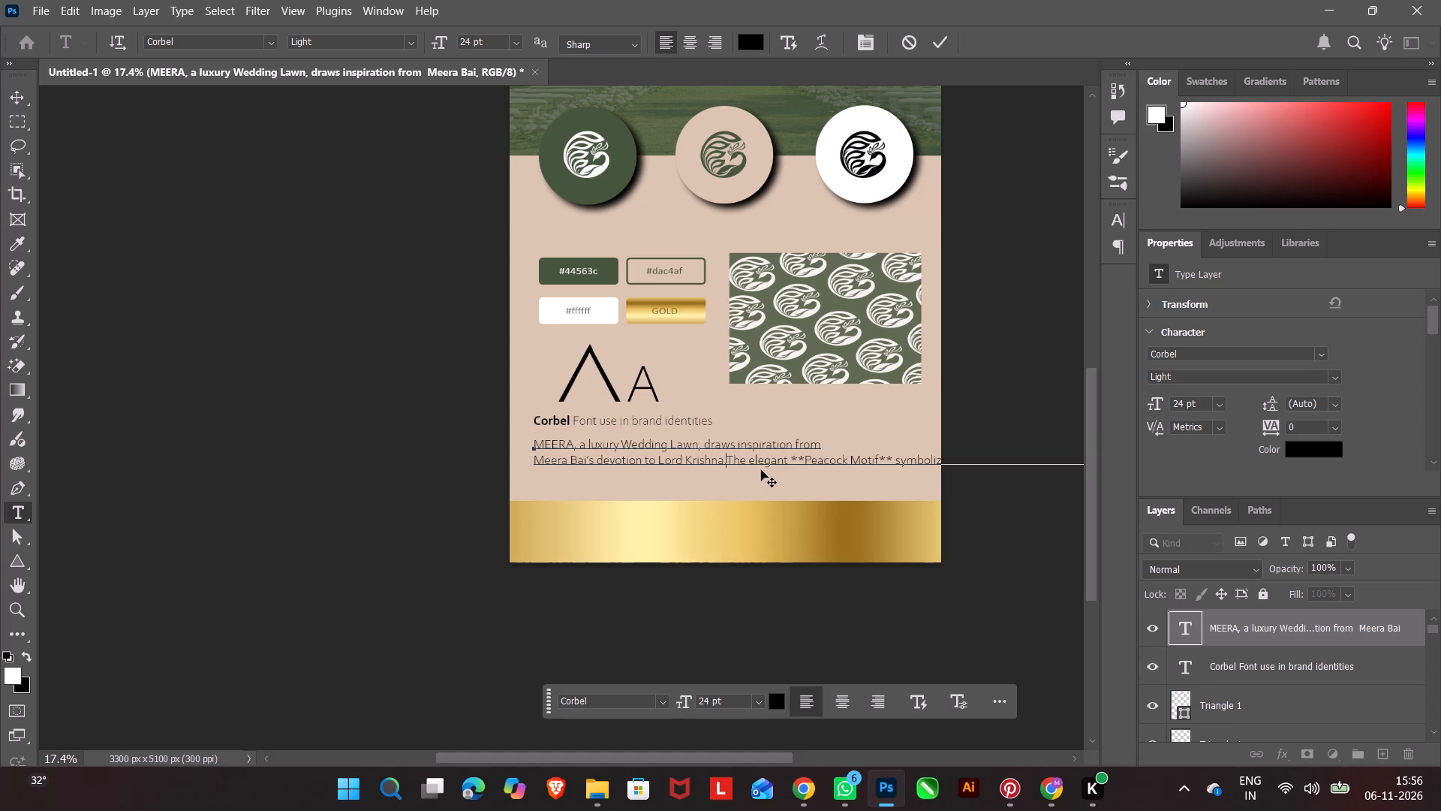
pyautogui.press('Return')
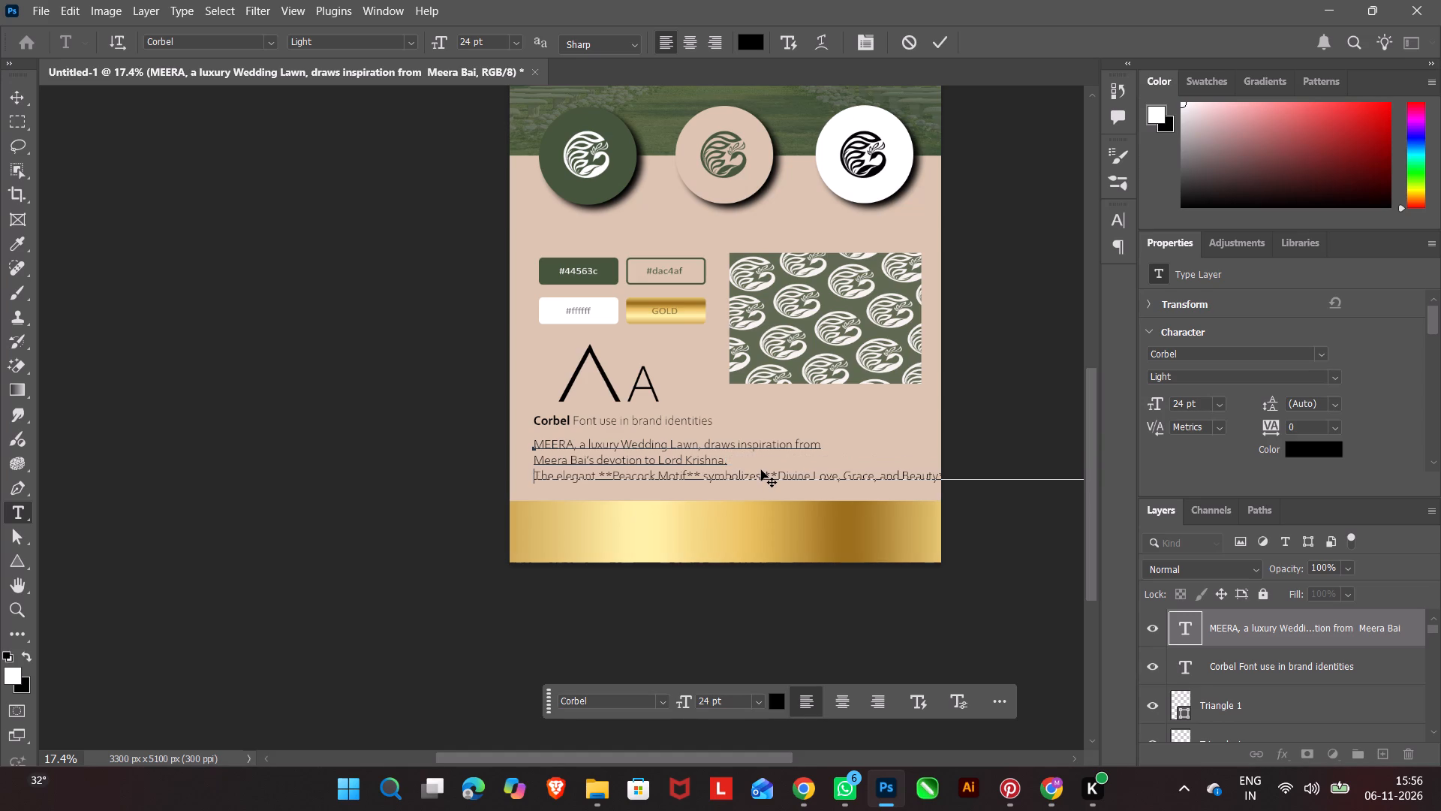
# Delete the asterisks around "Peacock Motif" in the description's third line, keeping a single space before "symbolizes".
pyautogui.doubleClick(601, 475)
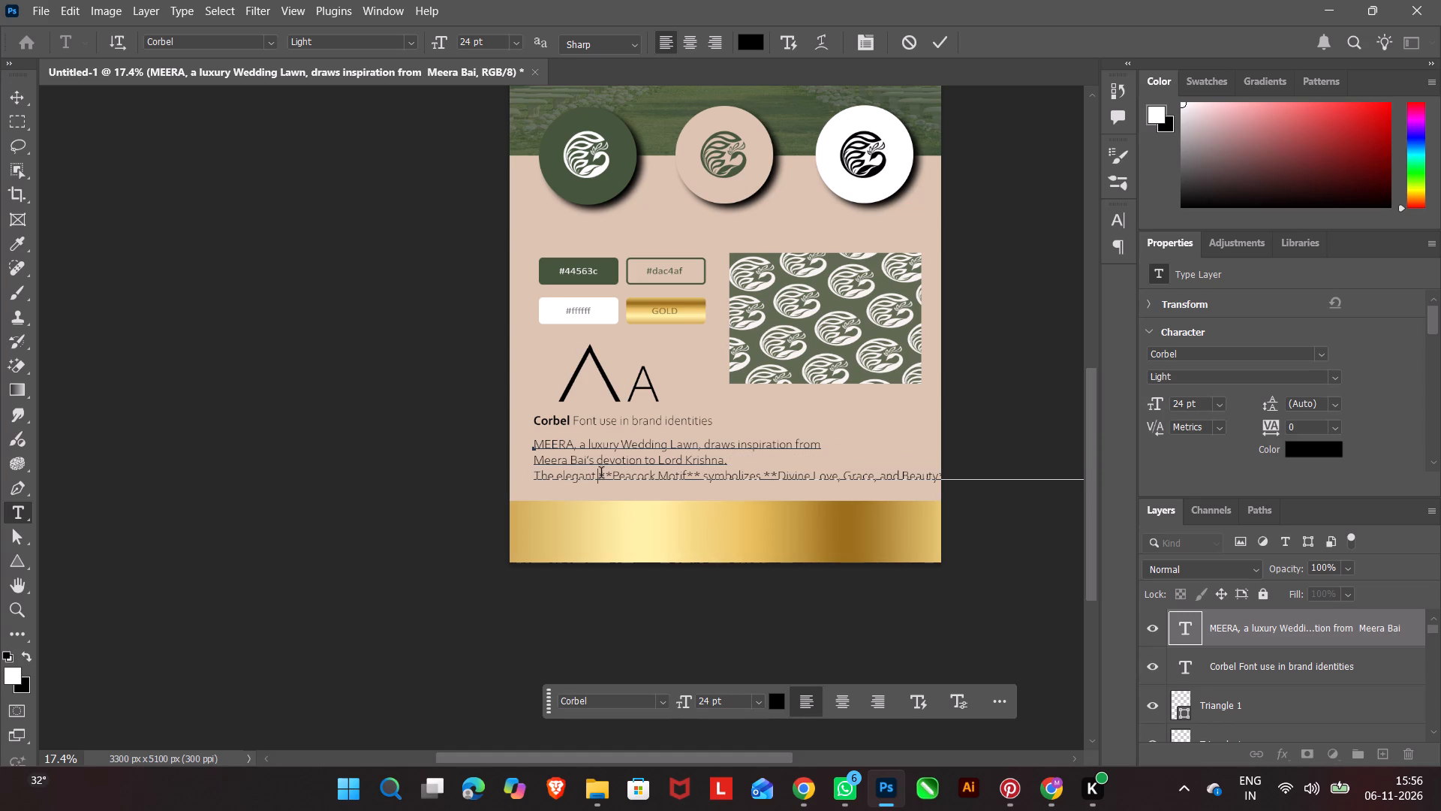
pyautogui.doubleClick(605, 477)
pyautogui.click(617, 476)
pyautogui.moveTo(612, 476); pyautogui.dragTo(600, 476)
pyautogui.press('BackSpace')
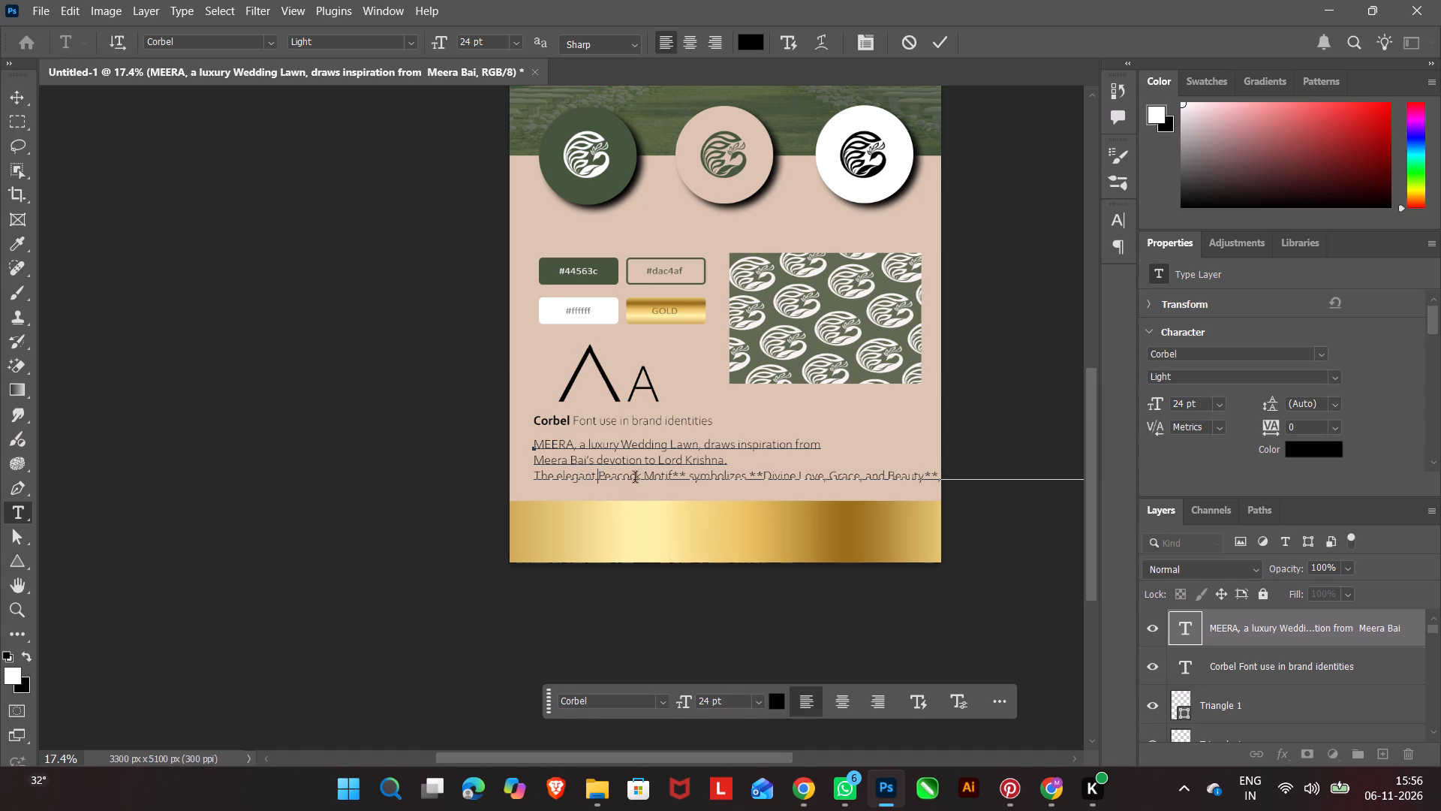
pyautogui.click(687, 478)
pyautogui.press('BackSpace')
pyautogui.press('BackSpace')
pyautogui.press('BackSpace')
pyautogui.press('space')
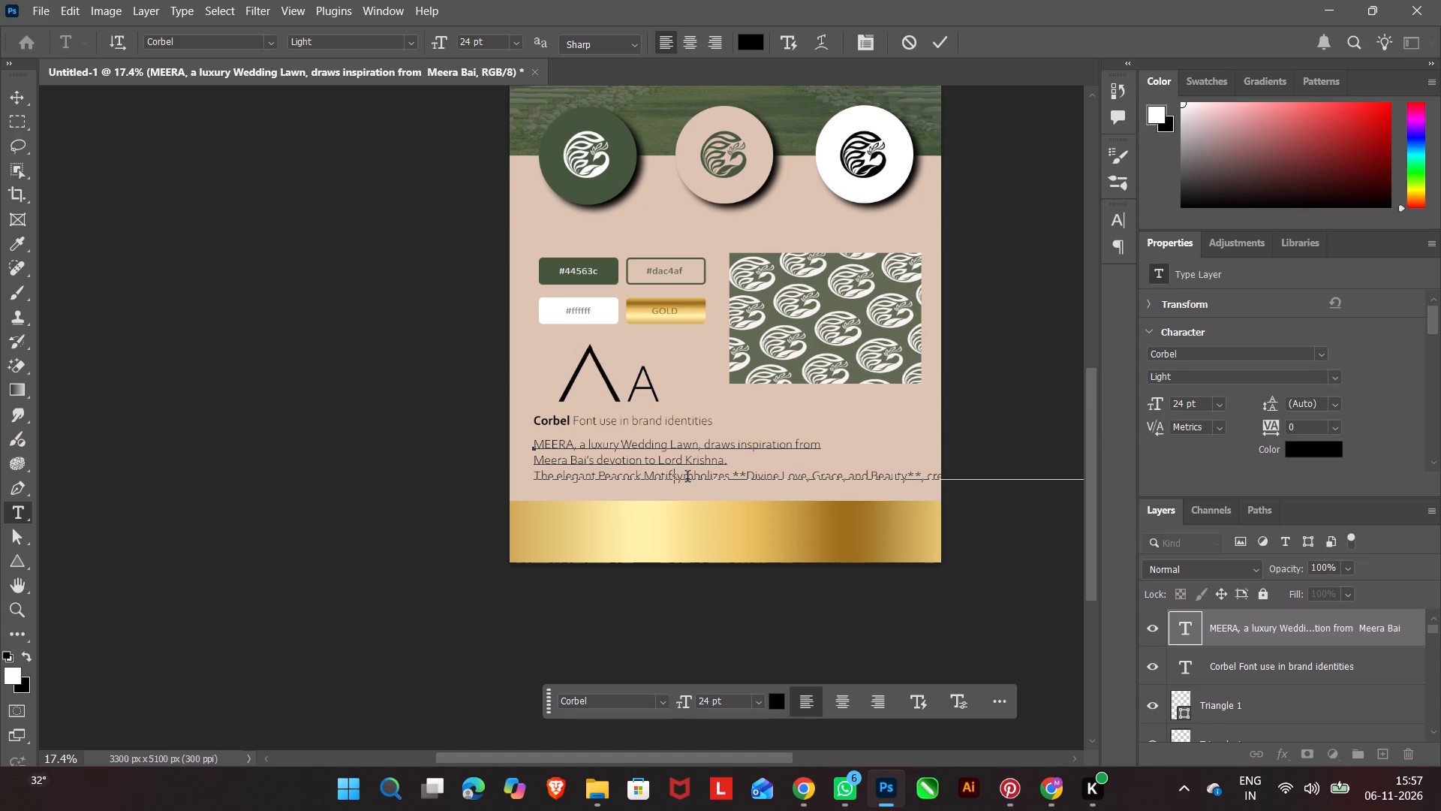
# Delete the asterisks around "Divine Love, Grace, and Beauty" and start a new line at "creating".
pyautogui.click(750, 475)
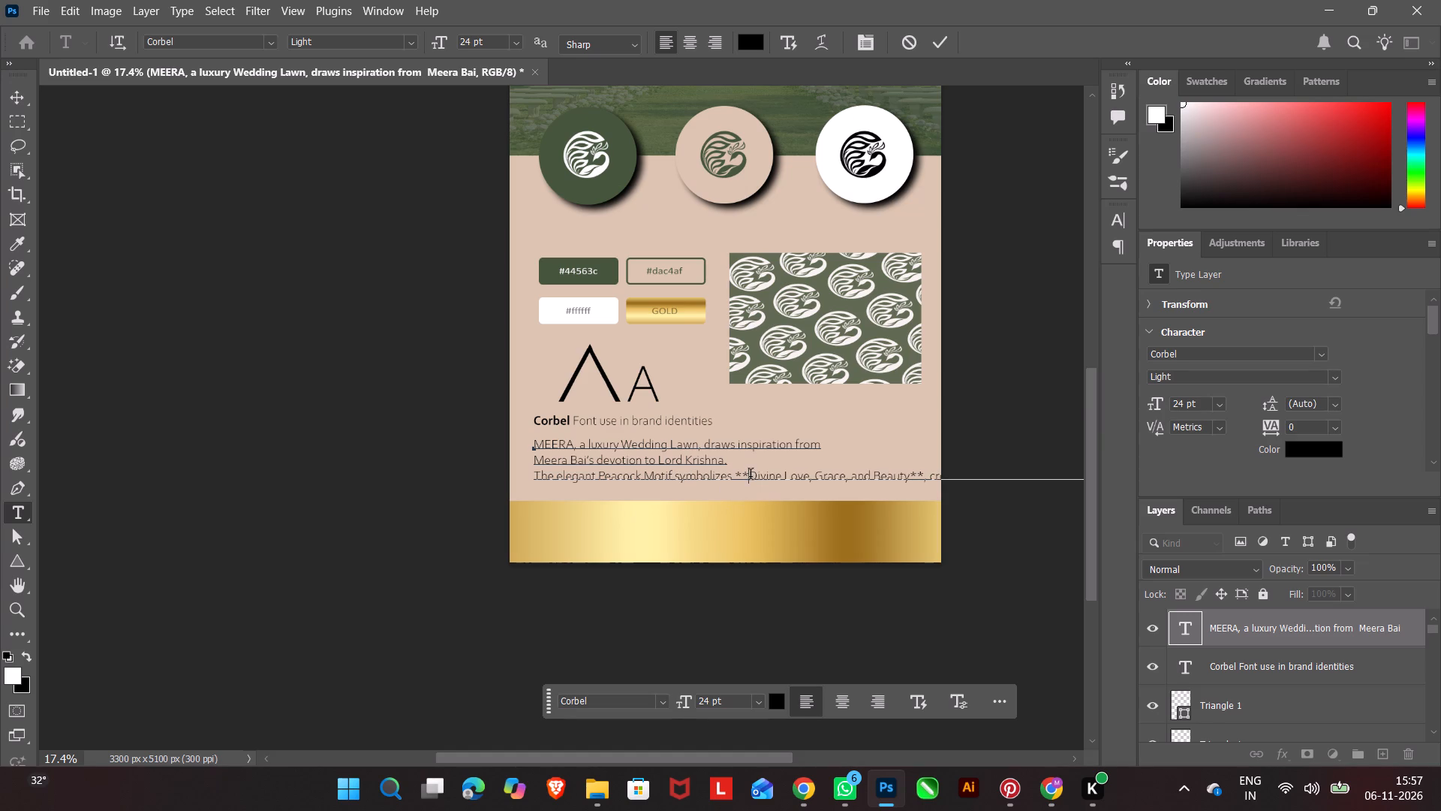
pyautogui.press('BackSpace')
pyautogui.press('BackSpace')
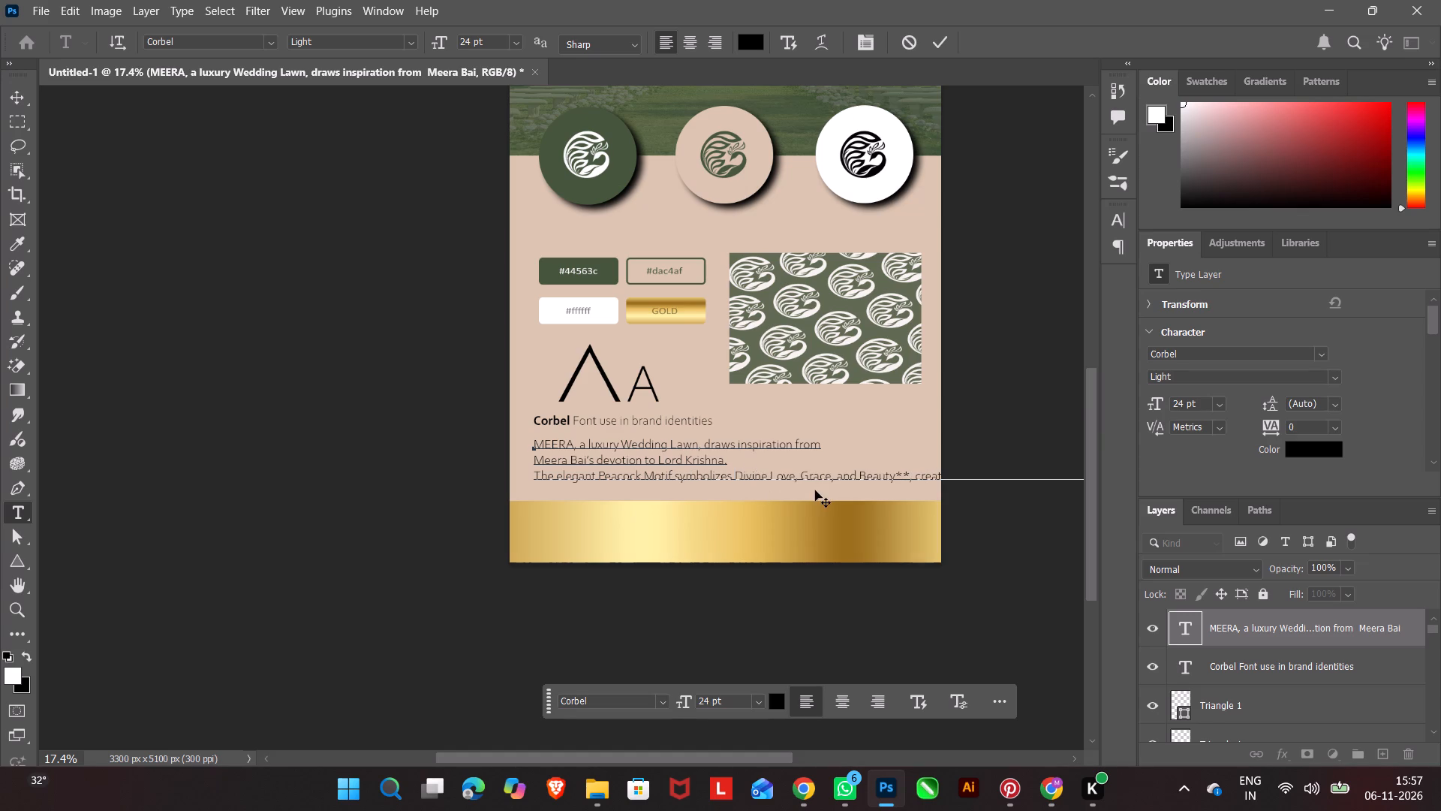
pyautogui.click(908, 478)
pyautogui.press('BackSpace')
pyautogui.press('BackSpace')
pyautogui.click(901, 477)
pyautogui.press('Return')
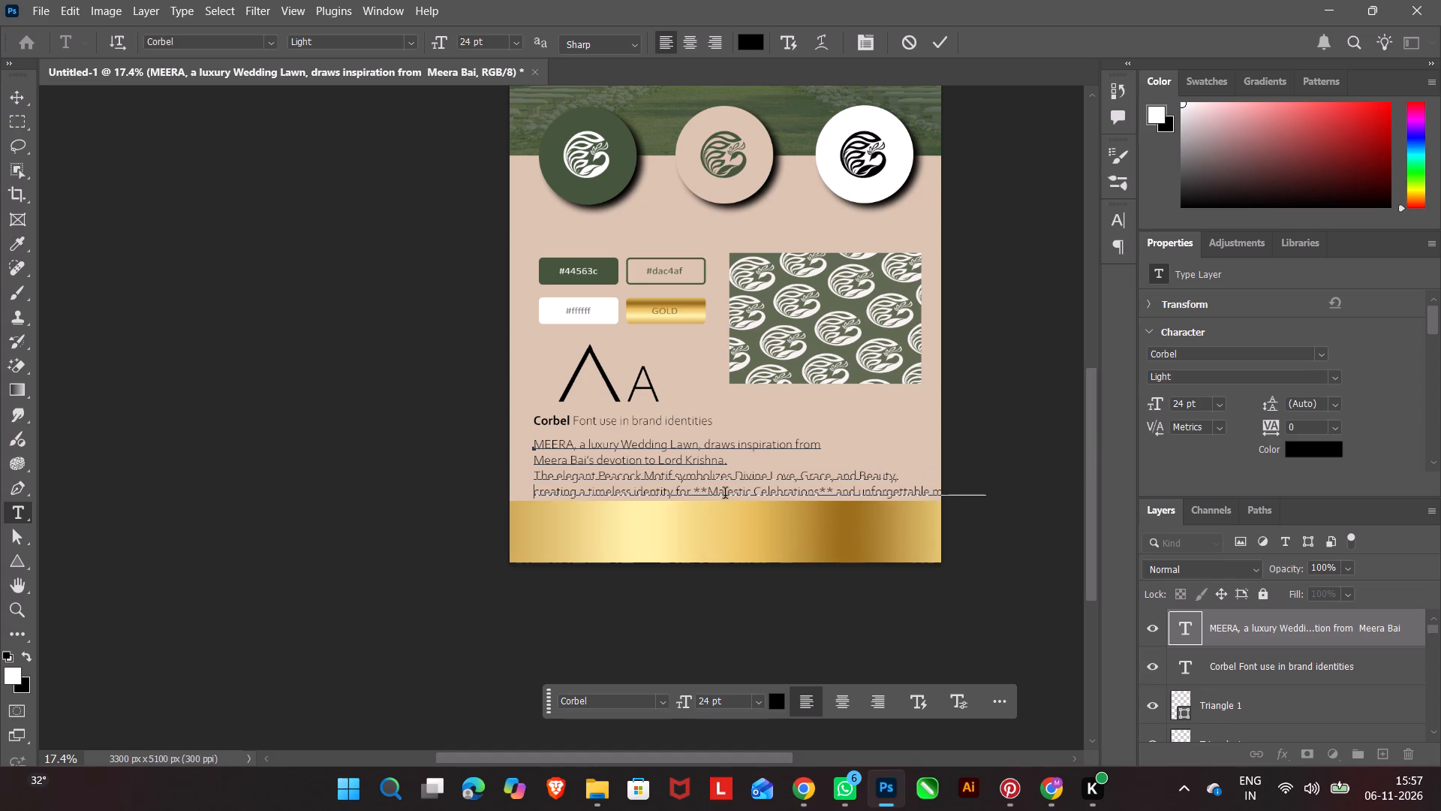
# Delete the asterisks around "Majestic Celebrations" in the description's last line, keeping a single space before "and".
pyautogui.click(710, 493)
pyautogui.press('BackSpace')
pyautogui.press('BackSpace')
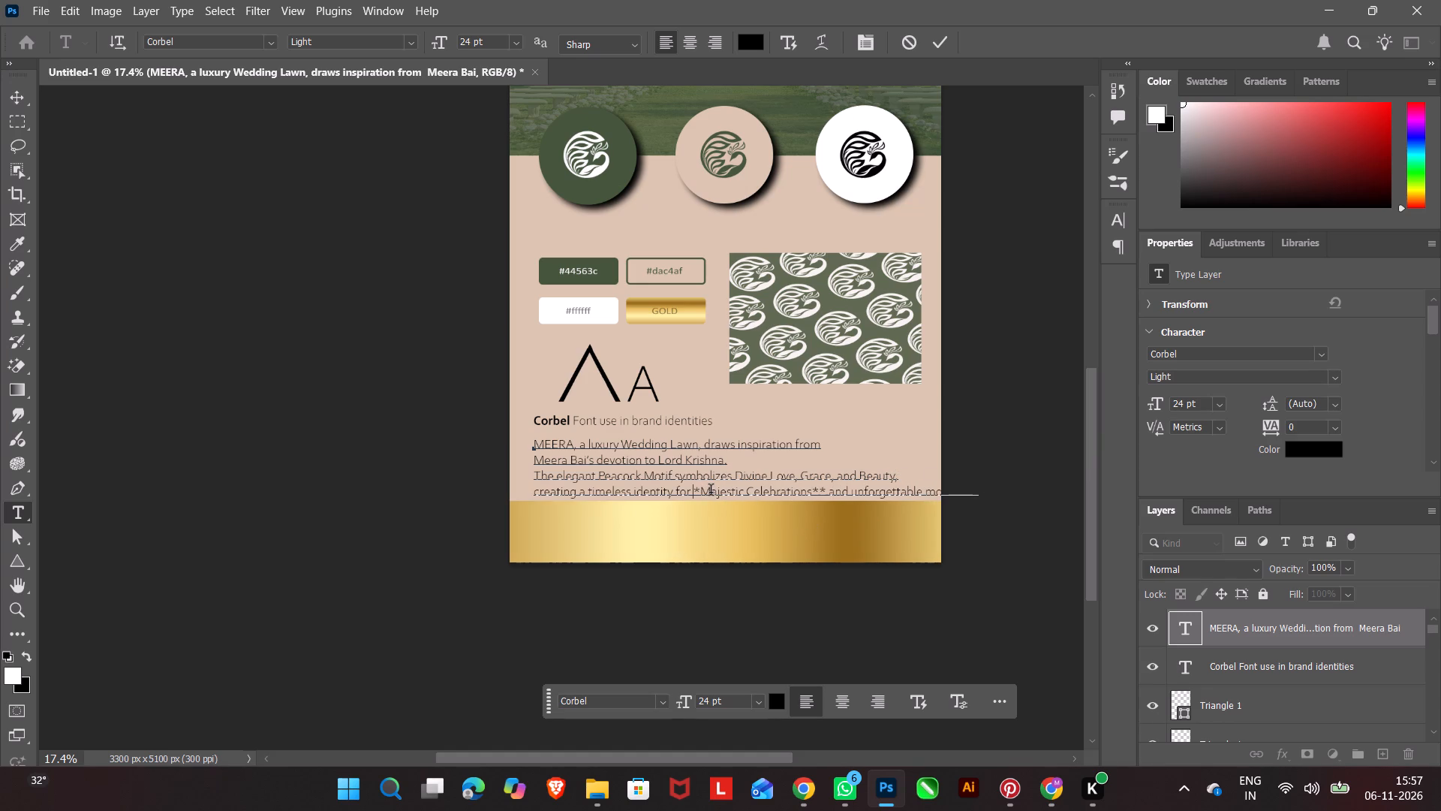
pyautogui.click(824, 494)
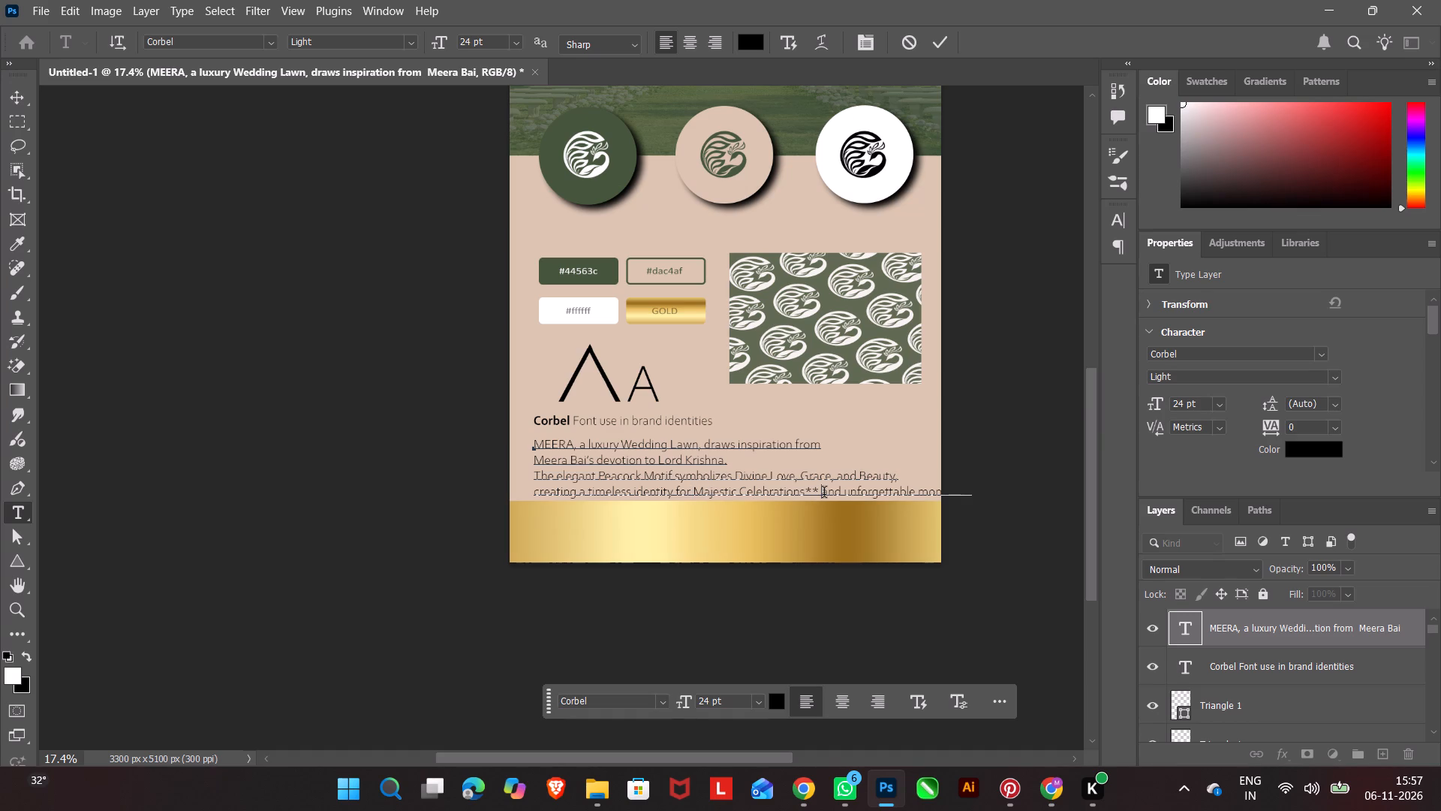
pyautogui.press('BackSpace')
pyautogui.press('BackSpace')
pyautogui.press('BackSpace')
pyautogui.press('space')
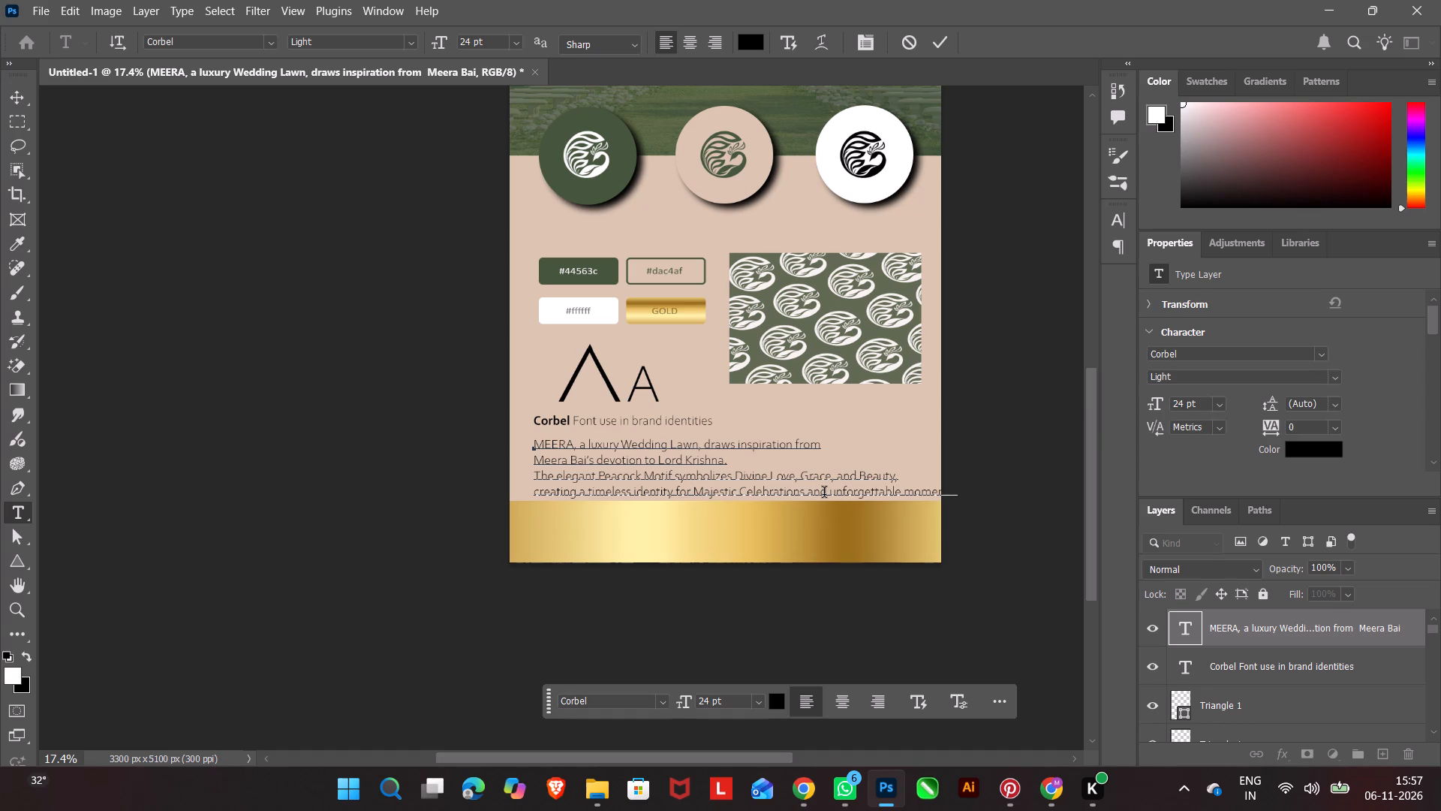
pyautogui.click(990, 545)
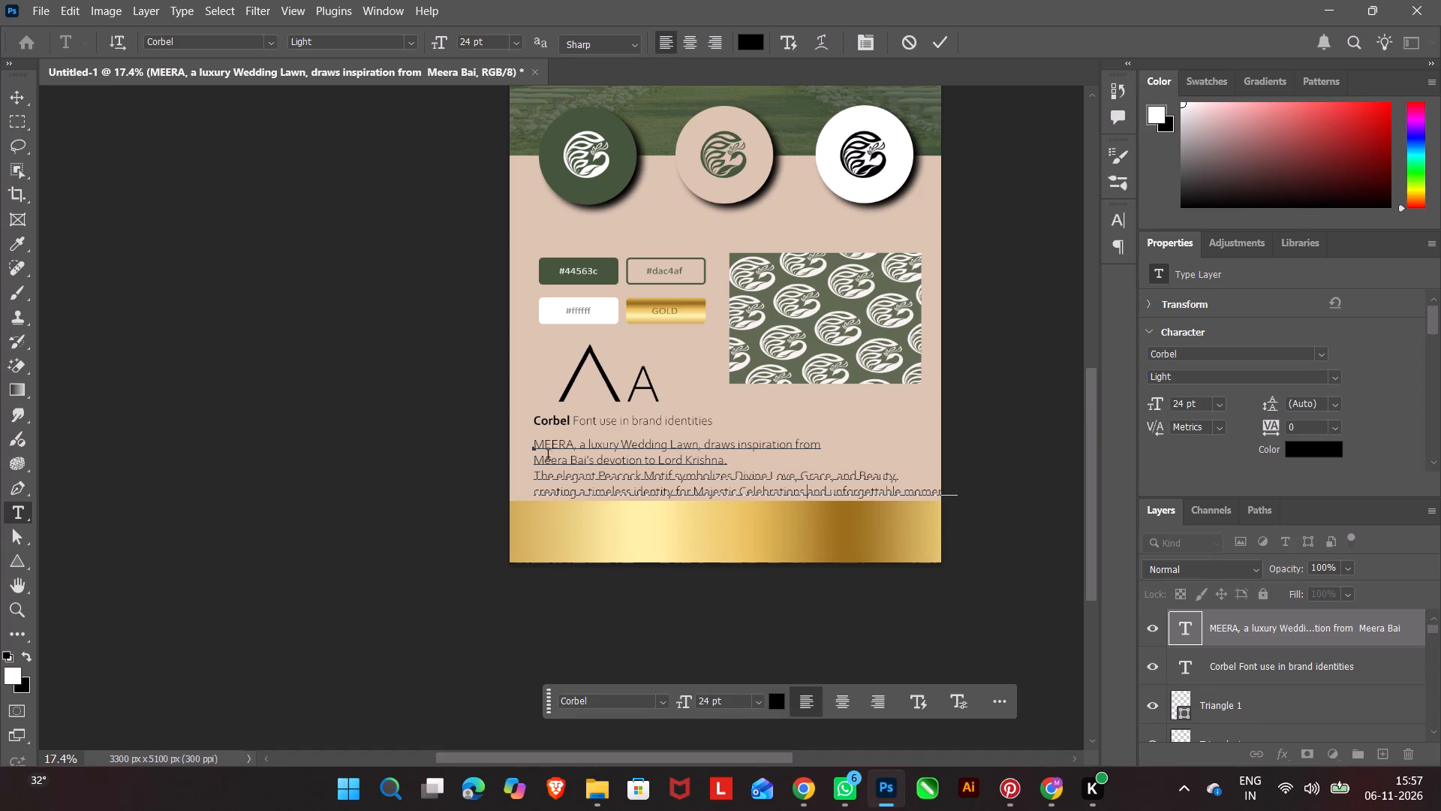
# Set "MEERA", "Meera Bai's" and "Lord Krishna." in the description to the Corbel Regular style.
pyautogui.doubleClick(548, 446)
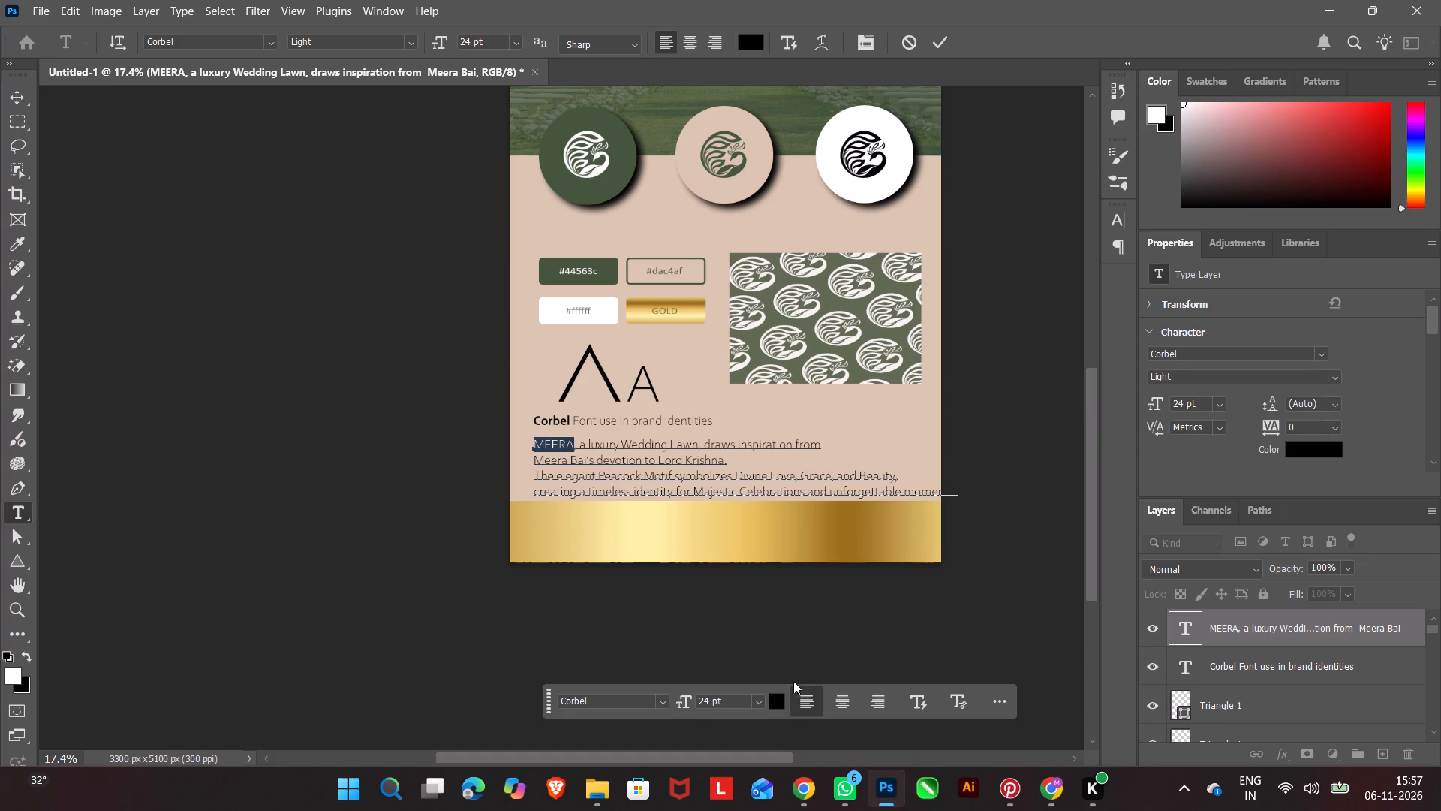
pyautogui.click(1334, 375)
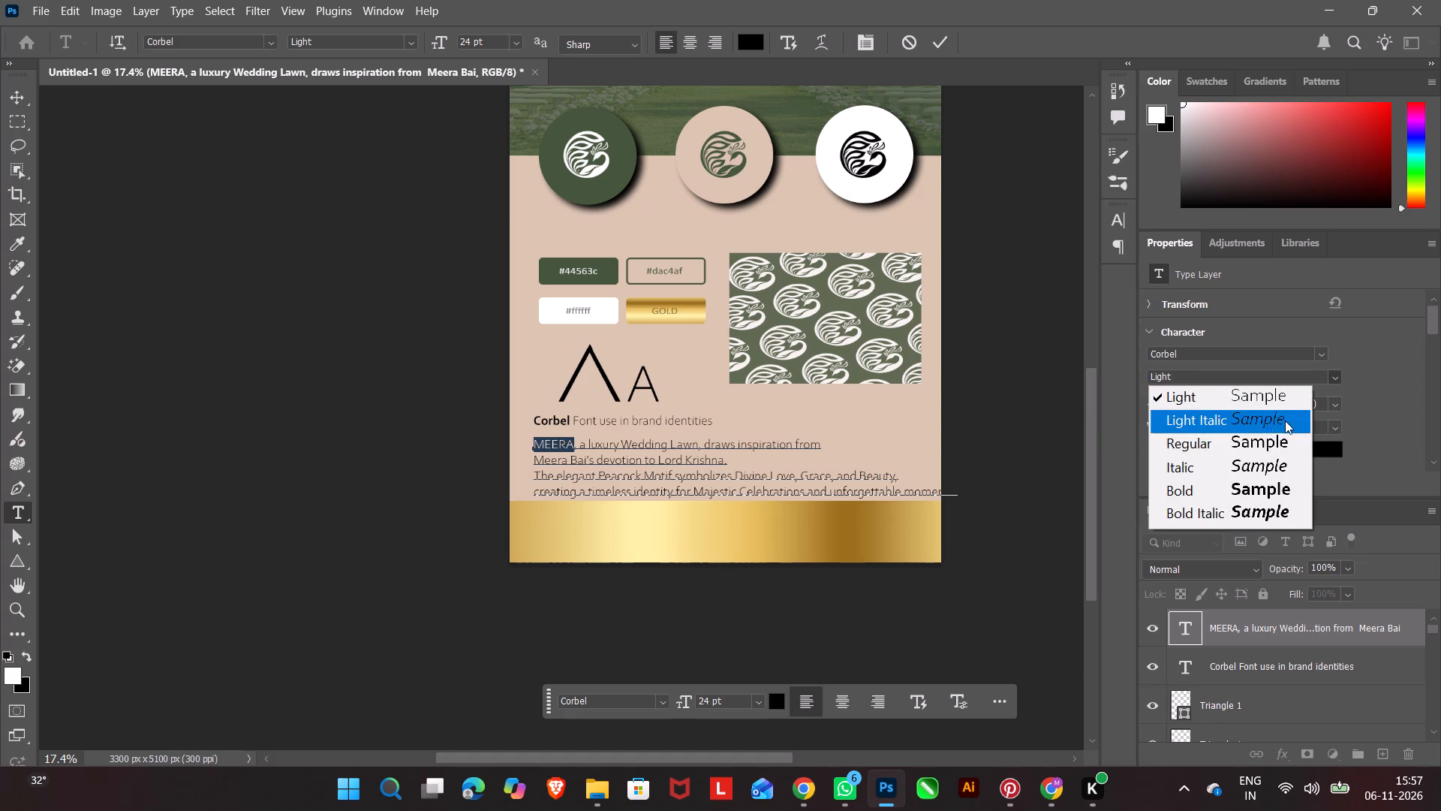
pyautogui.click(1263, 442)
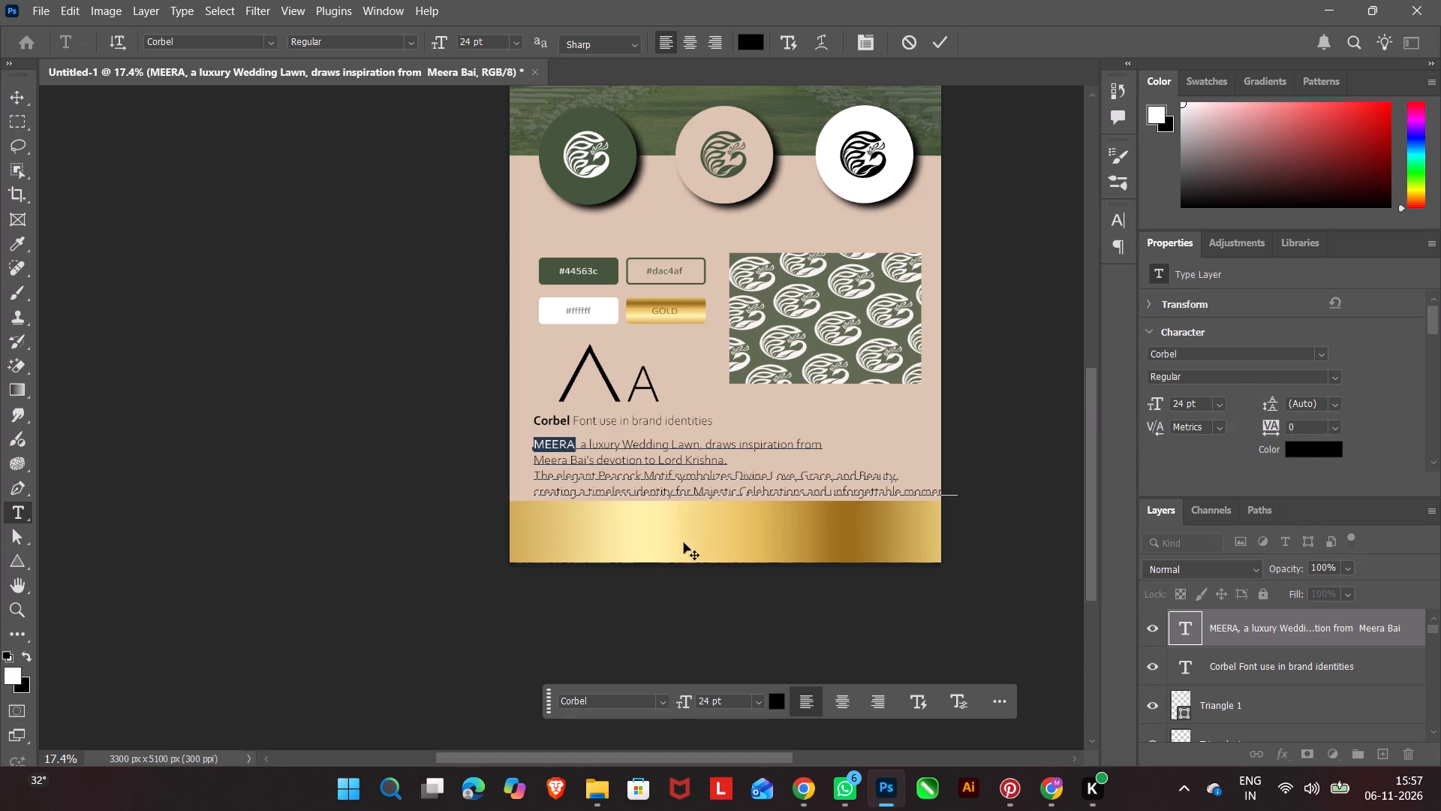
pyautogui.click(542, 466)
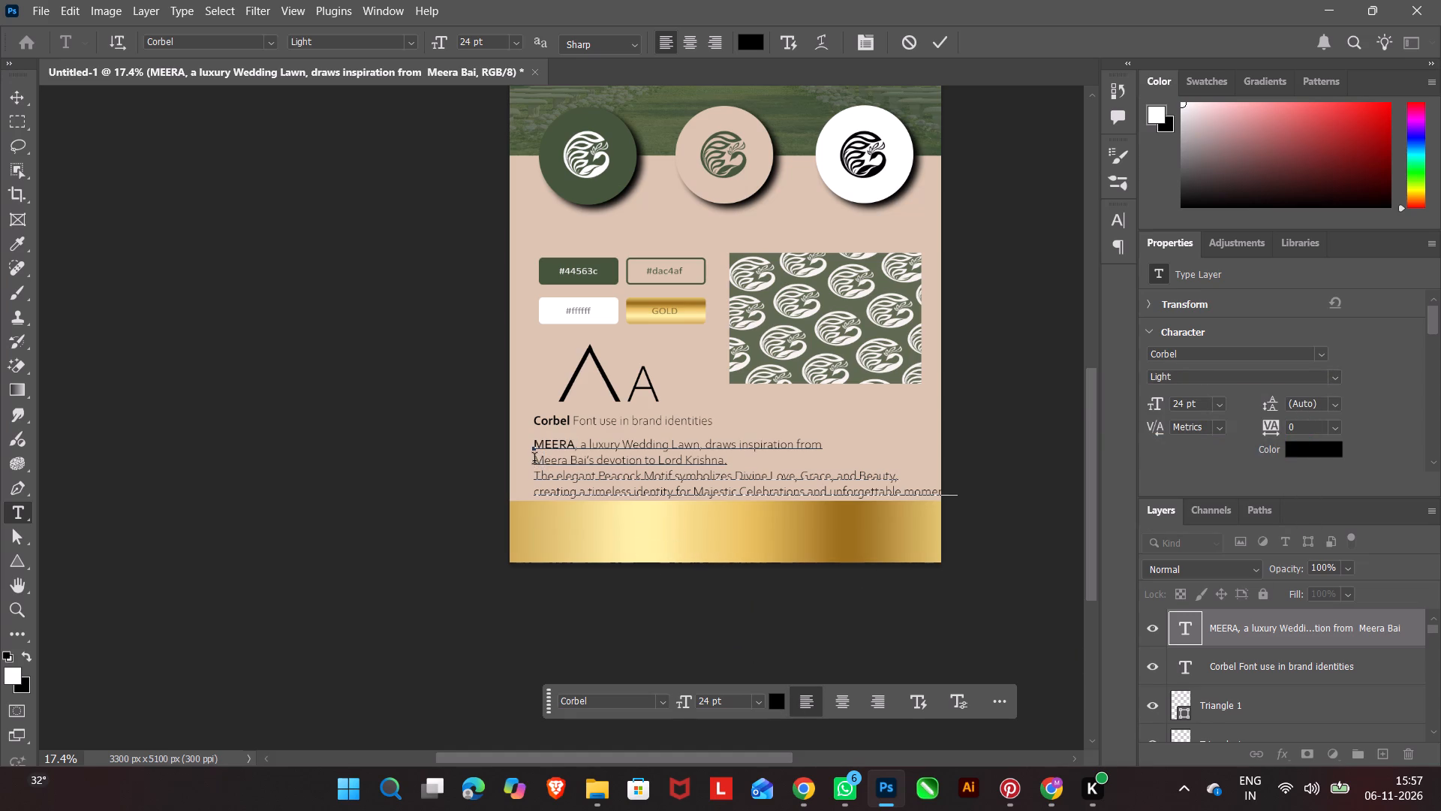
pyautogui.moveTo(534, 460); pyautogui.dragTo(594, 463)
pyautogui.click(1341, 374)
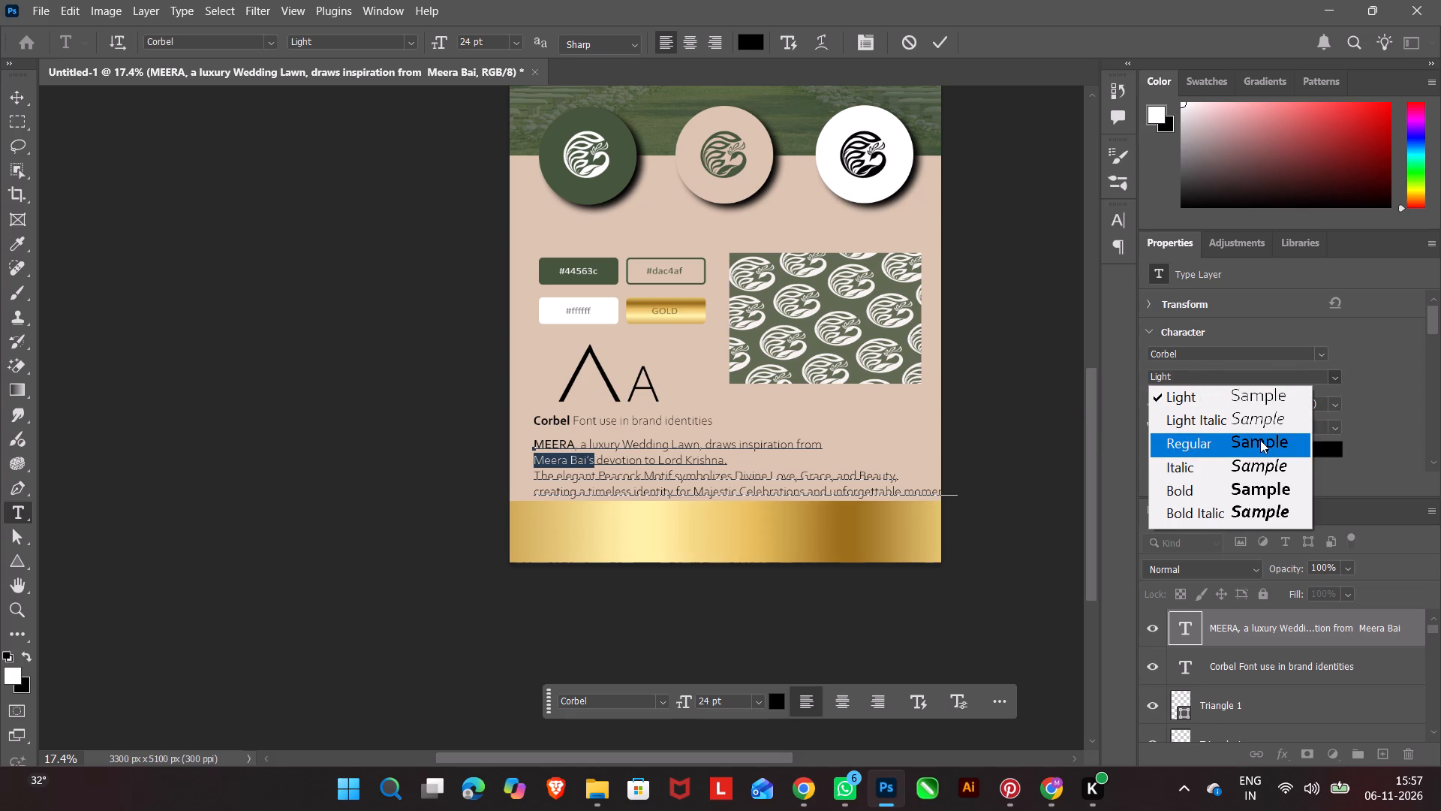
pyautogui.click(1260, 440)
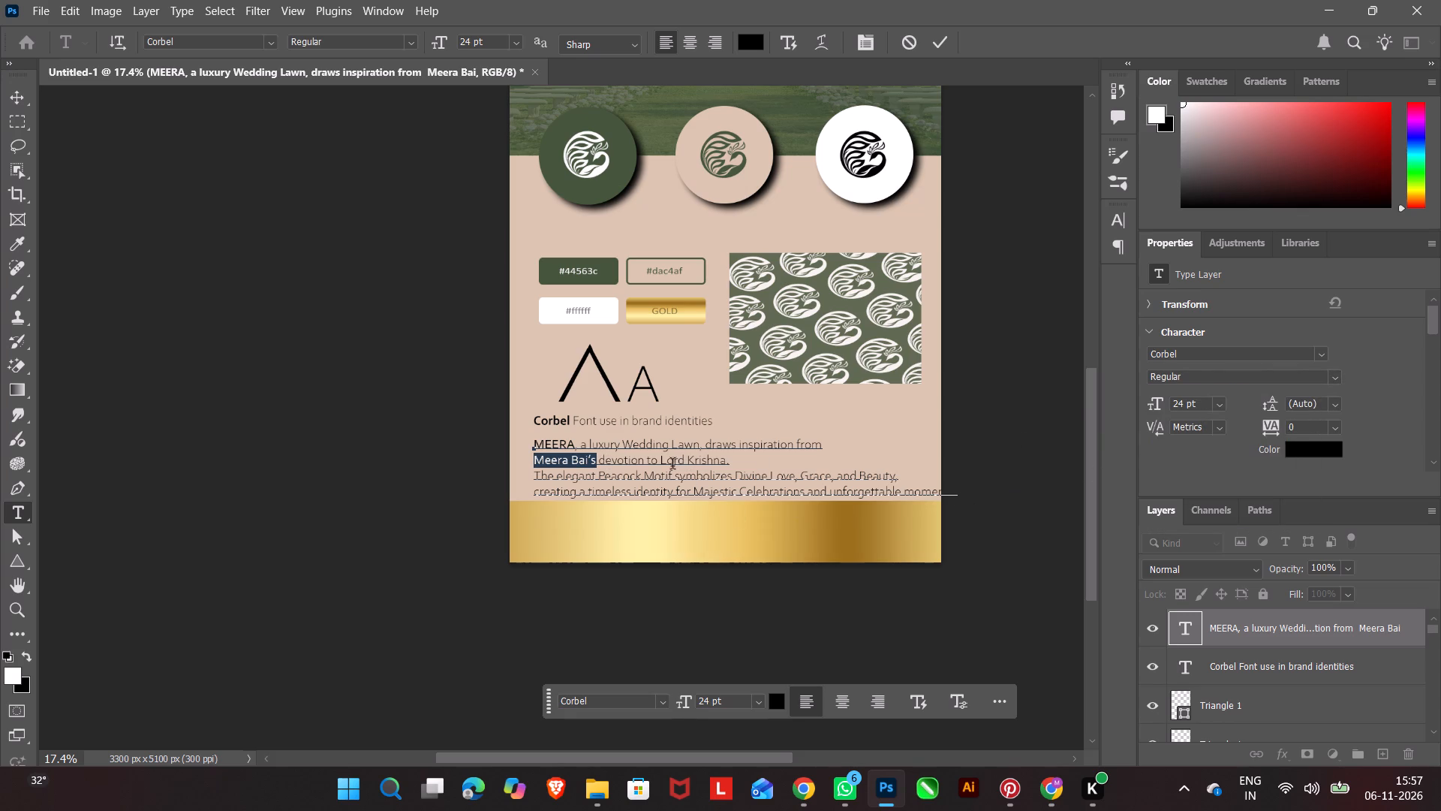
pyautogui.moveTo(661, 466); pyautogui.dragTo(731, 464)
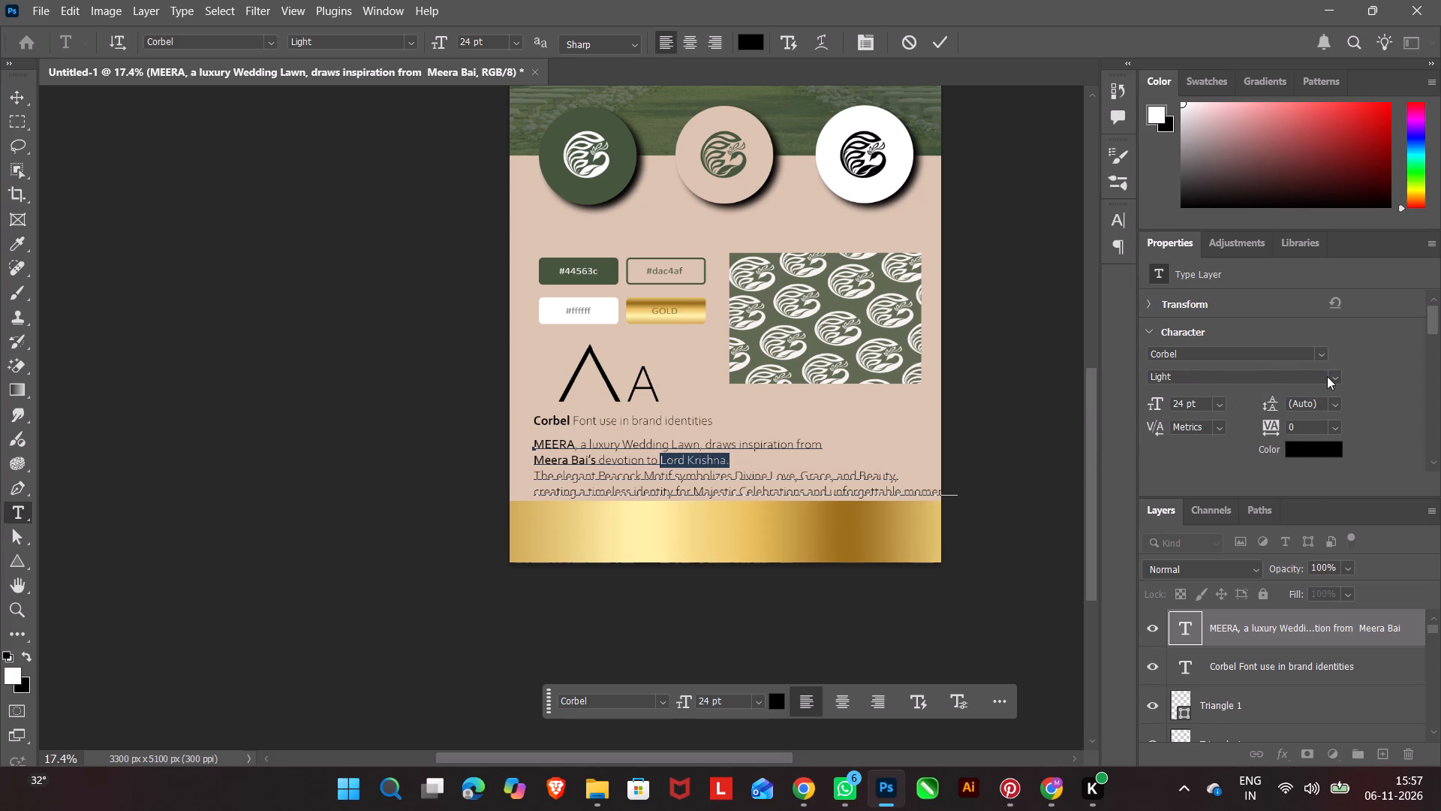
pyautogui.click(1334, 377)
pyautogui.click(1262, 439)
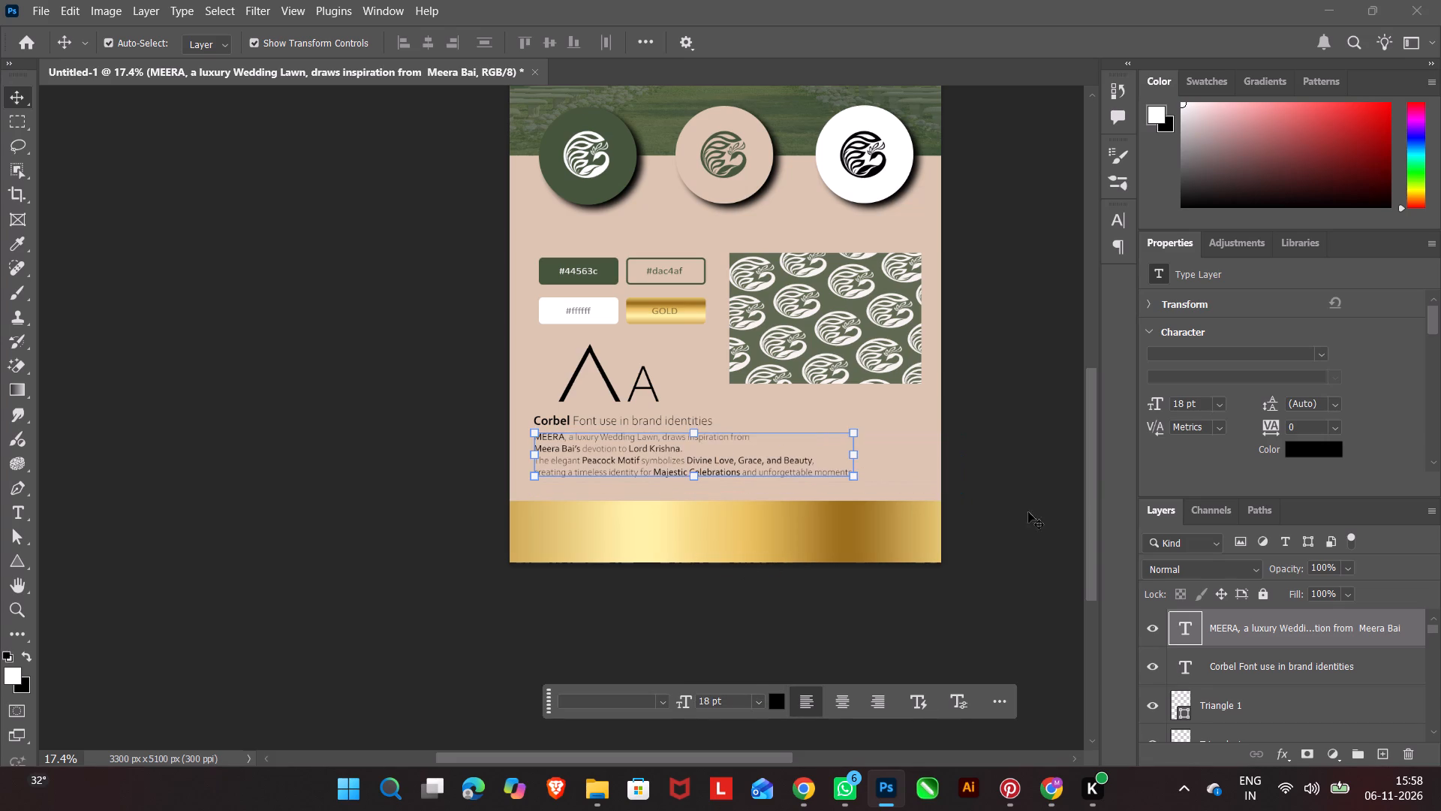
pyautogui.click(1043, 506)
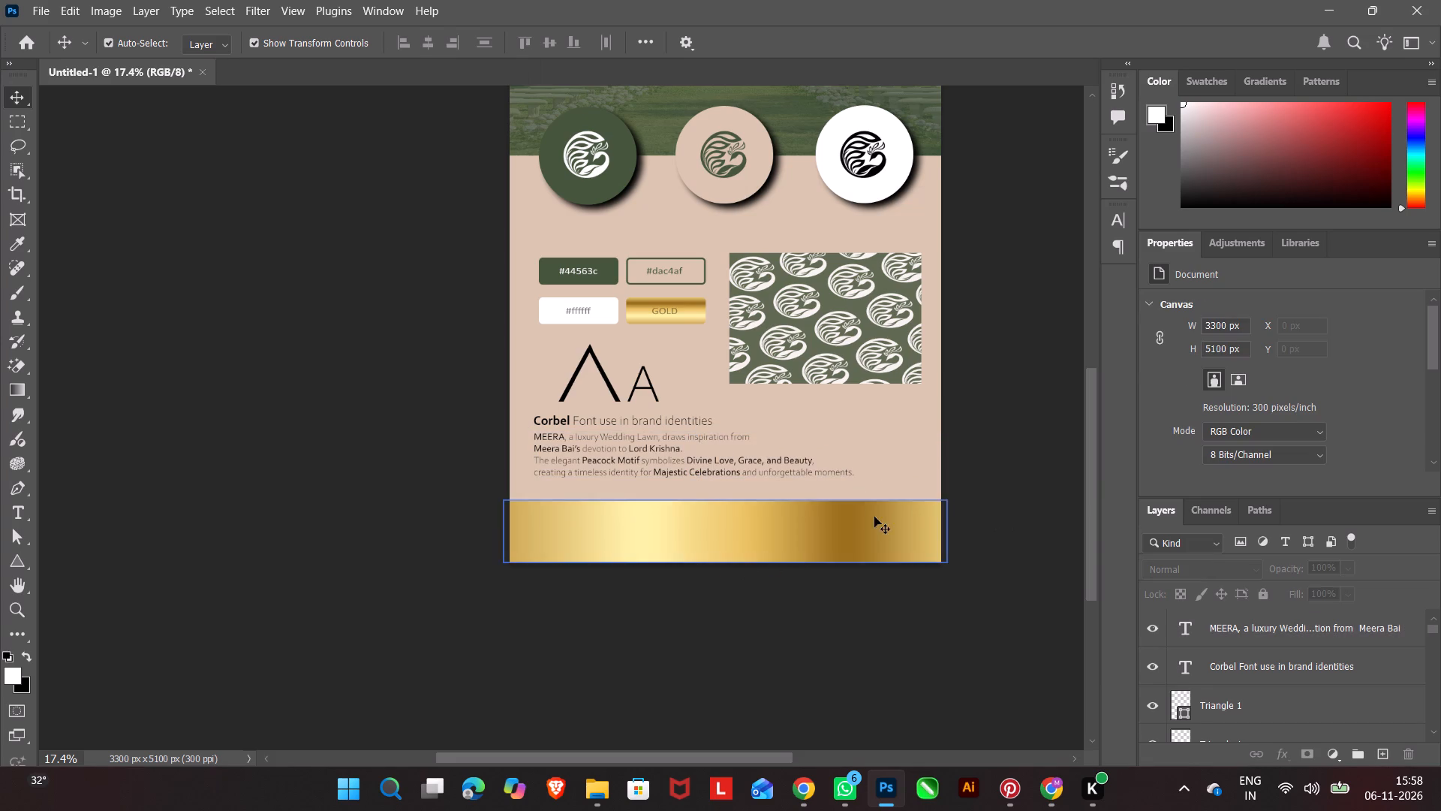
pyautogui.click(796, 465)
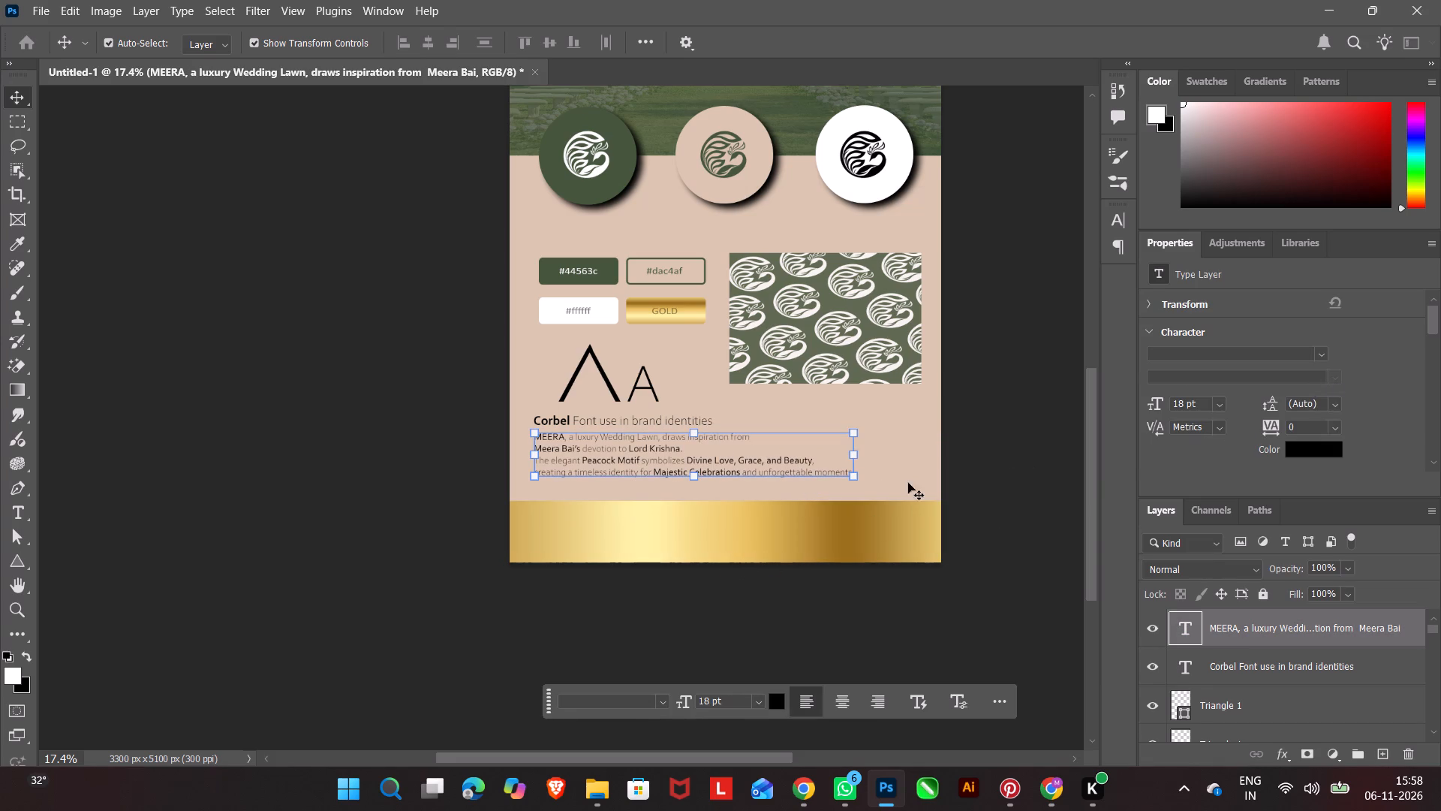
pyautogui.click(963, 447)
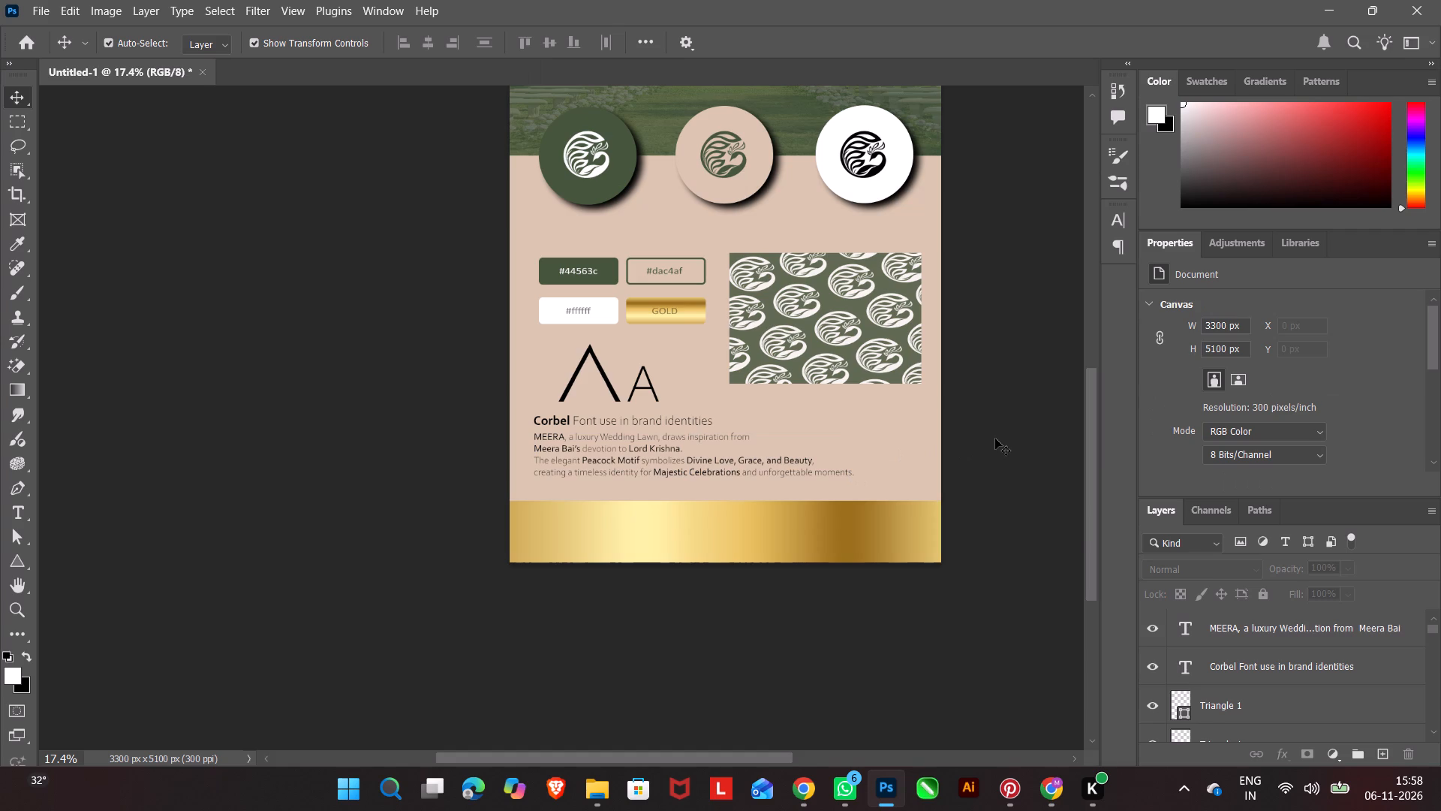
# Shift the "Corbel Font use in brand identities" caption slightly up and set its font size to 30 pt.
pyautogui.click(703, 418)
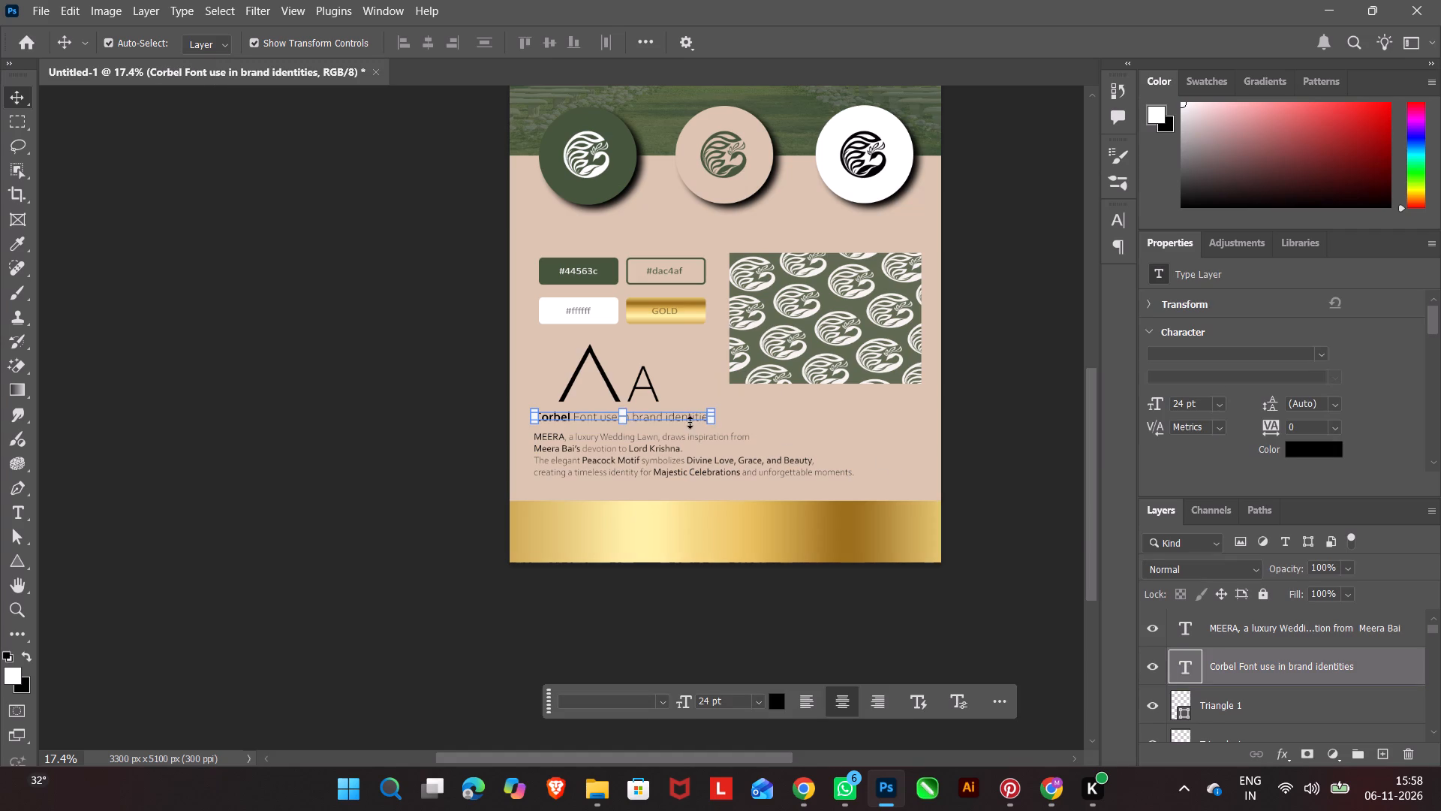
pyautogui.click(982, 439)
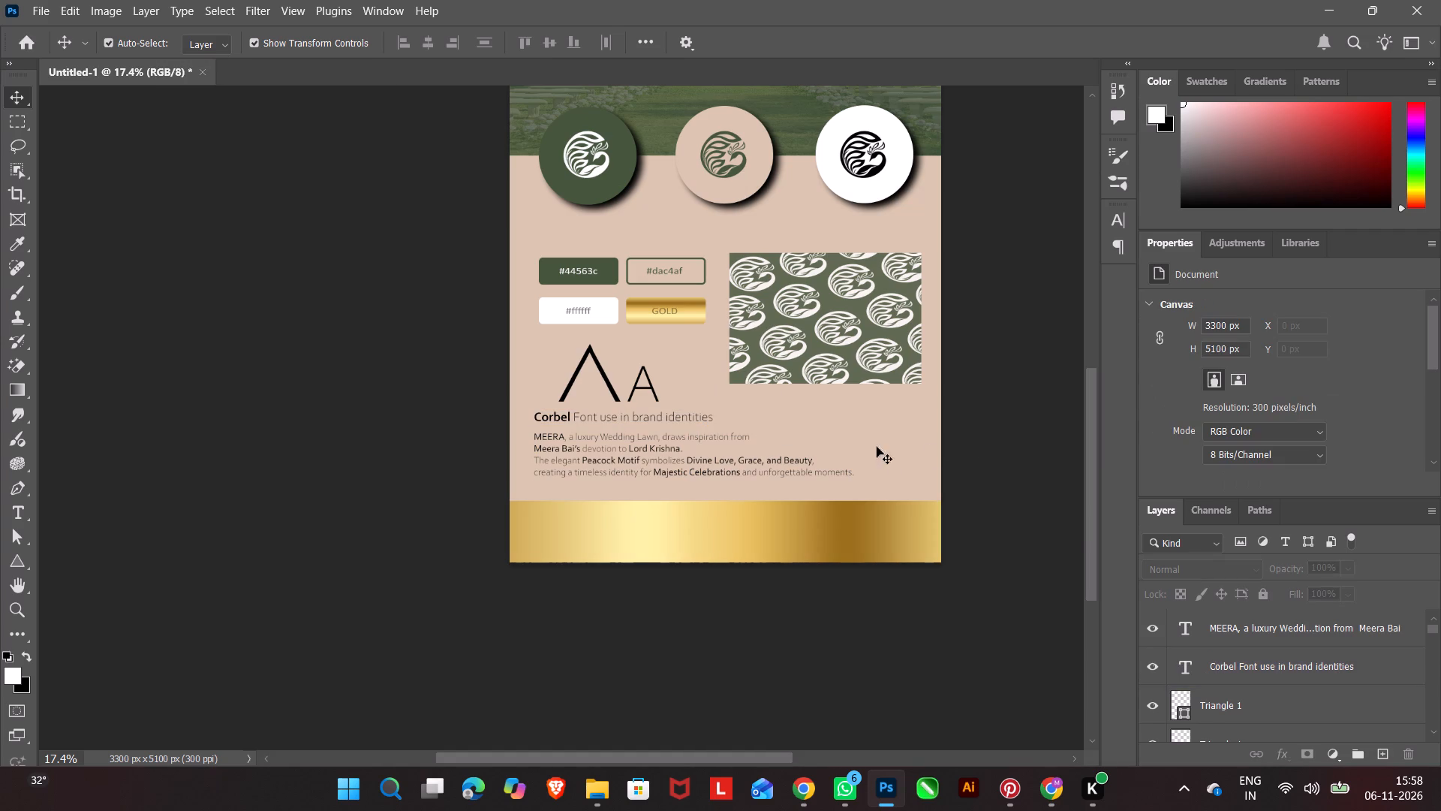
pyautogui.click(697, 416)
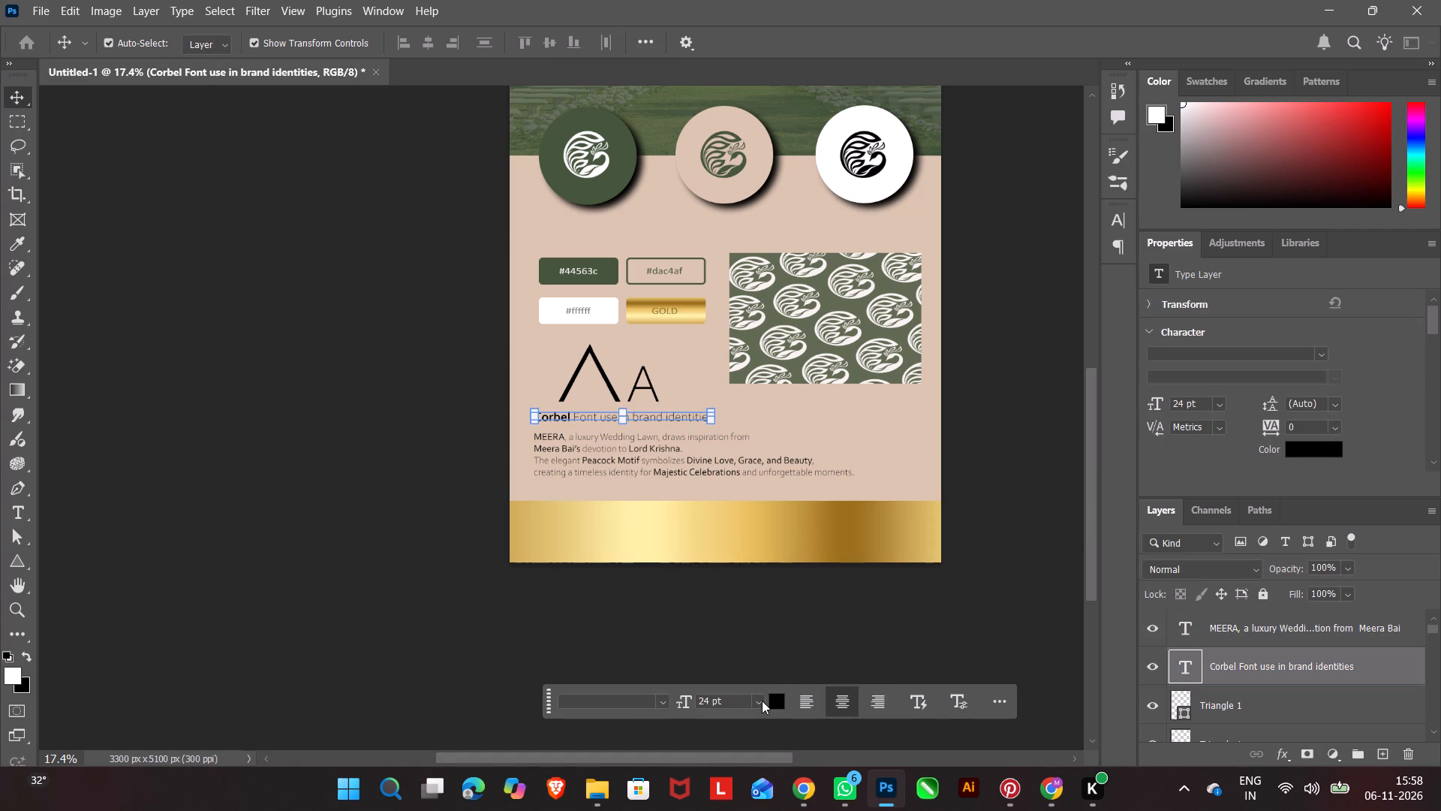
pyautogui.click(761, 701)
pyautogui.click(744, 598)
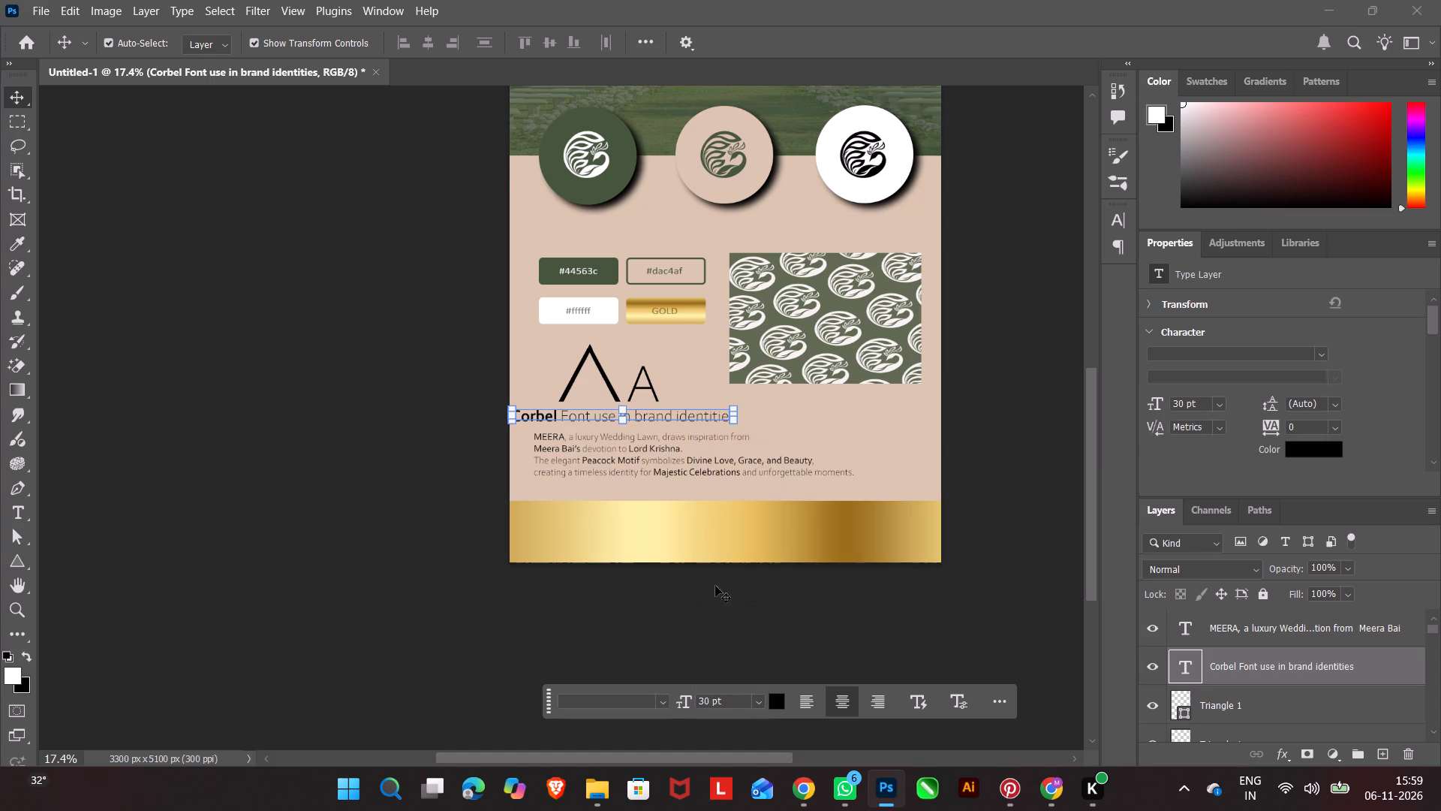
pyautogui.click(714, 613)
# Nudge the "Corbel Font use in brand identities" caption horizontally until its left edge lines up with the description below.
pyautogui.click(683, 413)
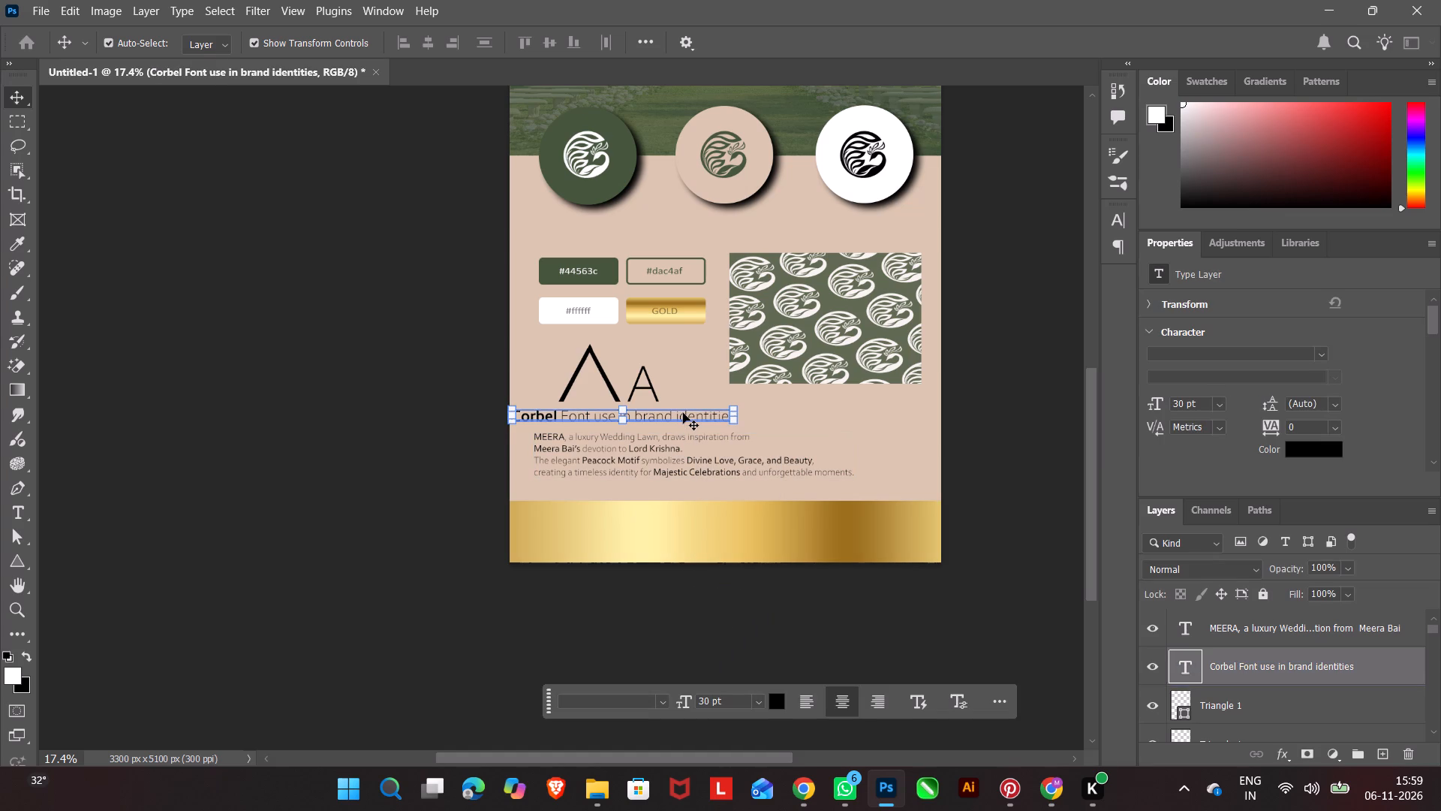
pyautogui.press('Right')
pyautogui.press('Right')
pyautogui.press('Right')
pyautogui.press('Right')
pyautogui.press('Right')
pyautogui.press('Right')
pyautogui.press('Right')
pyautogui.press('Right')
pyautogui.press('Right')
pyautogui.press('Right')
pyautogui.press('Right')
pyautogui.press('Right')
pyautogui.press('Right')
pyautogui.press('Right')
pyautogui.press('Right')
pyautogui.press('Right')
pyautogui.press('Right')
pyautogui.press('Right')
pyautogui.press('Right')
pyautogui.press('Right')
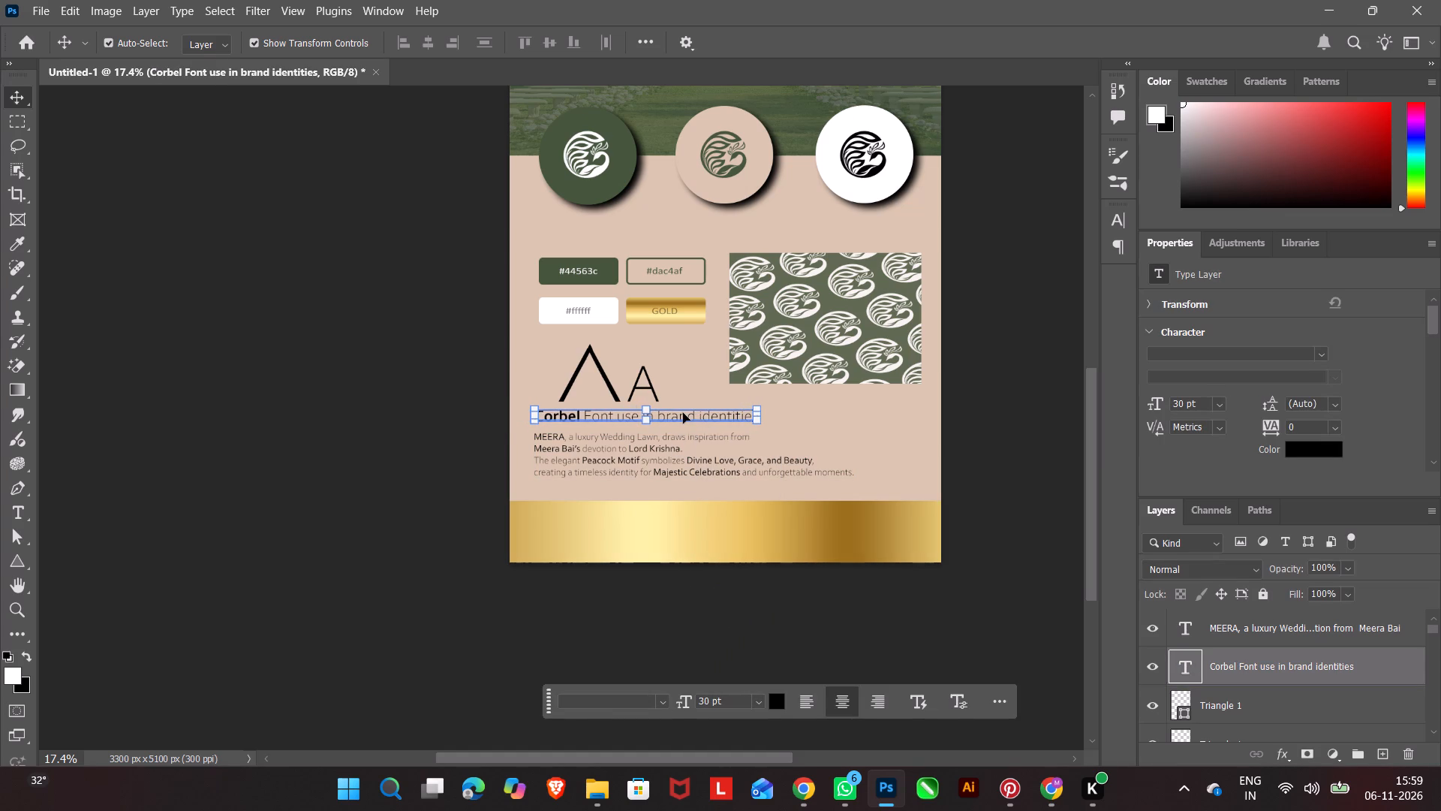
pyautogui.press('Right')
pyautogui.click(827, 532)
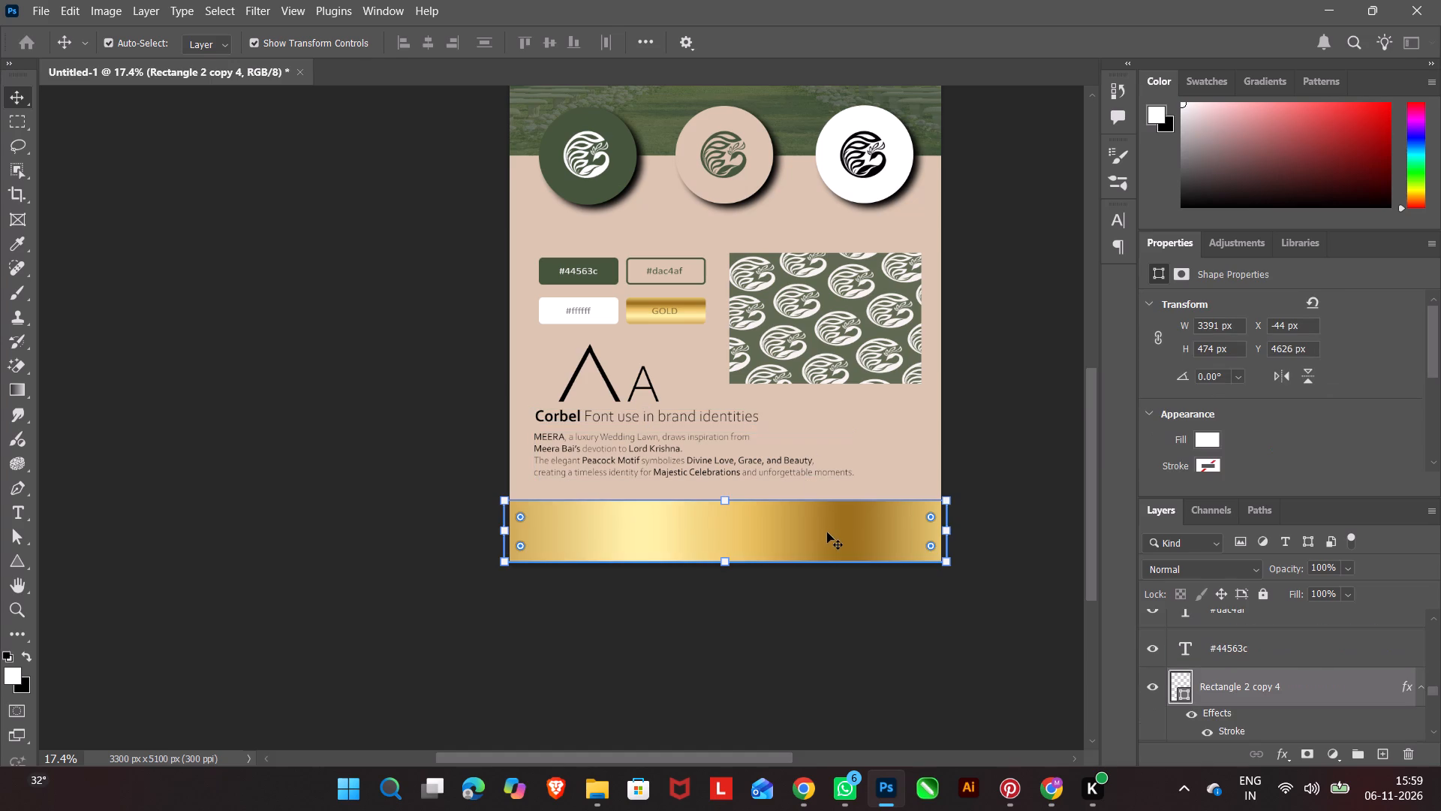
pyautogui.click(673, 413)
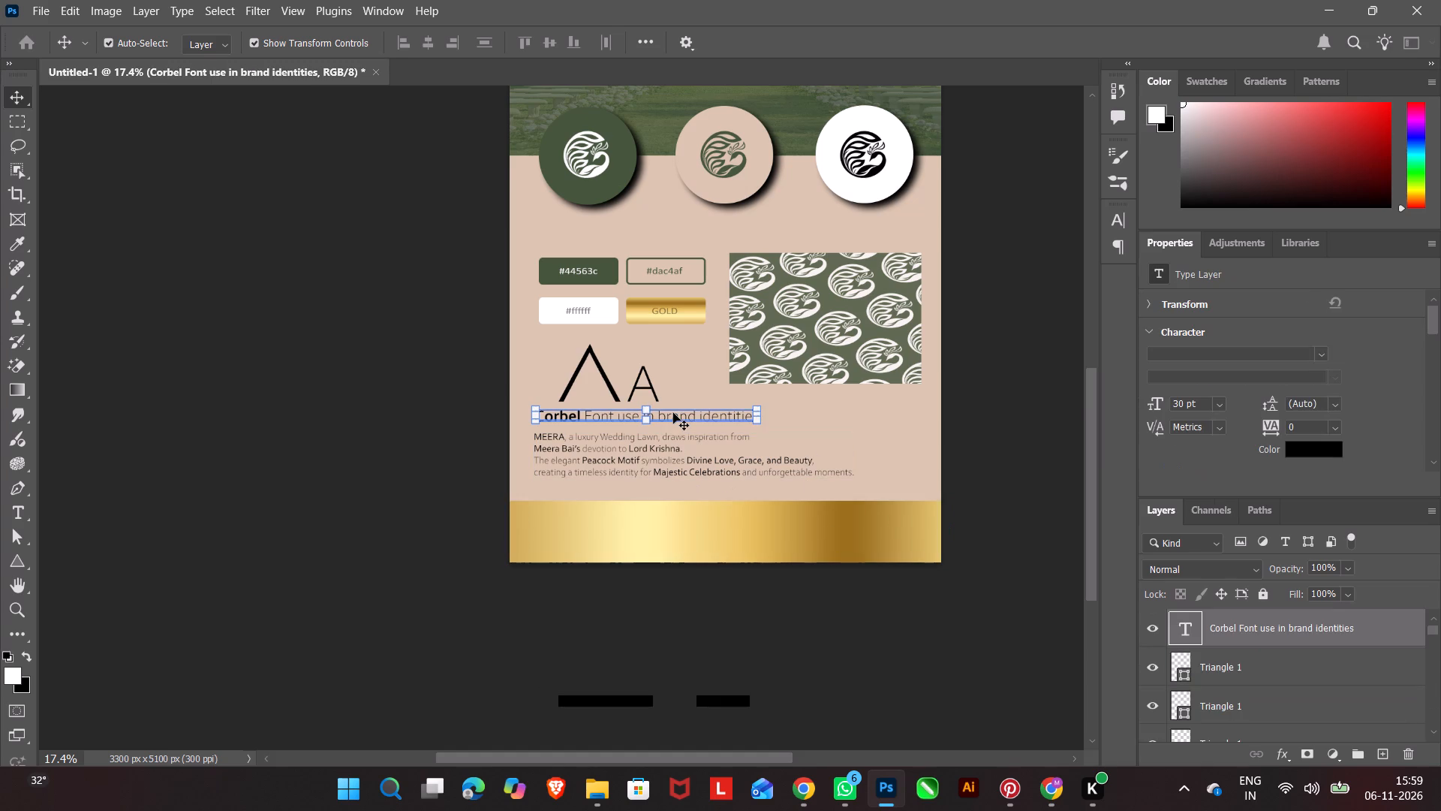
pyautogui.press('Left')
pyautogui.press('Left')
pyautogui.click(1006, 458)
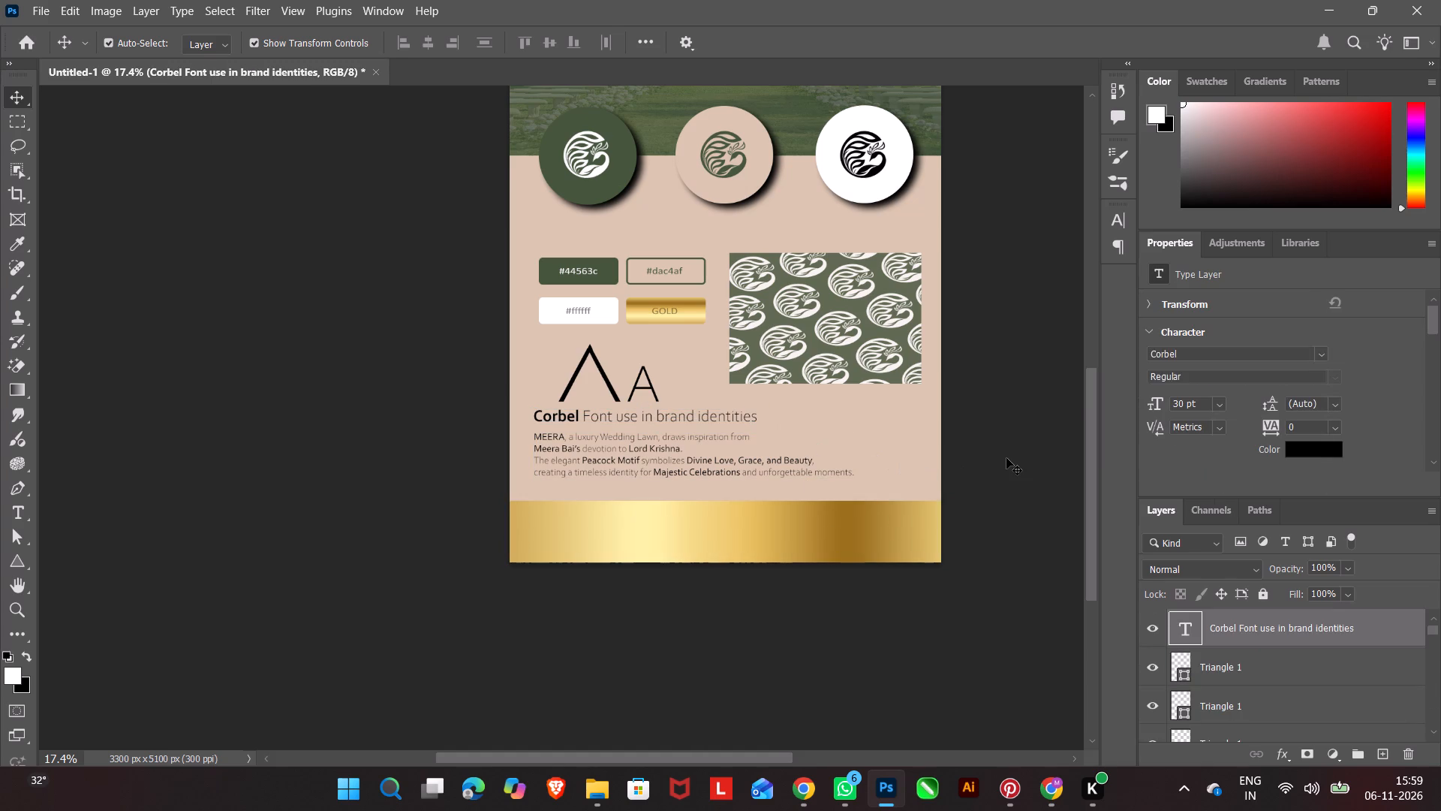
pyautogui.click(1006, 458)
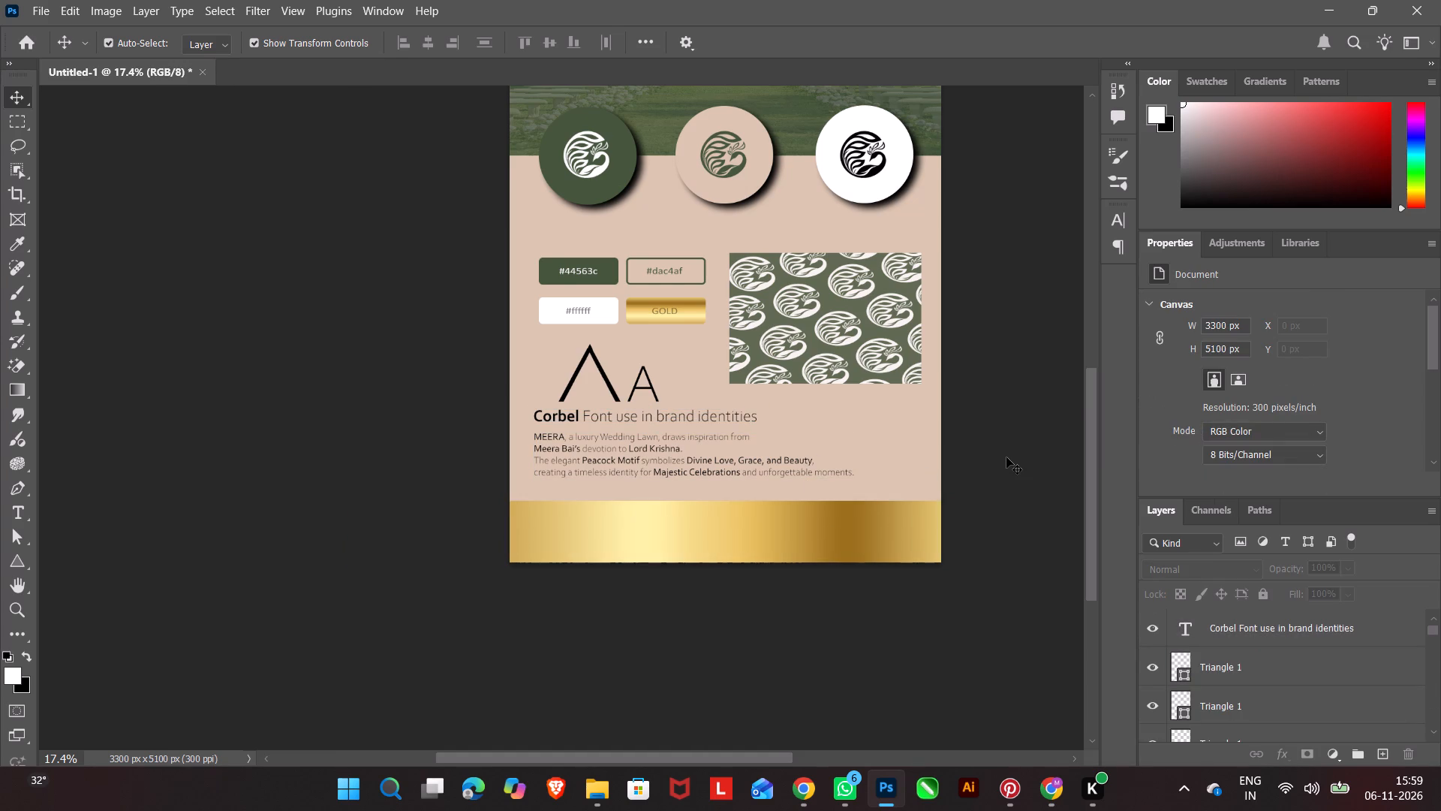
# Examine the overall brand sheet, then the caption and description text up close for alignment and readability.
pyautogui.scroll(9, 1005, 458)
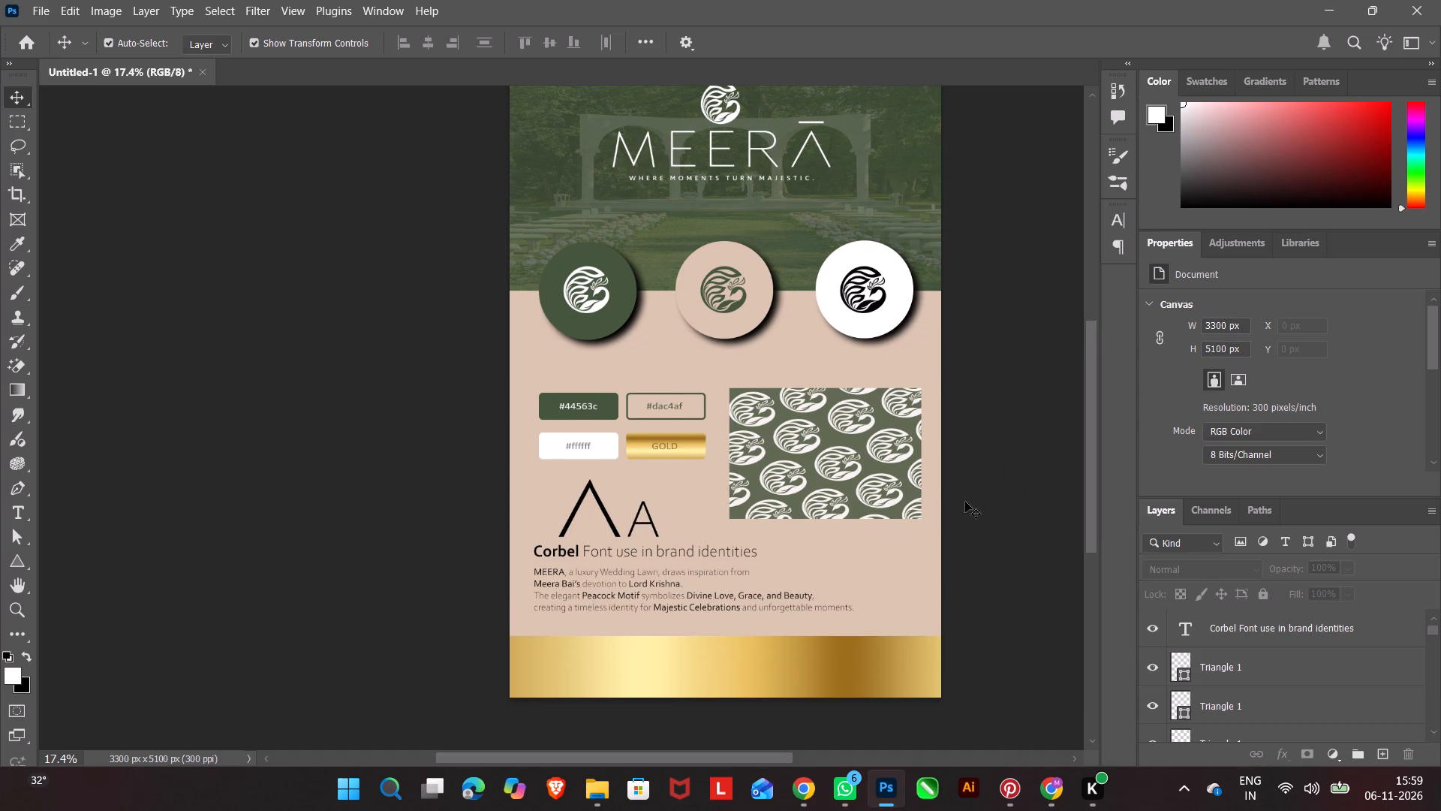
pyautogui.keyDown('alt'); pyautogui.scroll(14, 632, 595); pyautogui.keyUp('alt')
pyautogui.keyDown('alt'); pyautogui.scroll(-4, 684, 580); pyautogui.keyUp('alt')
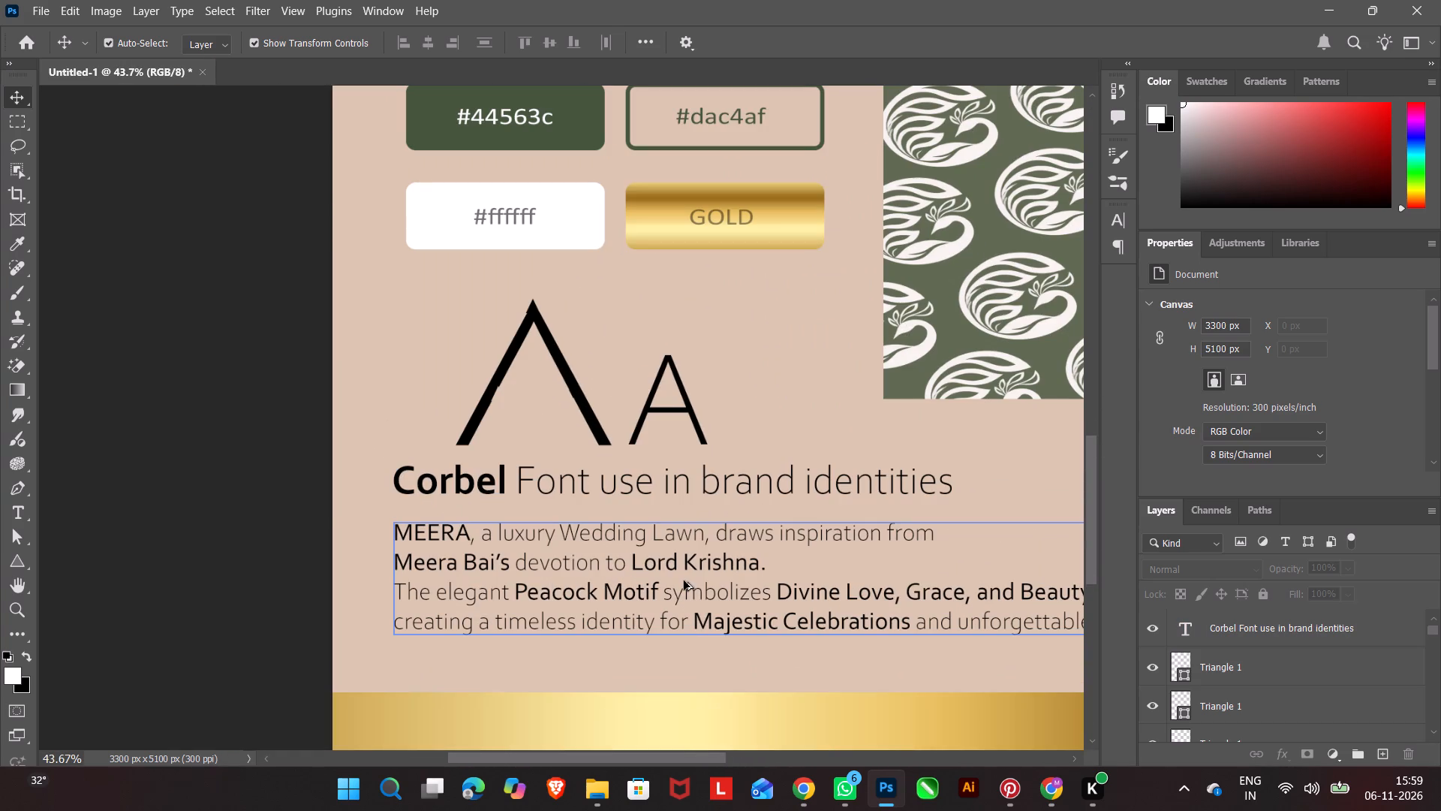
pyautogui.hscroll(2, 967, 603)
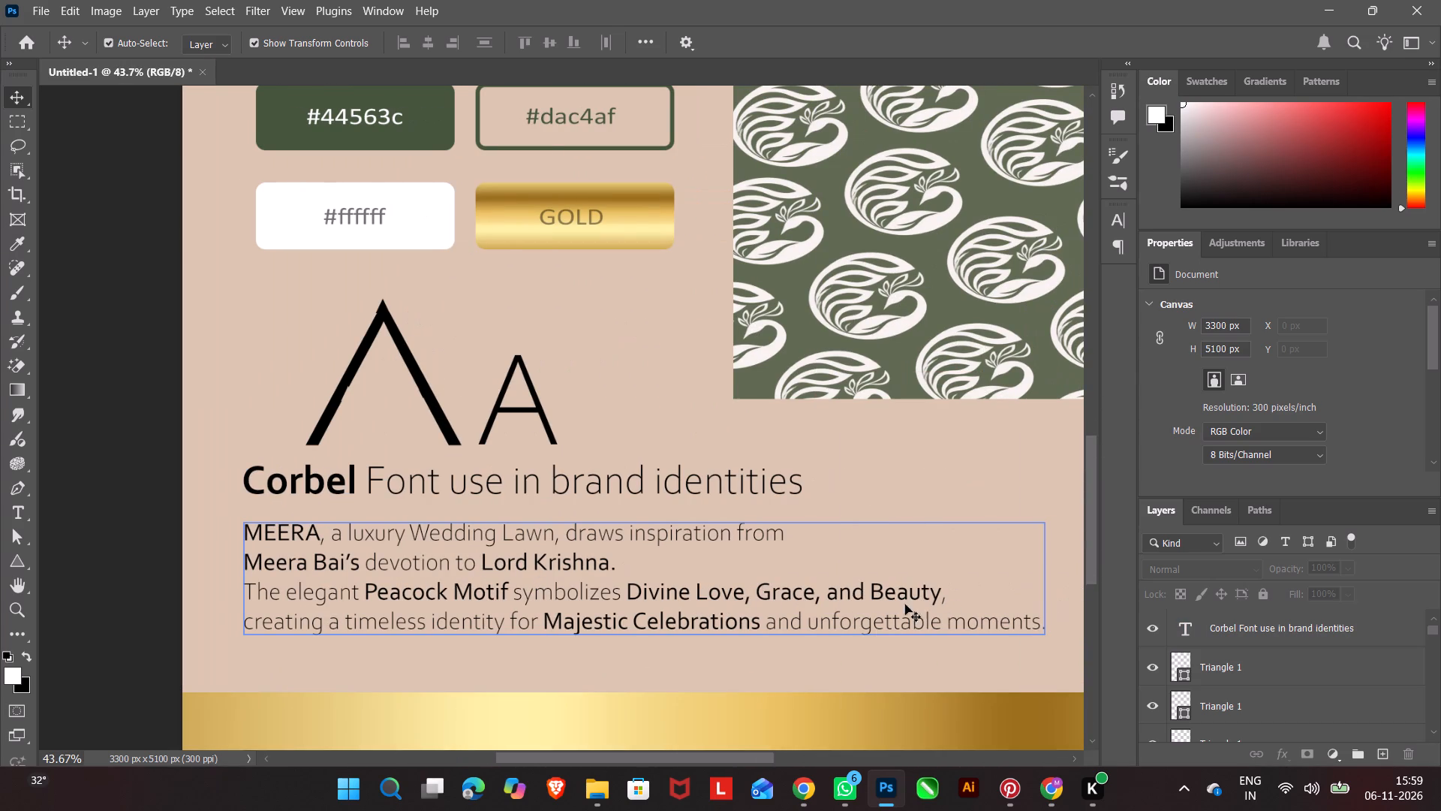
pyautogui.hscroll(1, 905, 604)
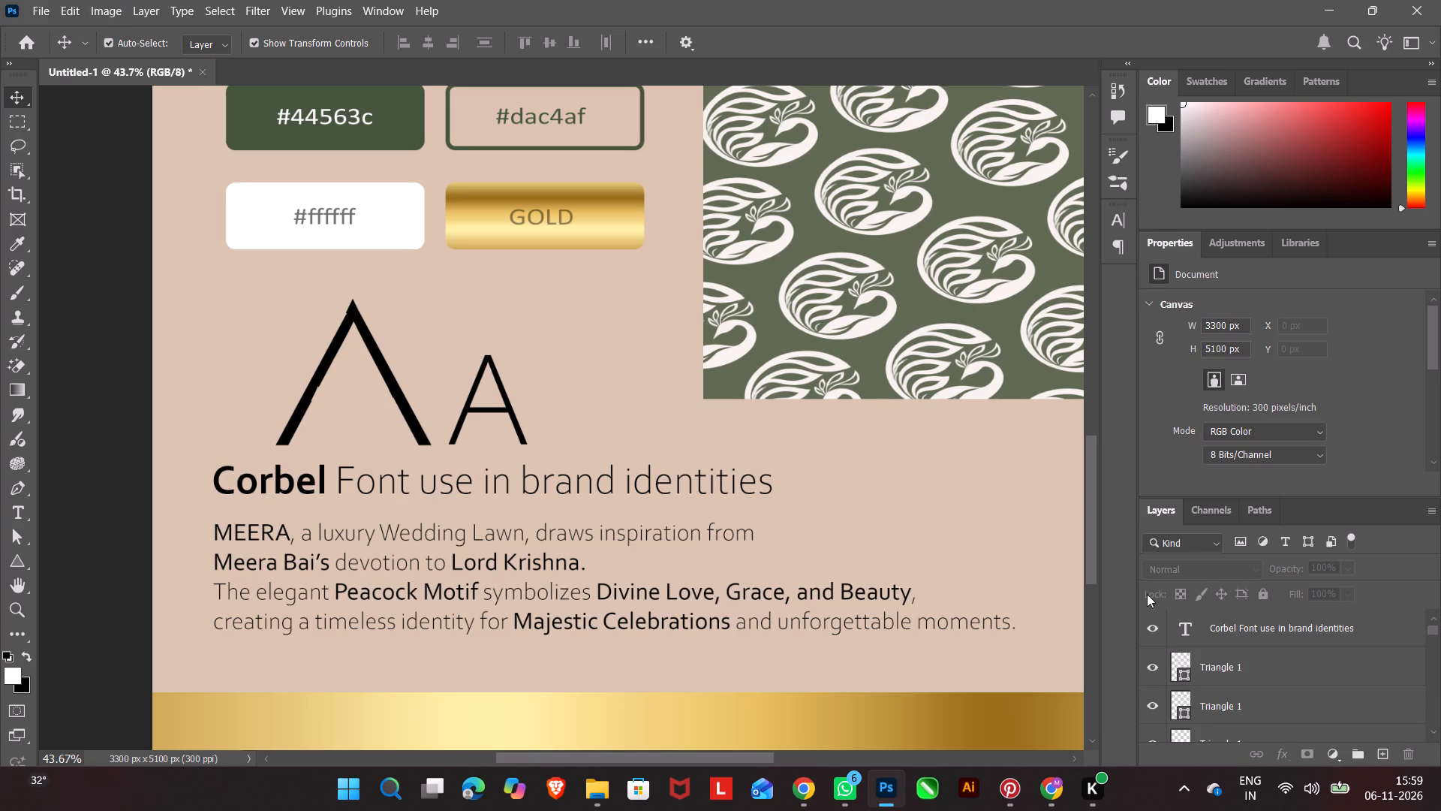
# Replace "Wedding Lawn" with "Event Venue" in the first line of the MEERA description.
pyautogui.keyDown('alt'); pyautogui.scroll(-13, 611, 531); pyautogui.keyUp('alt')
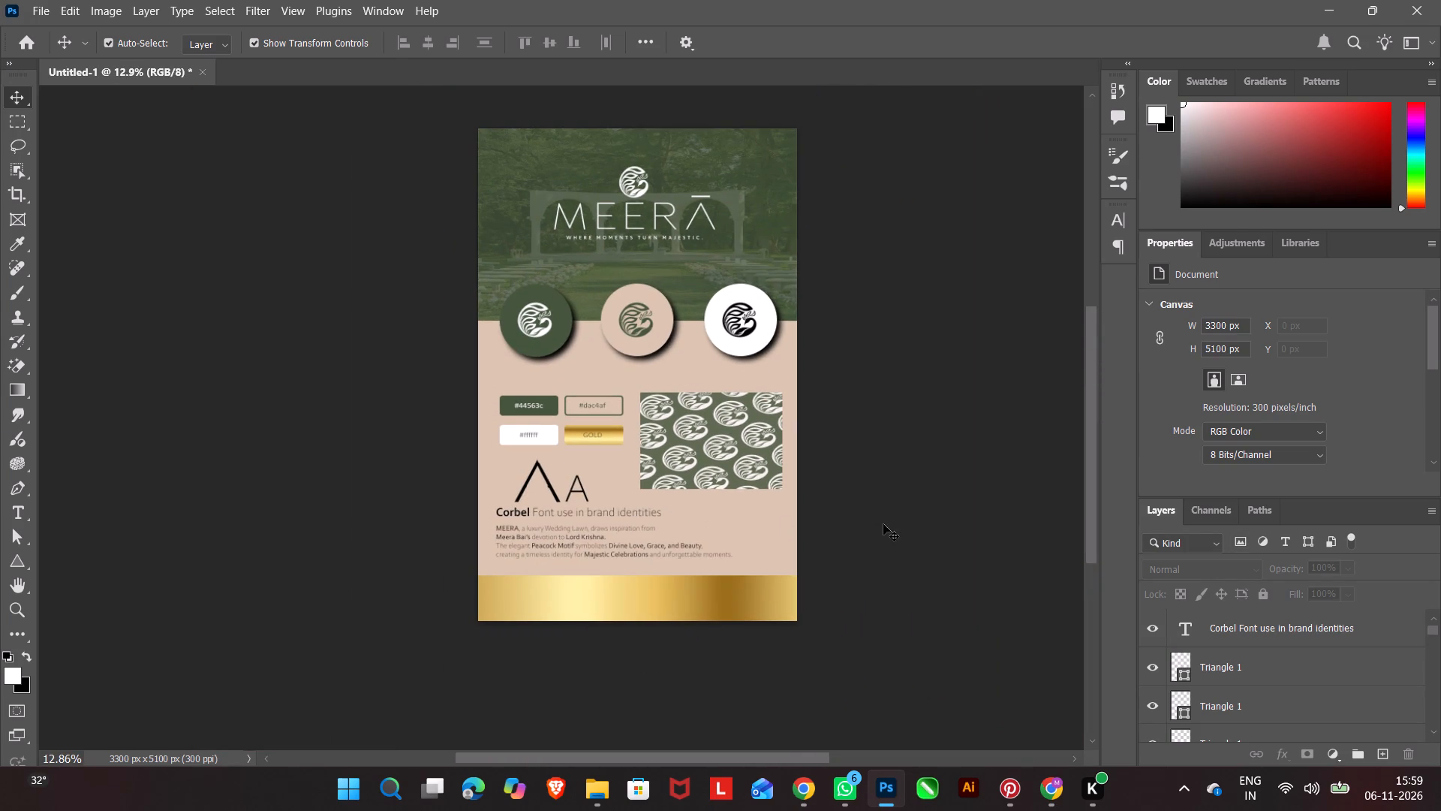
pyautogui.keyDown('alt'); pyautogui.scroll(11, 657, 556); pyautogui.keyUp('alt')
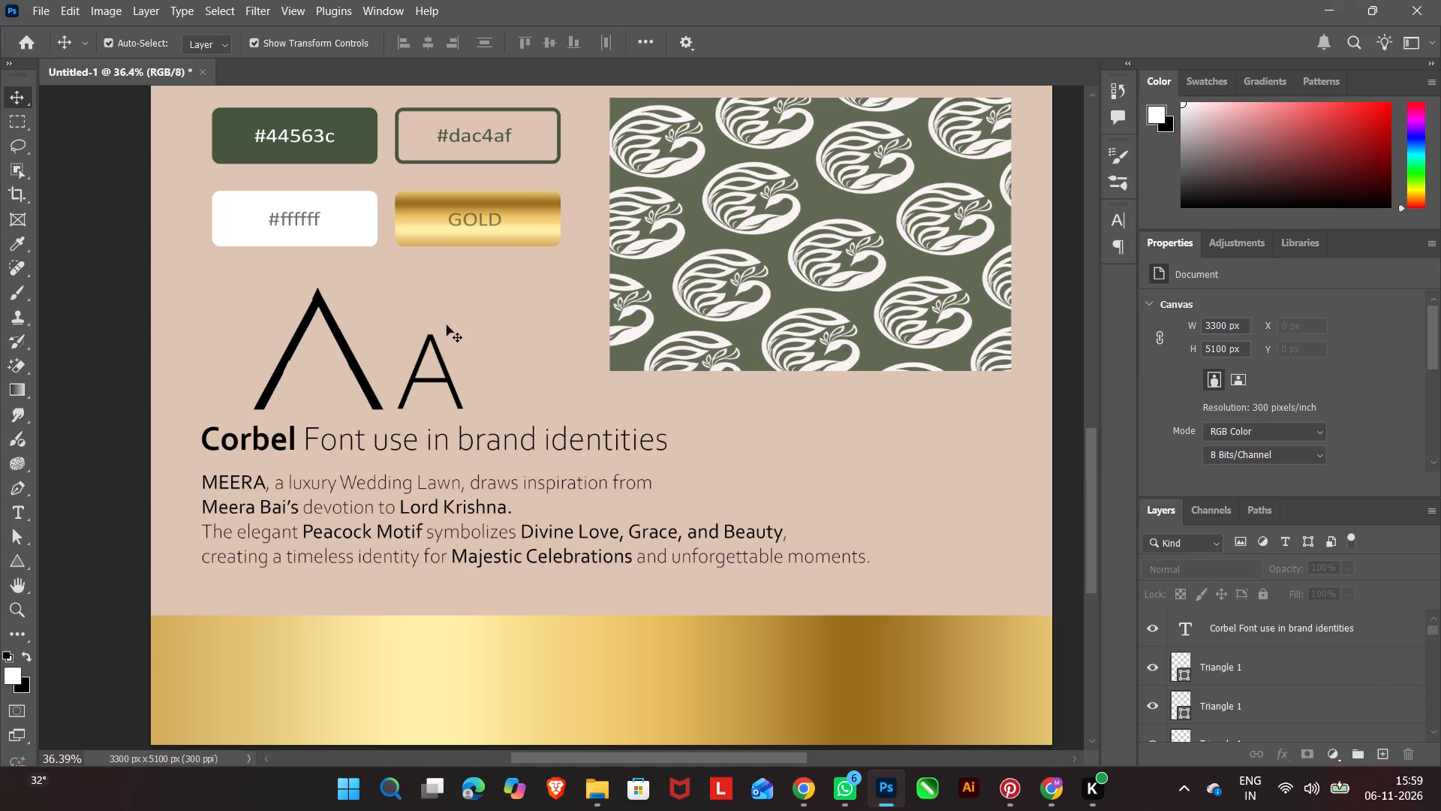
pyautogui.doubleClick(433, 483)
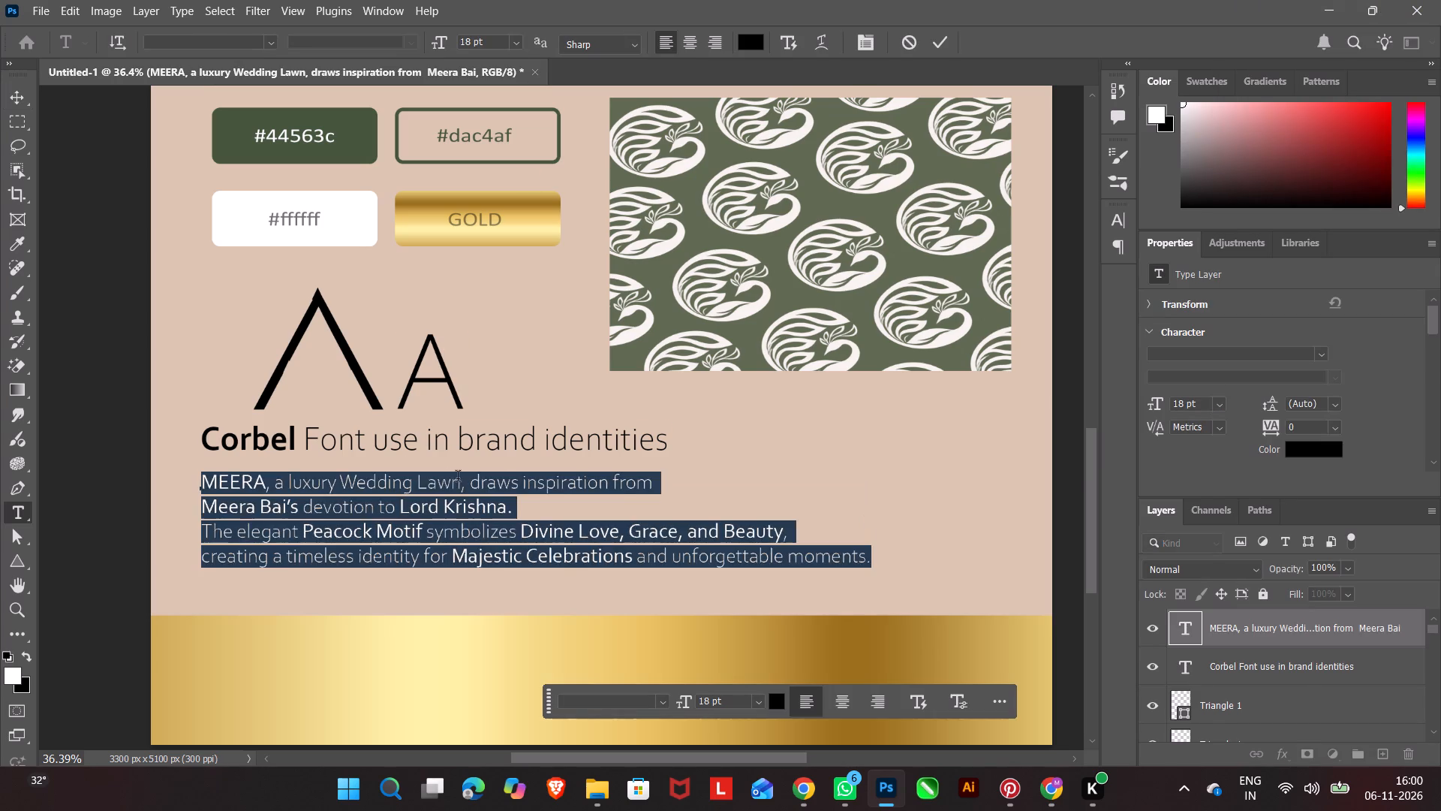
pyautogui.click(459, 479)
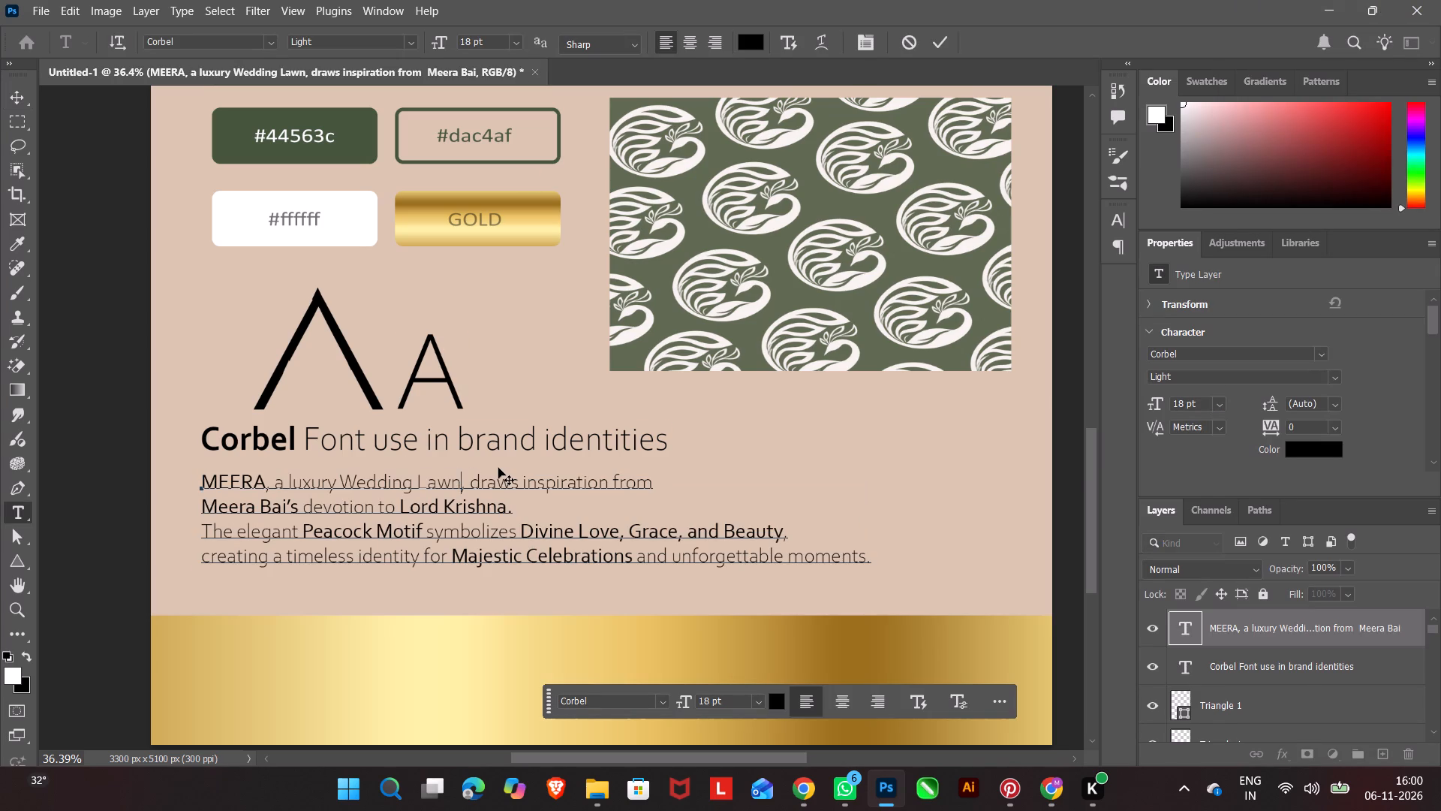
pyautogui.press('BackSpace')
pyautogui.press('BackSpace')
pyautogui.press('BackSpace')
pyautogui.press('BackSpace')
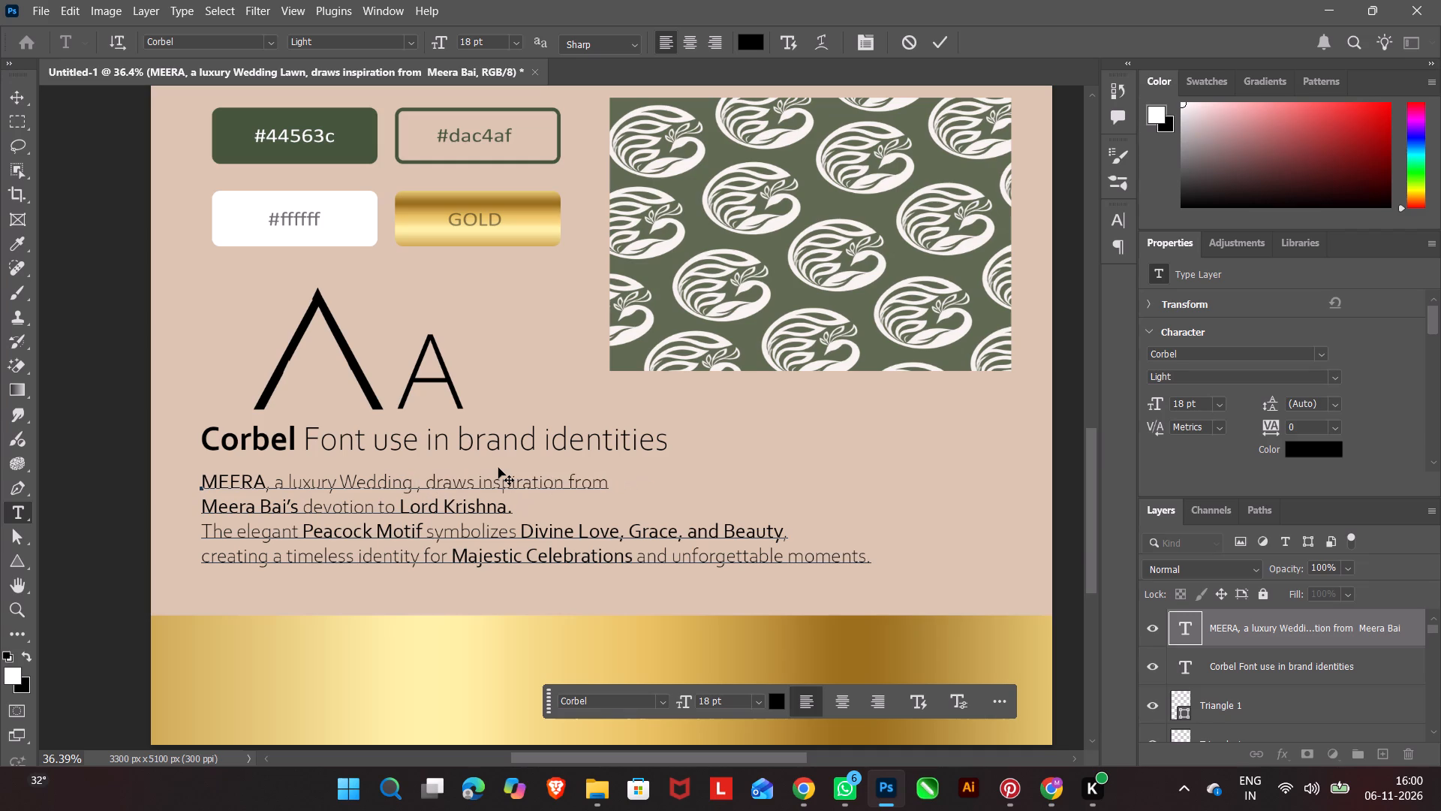
pyautogui.press('BackSpace')
pyautogui.press('BackSpace')
pyautogui.press('BackSpace')
pyautogui.press('BackSpace')
pyautogui.press('BackSpace')
pyautogui.press('BackSpace')
pyautogui.press('BackSpace')
pyautogui.press('BackSpace')
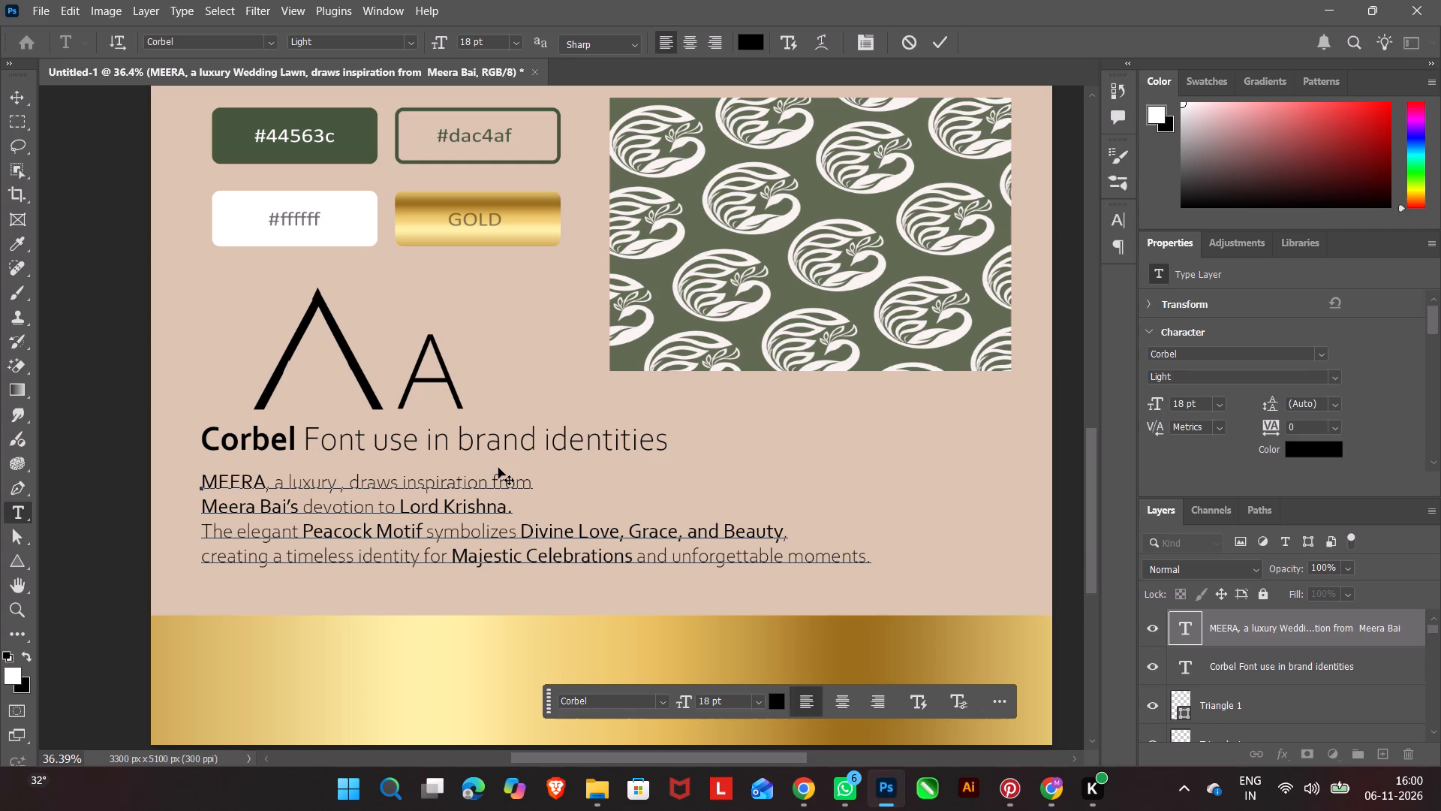
pyautogui.hotkey('shift', 'e')
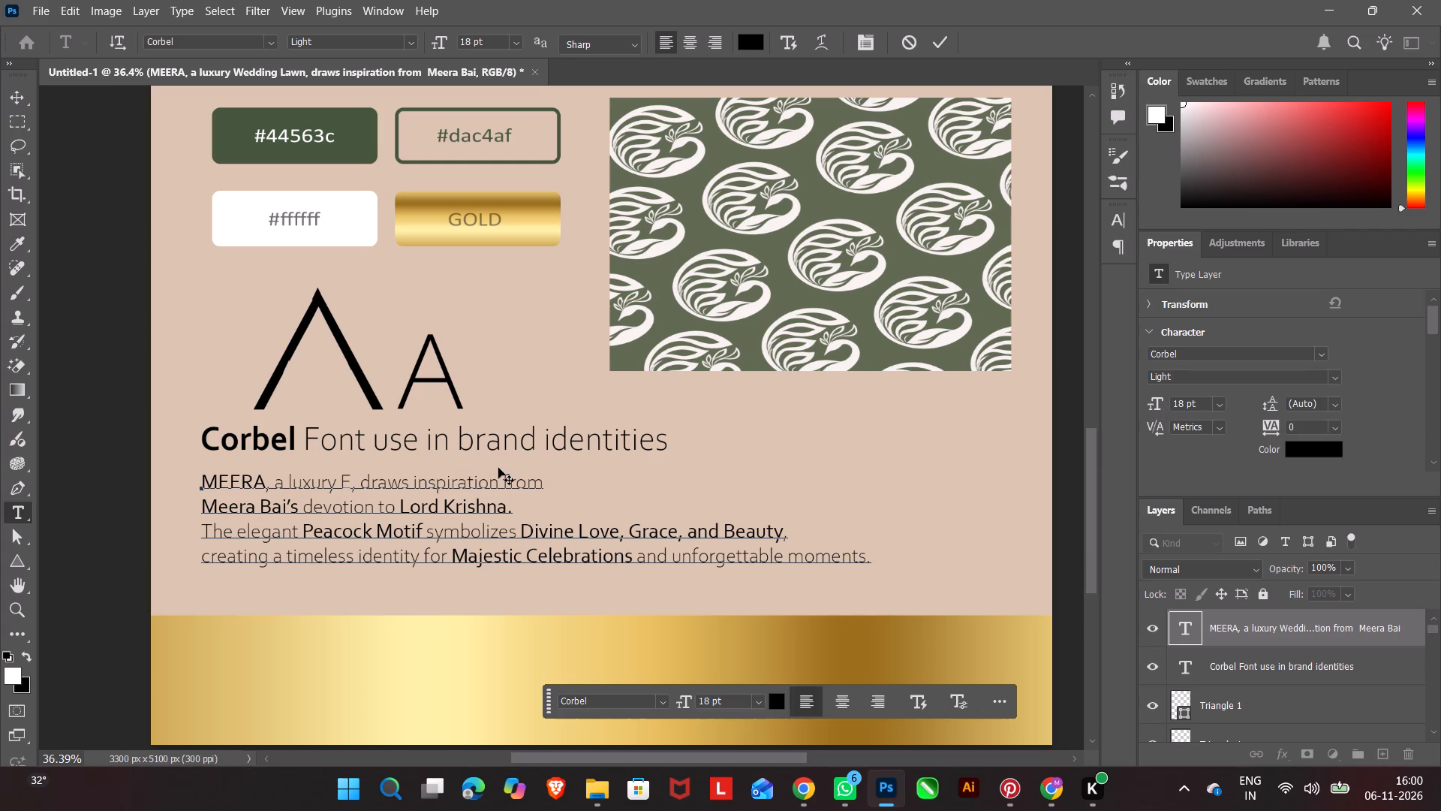
pyautogui.write('vent')
pyautogui.press('space')
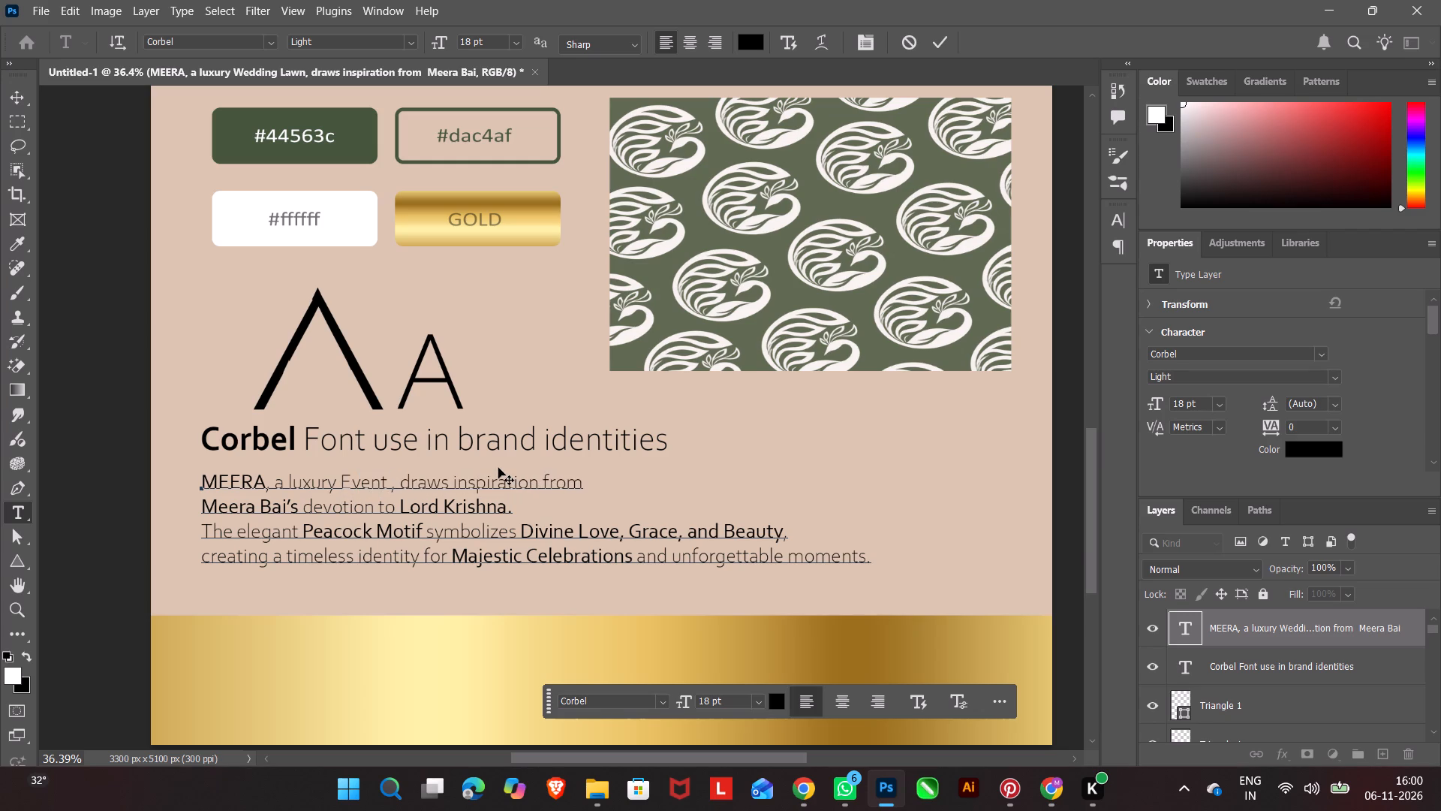
pyautogui.write('Ve')
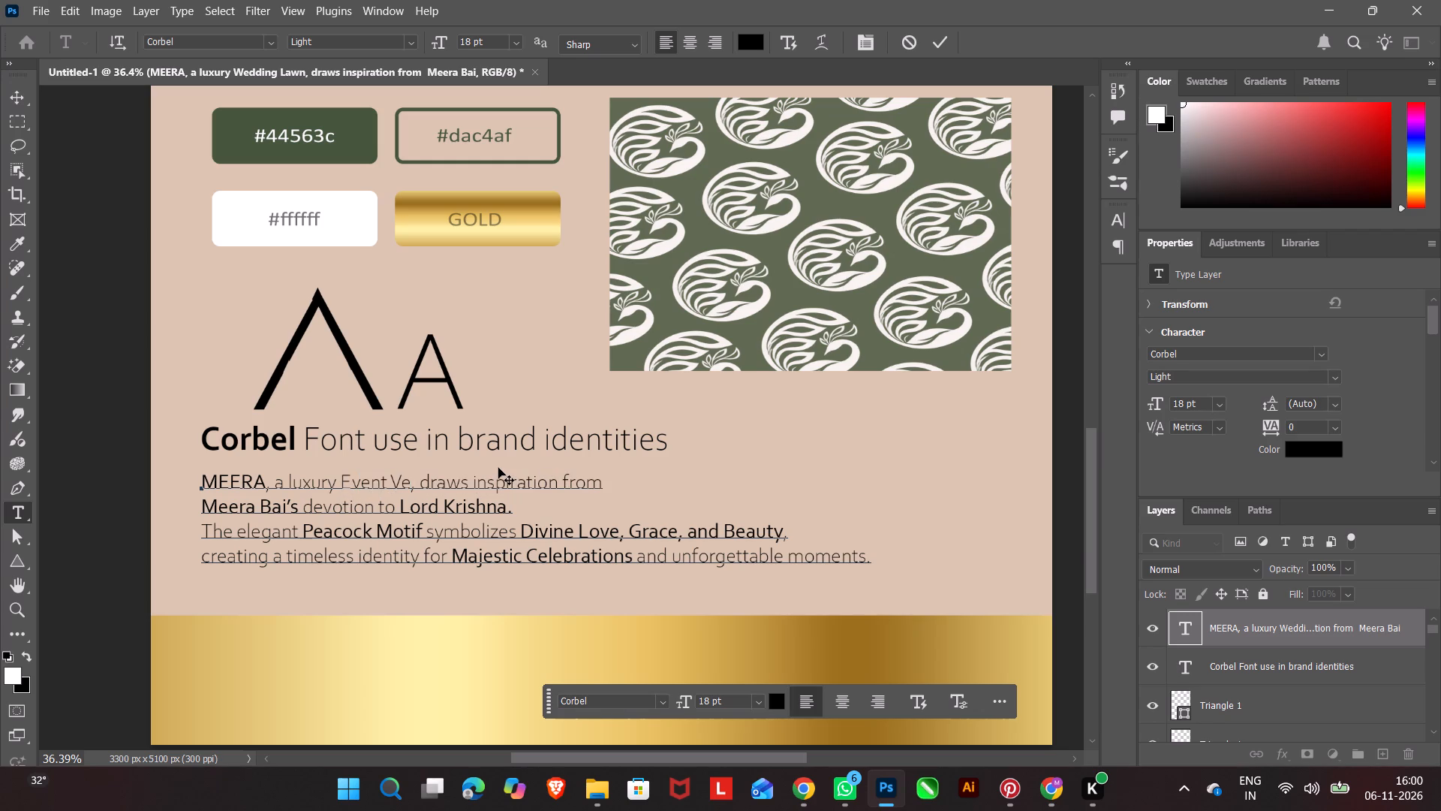
pyautogui.write('nue')
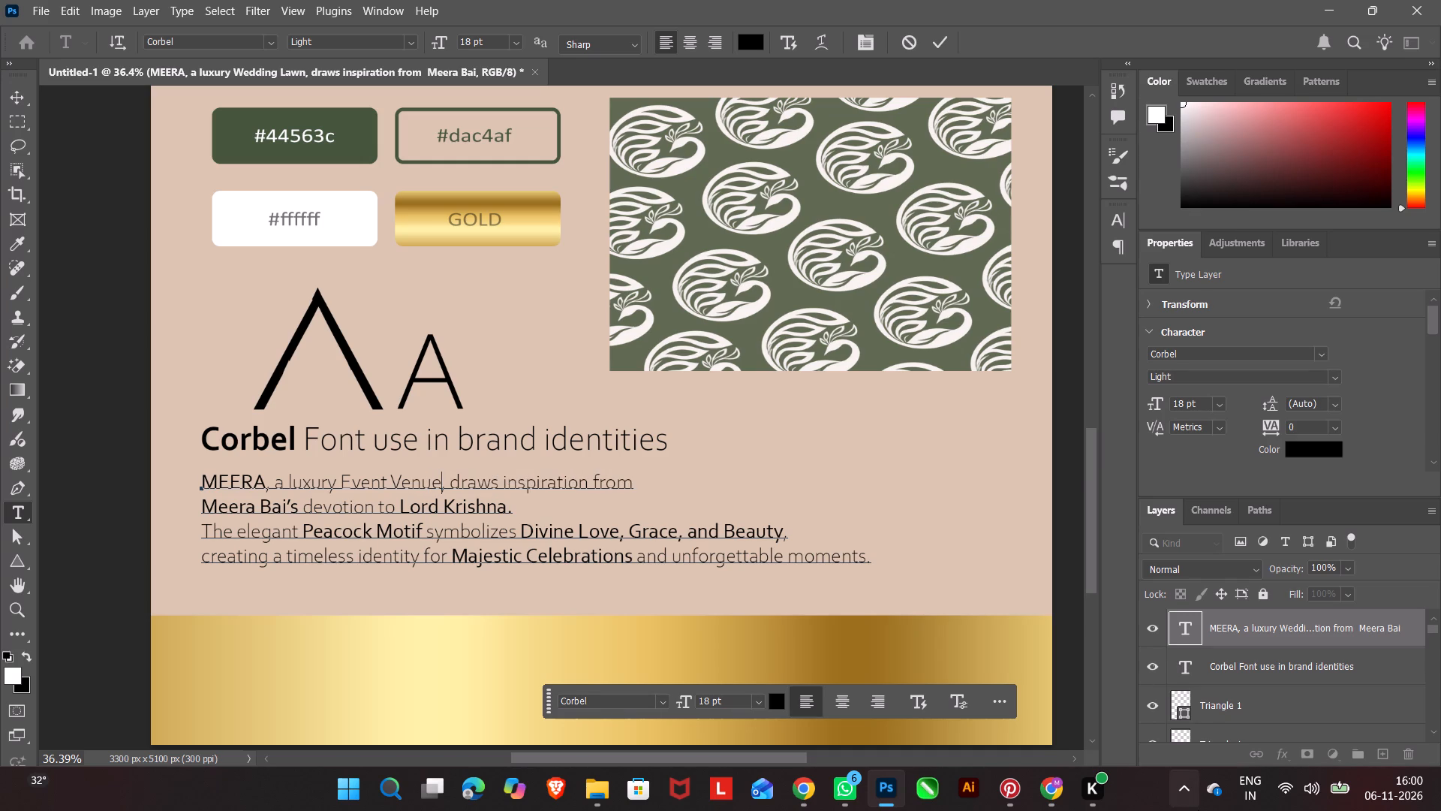
# Capitalize the word "Luxury" in the description's first line and commit the text edit.
pyautogui.click(296, 487)
pyautogui.press('BackSpace')
pyautogui.hotkey('shift', 'l')
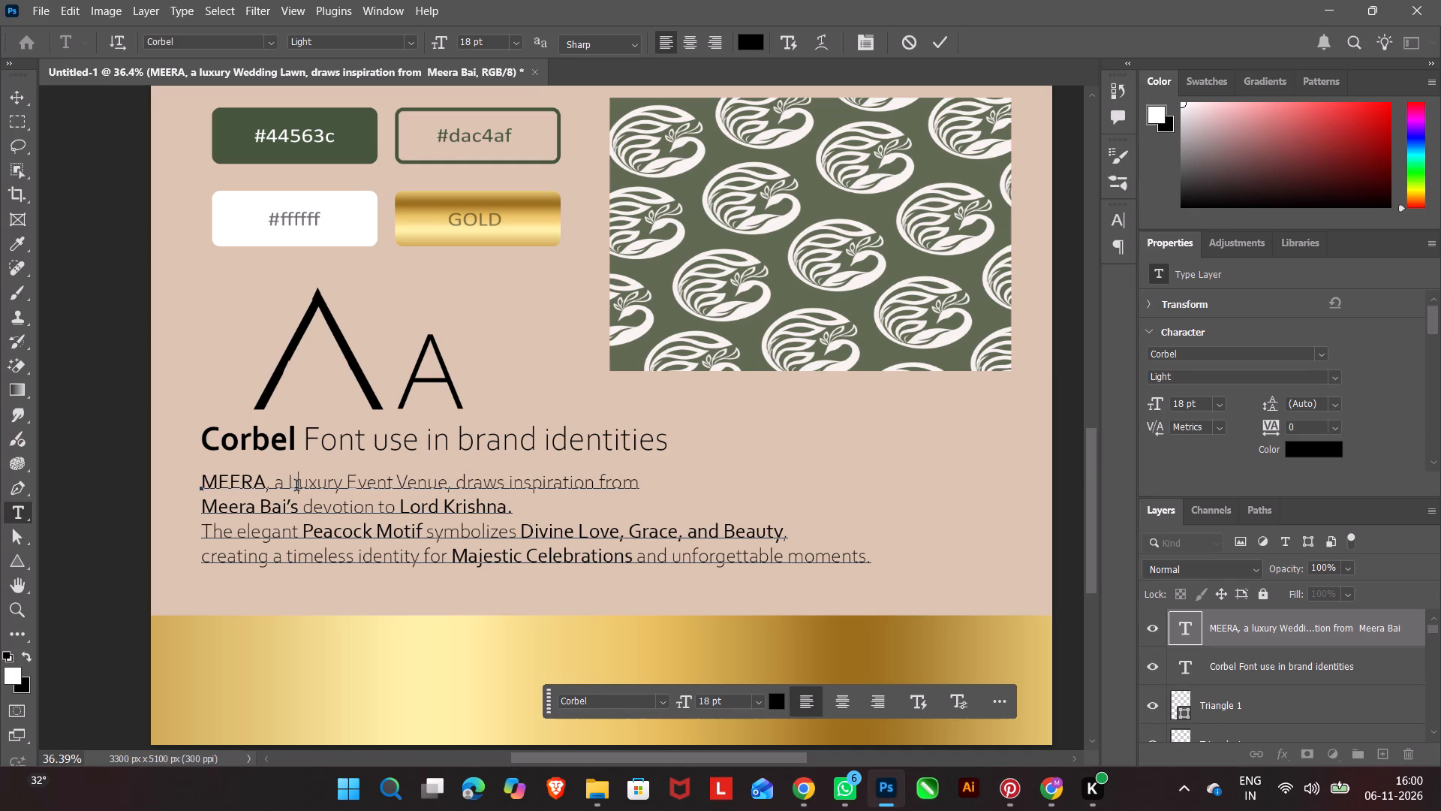
pyautogui.doubleClick(124, 559)
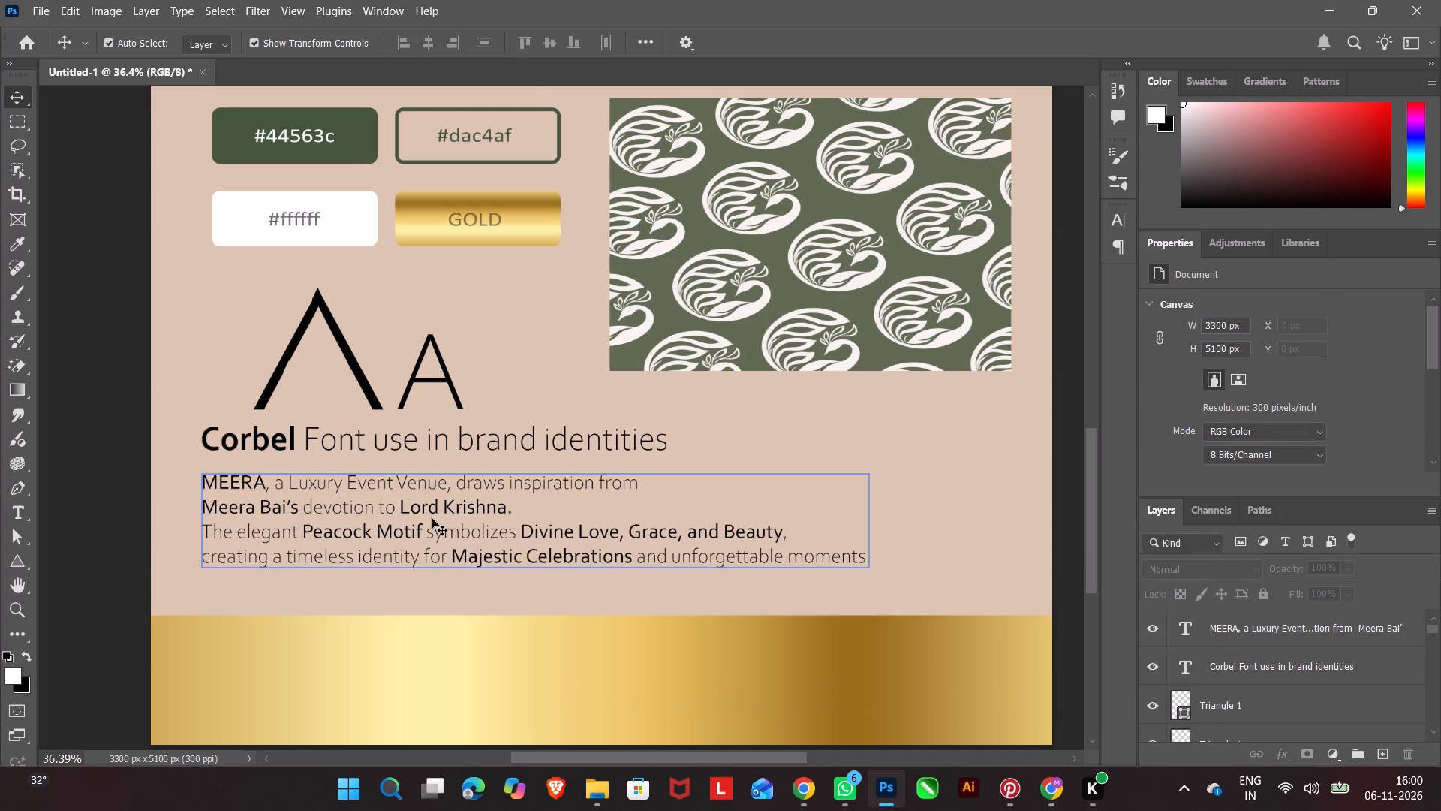
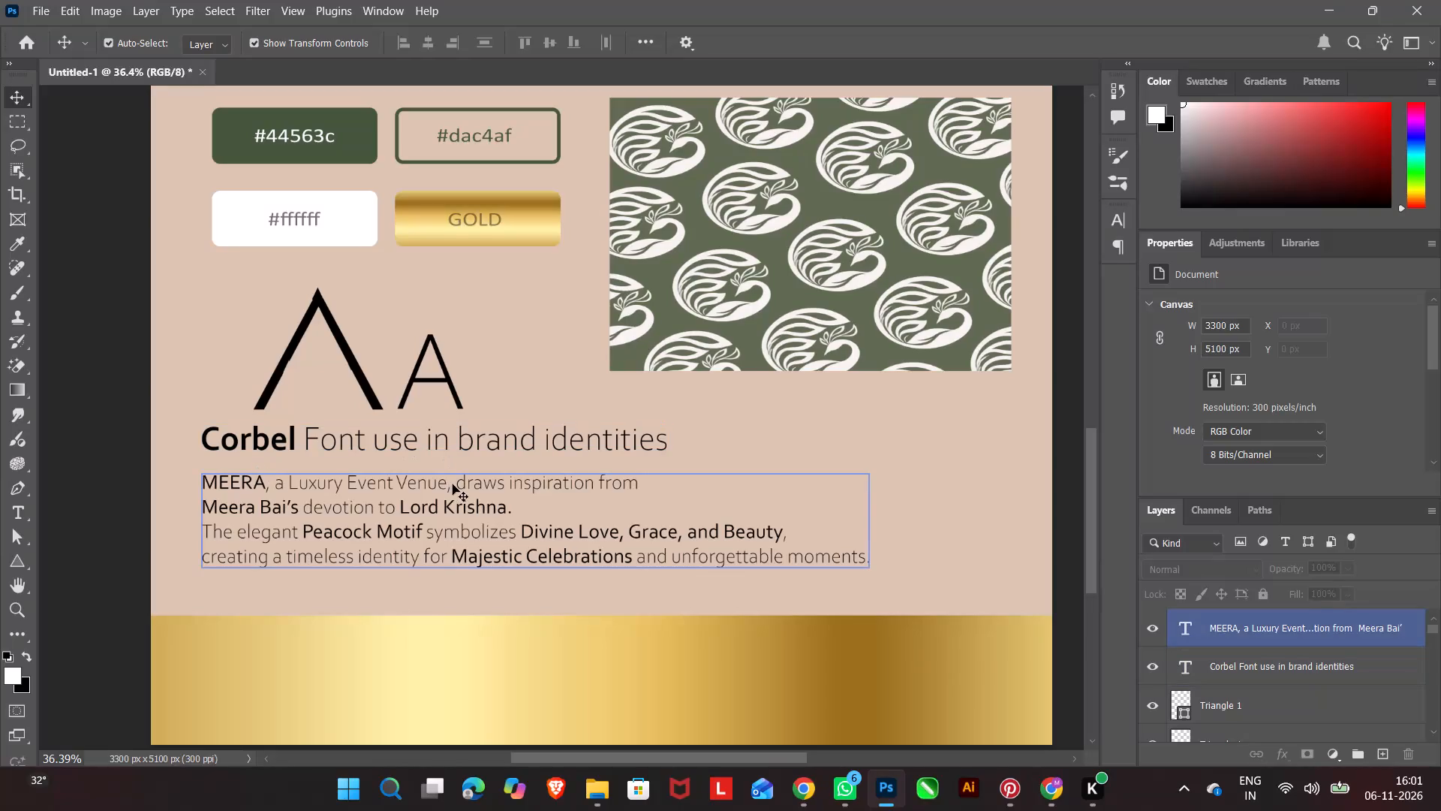
# Insert "& Private Outdoor Event Space" after "a Luxury Event Venue" in the description paragraph.
pyautogui.click(453, 484)
pyautogui.click(457, 485)
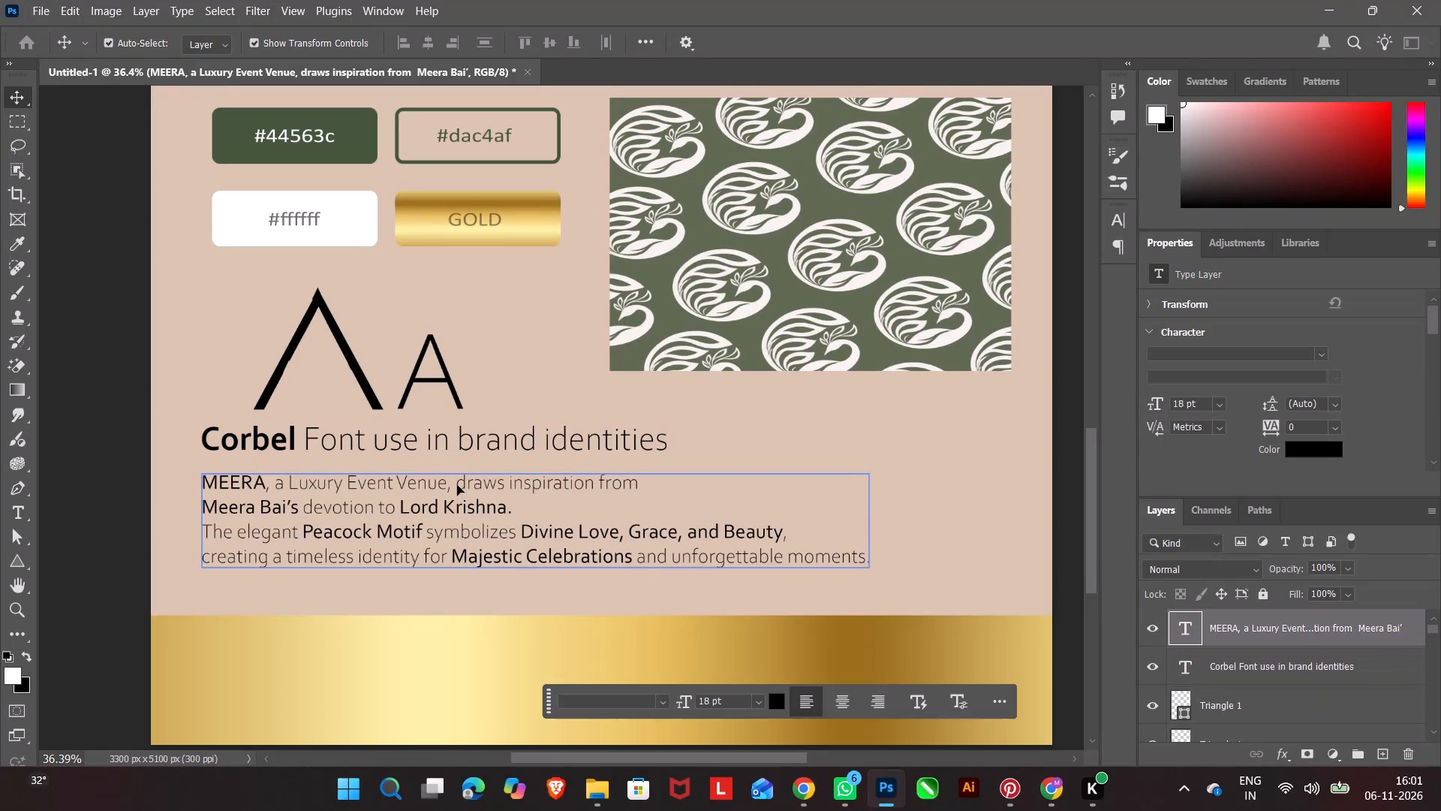
pyautogui.doubleClick(457, 483)
pyautogui.click(447, 483)
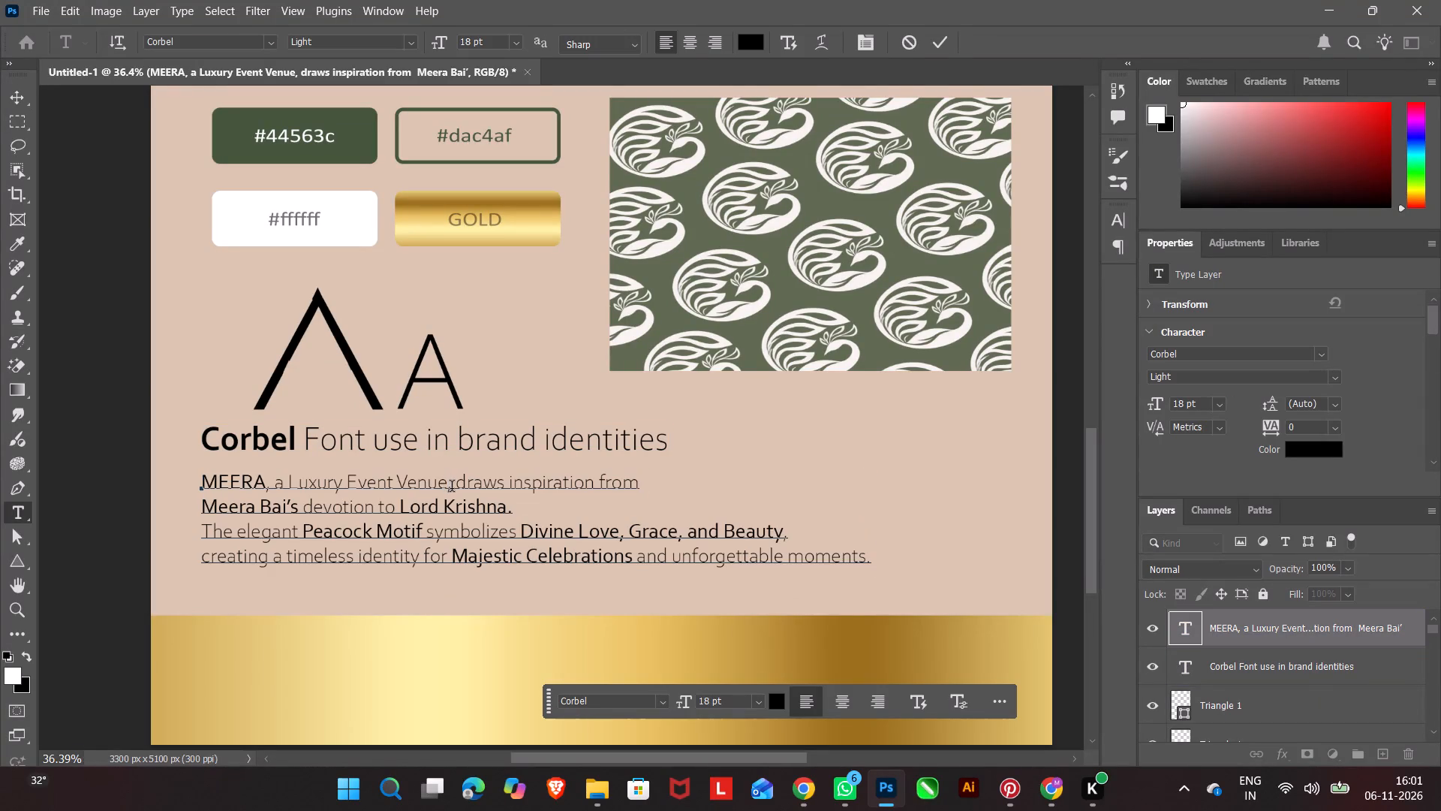
pyautogui.press('space')
pyautogui.write('&')
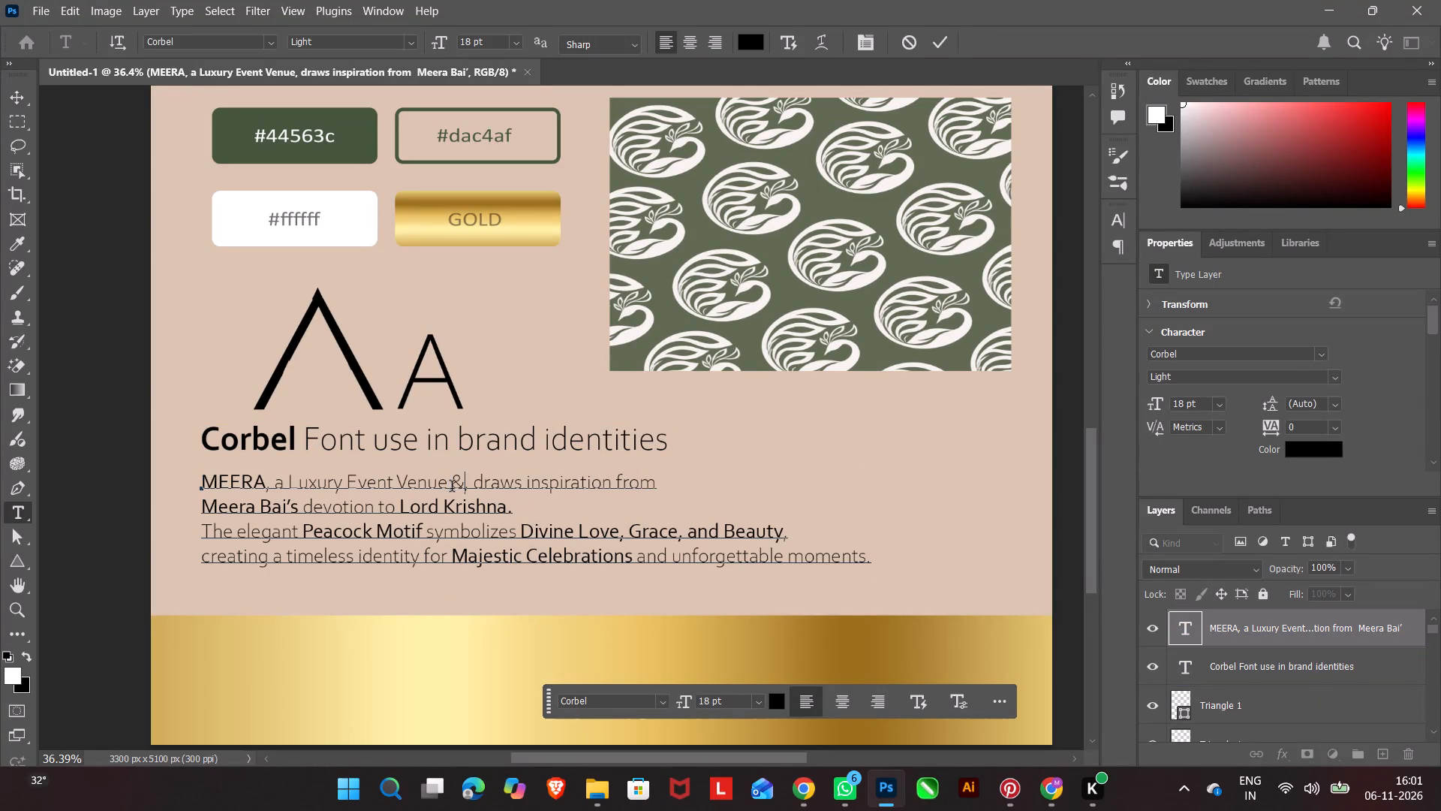
pyautogui.press('space')
pyautogui.write('Private')
pyautogui.press('space')
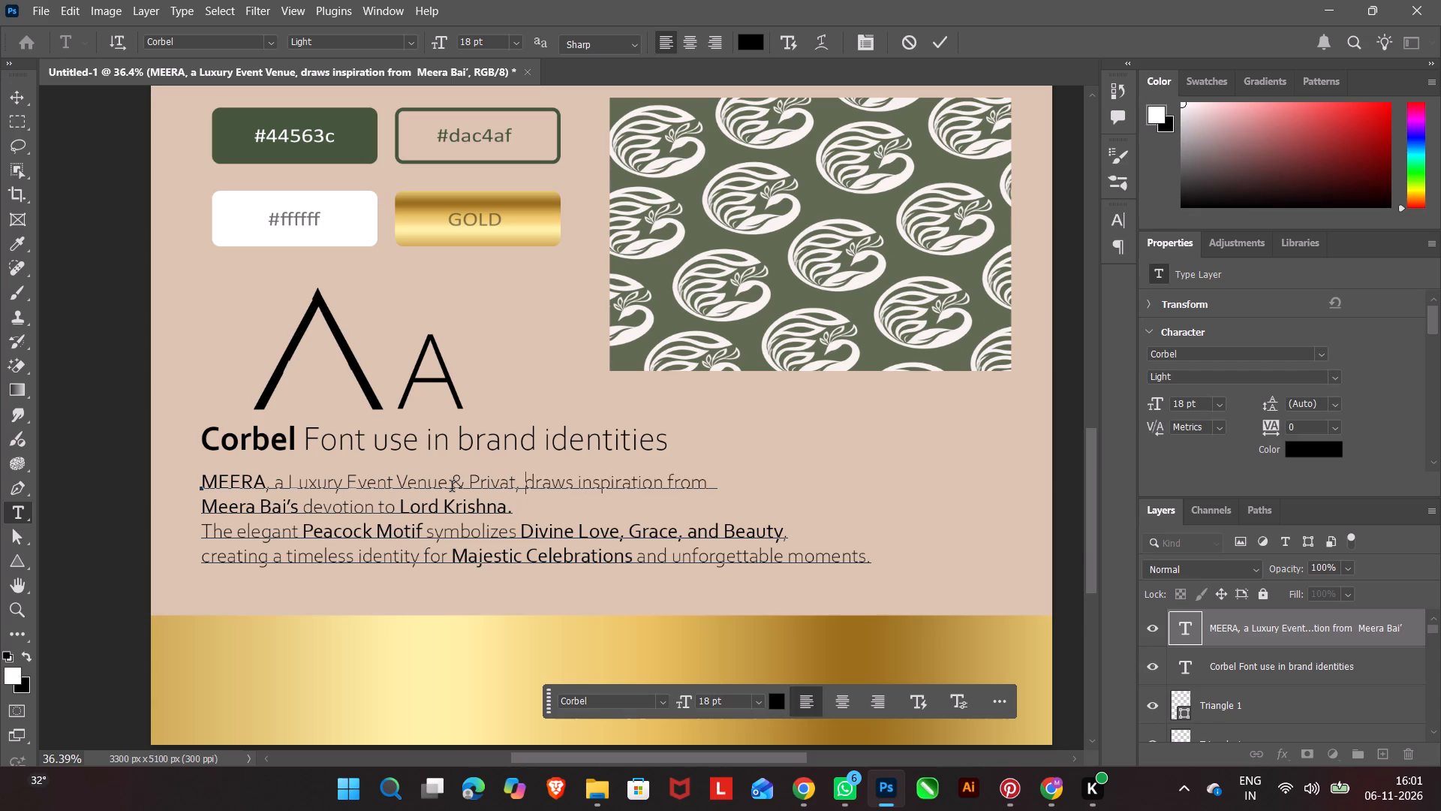
pyautogui.write('Outdoor')
pyautogui.press('space')
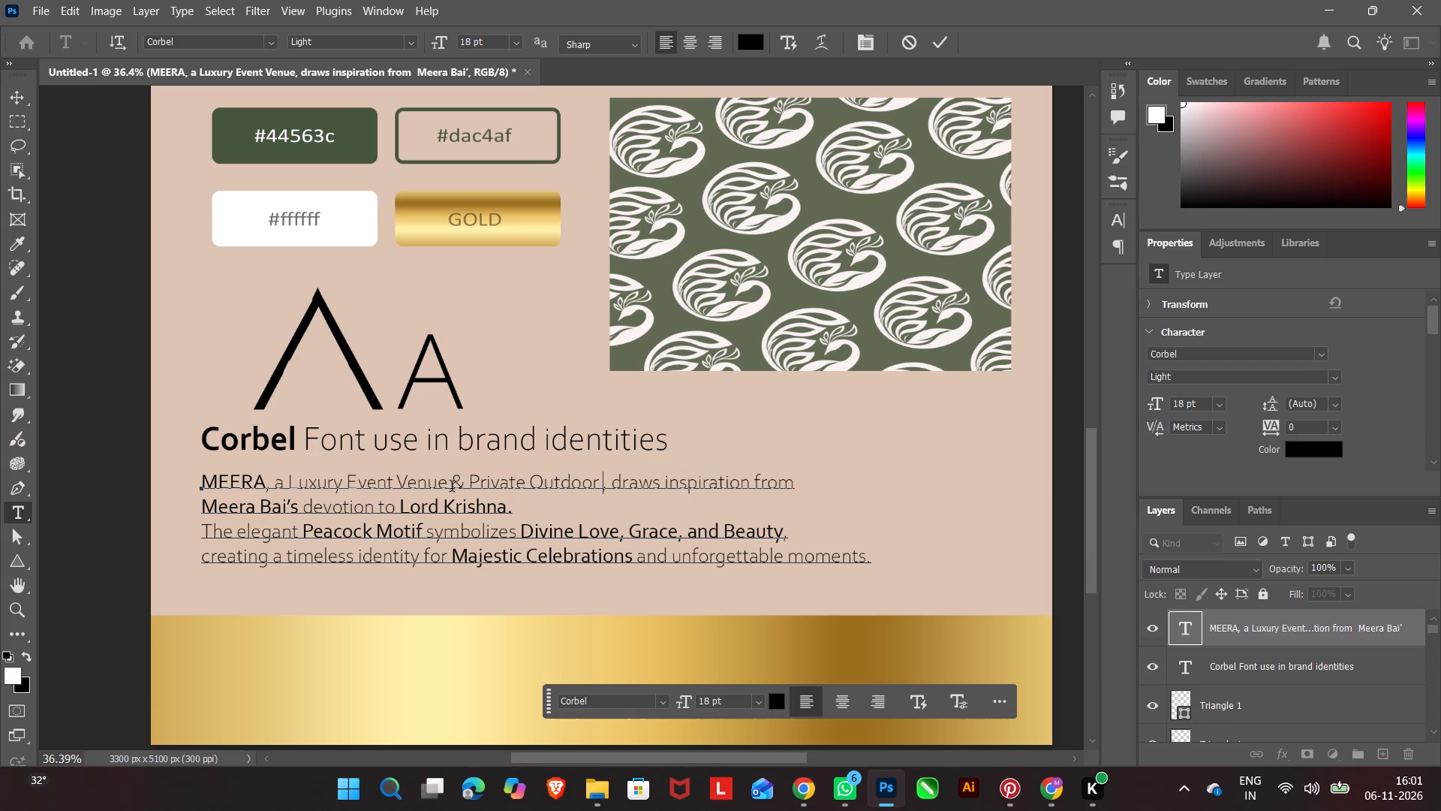
pyautogui.hotkey('shift', 'e')
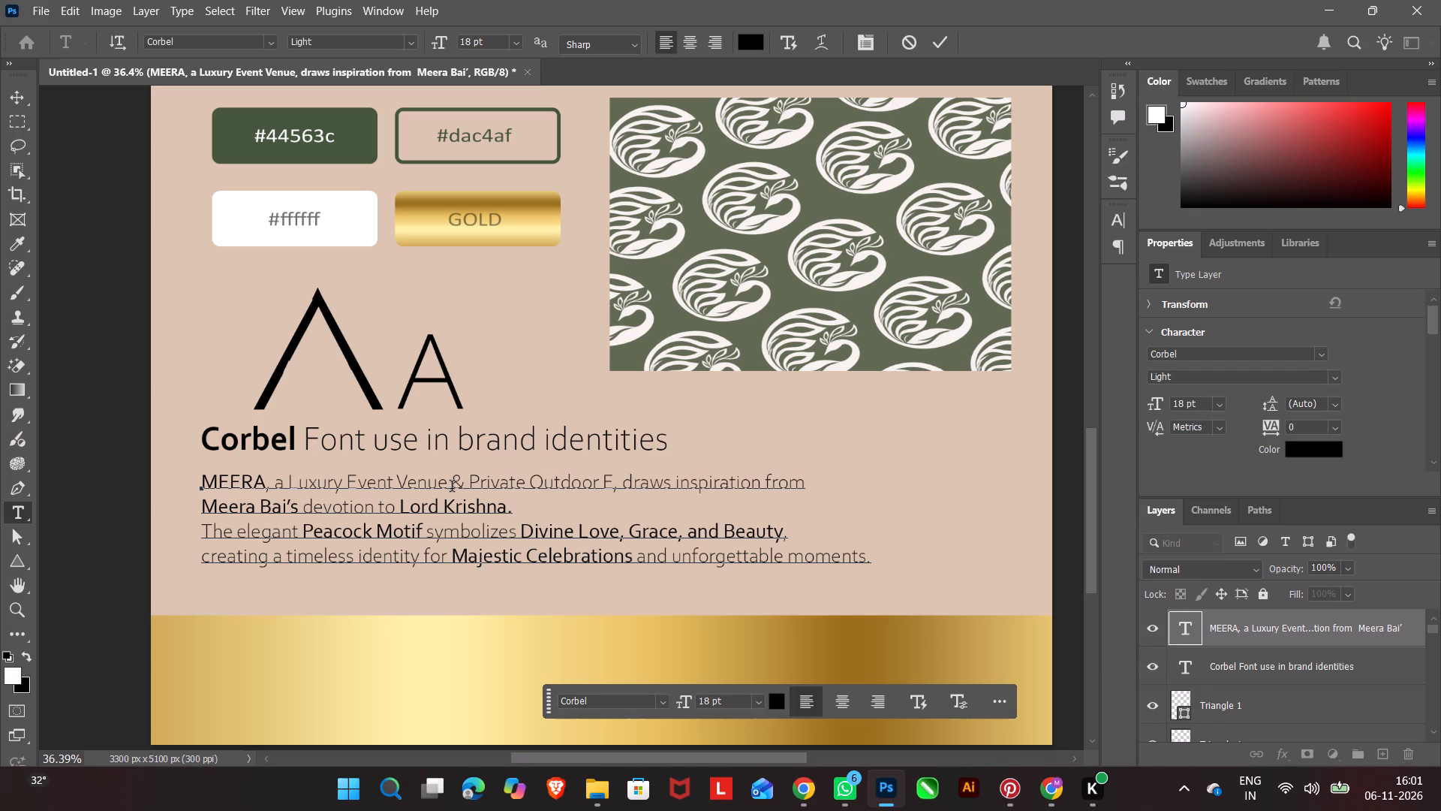
pyautogui.write('vent Space')
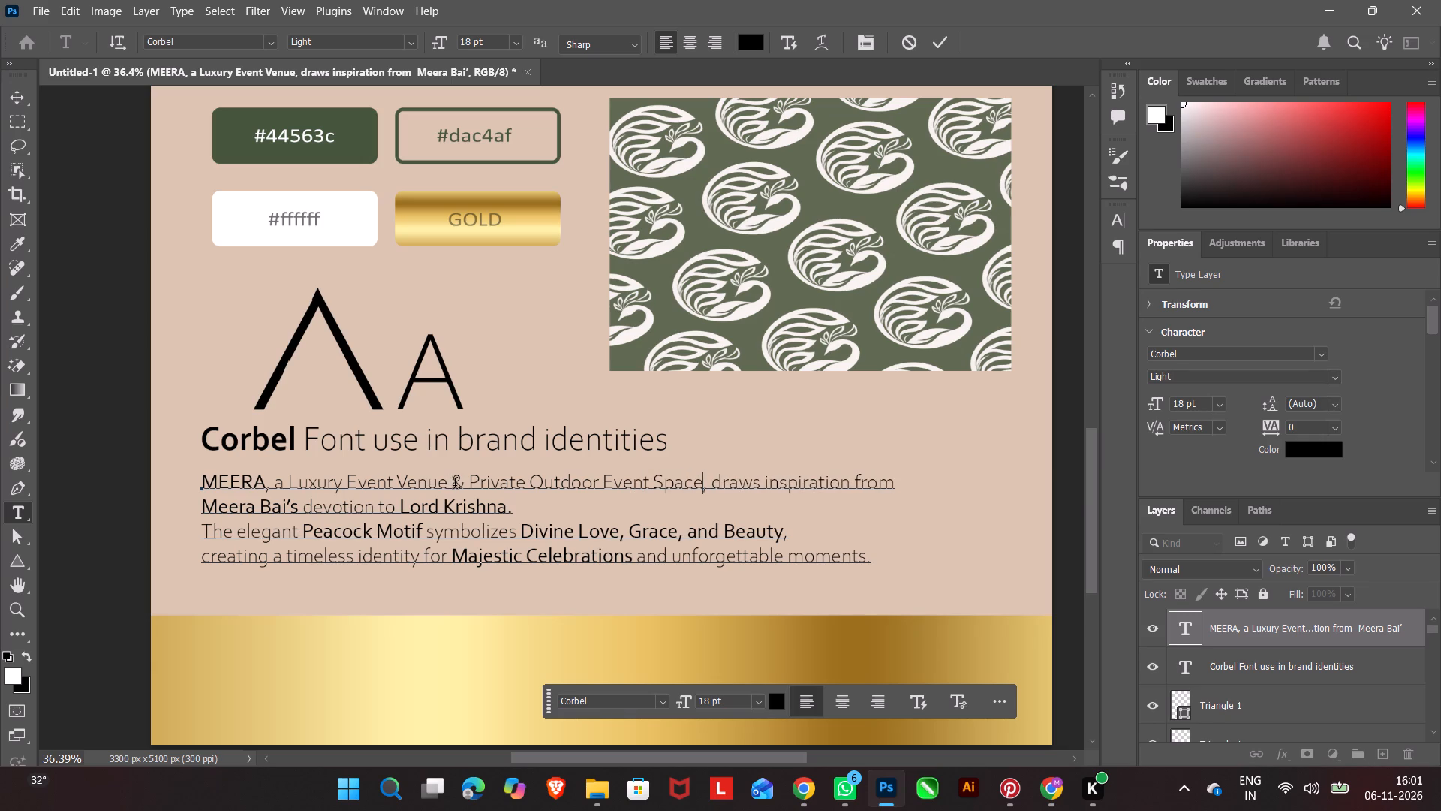
# Delete "Event Venue &" from the description's first line so it reads "a Luxury Private Outdoor Event Space".
pyautogui.click(455, 485)
pyautogui.press('BackSpace')
pyautogui.press('BackSpace')
pyautogui.press('BackSpace')
pyautogui.press('BackSpace')
pyautogui.press('BackSpace')
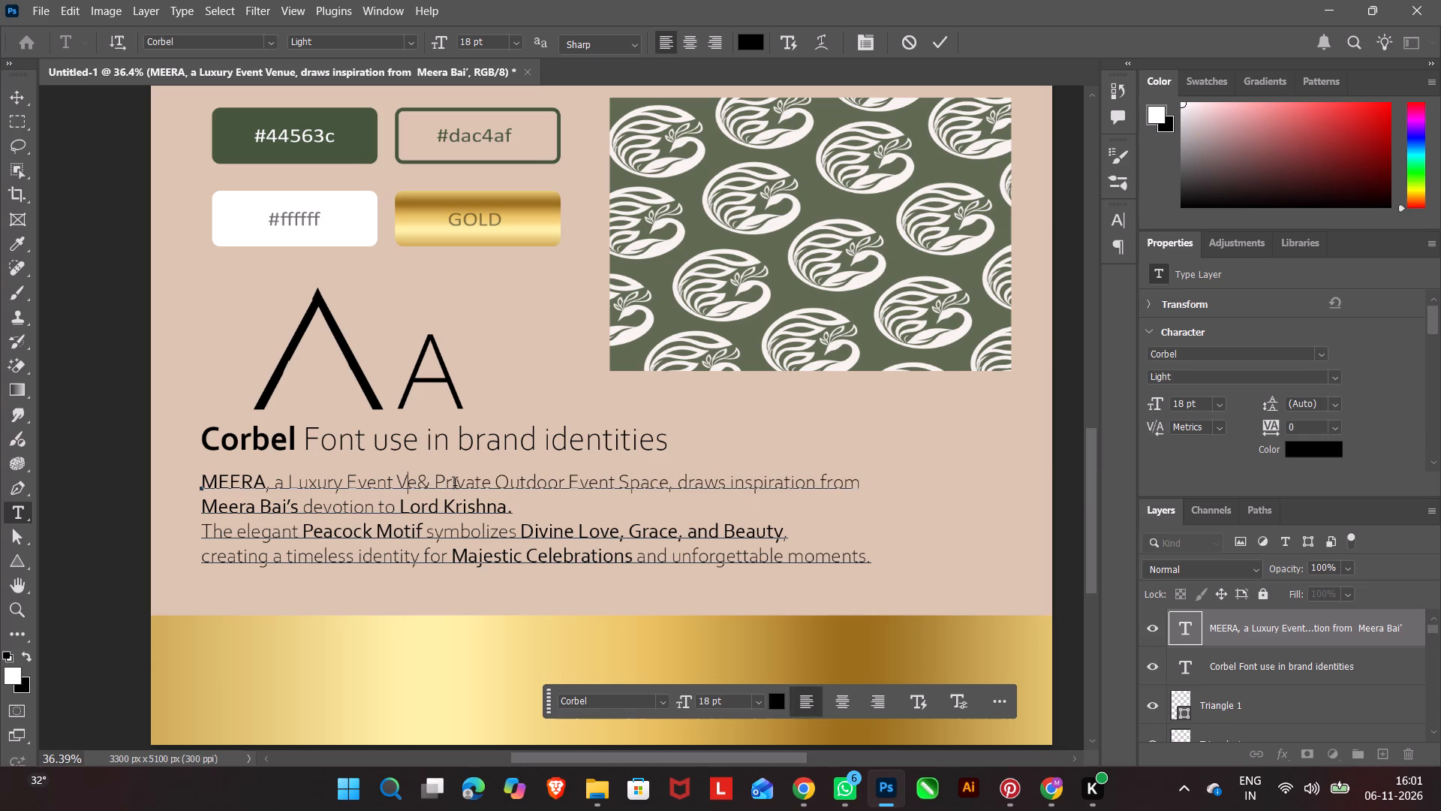
pyautogui.press('BackSpace')
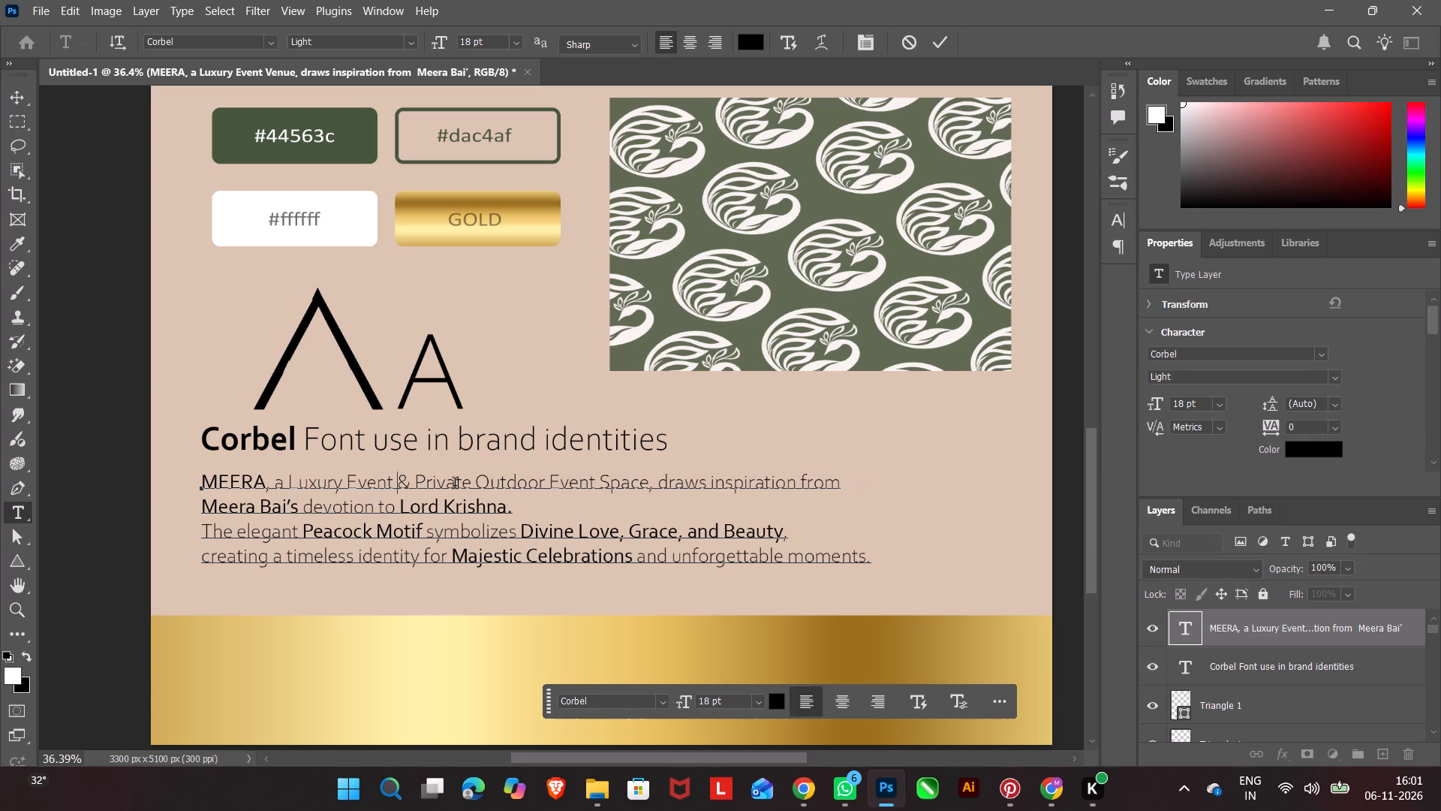
pyautogui.click(416, 482)
pyautogui.press('BackSpace')
pyautogui.press('BackSpace')
pyautogui.press('BackSpace')
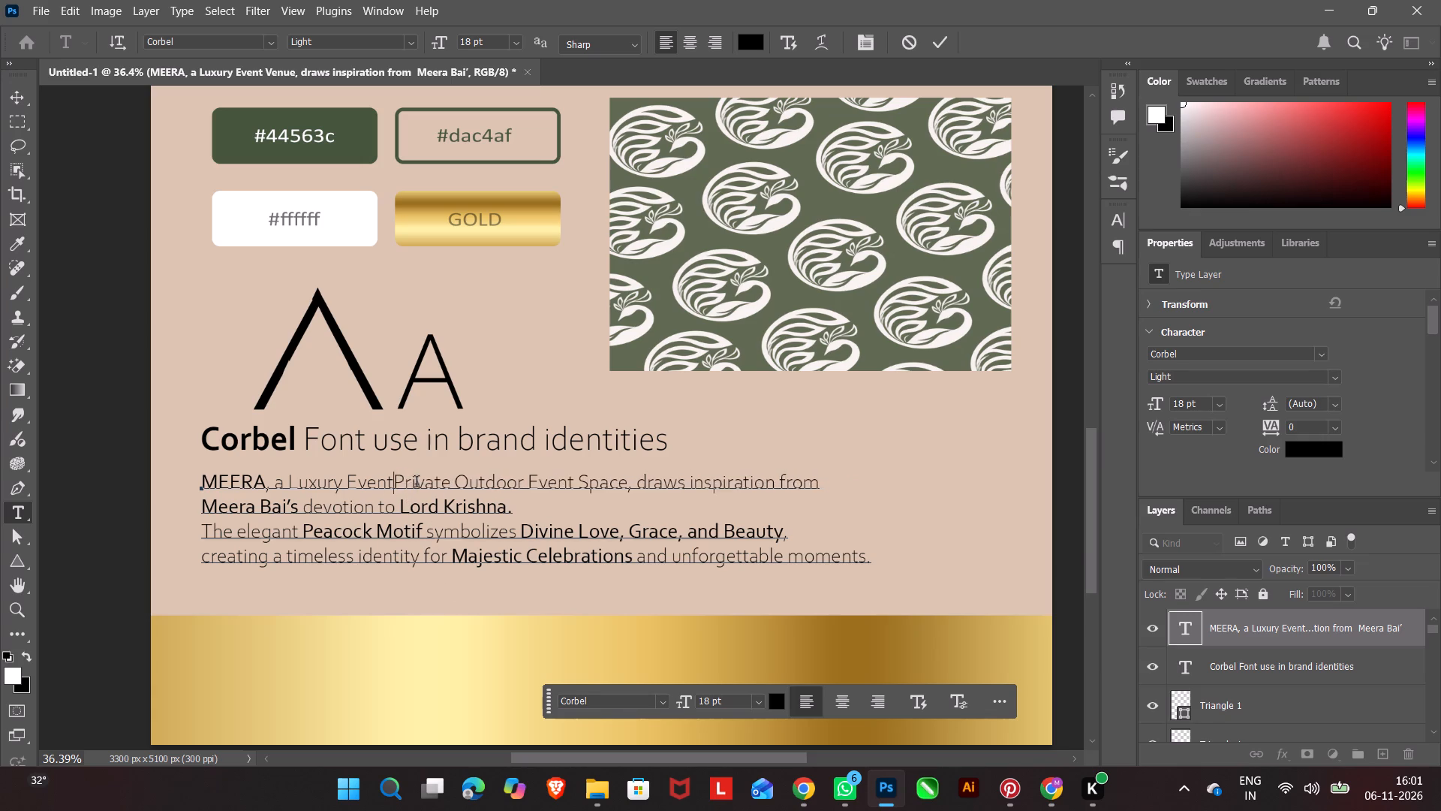
pyautogui.press('BackSpace')
pyautogui.press('BackSpace')
pyautogui.press('BackSpace')
pyautogui.press('BackSpace')
pyautogui.press('BackSpace')
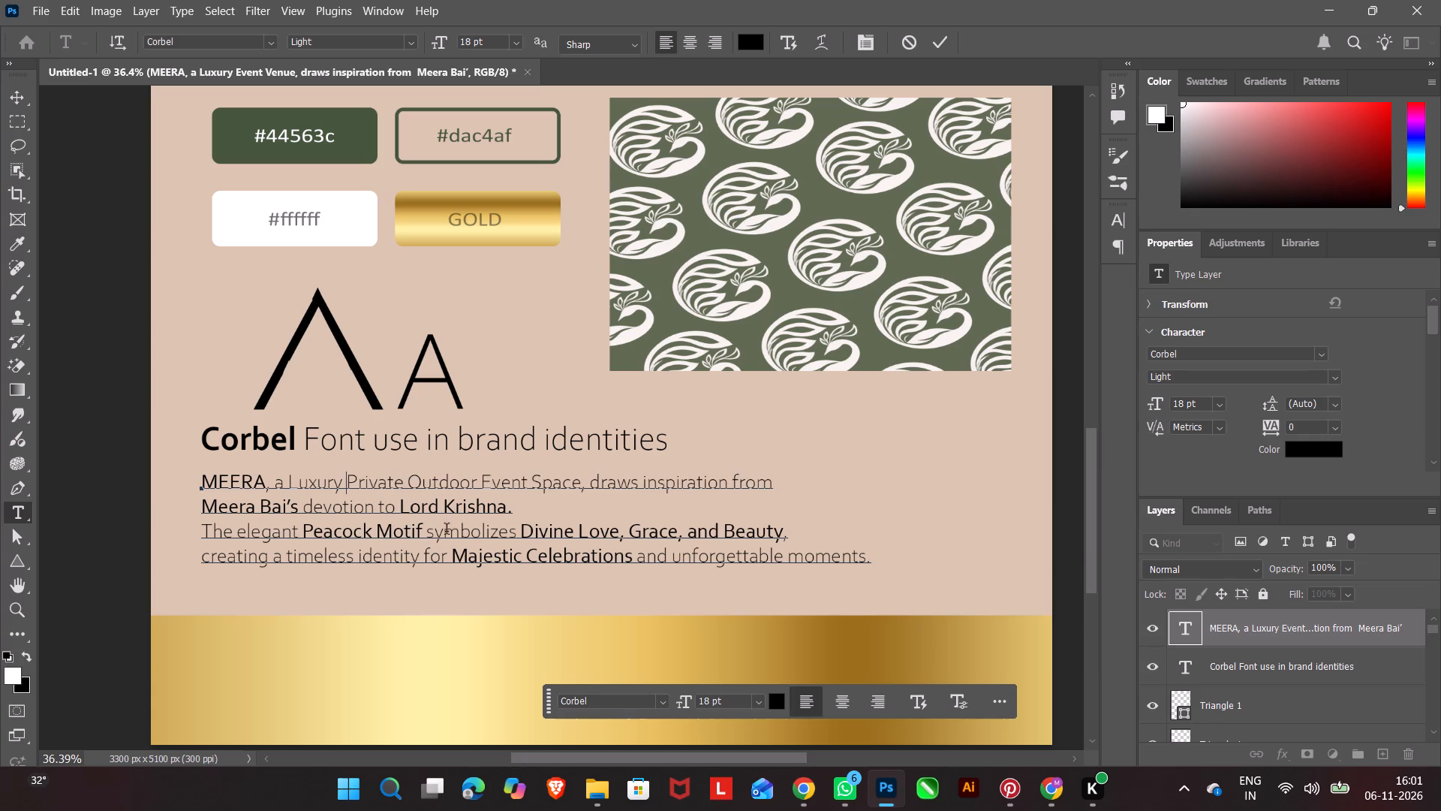
pyautogui.click(920, 484)
pyautogui.click(139, 469)
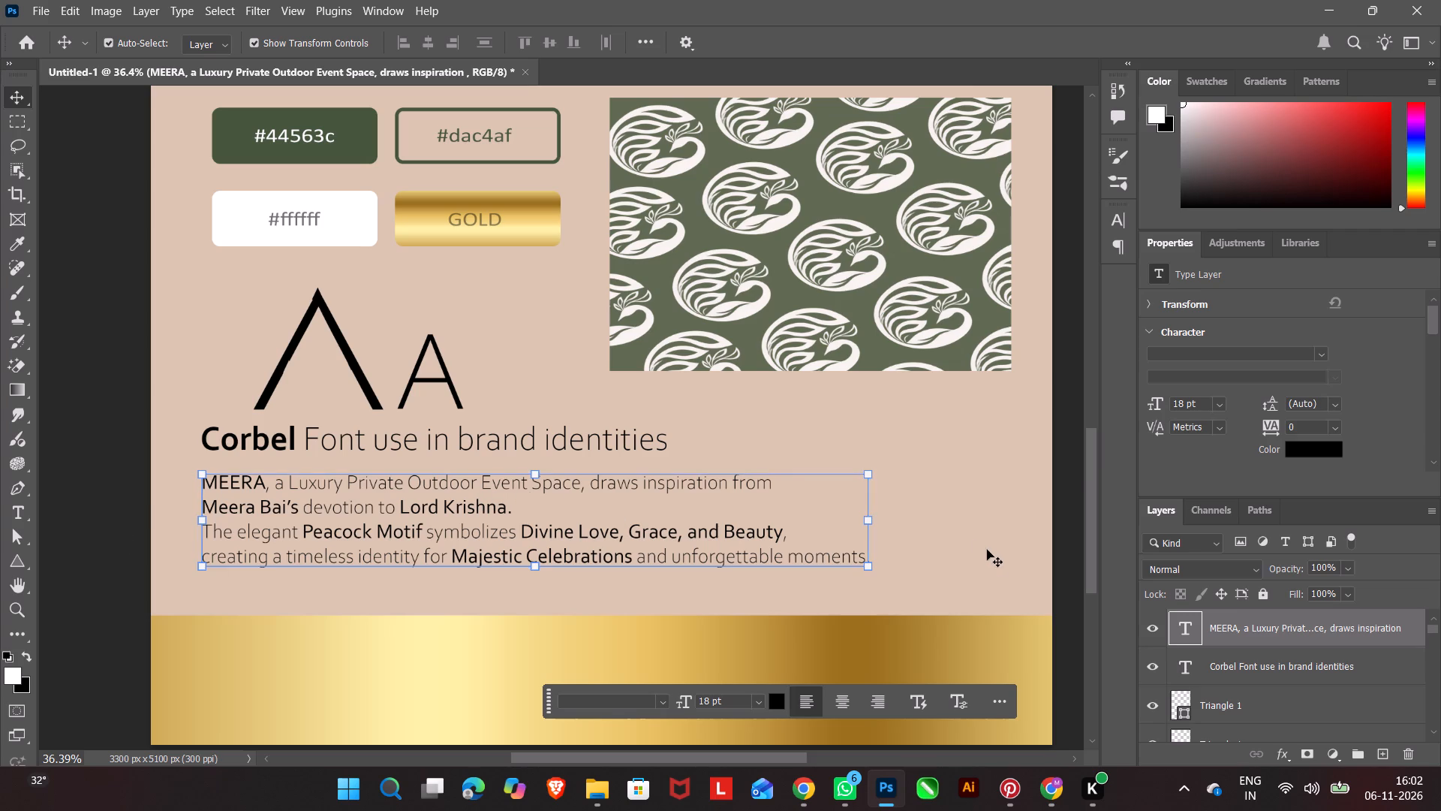
pyautogui.click(969, 531)
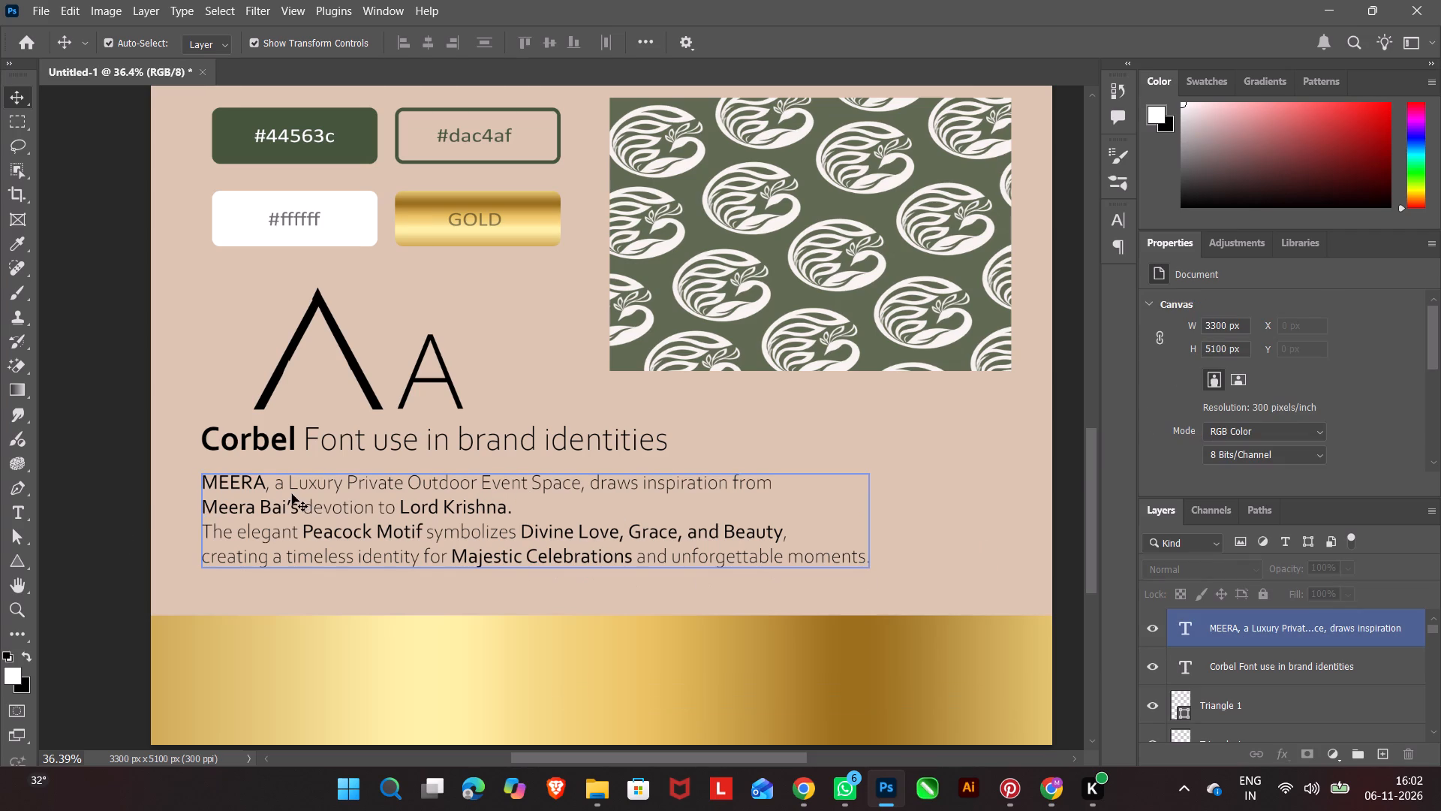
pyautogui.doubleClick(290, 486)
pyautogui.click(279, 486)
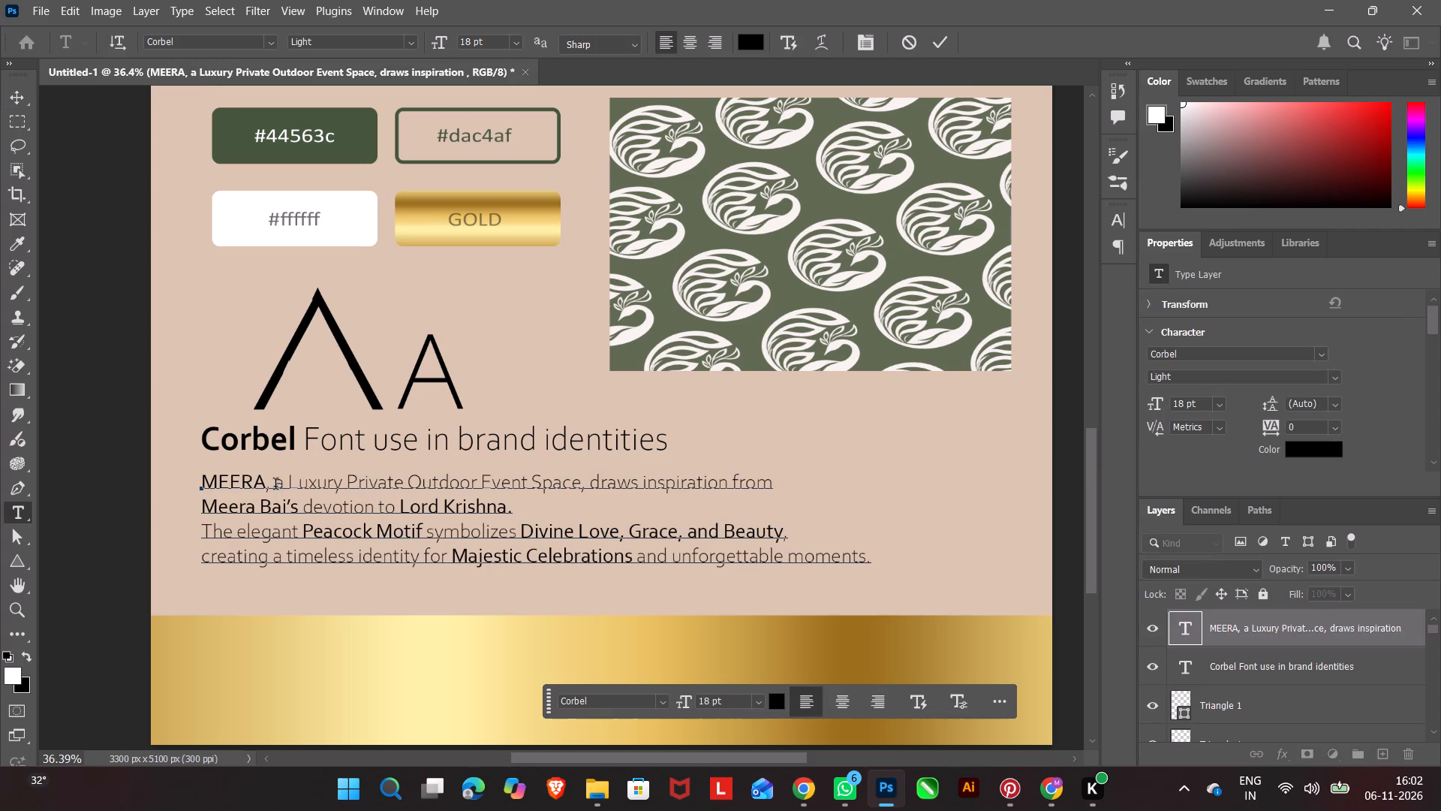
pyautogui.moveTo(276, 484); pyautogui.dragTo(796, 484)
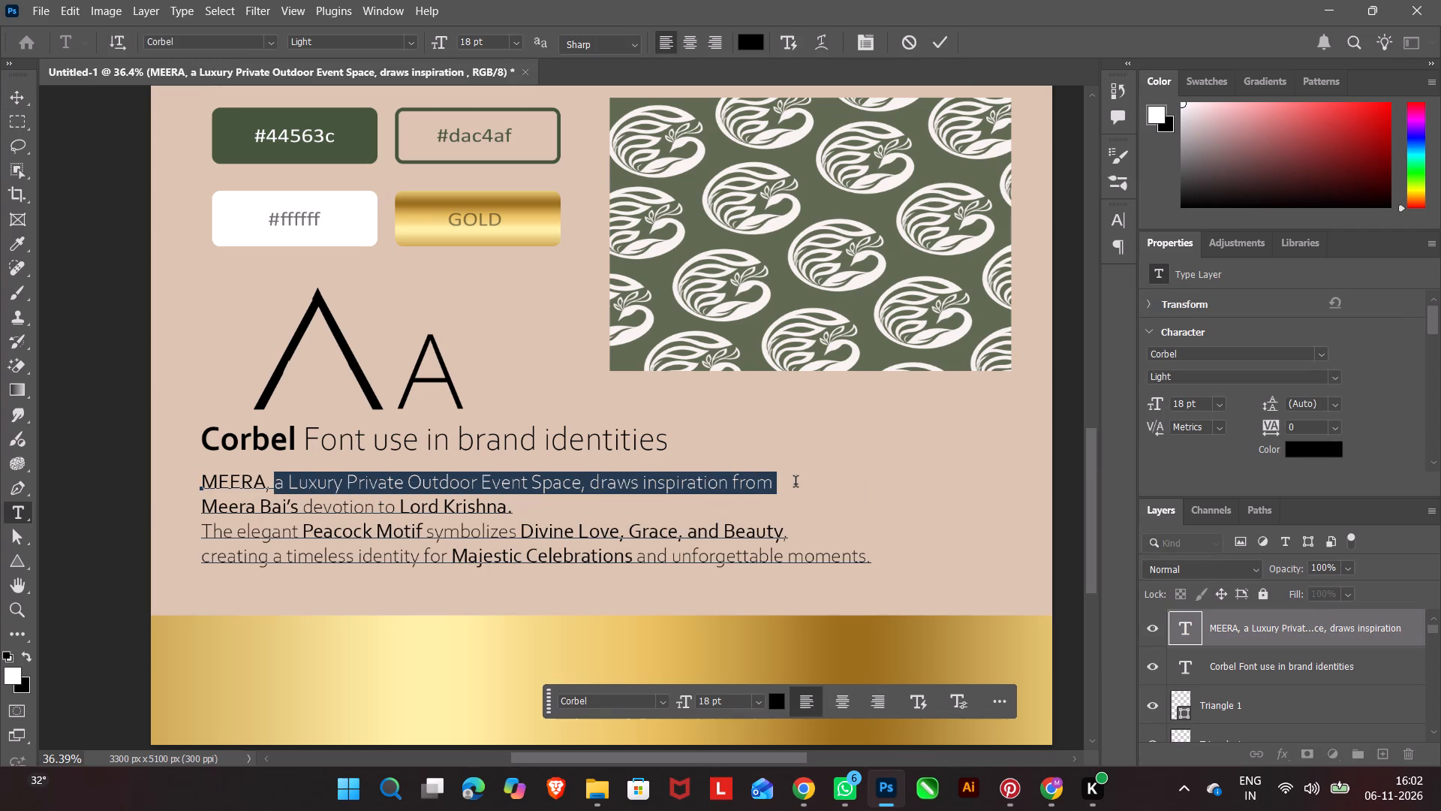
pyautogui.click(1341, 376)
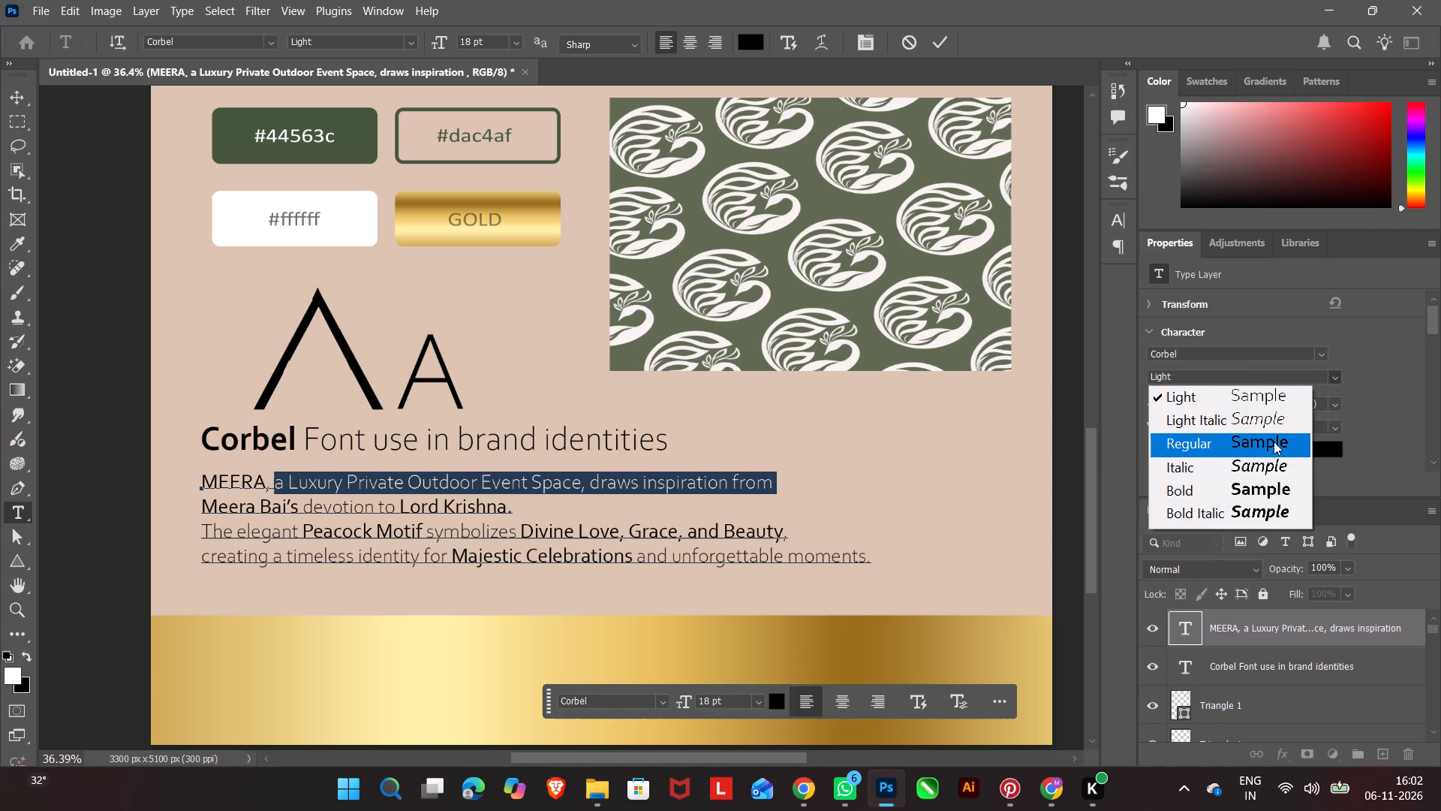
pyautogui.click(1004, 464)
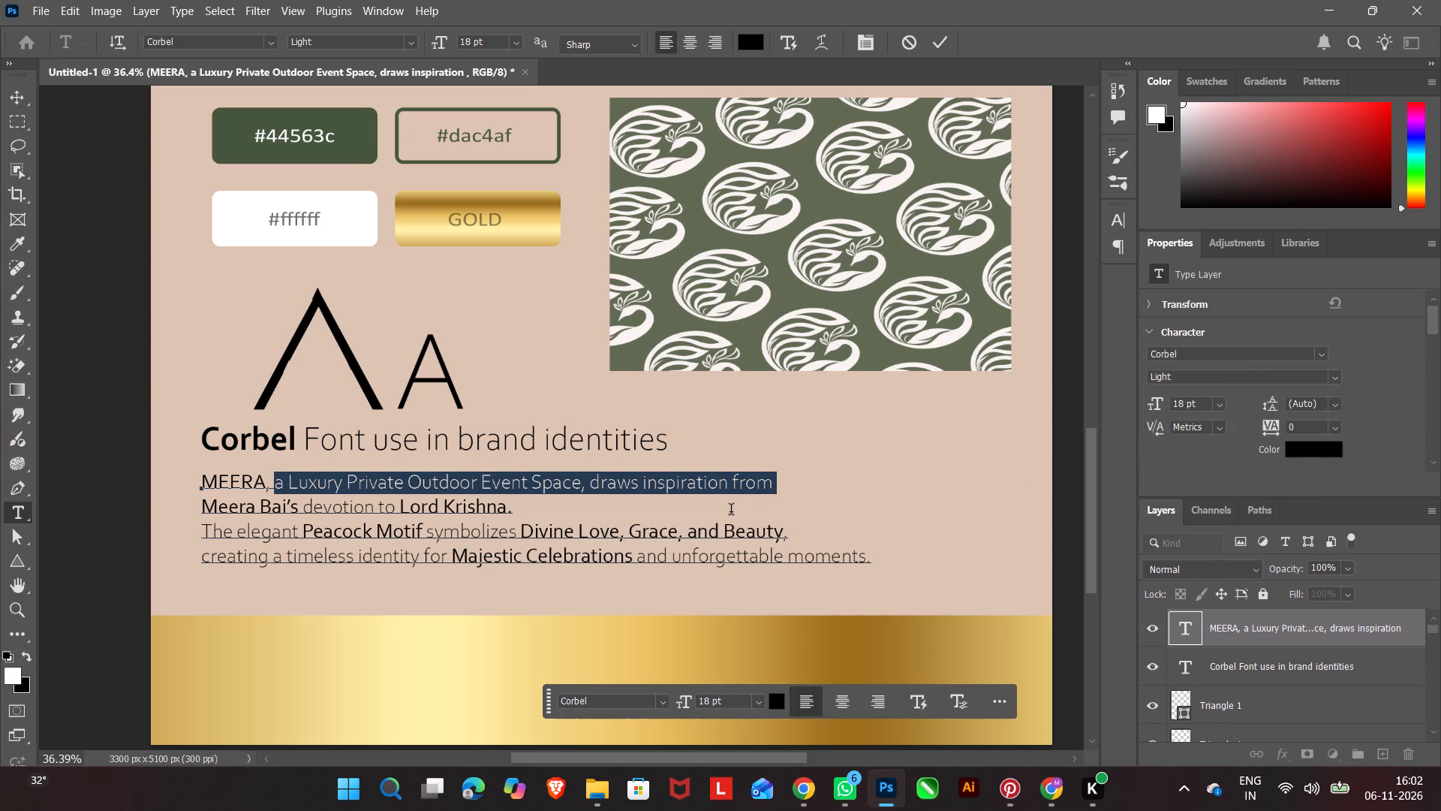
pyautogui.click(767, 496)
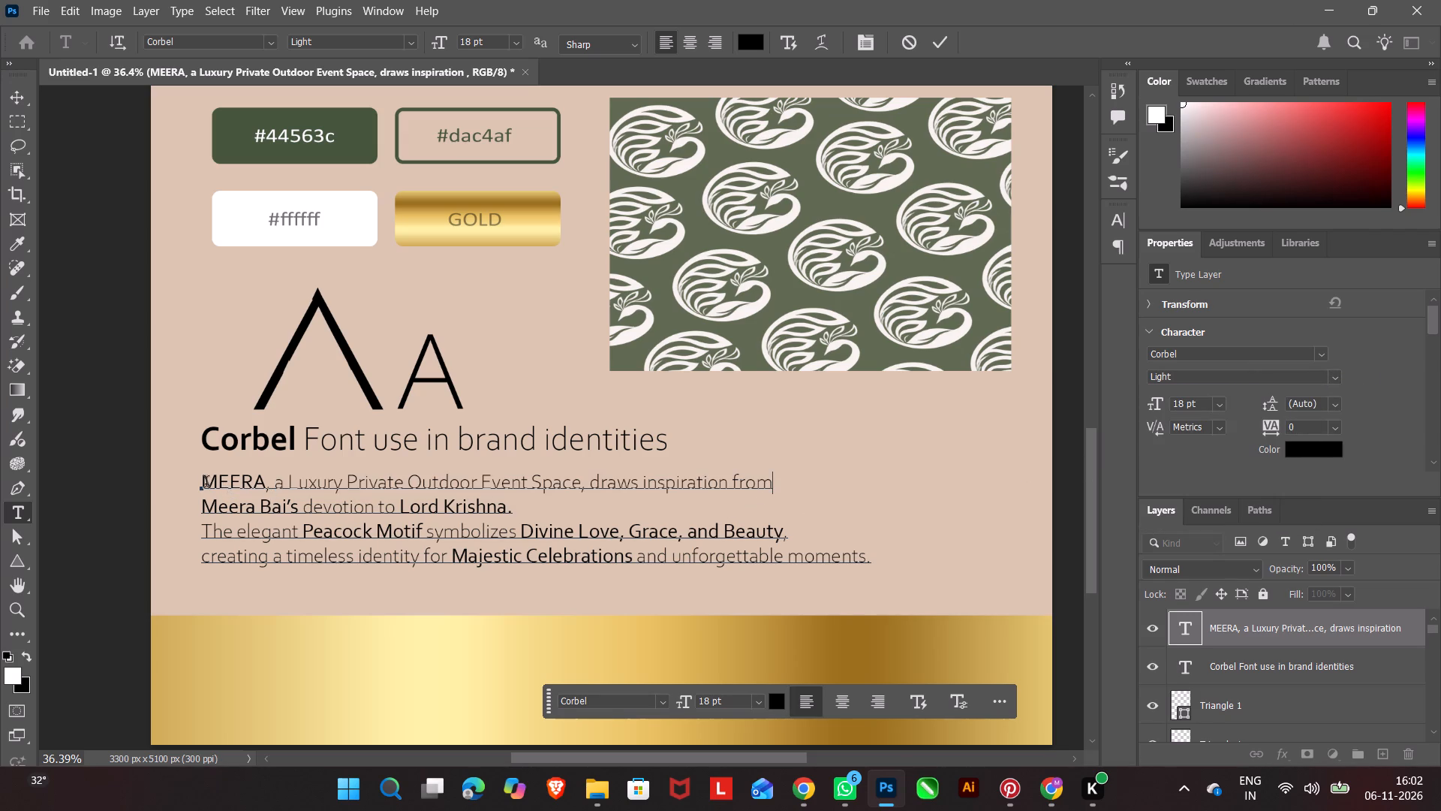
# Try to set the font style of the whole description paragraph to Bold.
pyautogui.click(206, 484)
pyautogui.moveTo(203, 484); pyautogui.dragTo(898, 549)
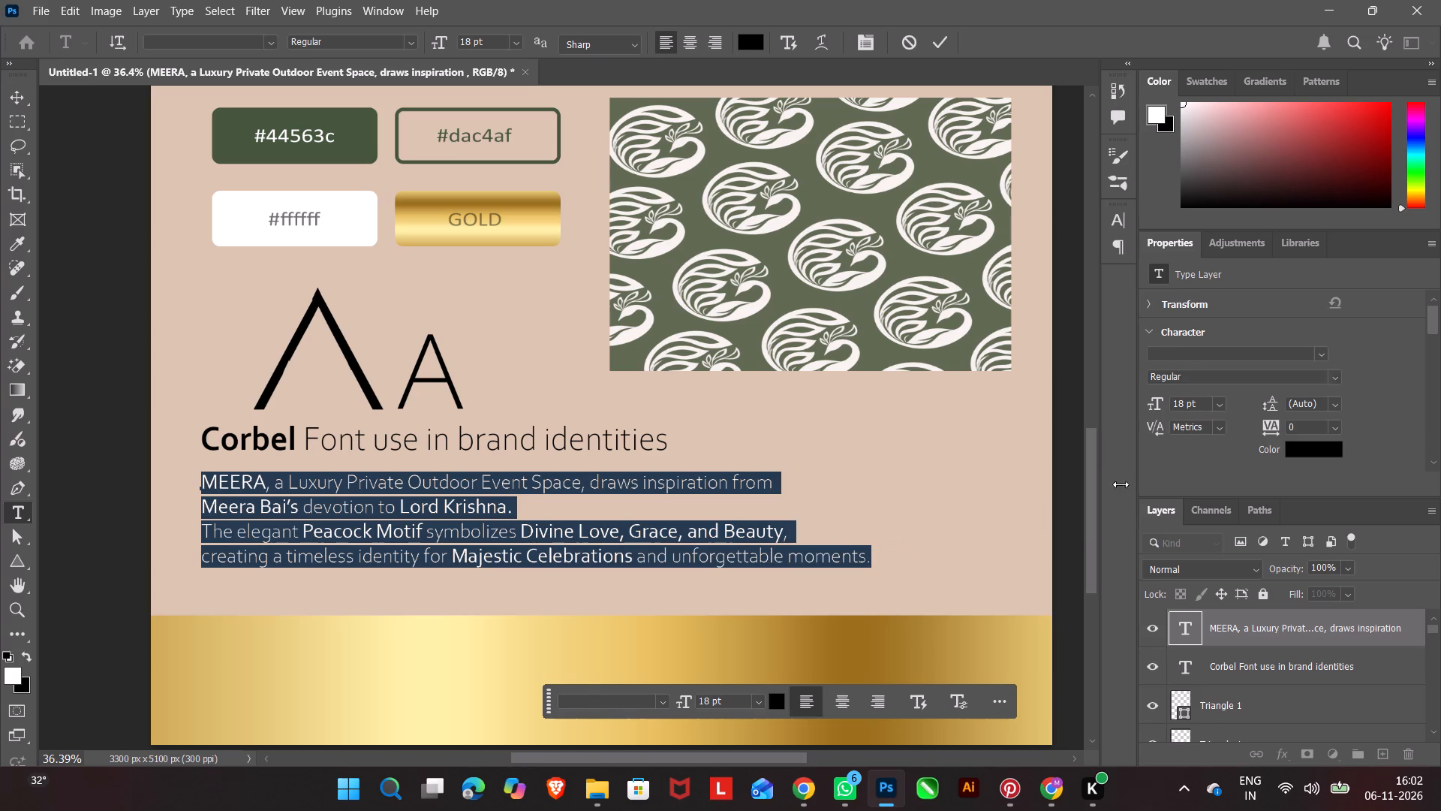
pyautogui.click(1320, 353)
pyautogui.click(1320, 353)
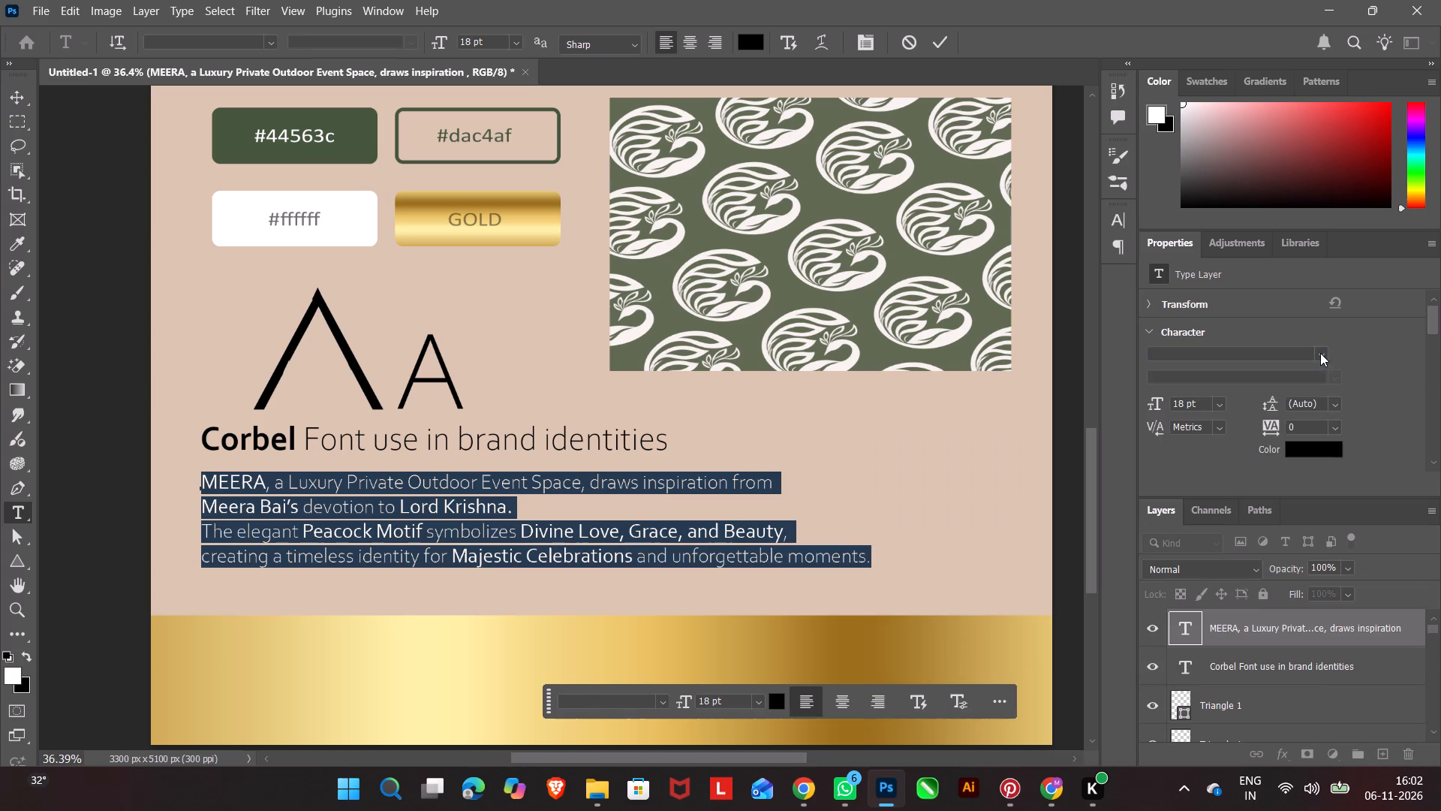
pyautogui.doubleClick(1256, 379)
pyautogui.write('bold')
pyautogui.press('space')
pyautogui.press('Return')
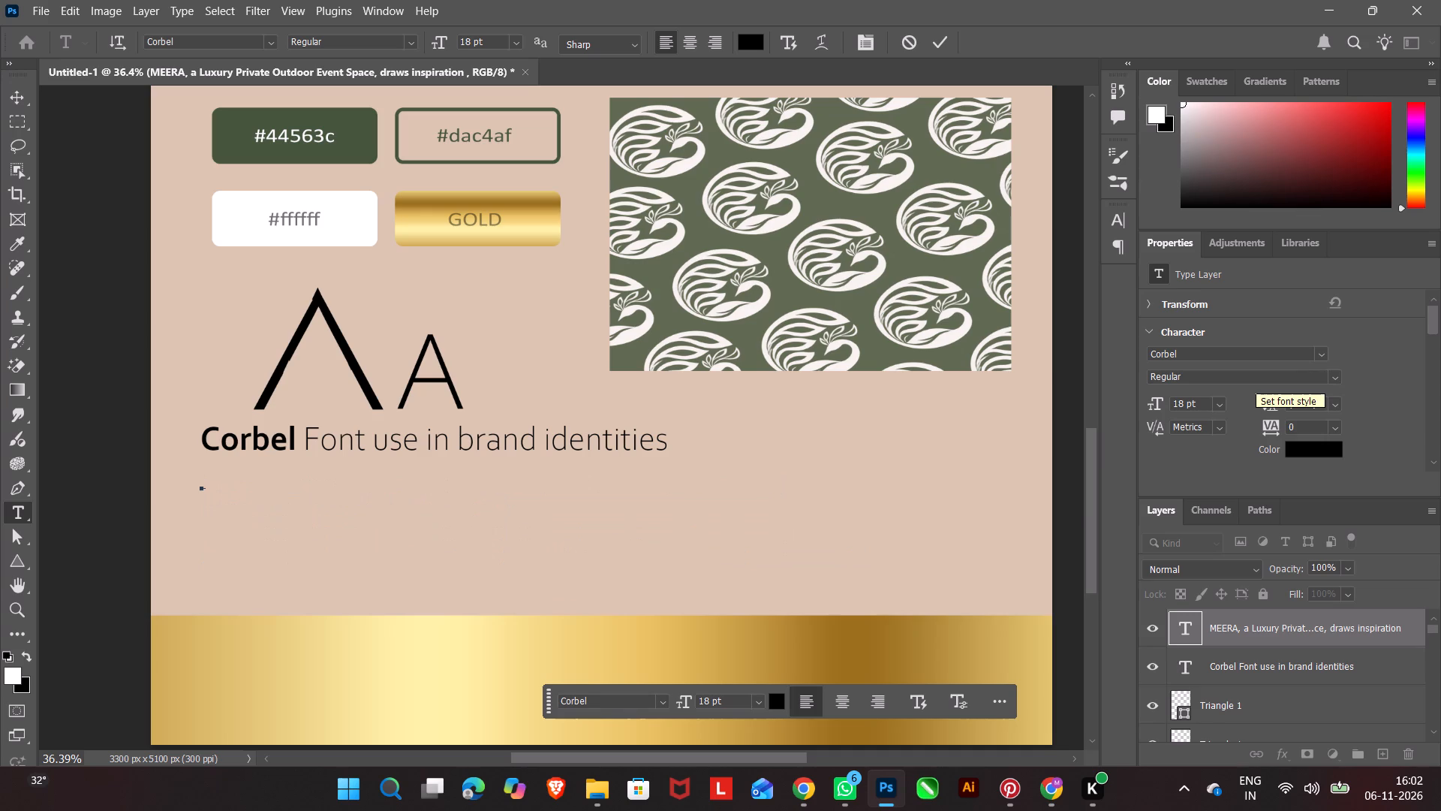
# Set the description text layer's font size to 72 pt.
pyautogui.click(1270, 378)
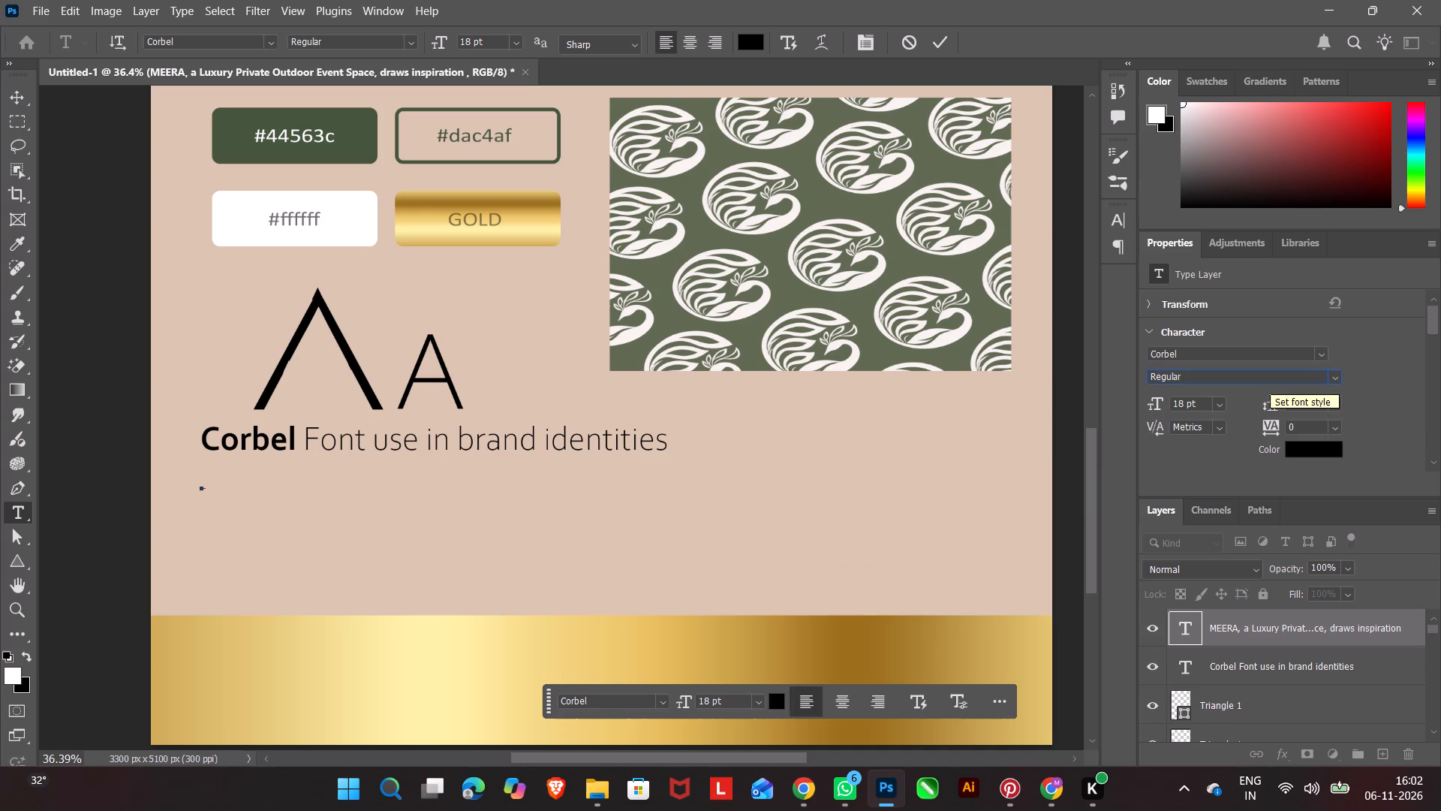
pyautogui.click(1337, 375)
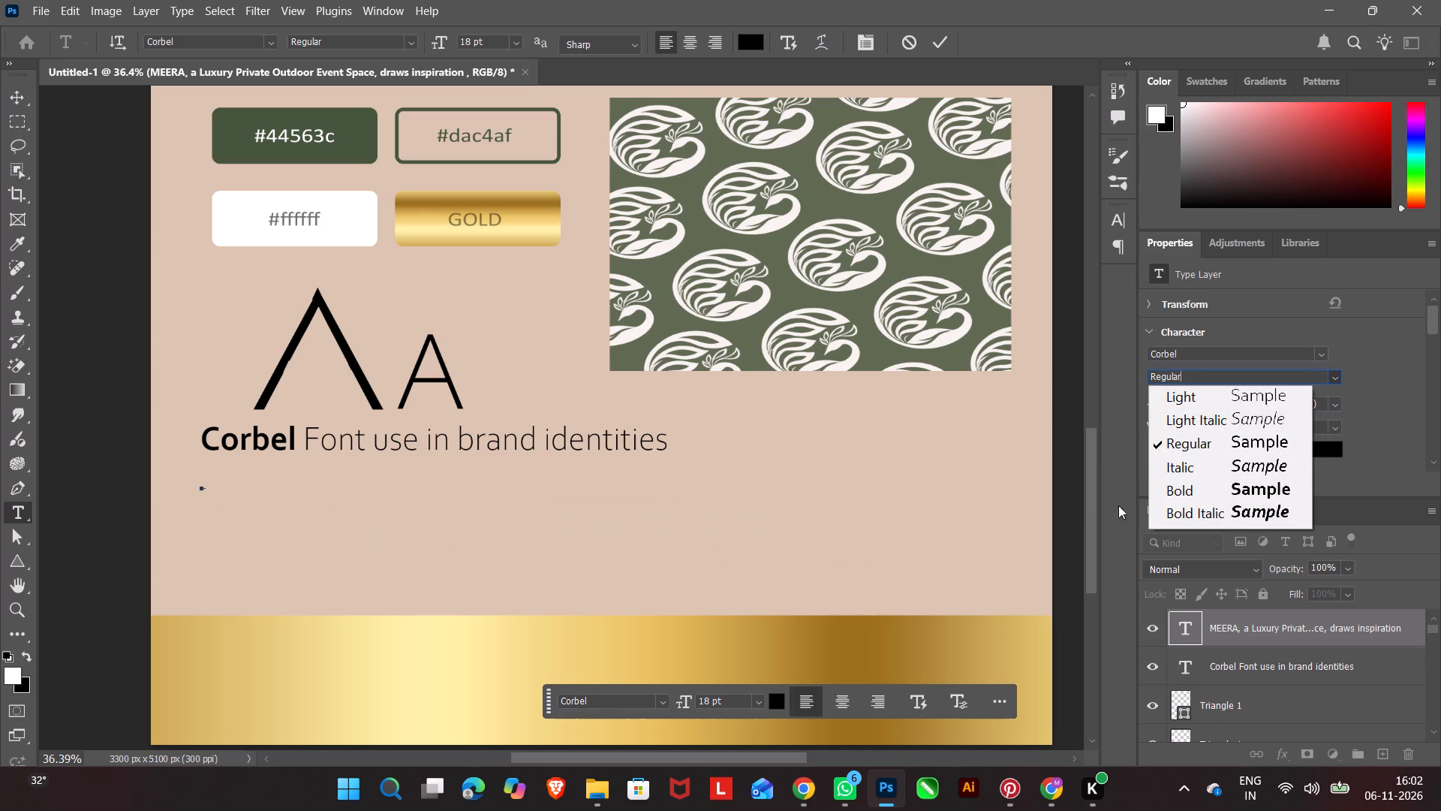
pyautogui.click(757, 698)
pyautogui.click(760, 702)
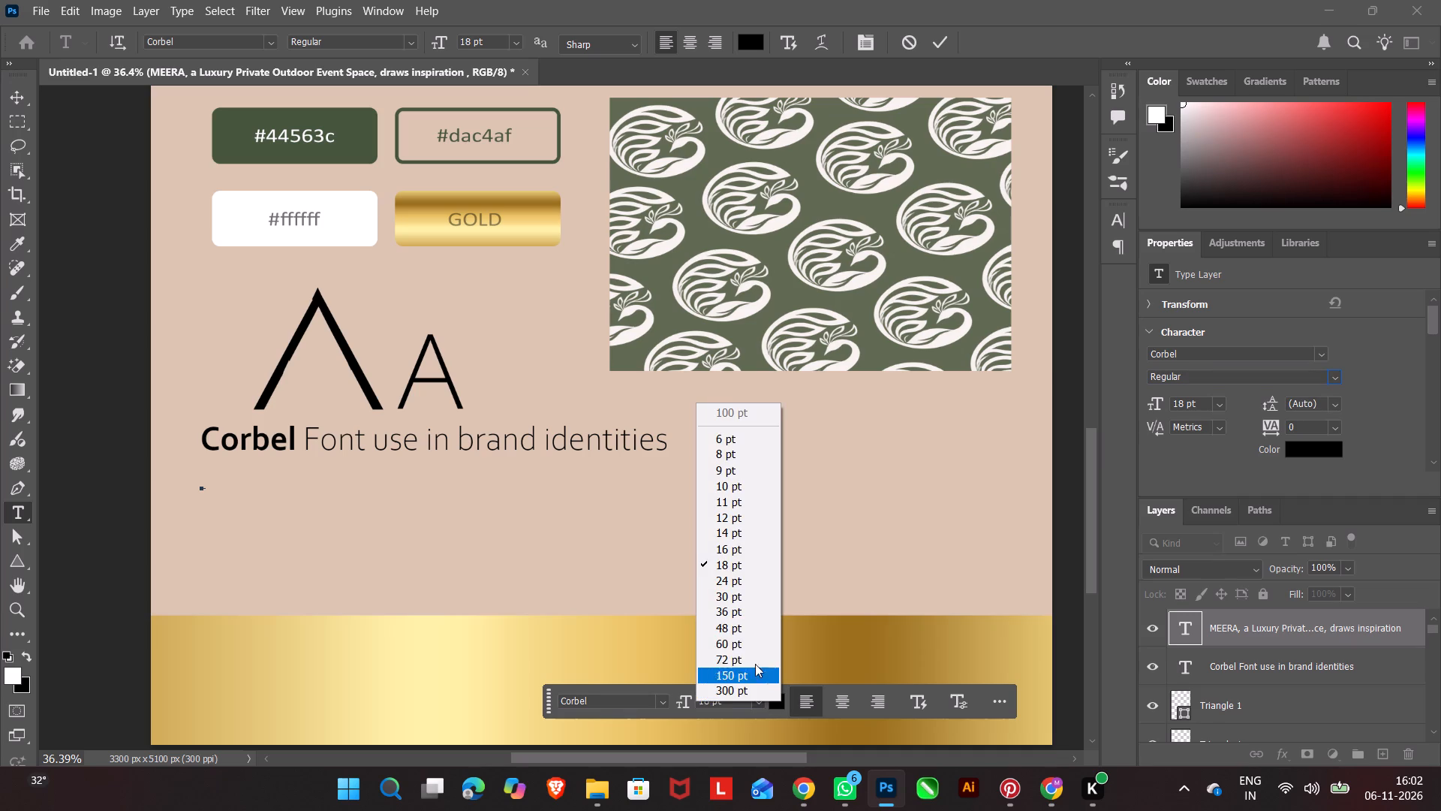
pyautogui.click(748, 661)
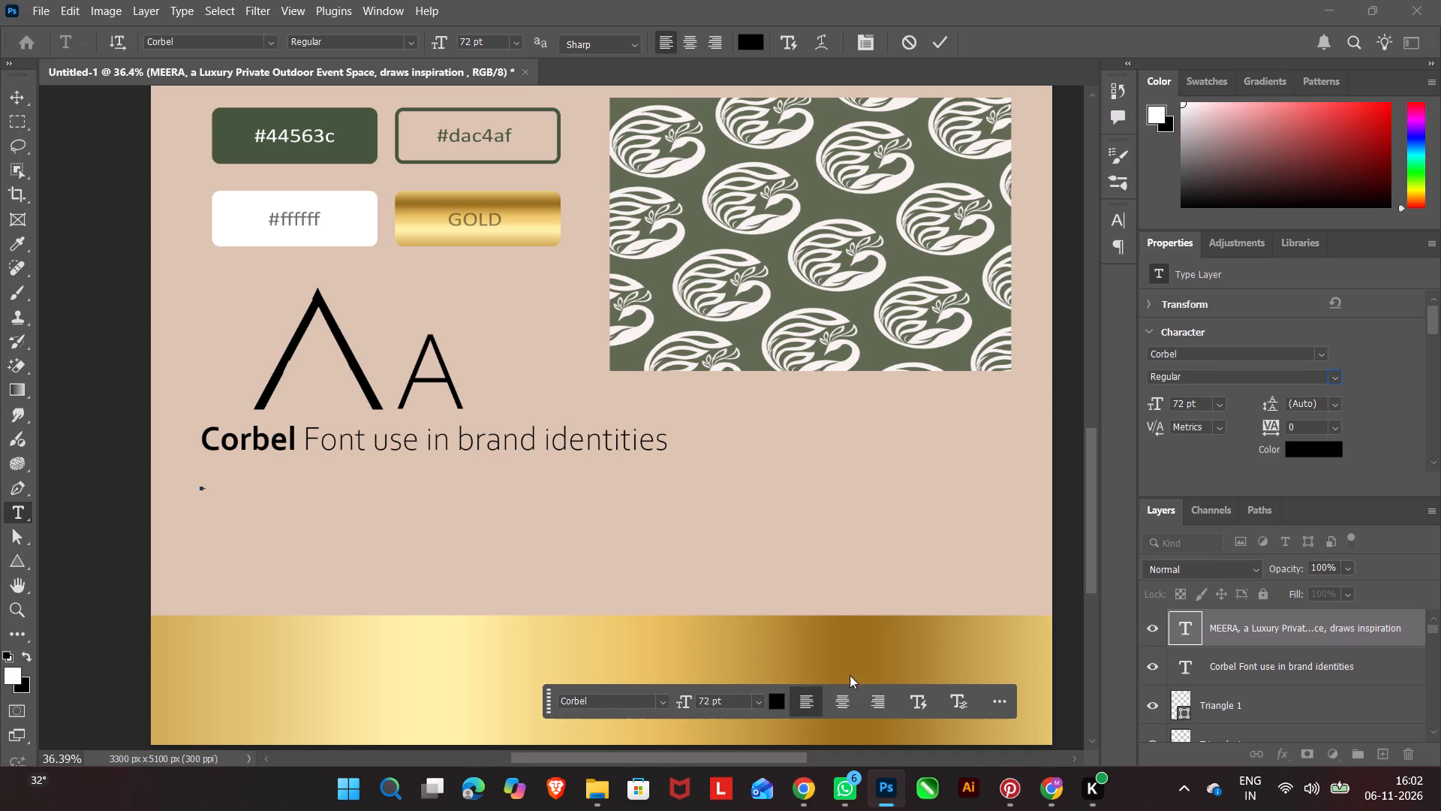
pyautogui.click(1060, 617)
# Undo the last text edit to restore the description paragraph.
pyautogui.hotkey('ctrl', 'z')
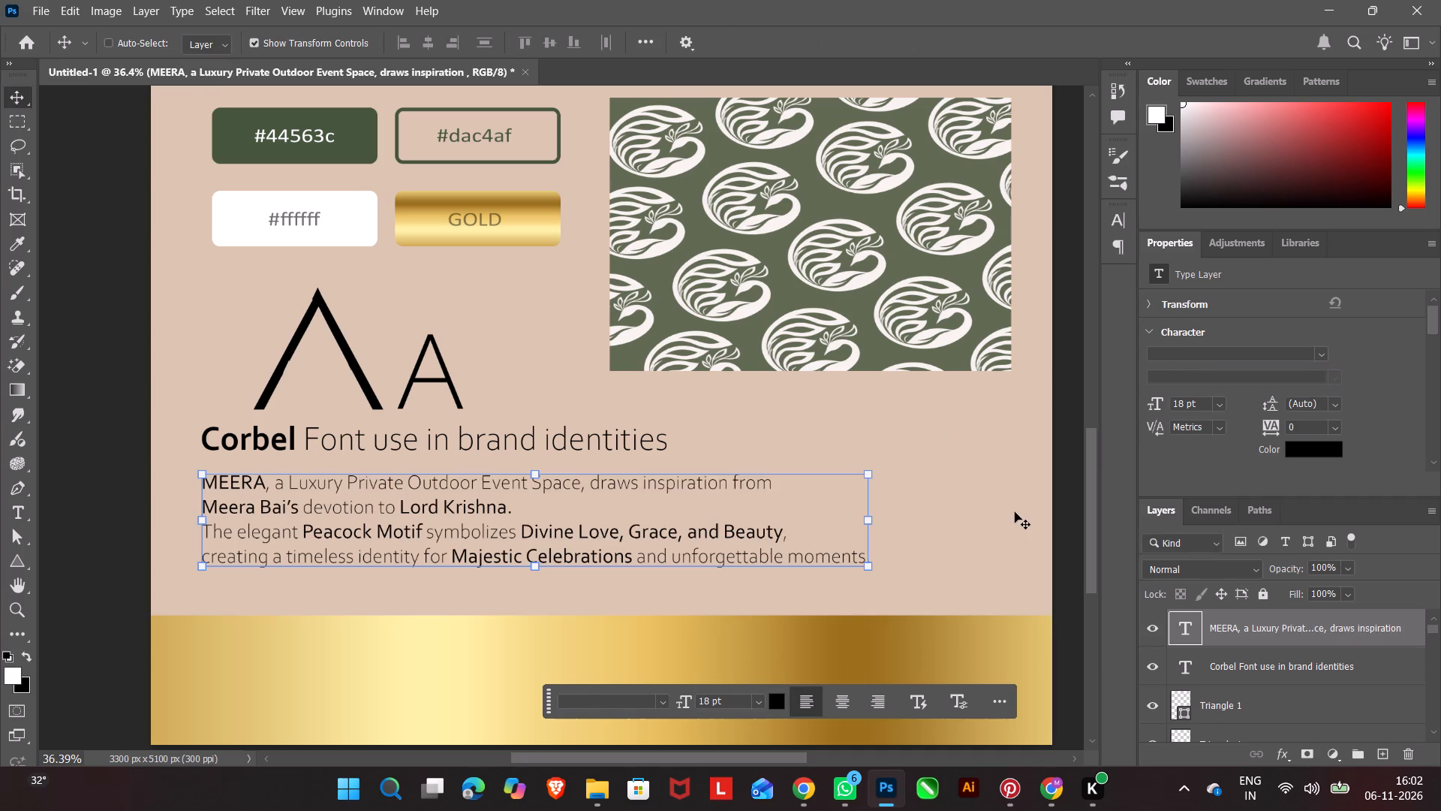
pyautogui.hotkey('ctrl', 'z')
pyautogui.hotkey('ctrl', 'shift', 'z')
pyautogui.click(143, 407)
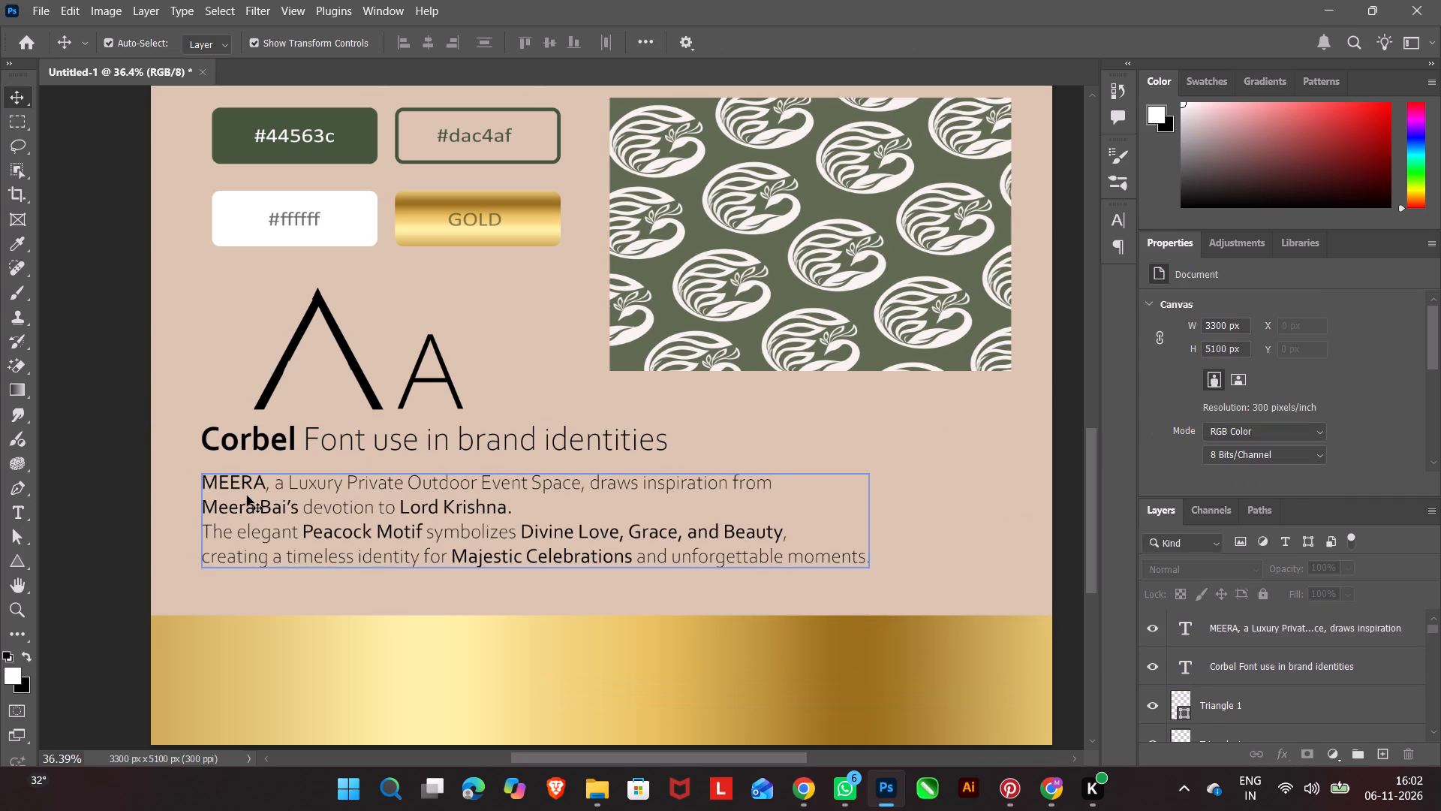
# Set the font style of the word "MEERA" in the description's first line to Bold.
pyautogui.doubleClick(248, 490)
pyautogui.click(218, 488)
pyautogui.doubleClick(218, 488)
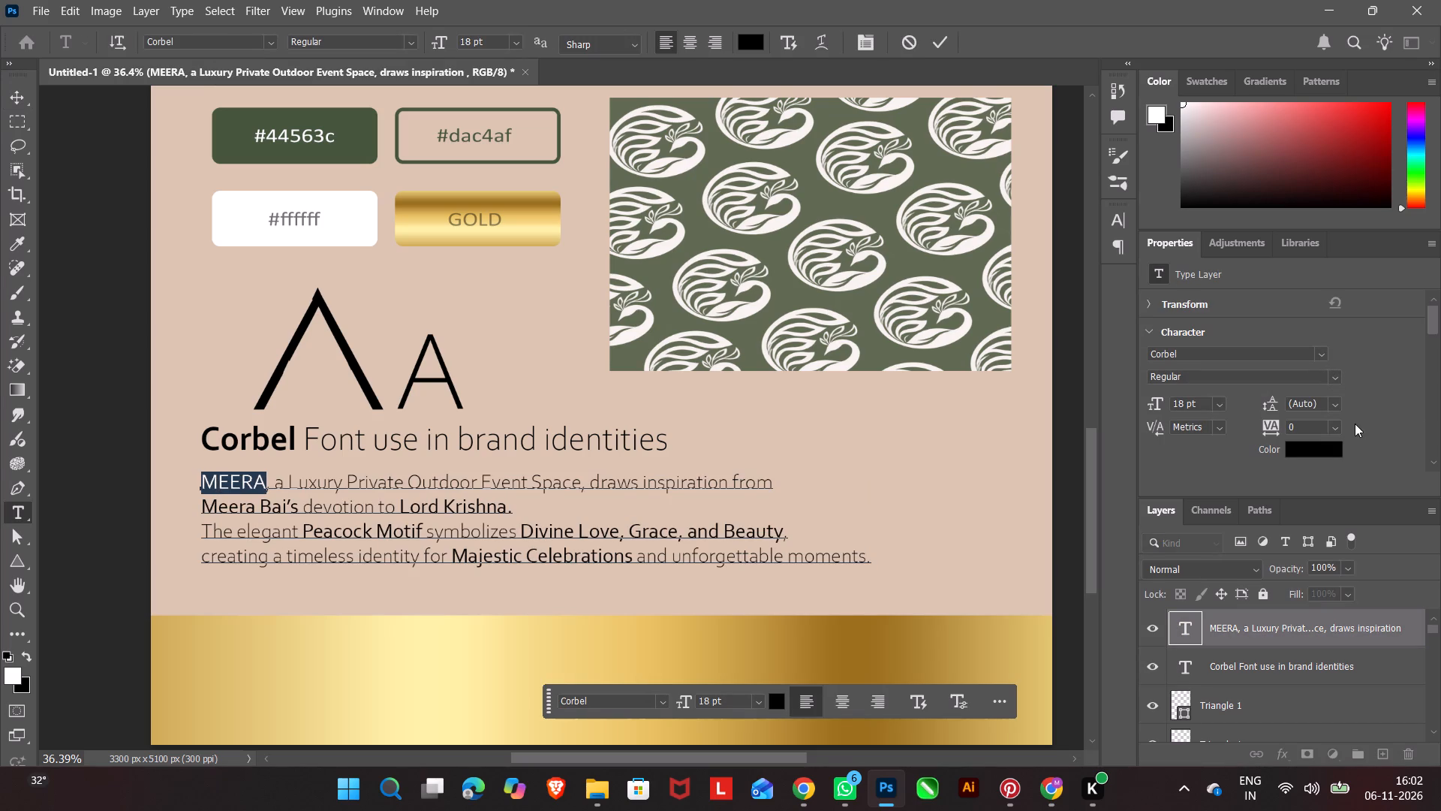
pyautogui.click(1337, 366)
pyautogui.click(1337, 372)
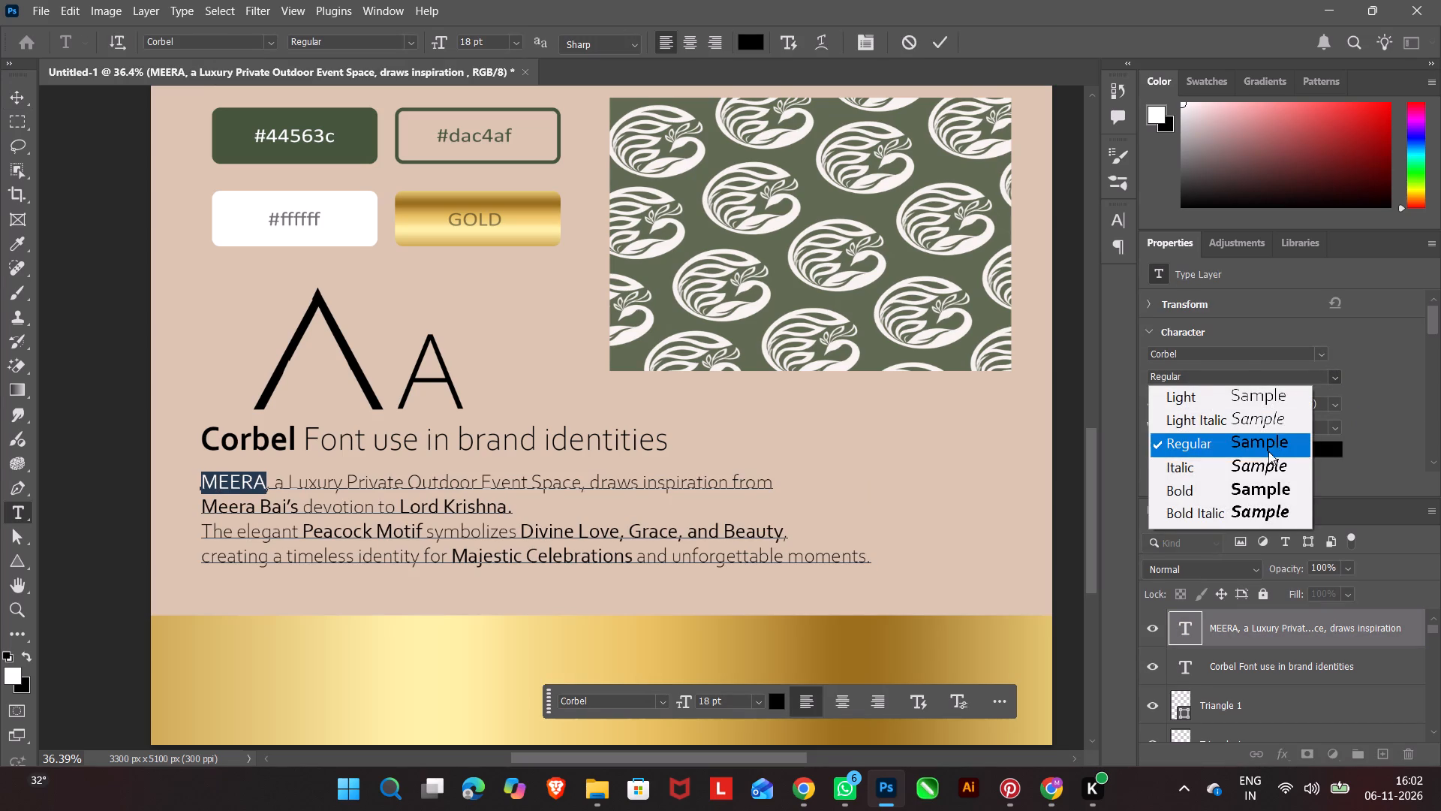
pyautogui.click(1270, 487)
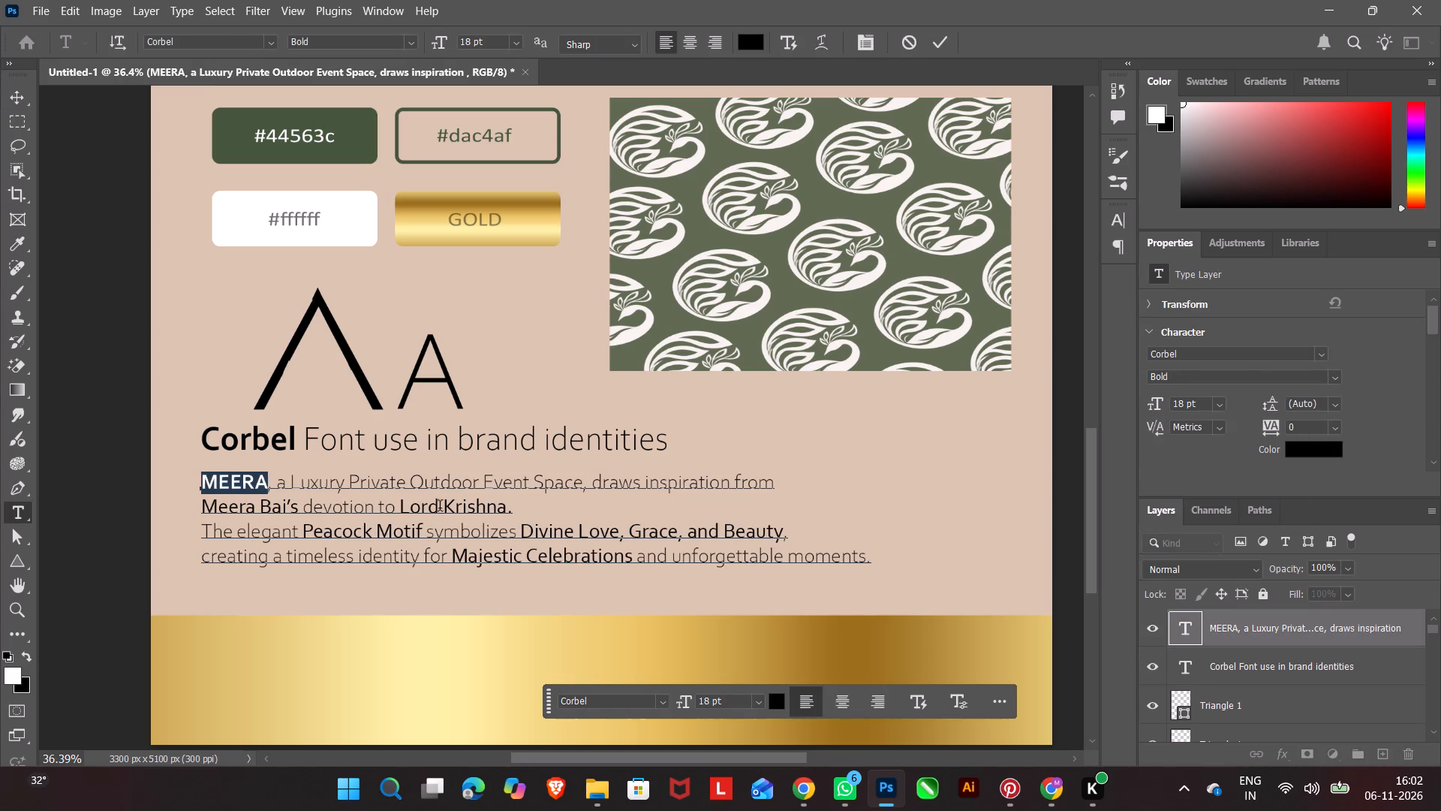
# Set the font style of "Lord Krishna." in the description's second line to Bold.
pyautogui.doubleClick(449, 507)
pyautogui.click(447, 508)
pyautogui.click(414, 511)
pyautogui.moveTo(402, 510); pyautogui.dragTo(507, 514)
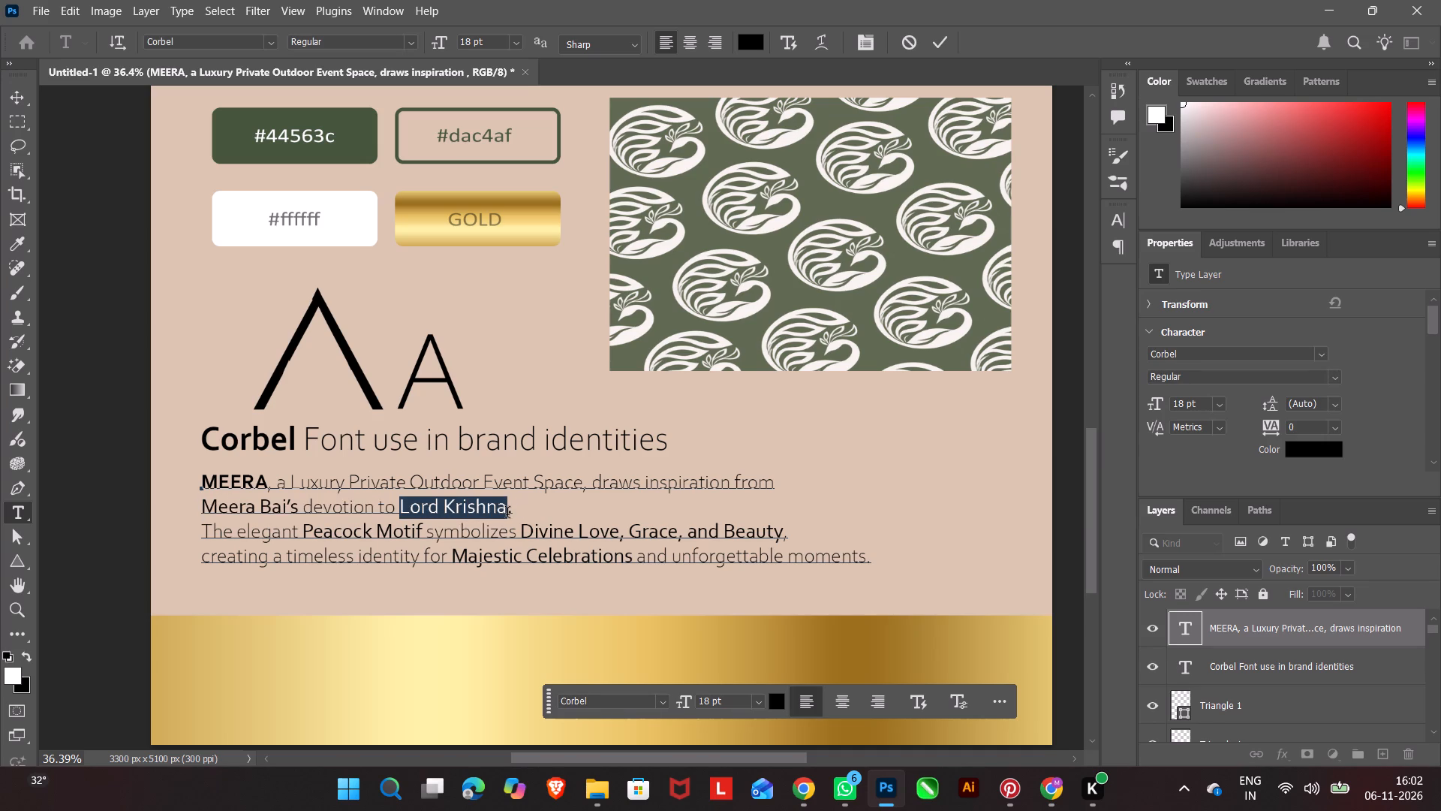
pyautogui.moveTo(507, 514); pyautogui.dragTo(521, 514)
pyautogui.click(1335, 376)
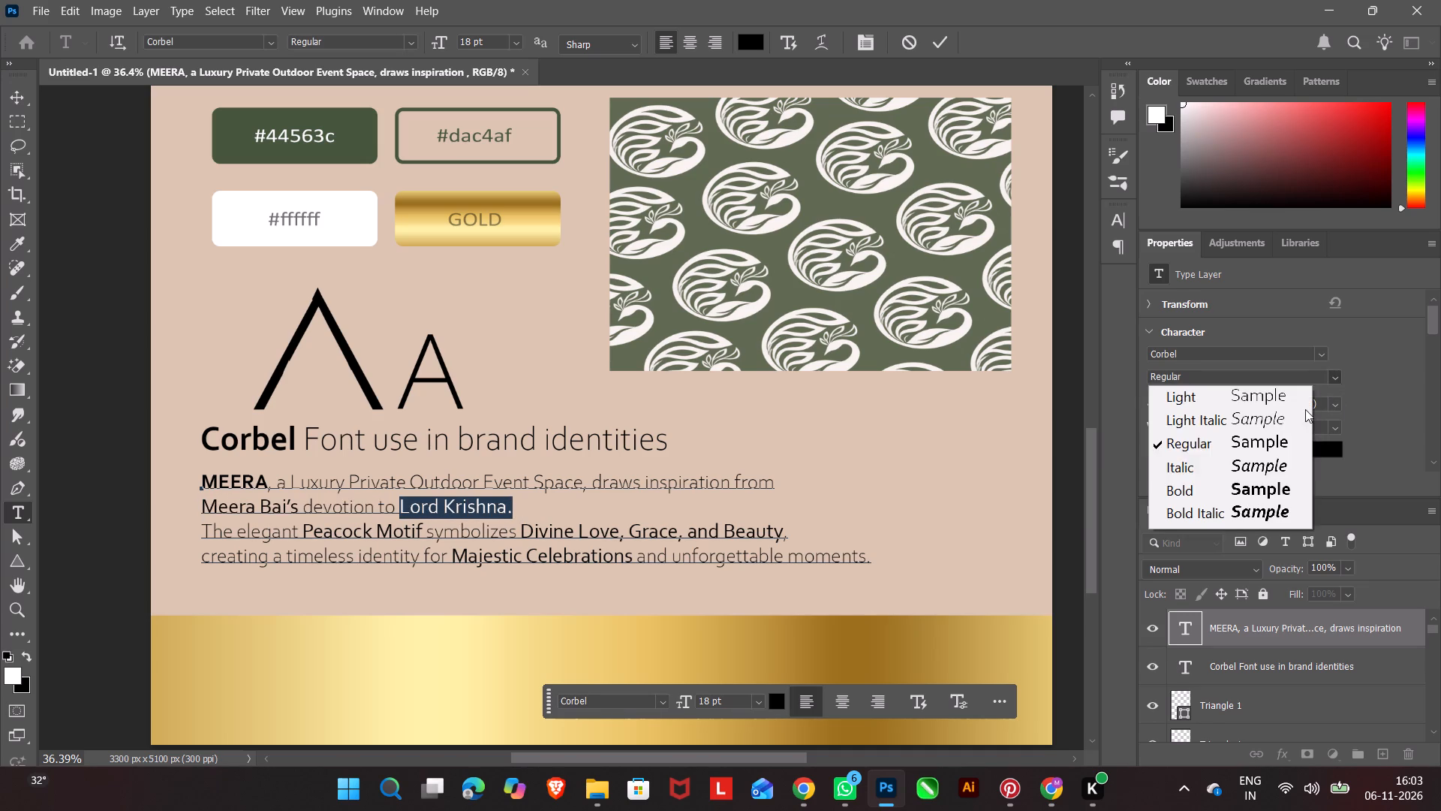
pyautogui.click(1250, 482)
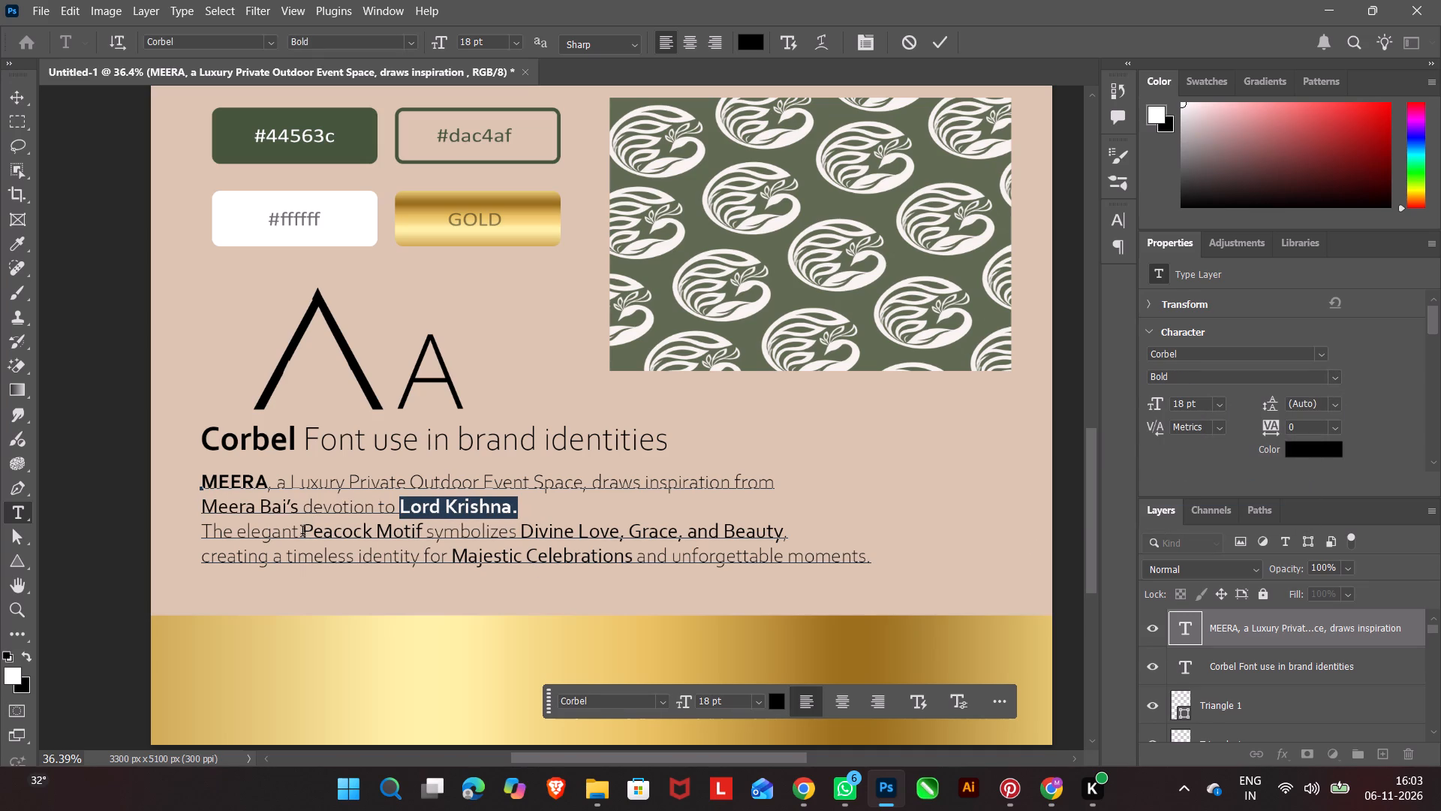
# Set the font style of "Peacock Motif" in the description's third line to Bold.
pyautogui.moveTo(303, 533); pyautogui.dragTo(423, 533)
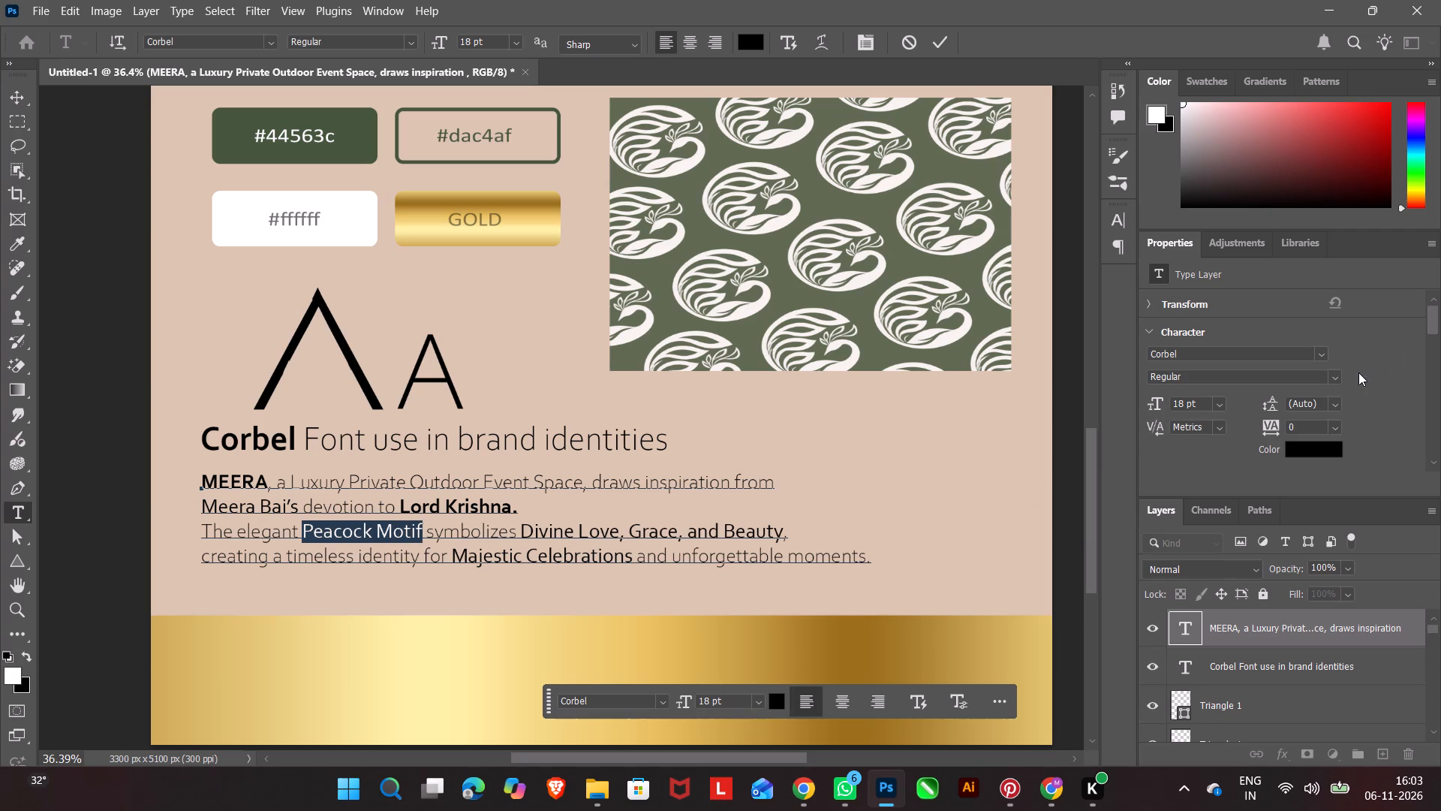
pyautogui.click(1334, 371)
pyautogui.click(1280, 487)
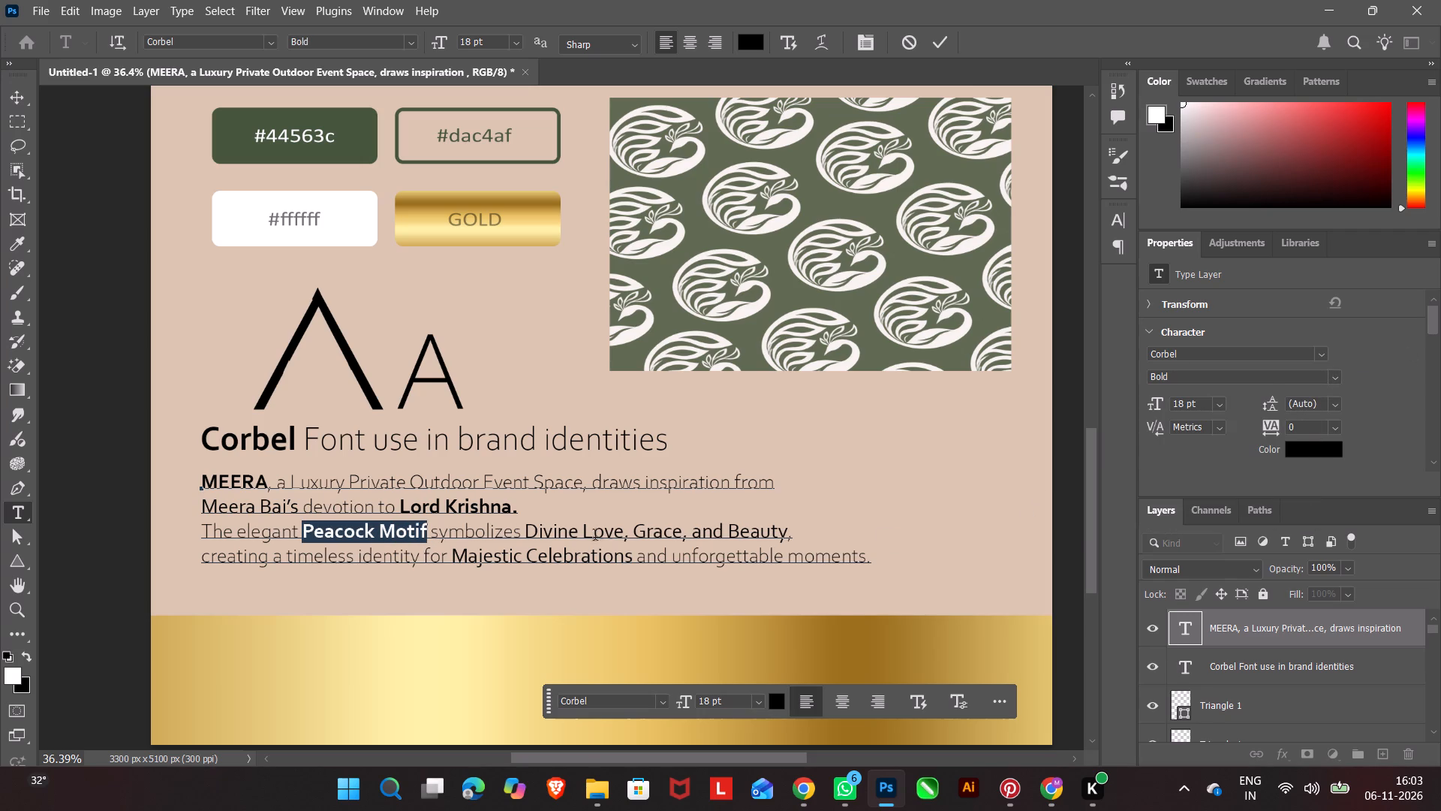
# Set the font style of "Divine Love, Grace, and Beauty" in the description's third line to Bold.
pyautogui.moveTo(529, 535); pyautogui.dragTo(811, 536)
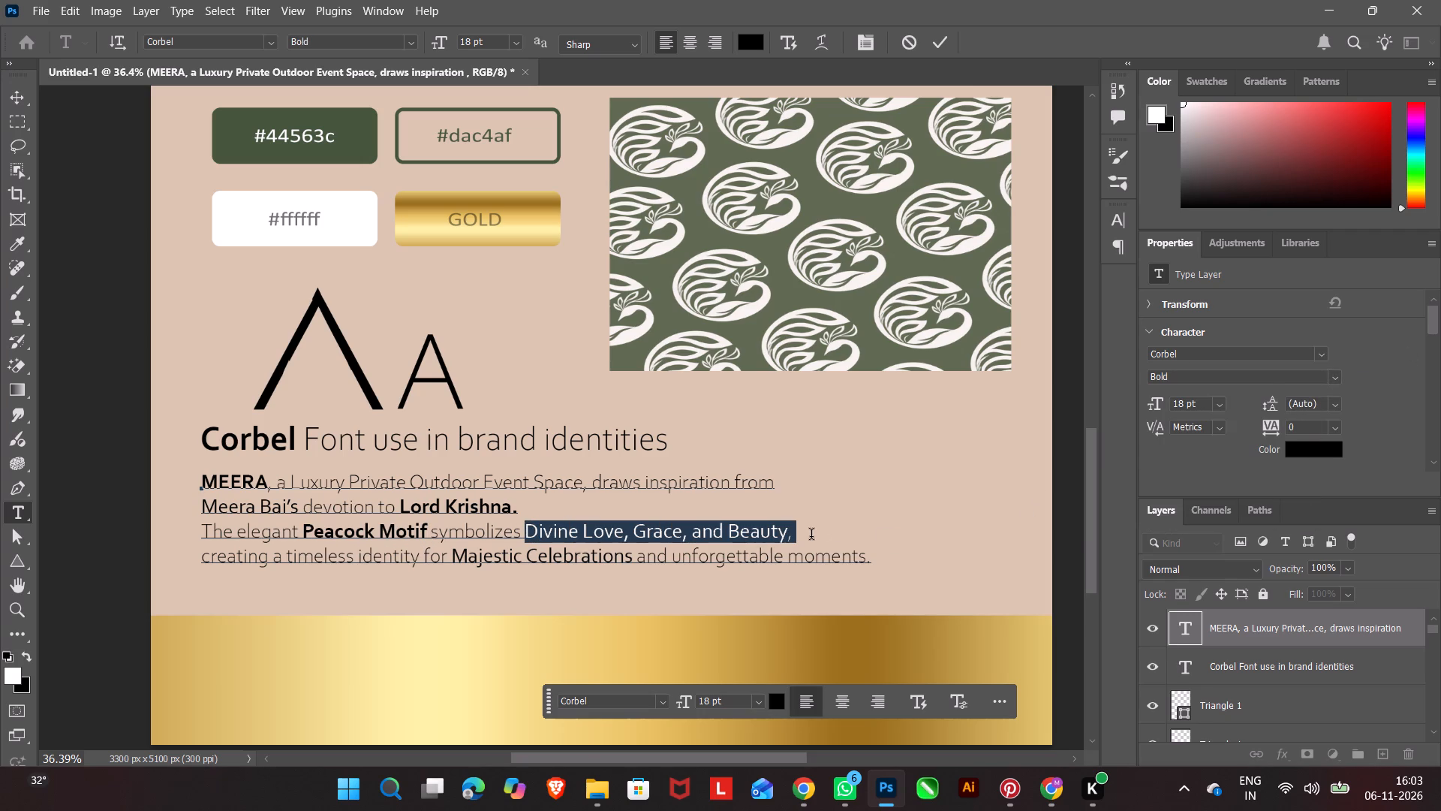
pyautogui.moveTo(811, 536); pyautogui.dragTo(811, 536)
pyautogui.click(786, 529)
pyautogui.moveTo(525, 537); pyautogui.dragTo(530, 536)
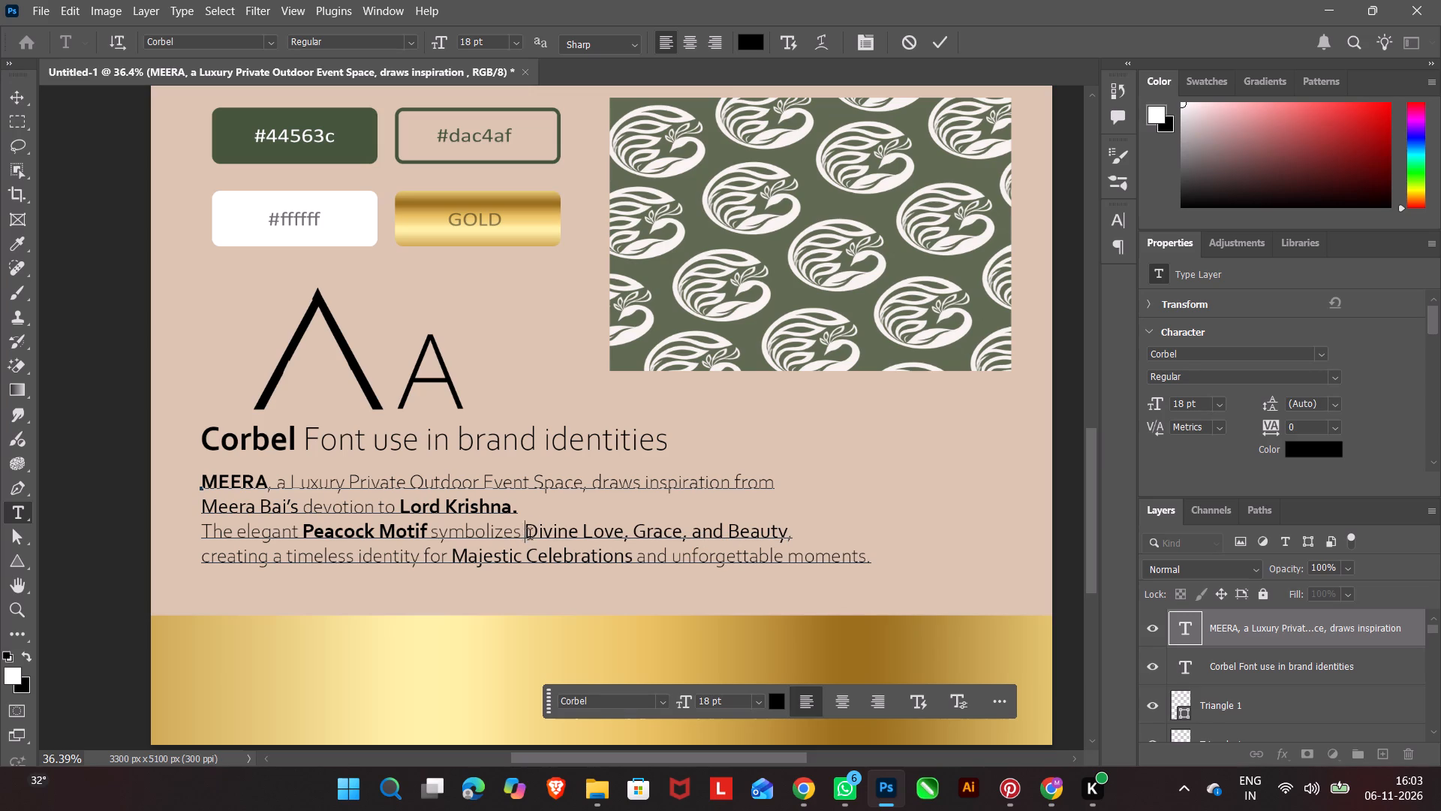
pyautogui.moveTo(530, 536); pyautogui.dragTo(786, 535)
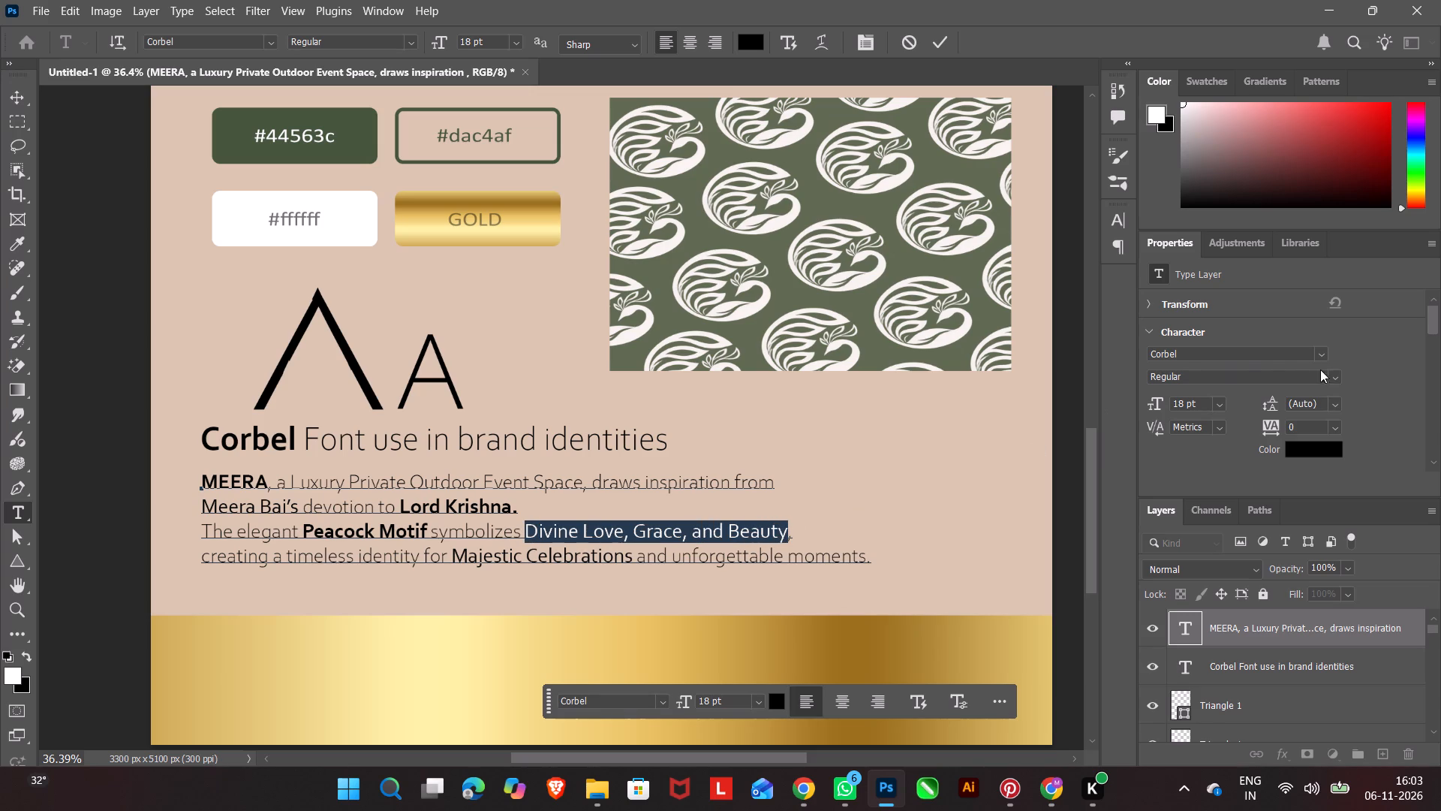
pyautogui.click(1331, 378)
pyautogui.click(1265, 480)
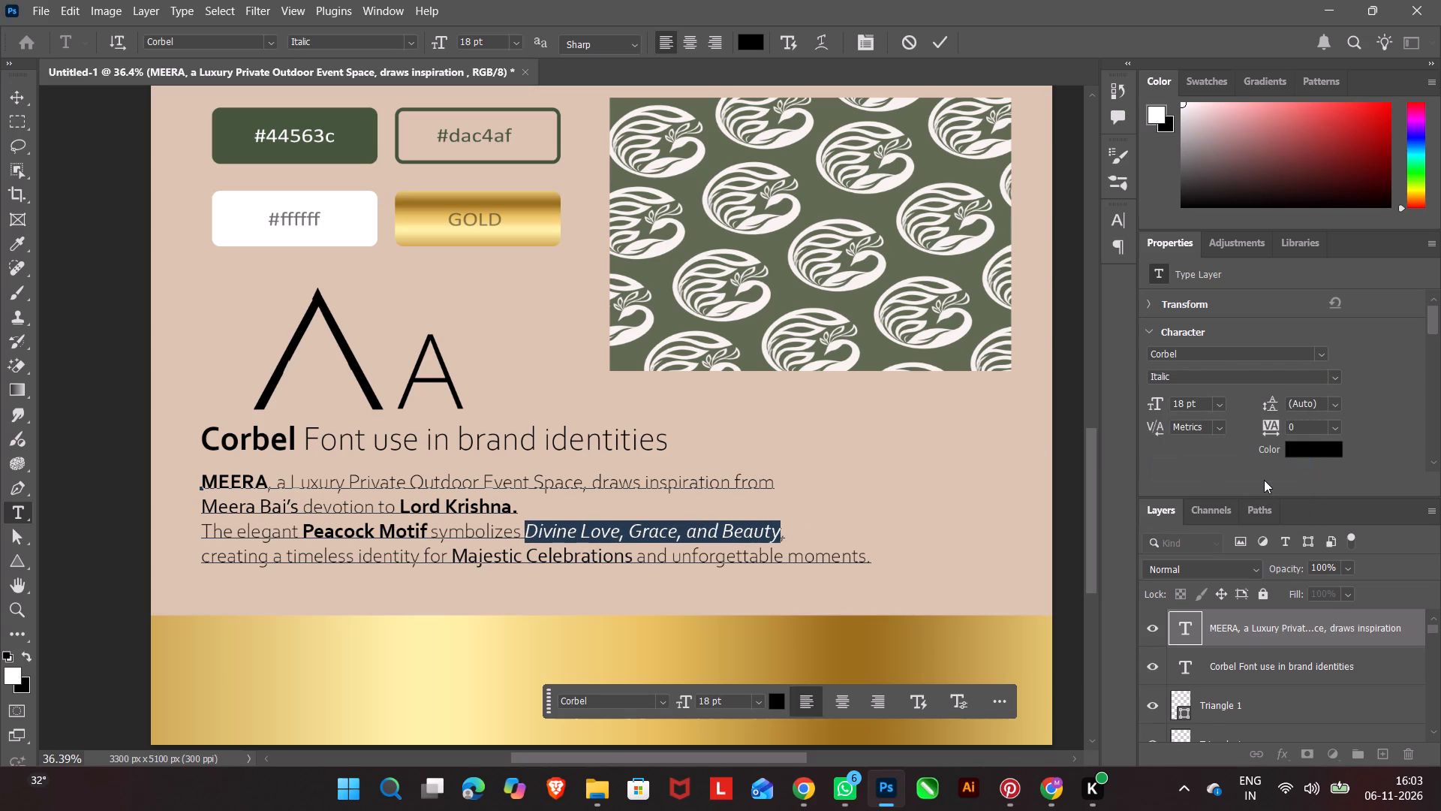
pyautogui.click(1336, 375)
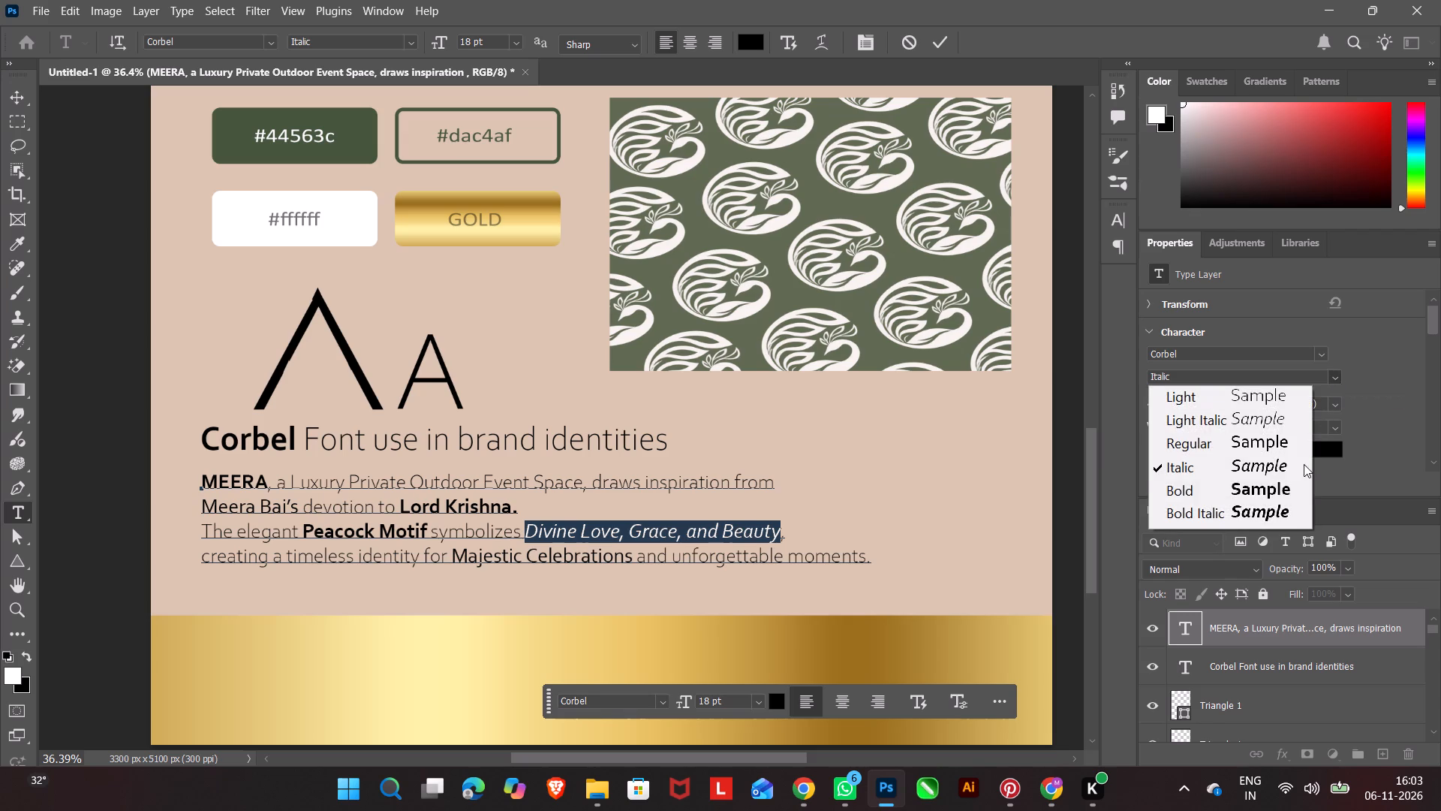
pyautogui.click(1281, 491)
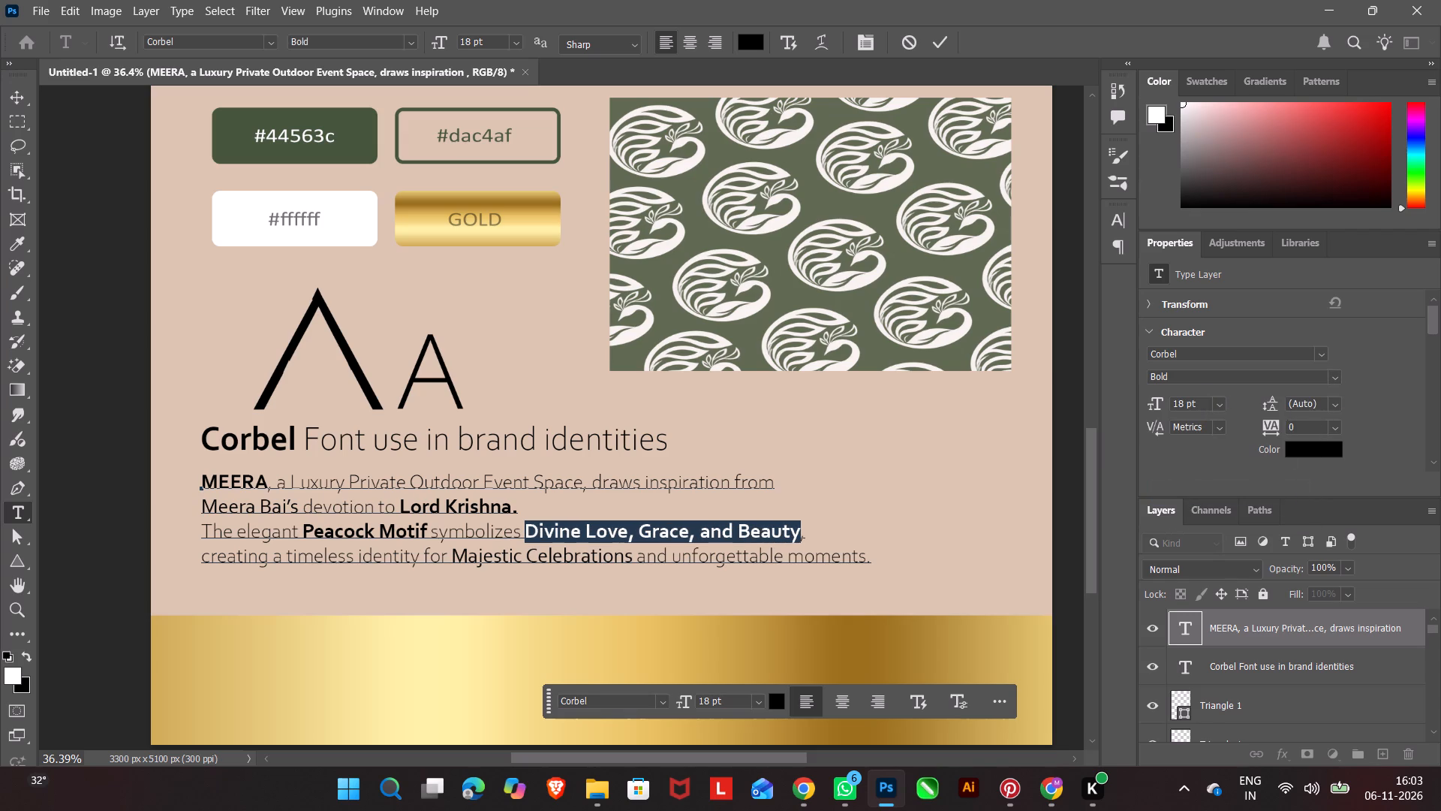
# Set the font style of "Majestic Celebrations" in the description's last line to Bold.
pyautogui.click(474, 558)
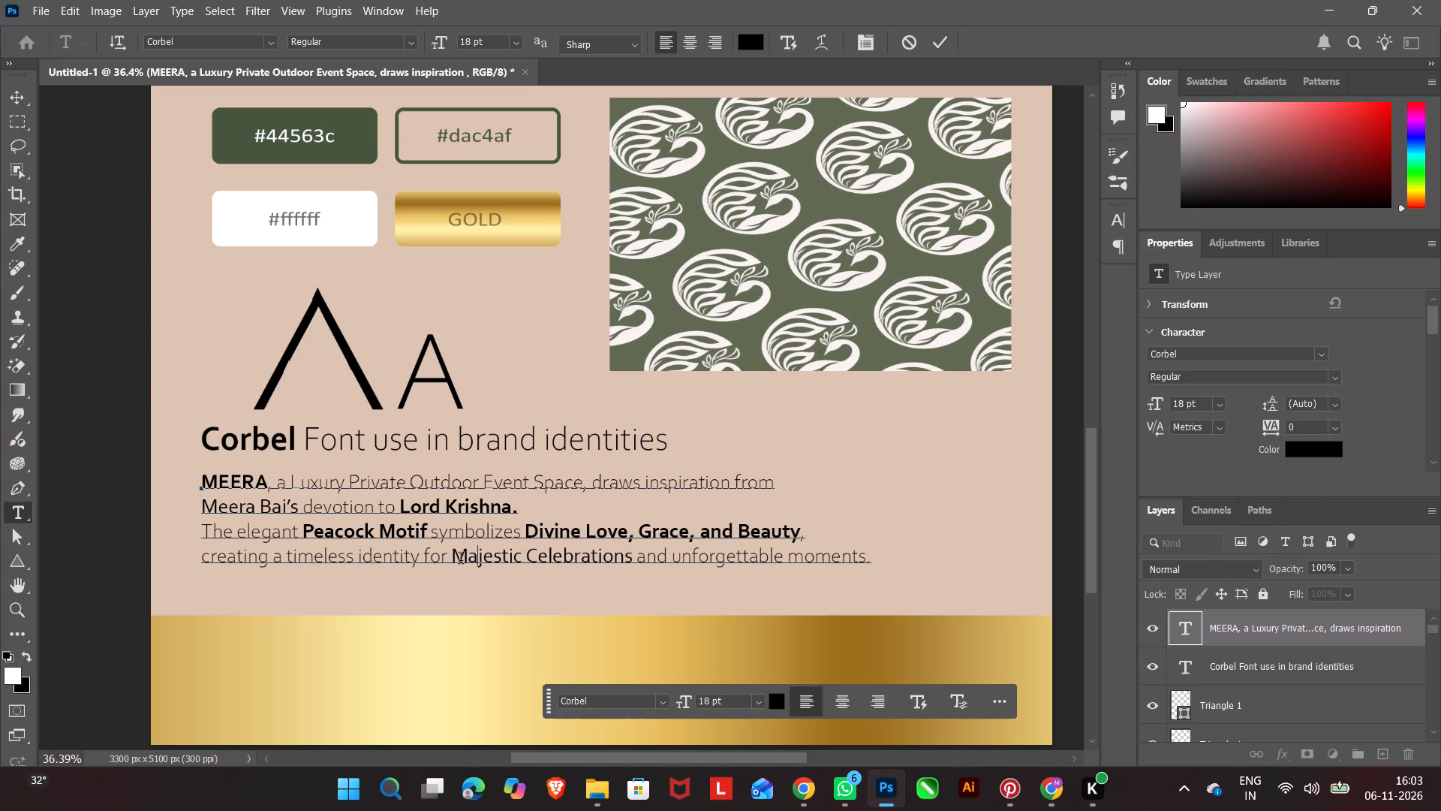
pyautogui.moveTo(455, 558); pyautogui.dragTo(635, 554)
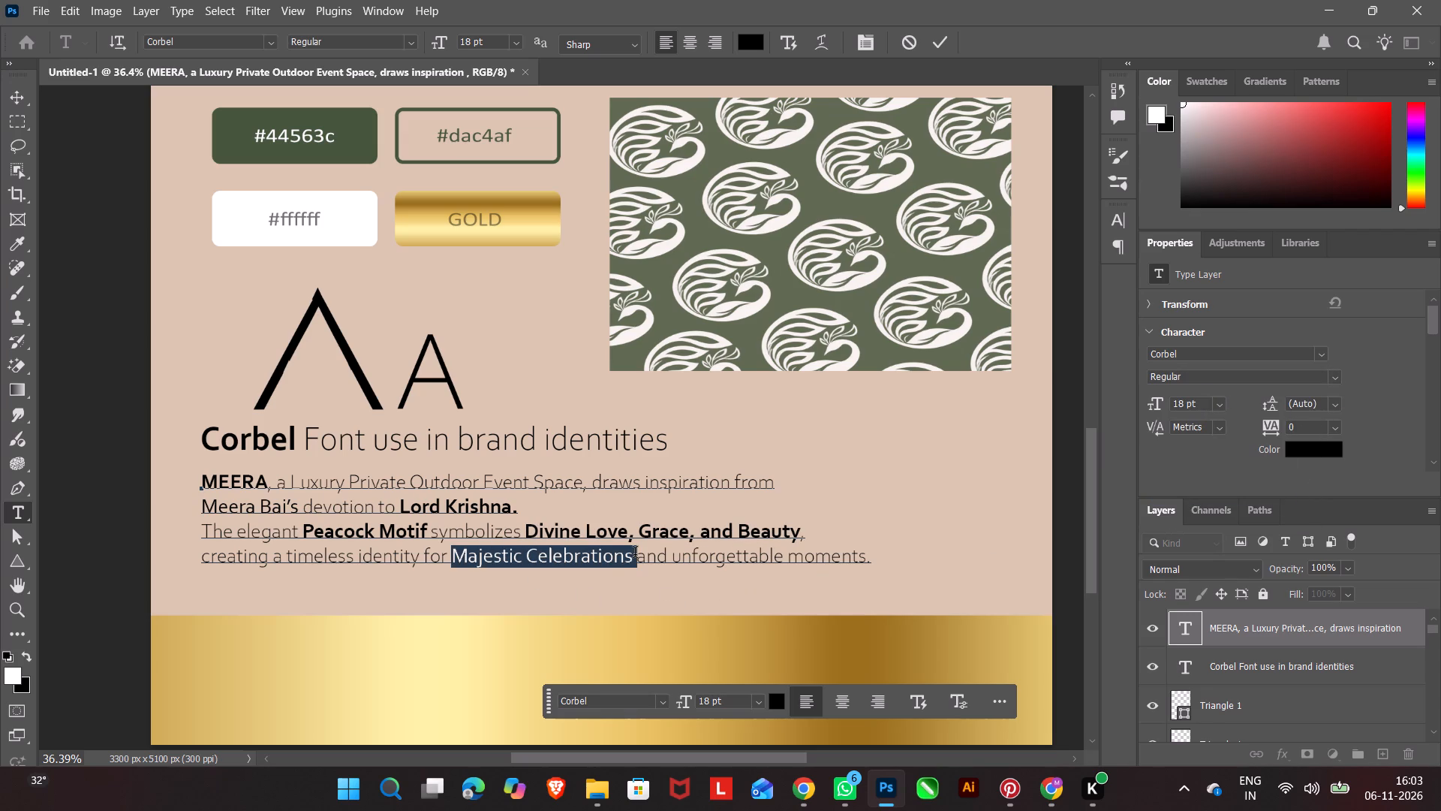
pyautogui.moveTo(635, 554); pyautogui.dragTo(632, 554)
pyautogui.click(1333, 374)
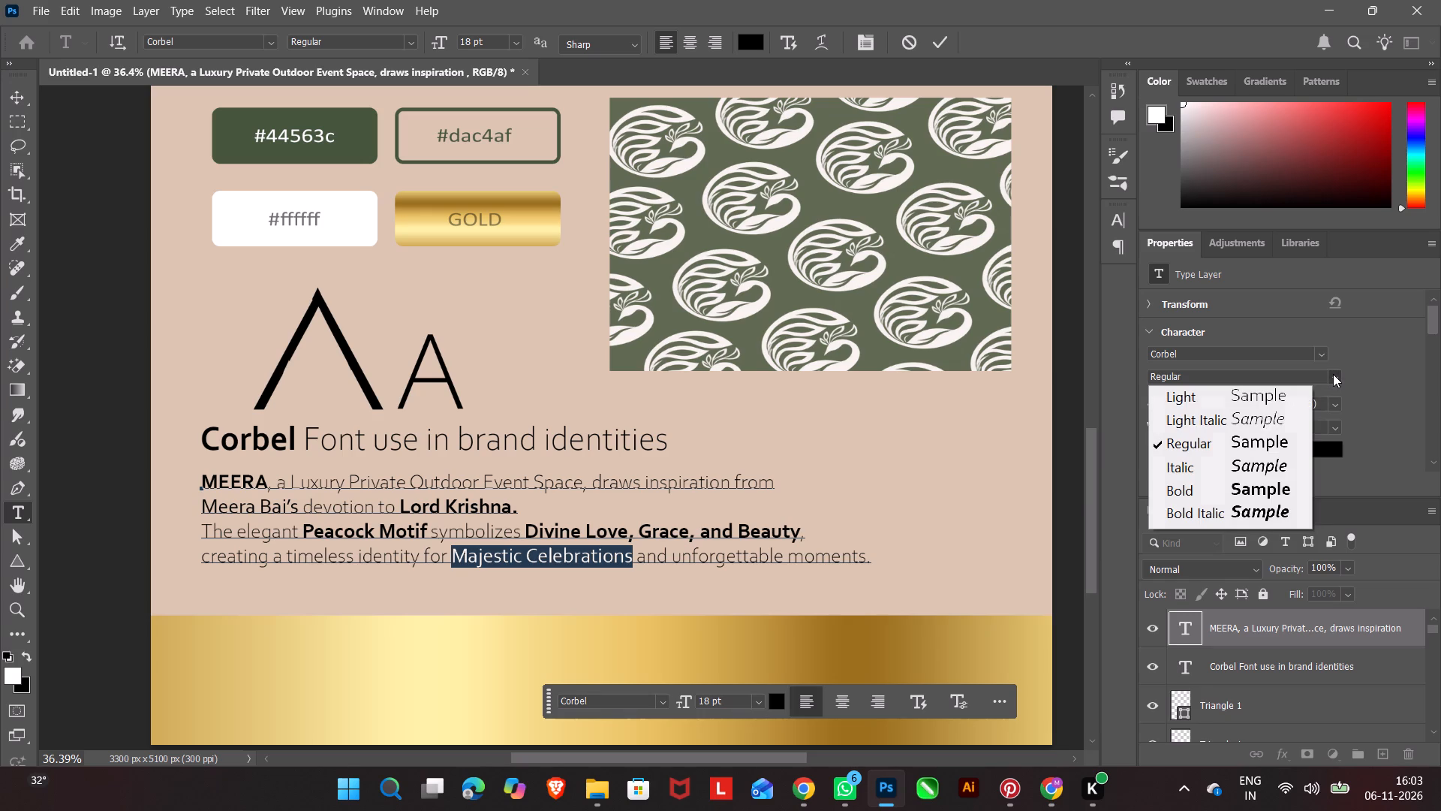
pyautogui.click(1271, 466)
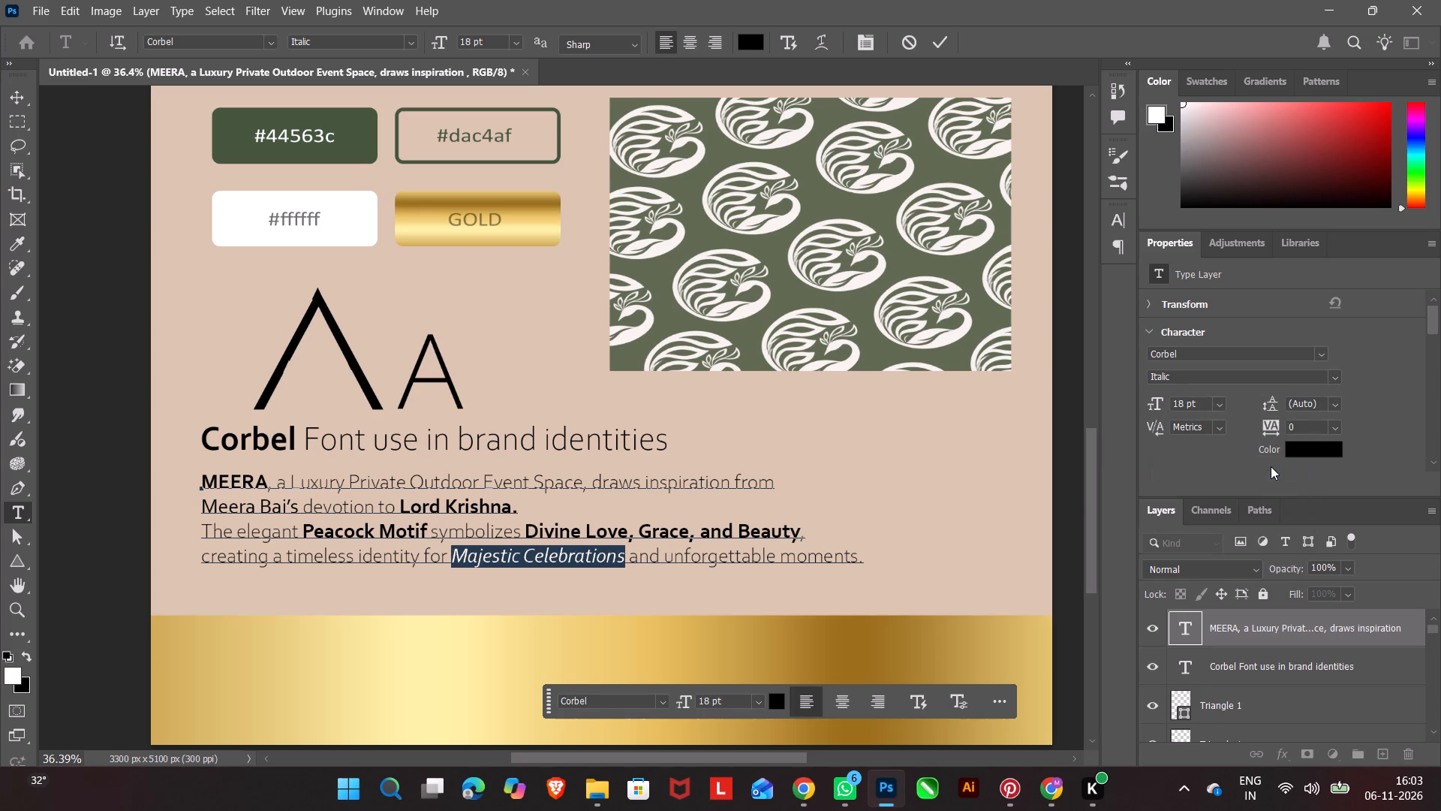
pyautogui.click(540, 535)
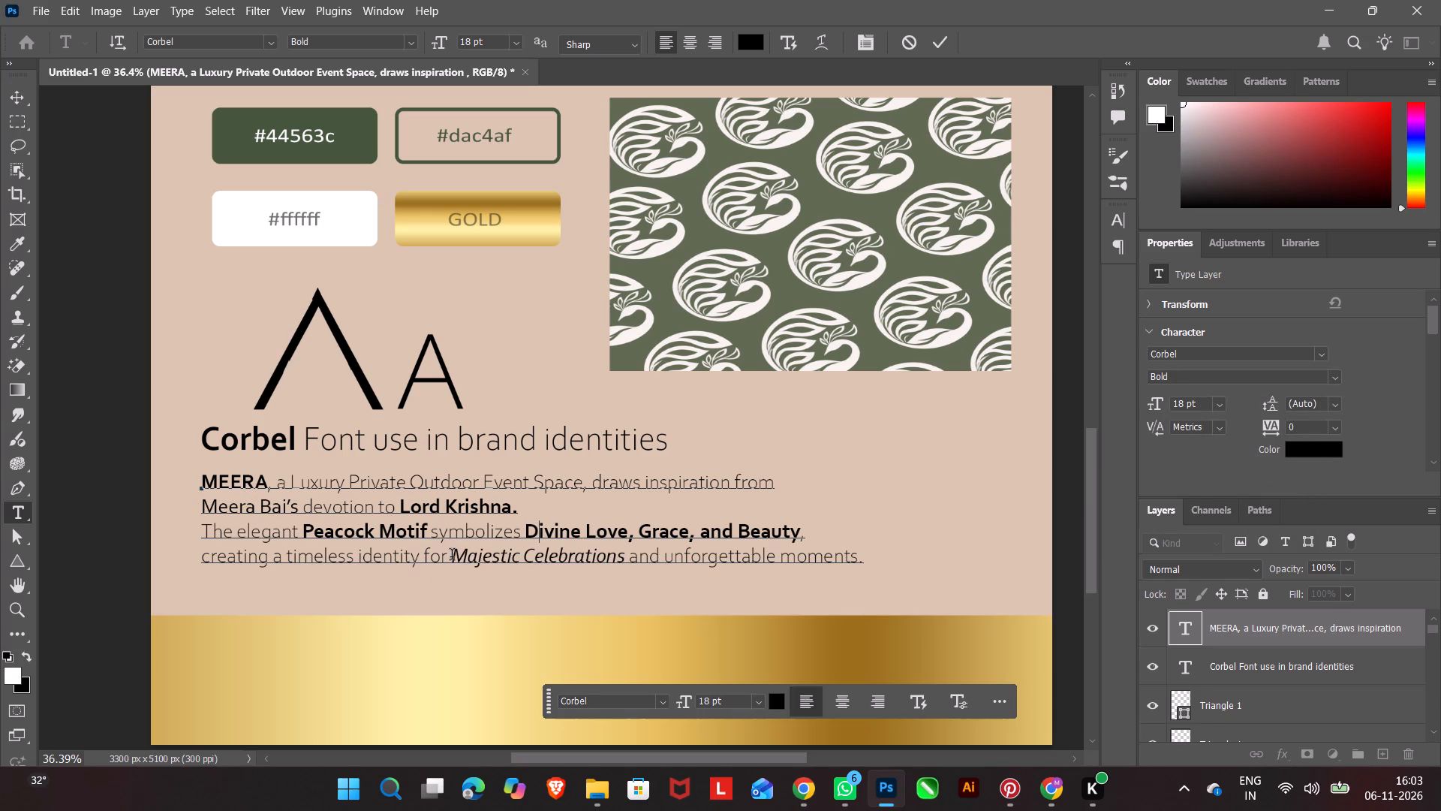
pyautogui.moveTo(454, 556); pyautogui.dragTo(627, 562)
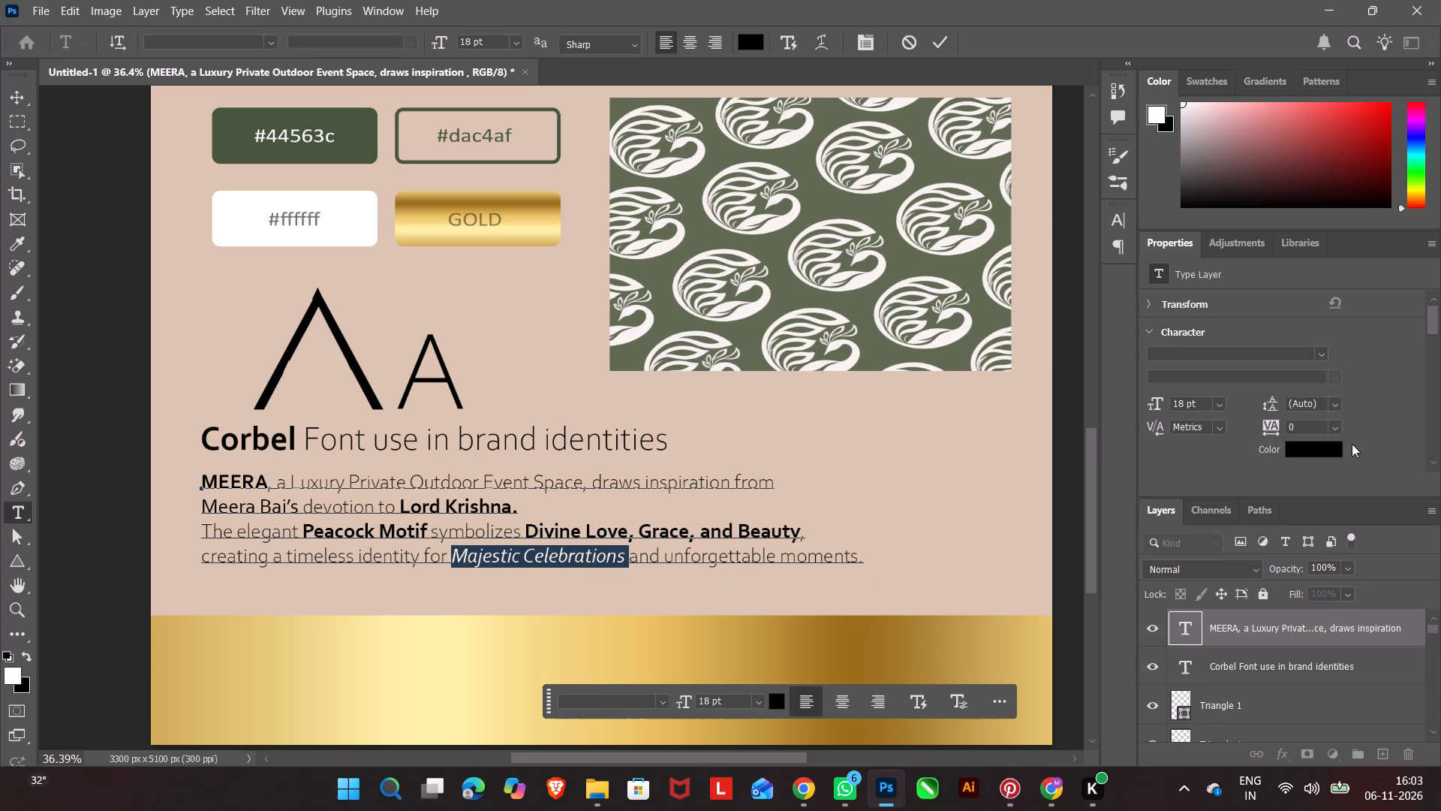
pyautogui.click(456, 558)
pyautogui.moveTo(456, 558); pyautogui.dragTo(594, 559)
pyautogui.click(621, 556)
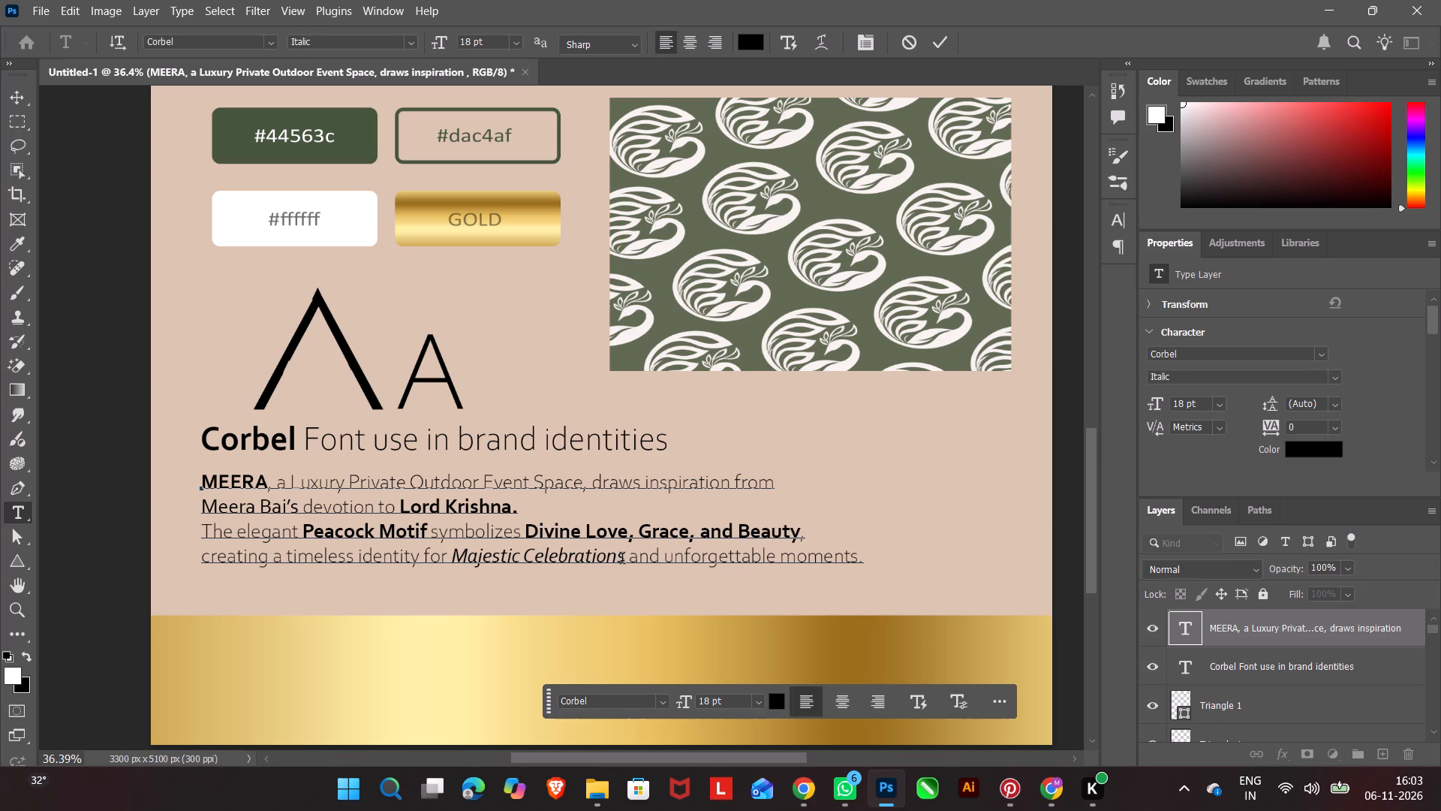
pyautogui.moveTo(622, 560); pyautogui.dragTo(450, 571)
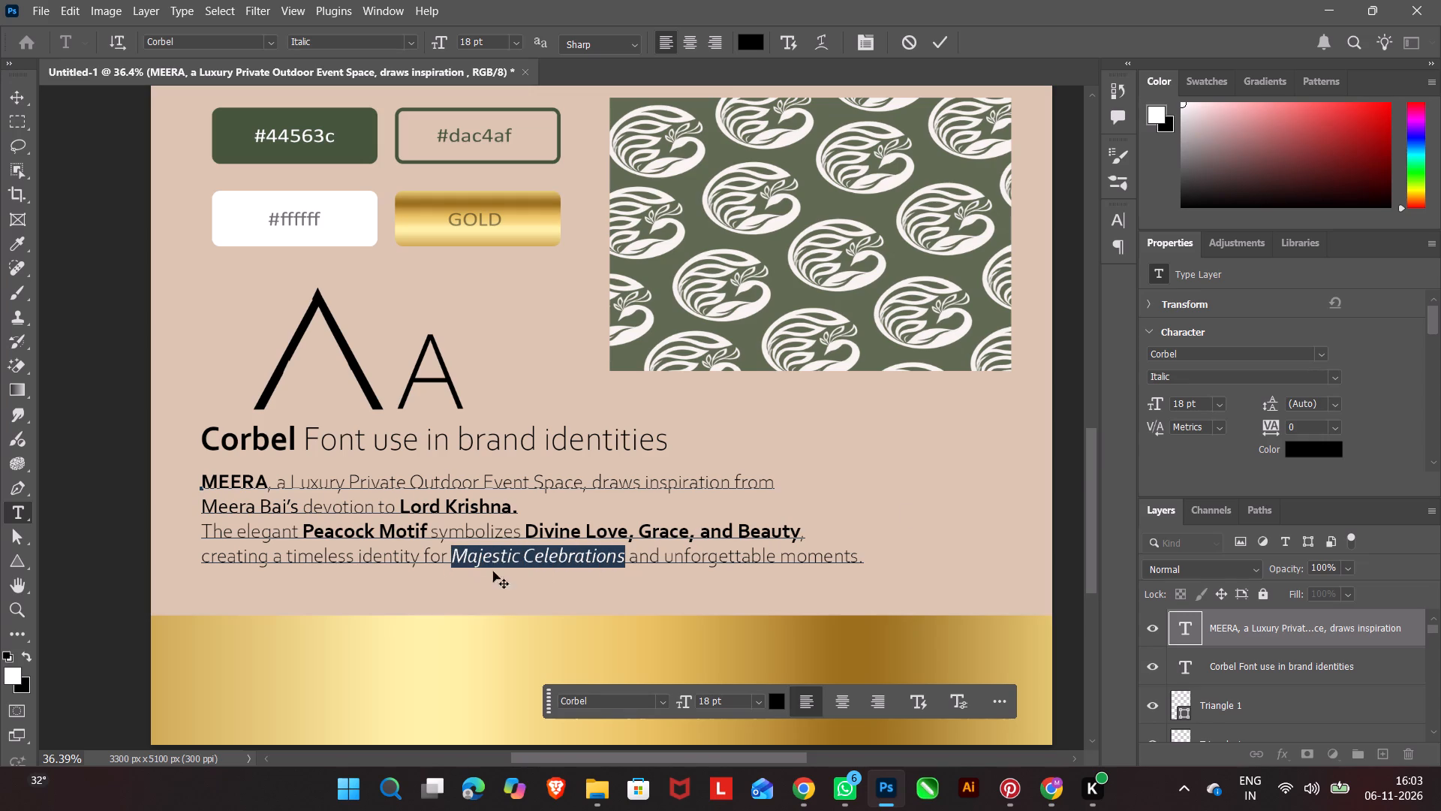
pyautogui.click(1332, 375)
pyautogui.click(1259, 492)
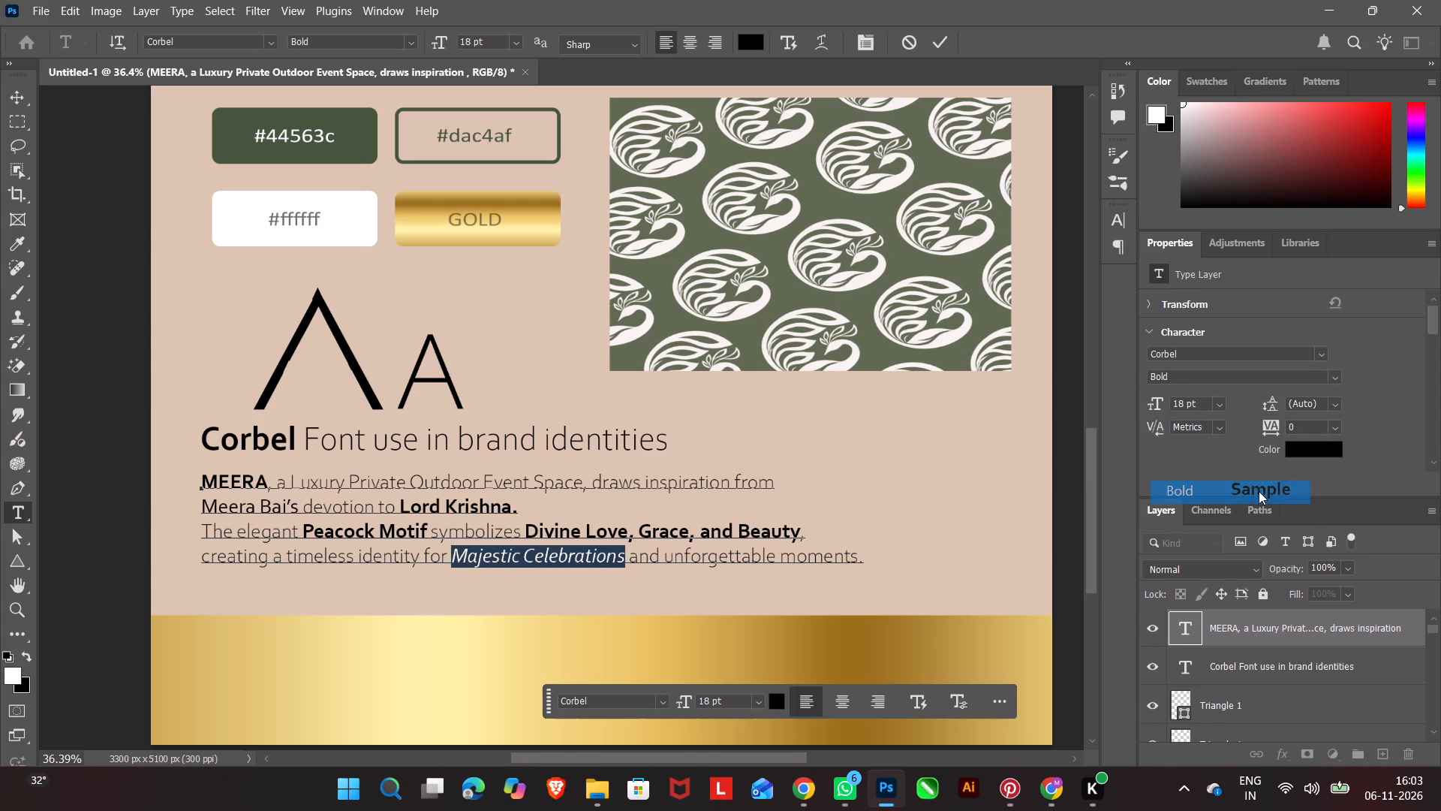
pyautogui.click(334, 597)
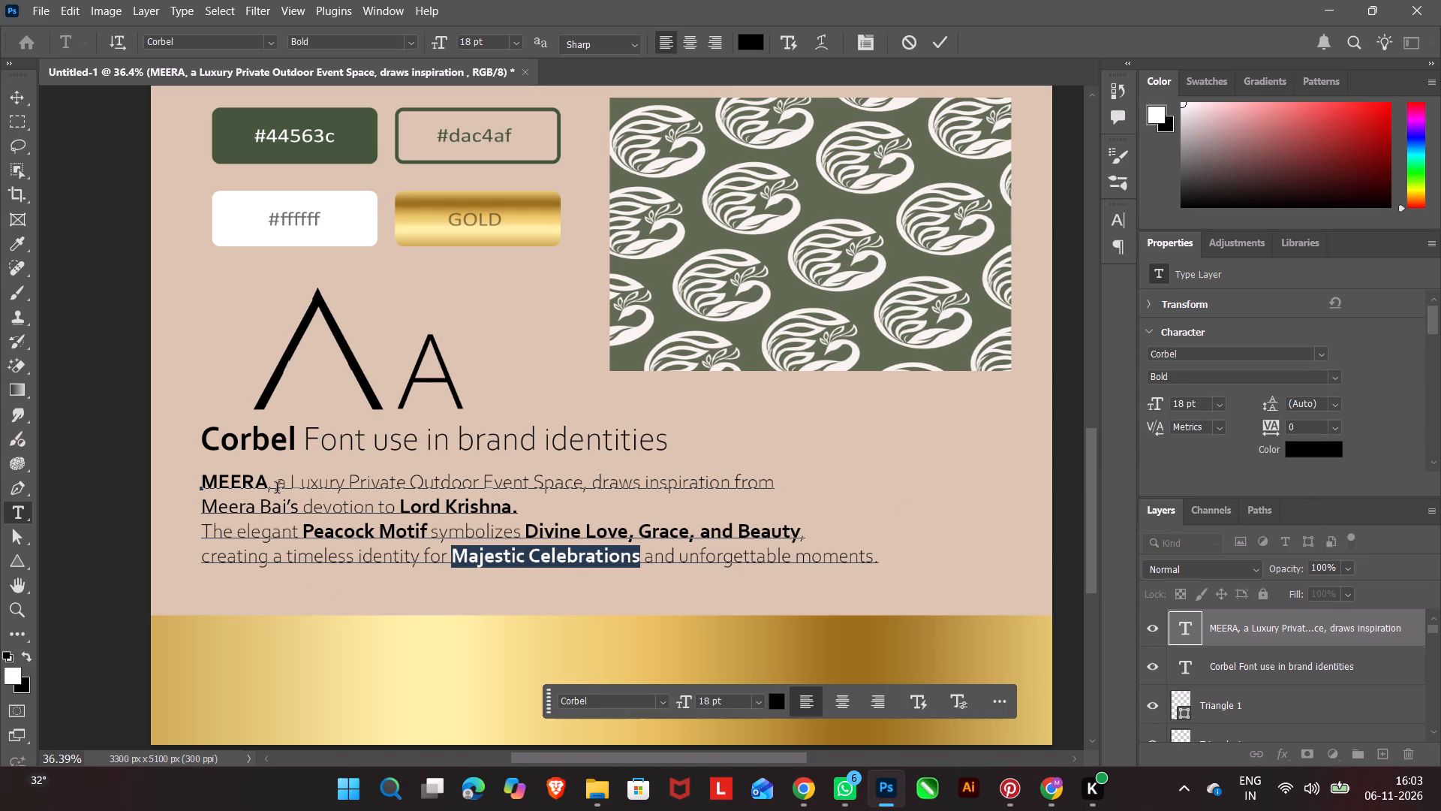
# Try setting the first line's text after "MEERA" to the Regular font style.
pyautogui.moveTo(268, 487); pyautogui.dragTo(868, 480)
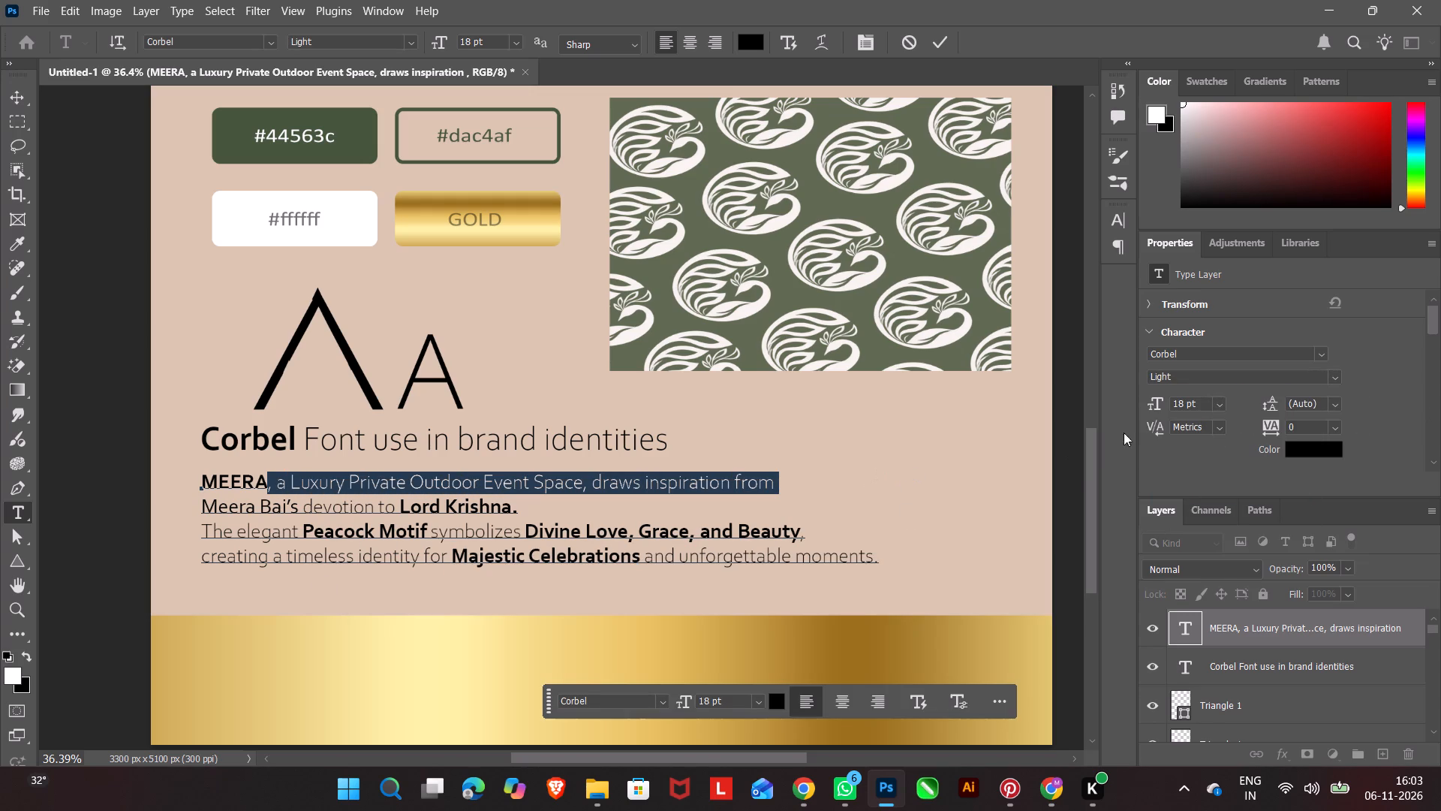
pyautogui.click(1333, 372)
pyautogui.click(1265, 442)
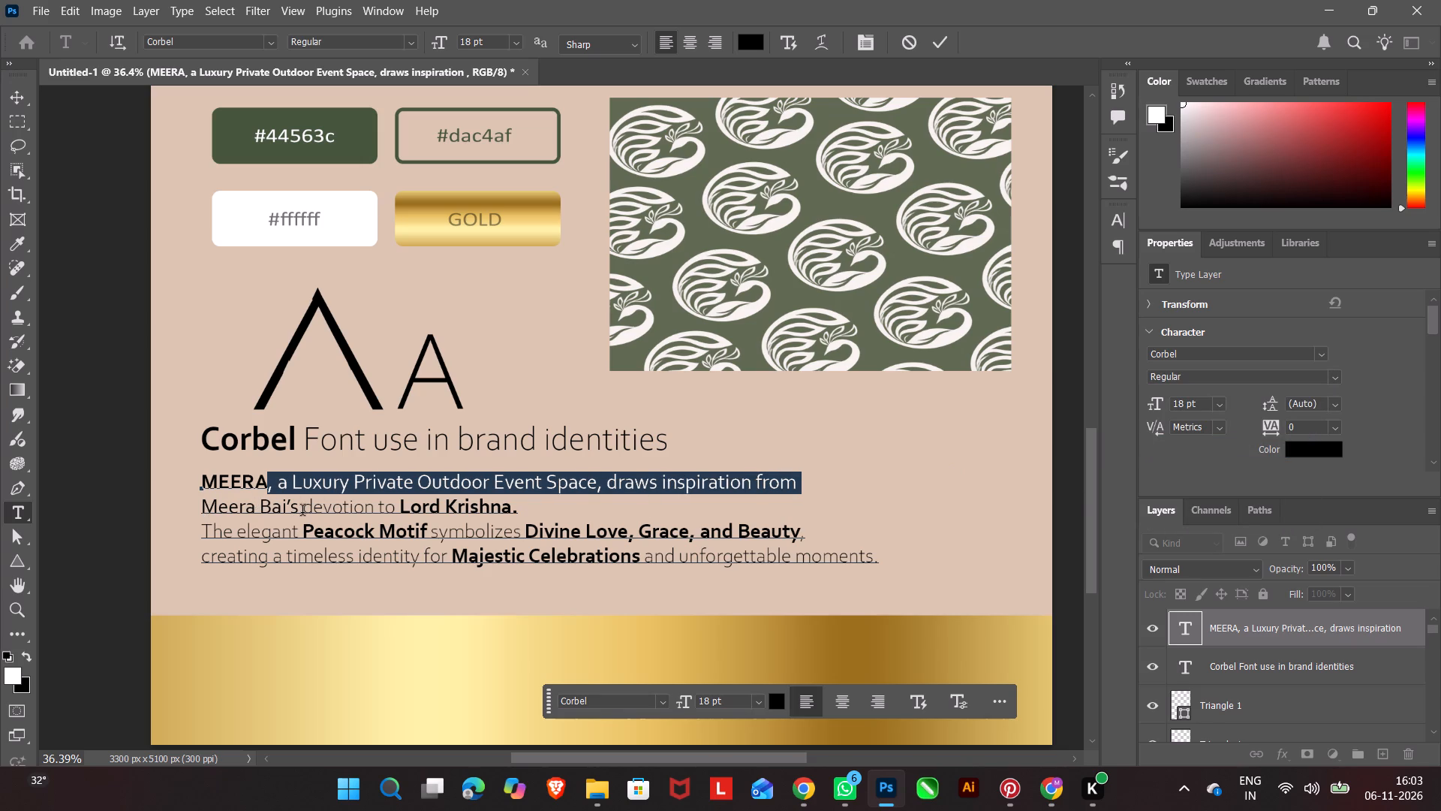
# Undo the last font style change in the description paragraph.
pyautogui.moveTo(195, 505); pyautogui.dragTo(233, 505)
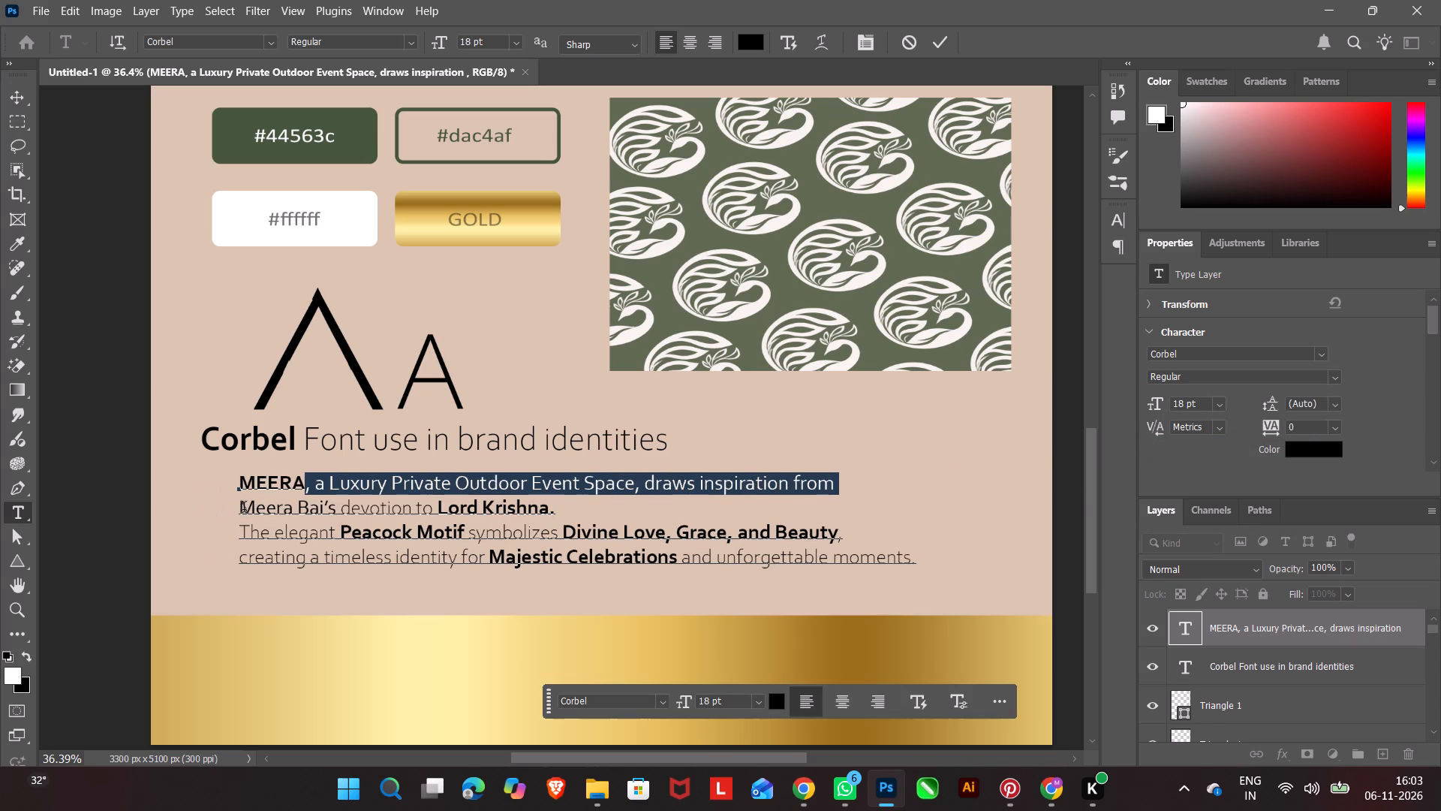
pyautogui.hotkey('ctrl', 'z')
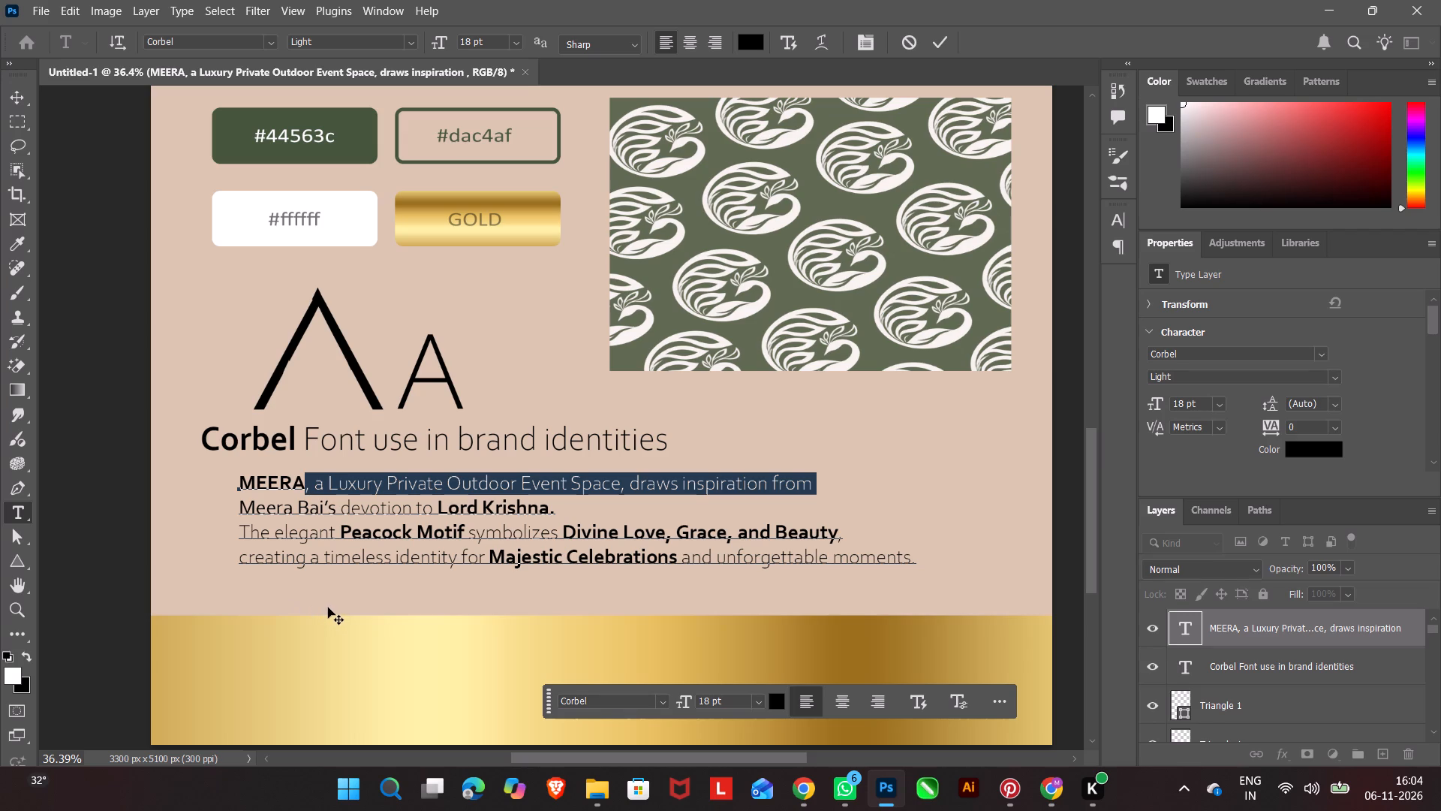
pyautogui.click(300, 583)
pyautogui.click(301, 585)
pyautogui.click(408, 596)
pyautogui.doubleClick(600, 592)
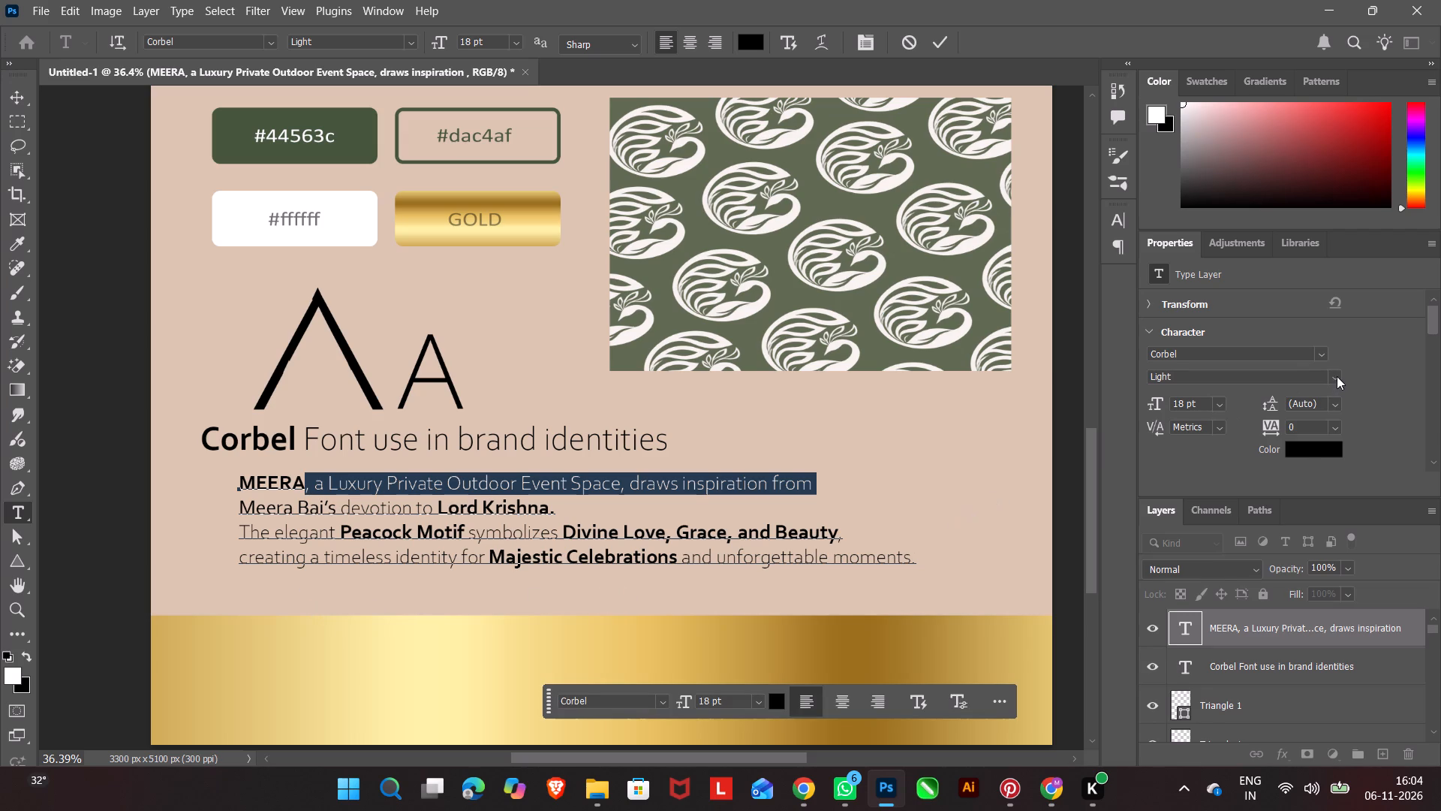
# Set the font style of ", a Luxury Private Outdoor Event Space, draws inspiration from" to Regular and commit the text edit.
pyautogui.click(1337, 376)
pyautogui.click(1271, 436)
pyautogui.click(1016, 491)
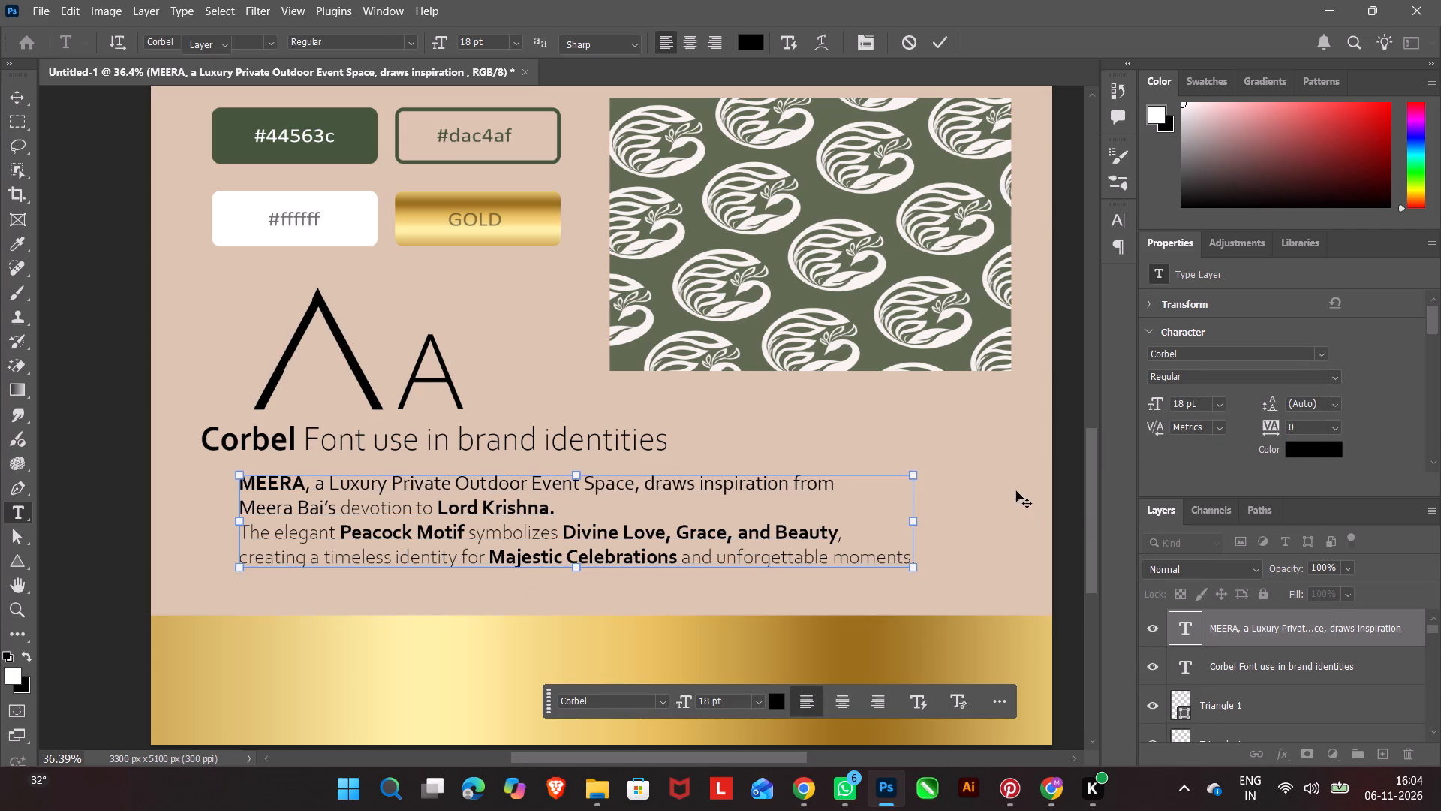
# Move the description paragraph left so it lines up with the start of the "Corbel Font use in brand identities" heading.
pyautogui.moveTo(388, 529); pyautogui.dragTo(345, 530)
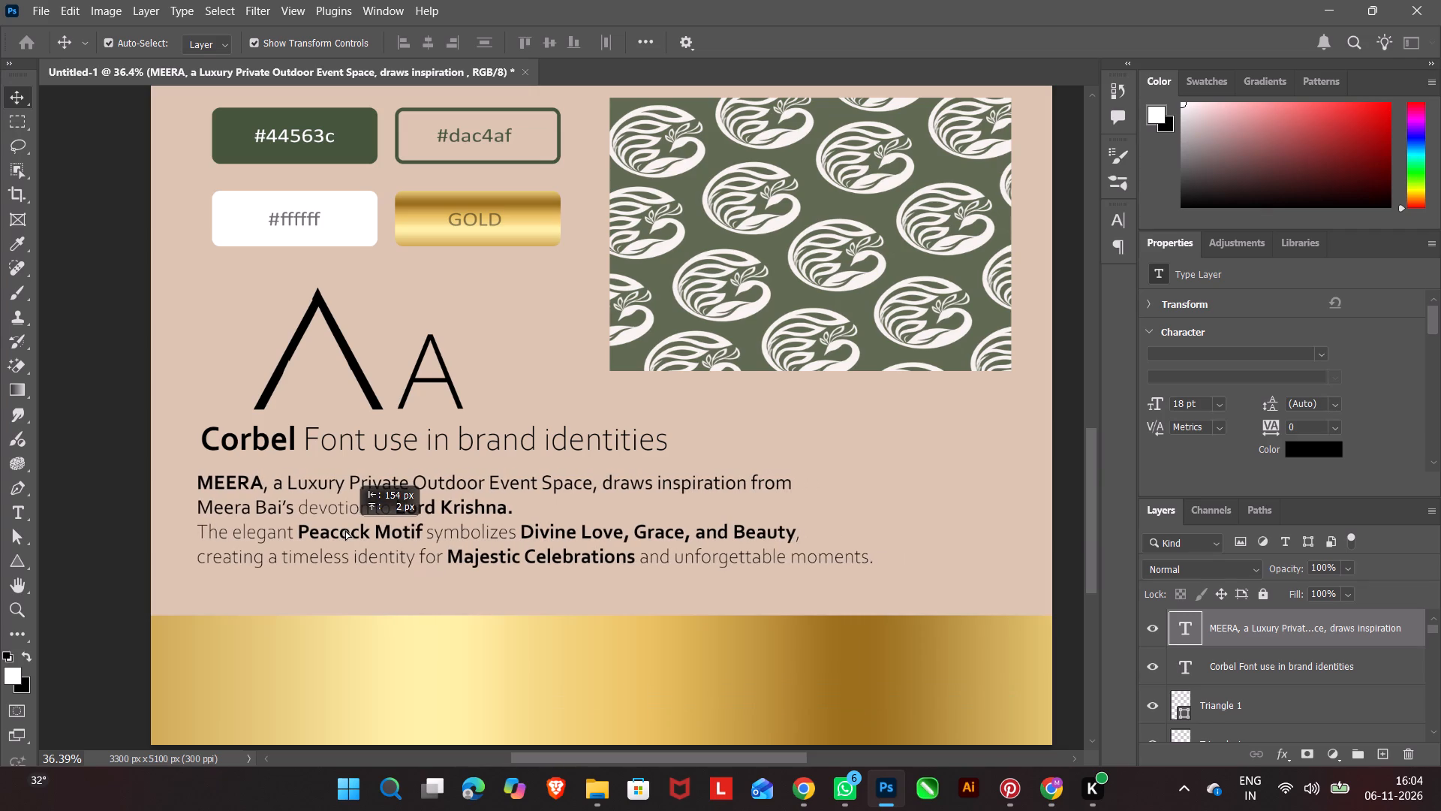
pyautogui.moveTo(345, 530); pyautogui.dragTo(353, 530)
# Set "Meera Bai's" at the start of the description paragraph's second line to the Bold font style.
pyautogui.doubleClick(233, 510)
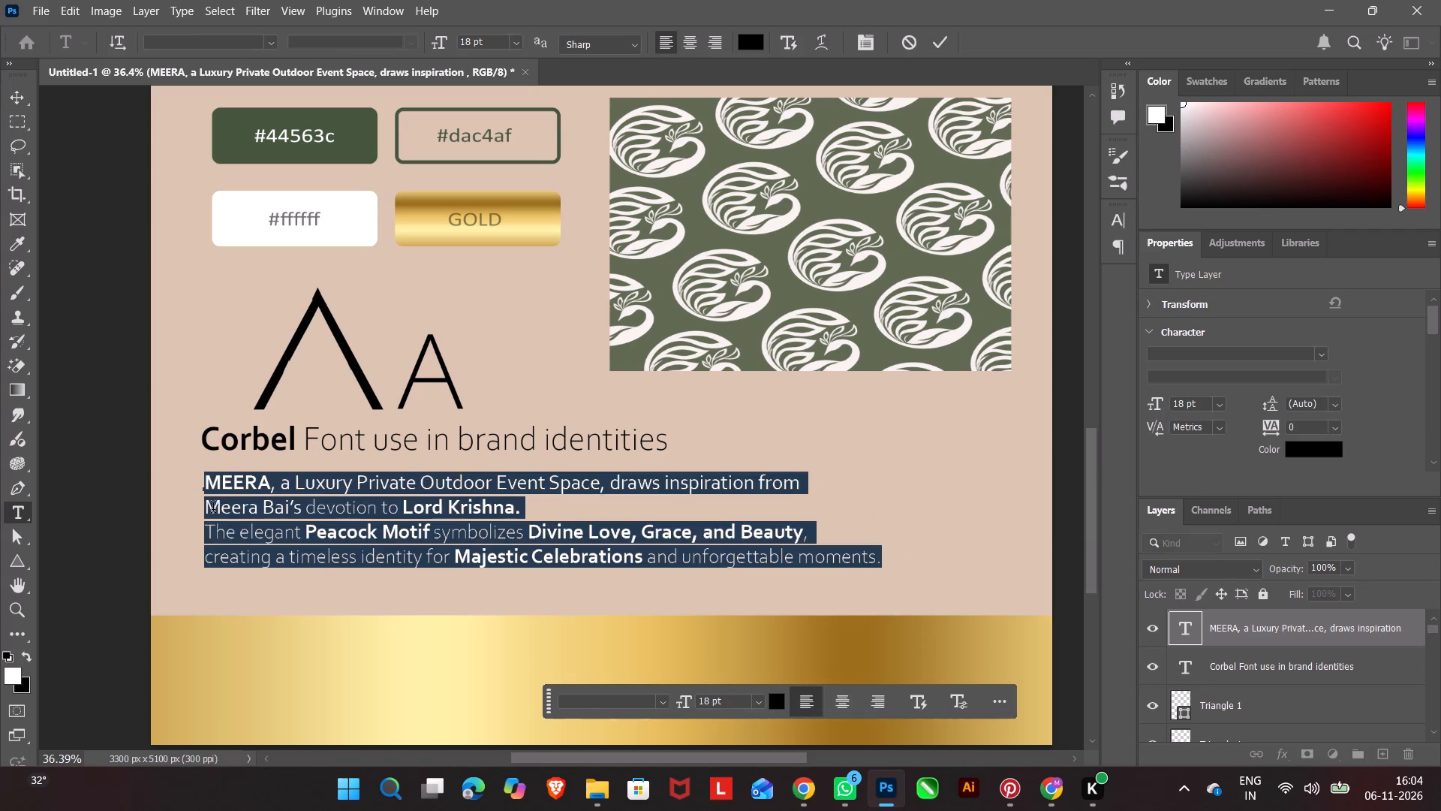
pyautogui.click(208, 509)
pyautogui.moveTo(206, 509); pyautogui.dragTo(281, 508)
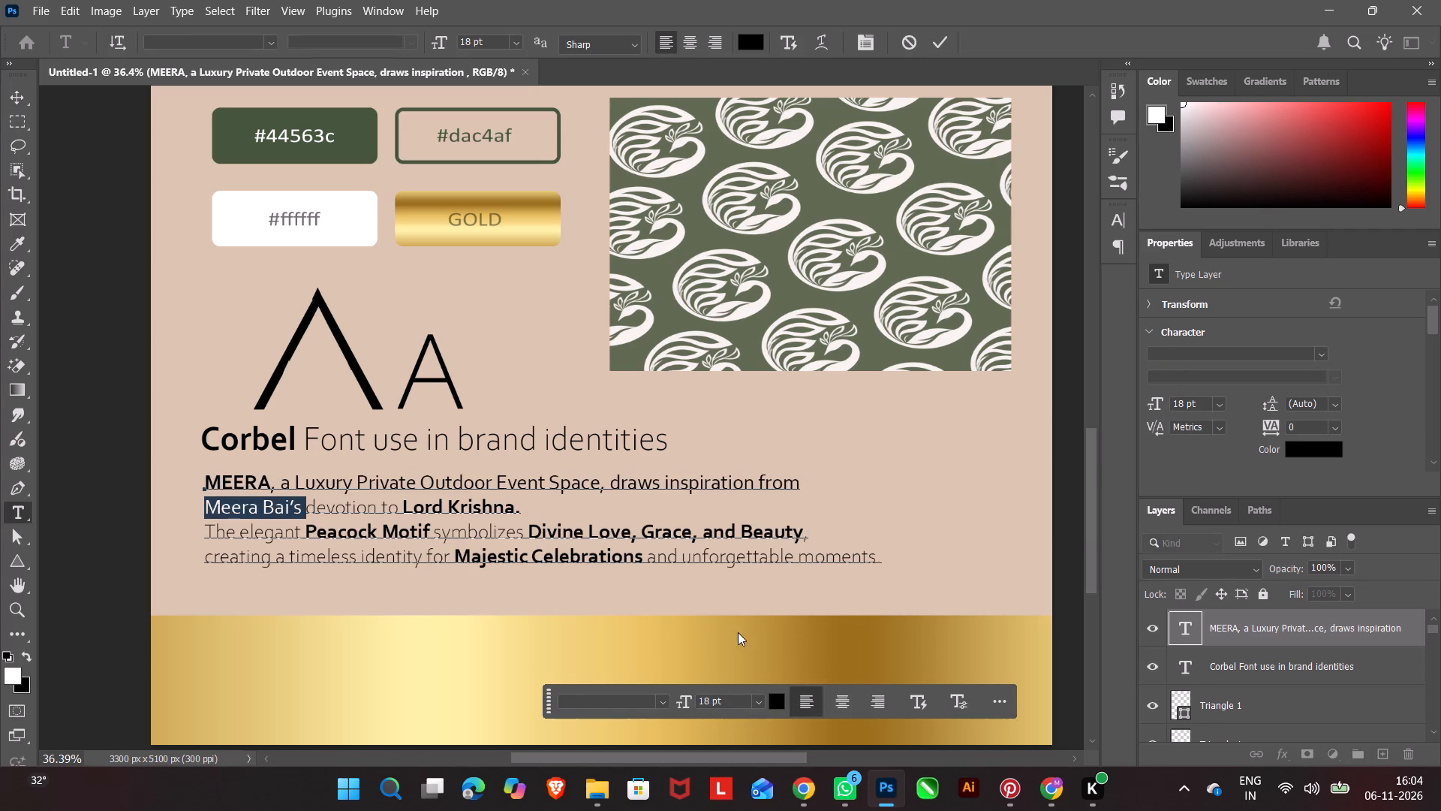
pyautogui.click(301, 511)
pyautogui.moveTo(301, 511); pyautogui.dragTo(267, 514)
pyautogui.click(296, 512)
pyautogui.moveTo(302, 512); pyautogui.dragTo(215, 515)
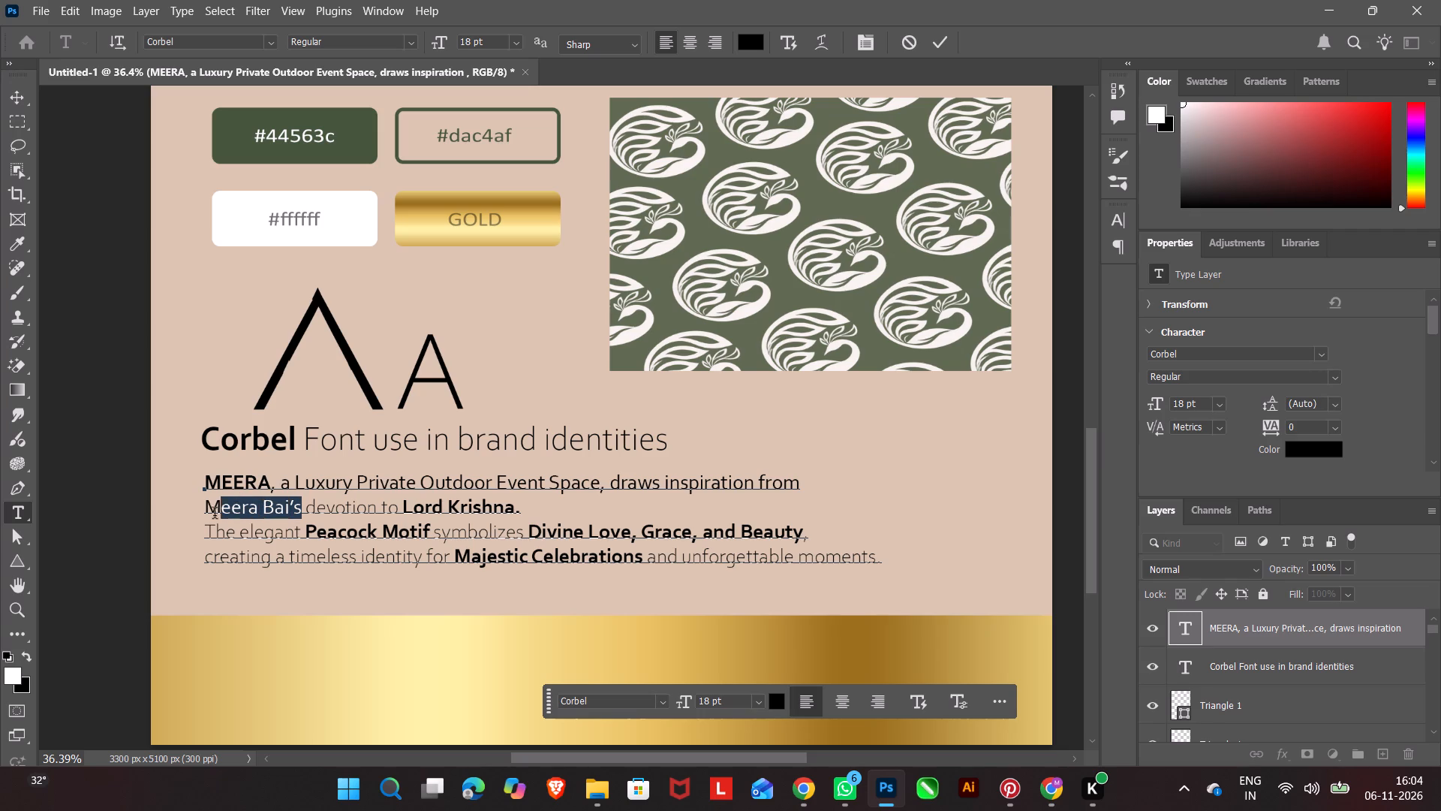
pyautogui.moveTo(215, 515); pyautogui.dragTo(202, 515)
pyautogui.click(1334, 375)
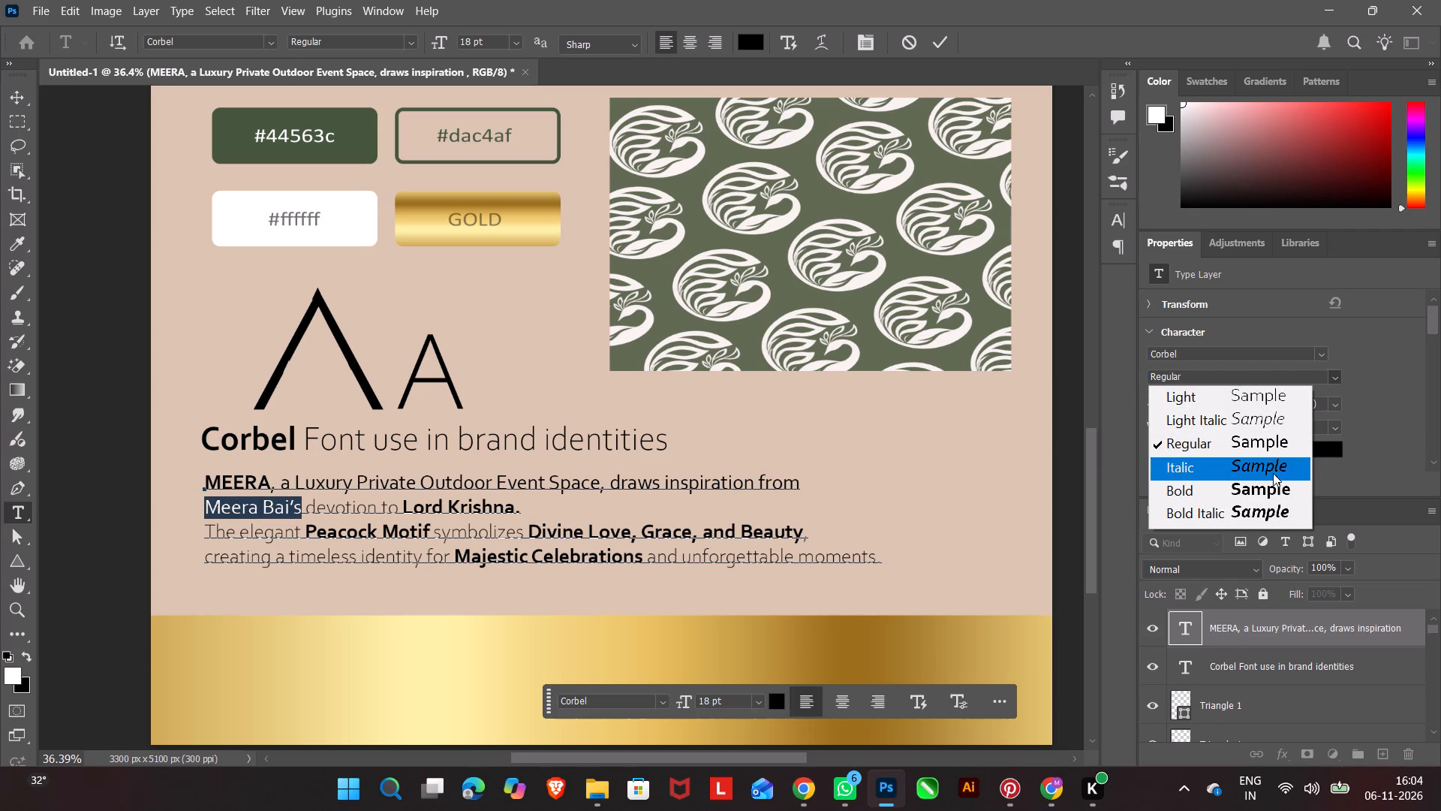
pyautogui.click(1273, 487)
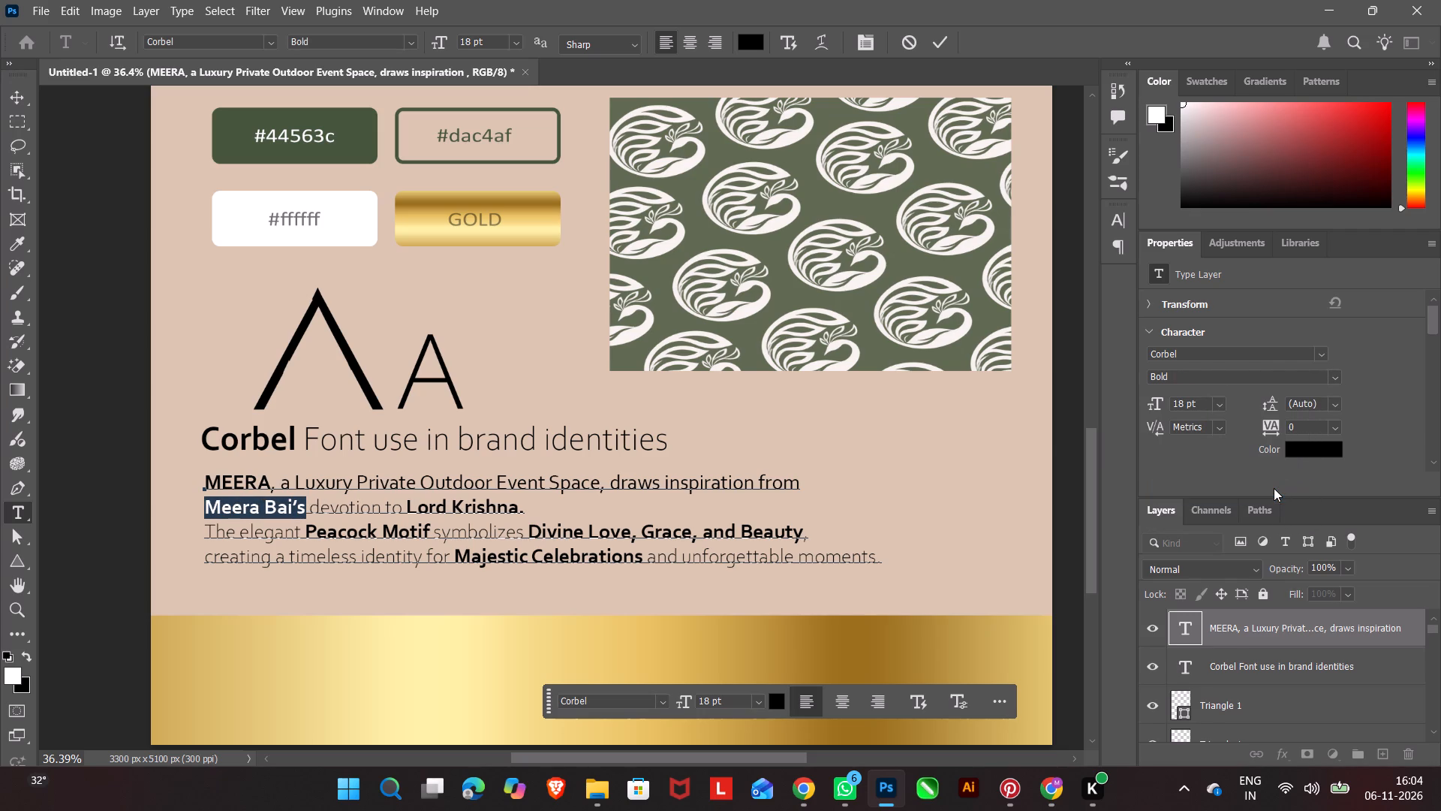
# Set "devotion to" in the description paragraph's second line to the Regular font style.
pyautogui.click(266, 569)
pyautogui.click(318, 504)
pyautogui.moveTo(311, 511); pyautogui.dragTo(402, 516)
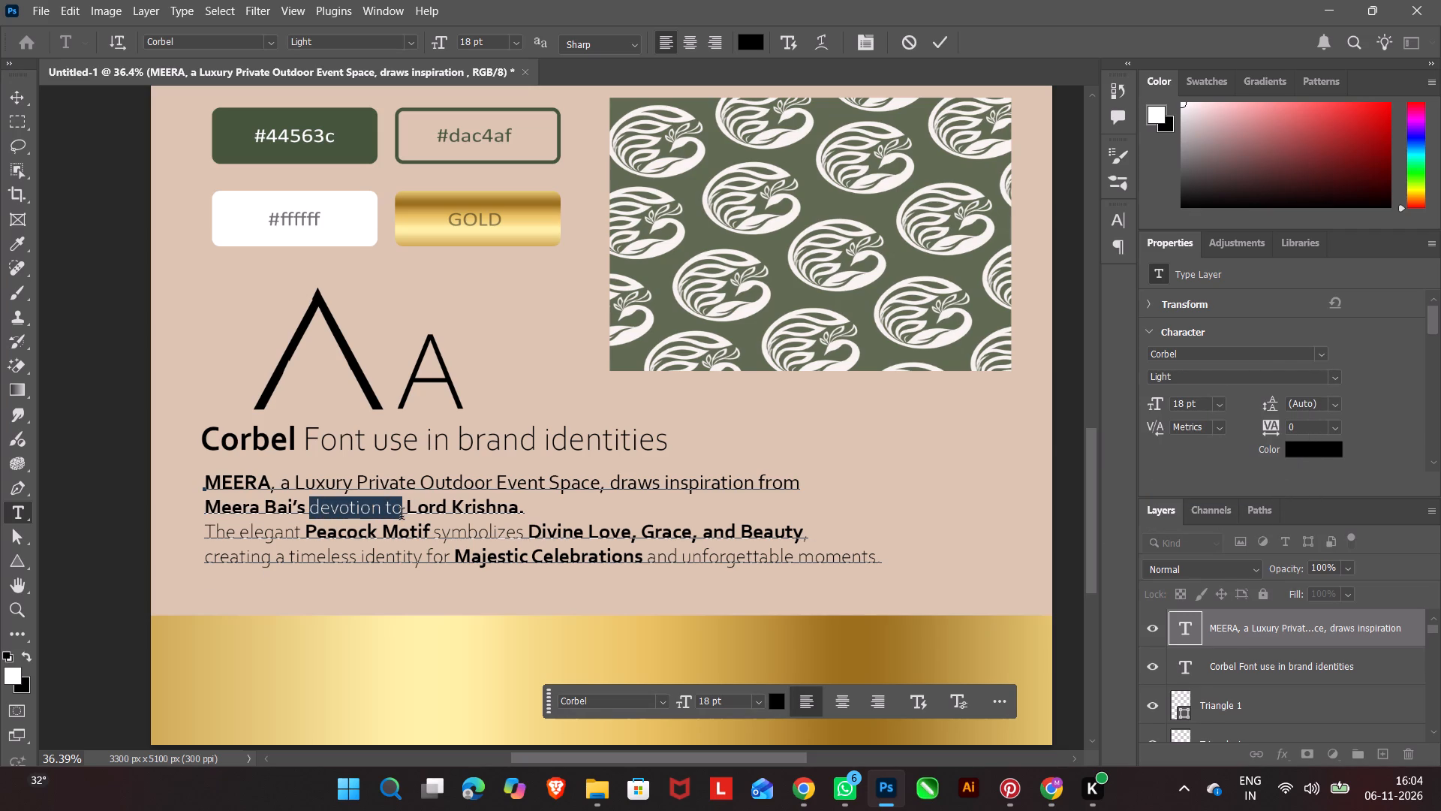
pyautogui.moveTo(402, 516); pyautogui.dragTo(401, 517)
pyautogui.click(1333, 376)
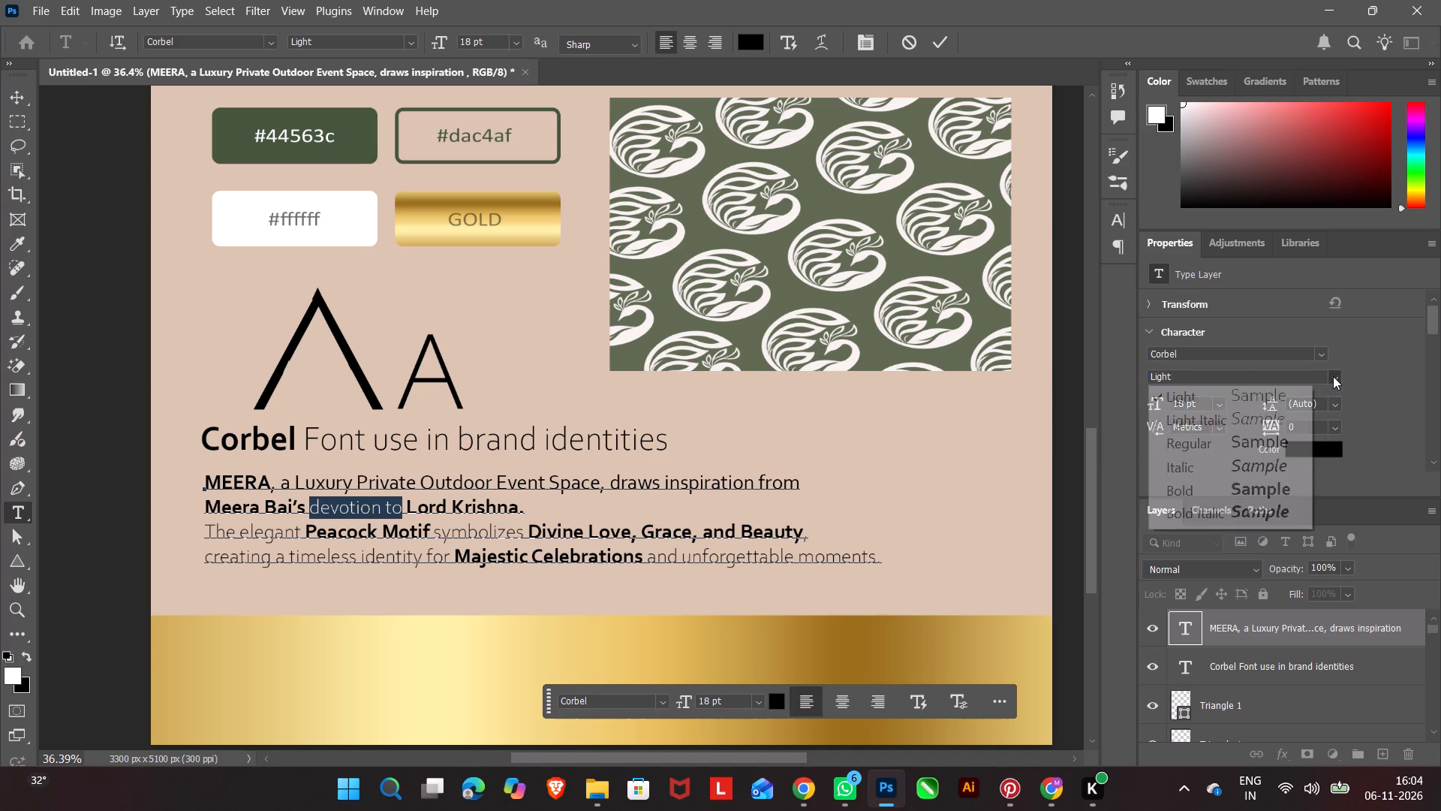
pyautogui.click(1254, 440)
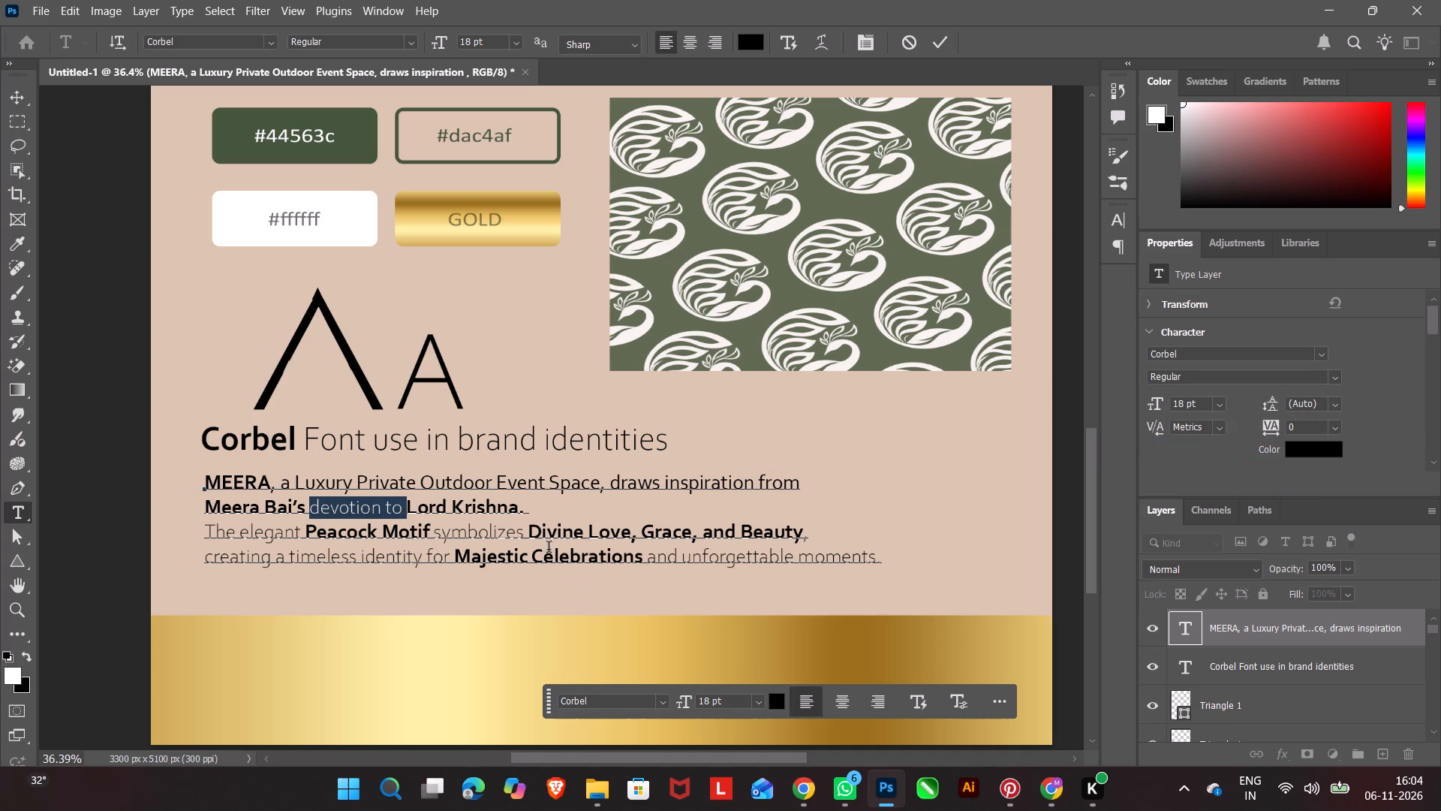
# Set "The elegant" and "symbolizes" in the description paragraph's third line to the Regular font style.
pyautogui.moveTo(207, 532); pyautogui.dragTo(311, 535)
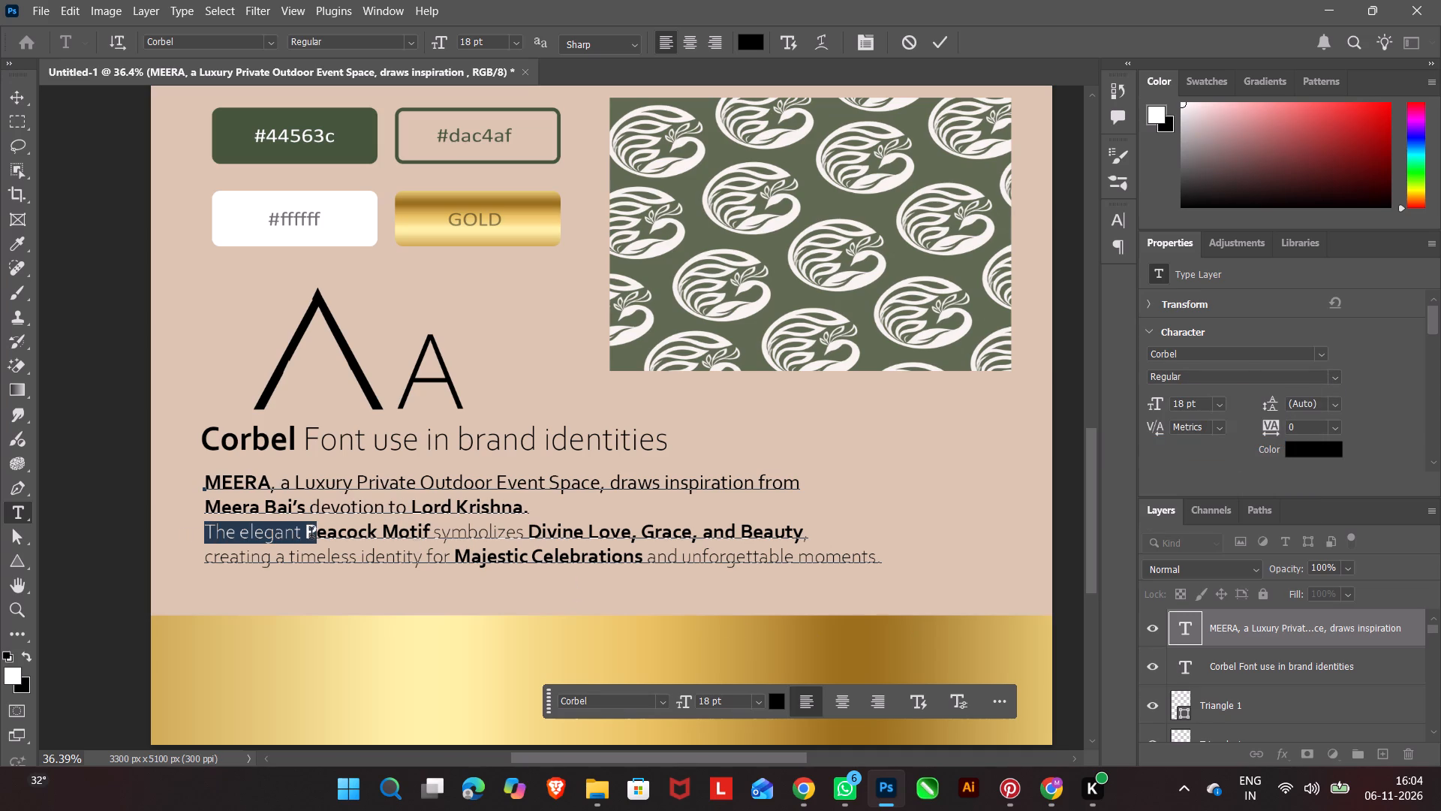
pyautogui.moveTo(311, 535); pyautogui.dragTo(303, 536)
pyautogui.click(1334, 376)
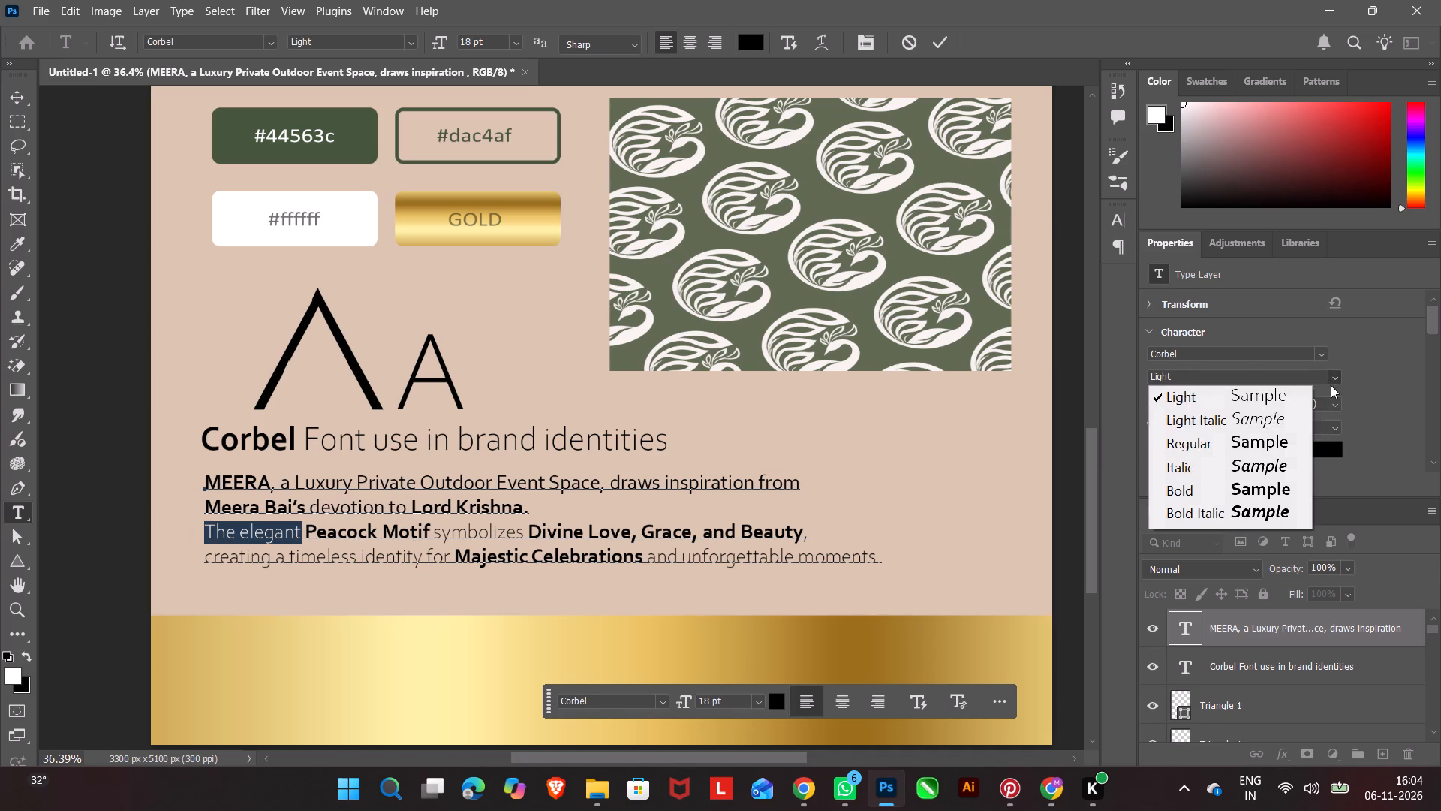
pyautogui.click(1276, 446)
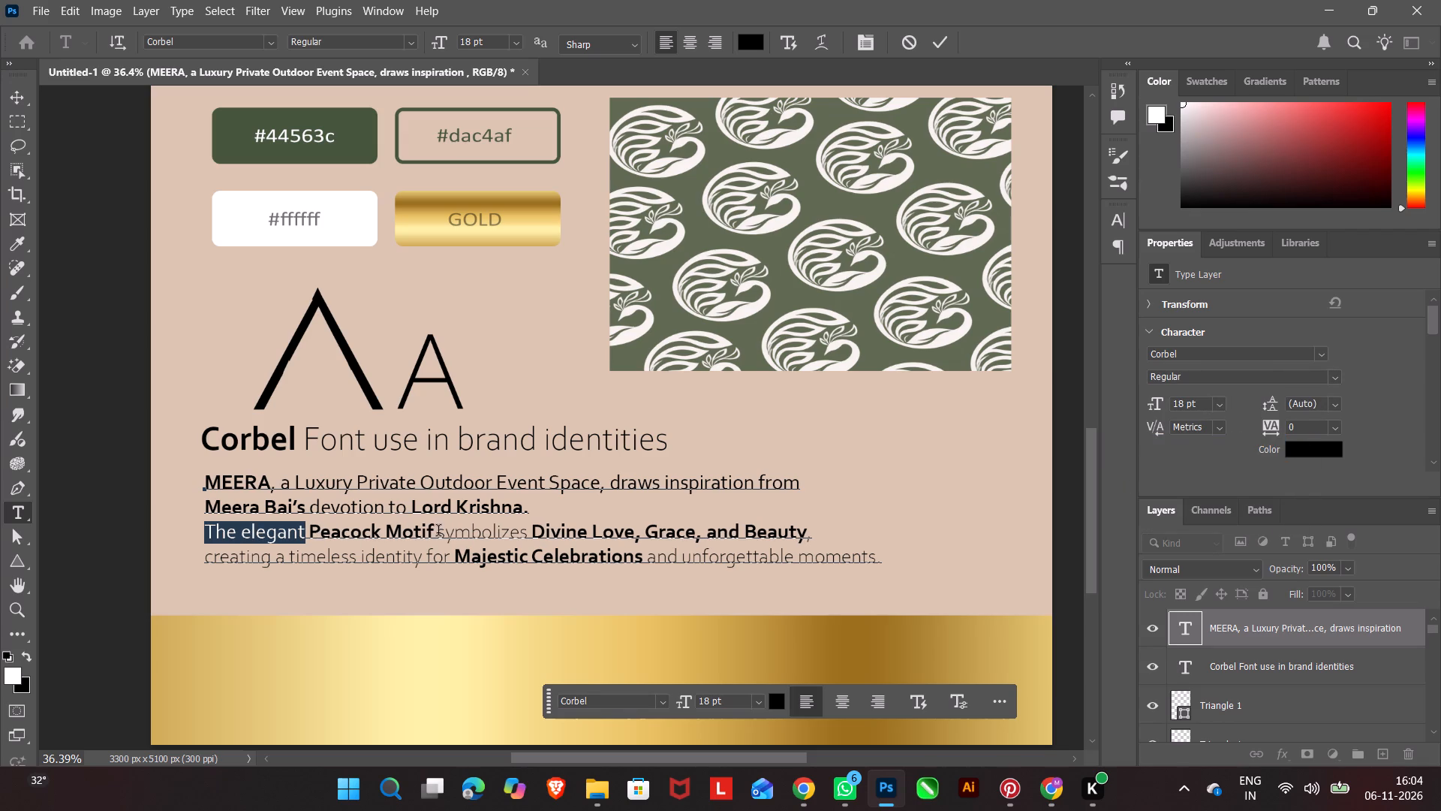
pyautogui.moveTo(439, 532); pyautogui.dragTo(529, 532)
pyautogui.click(1331, 377)
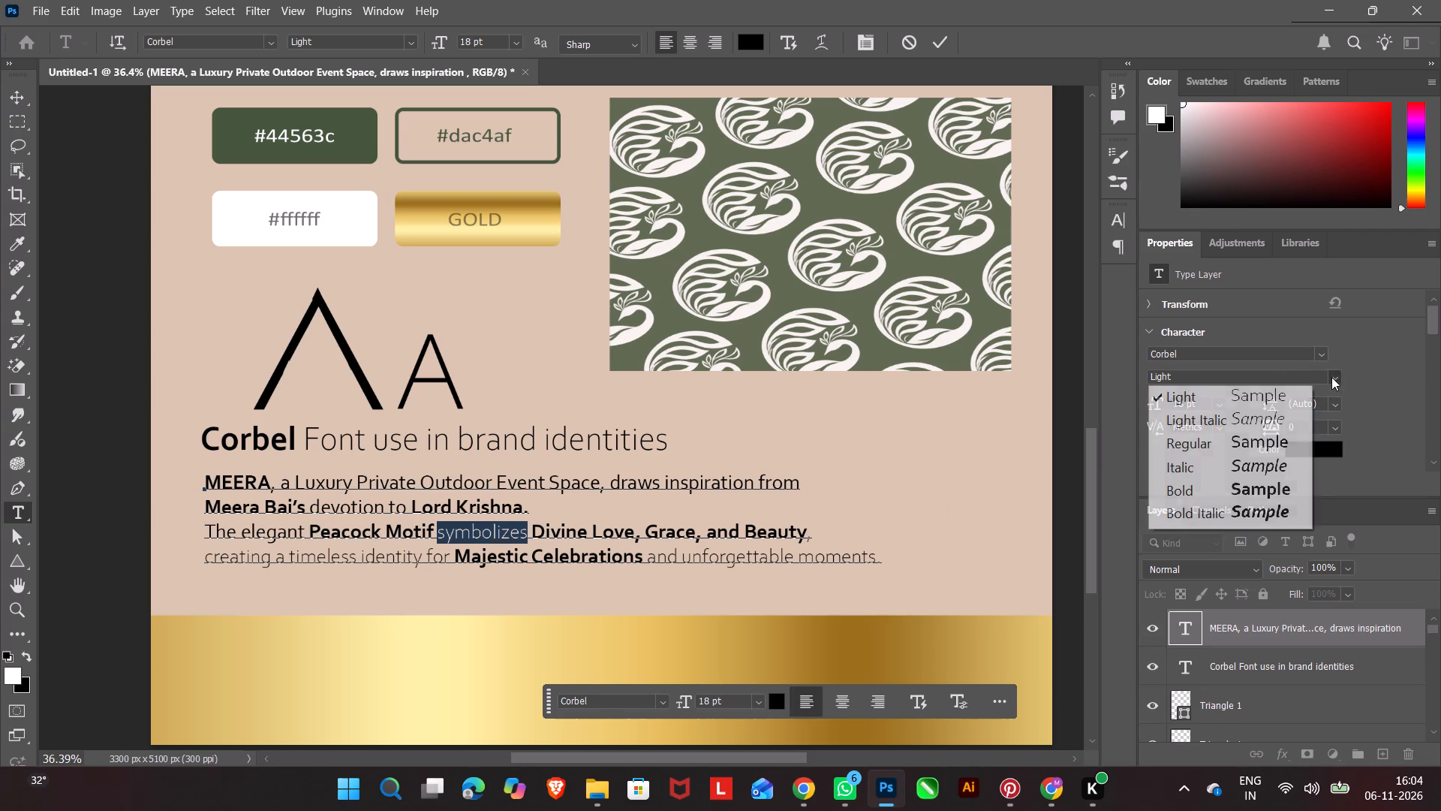
pyautogui.click(1259, 444)
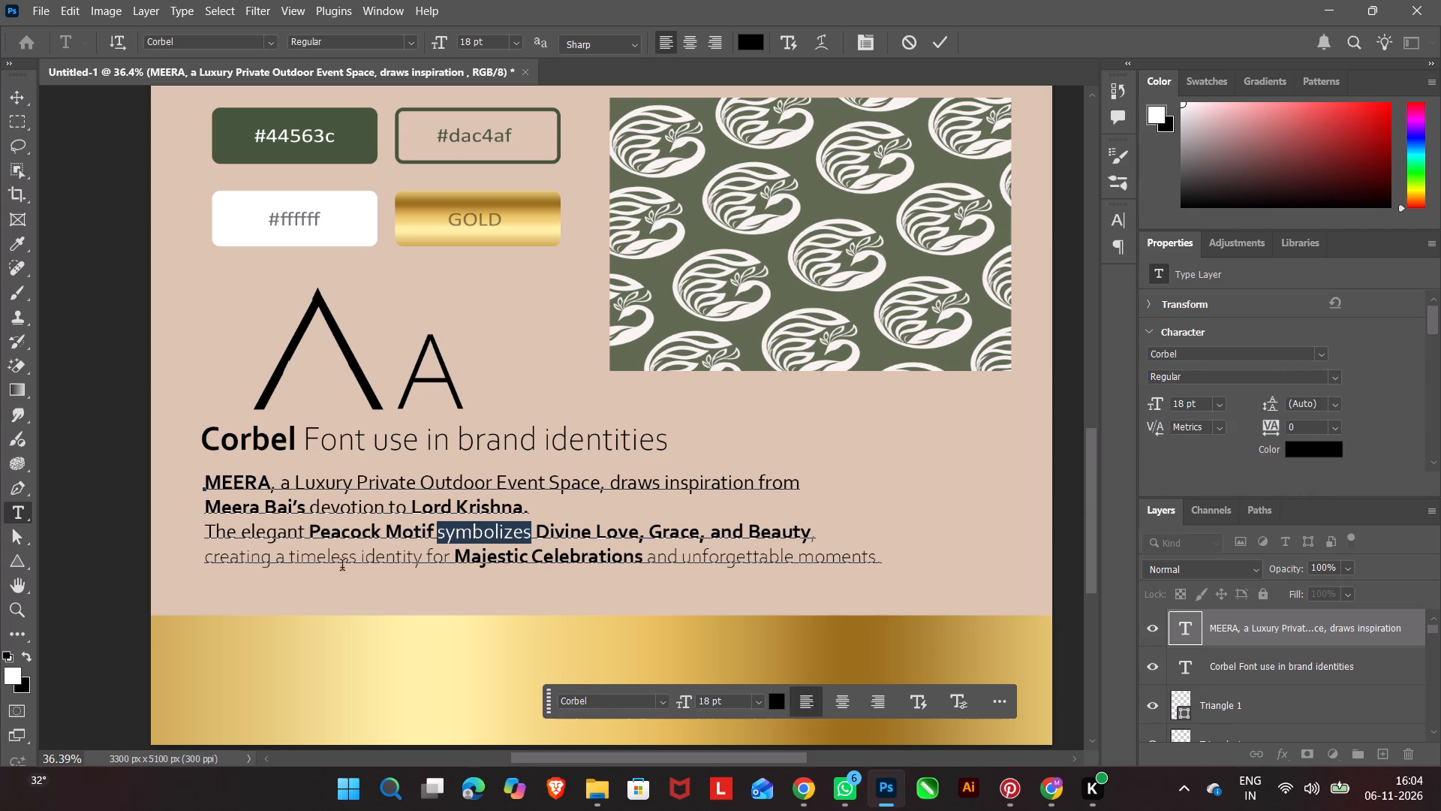
# Set "creating a timeless identity for" and "and unforgettable moments." in the paragraph's last line to Regular and commit the text edit.
pyautogui.moveTo(209, 560); pyautogui.dragTo(428, 565)
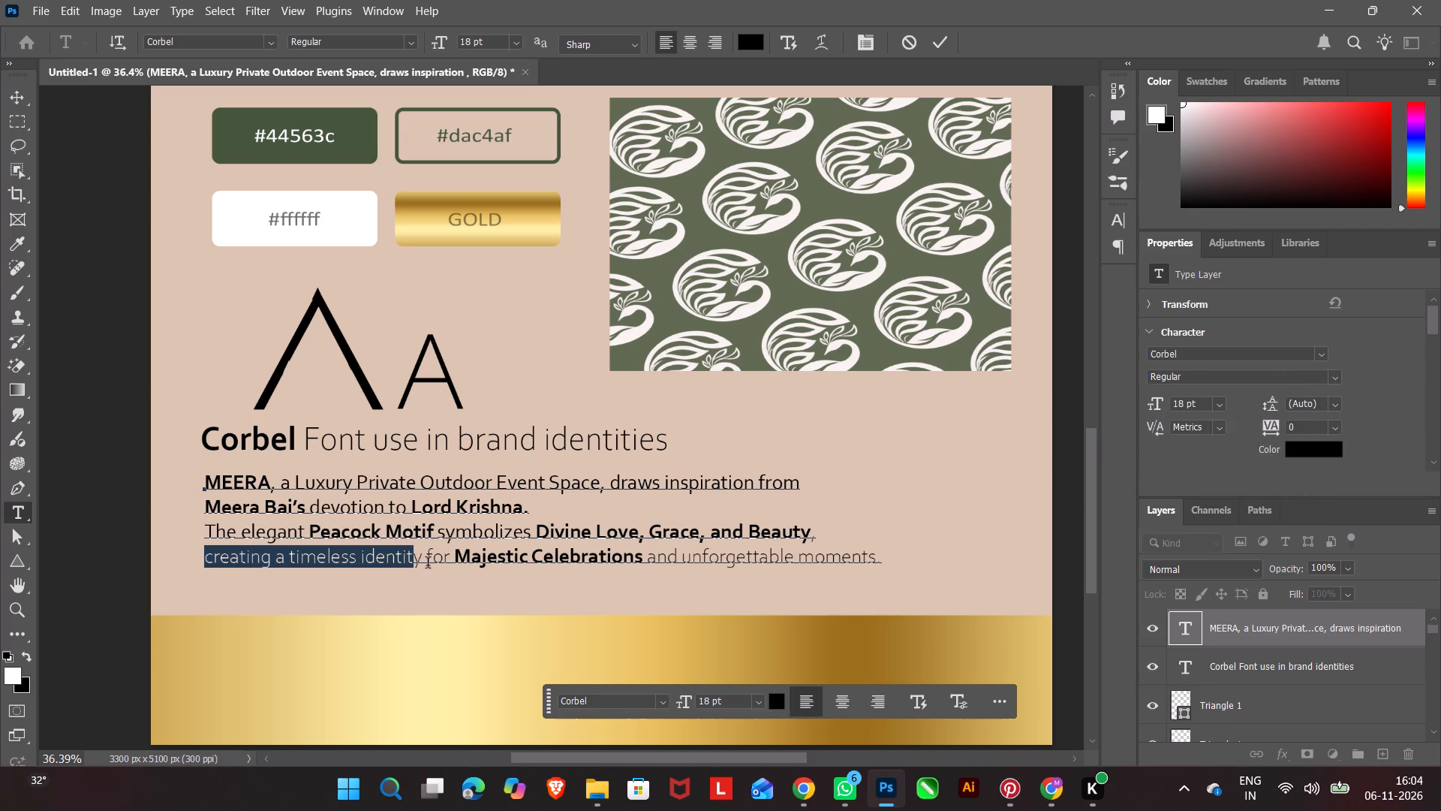
pyautogui.moveTo(428, 565); pyautogui.dragTo(454, 567)
pyautogui.click(1334, 374)
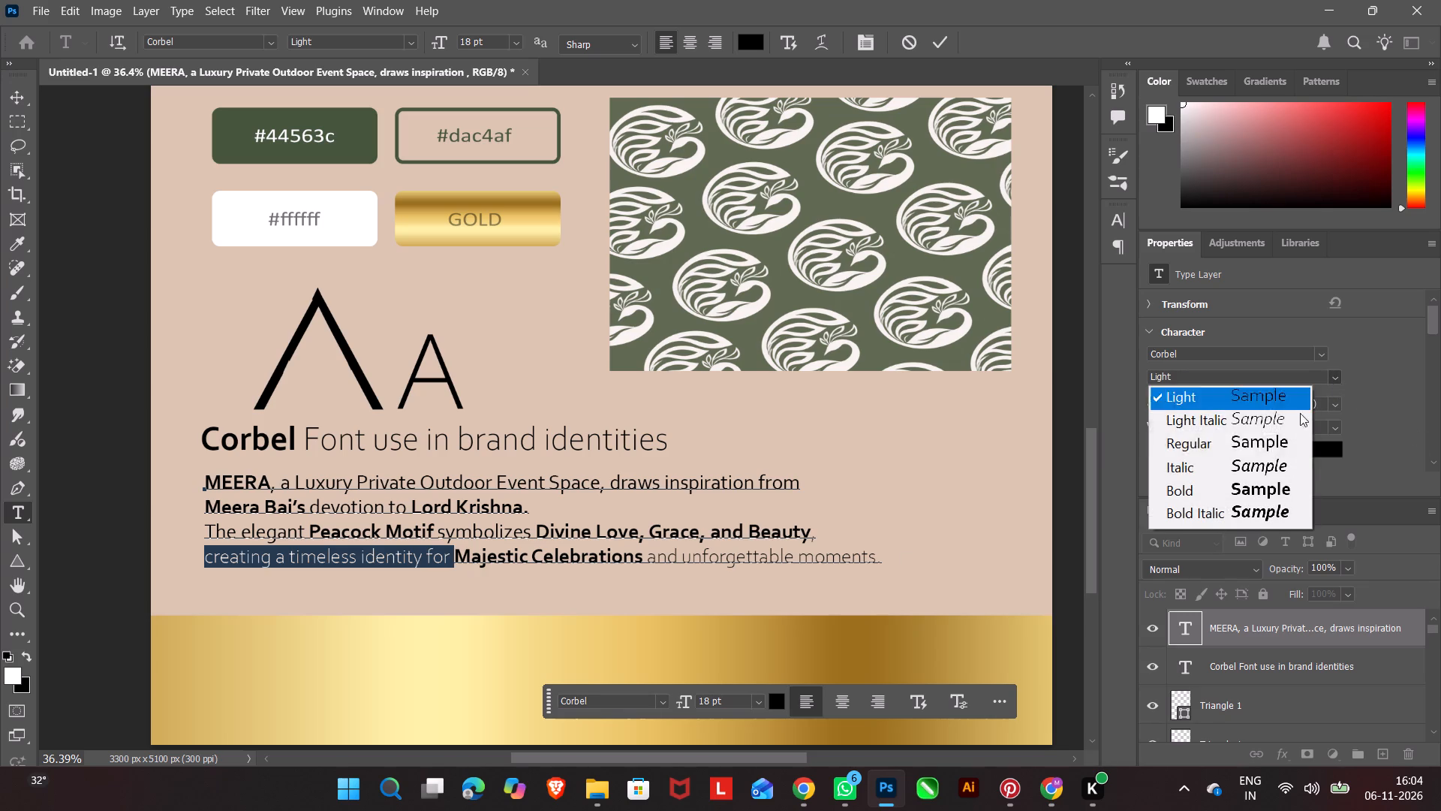
pyautogui.click(1259, 442)
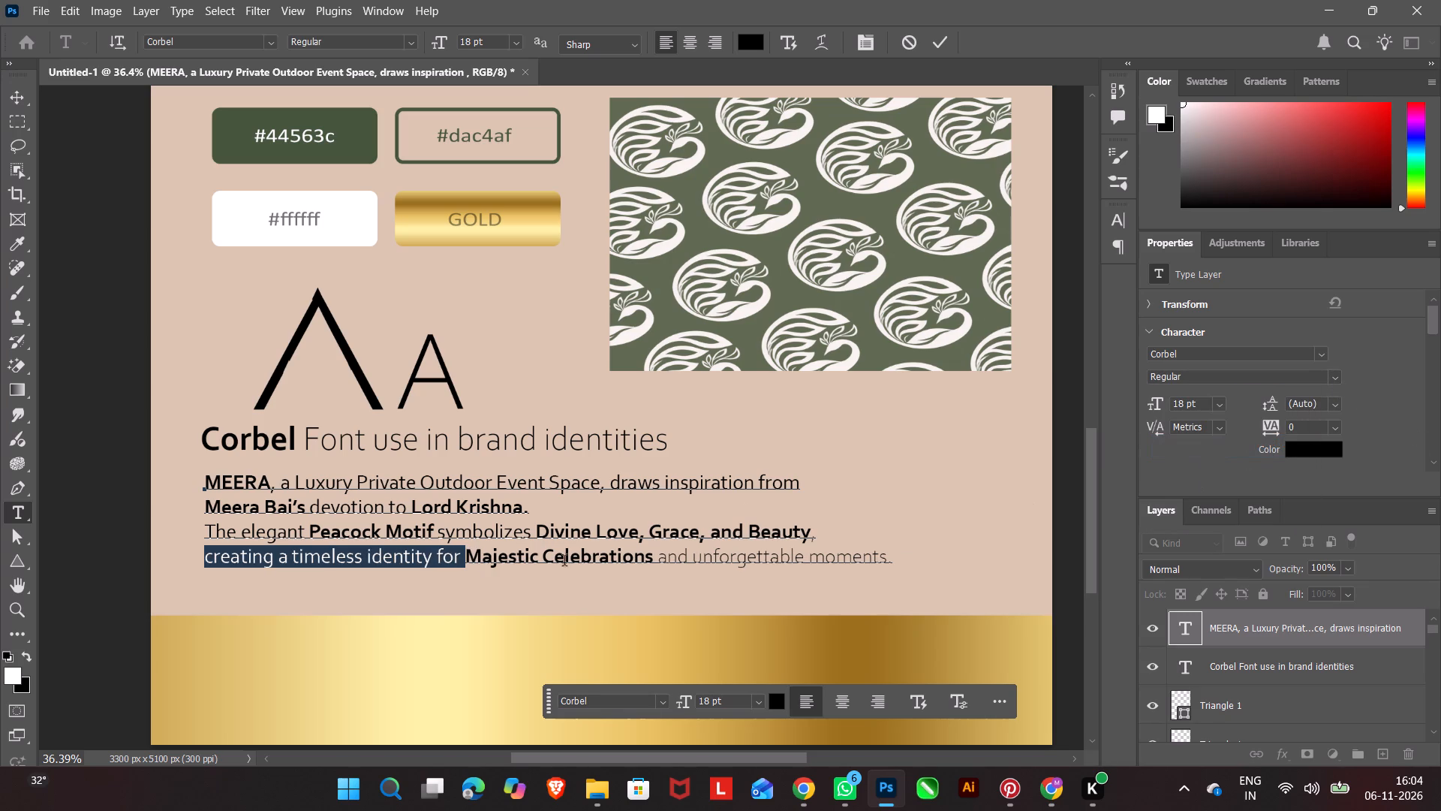
pyautogui.moveTo(663, 562); pyautogui.dragTo(822, 561)
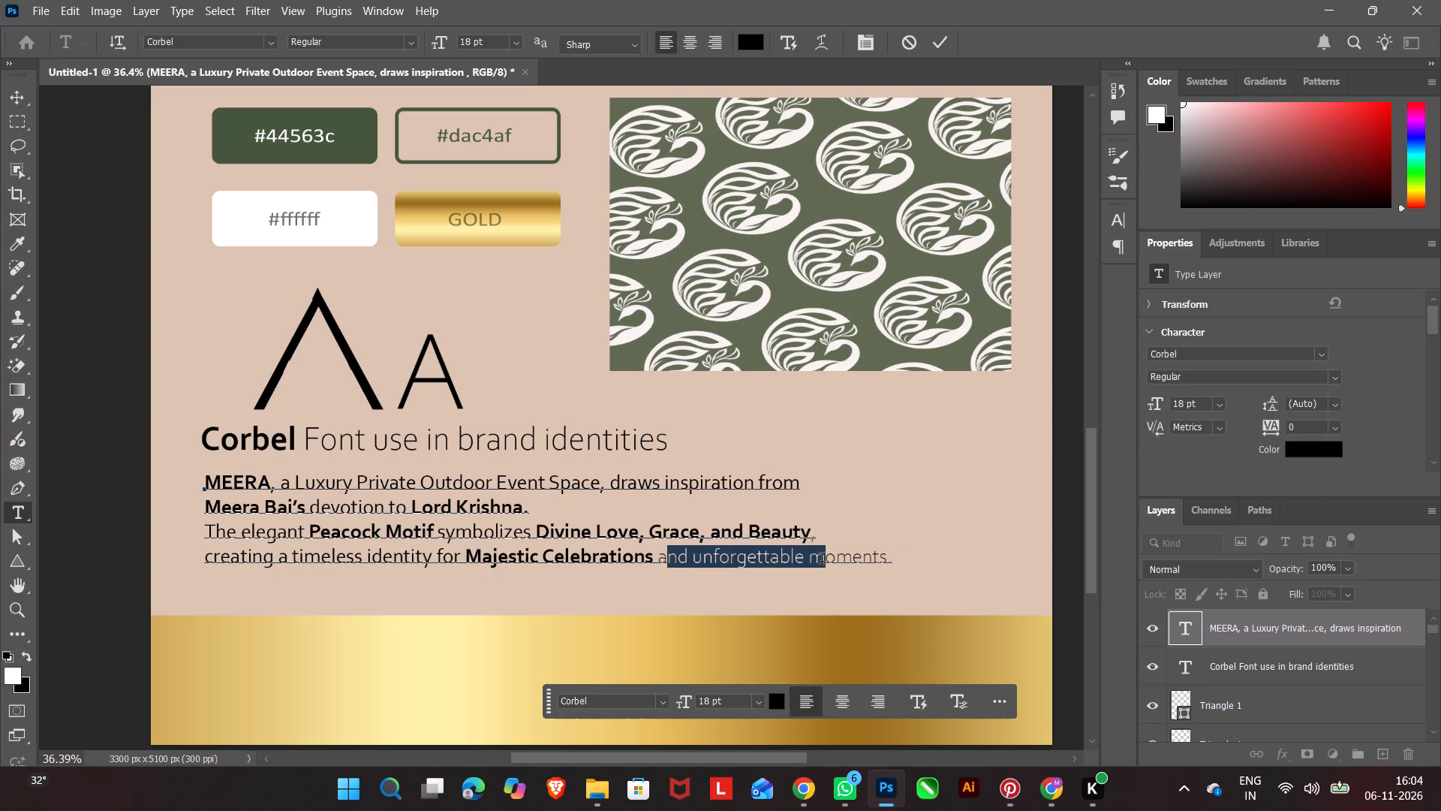
pyautogui.moveTo(822, 561); pyautogui.dragTo(902, 561)
pyautogui.click(901, 559)
pyautogui.click(896, 559)
pyautogui.moveTo(897, 559); pyautogui.dragTo(885, 559)
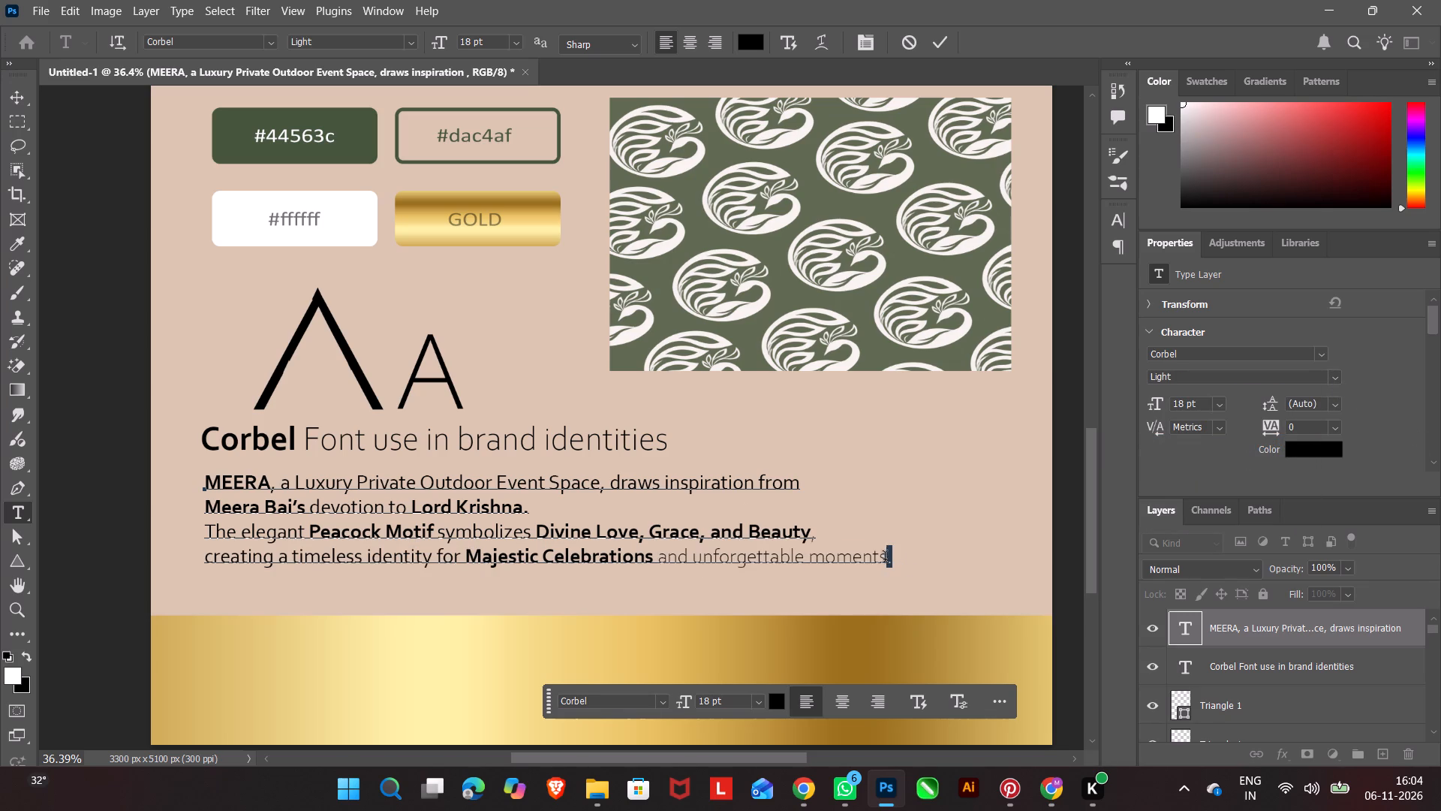
pyautogui.moveTo(885, 559); pyautogui.dragTo(663, 559)
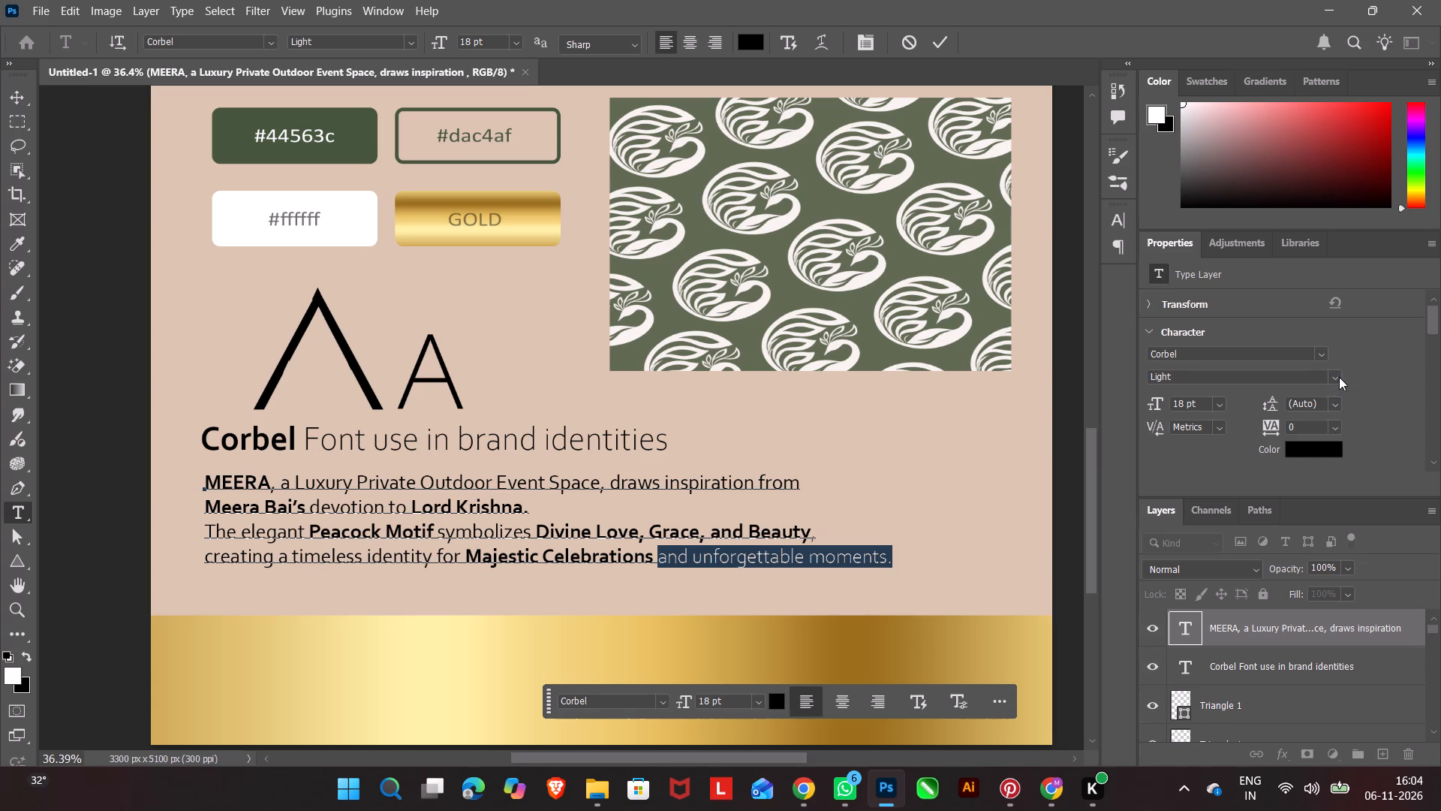
pyautogui.click(1339, 377)
pyautogui.click(1274, 443)
pyautogui.click(1054, 476)
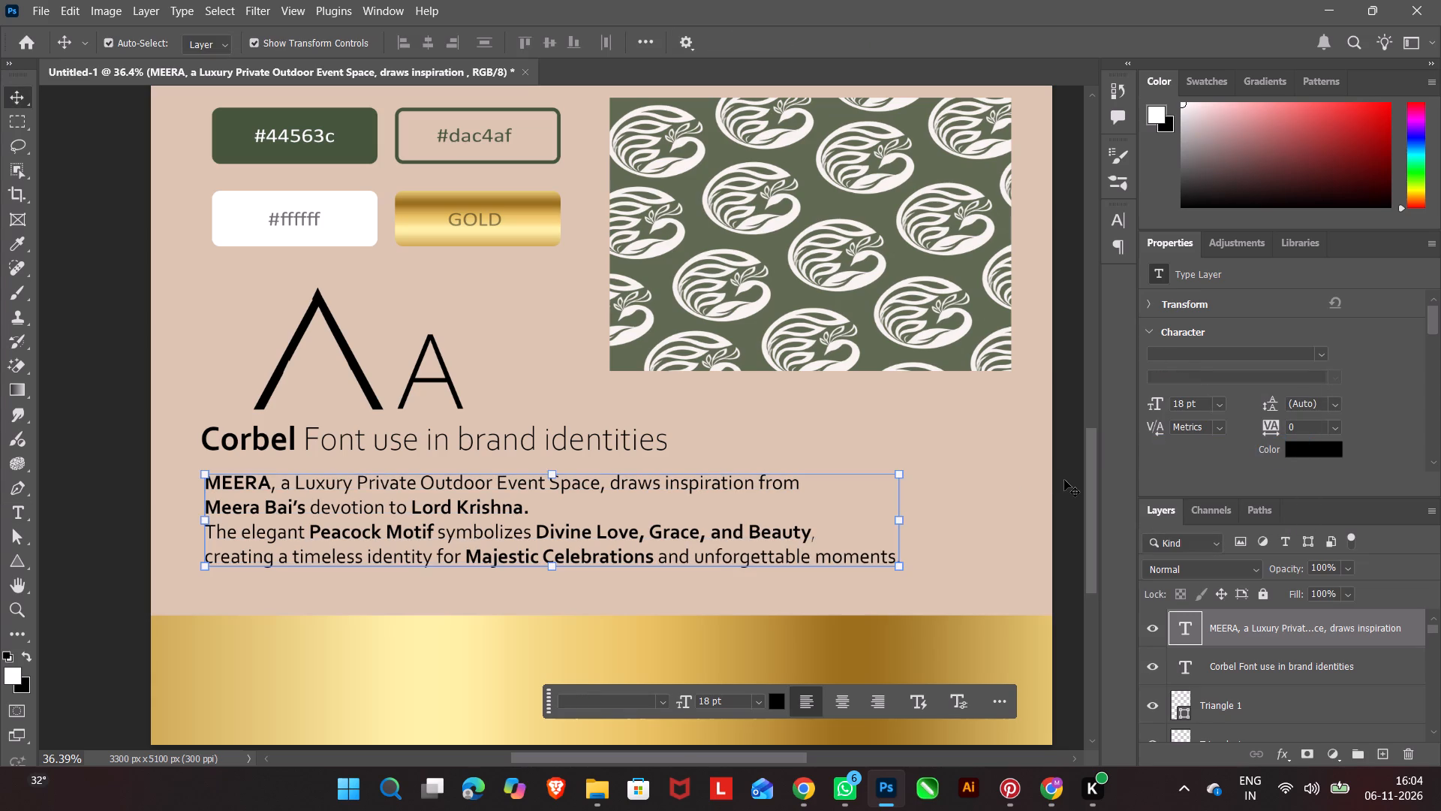
pyautogui.click(1064, 480)
# Set "Font use in brand identities" in the Corbel heading to Regular, commit the edit and deselect the layer.
pyautogui.click(302, 437)
pyautogui.click(305, 436)
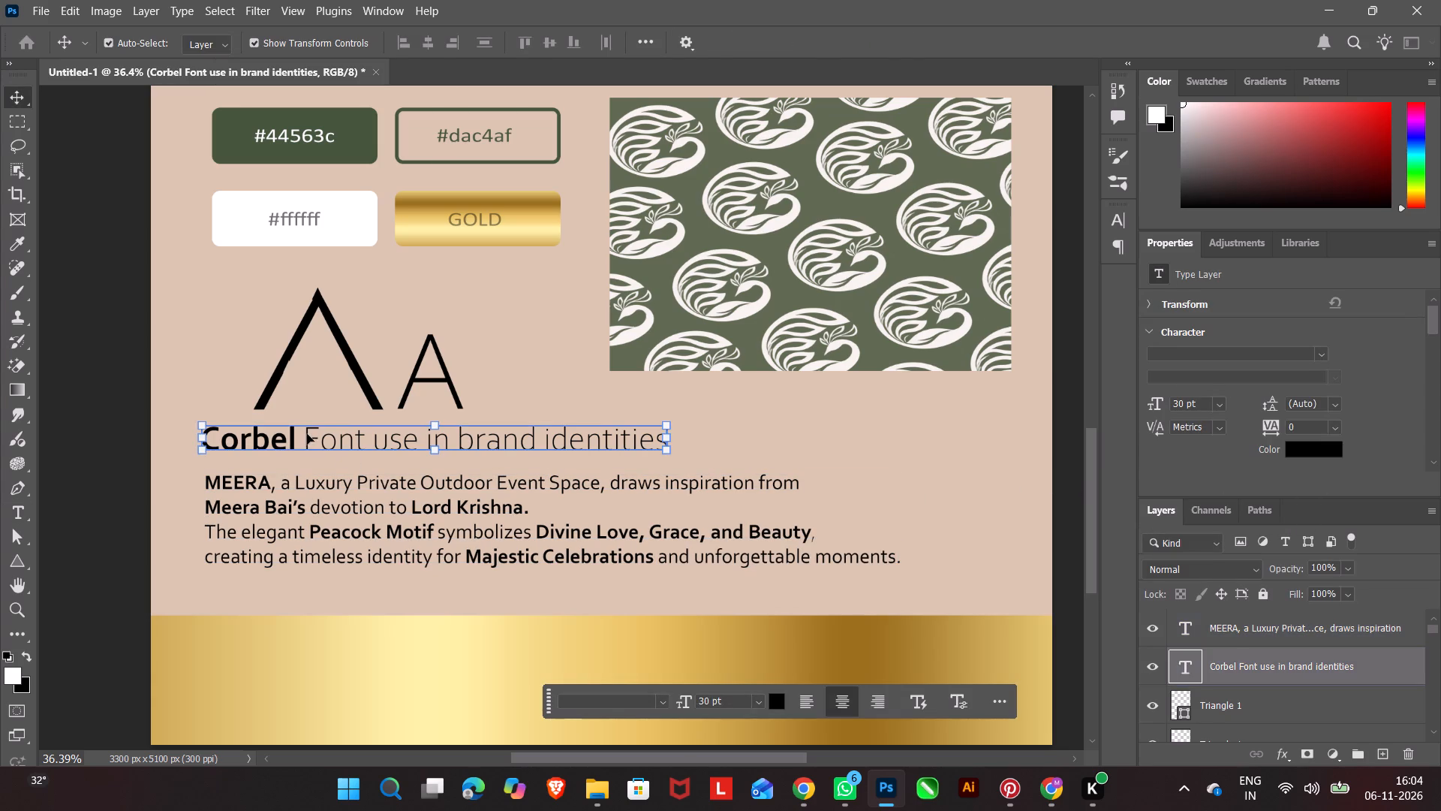
pyautogui.doubleClick(307, 433)
pyautogui.click(307, 433)
pyautogui.click(308, 436)
pyautogui.click(311, 437)
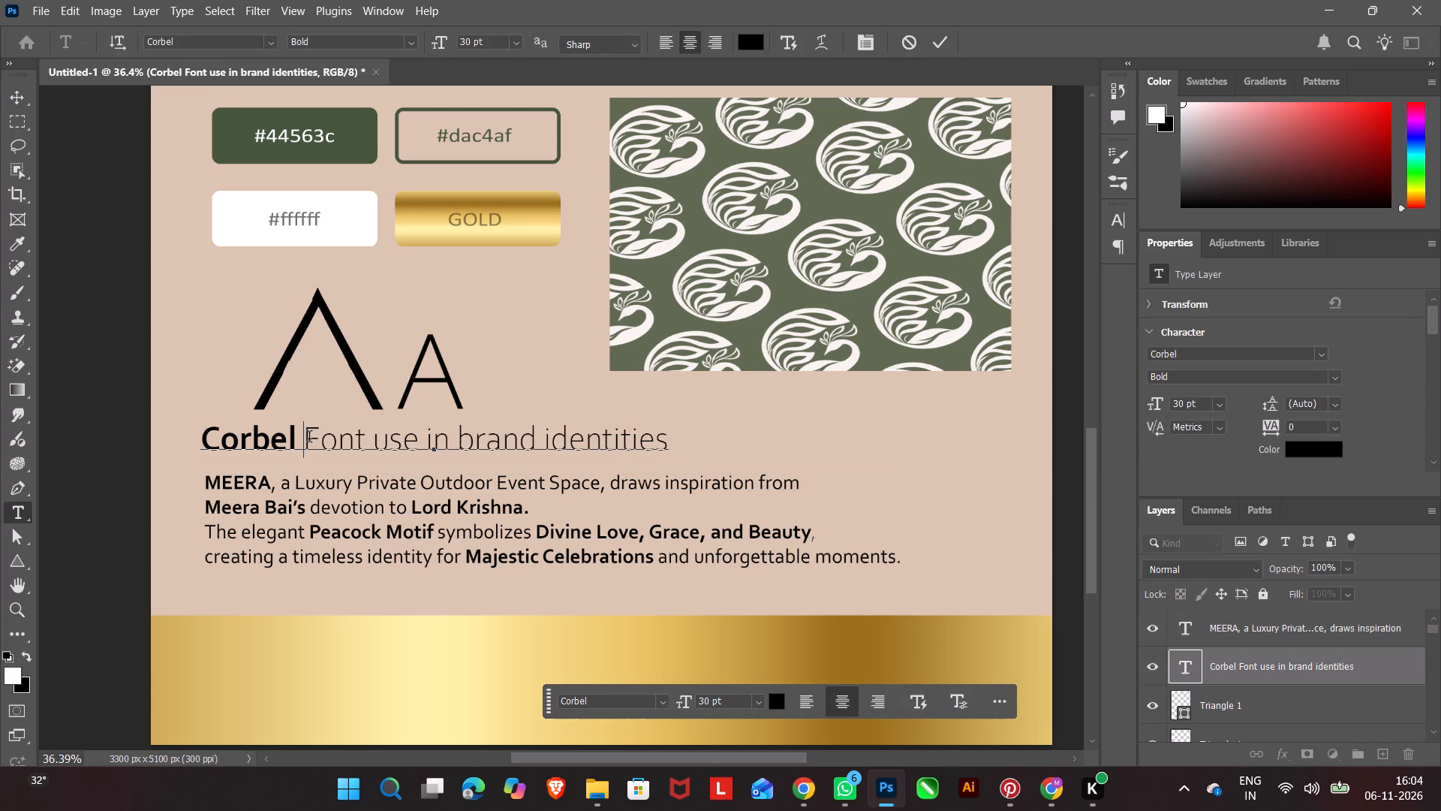
pyautogui.moveTo(308, 437); pyautogui.dragTo(701, 445)
pyautogui.click(1334, 379)
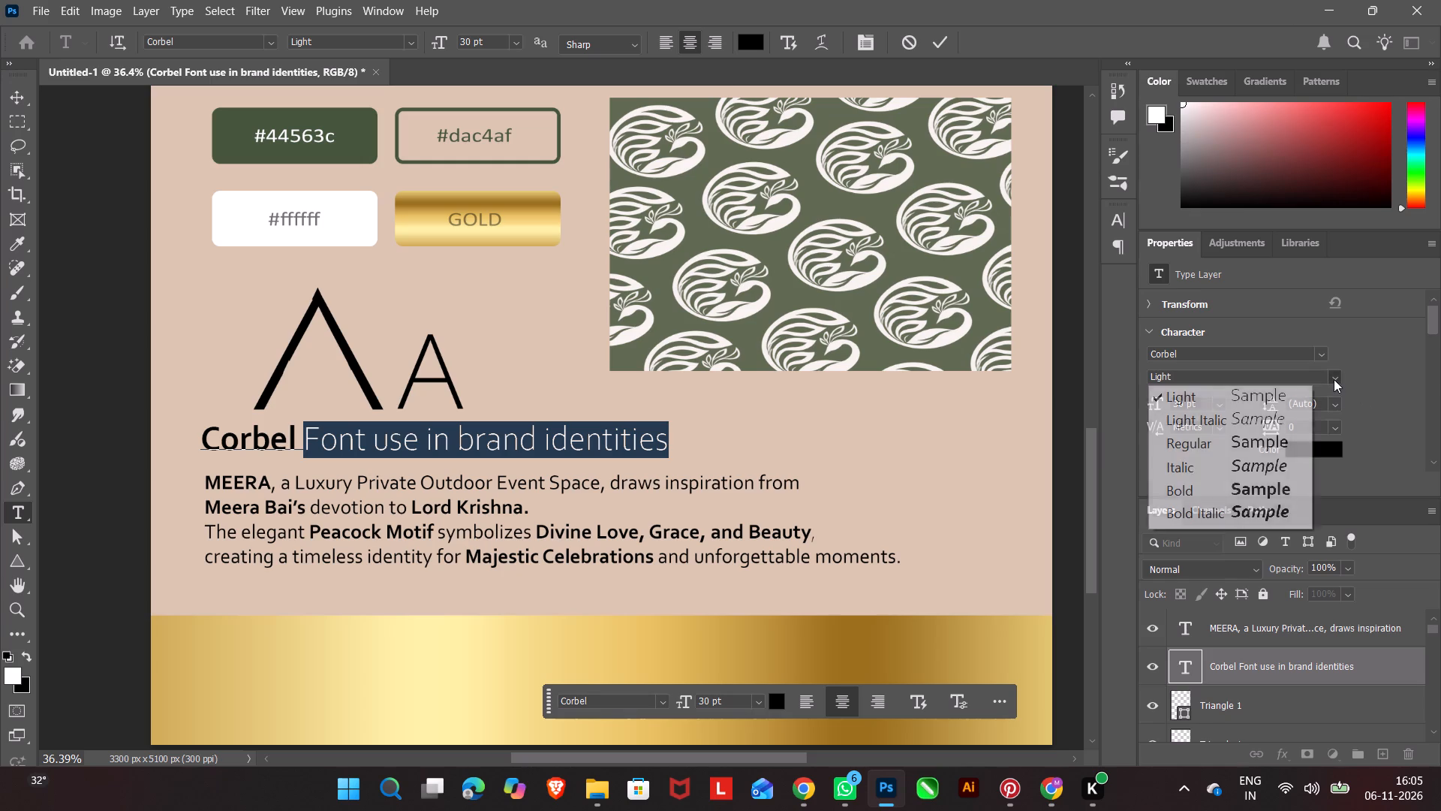
pyautogui.click(1261, 444)
pyautogui.click(959, 474)
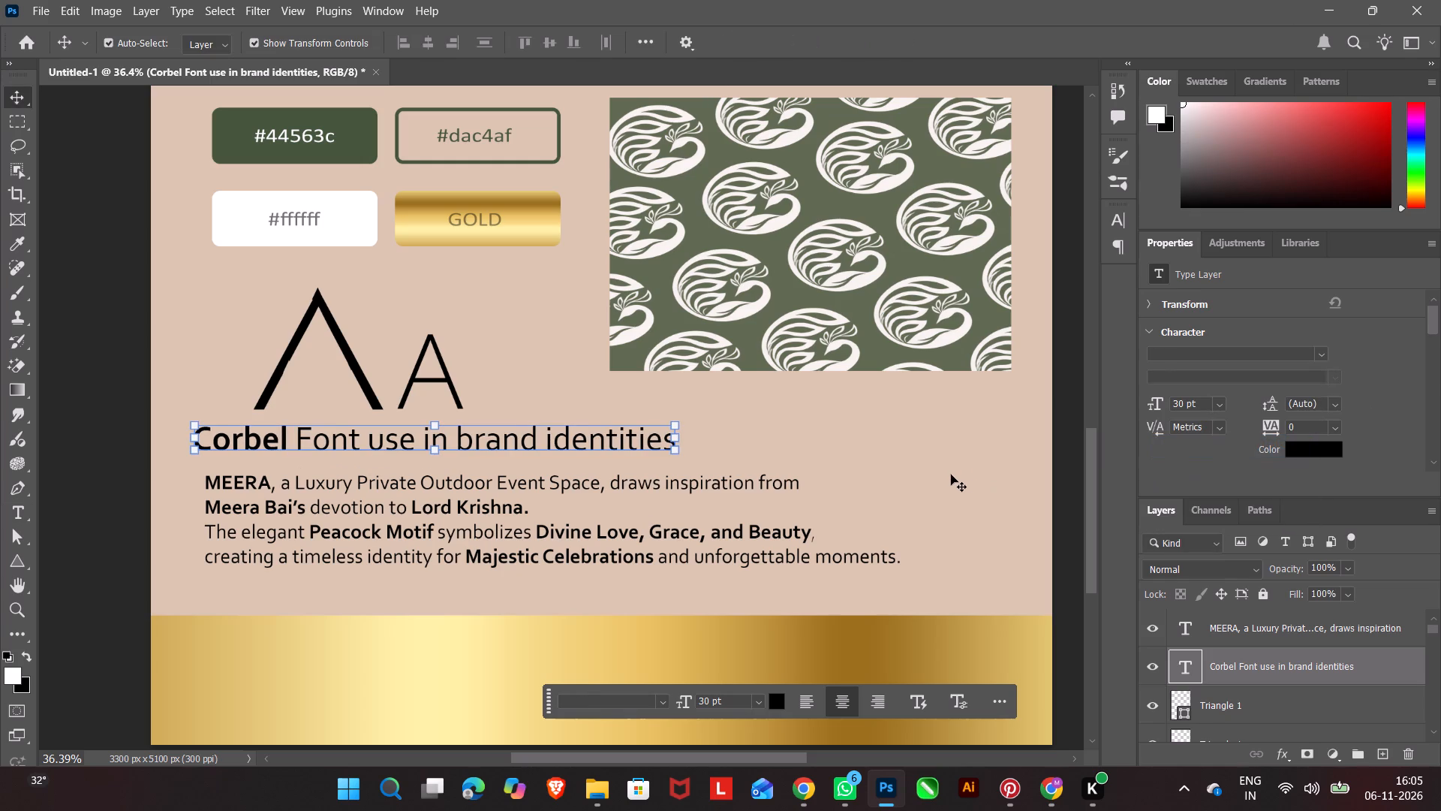
pyautogui.click(130, 359)
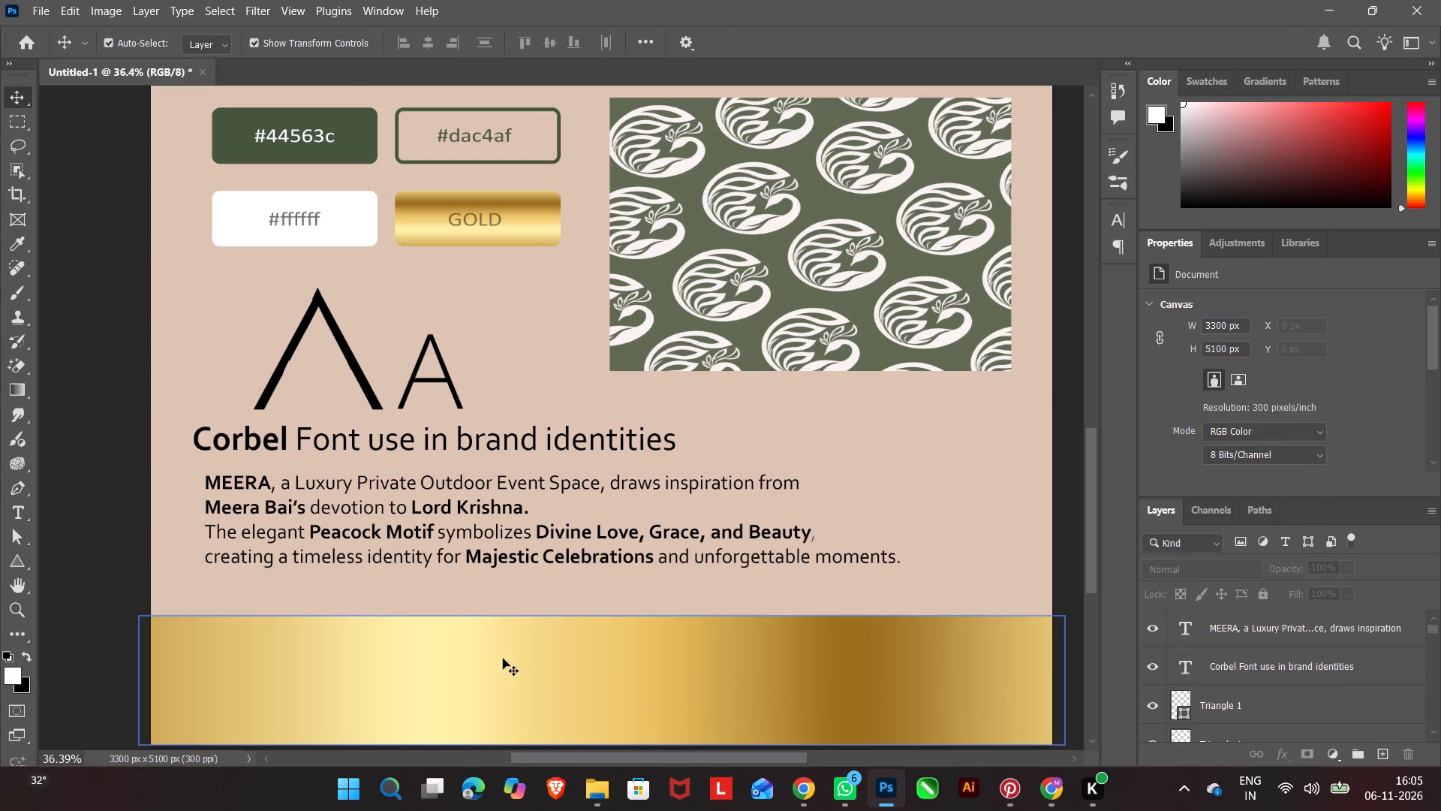
# Recolour the "Corbel Font use in brand identities" heading to green #44563c, sampled from the green palette swatch.
pyautogui.keyDown('alt'); pyautogui.scroll(-5, 545, 606); pyautogui.keyUp('alt')
pyautogui.keyDown('alt'); pyautogui.scroll(9, 558, 582); pyautogui.keyUp('alt')
pyautogui.keyDown('alt'); pyautogui.scroll(-2, 566, 572); pyautogui.keyUp('alt')
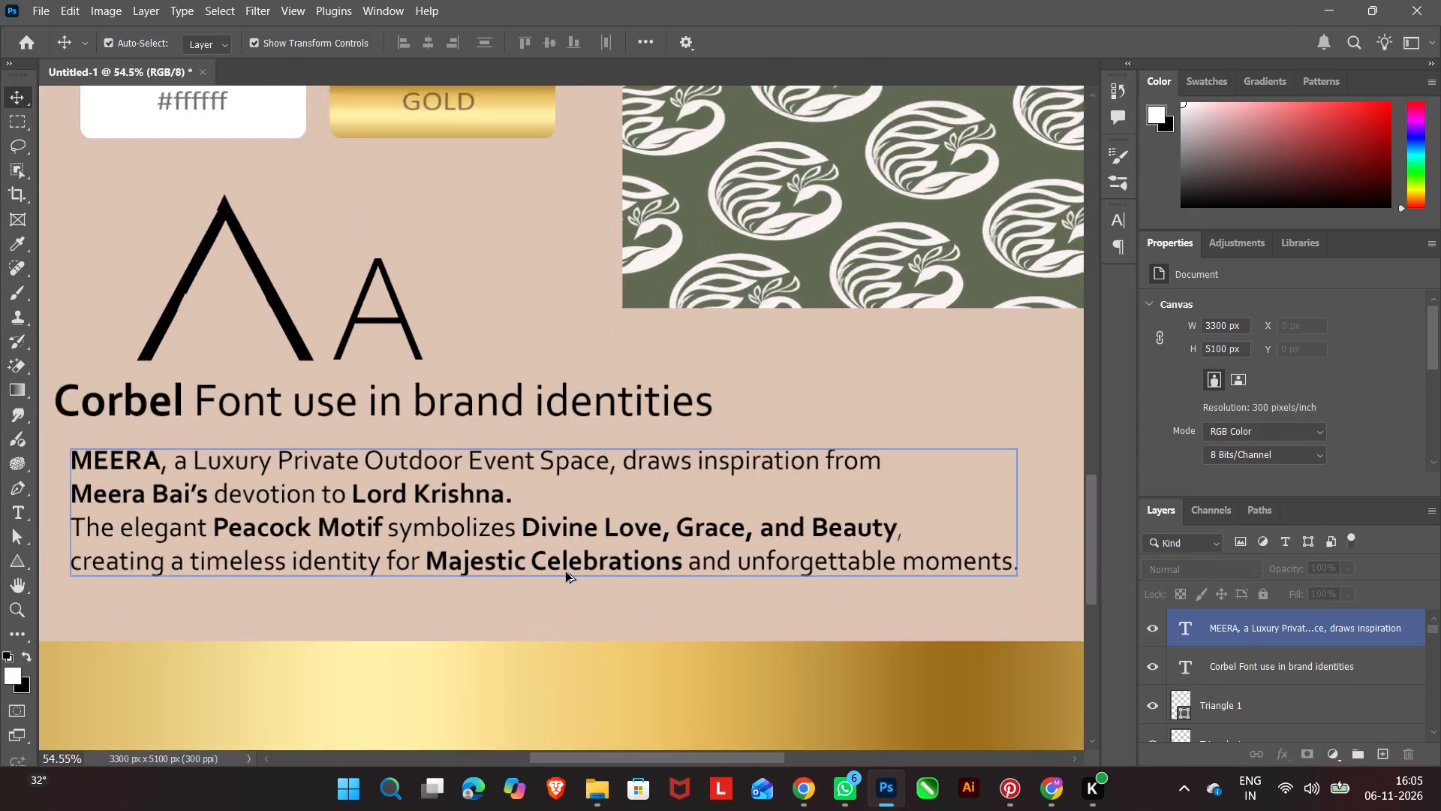
pyautogui.keyDown('alt'); pyautogui.scroll(-1, 566, 572); pyautogui.keyUp('alt')
pyautogui.click(216, 430)
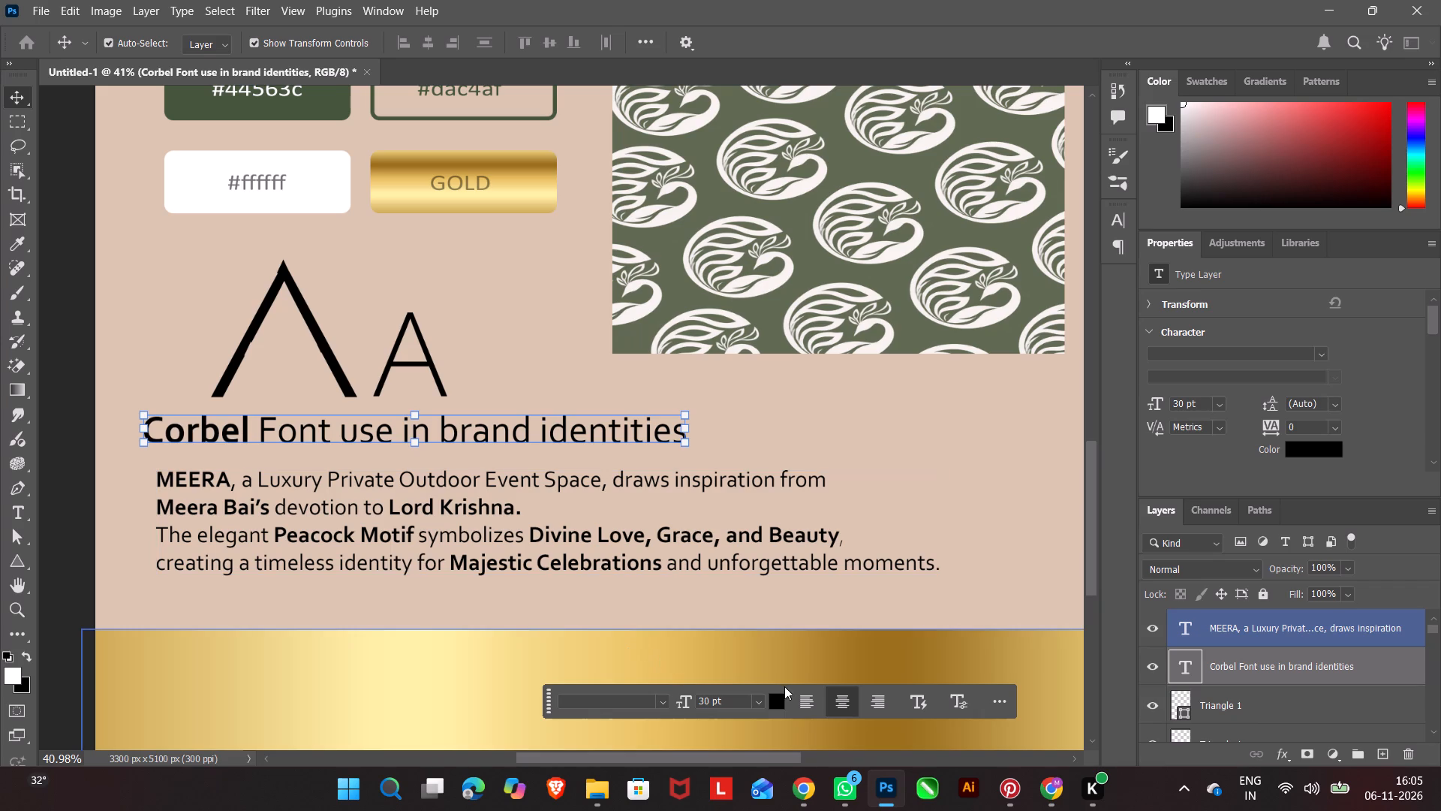
pyautogui.click(781, 701)
pyautogui.click(338, 108)
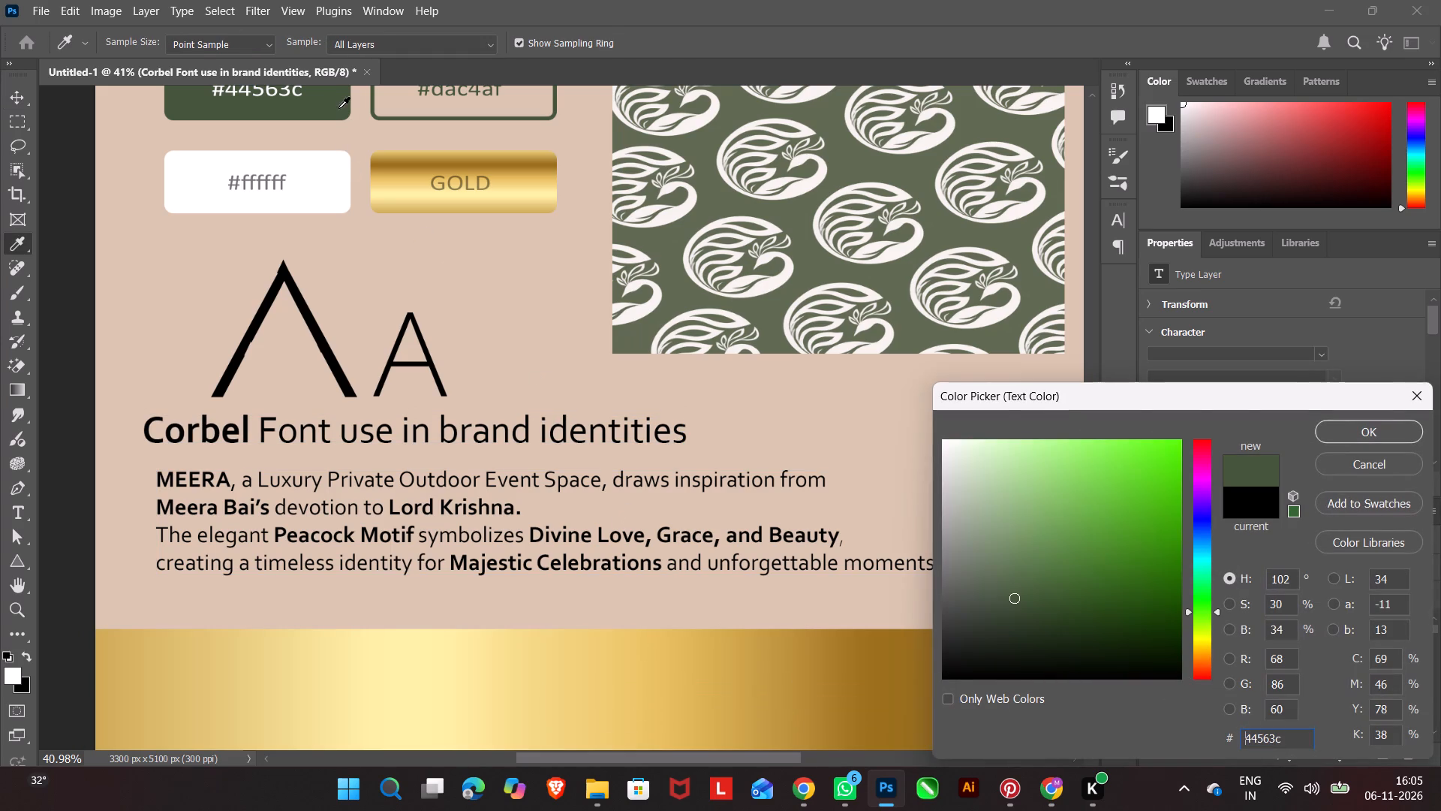
pyautogui.click(1387, 430)
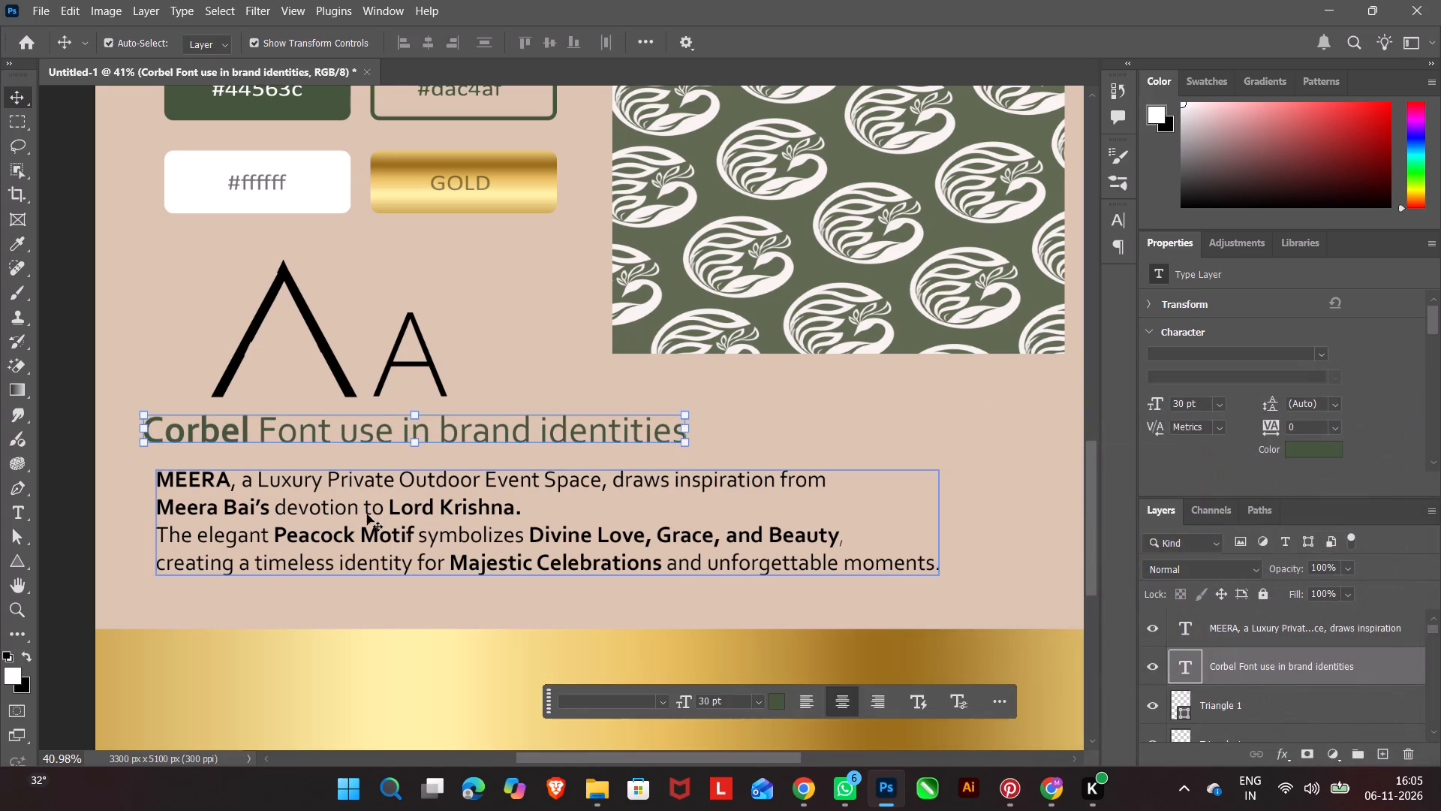
# Recolour the MEERA description paragraph to green #44563c, sampled from the green palette swatch.
pyautogui.click(357, 502)
pyautogui.click(772, 707)
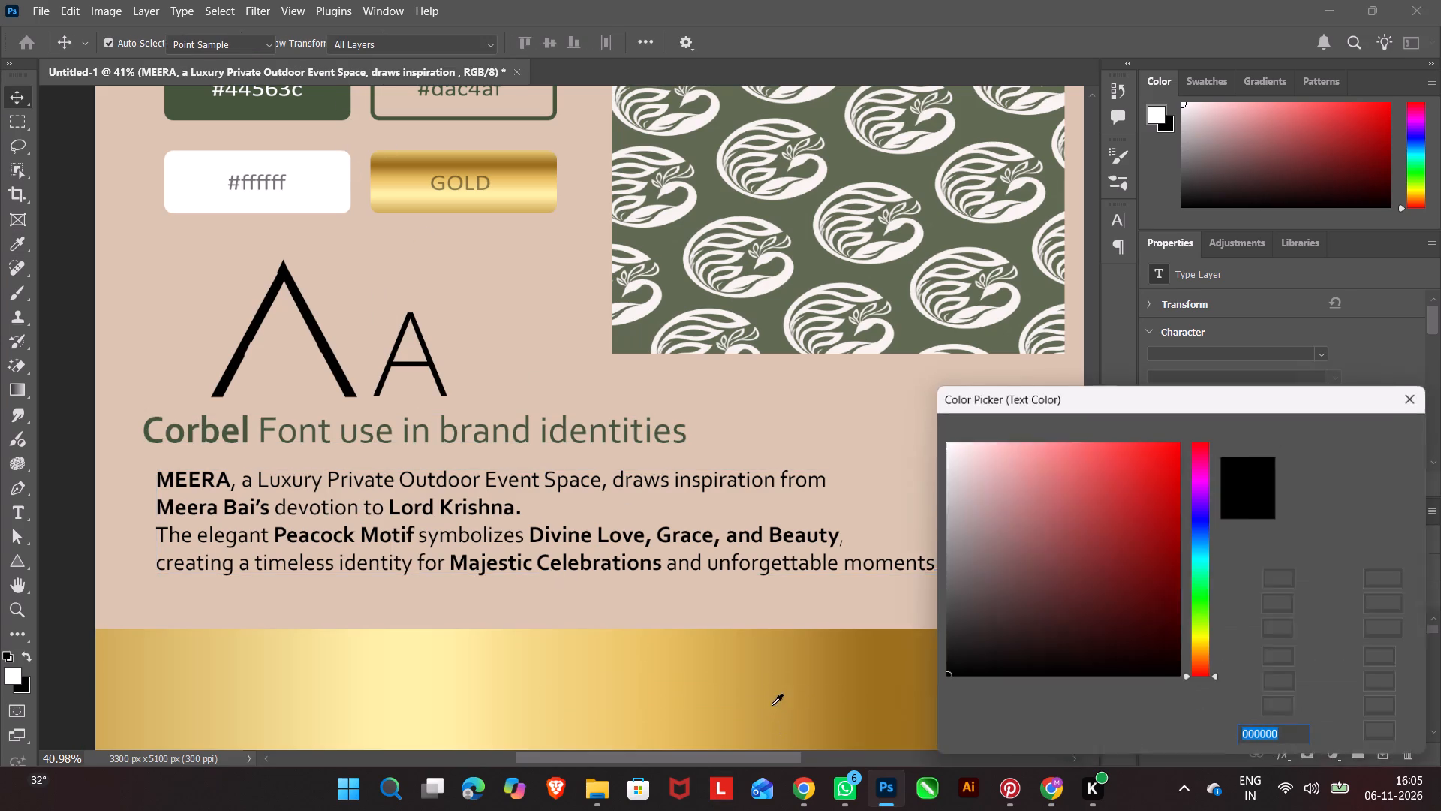
pyautogui.click(330, 110)
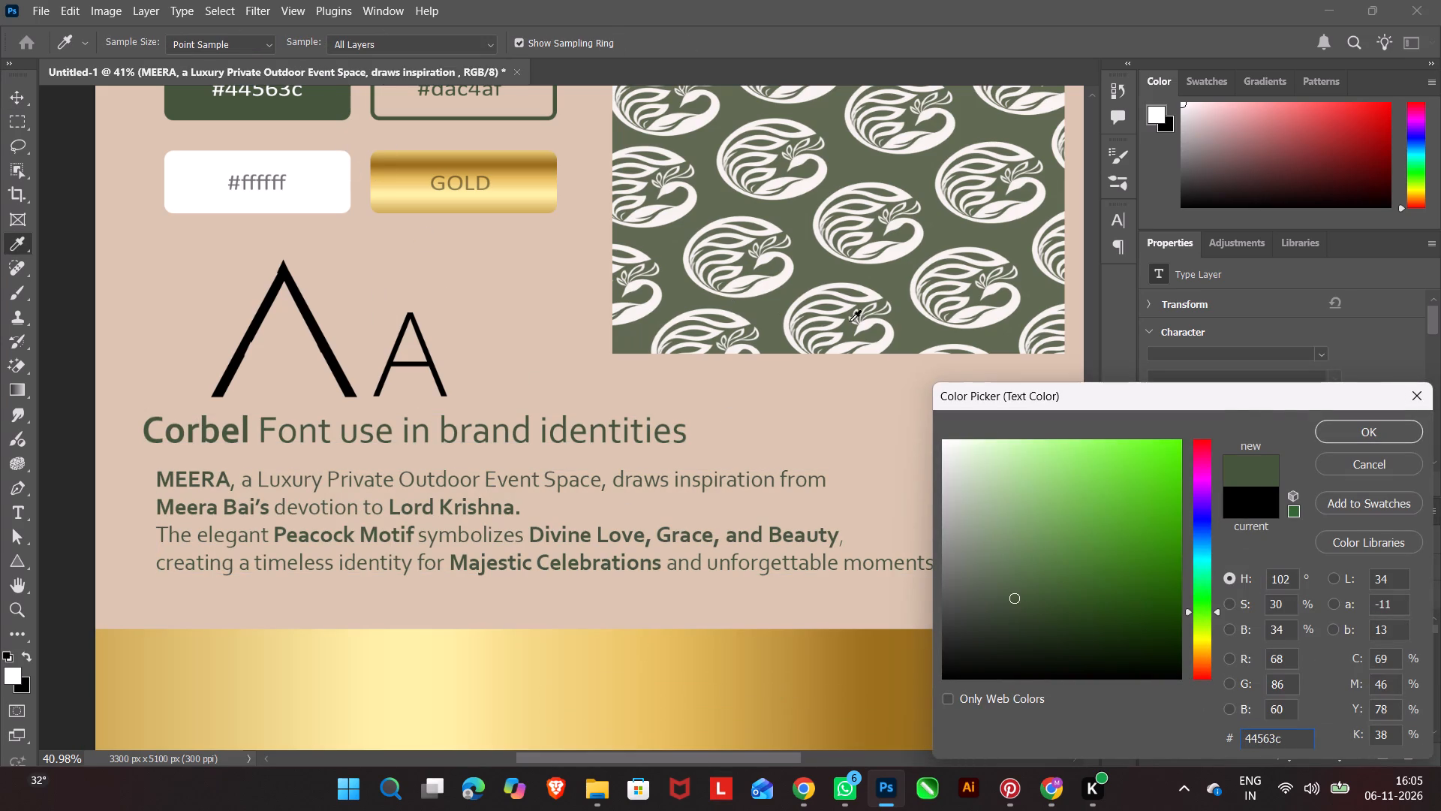
pyautogui.click(1348, 434)
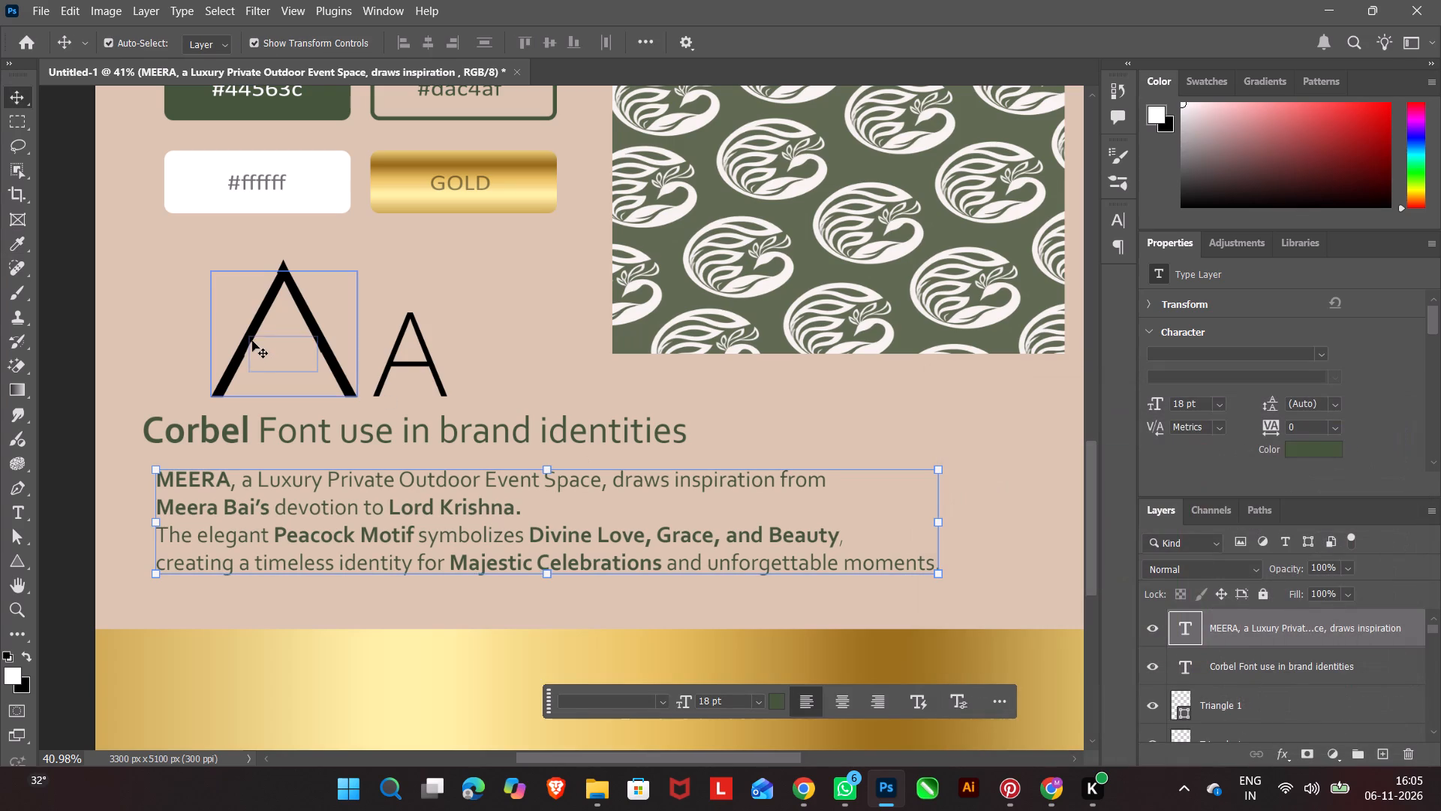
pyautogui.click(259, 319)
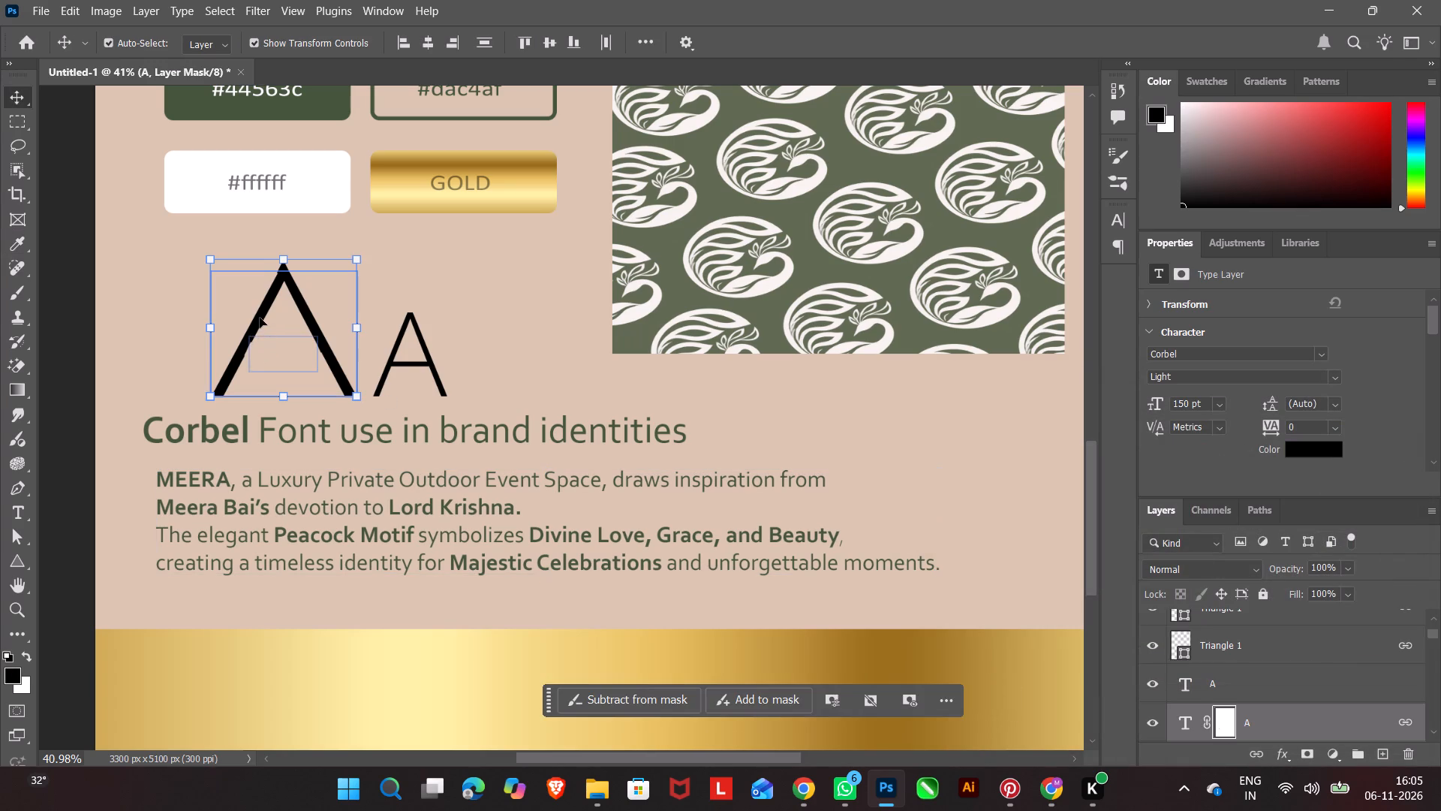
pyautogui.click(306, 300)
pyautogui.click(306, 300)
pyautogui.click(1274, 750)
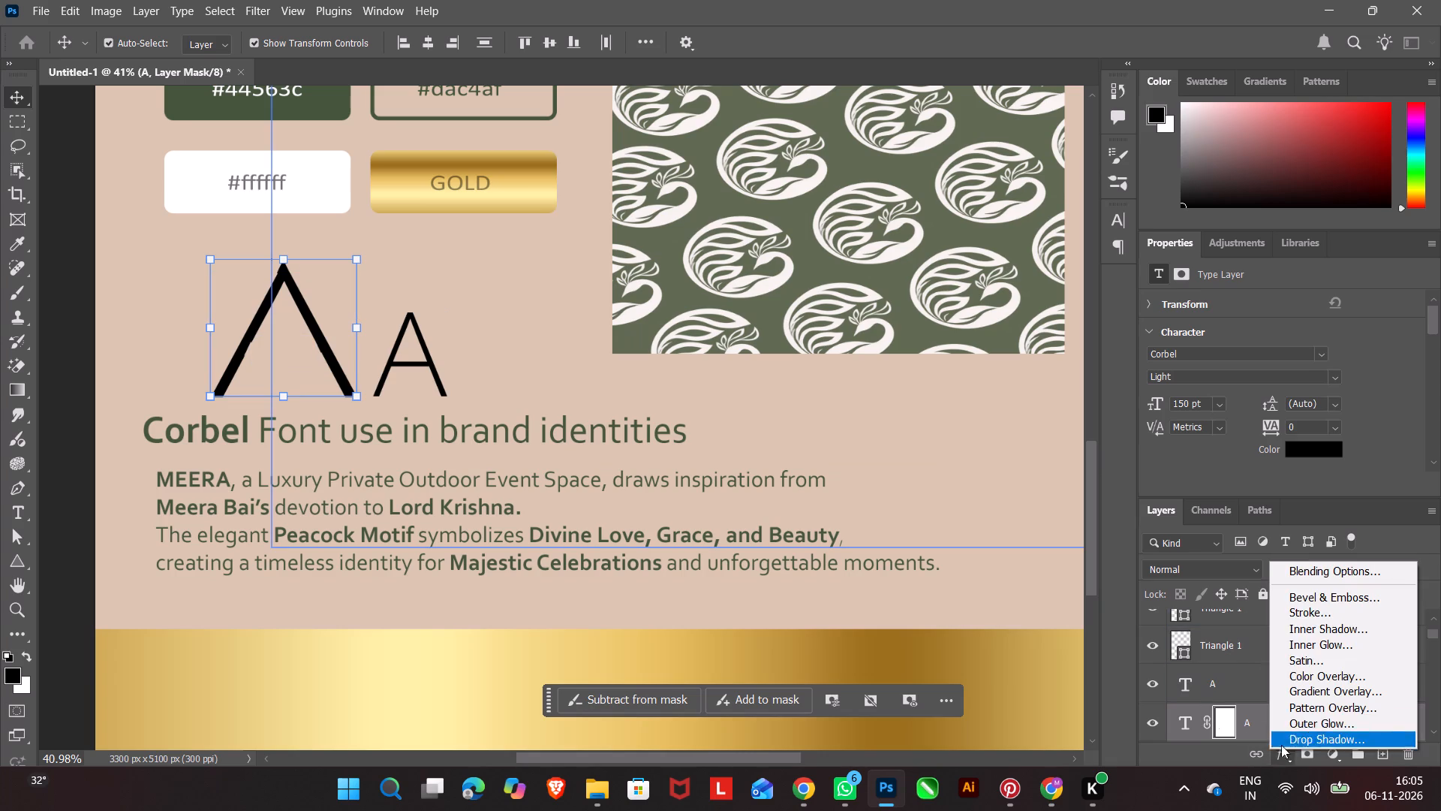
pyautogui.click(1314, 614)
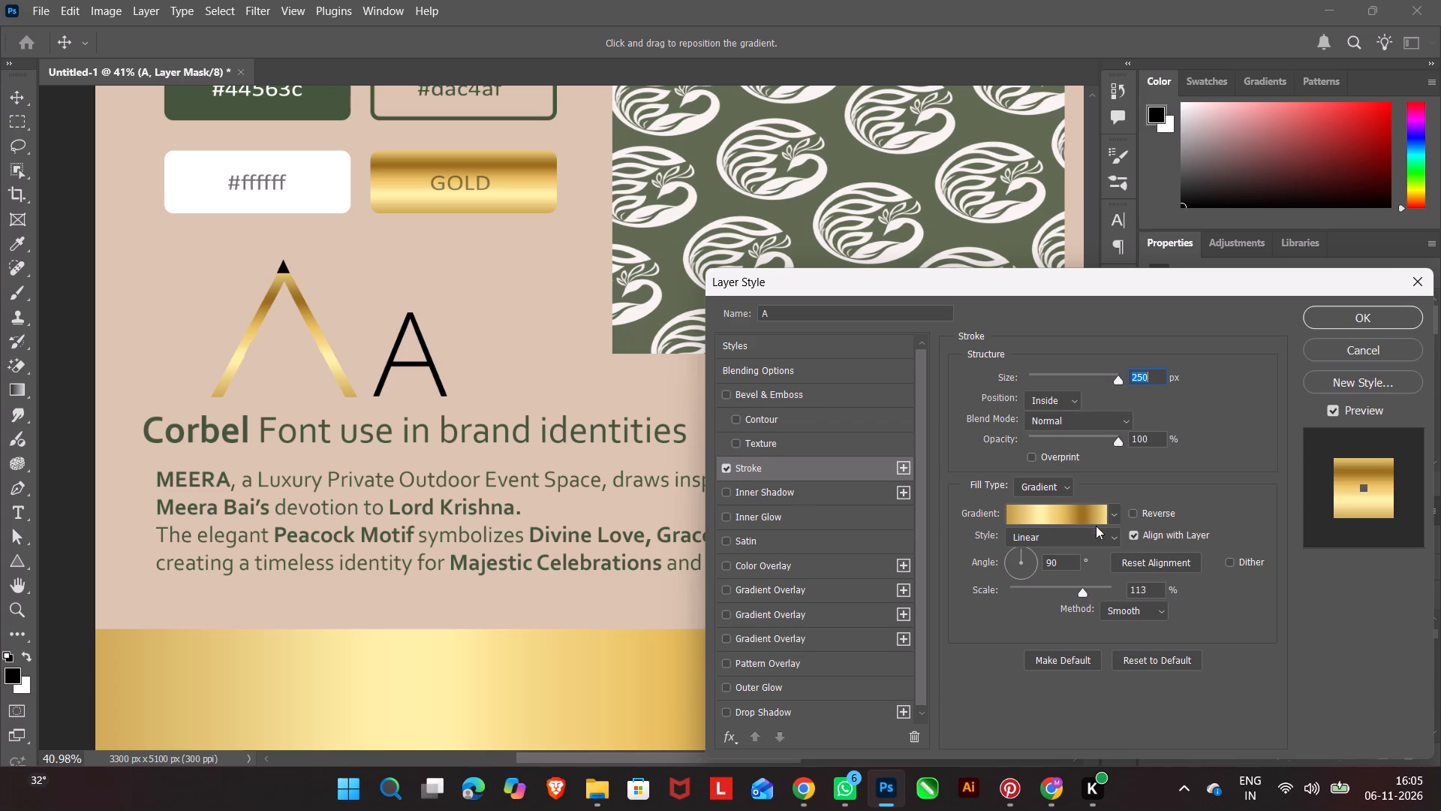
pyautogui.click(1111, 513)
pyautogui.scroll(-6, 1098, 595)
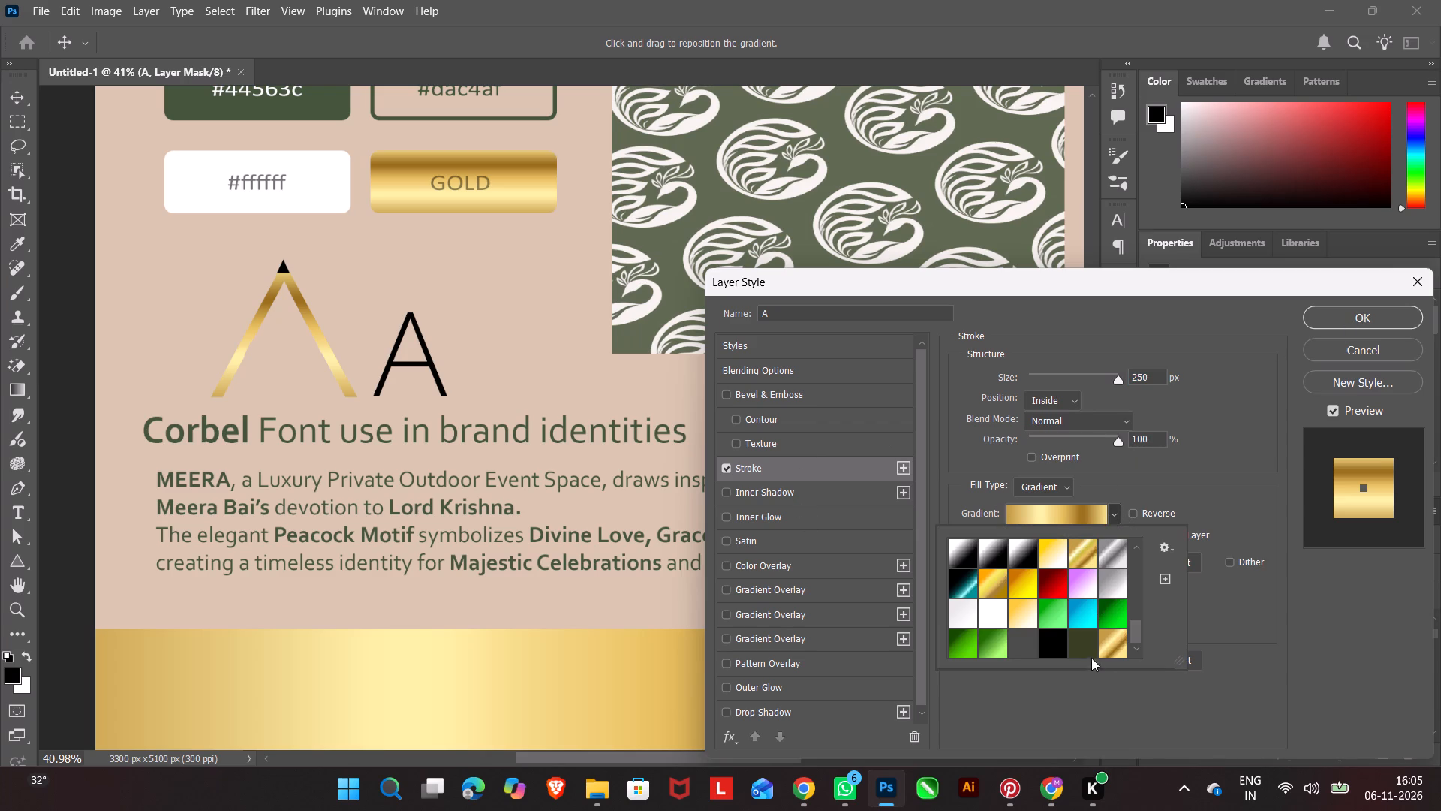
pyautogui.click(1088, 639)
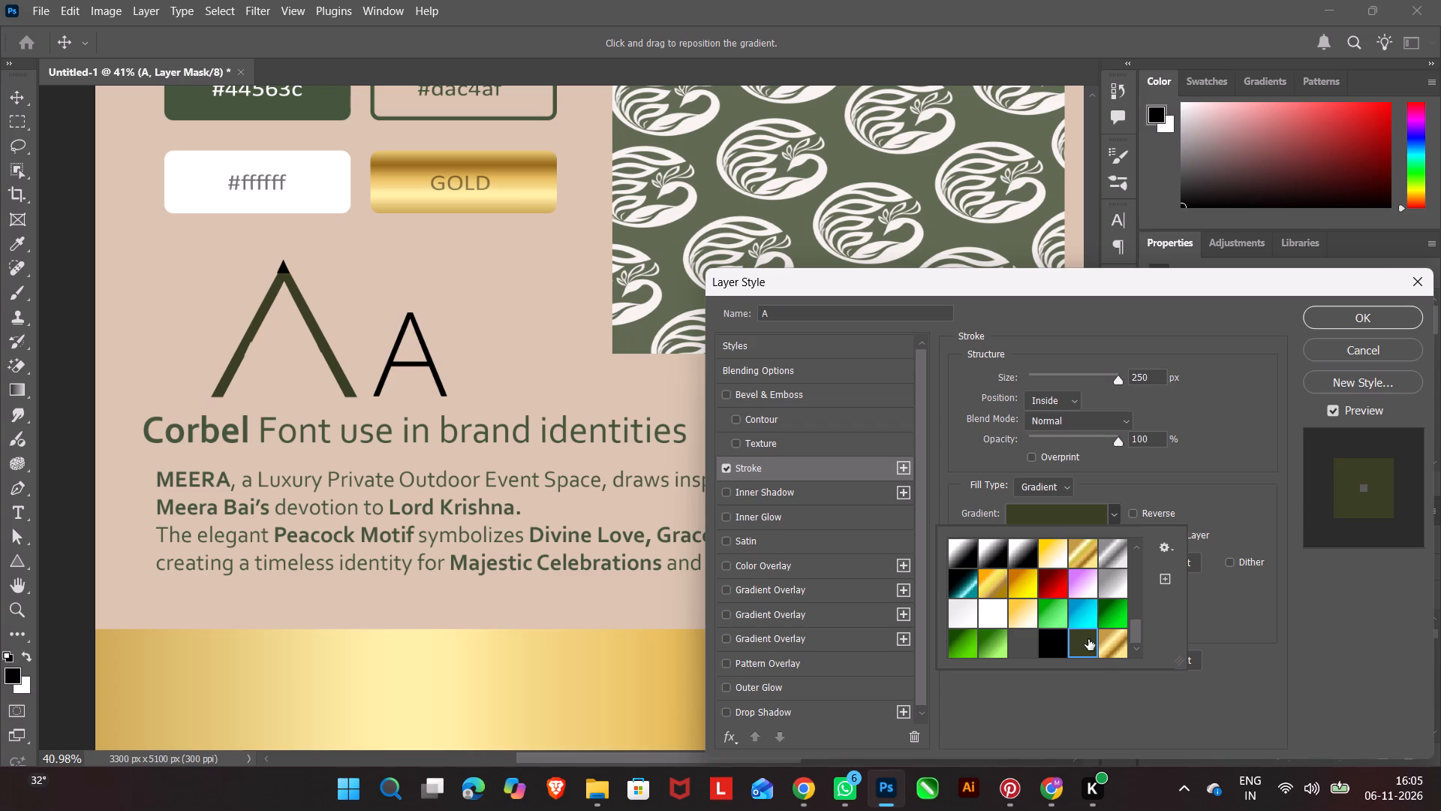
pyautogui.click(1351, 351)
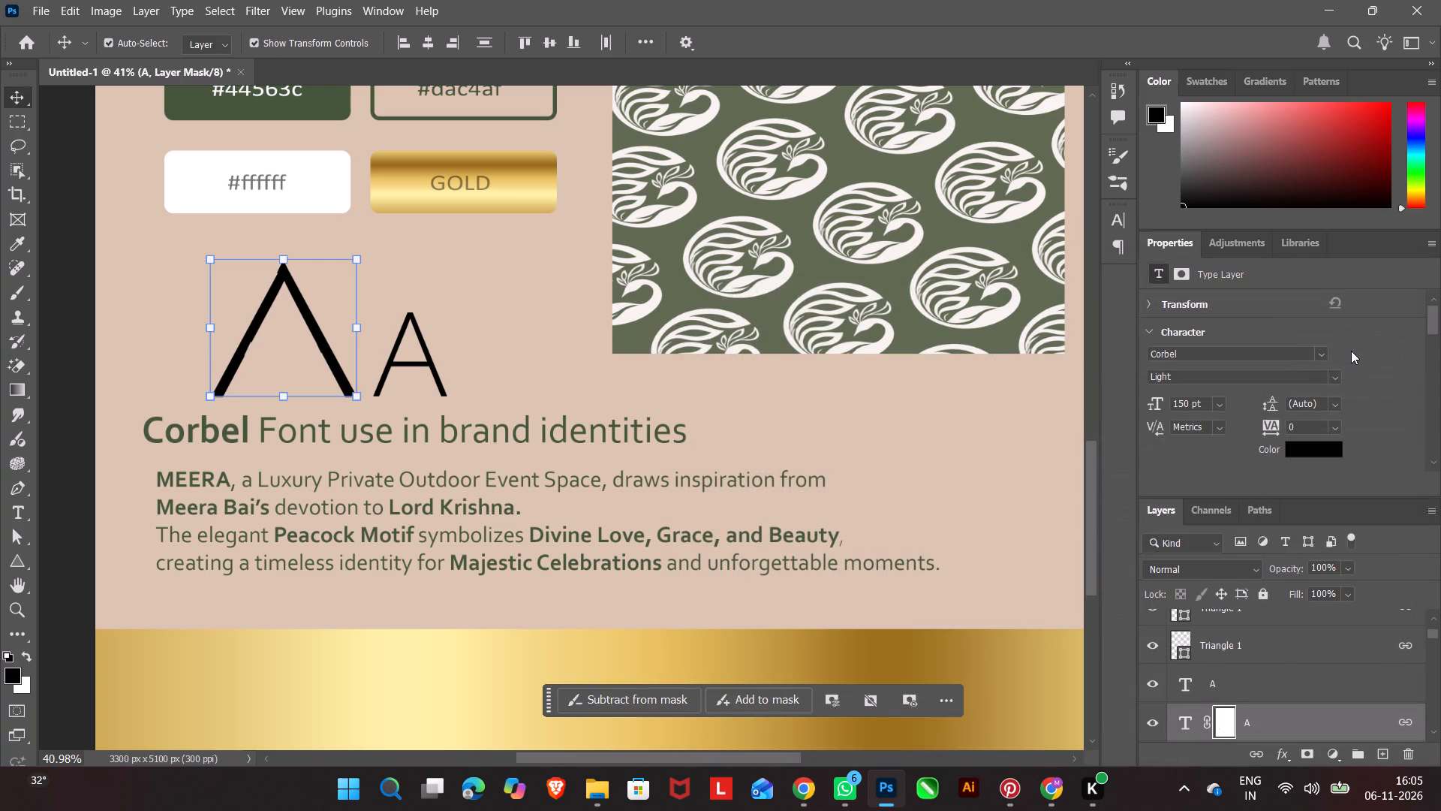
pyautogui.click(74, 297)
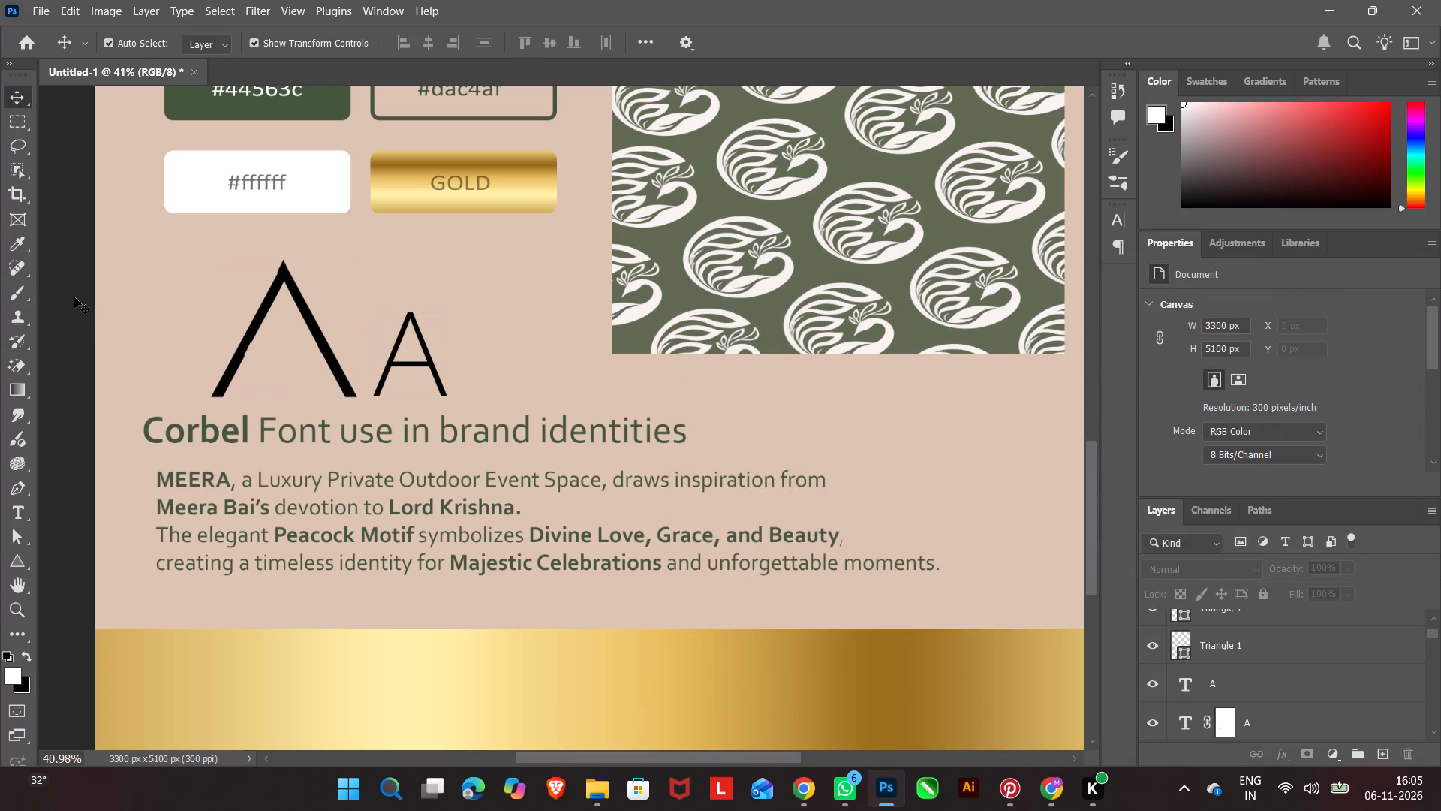
# Nudge the MEERA description paragraph slightly left towards the Corbel heading's left edge, and deselect it.
pyautogui.keyDown('alt'); pyautogui.scroll(-2, 404, 625); pyautogui.keyUp('alt')
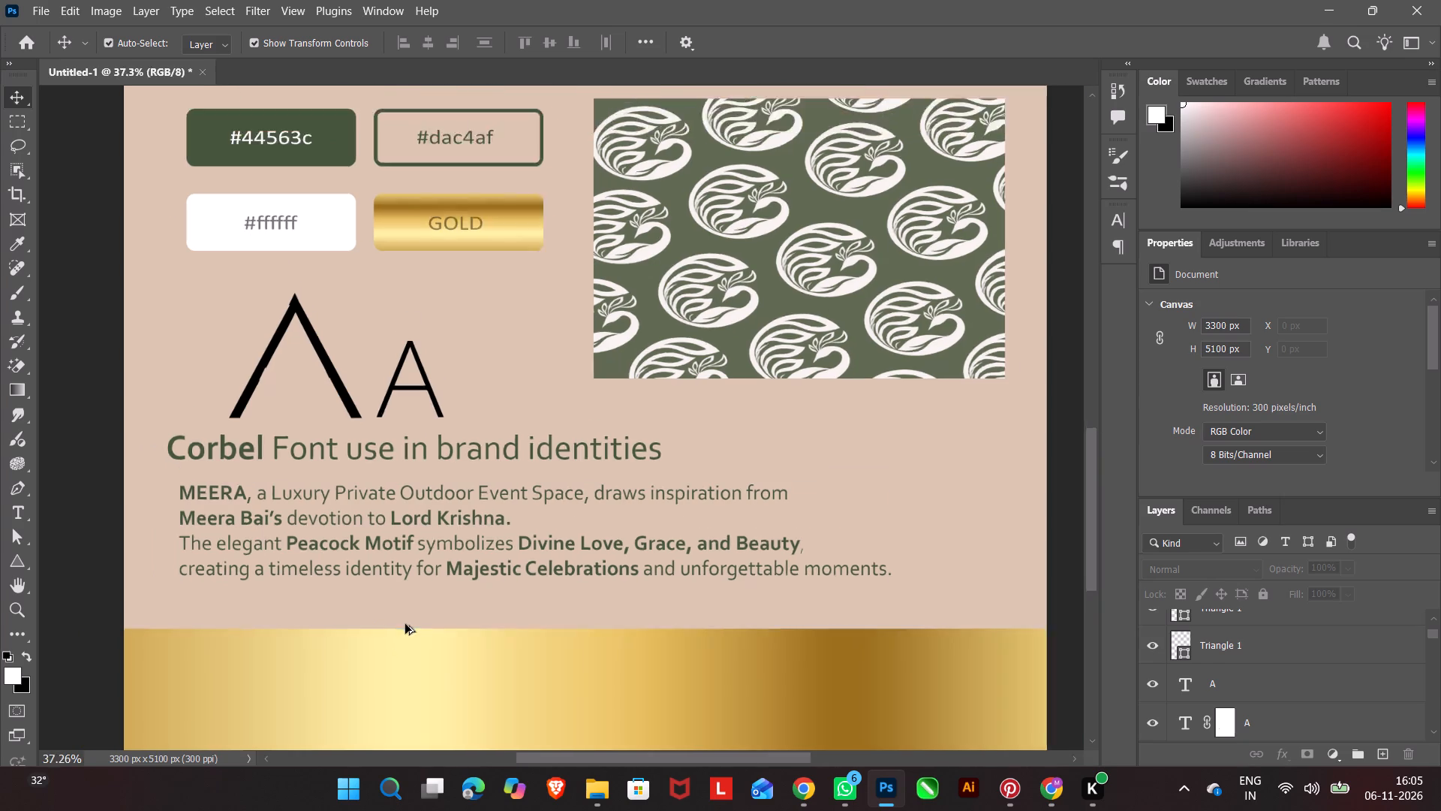
pyautogui.keyDown('alt'); pyautogui.scroll(-5, 405, 624); pyautogui.keyUp('alt')
pyautogui.click(332, 563)
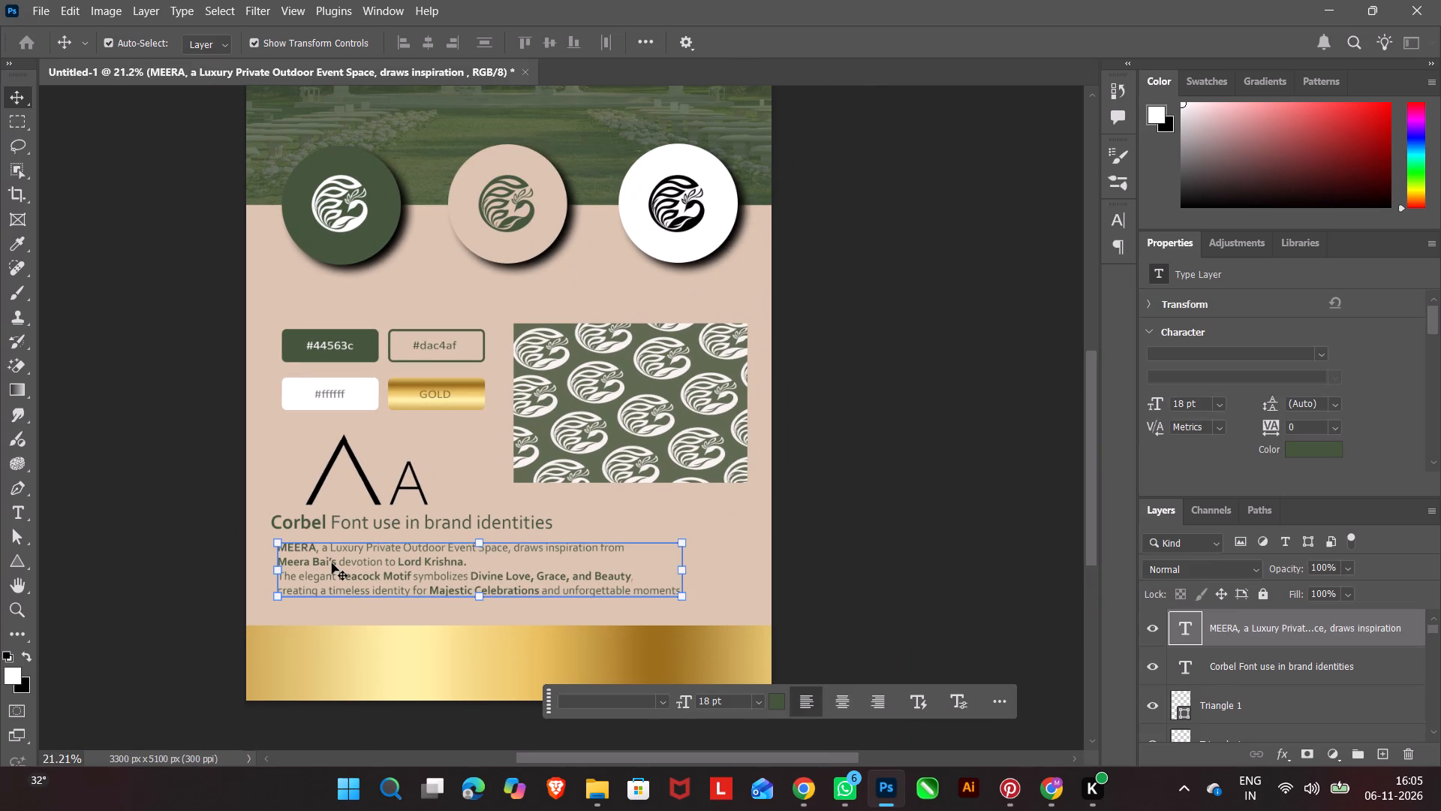
pyautogui.press('Left')
pyautogui.press('Left')
pyautogui.press('Left')
pyautogui.press('Left')
pyautogui.press('Left')
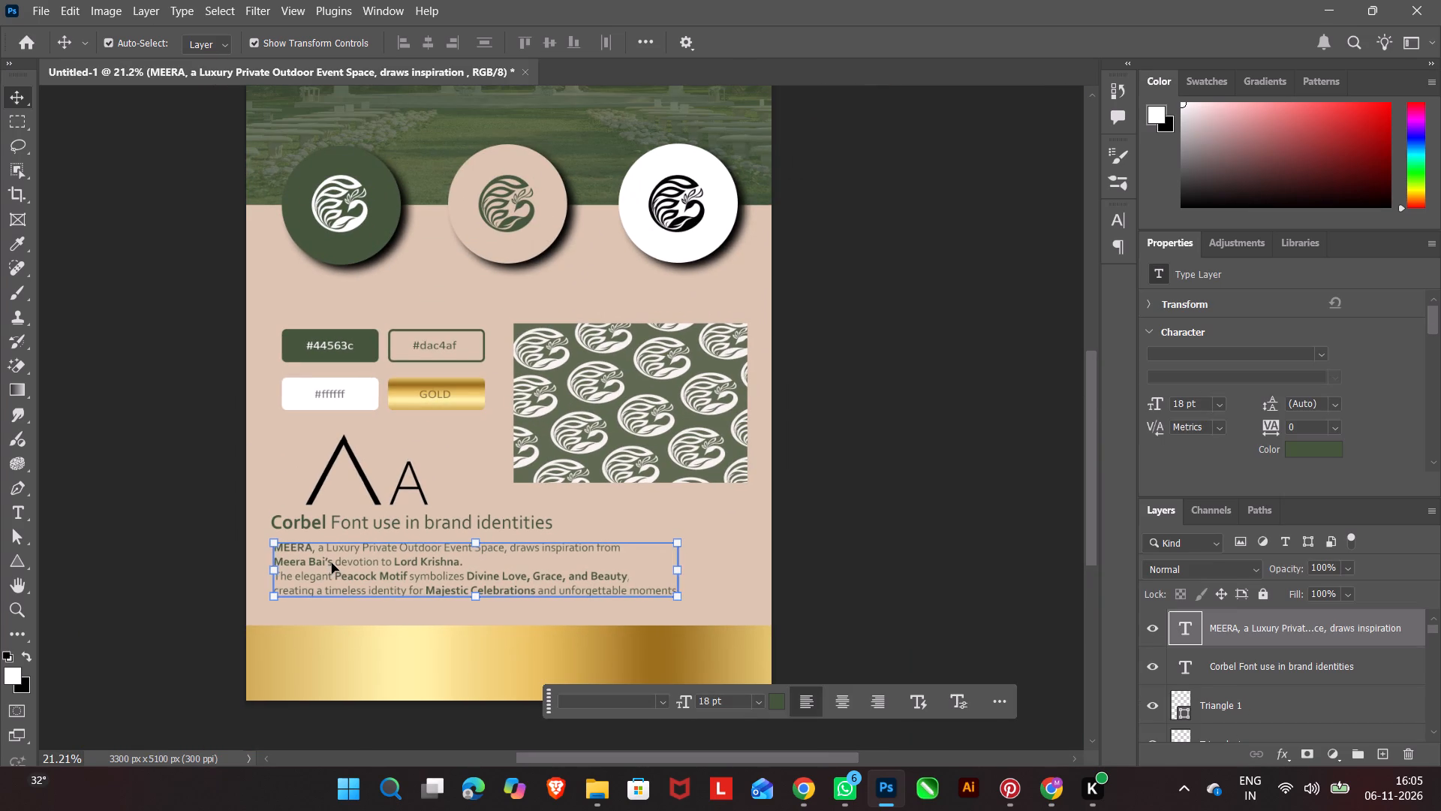
pyautogui.press('Left')
pyautogui.press('Right')
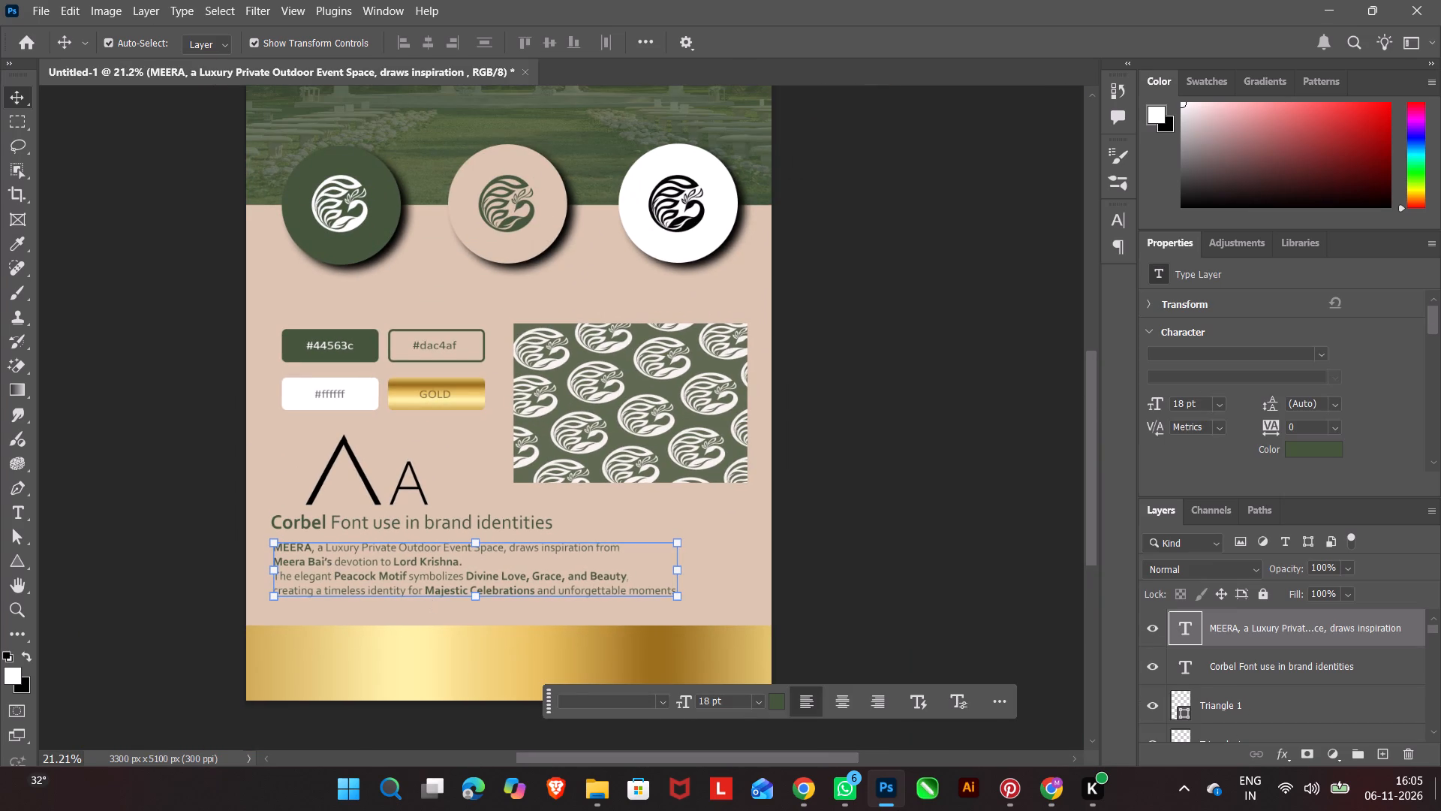
pyautogui.doubleClick(164, 583)
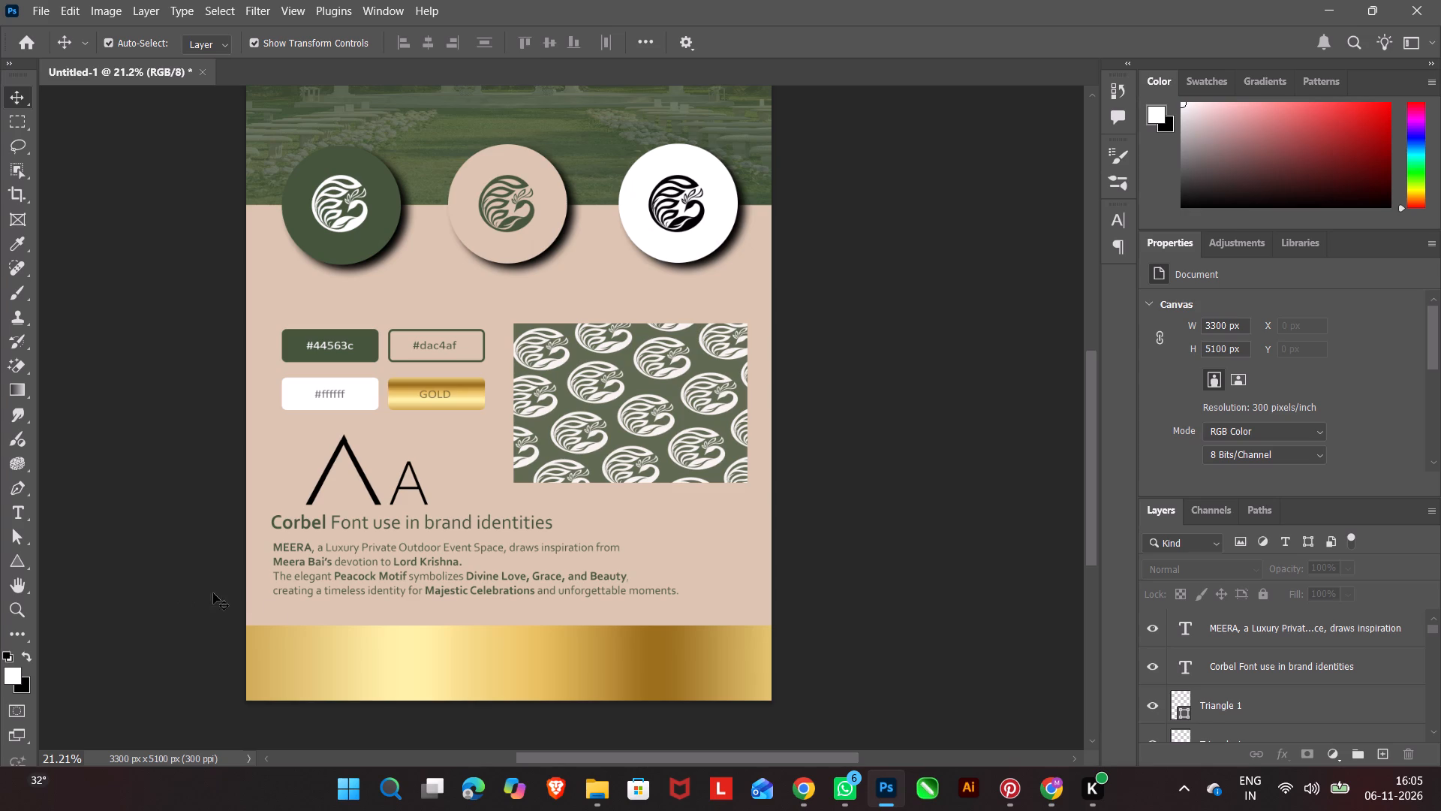
# Review the whole brand identity sheet, from the MEERA logo header to the typography section and gold footer band.
pyautogui.scroll(8, 967, 493)
pyautogui.scroll(-6, 970, 492)
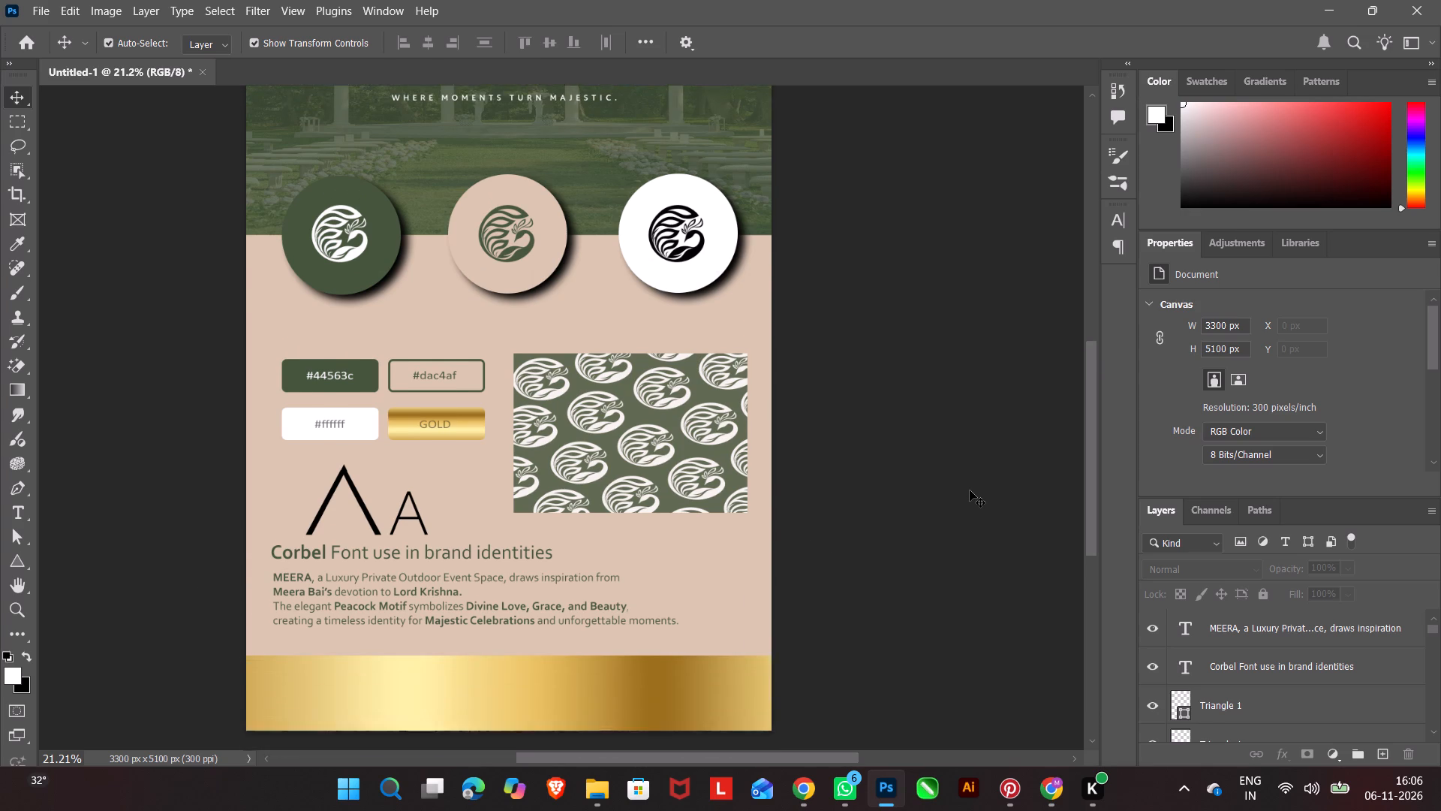
pyautogui.scroll(-5, 970, 490)
pyautogui.keyDown('alt'); pyautogui.scroll(-9, 536, 494); pyautogui.keyUp('alt')
pyautogui.keyDown('alt'); pyautogui.scroll(3, 661, 476); pyautogui.keyUp('alt')
pyautogui.scroll(3, 820, 430)
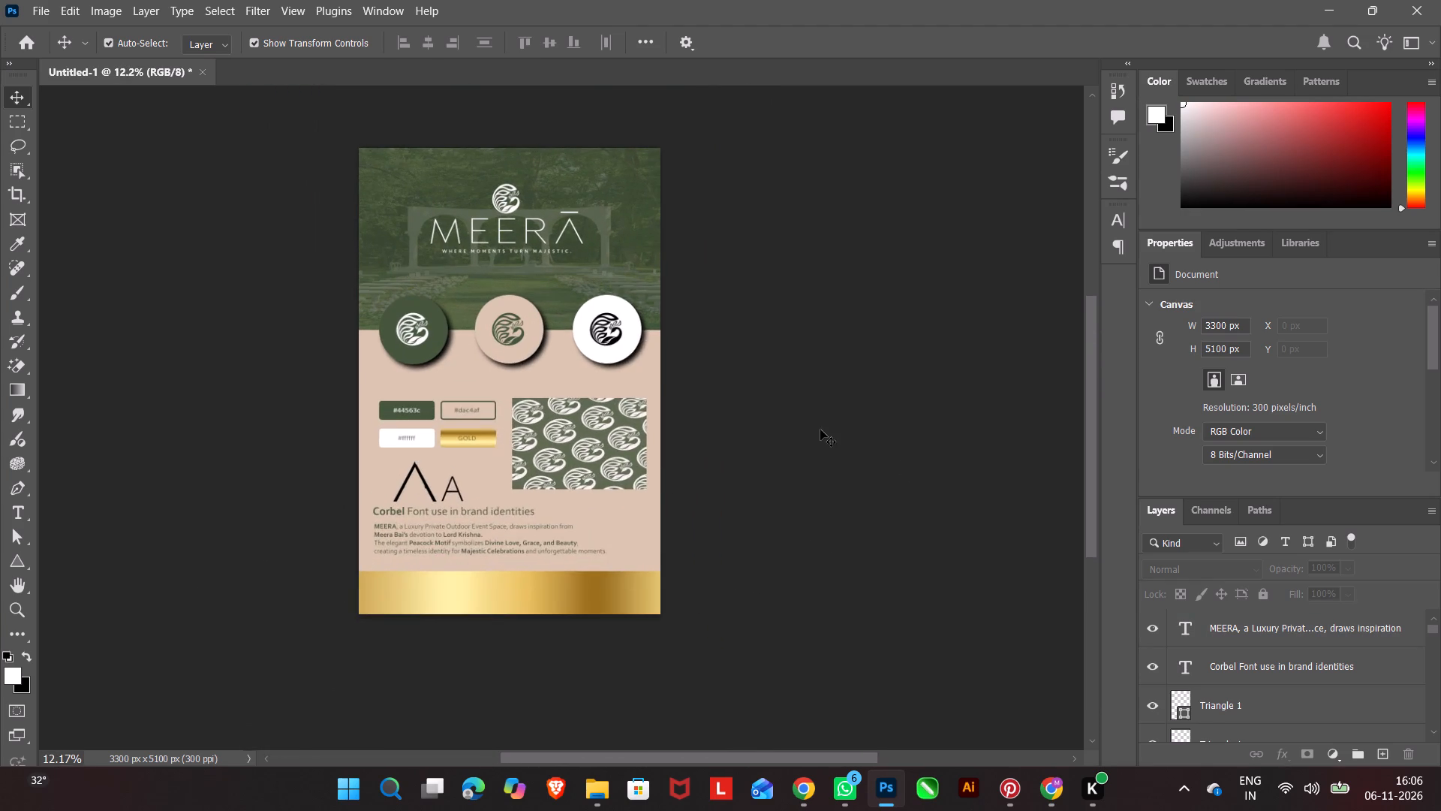
pyautogui.scroll(1, 820, 430)
pyautogui.keyDown('alt'); pyautogui.scroll(4, 739, 441); pyautogui.keyUp('alt')
pyautogui.keyDown('alt'); pyautogui.scroll(-2, 739, 441); pyautogui.keyUp('alt')
pyautogui.scroll(-1, 880, 393)
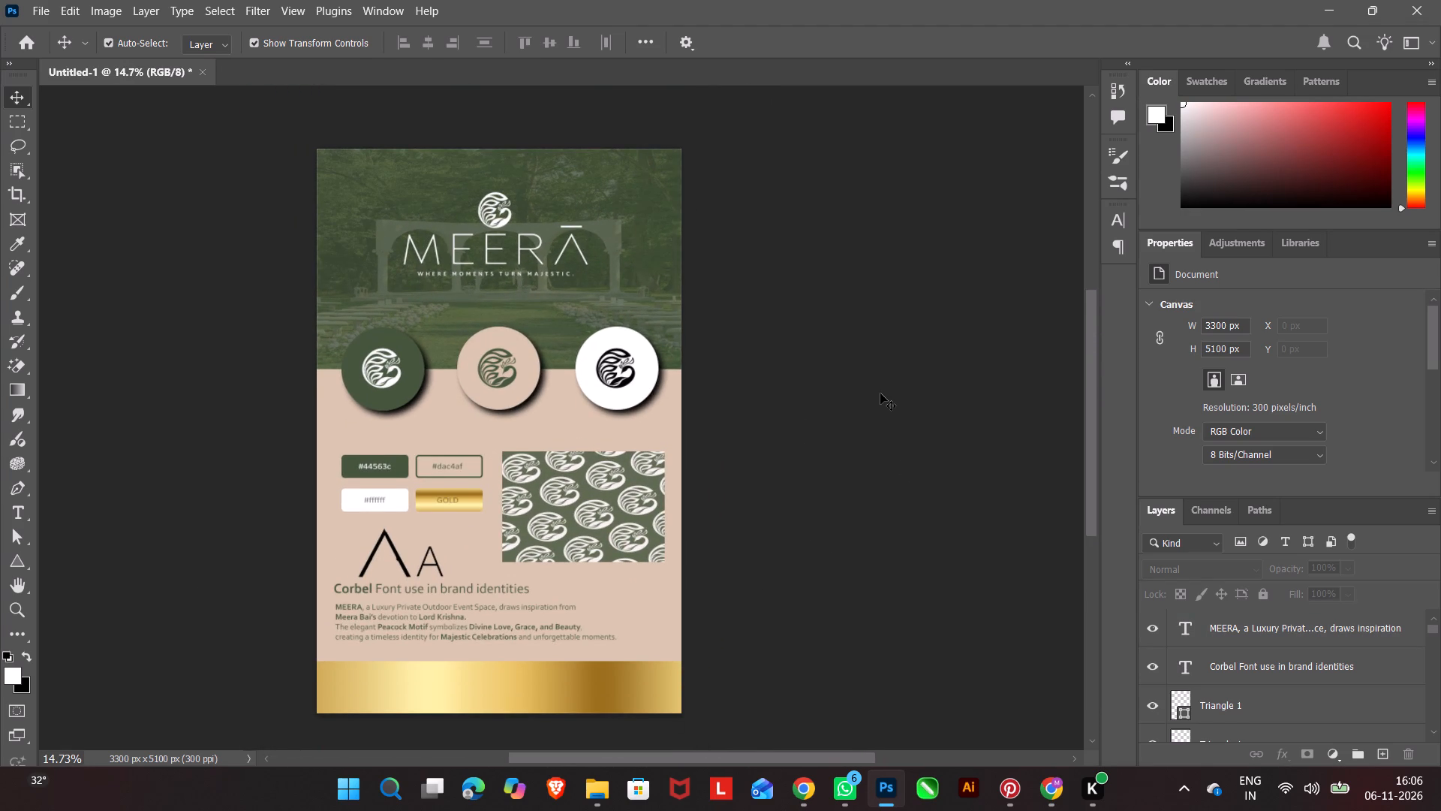
pyautogui.click(880, 393)
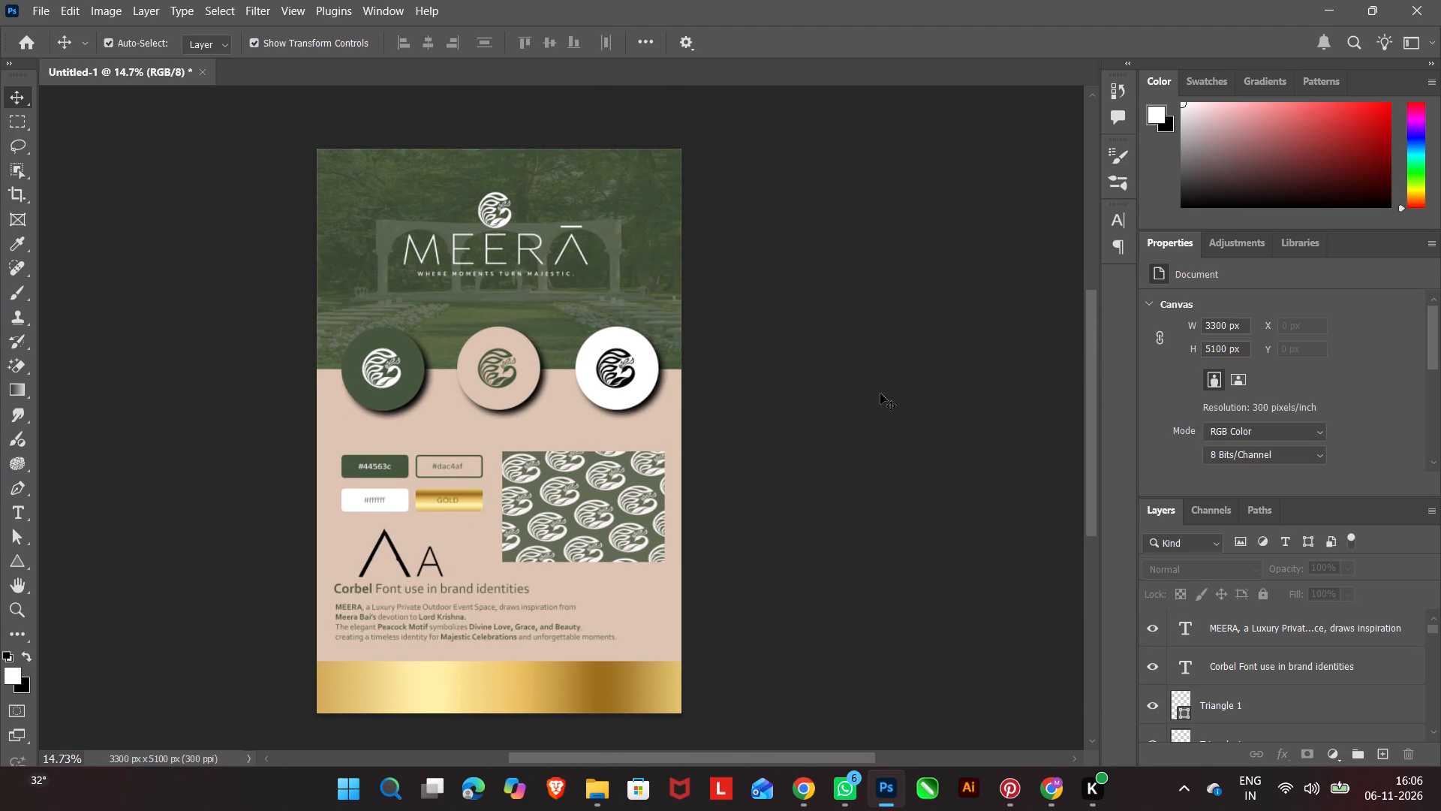
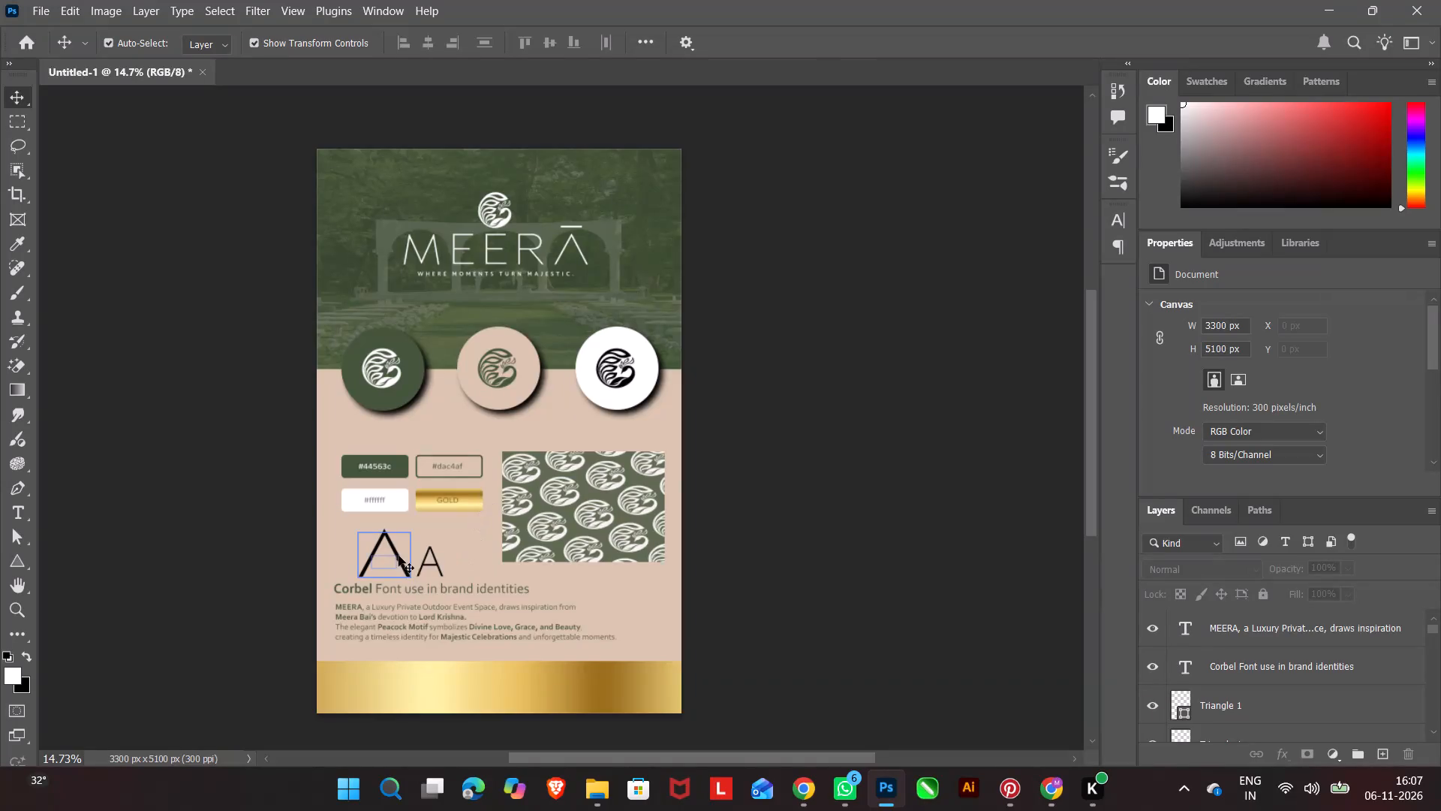
# Unlink the small triangle on the inner edge of the large A's right leg from its linked layers.
pyautogui.keyDown('alt'); pyautogui.scroll(5, 396, 551); pyautogui.keyUp('alt')
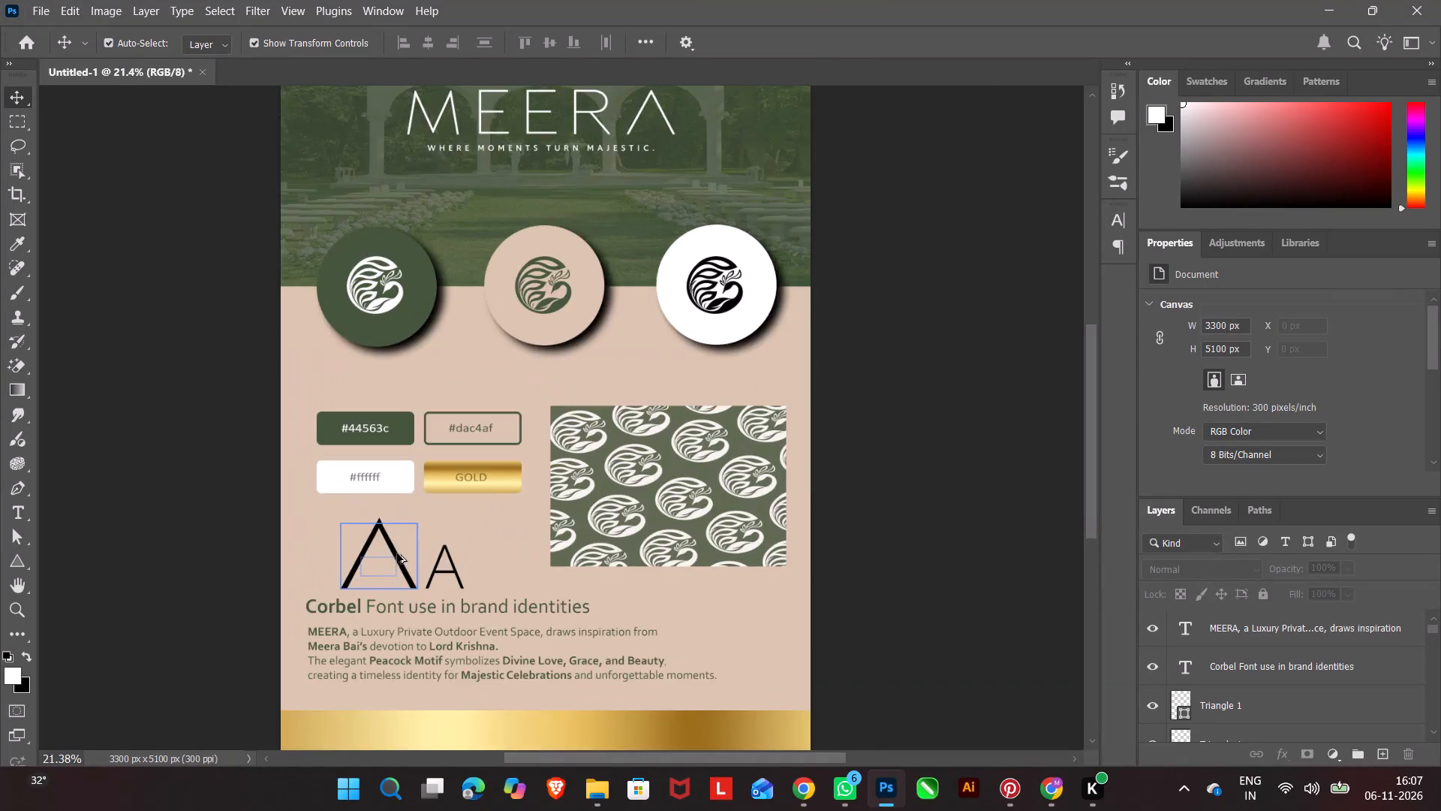
pyautogui.keyDown('alt'); pyautogui.scroll(14, 397, 553); pyautogui.keyUp('alt')
pyautogui.keyDown('alt'); pyautogui.scroll(9, 403, 618); pyautogui.keyUp('alt')
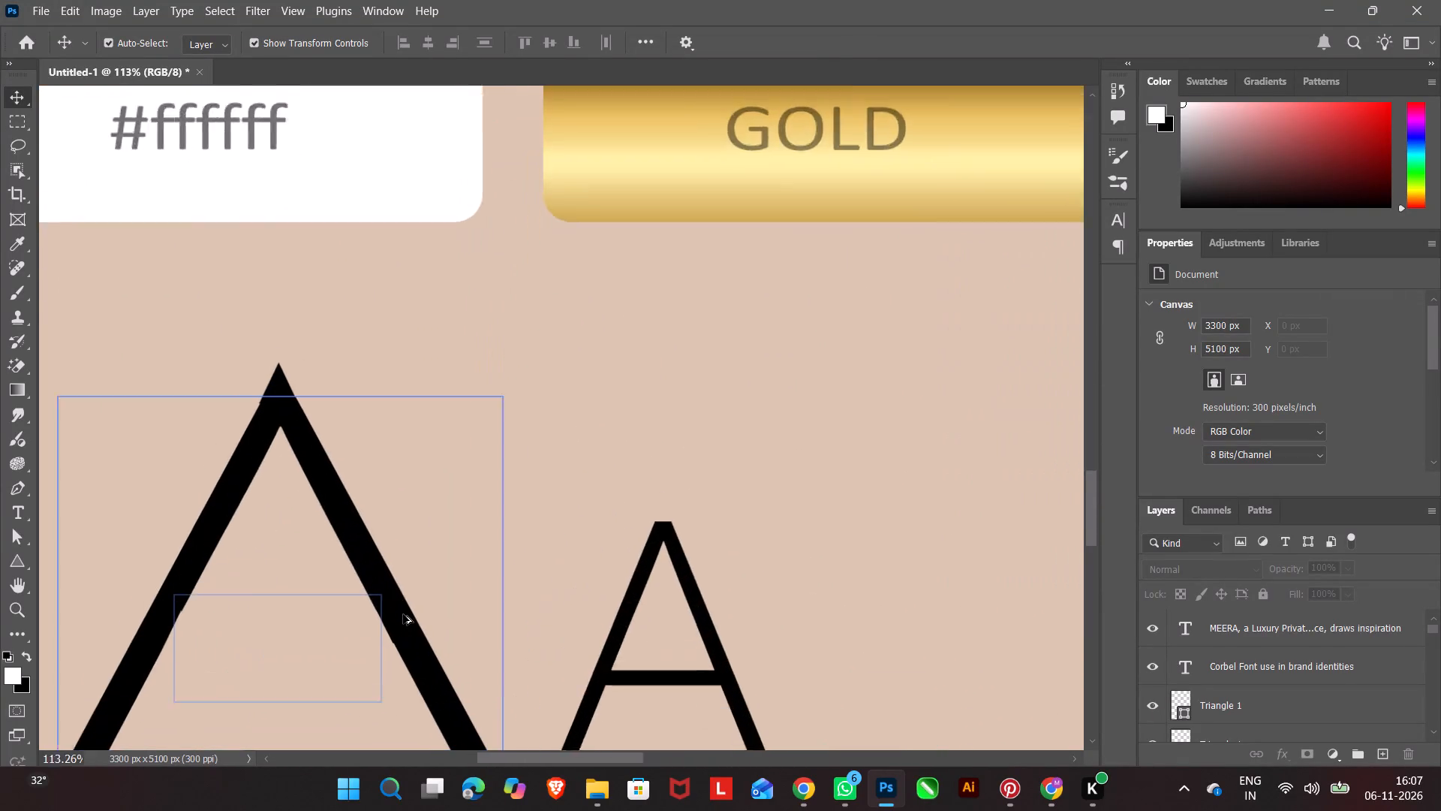
pyautogui.keyDown('alt'); pyautogui.scroll(2, 403, 614); pyautogui.keyUp('alt')
pyautogui.keyDown('alt'); pyautogui.scroll(-5, 403, 614); pyautogui.keyUp('alt')
pyautogui.click(378, 634)
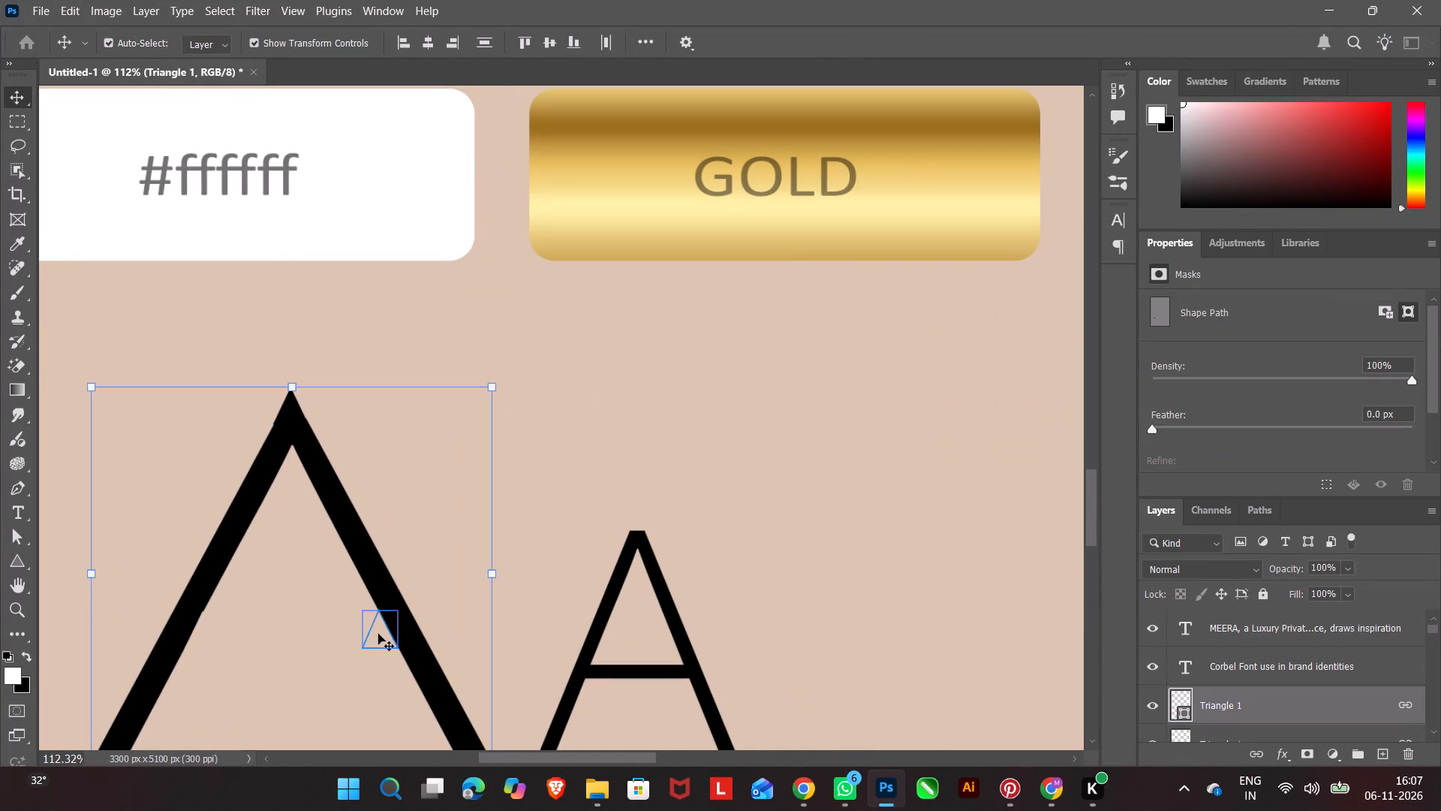
pyautogui.click(1256, 750)
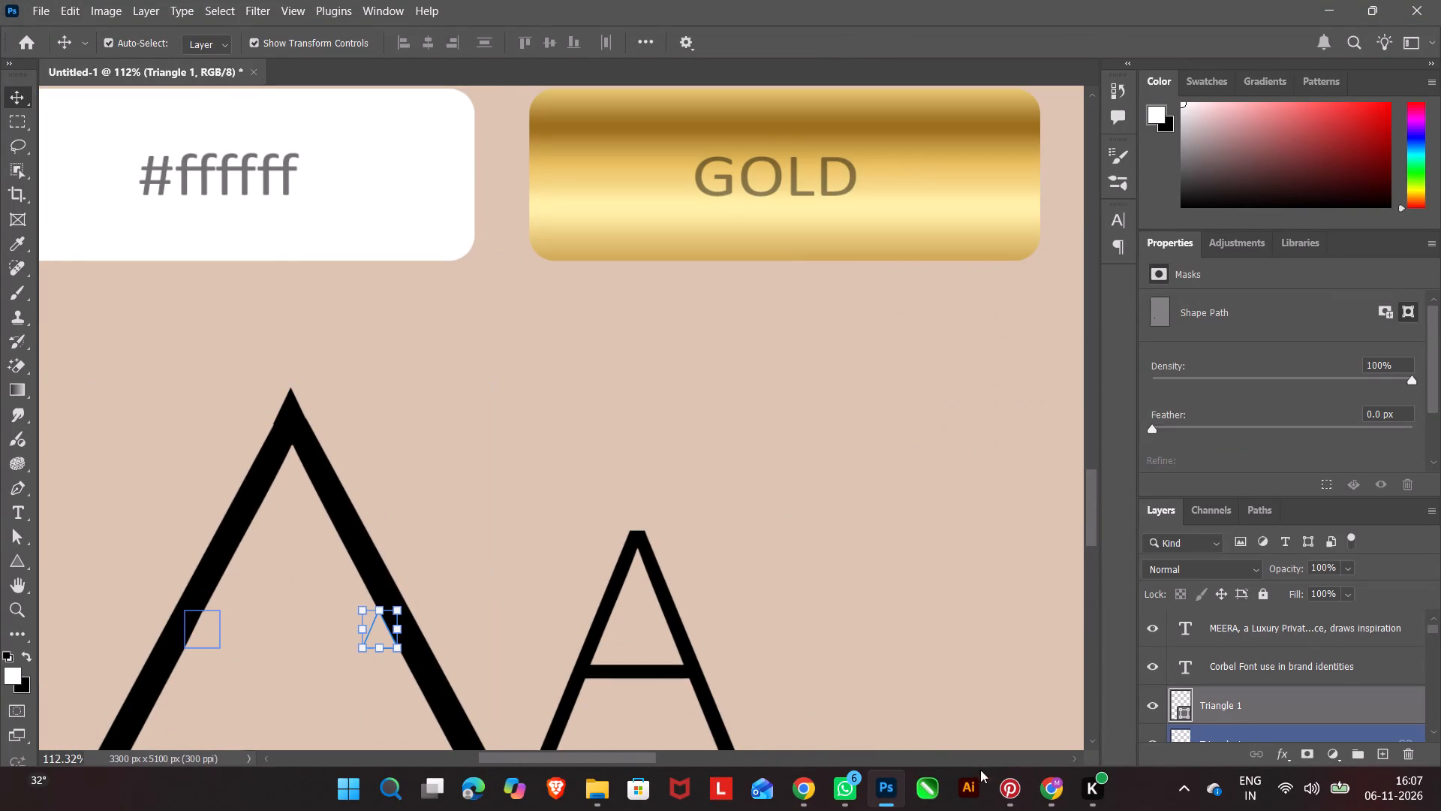
# Unlink the small triangle on the inner edge of the large A's left leg from its linked layers.
pyautogui.click(202, 629)
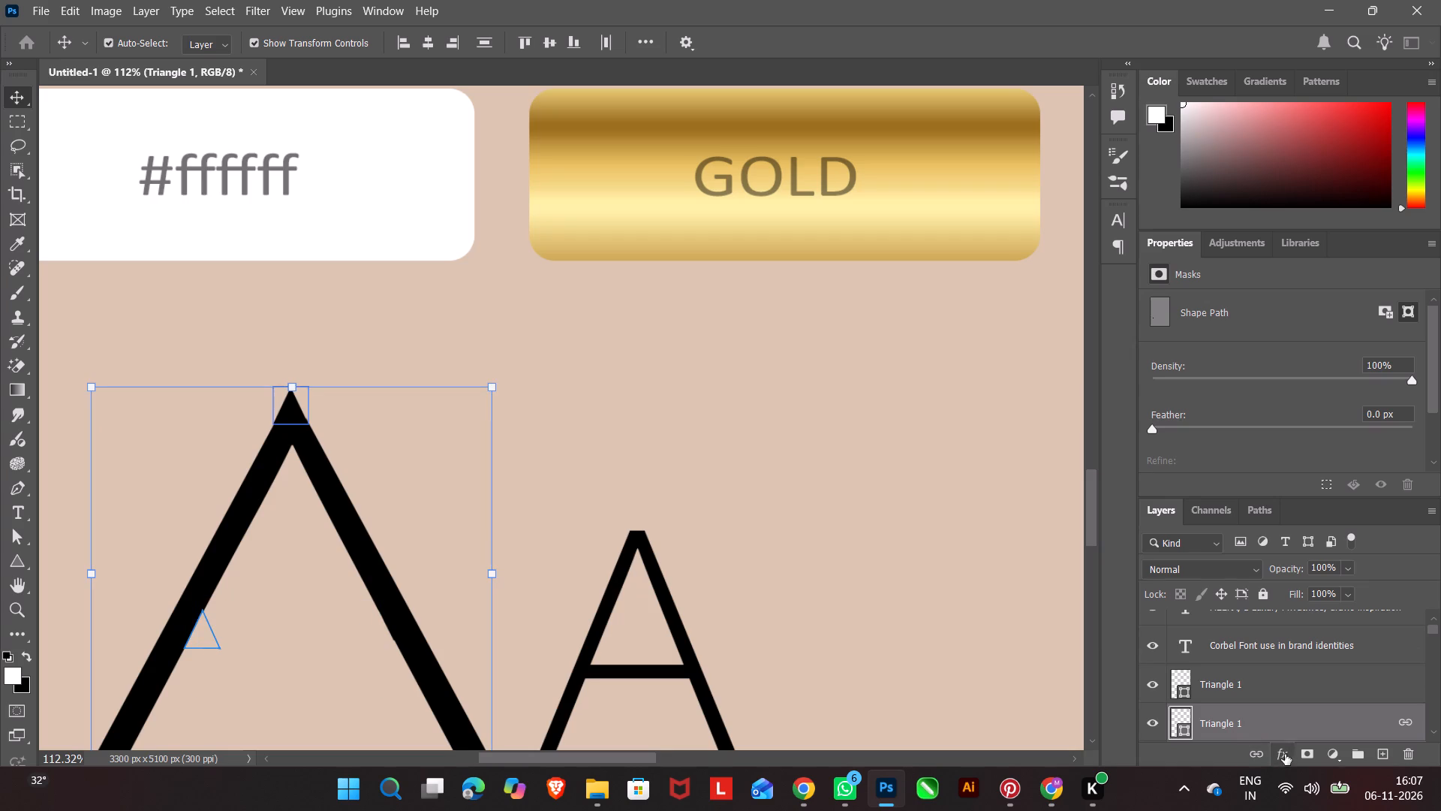
pyautogui.click(1289, 750)
pyautogui.click(1250, 755)
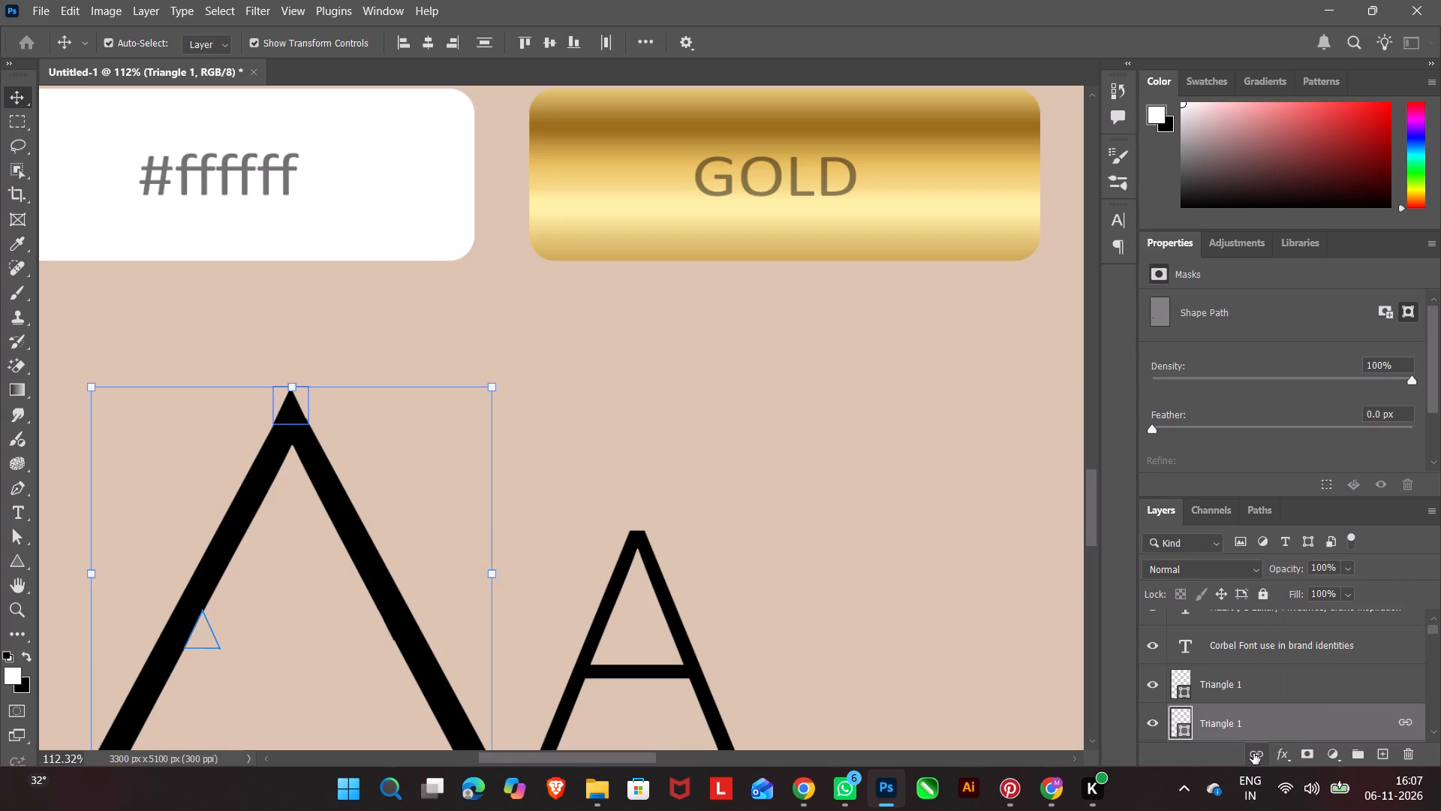
pyautogui.click(1253, 753)
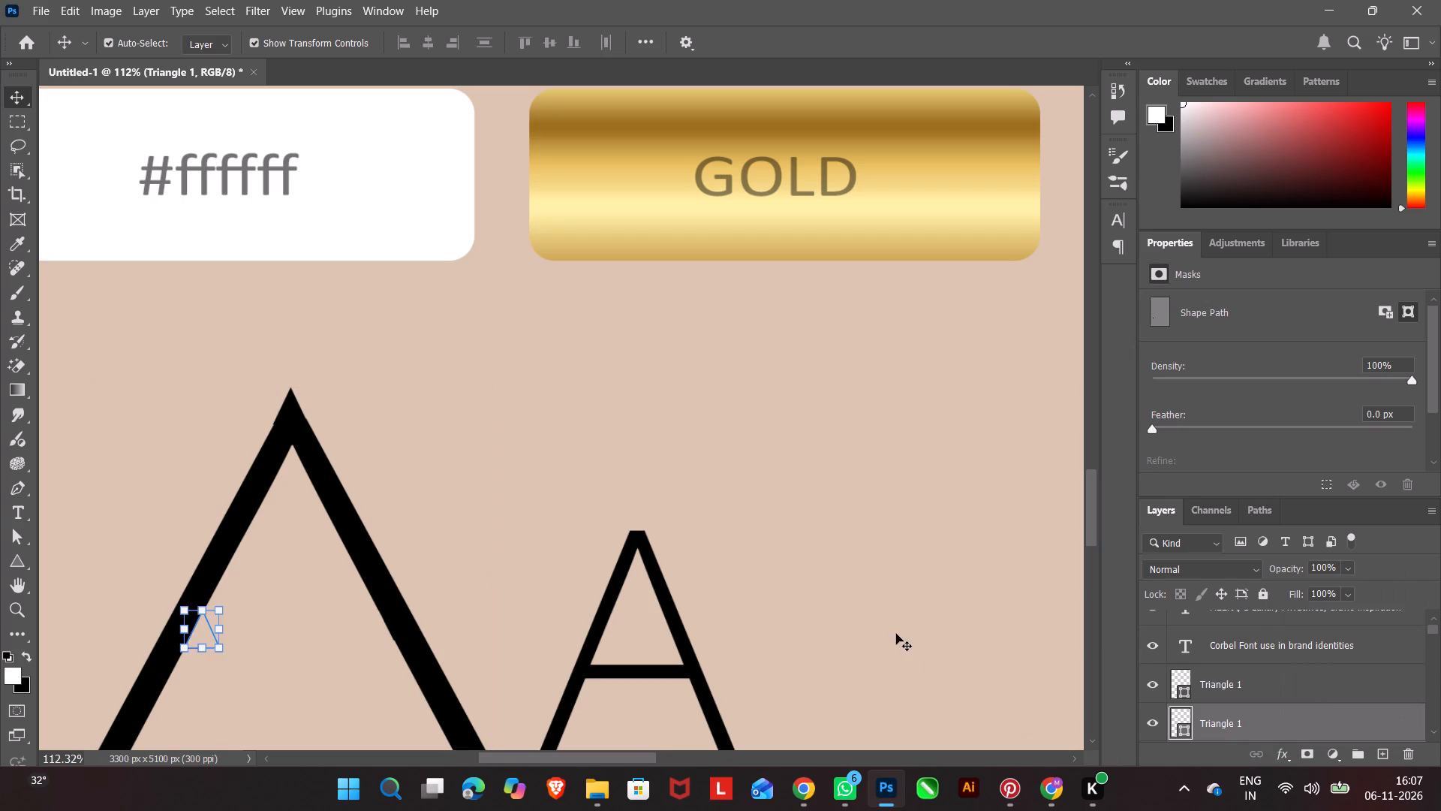
# Nudge the small left-leg triangle of the large A 1 px right along the leg's inner edge, and deselect it.
pyautogui.click(896, 634)
pyautogui.click(206, 637)
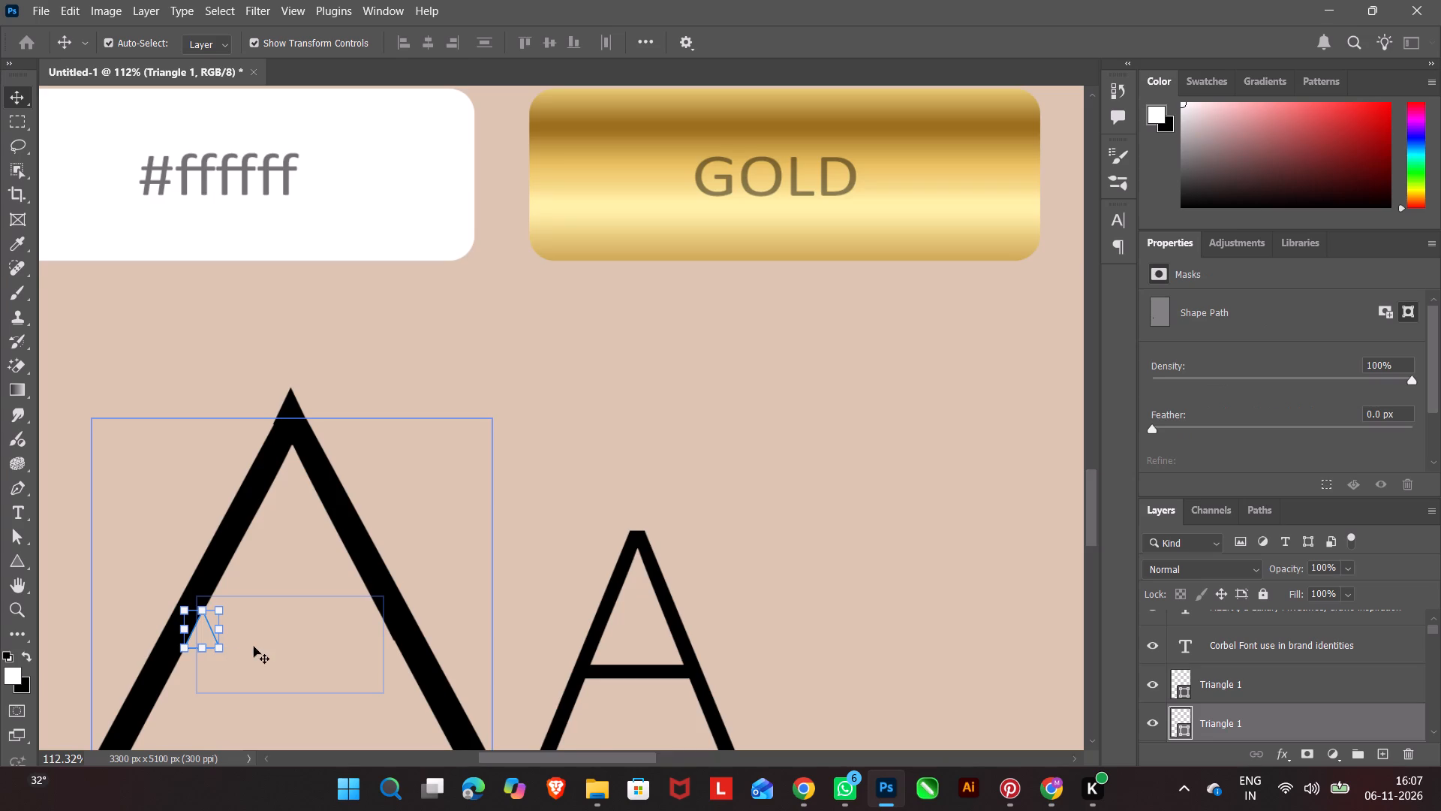
pyautogui.scroll(12, 254, 647)
pyautogui.hscroll(-2, 241, 626)
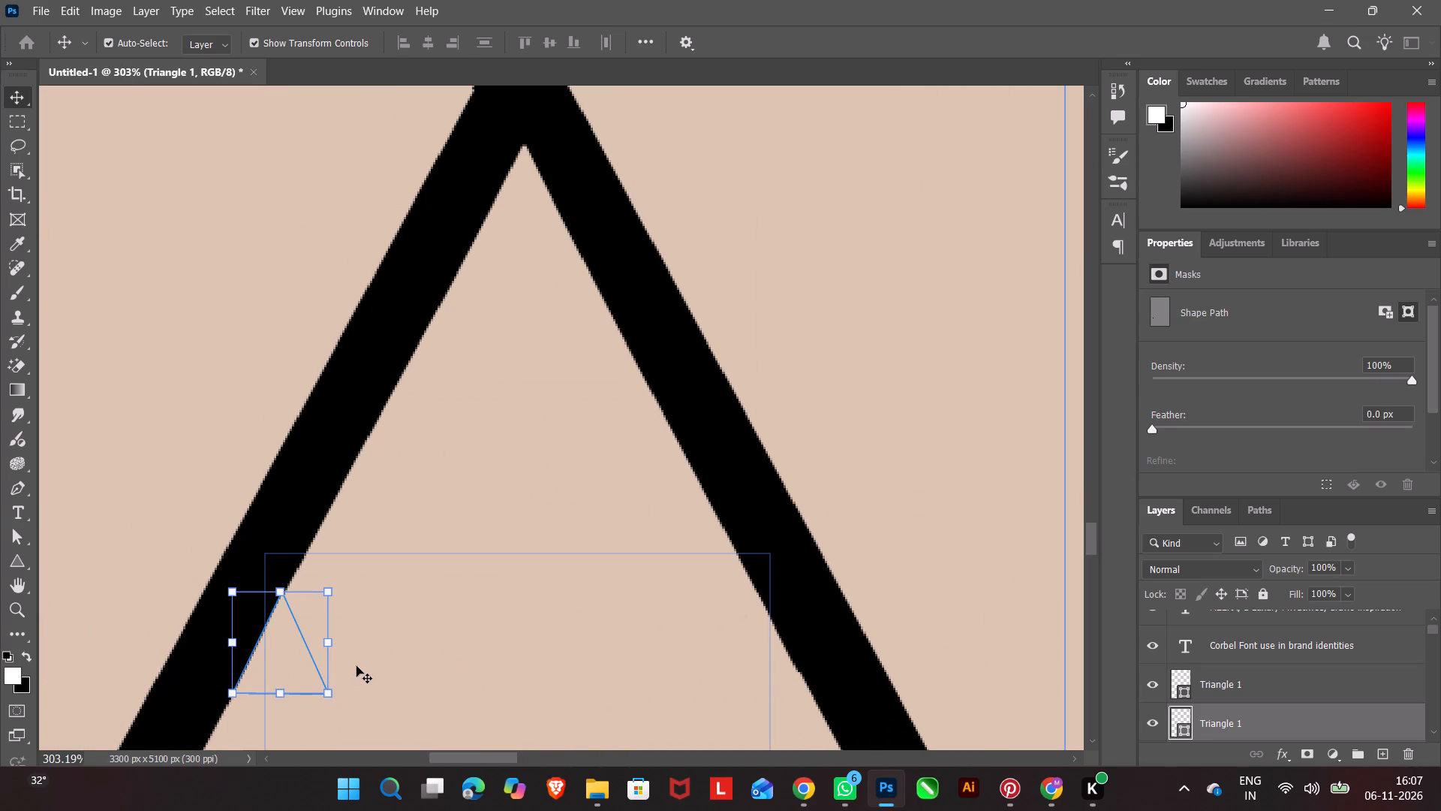
pyautogui.press('Right')
pyautogui.press('Right')
pyautogui.press('Right')
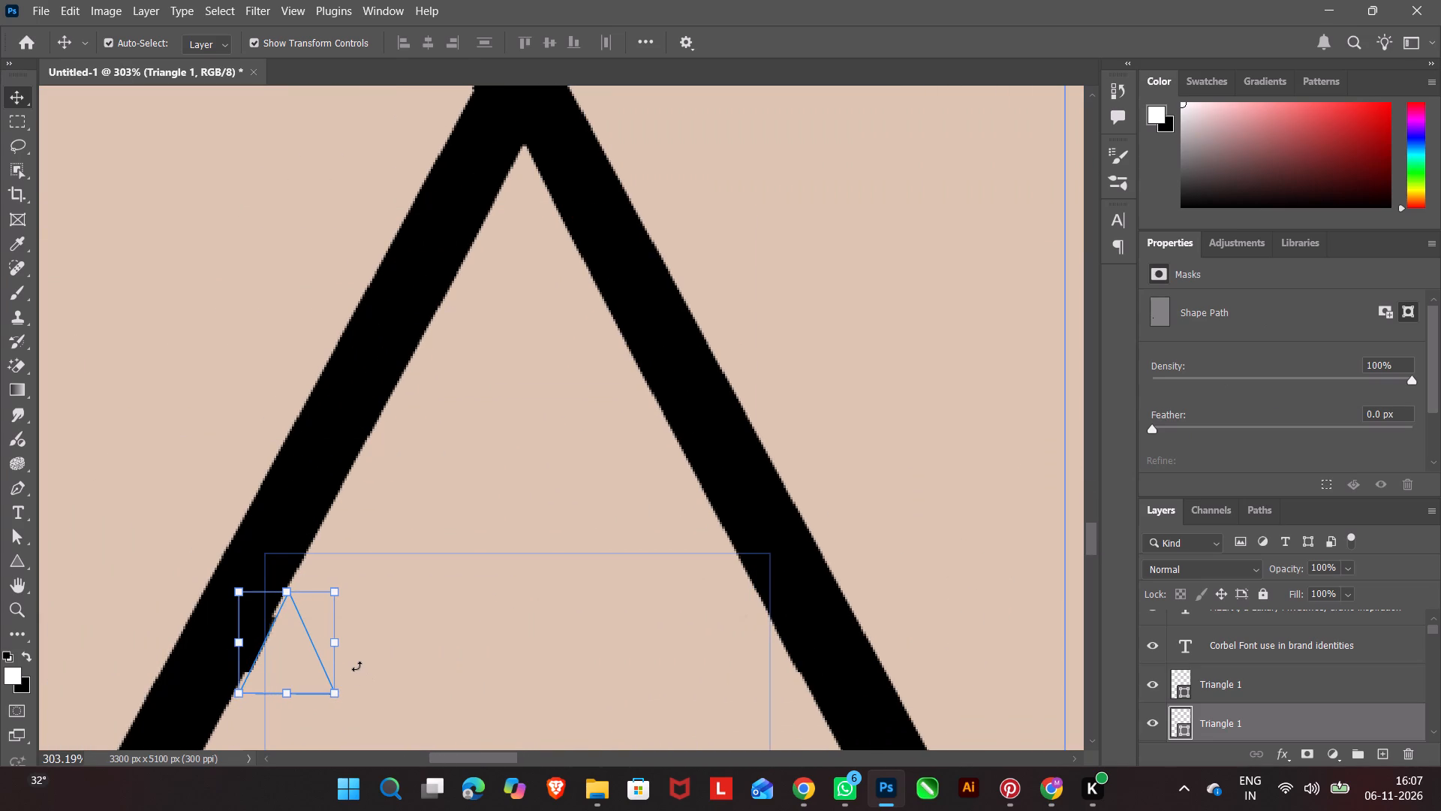
pyautogui.press('Left')
pyautogui.press('Left')
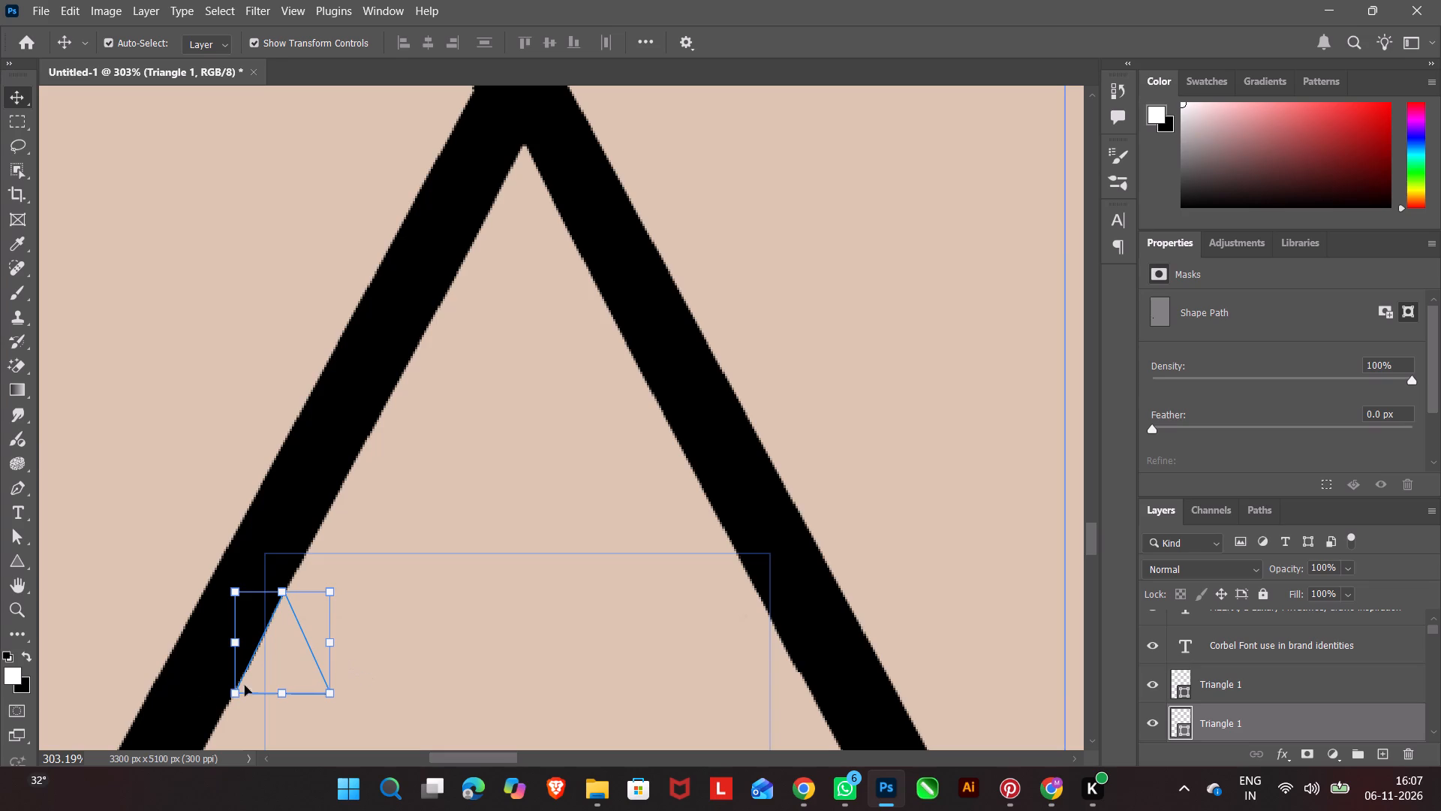
pyautogui.click(35, 460)
pyautogui.click(80, 456)
pyautogui.click(80, 456)
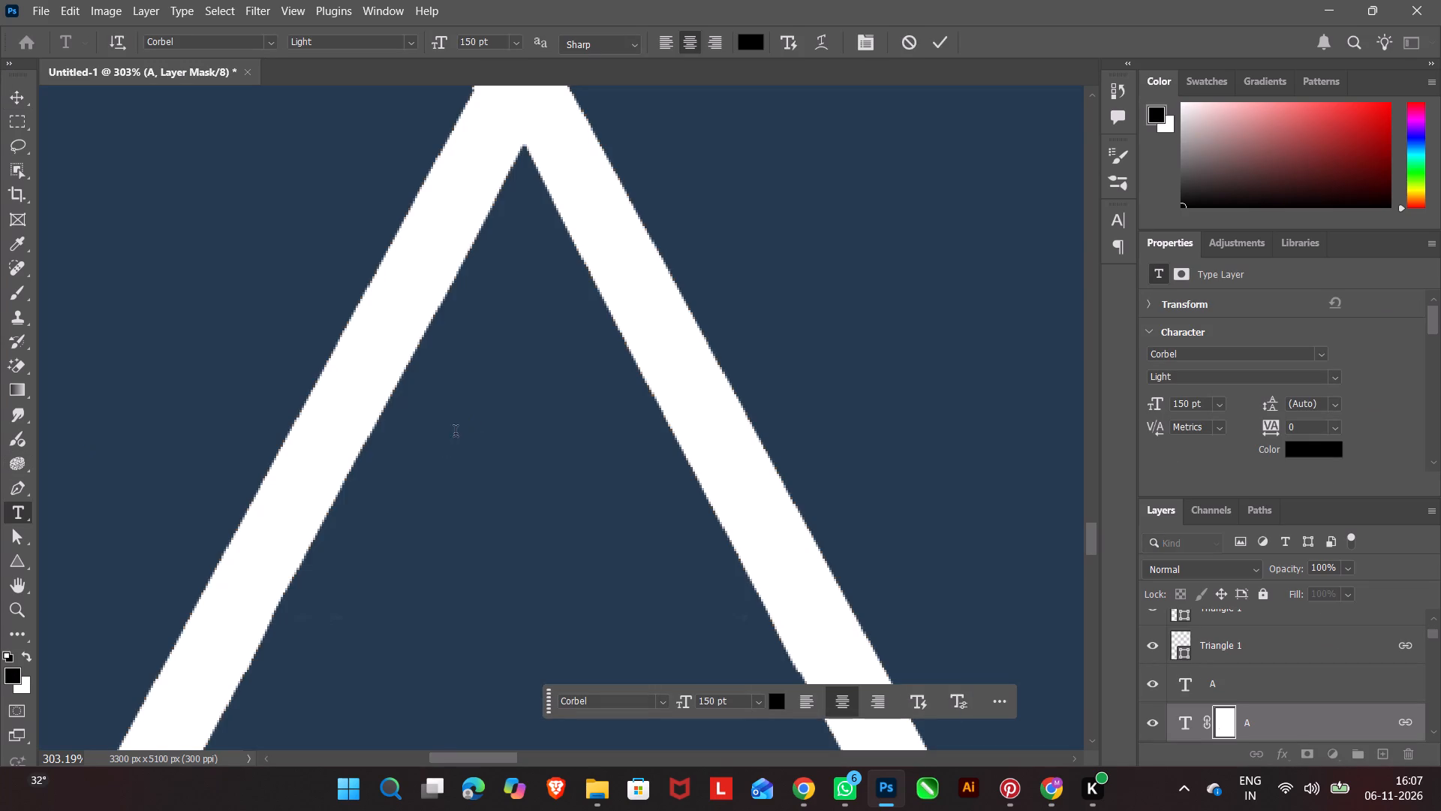
pyautogui.keyDown('alt'); pyautogui.scroll(-12, 446, 449); pyautogui.keyUp('alt')
pyautogui.scroll(-4, 473, 466)
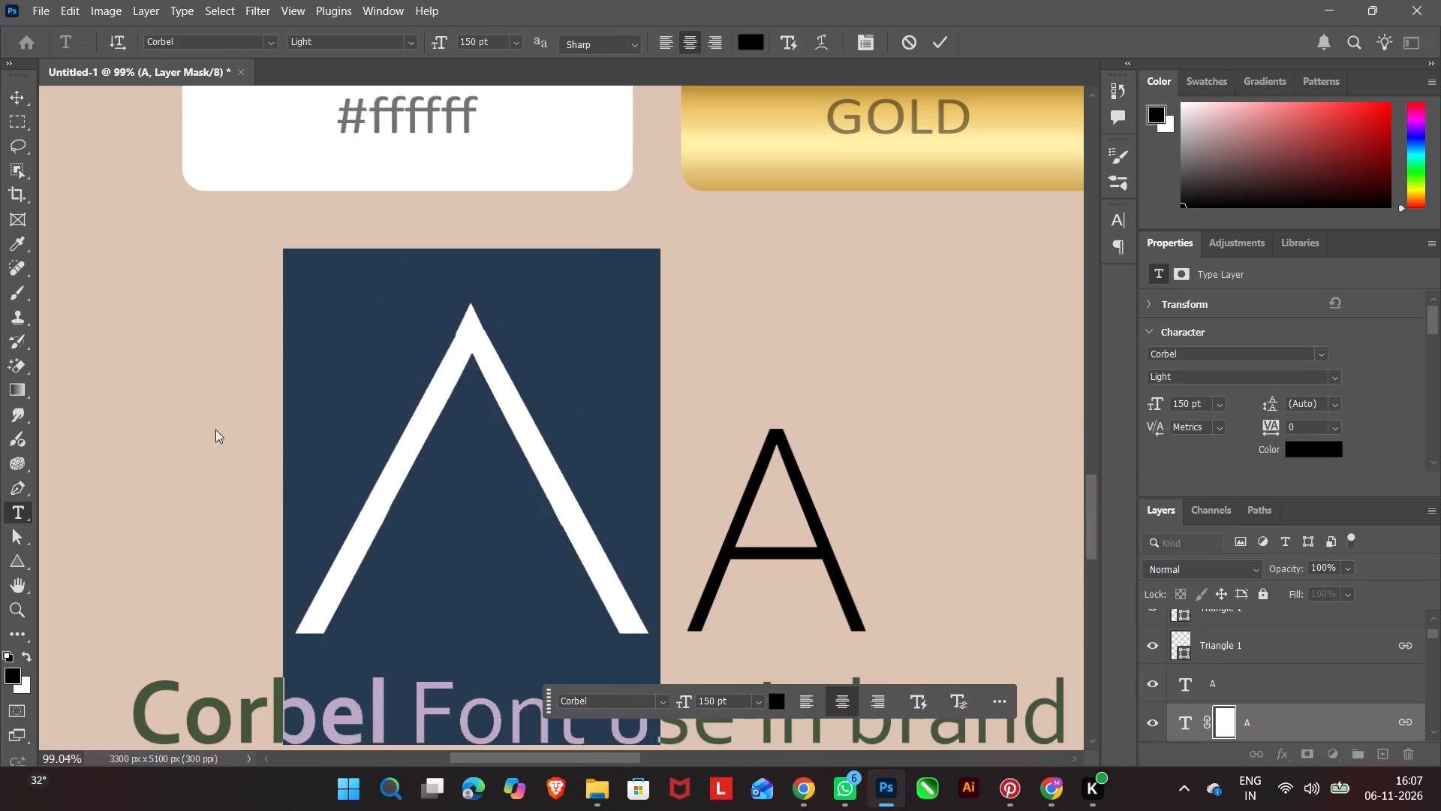
pyautogui.moveTo(215, 430); pyautogui.dragTo(218, 439)
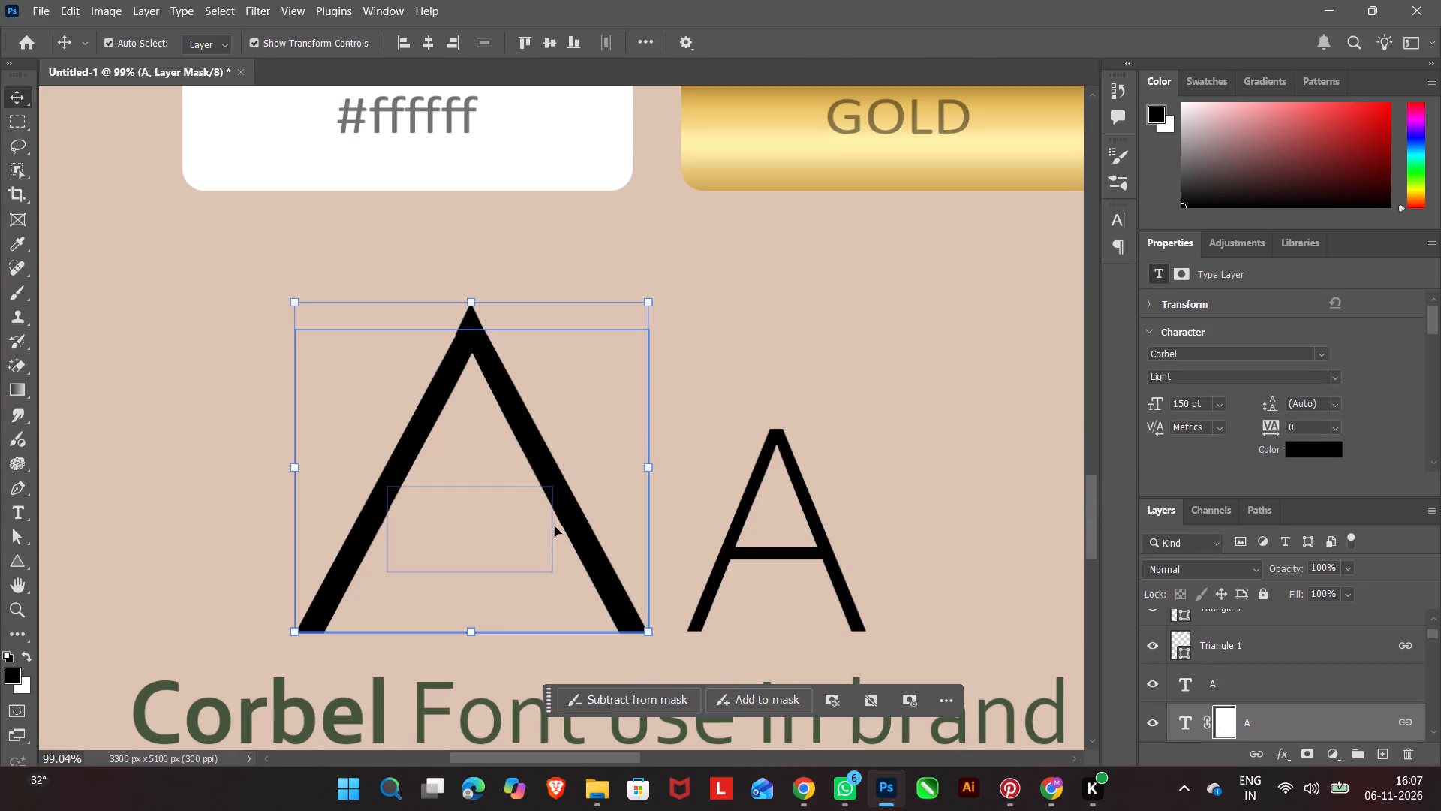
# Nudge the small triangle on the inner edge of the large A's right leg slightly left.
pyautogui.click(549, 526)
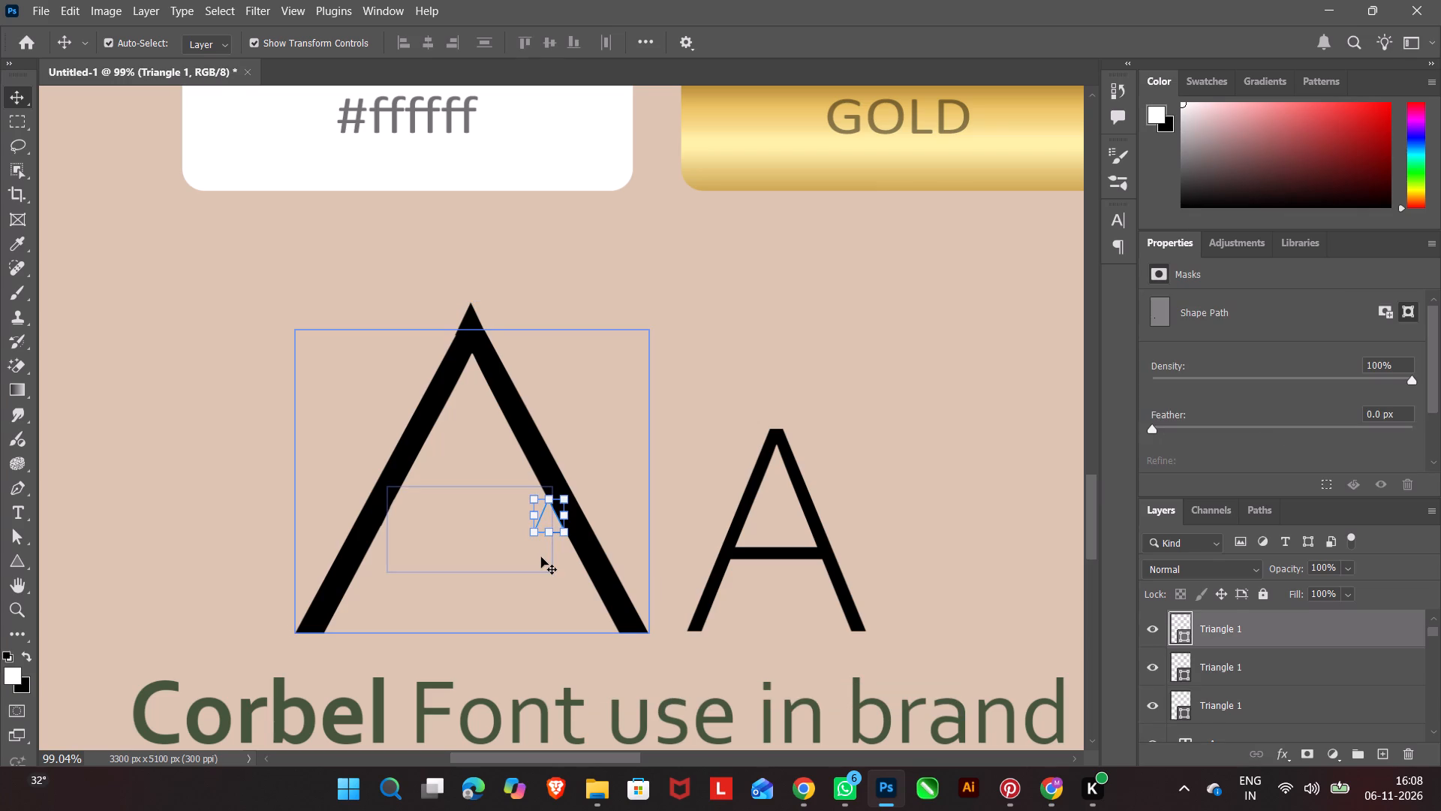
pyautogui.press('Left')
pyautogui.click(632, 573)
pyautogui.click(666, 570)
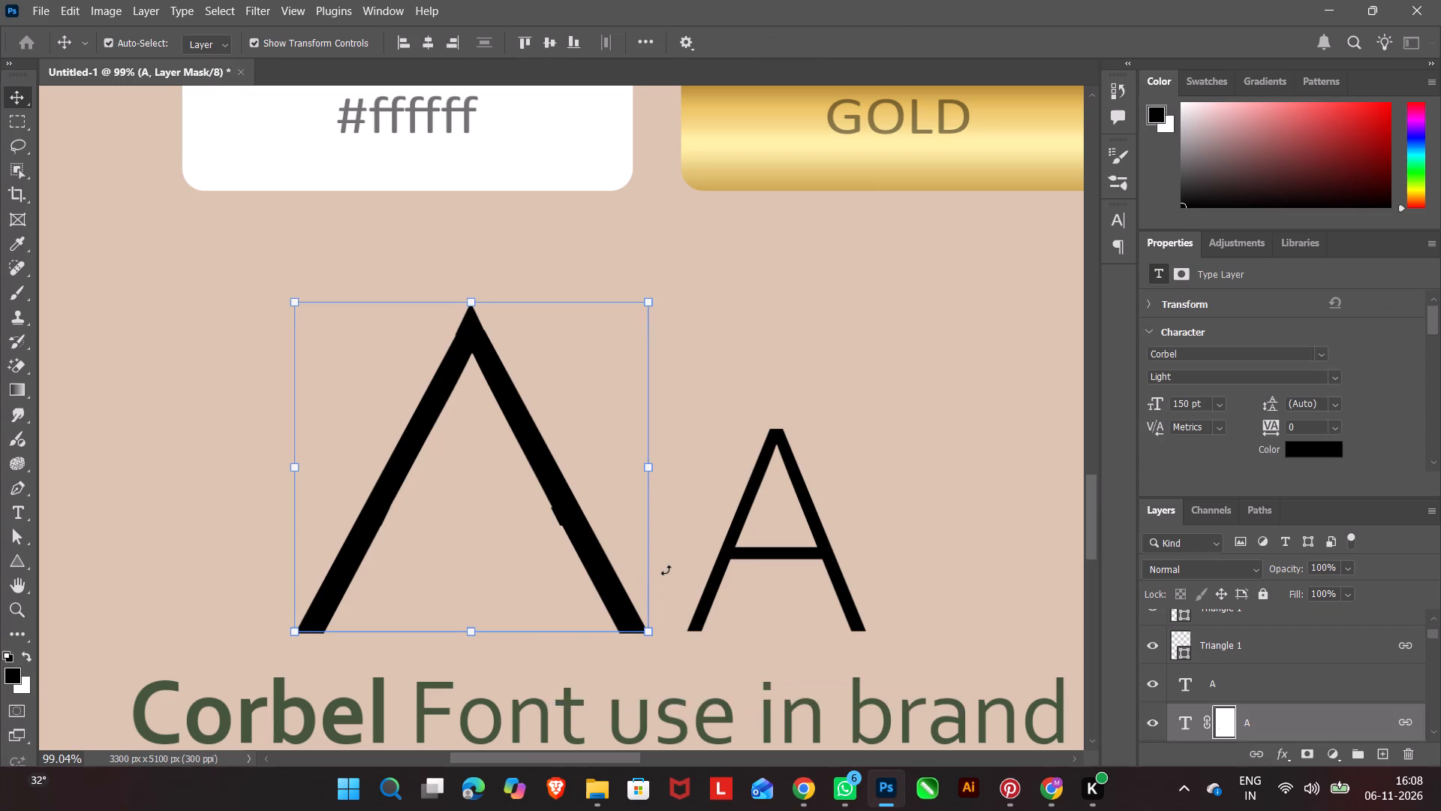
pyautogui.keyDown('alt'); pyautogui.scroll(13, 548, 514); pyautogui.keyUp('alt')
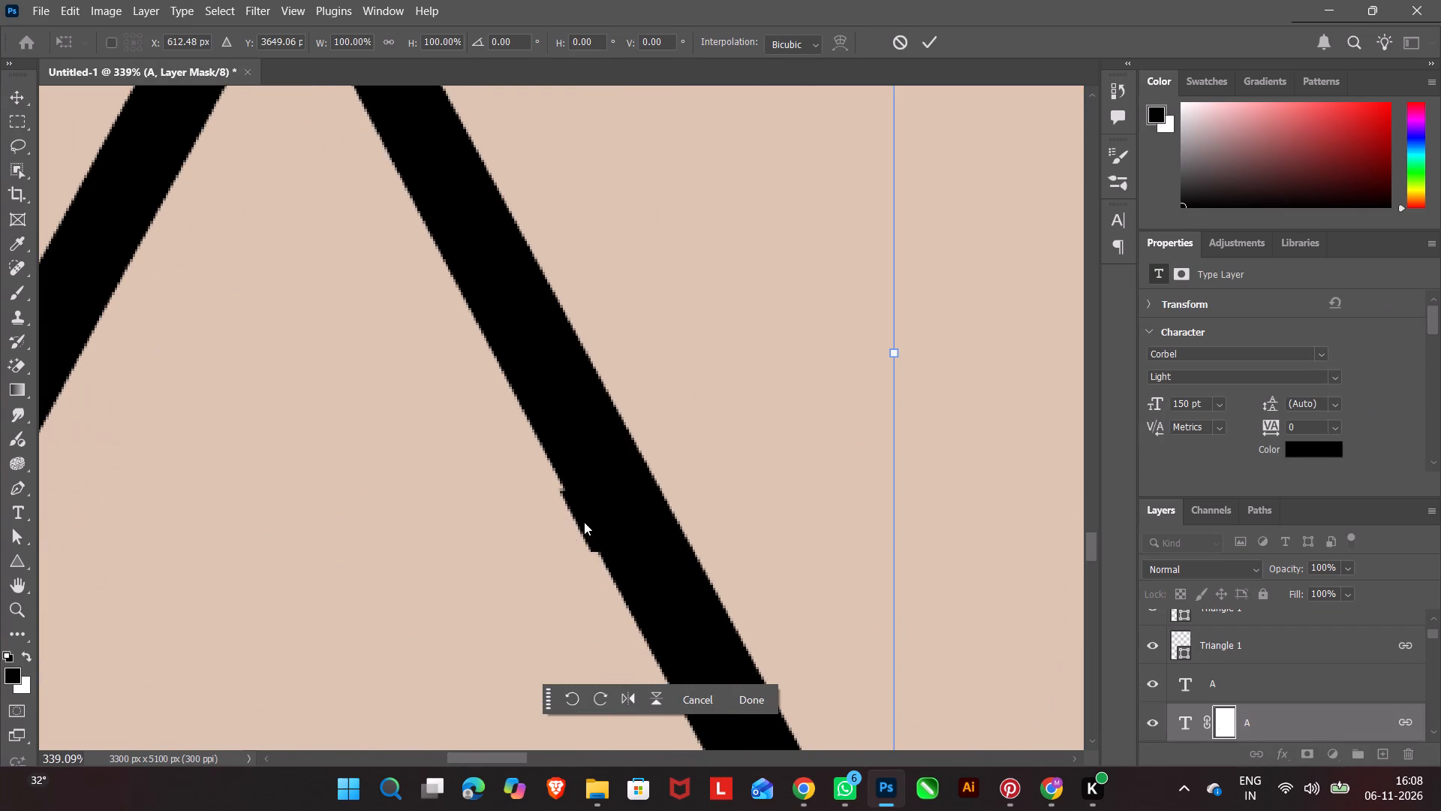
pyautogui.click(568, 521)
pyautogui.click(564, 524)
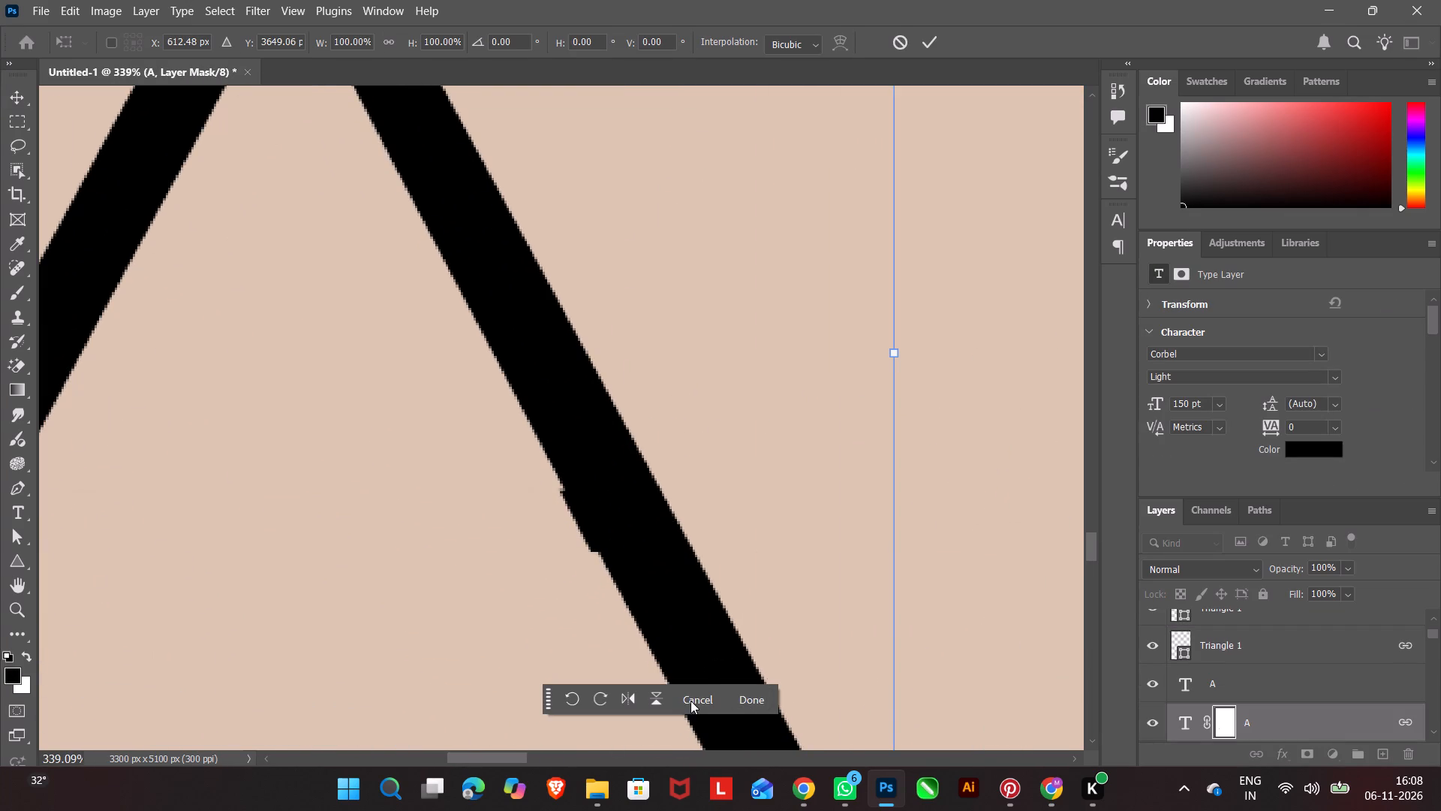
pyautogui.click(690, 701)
# Rotate the large A's small right-leg triangle by -0.85° and shift it 3 px right to follow the leg's inner edge.
pyautogui.click(568, 541)
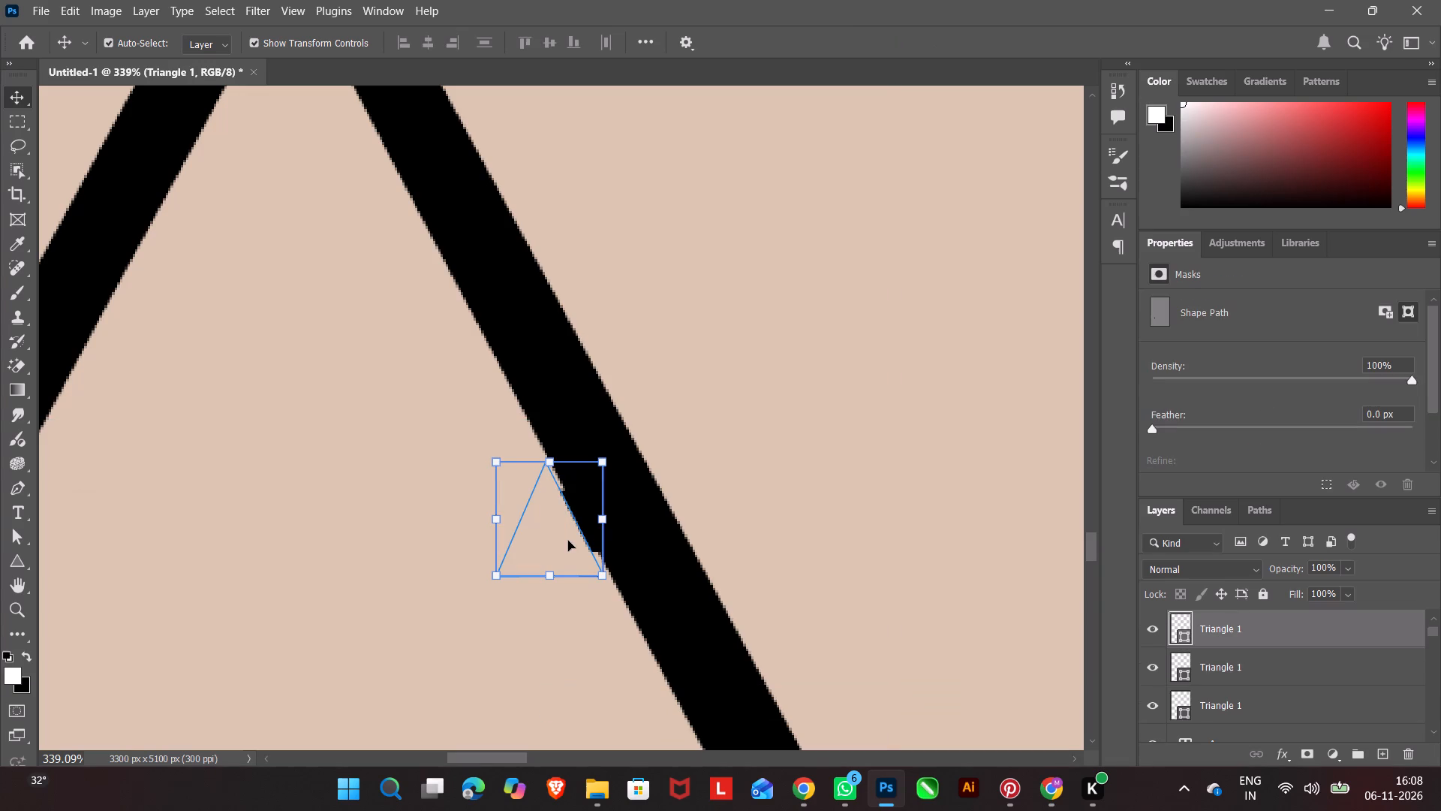
pyautogui.press('Right')
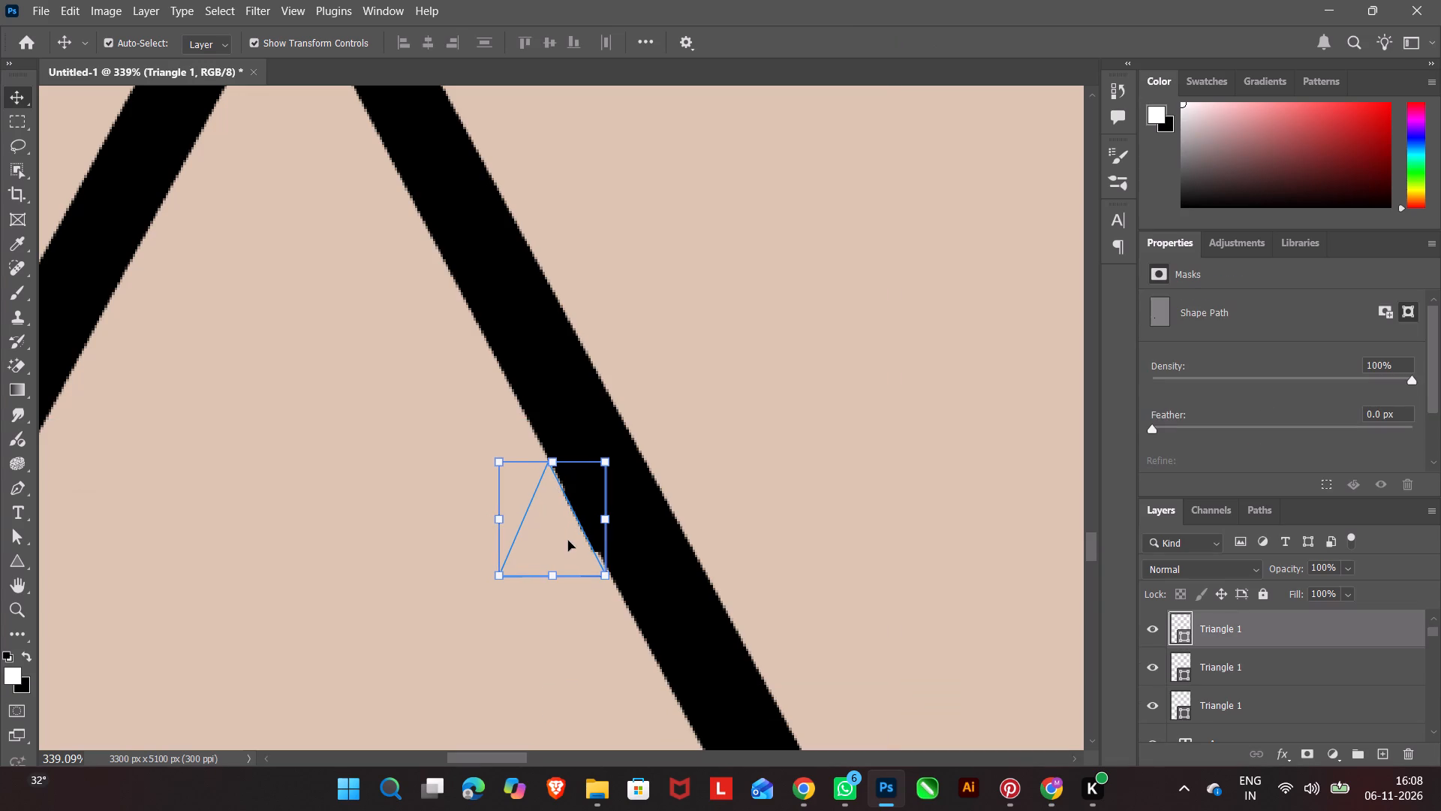
pyautogui.click(616, 592)
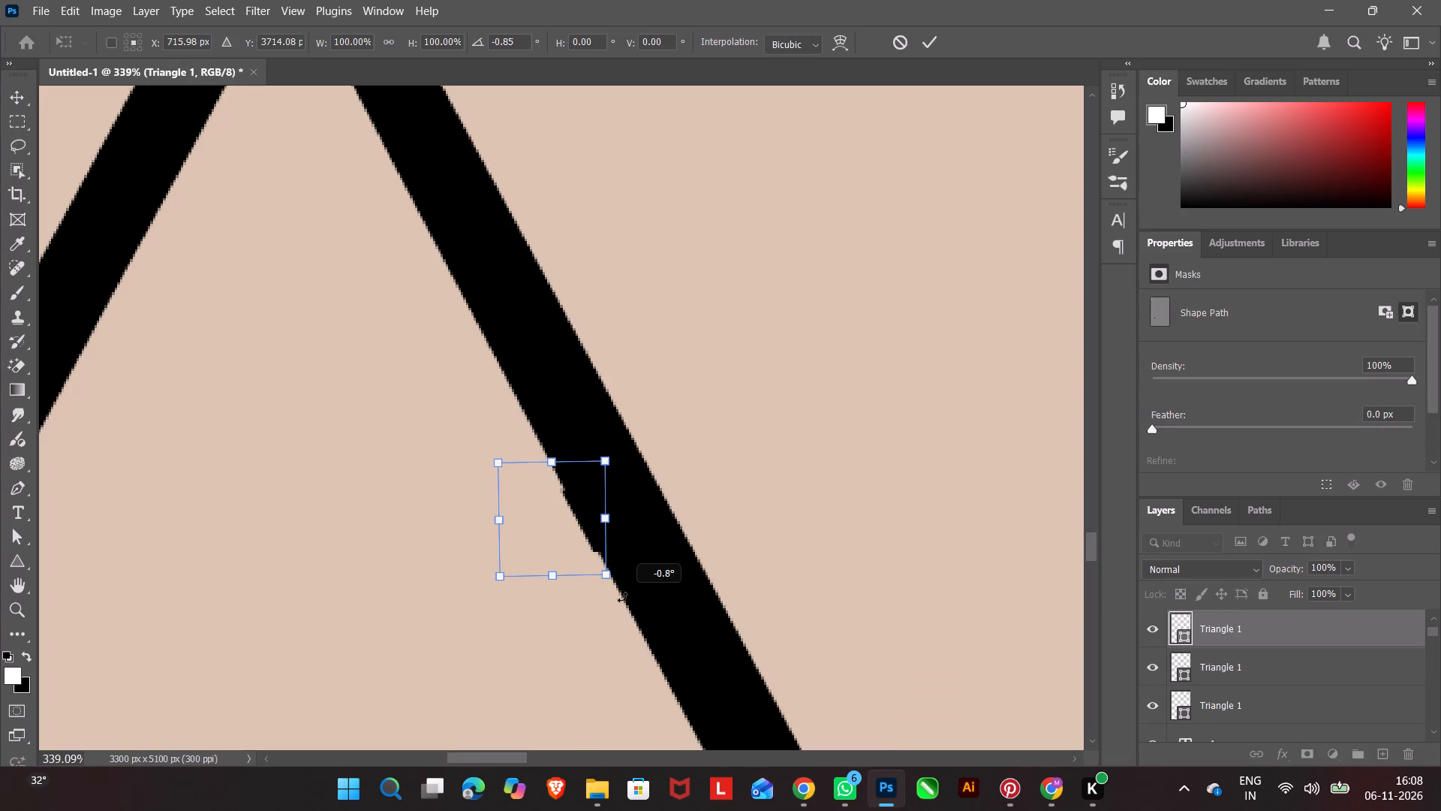
pyautogui.press('Right')
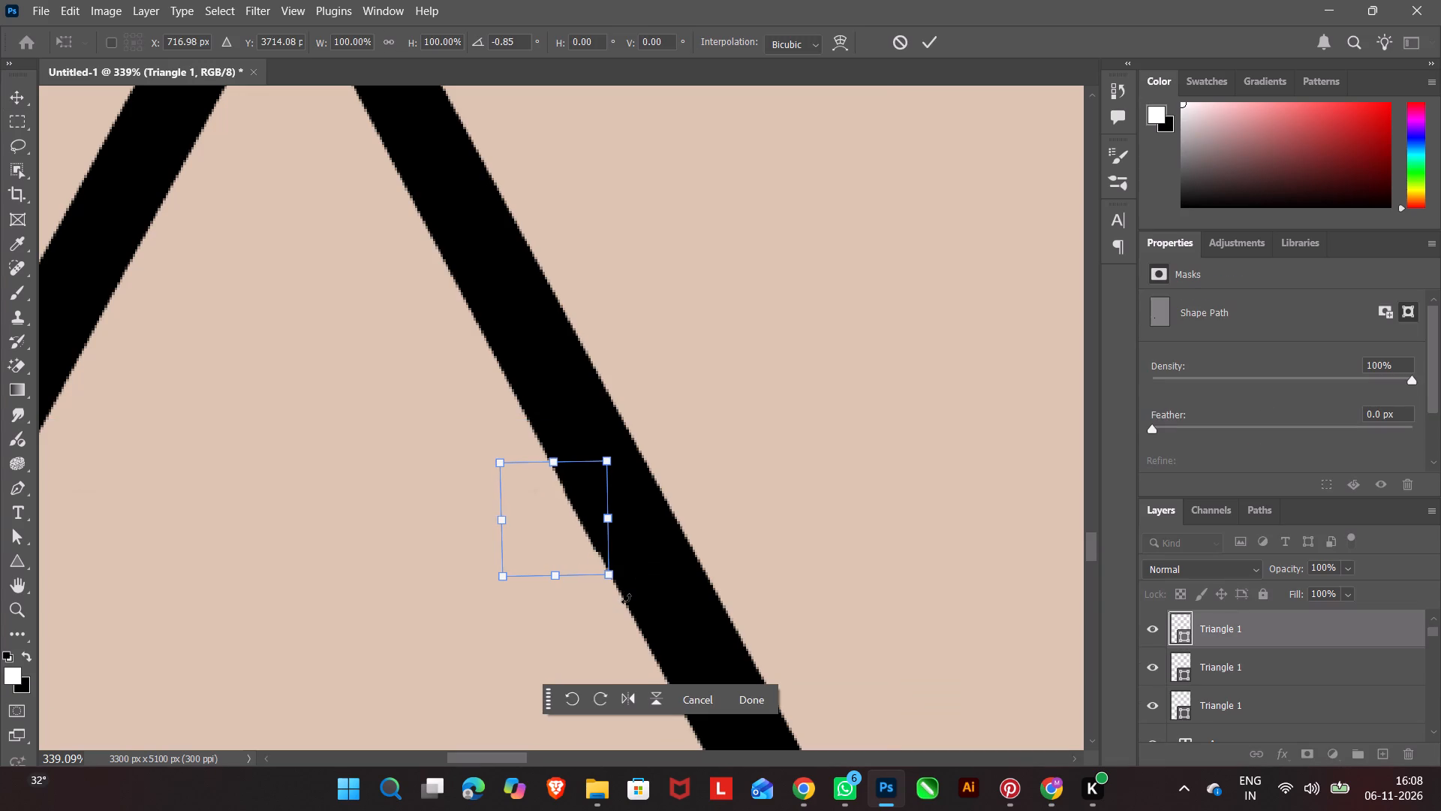
pyautogui.press('Right')
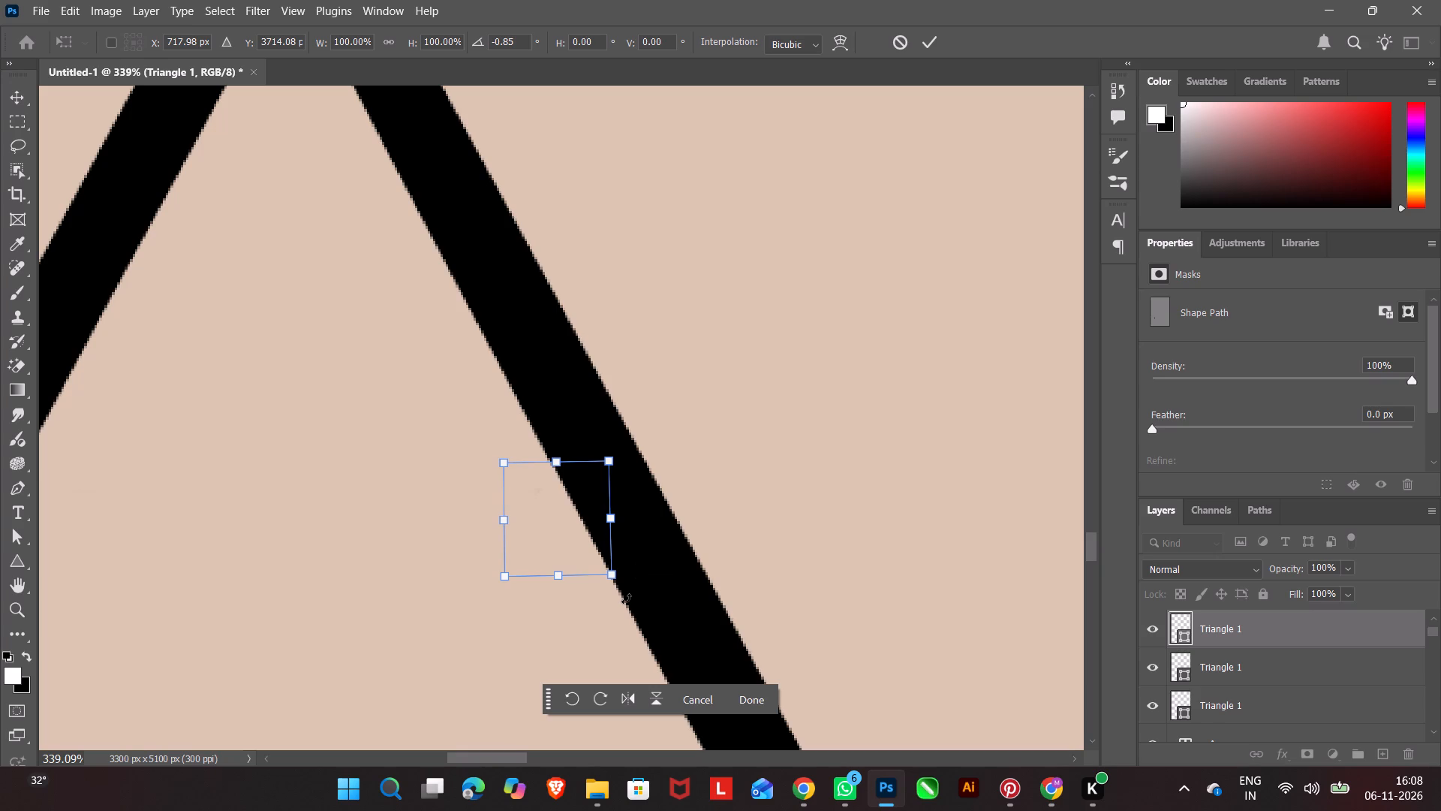
pyautogui.click(751, 695)
pyautogui.click(774, 592)
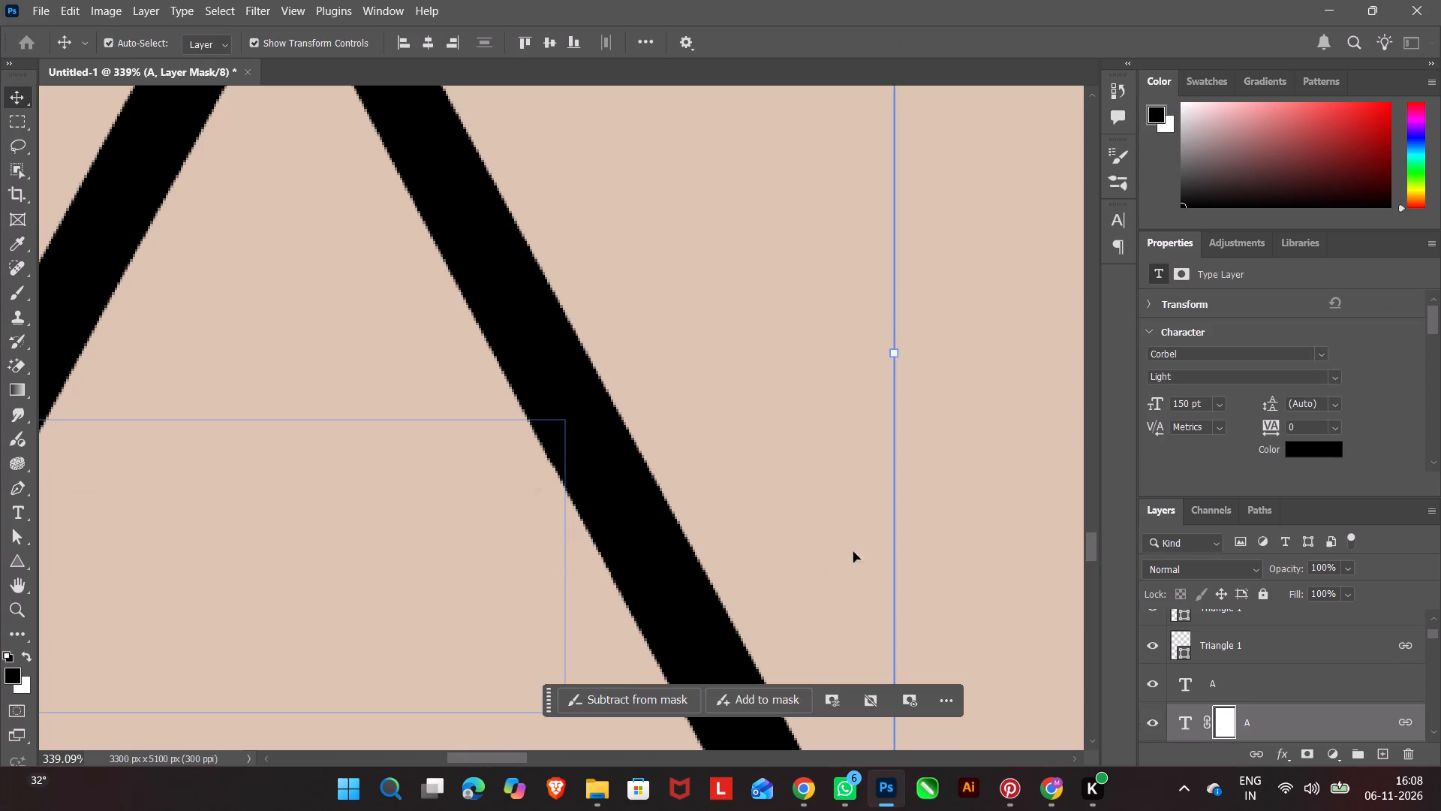
# Rotate the large A's small left-leg triangle by 0.33° and shift it 1 px left to follow the leg's inner edge.
pyautogui.keyDown('alt'); pyautogui.scroll(-18, 642, 463); pyautogui.keyUp('alt')
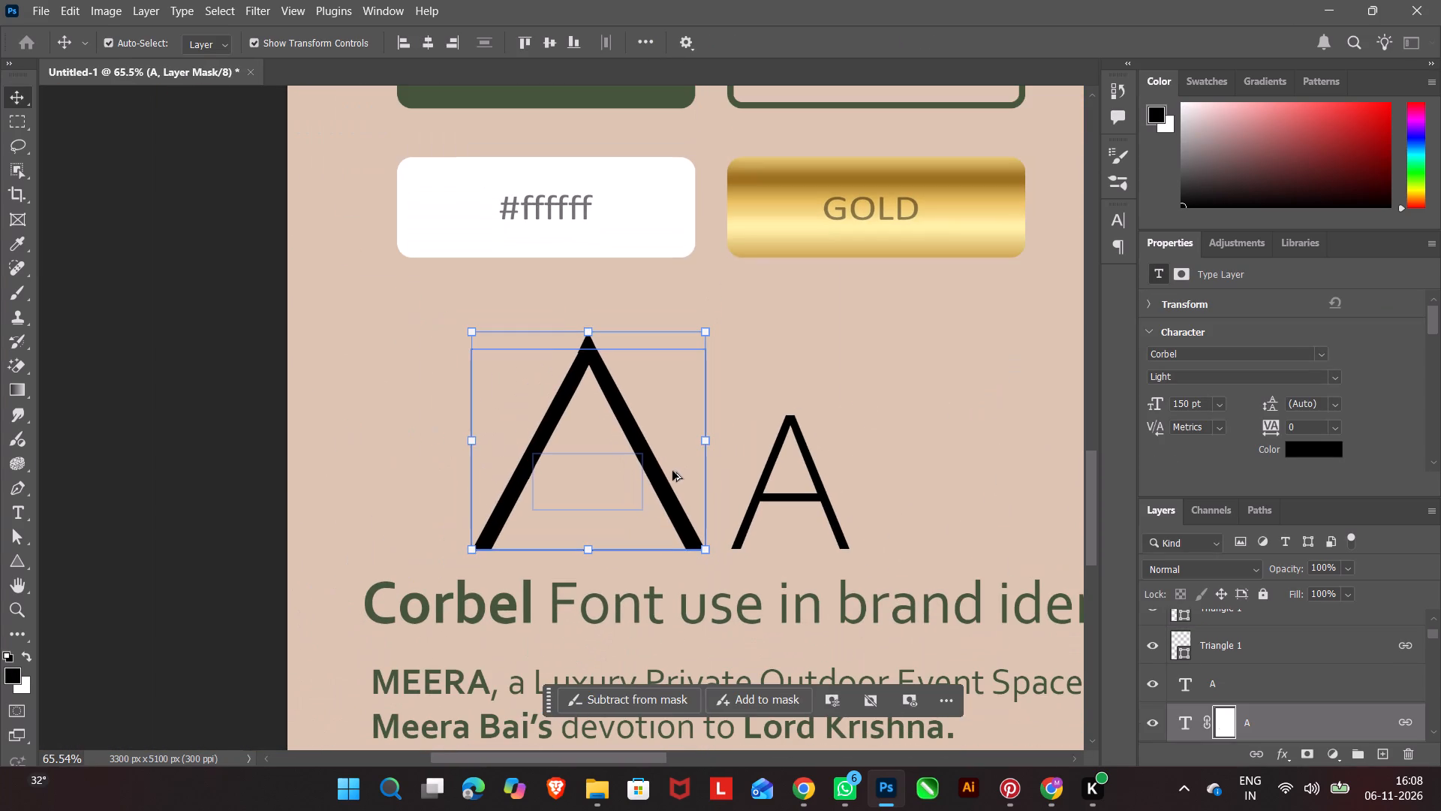
pyautogui.keyDown('alt'); pyautogui.scroll(16, 537, 478); pyautogui.keyUp('alt')
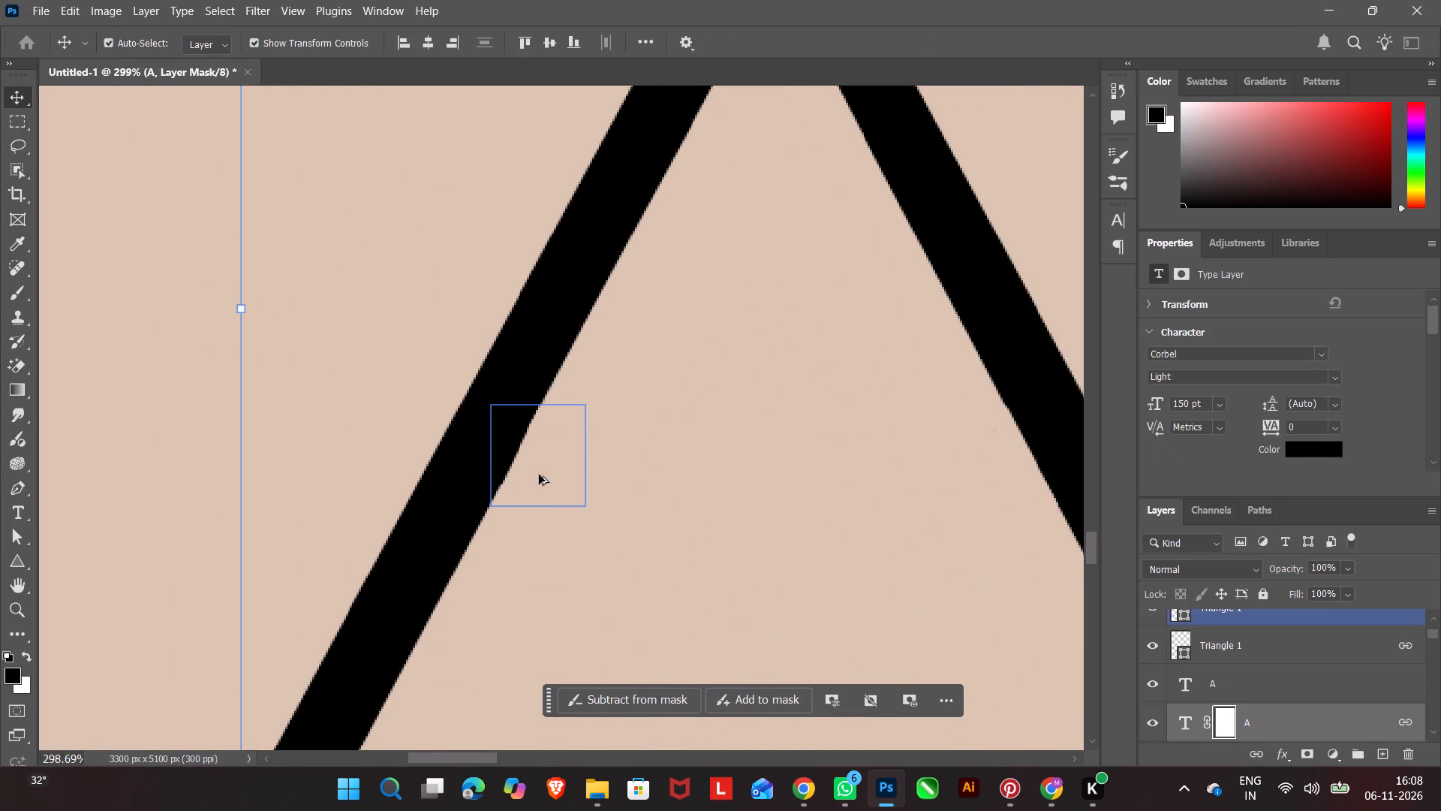
pyautogui.keyDown('alt'); pyautogui.scroll(6, 540, 473); pyautogui.keyUp('alt')
pyautogui.click(527, 473)
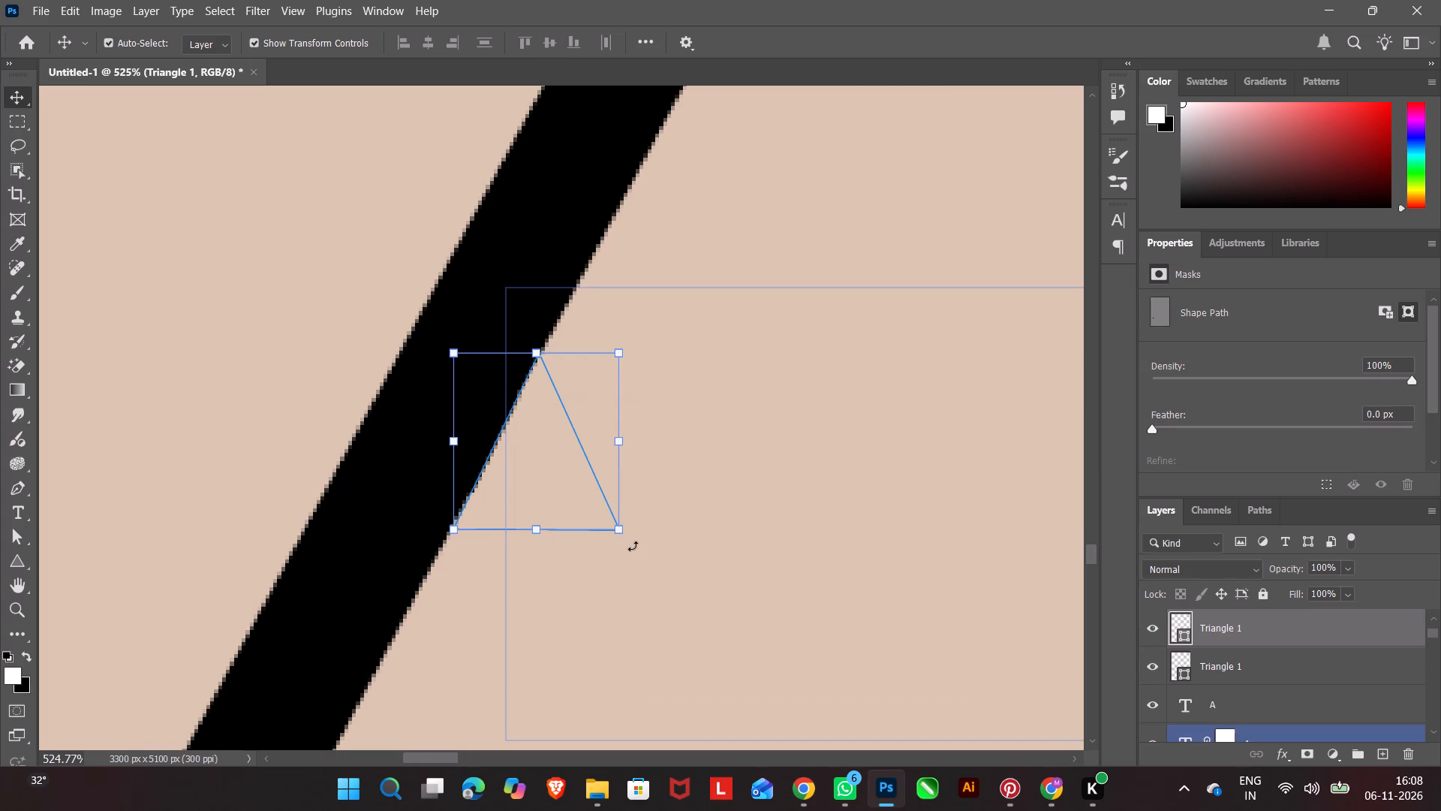
pyautogui.click(633, 546)
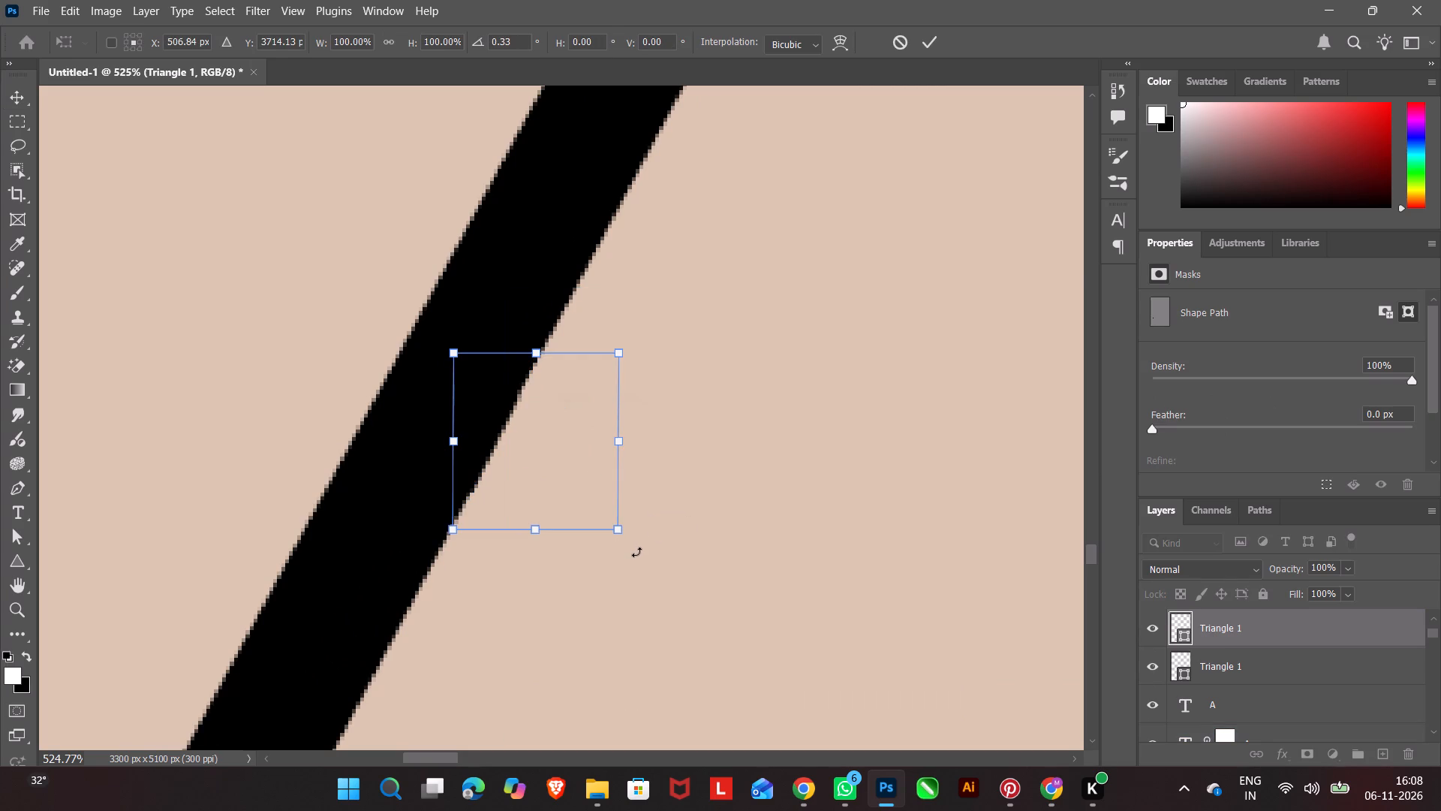
pyautogui.press('Left')
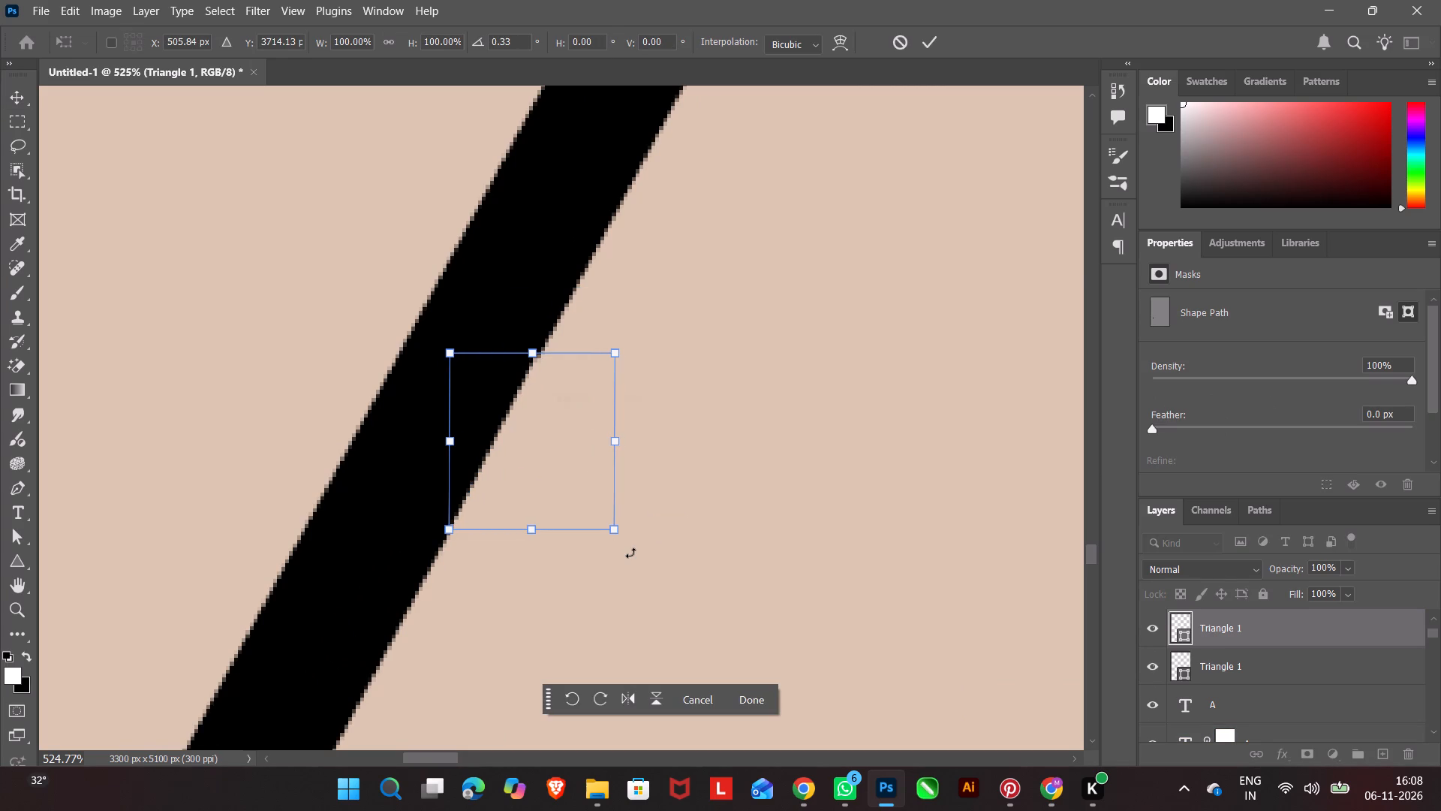
pyautogui.click(292, 350)
pyautogui.click(762, 703)
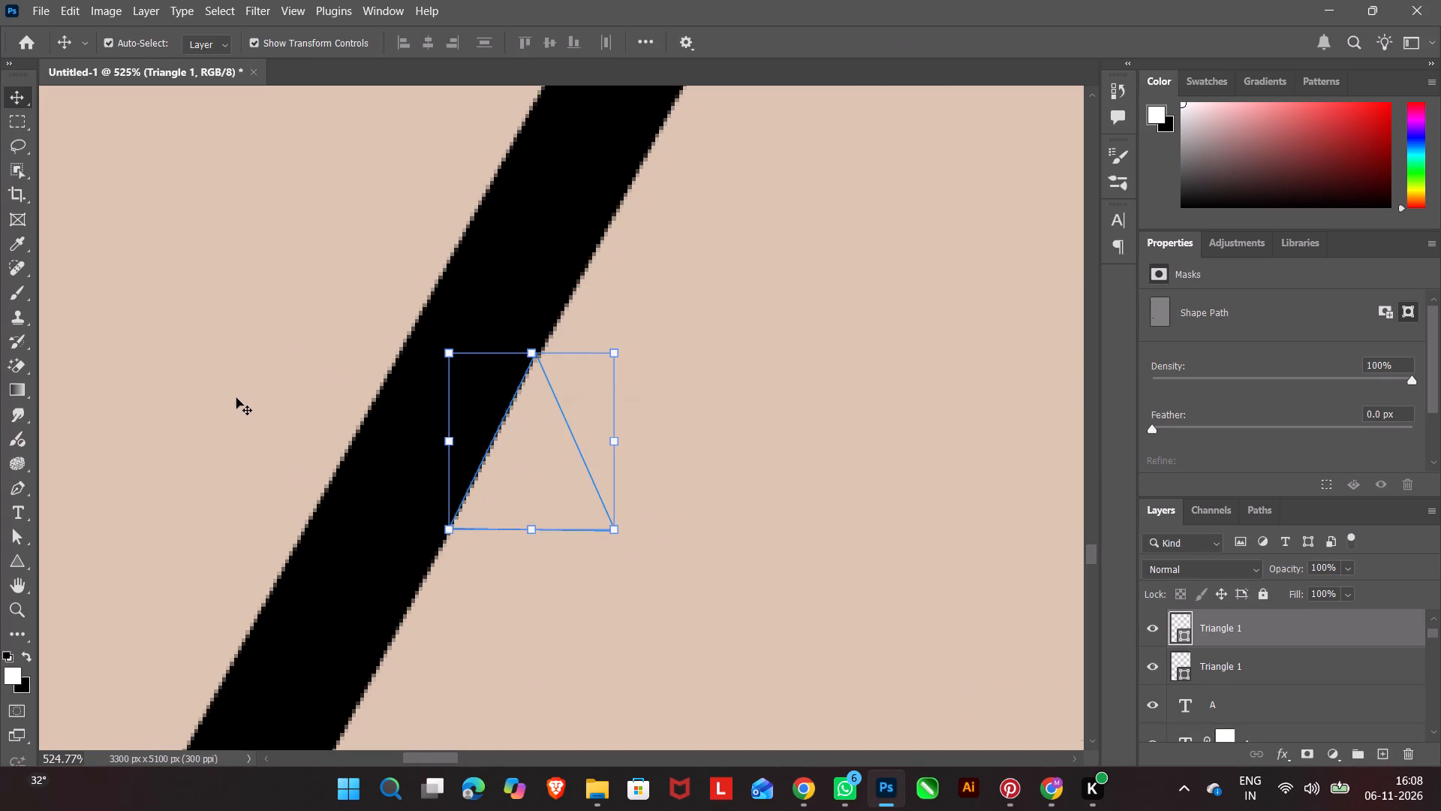
pyautogui.click(236, 397)
pyautogui.click(236, 397)
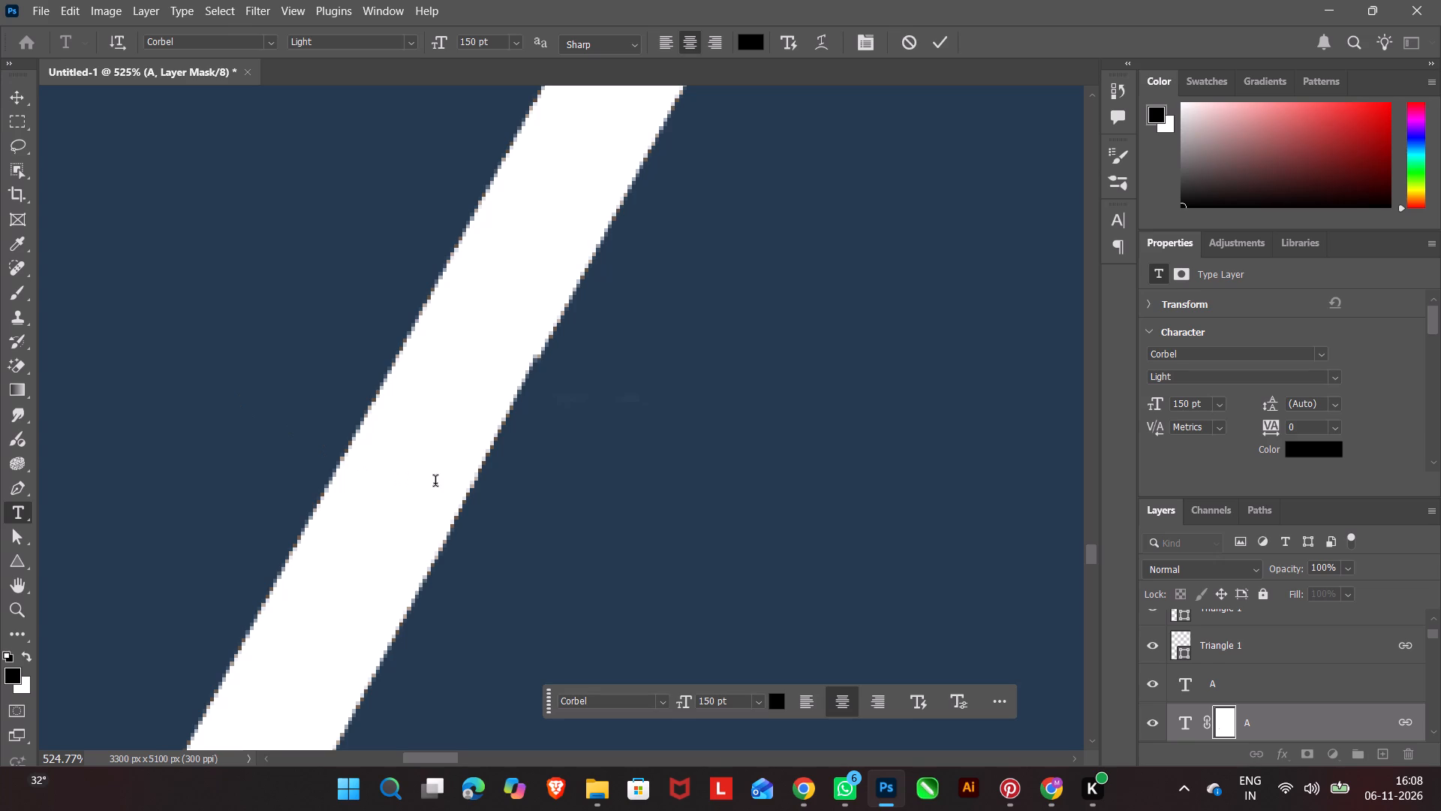
pyautogui.keyDown('alt'); pyautogui.scroll(-15, 450, 553); pyautogui.keyUp('alt')
pyautogui.click(242, 553)
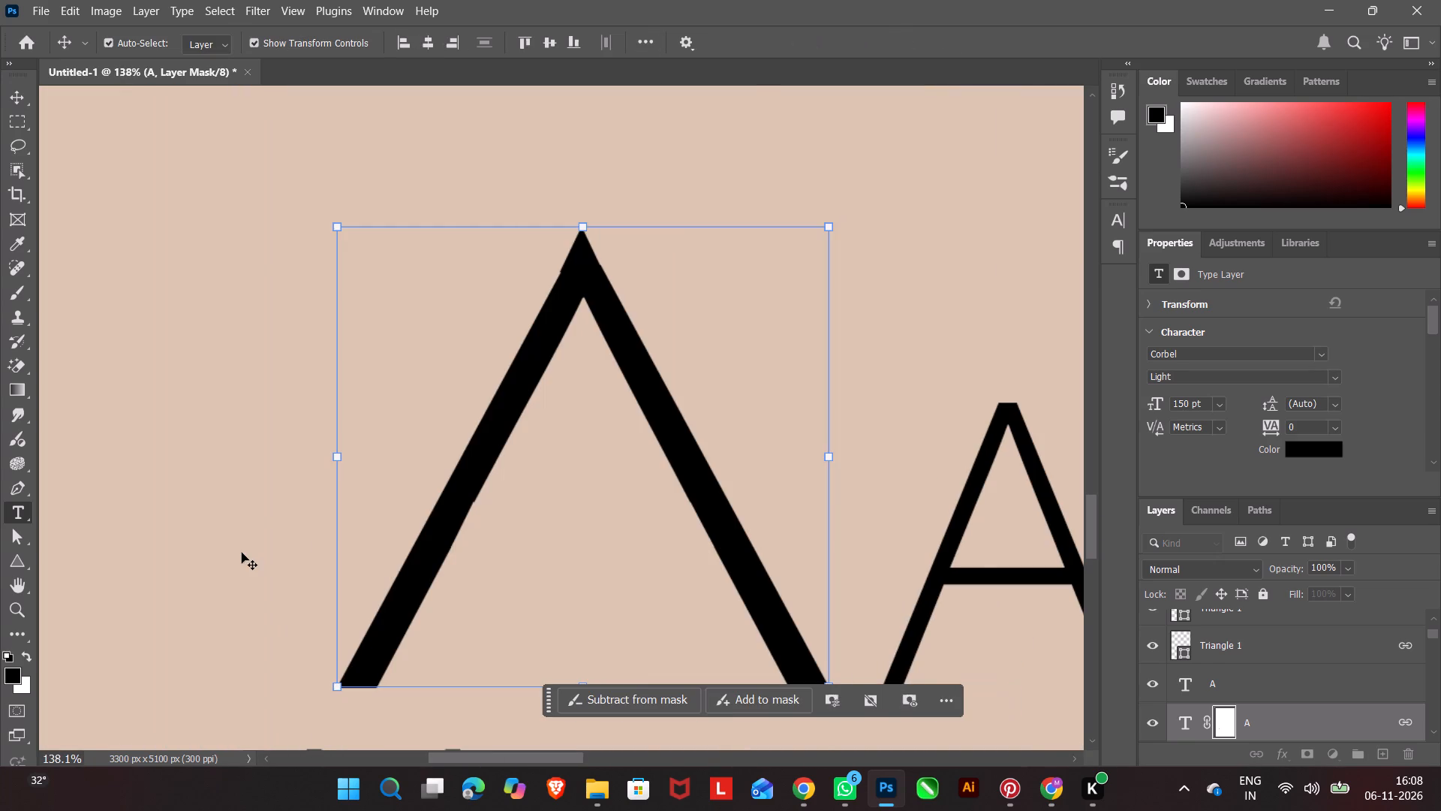
# Unlink the small triangle at the large A's tip and narrow it from its left side to 97.11% width, then deselect it.
pyautogui.keyDown('alt'); pyautogui.scroll(-12, 245, 550); pyautogui.keyUp('alt')
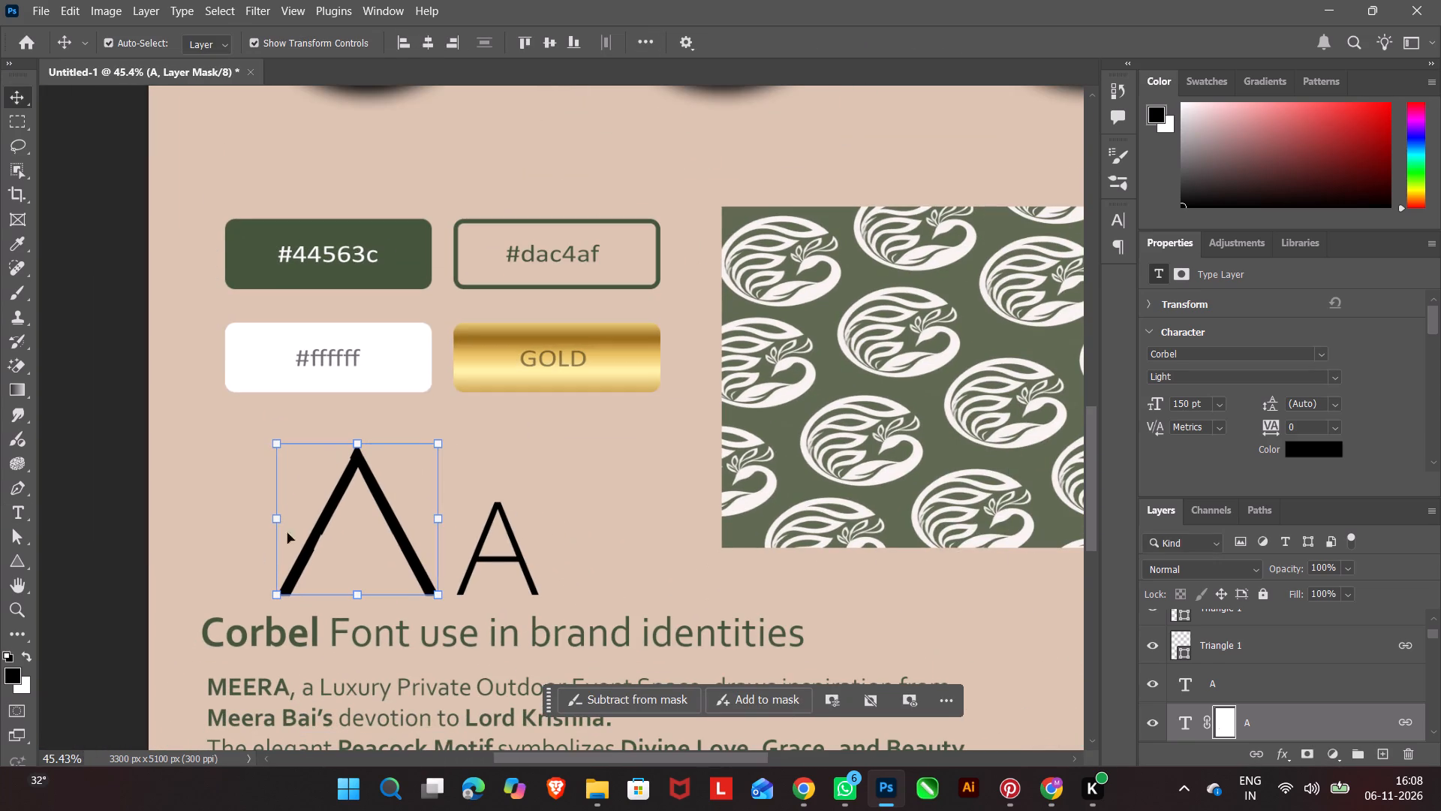
pyautogui.keyDown('alt'); pyautogui.scroll(20, 348, 483); pyautogui.keyUp('alt')
pyautogui.keyDown('alt'); pyautogui.scroll(2, 348, 483); pyautogui.keyUp('alt')
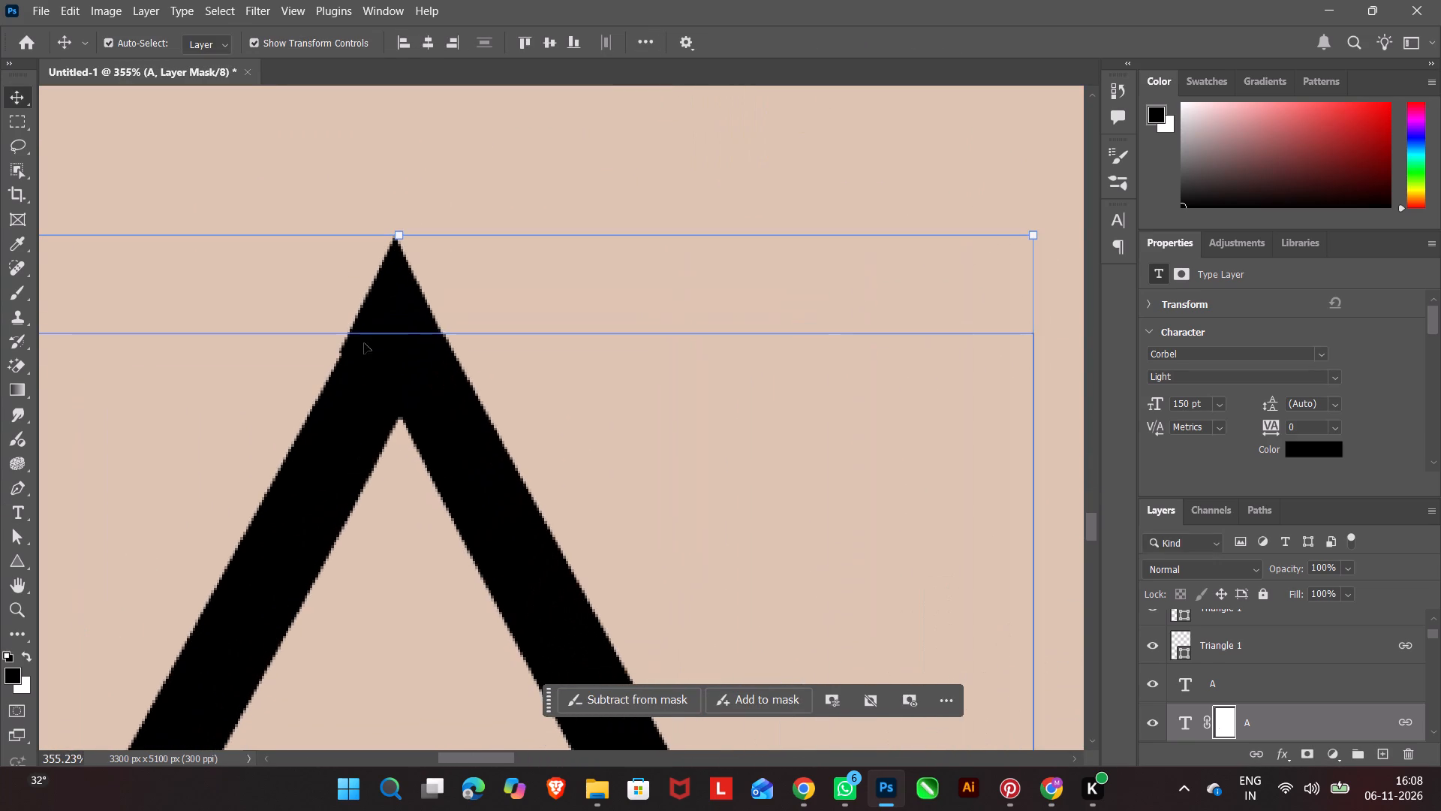
pyautogui.click(385, 275)
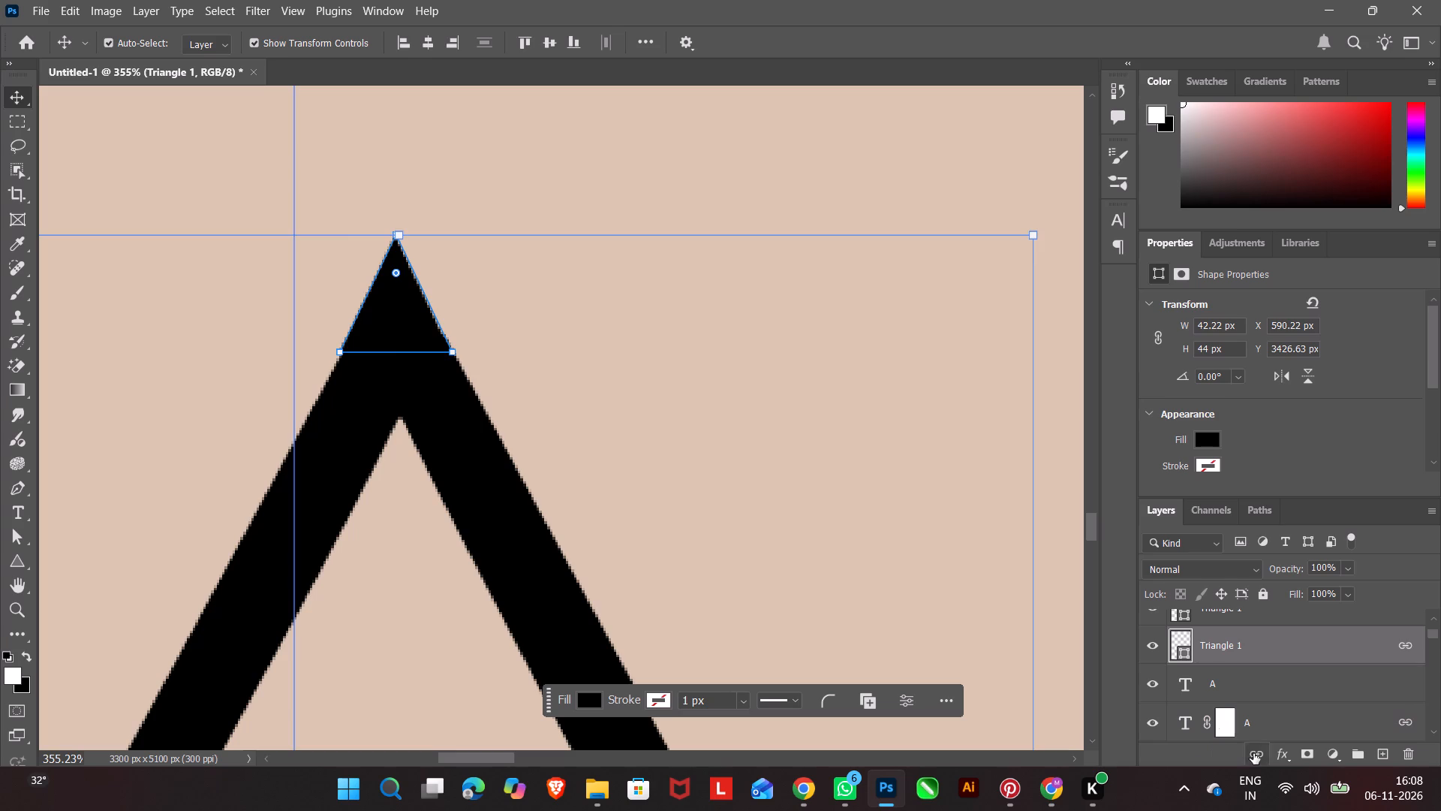
pyautogui.click(1253, 753)
pyautogui.moveTo(342, 291); pyautogui.dragTo(343, 294)
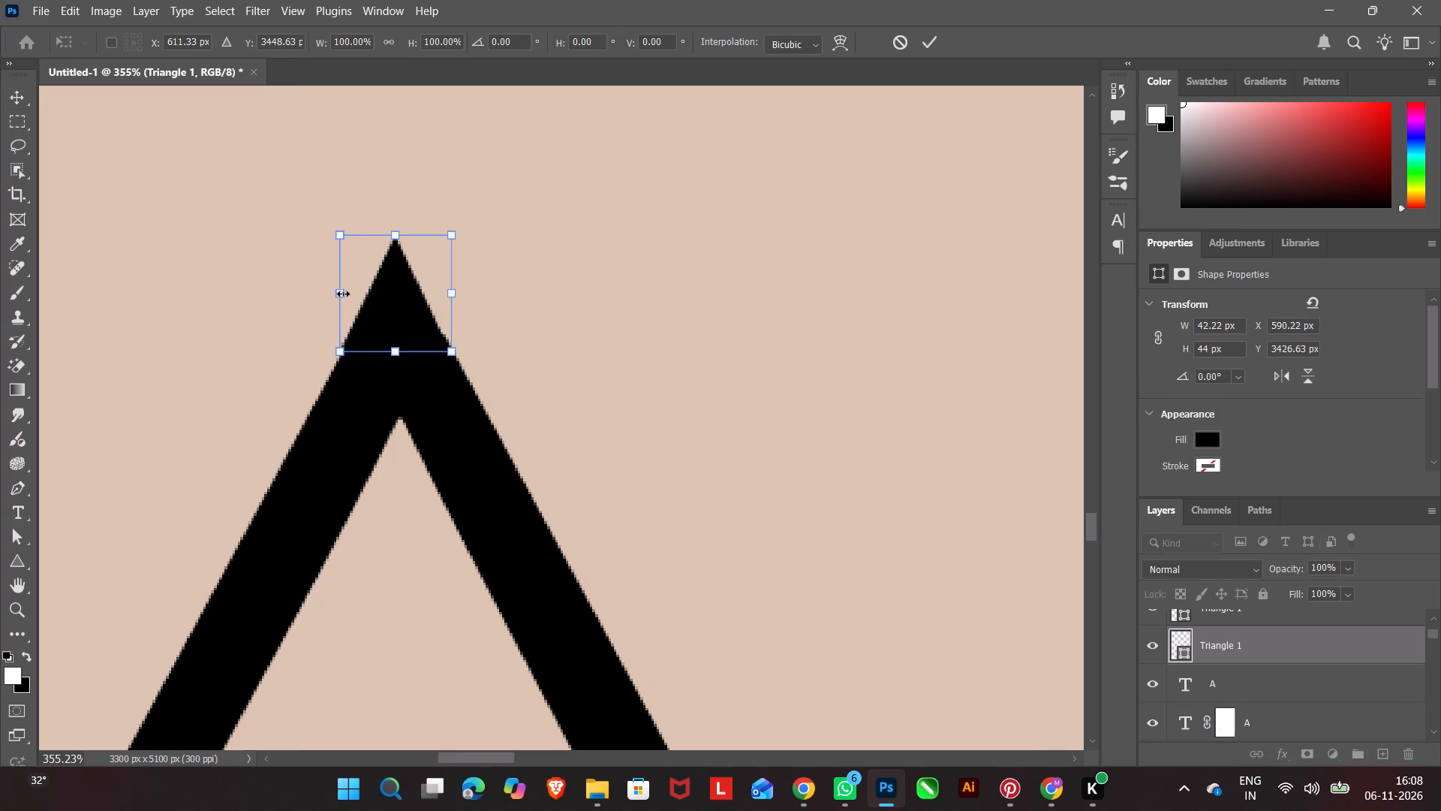
pyautogui.moveTo(343, 294); pyautogui.dragTo(347, 298)
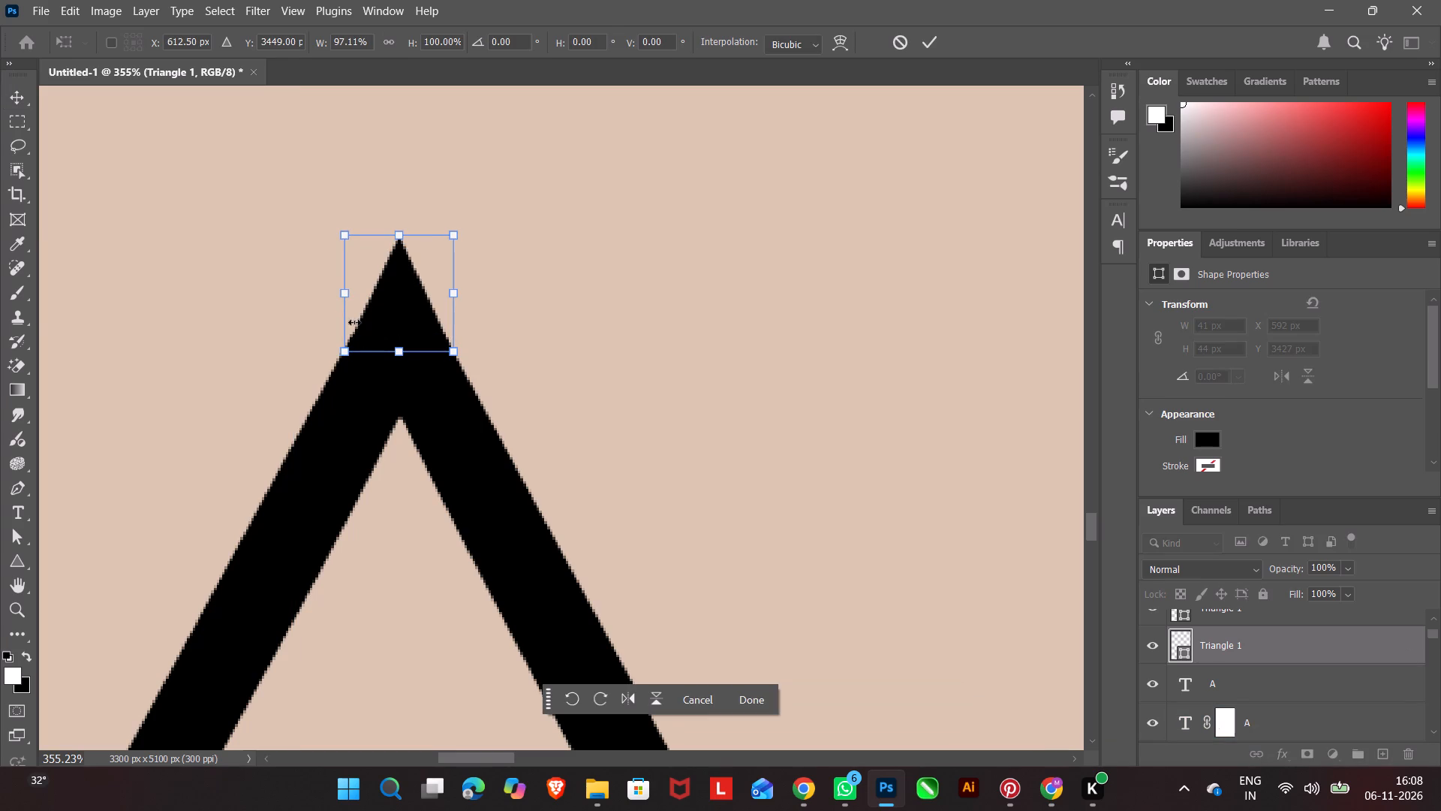
pyautogui.click(745, 685)
pyautogui.click(755, 695)
pyautogui.click(711, 478)
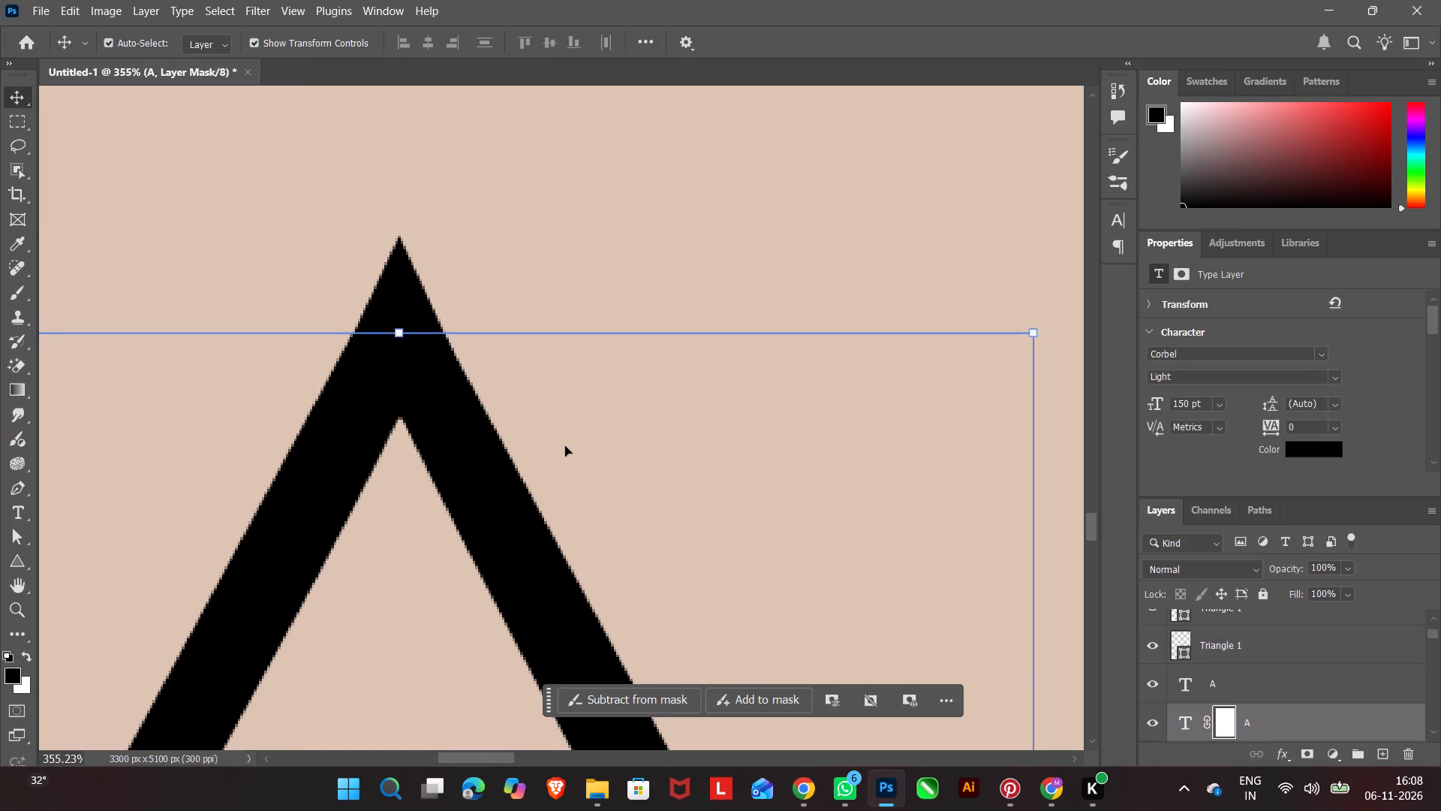
pyautogui.keyDown('alt'); pyautogui.scroll(-20, 426, 393); pyautogui.keyUp('alt')
pyautogui.keyDown('alt'); pyautogui.scroll(-2, 426, 393); pyautogui.keyUp('alt')
pyautogui.click(186, 495)
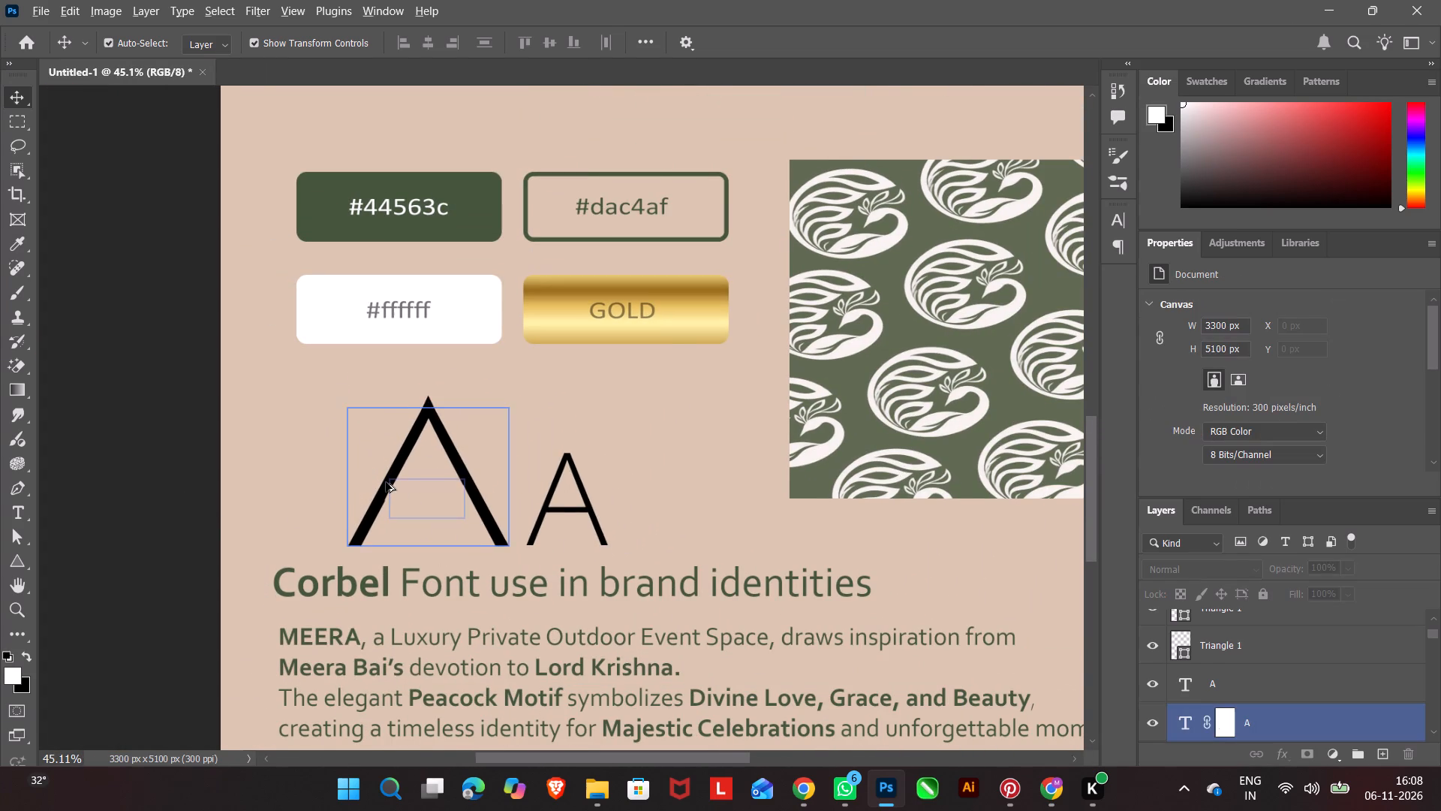
# Nudge the large A's small left-leg triangle 1 px right along the leg's inner edge, testing 1 px left as well.
pyautogui.keyDown('alt'); pyautogui.scroll(14, 386, 482); pyautogui.keyUp('alt')
pyautogui.click(390, 528)
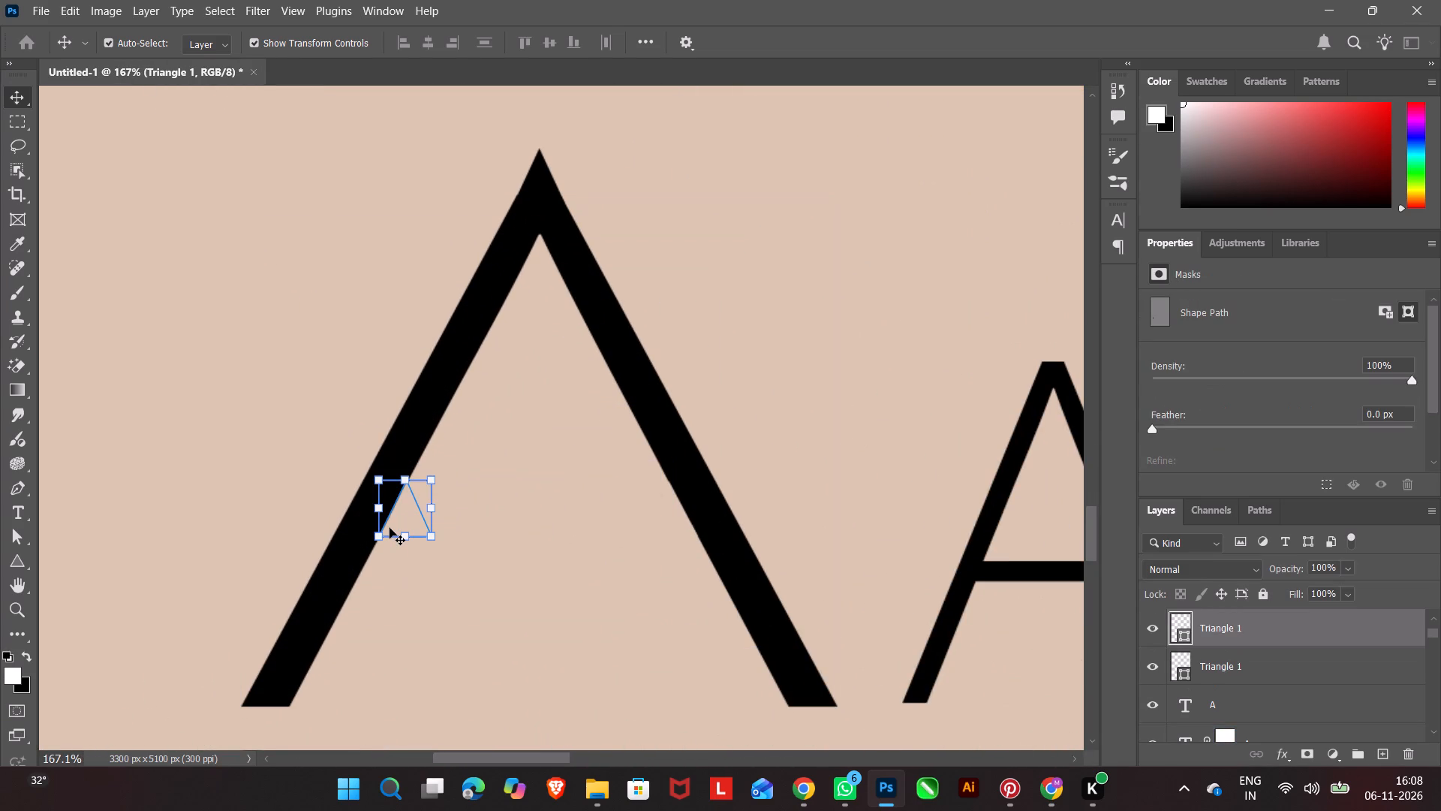
pyautogui.press('Right')
pyautogui.click(94, 407)
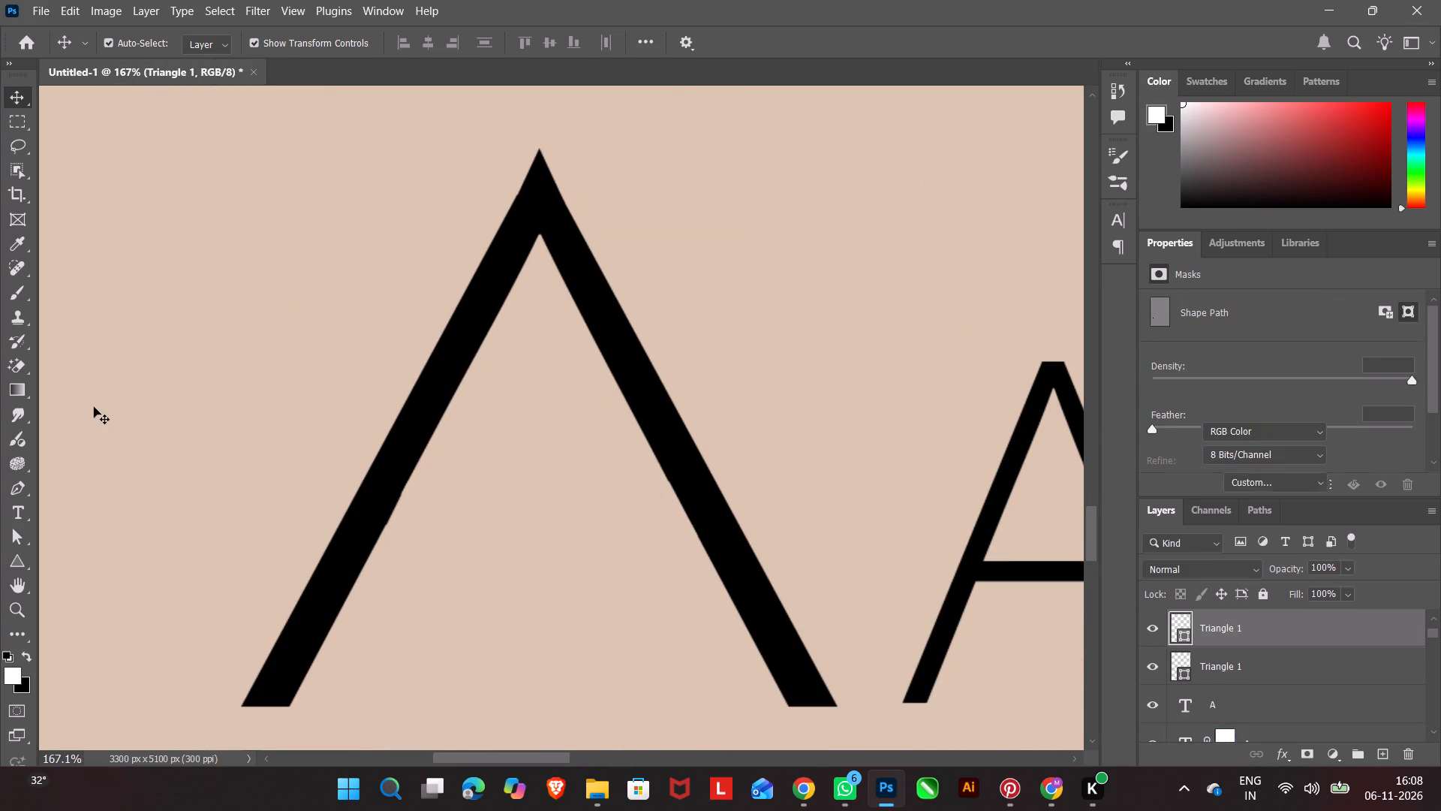
pyautogui.click(402, 524)
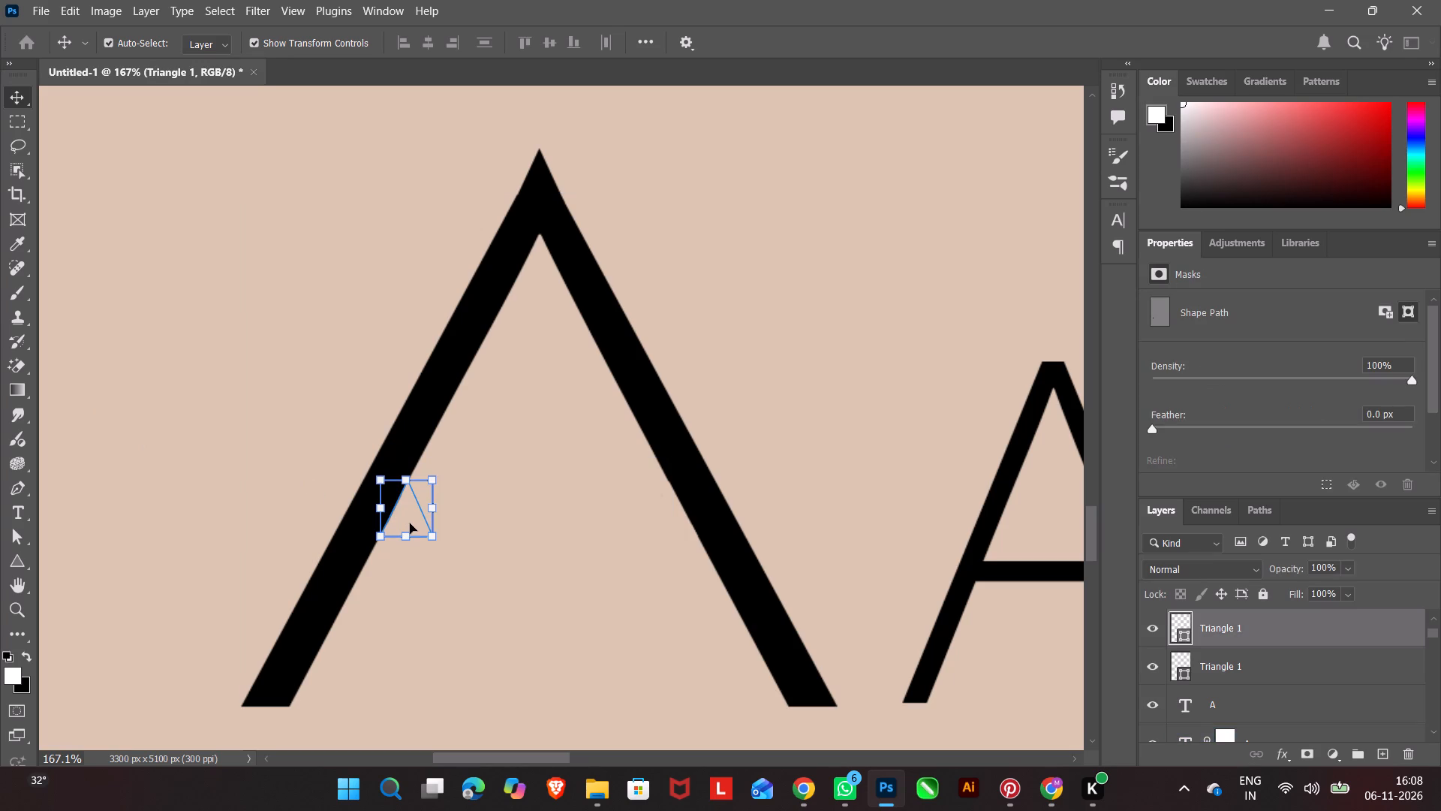
pyautogui.press('Left')
pyautogui.press('Right')
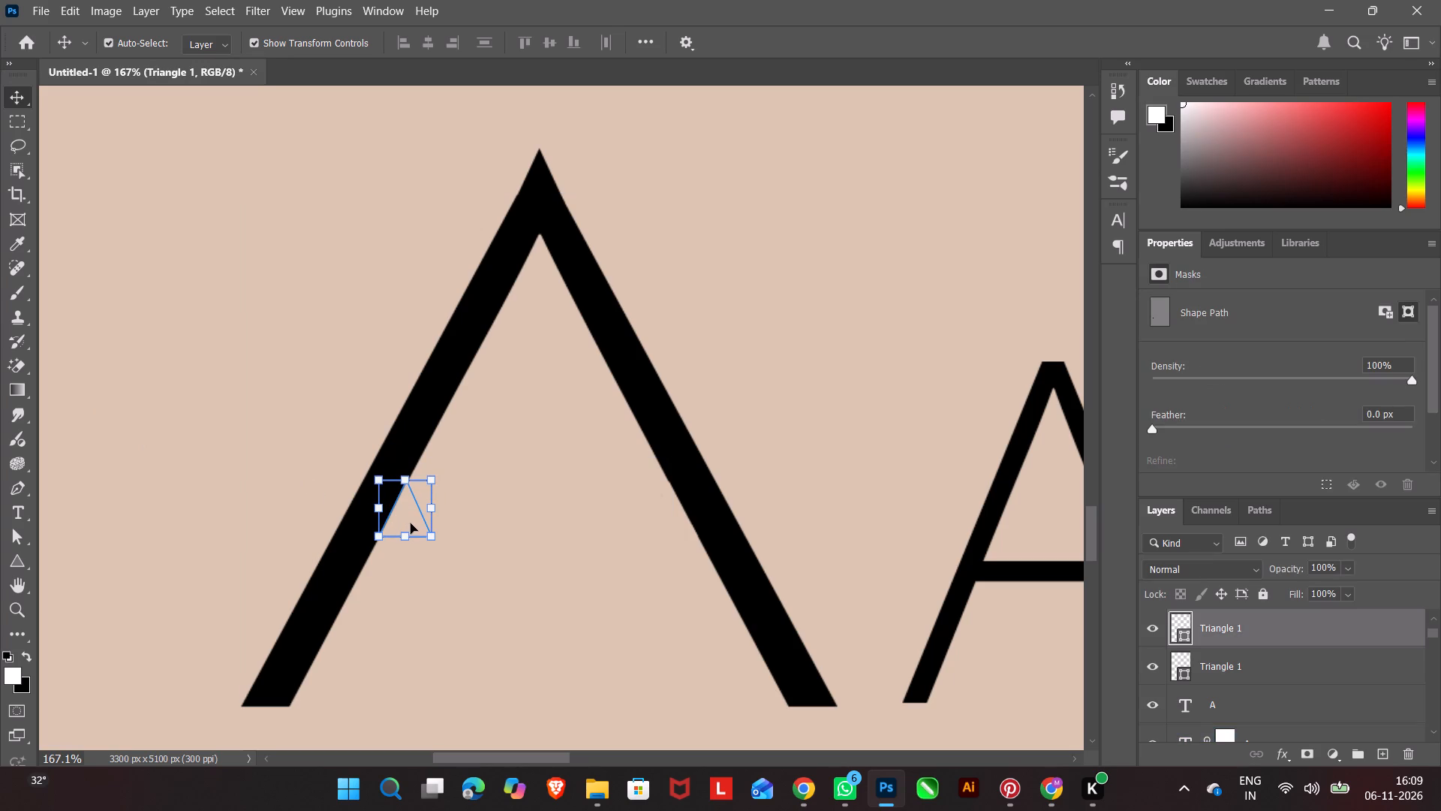
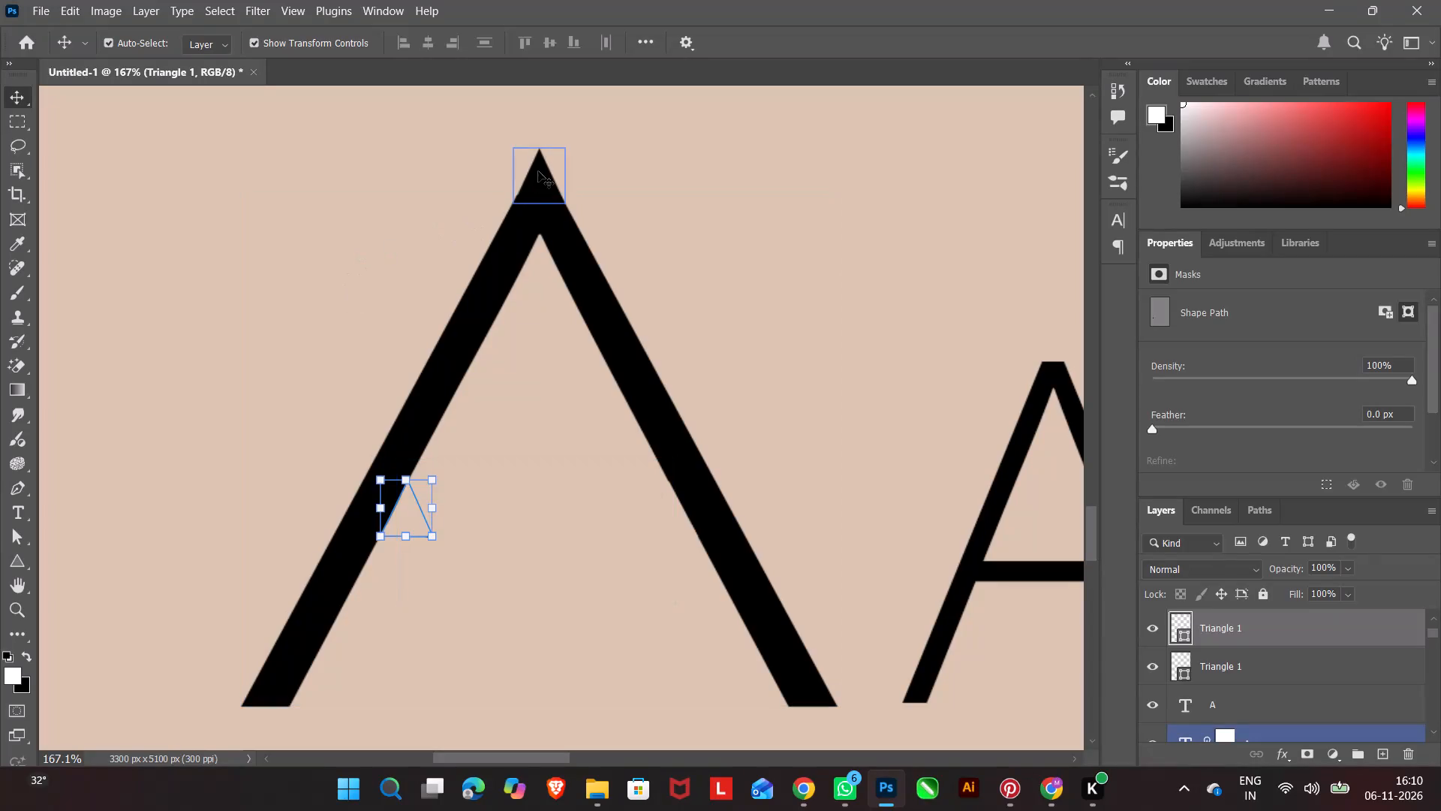
# Shorten the small triangle at the large A's tip from its base to 95.45% height.
pyautogui.click(538, 171)
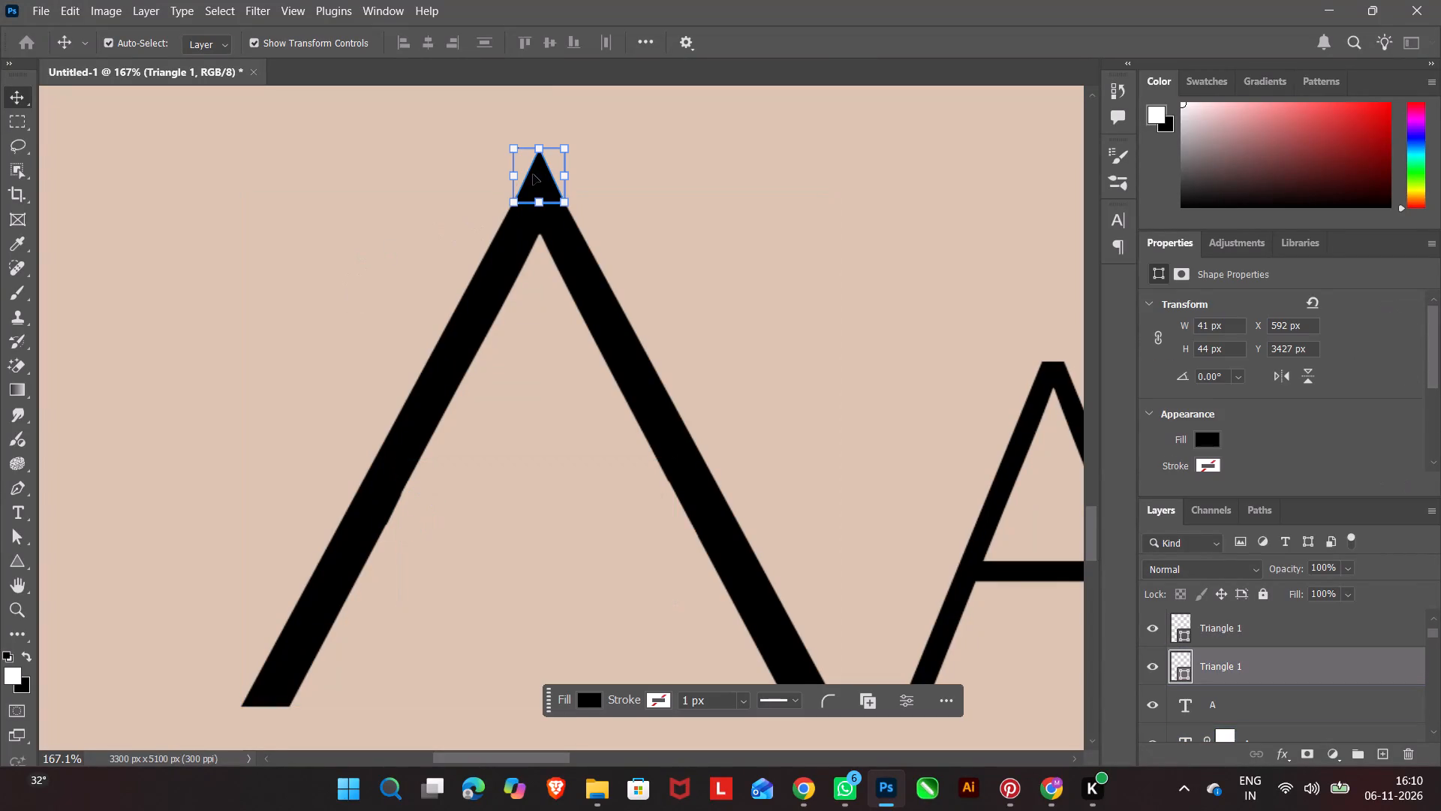
pyautogui.keyDown('alt'); pyautogui.scroll(14, 507, 188); pyautogui.keyUp('alt')
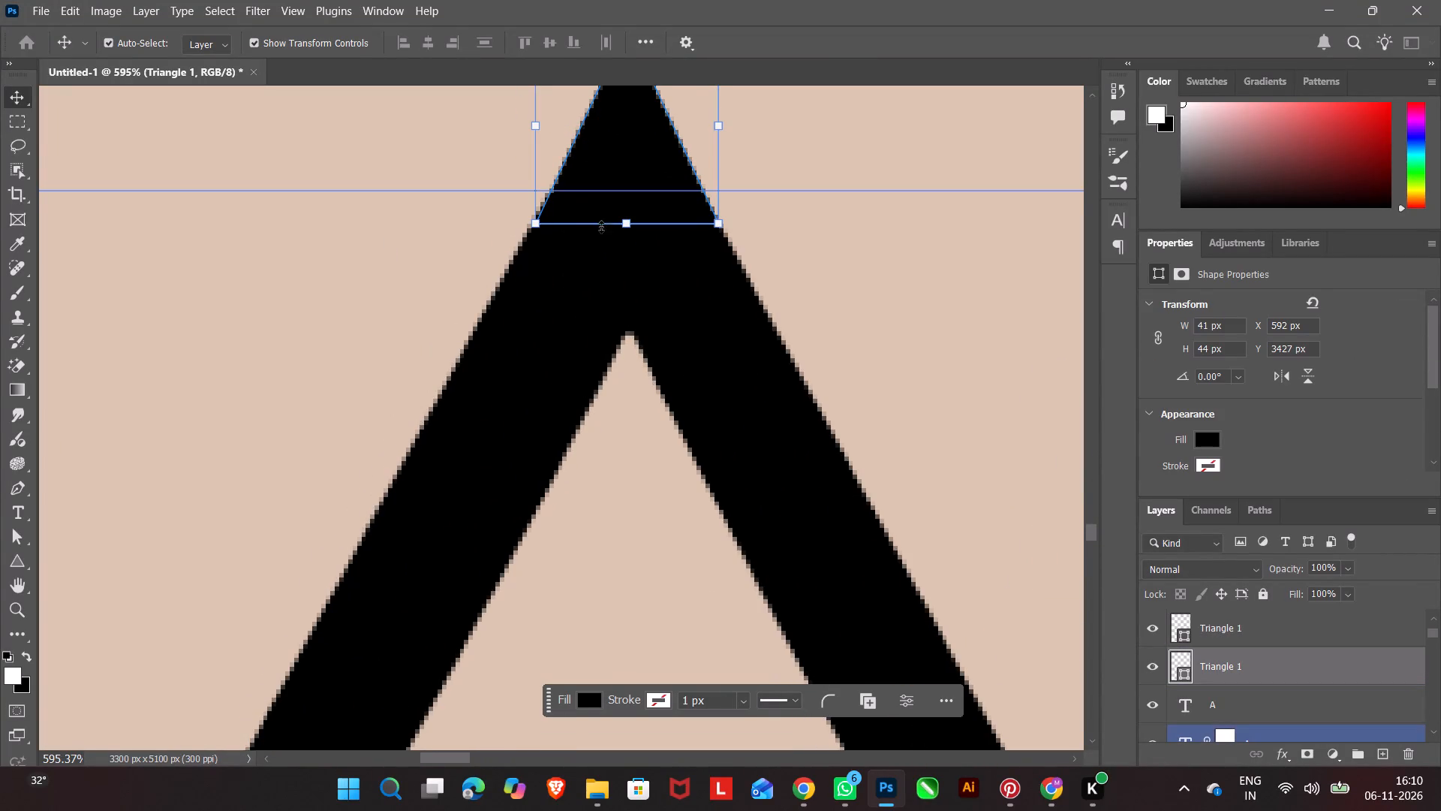
pyautogui.click(625, 226)
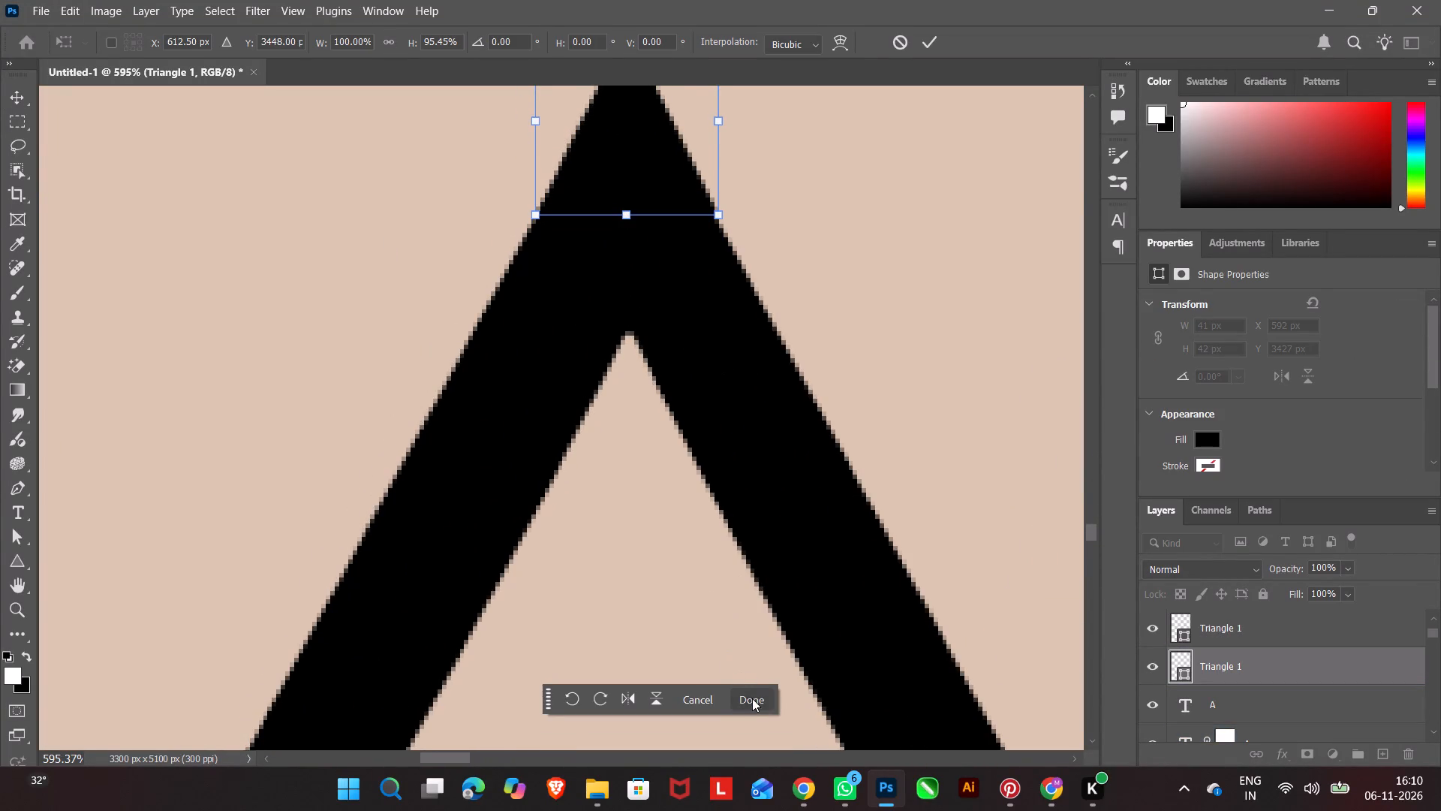
pyautogui.click(752, 698)
pyautogui.click(833, 343)
# Narrow the large A's tip triangle from its right side to 97.56% width and deselect it.
pyautogui.click(670, 155)
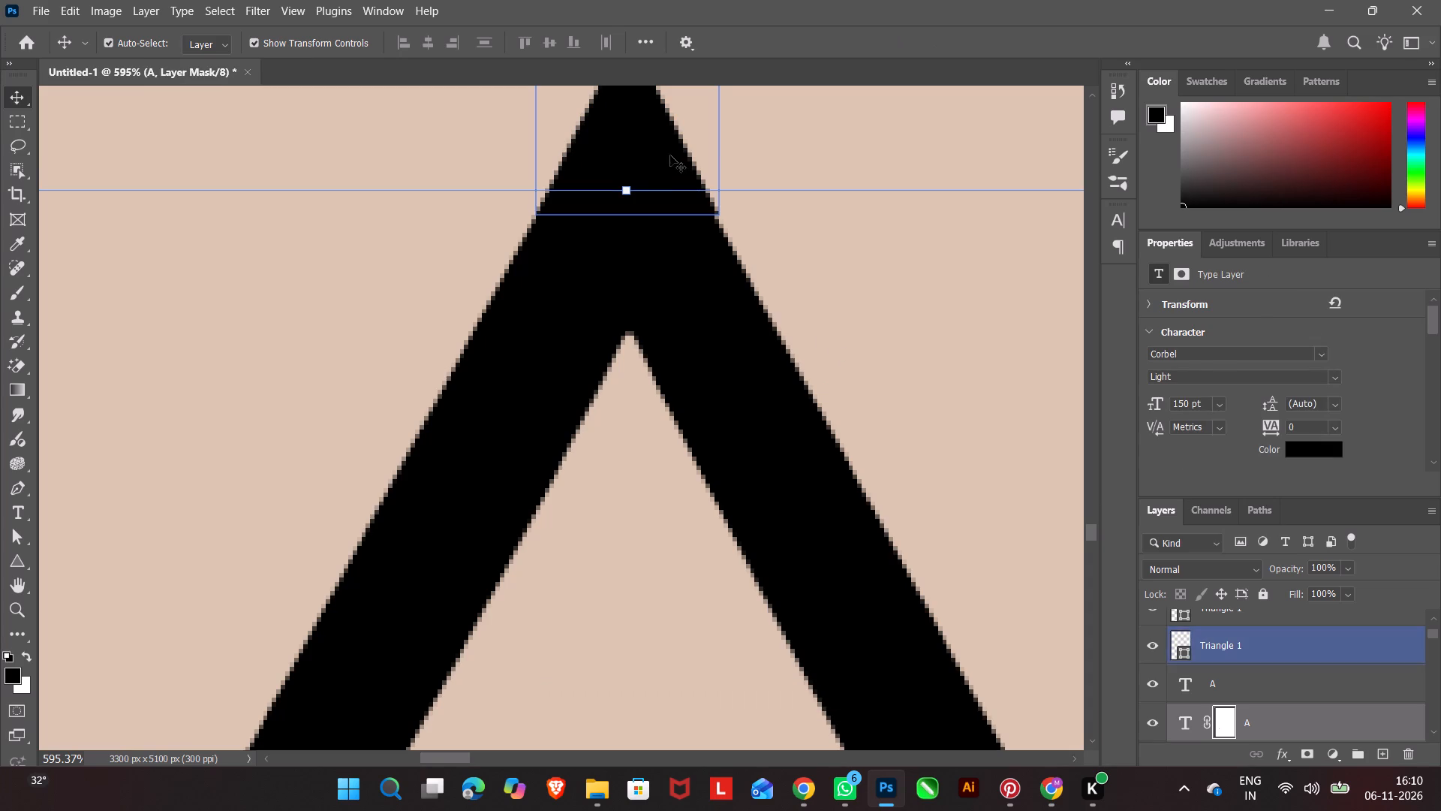
pyautogui.moveTo(720, 179); pyautogui.dragTo(718, 185)
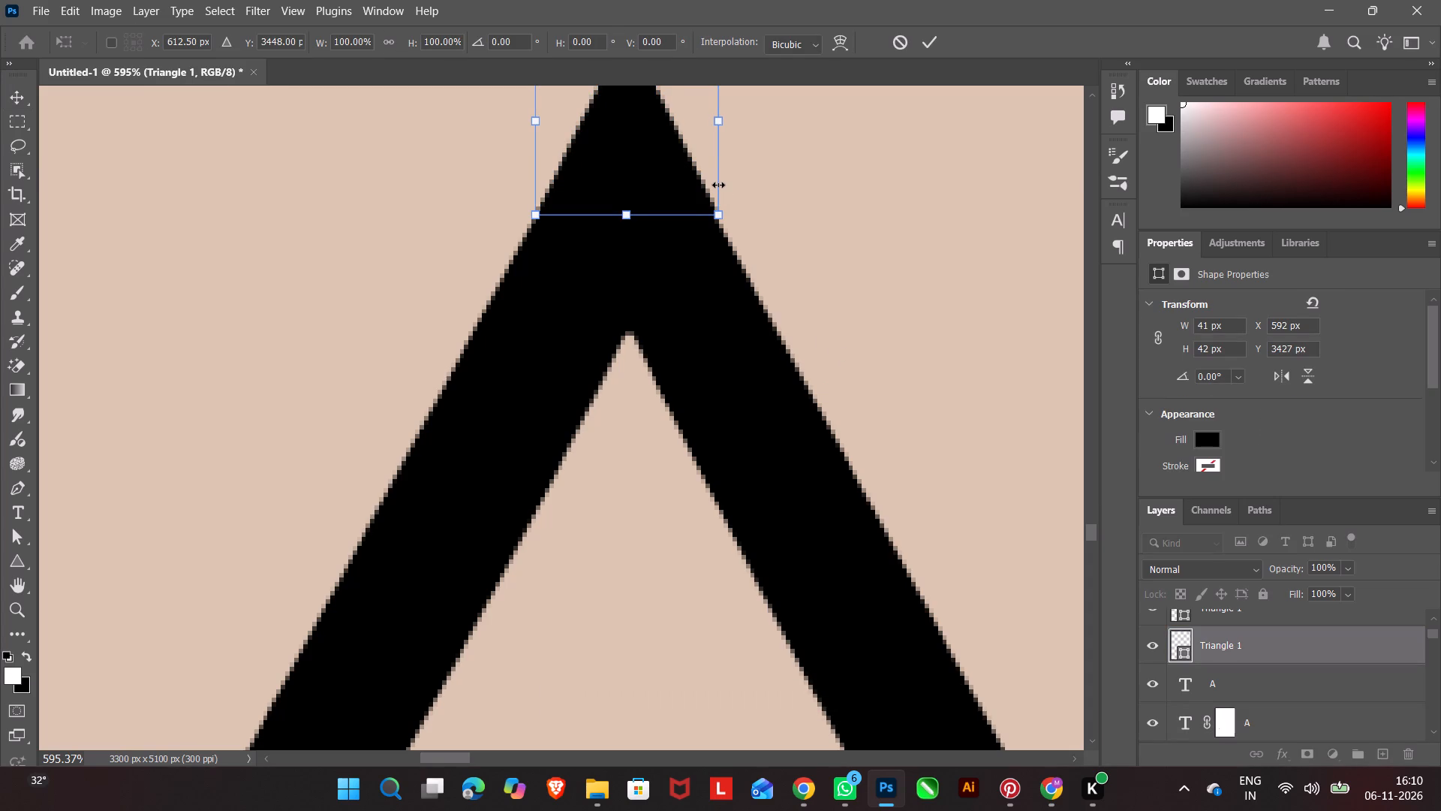
pyautogui.moveTo(718, 185); pyautogui.dragTo(717, 186)
pyautogui.click(752, 695)
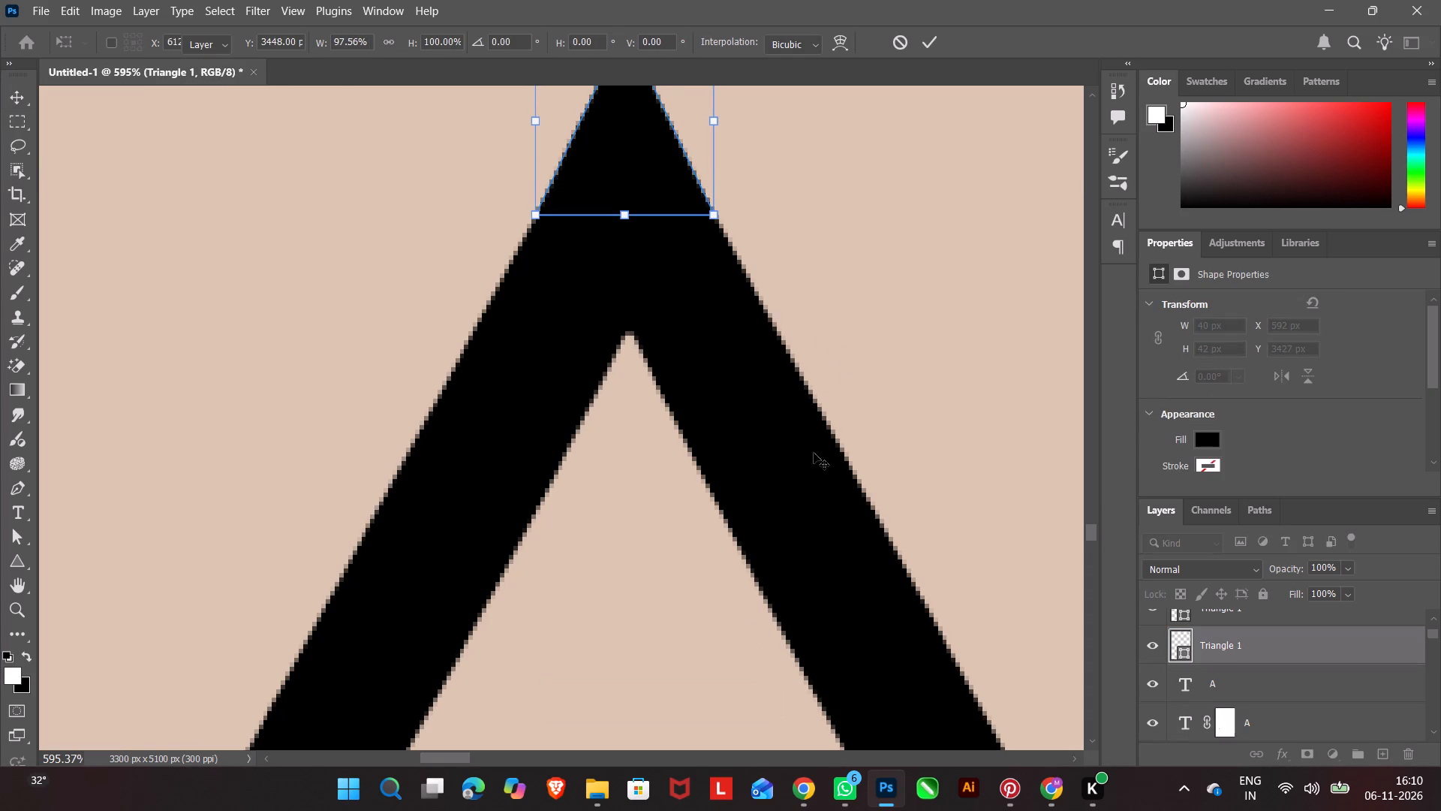
pyautogui.click(838, 349)
pyautogui.click(840, 347)
pyautogui.keyDown('alt'); pyautogui.scroll(-6, 504, 287); pyautogui.keyUp('alt')
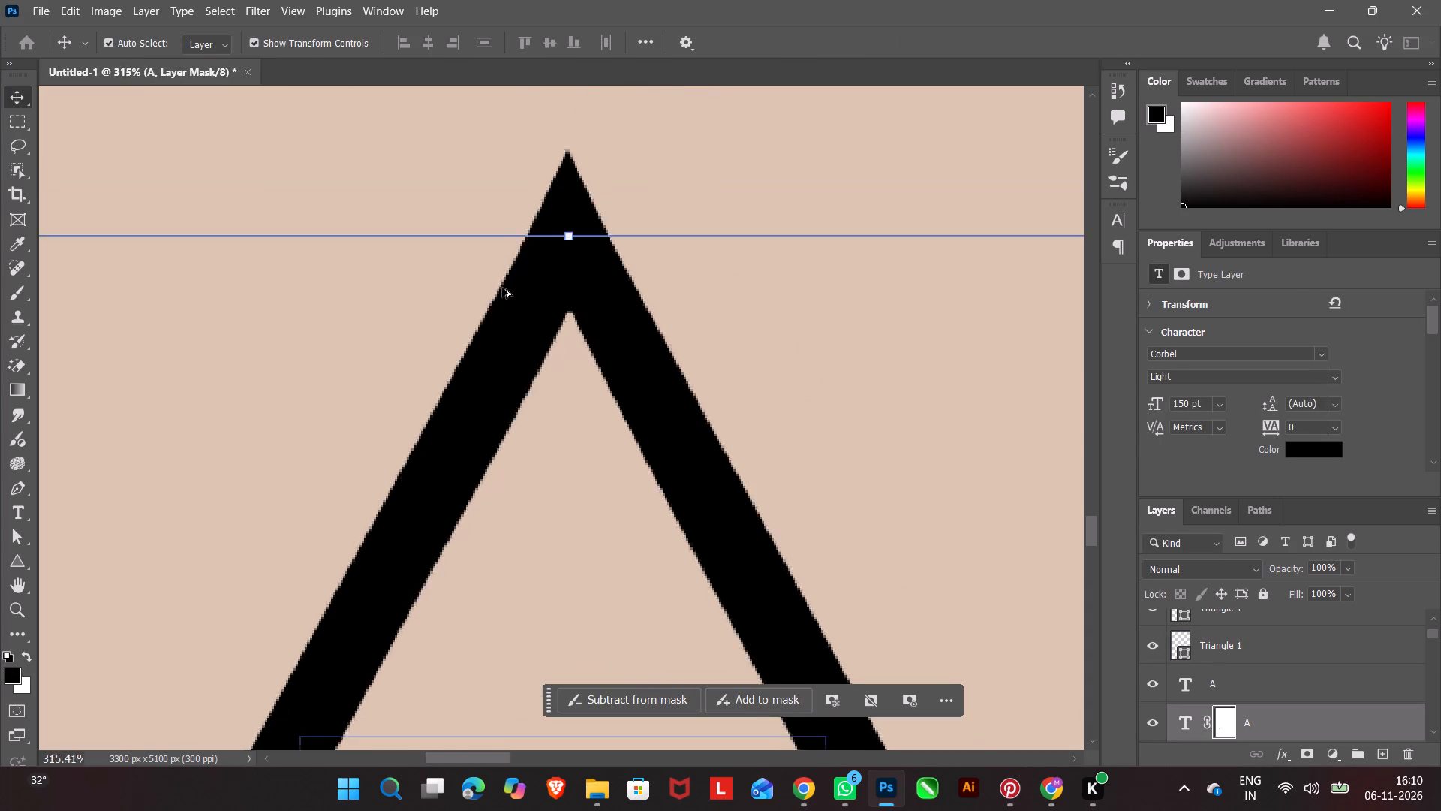
pyautogui.keyDown('alt'); pyautogui.scroll(-15, 502, 288); pyautogui.keyUp('alt')
pyautogui.click(127, 352)
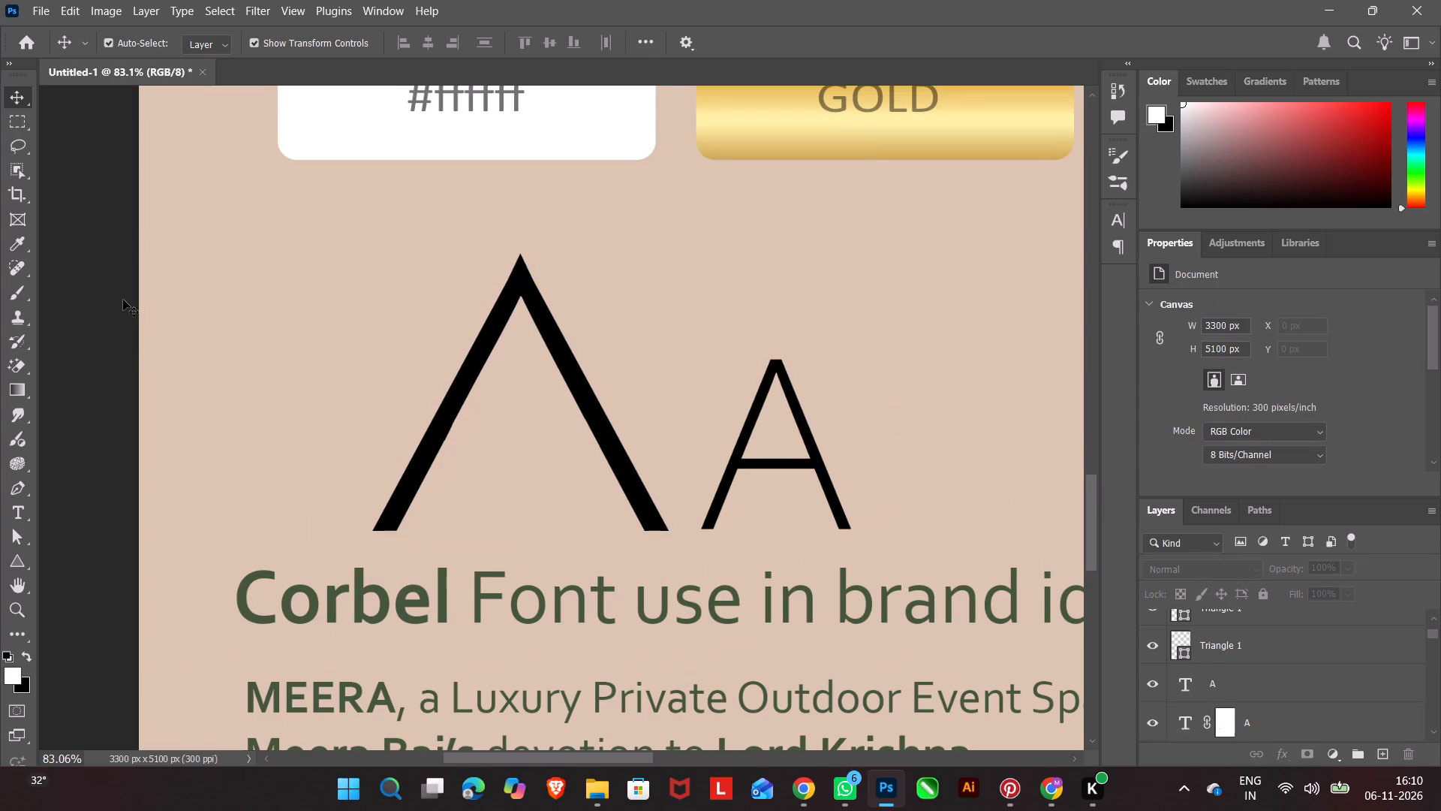
pyautogui.keyDown('alt'); pyautogui.scroll(-2, 123, 300); pyautogui.keyUp('alt')
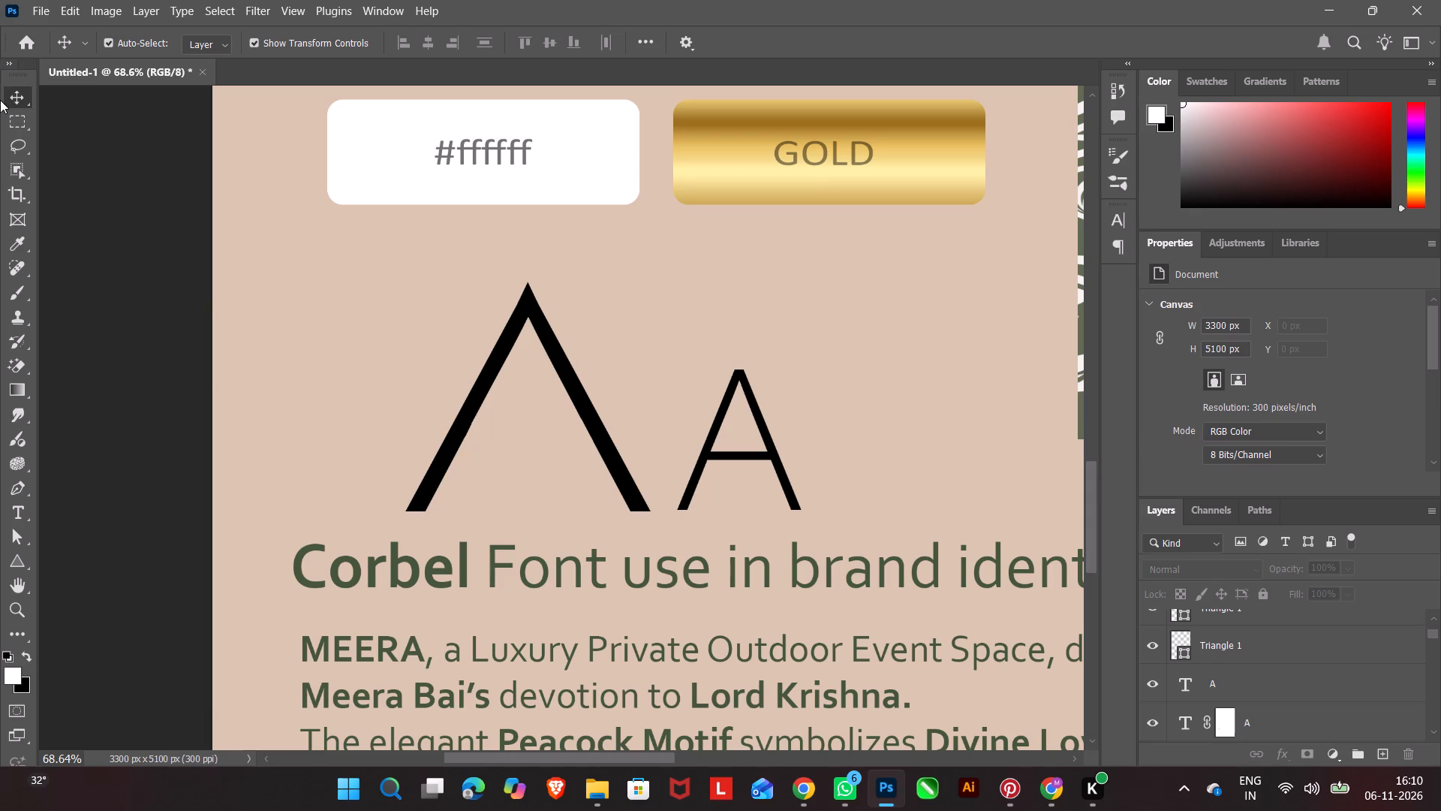
pyautogui.click(171, 298)
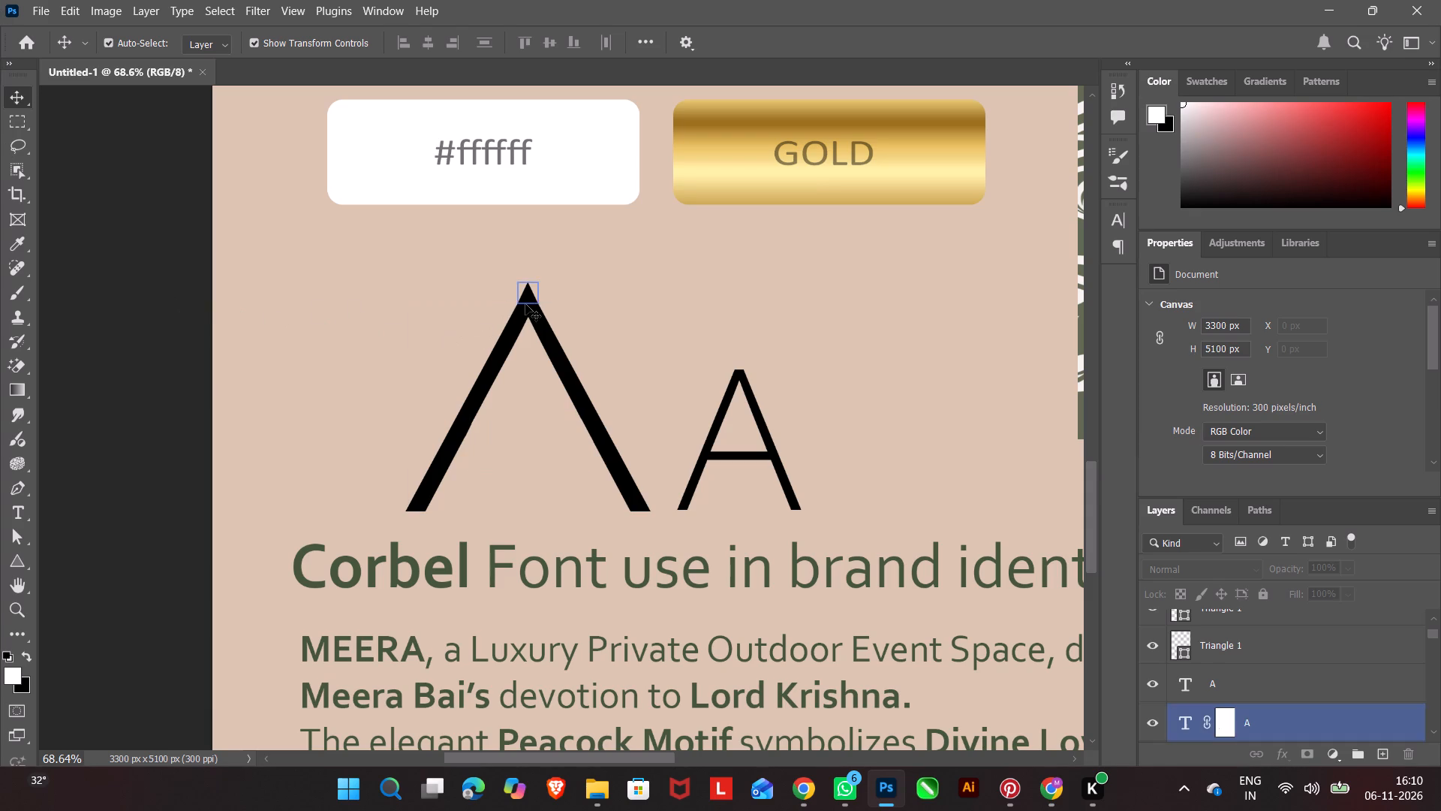
# Fill the large A's tip triangle with the recently used dark brand green.
pyautogui.click(530, 299)
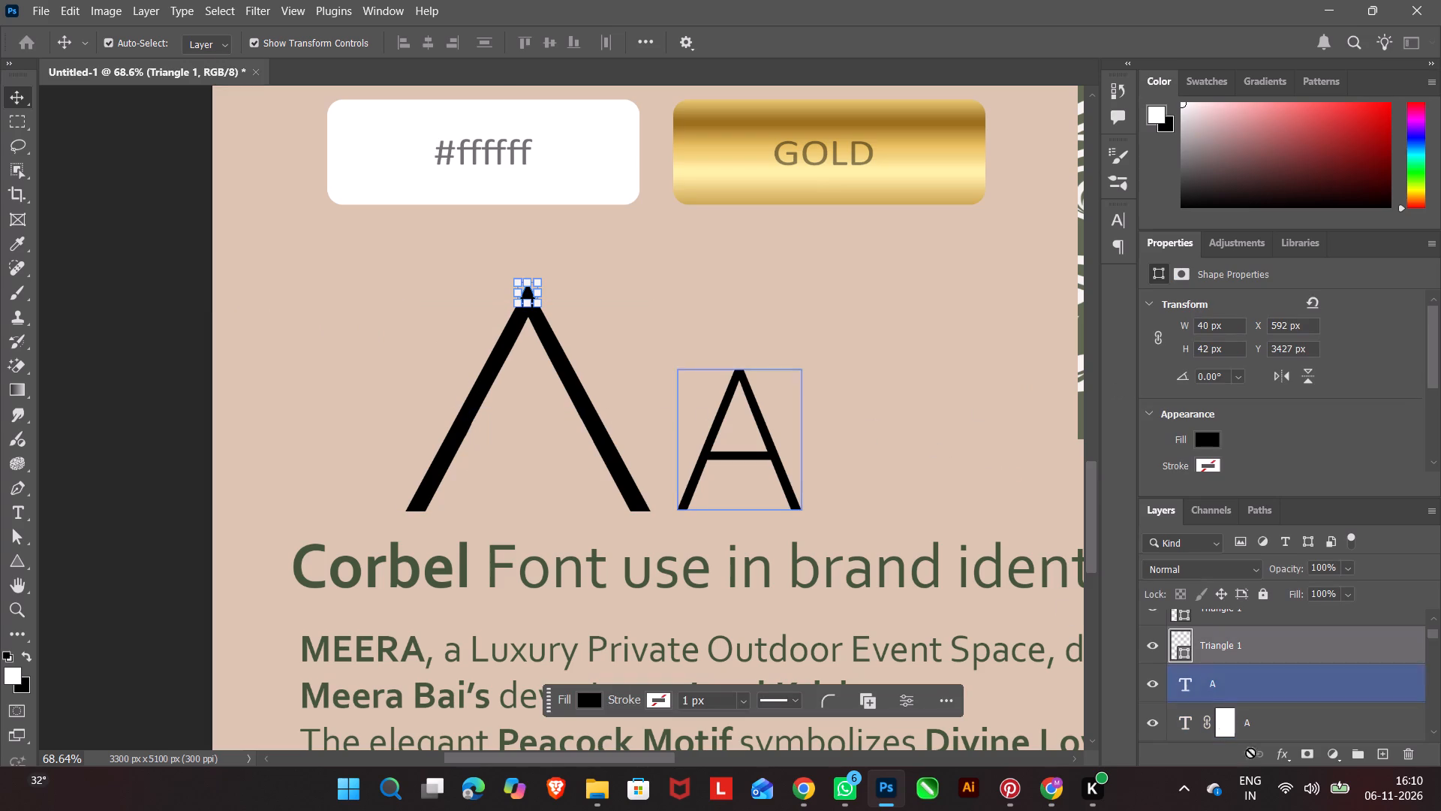
pyautogui.click(588, 699)
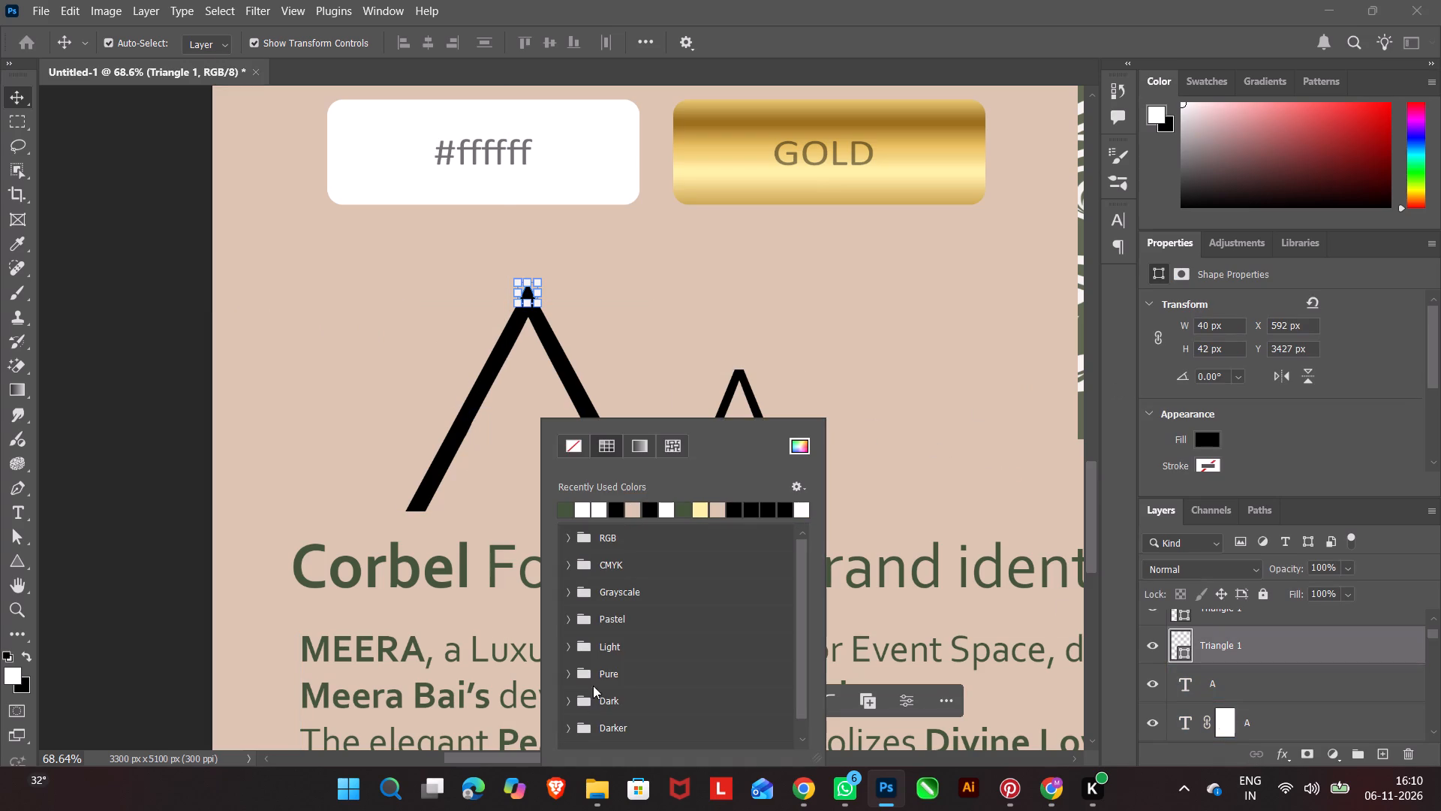
pyautogui.click(569, 511)
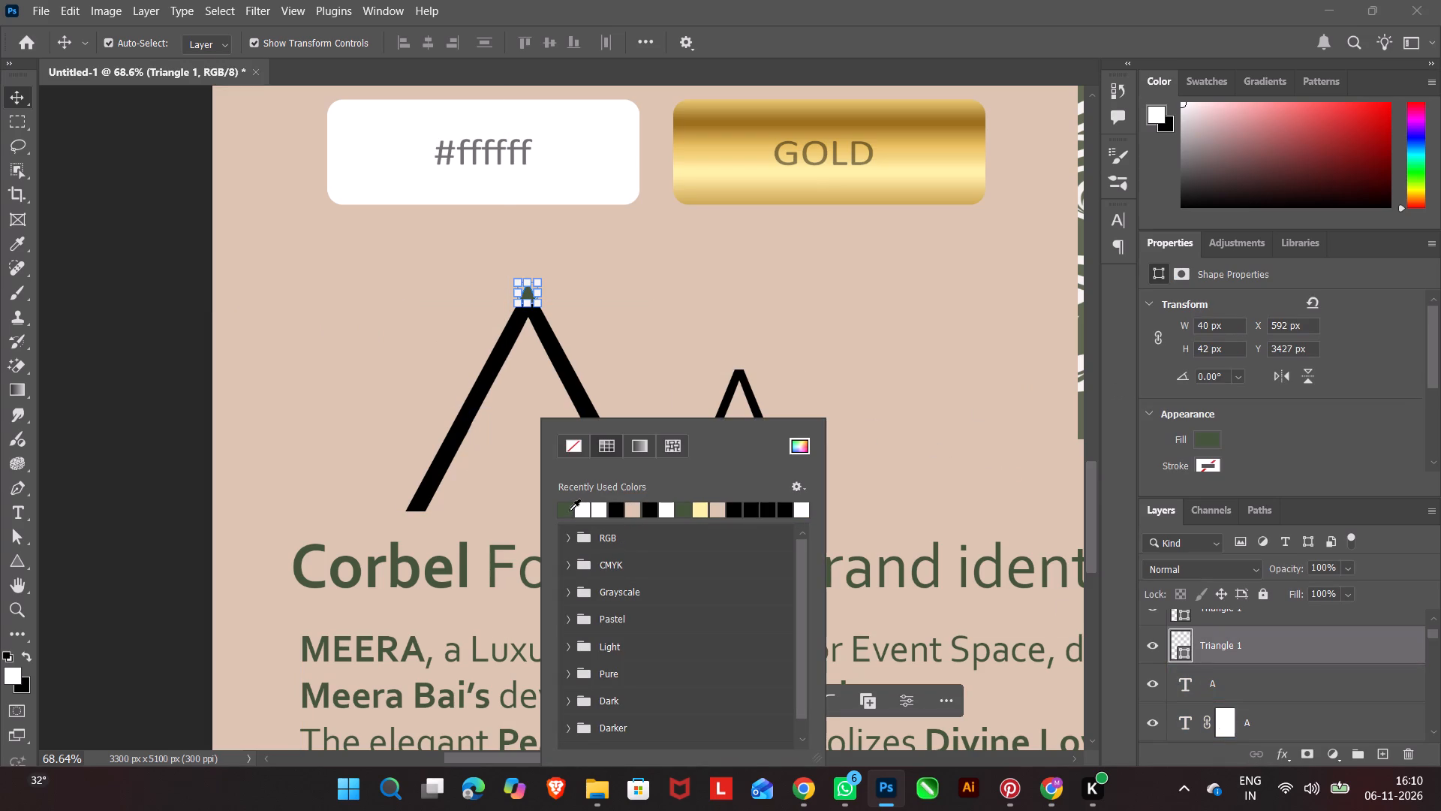
pyautogui.click(461, 426)
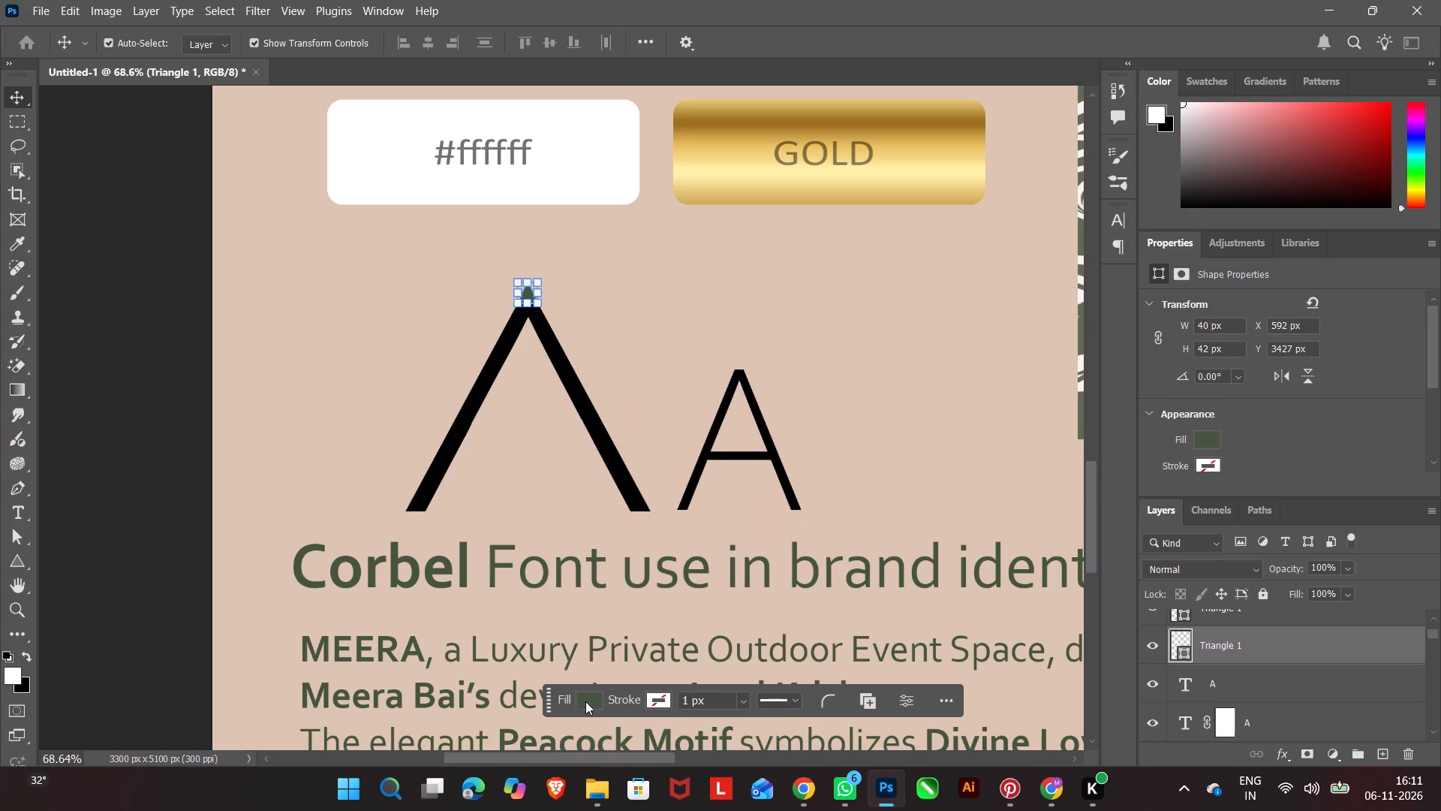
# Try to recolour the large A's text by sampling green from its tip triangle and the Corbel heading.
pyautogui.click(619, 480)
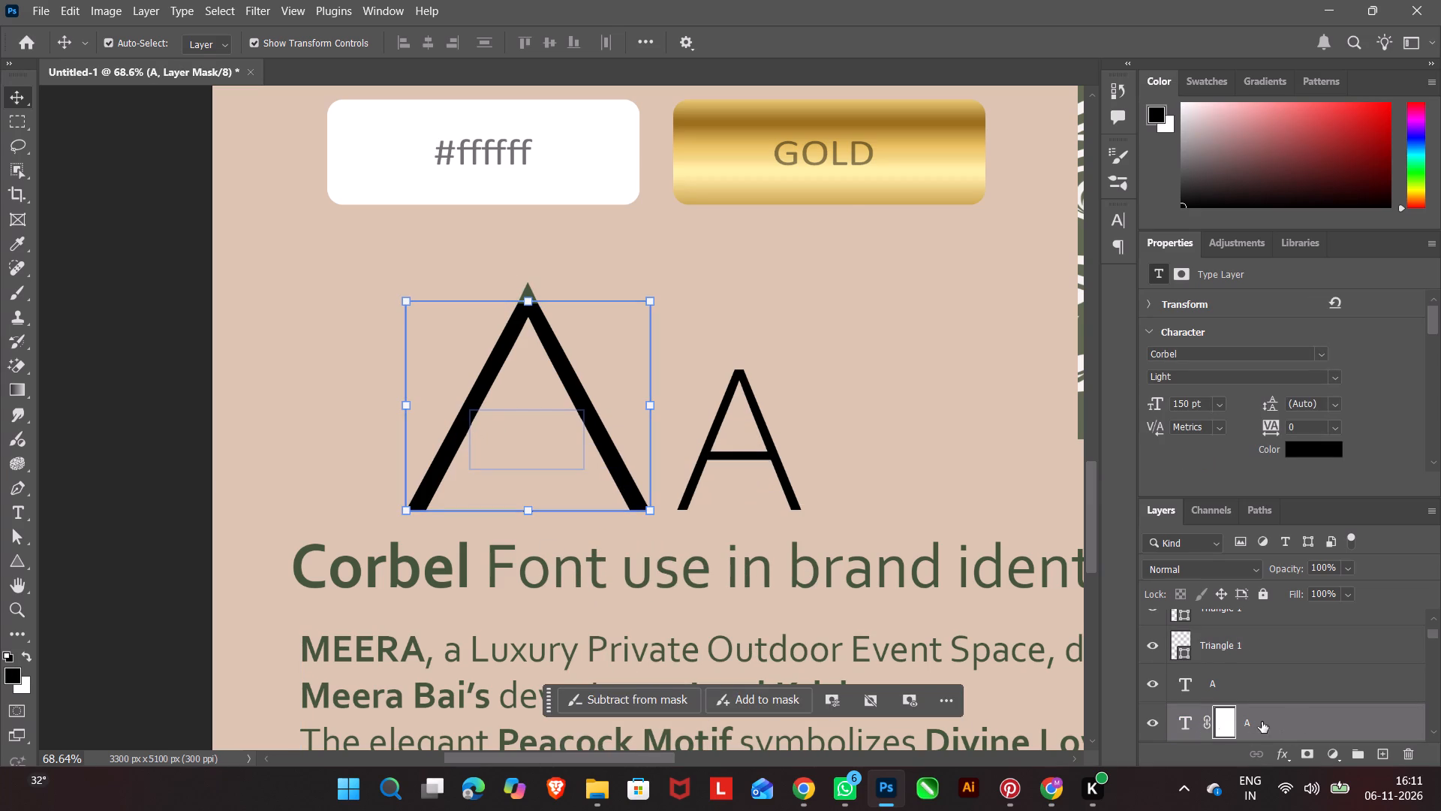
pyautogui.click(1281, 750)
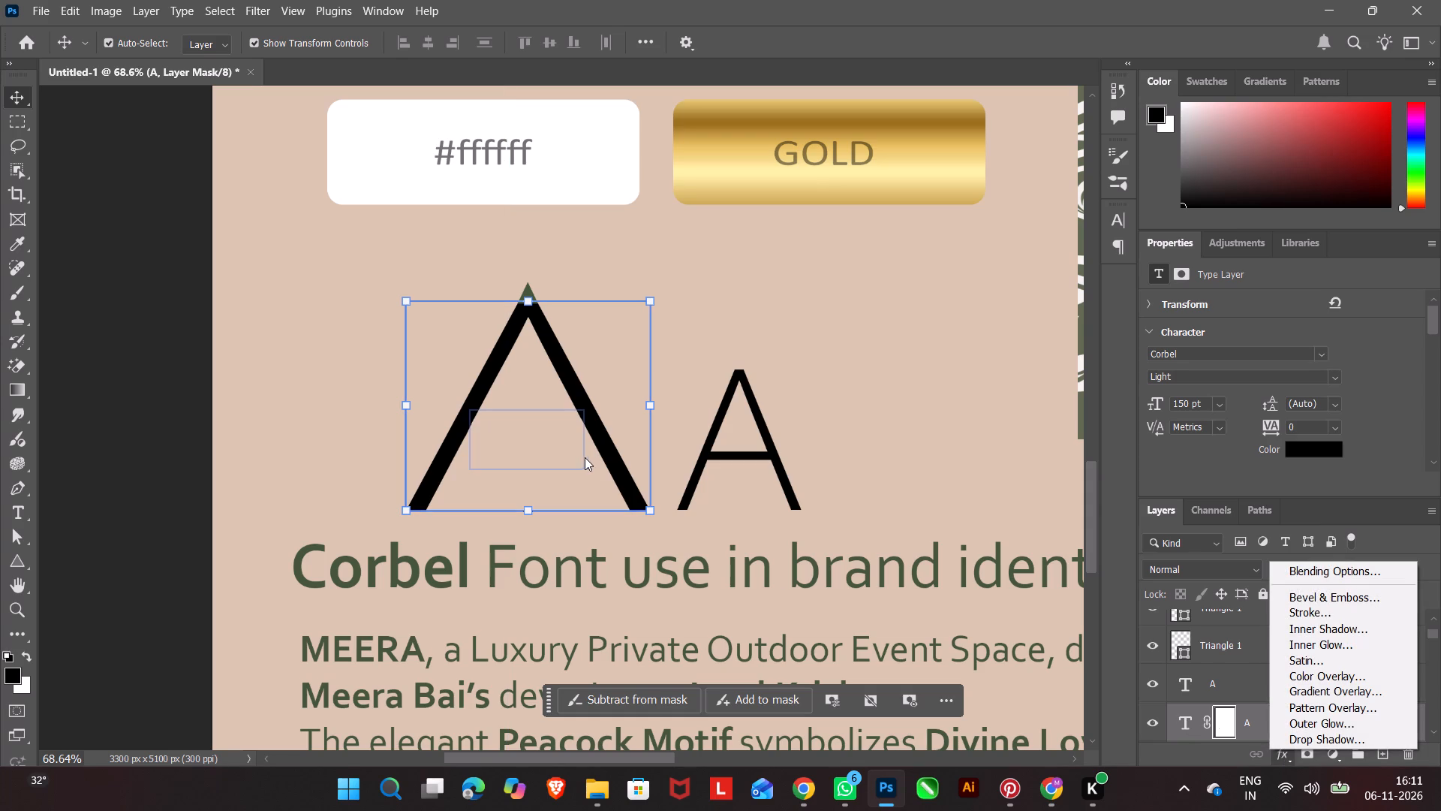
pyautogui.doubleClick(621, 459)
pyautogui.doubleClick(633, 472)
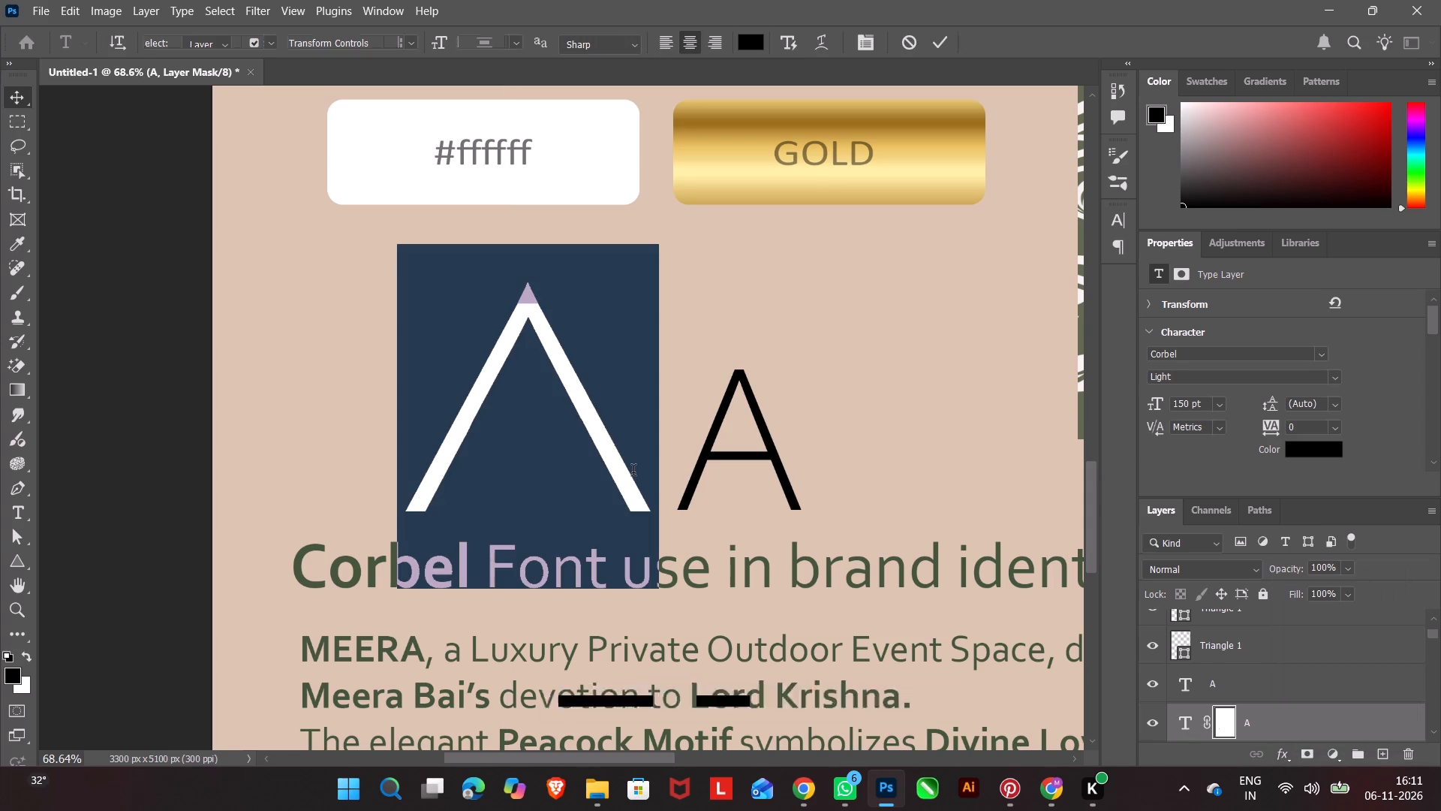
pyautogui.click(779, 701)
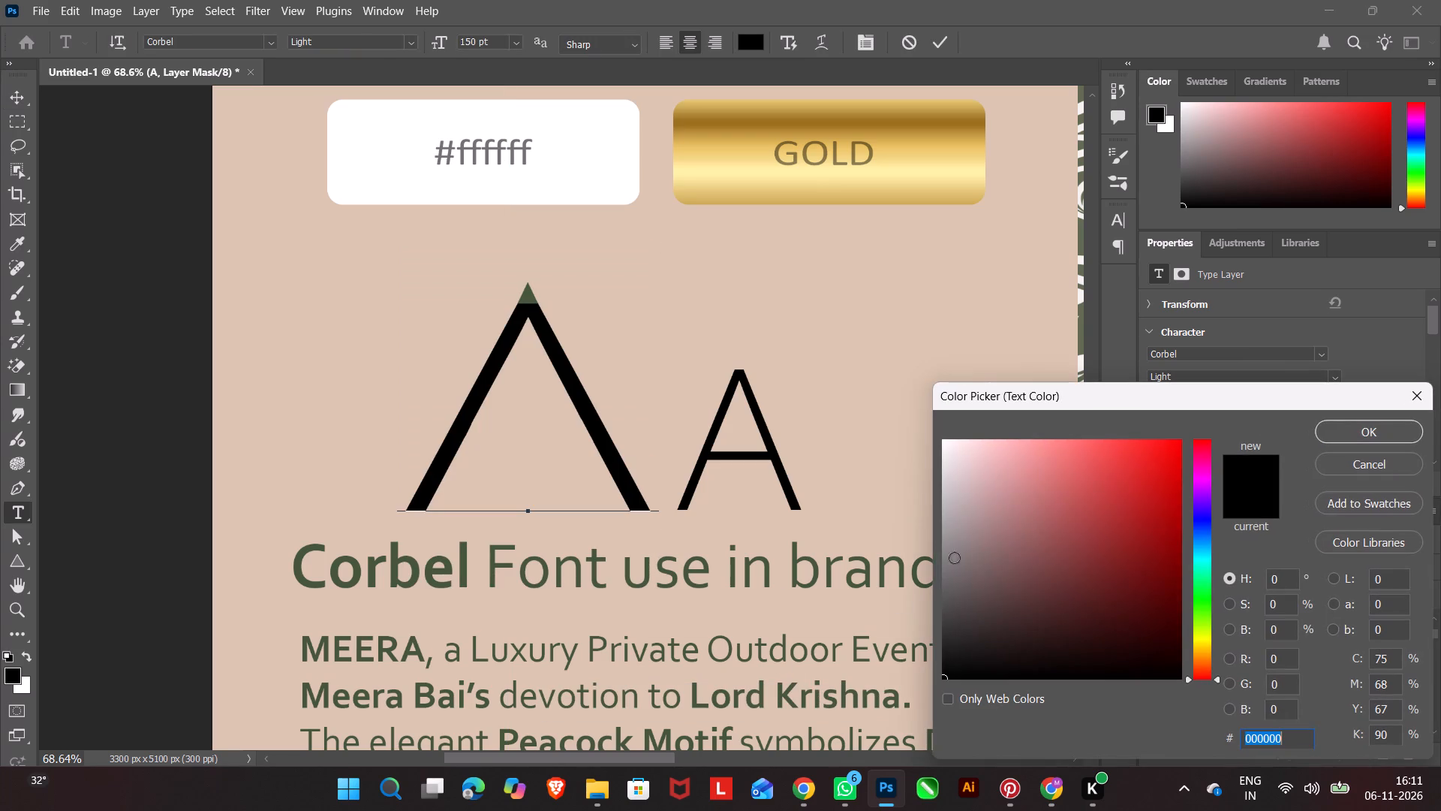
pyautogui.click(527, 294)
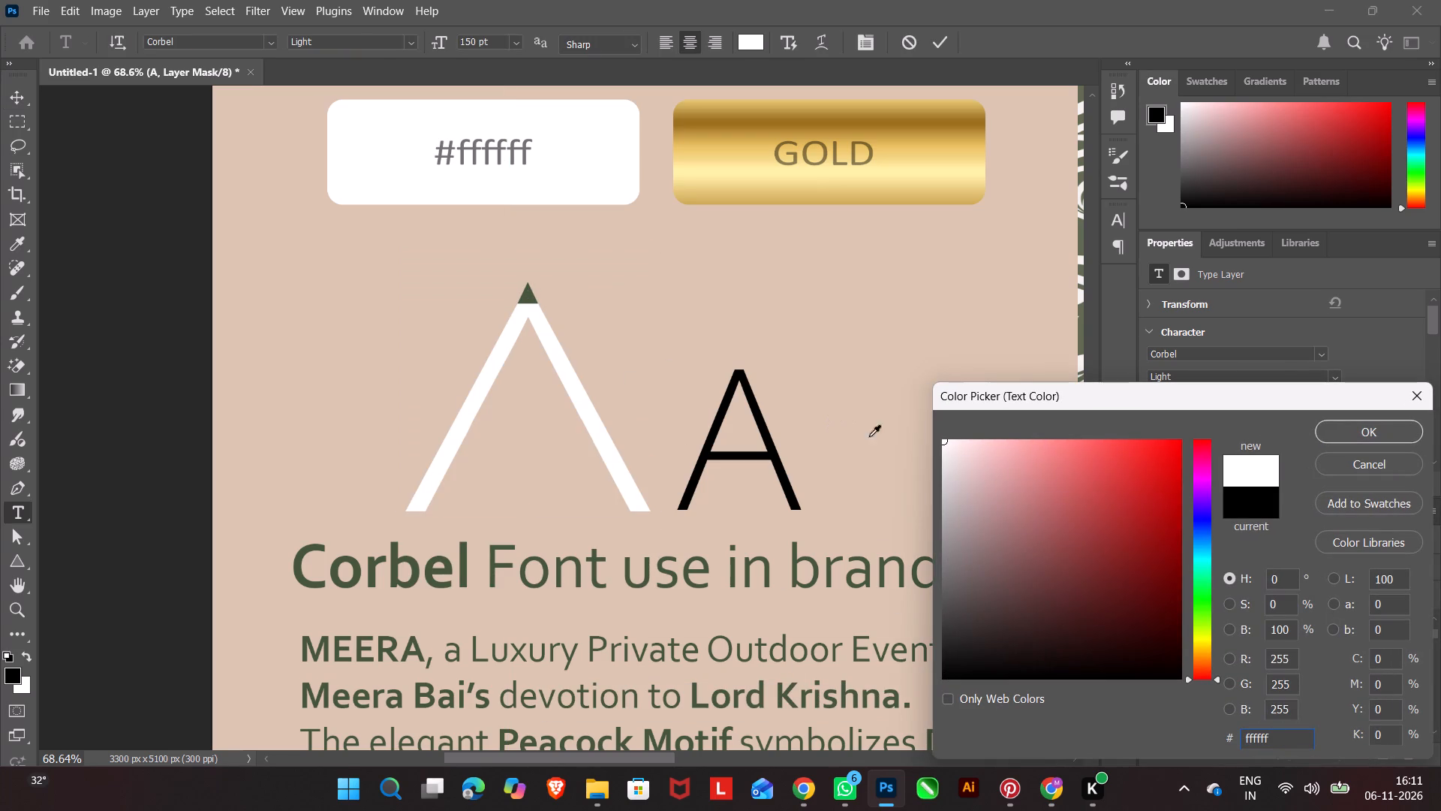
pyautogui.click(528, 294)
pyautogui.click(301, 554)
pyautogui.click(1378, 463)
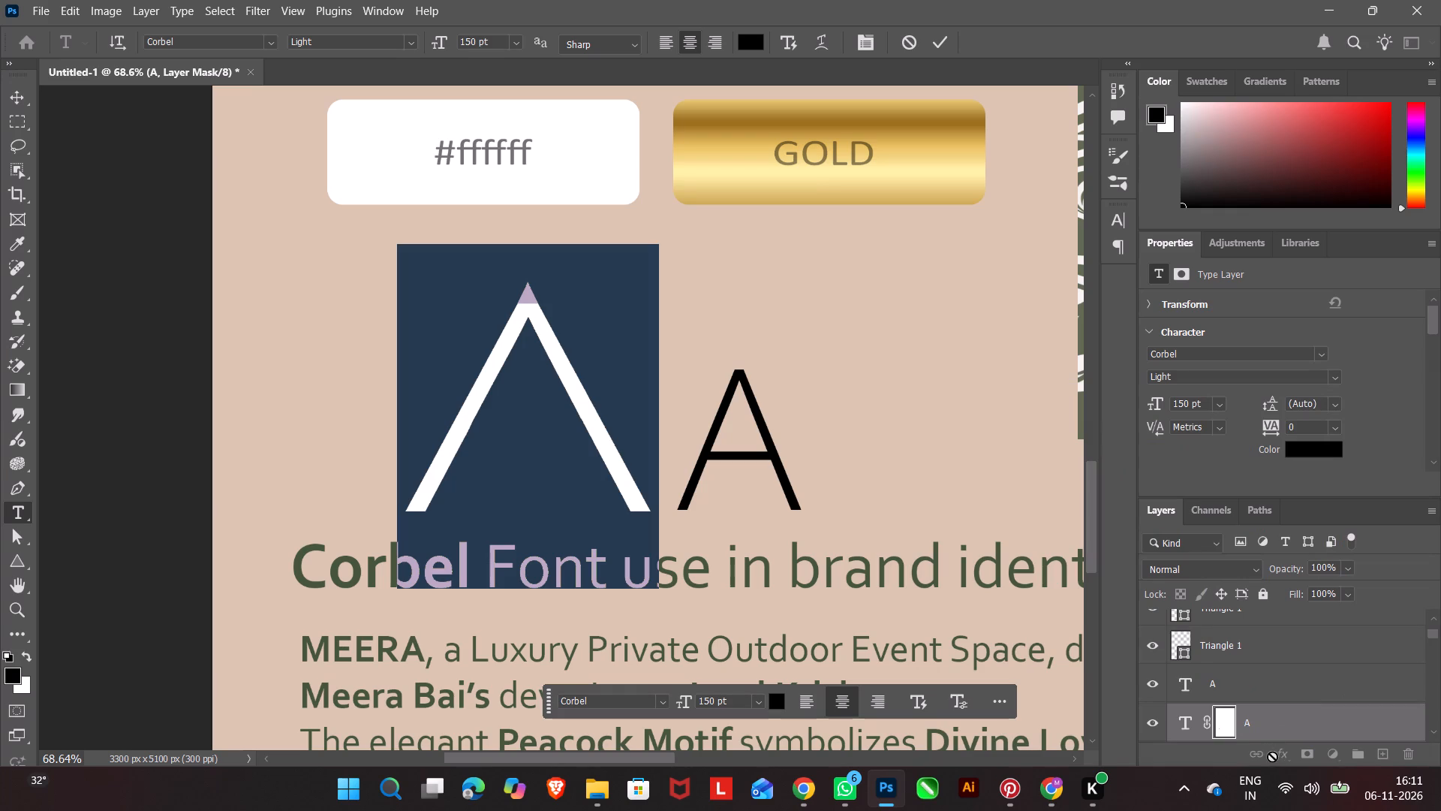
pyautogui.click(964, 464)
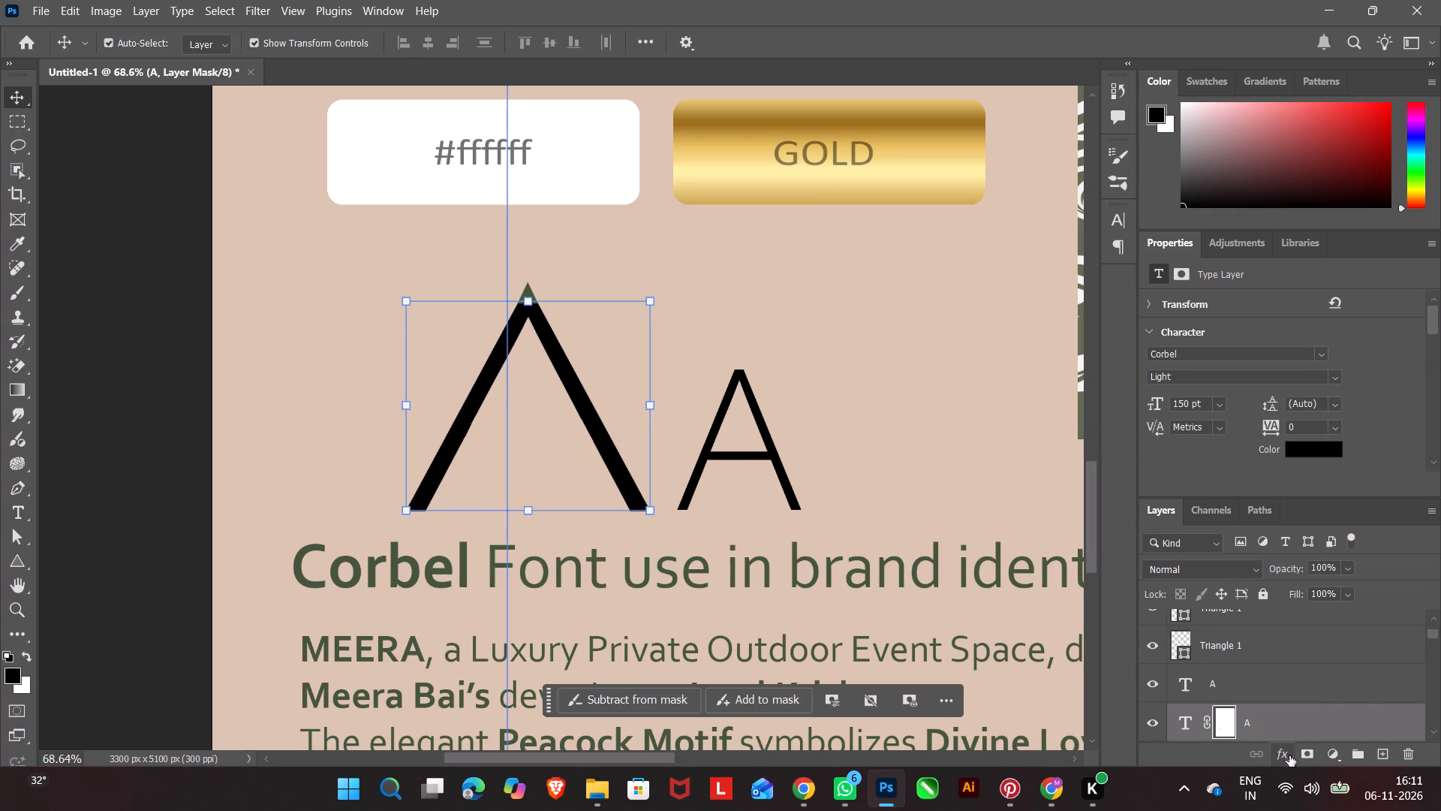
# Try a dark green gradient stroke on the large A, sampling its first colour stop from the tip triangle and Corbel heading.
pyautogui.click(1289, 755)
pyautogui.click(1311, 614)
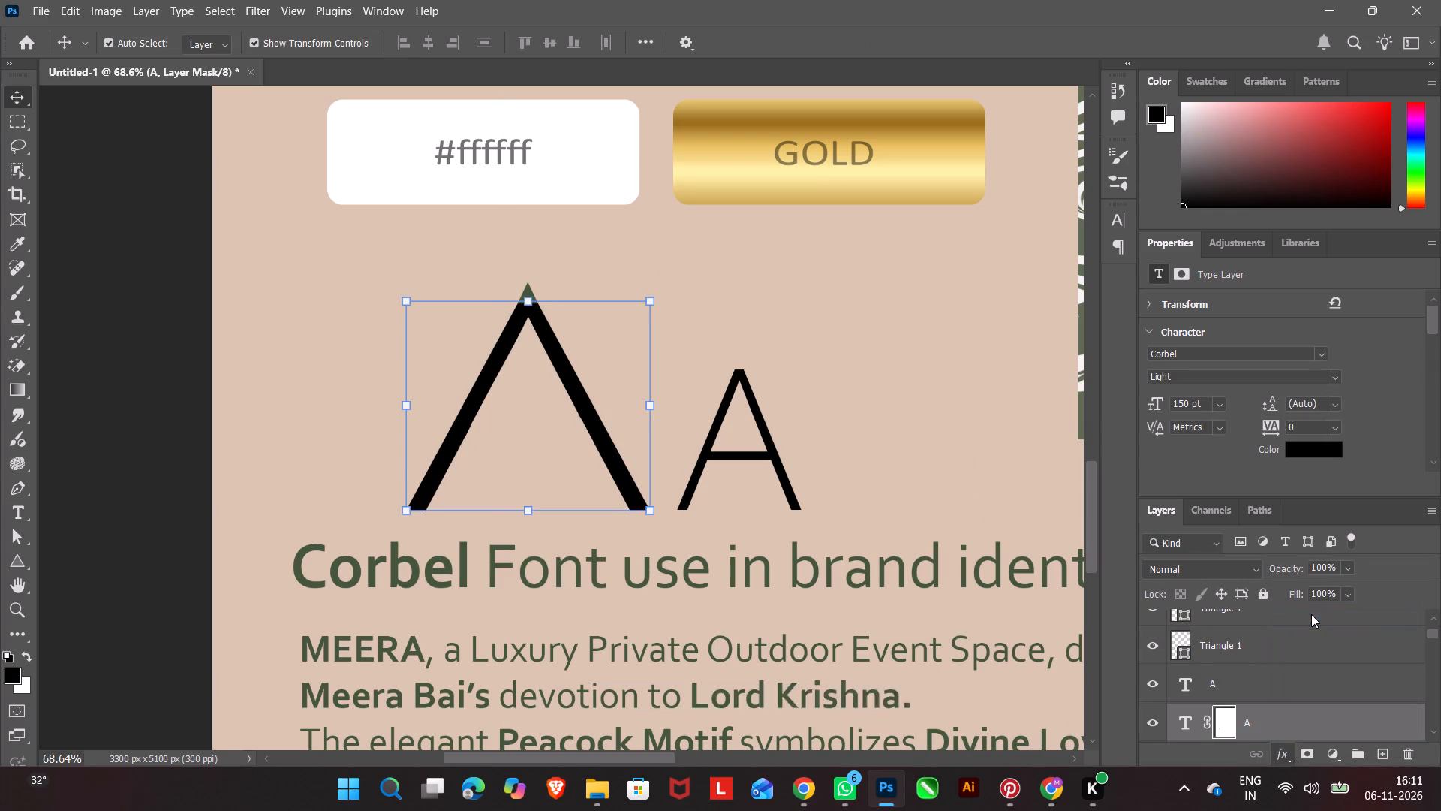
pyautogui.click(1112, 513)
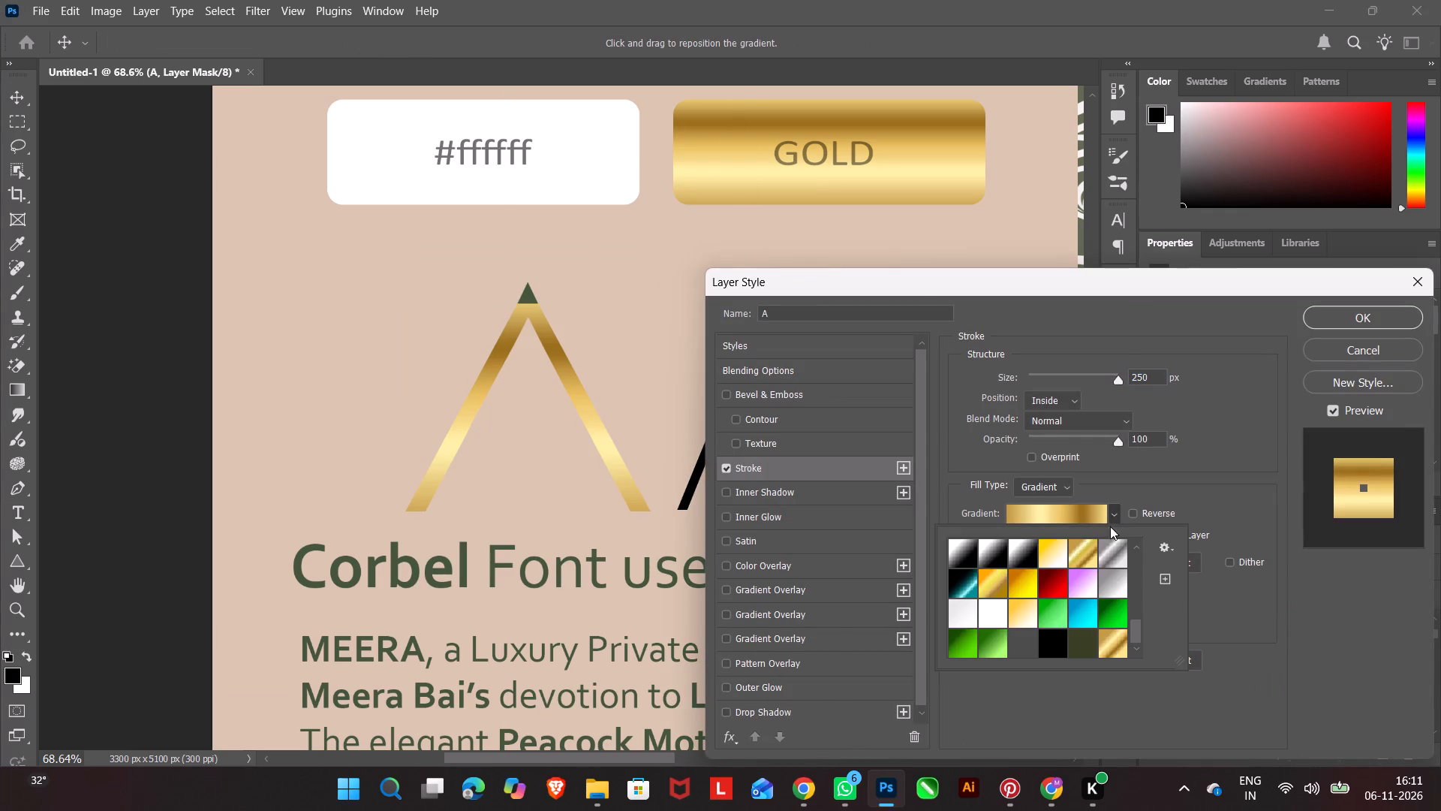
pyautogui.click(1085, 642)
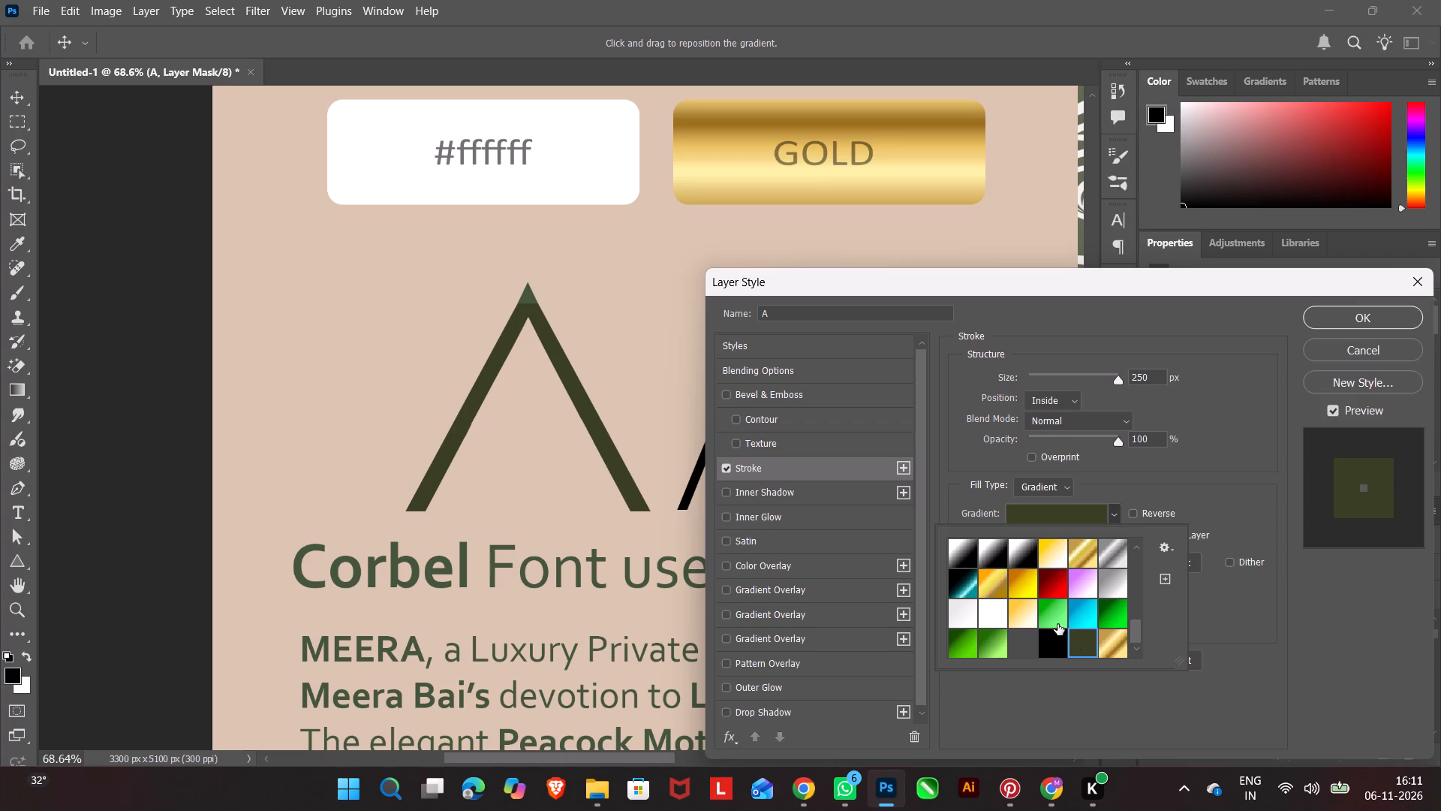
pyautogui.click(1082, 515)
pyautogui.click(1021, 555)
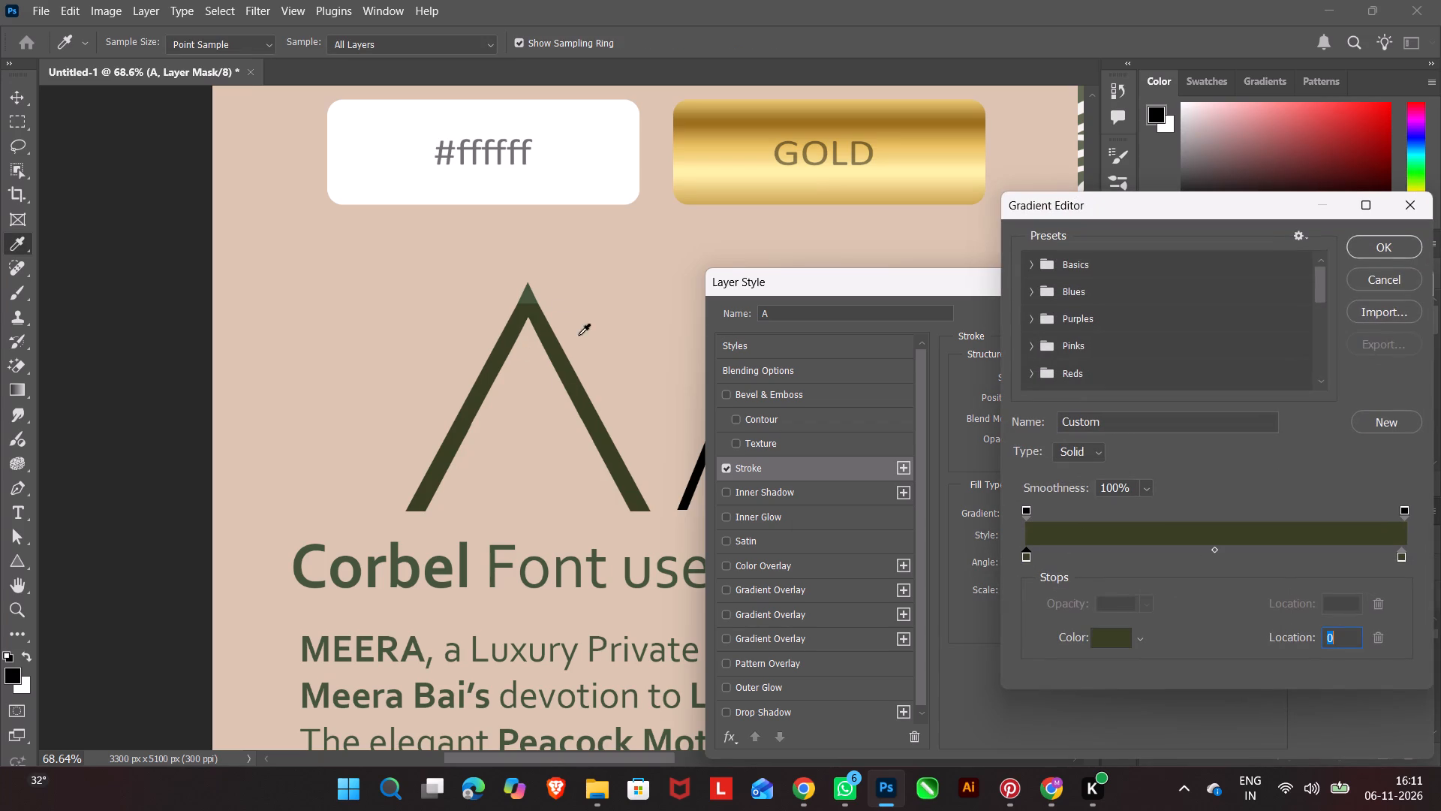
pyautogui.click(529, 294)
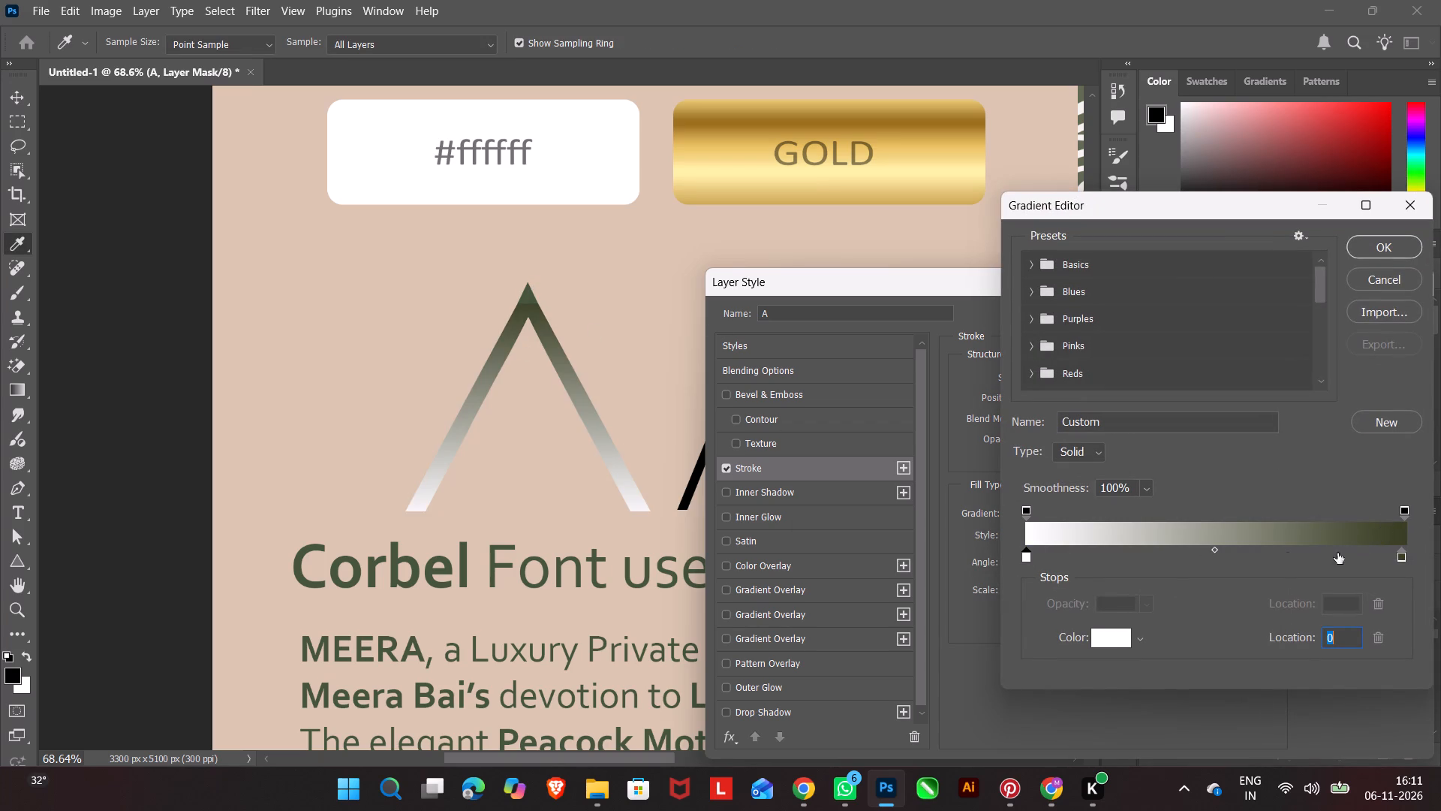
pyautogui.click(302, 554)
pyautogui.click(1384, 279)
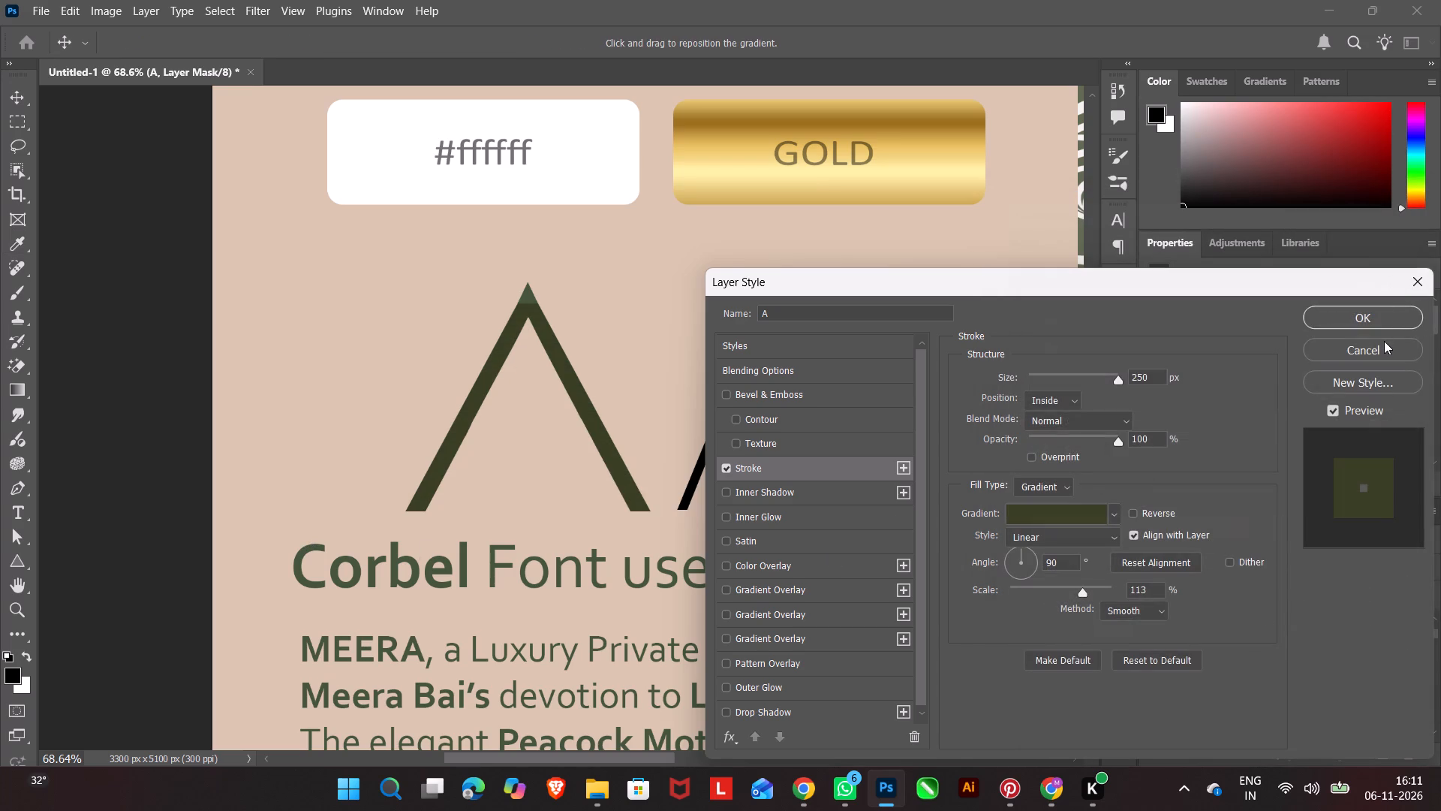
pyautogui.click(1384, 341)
# Set the large A's text colour to #44563c, sampled from the Corbel heading, and leave everything deselected.
pyautogui.click(1176, 722)
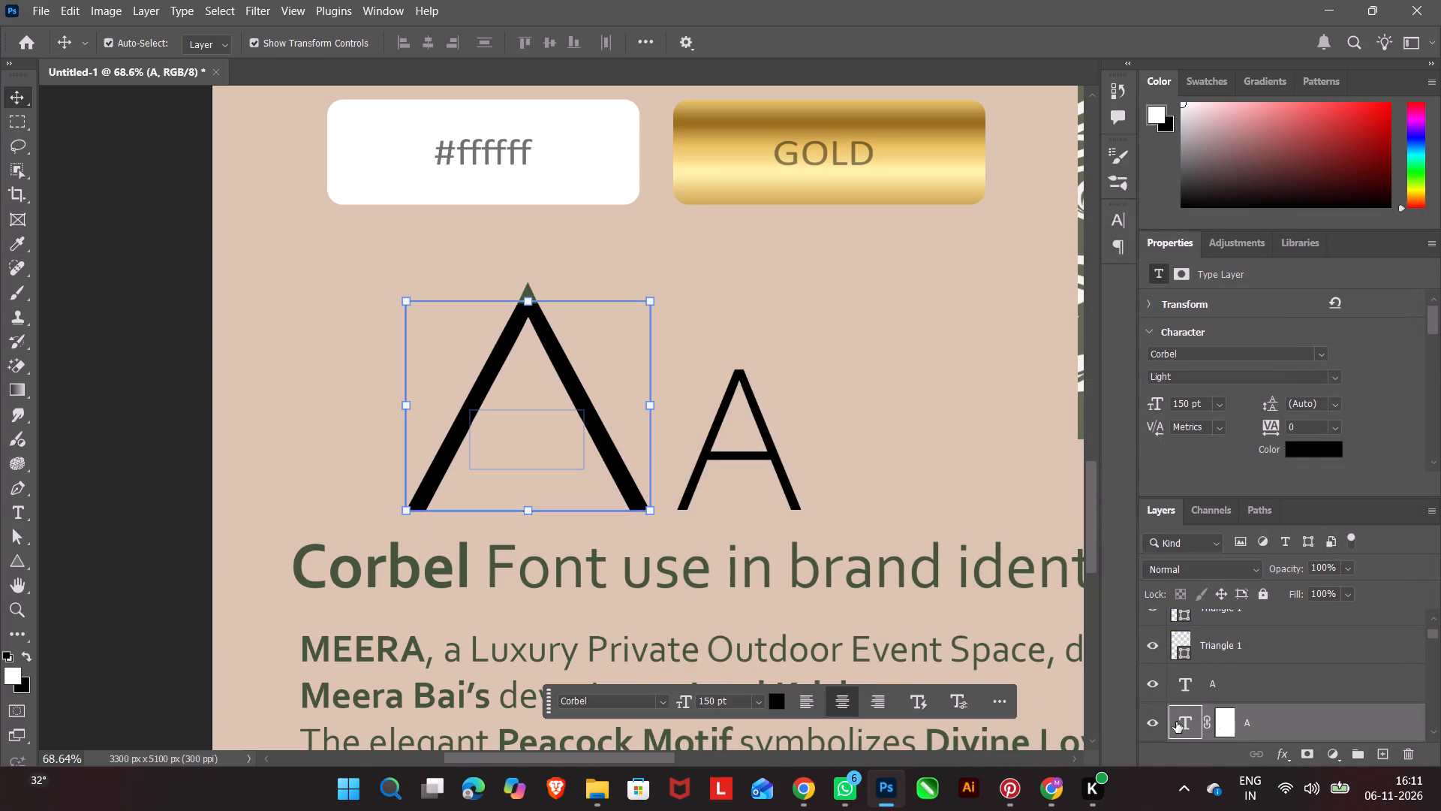
pyautogui.click(779, 706)
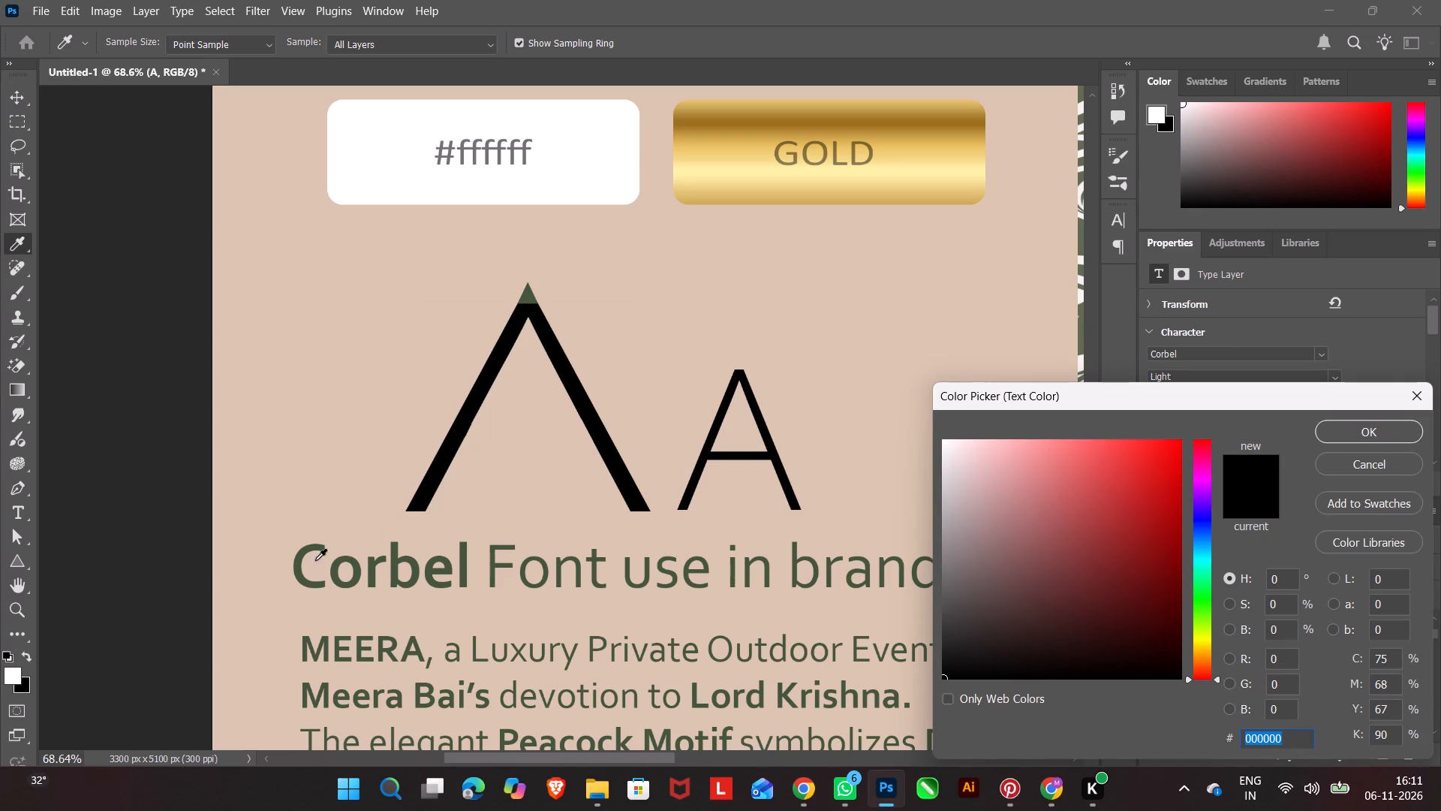
pyautogui.click(300, 559)
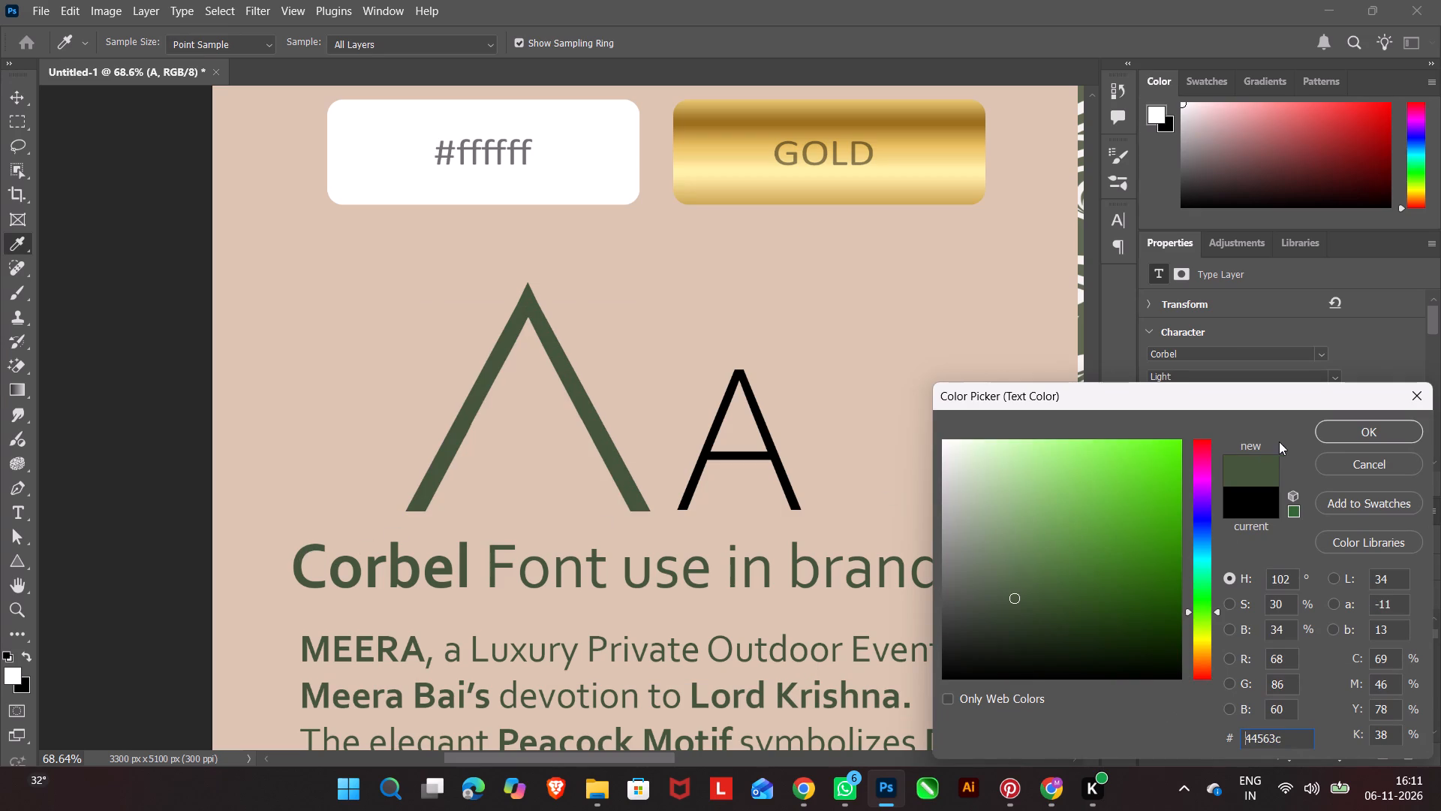
pyautogui.click(1346, 432)
pyautogui.click(706, 457)
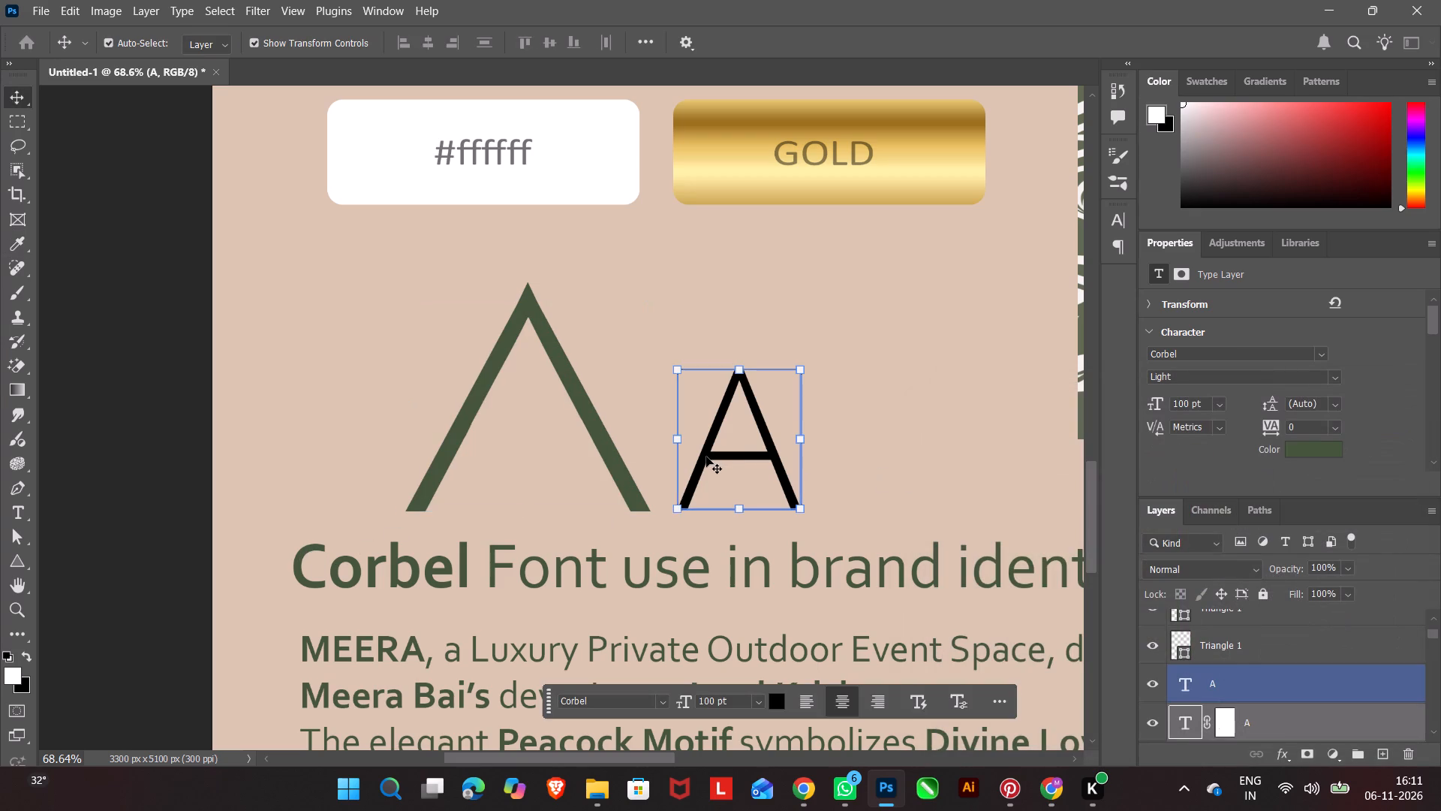
pyautogui.click(178, 413)
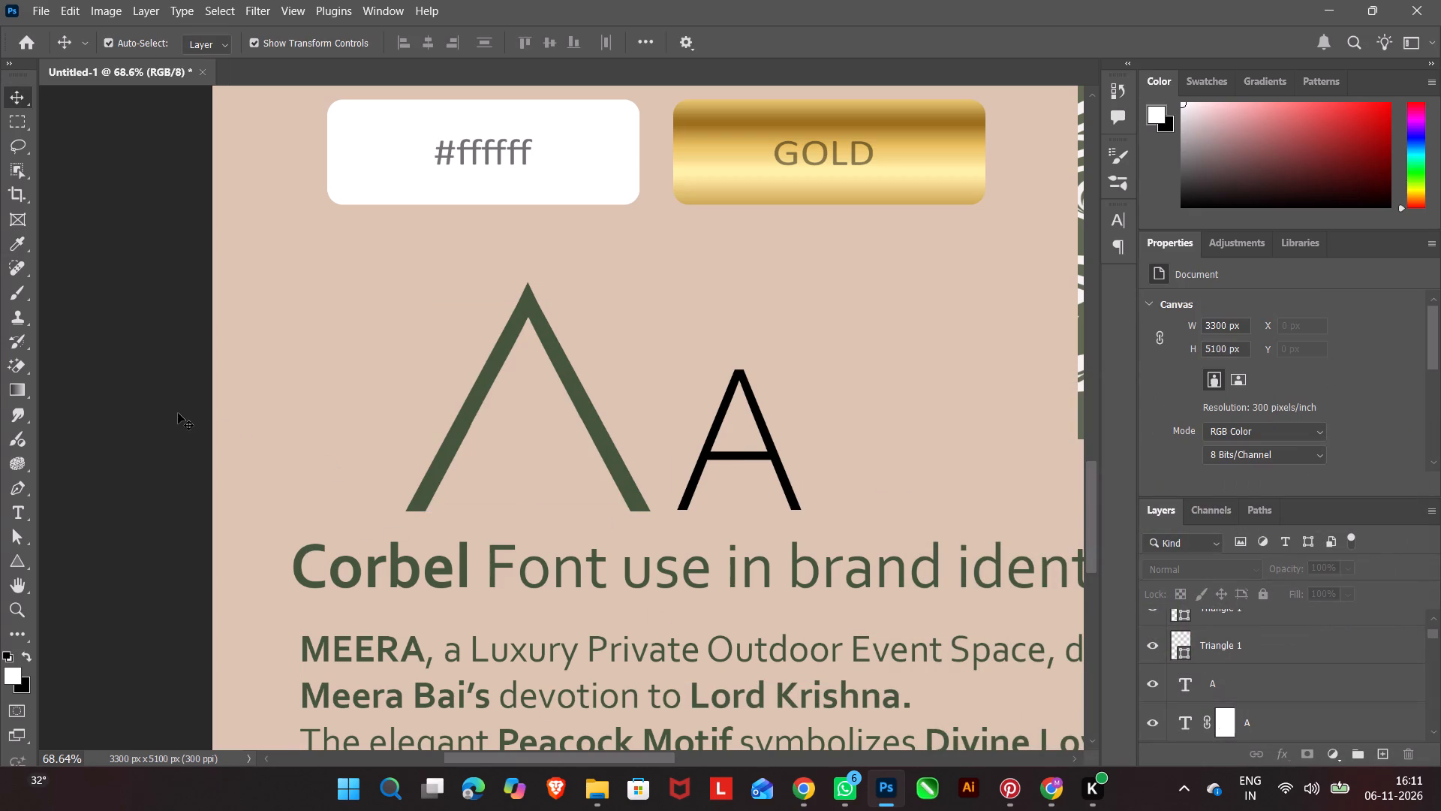
# Review the overall layout of the brand sheet, from the header logo down to the gold footer band.
pyautogui.keyDown('alt'); pyautogui.scroll(-12, 422, 460); pyautogui.keyUp('alt')
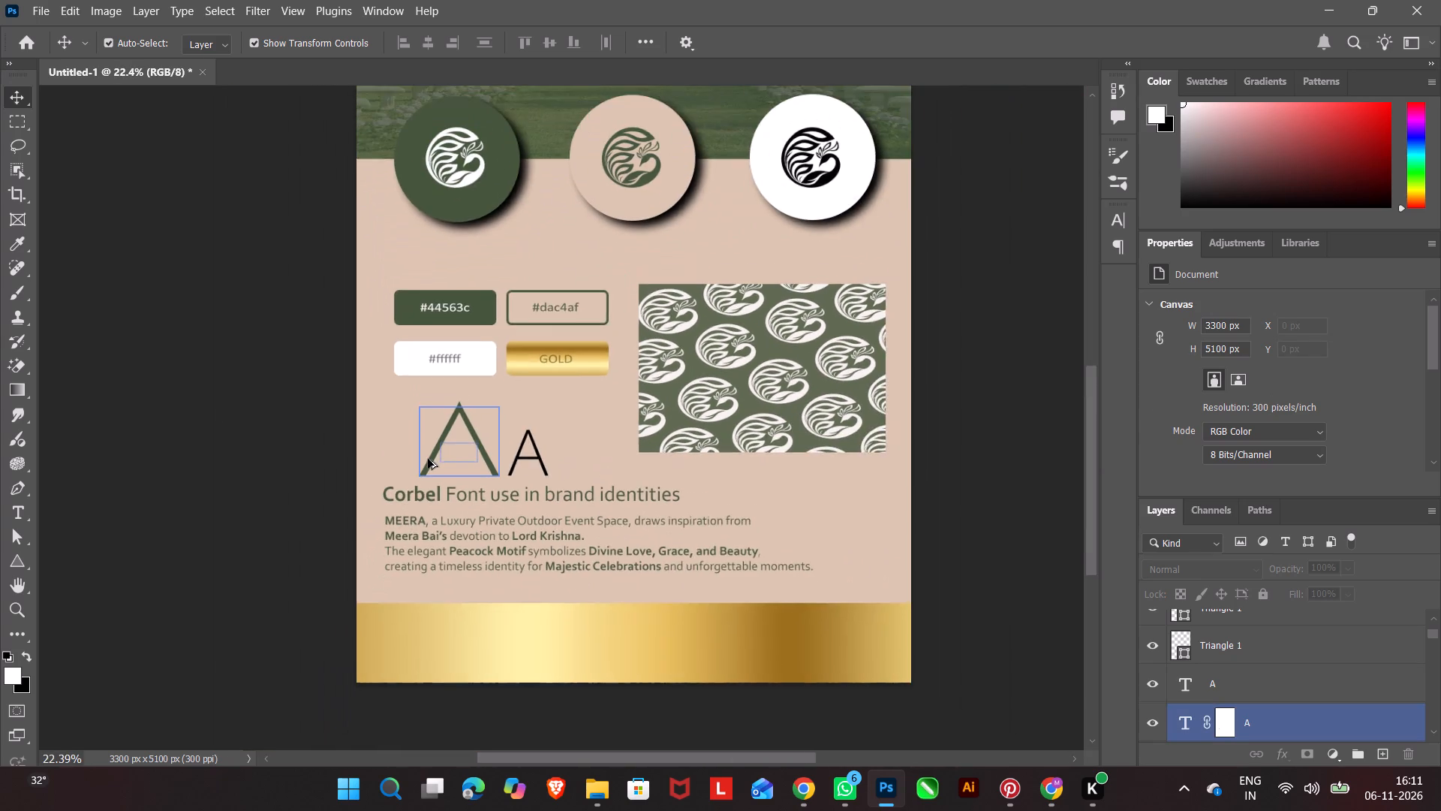
pyautogui.keyDown('alt'); pyautogui.scroll(-3, 428, 459); pyautogui.keyUp('alt')
pyautogui.scroll(8, 316, 557)
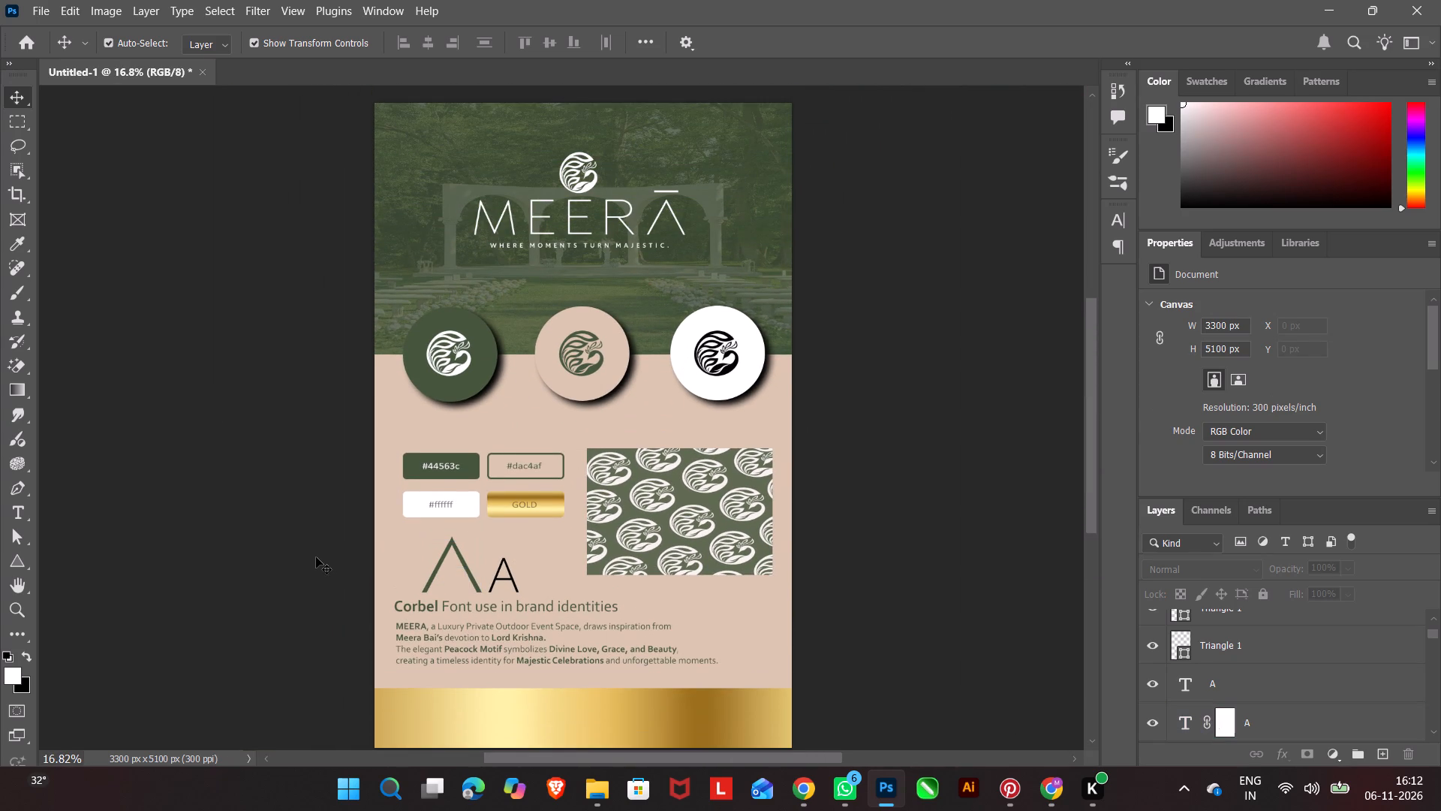
pyautogui.scroll(-6, 317, 562)
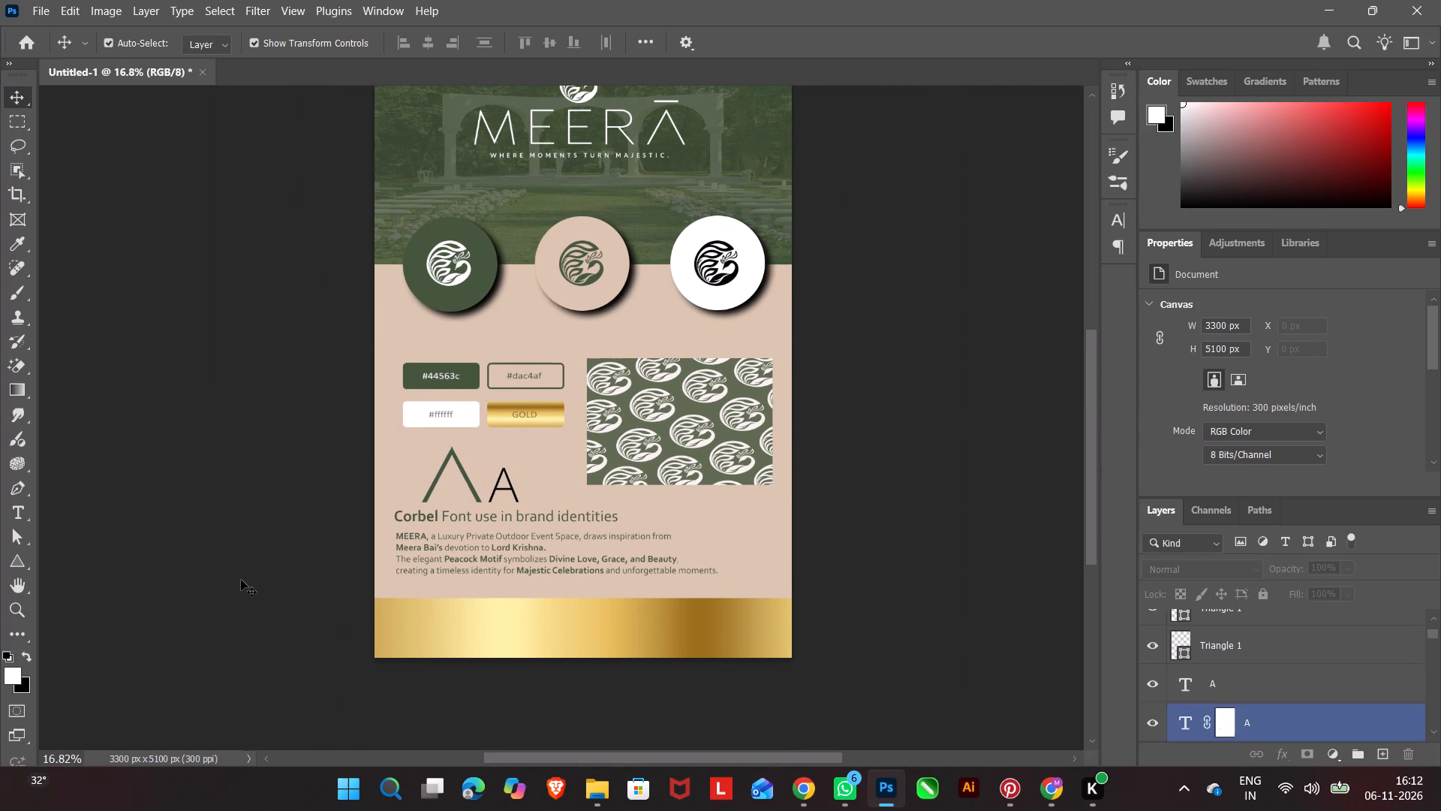
pyautogui.scroll(3, 241, 580)
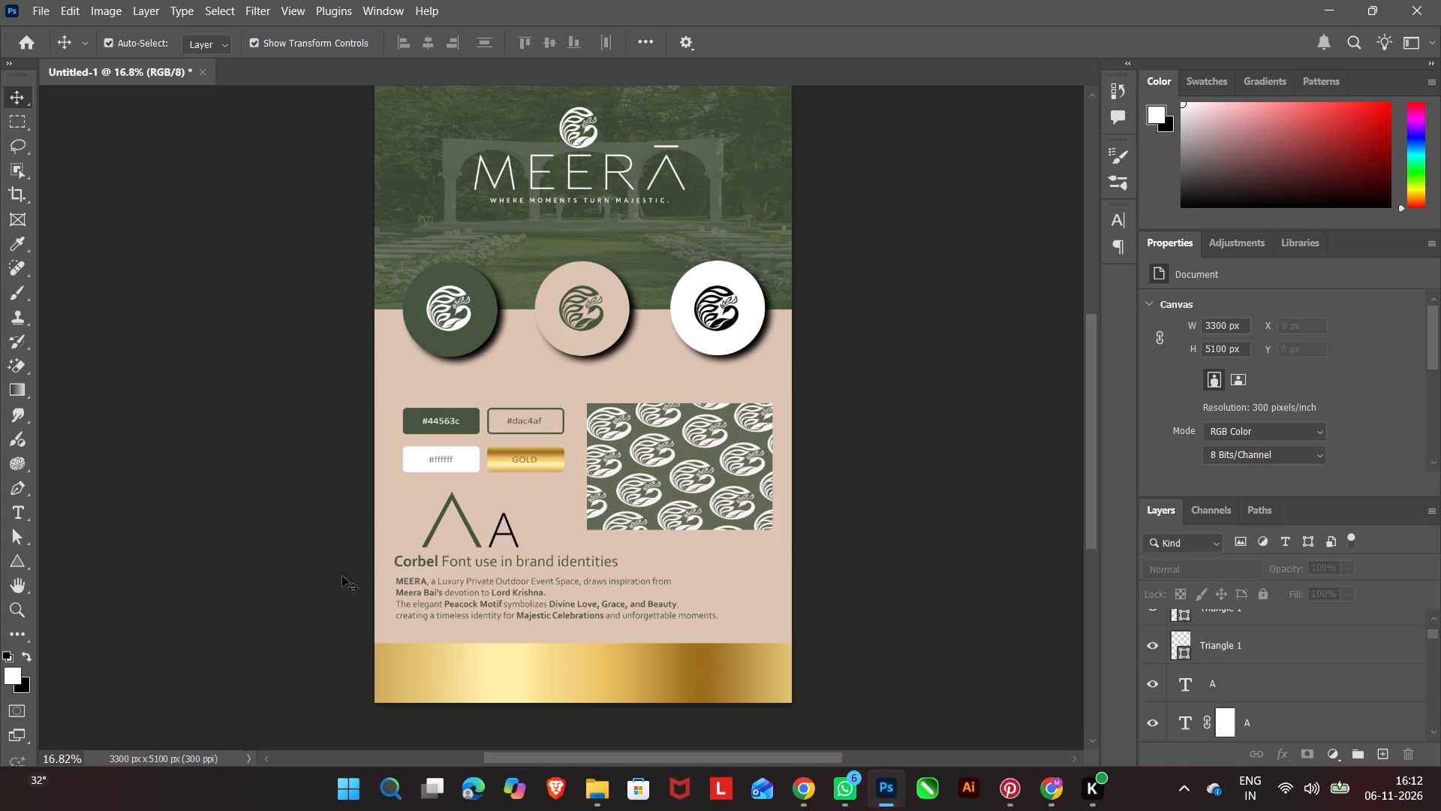
# Nudge the Corbel heading and the MEERA description paragraph together slightly down towards the gold band, and leave them deselected.
pyautogui.moveTo(344, 572); pyautogui.dragTo(321, 578)
pyautogui.moveTo(365, 556); pyautogui.dragTo(384, 556)
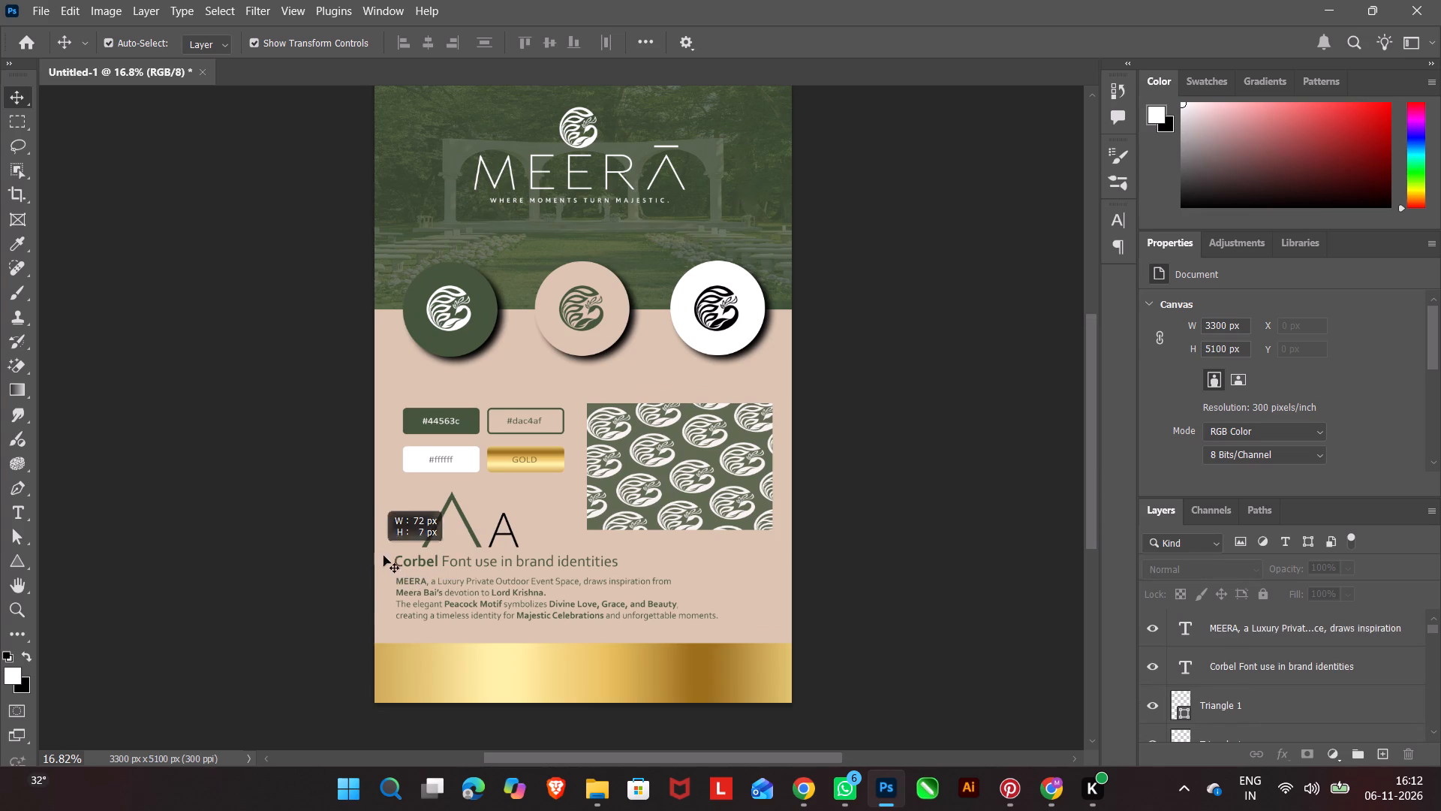
pyautogui.moveTo(384, 556); pyautogui.dragTo(408, 612)
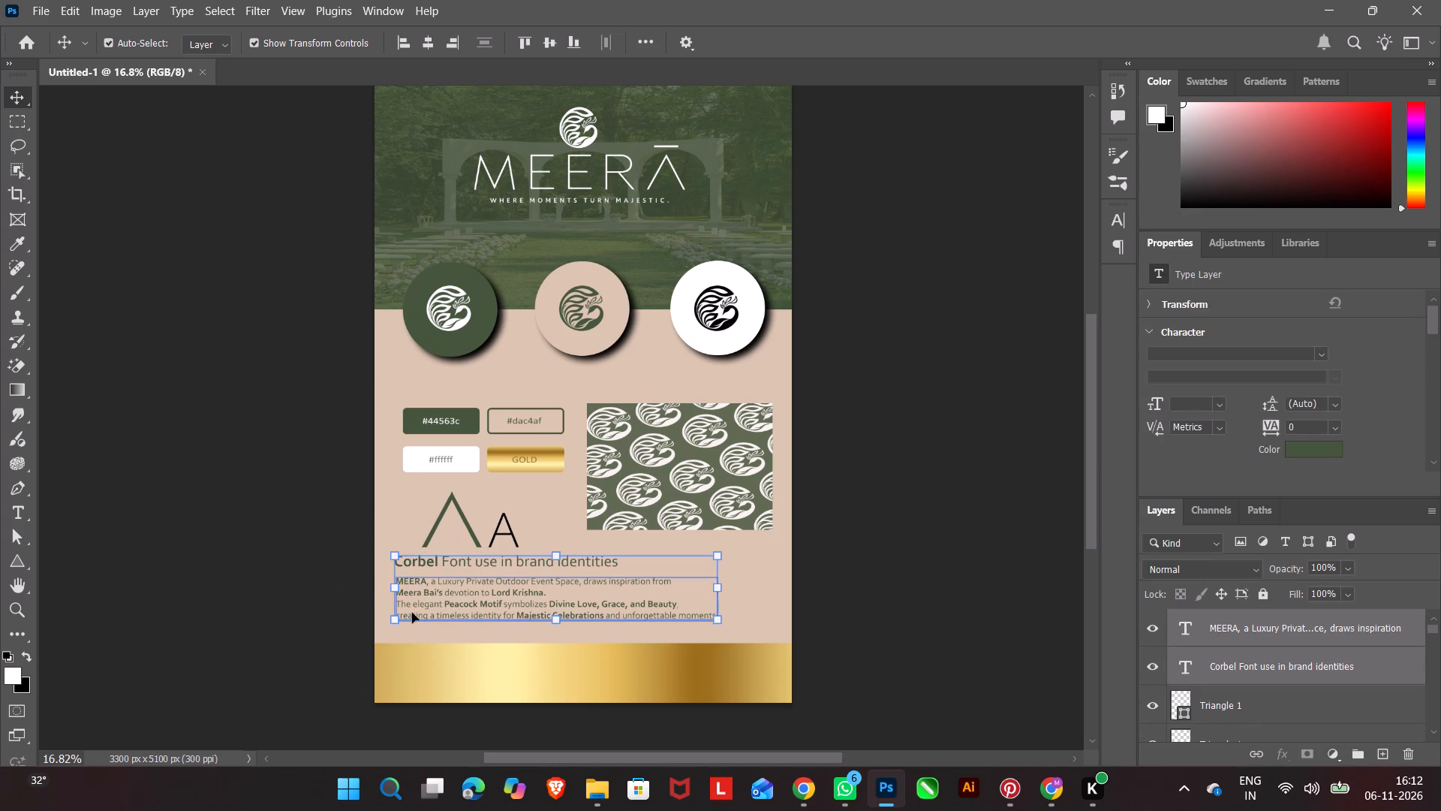
pyautogui.press('Down')
pyautogui.press('Down')
pyautogui.press('Down')
pyautogui.press('Down')
pyautogui.press('Down')
pyautogui.press('Down')
pyautogui.press('Down')
pyautogui.press('Down')
pyautogui.press('Down')
pyautogui.press('Down')
pyautogui.press('Down')
pyautogui.press('Down')
pyautogui.press('Down')
pyautogui.press('Down')
pyautogui.press('Down')
pyautogui.press('Down')
pyautogui.press('Down')
pyautogui.press('Down')
pyautogui.press('Down')
pyautogui.press('Down')
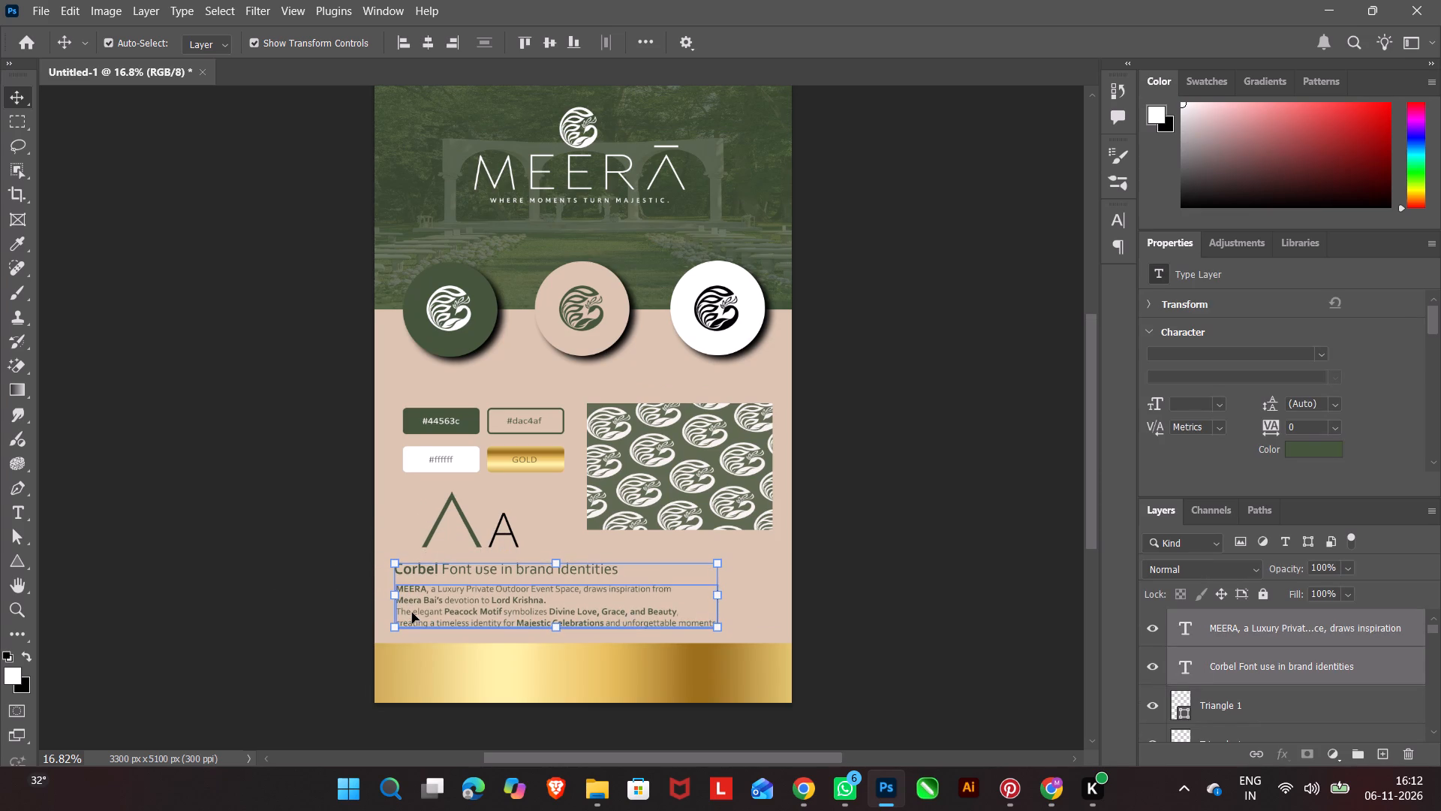
pyautogui.click(875, 592)
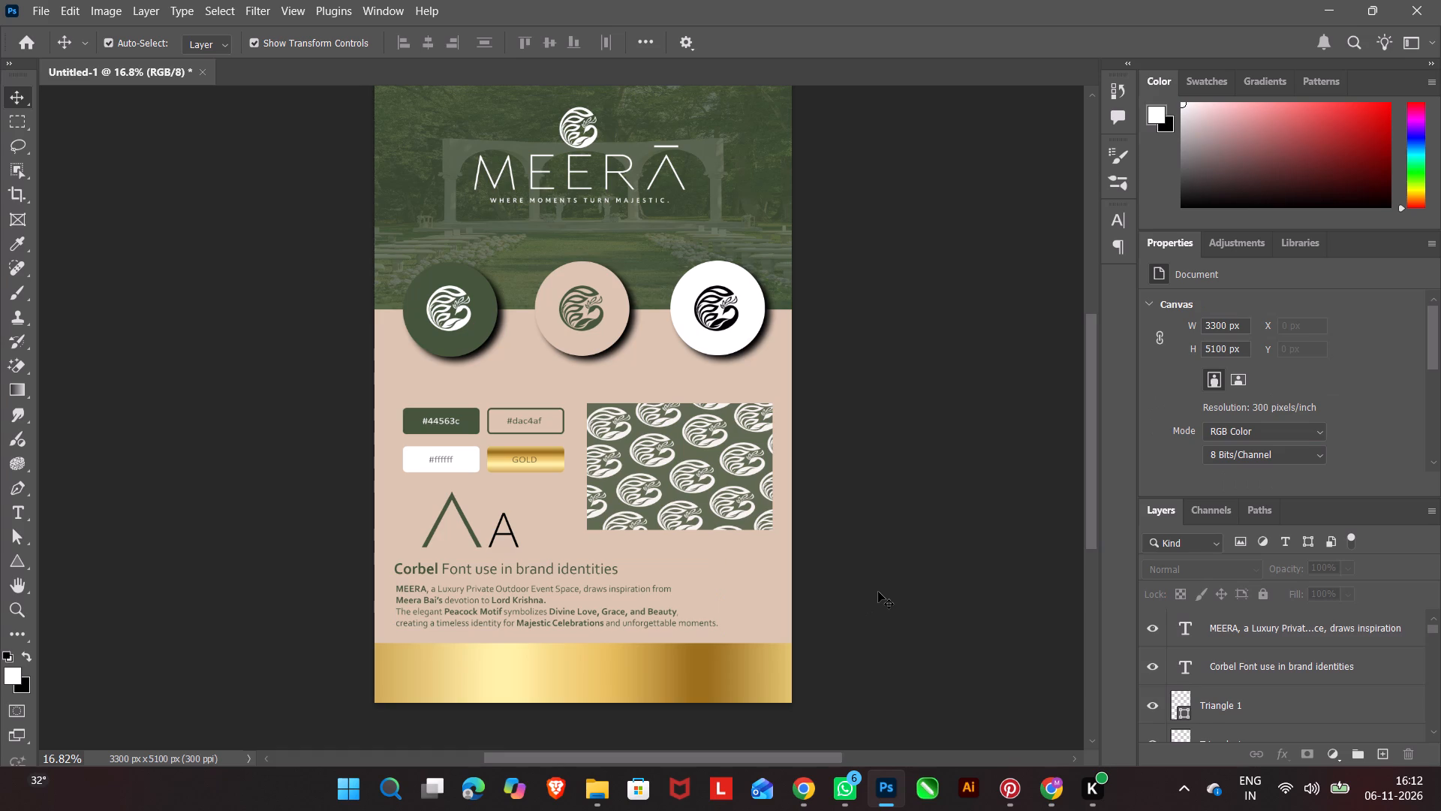
# Stretch the header's MEERĀ wordmark logo horizontally to a width of 2030 px, keeping its height at 833 px.
pyautogui.scroll(2, 932, 573)
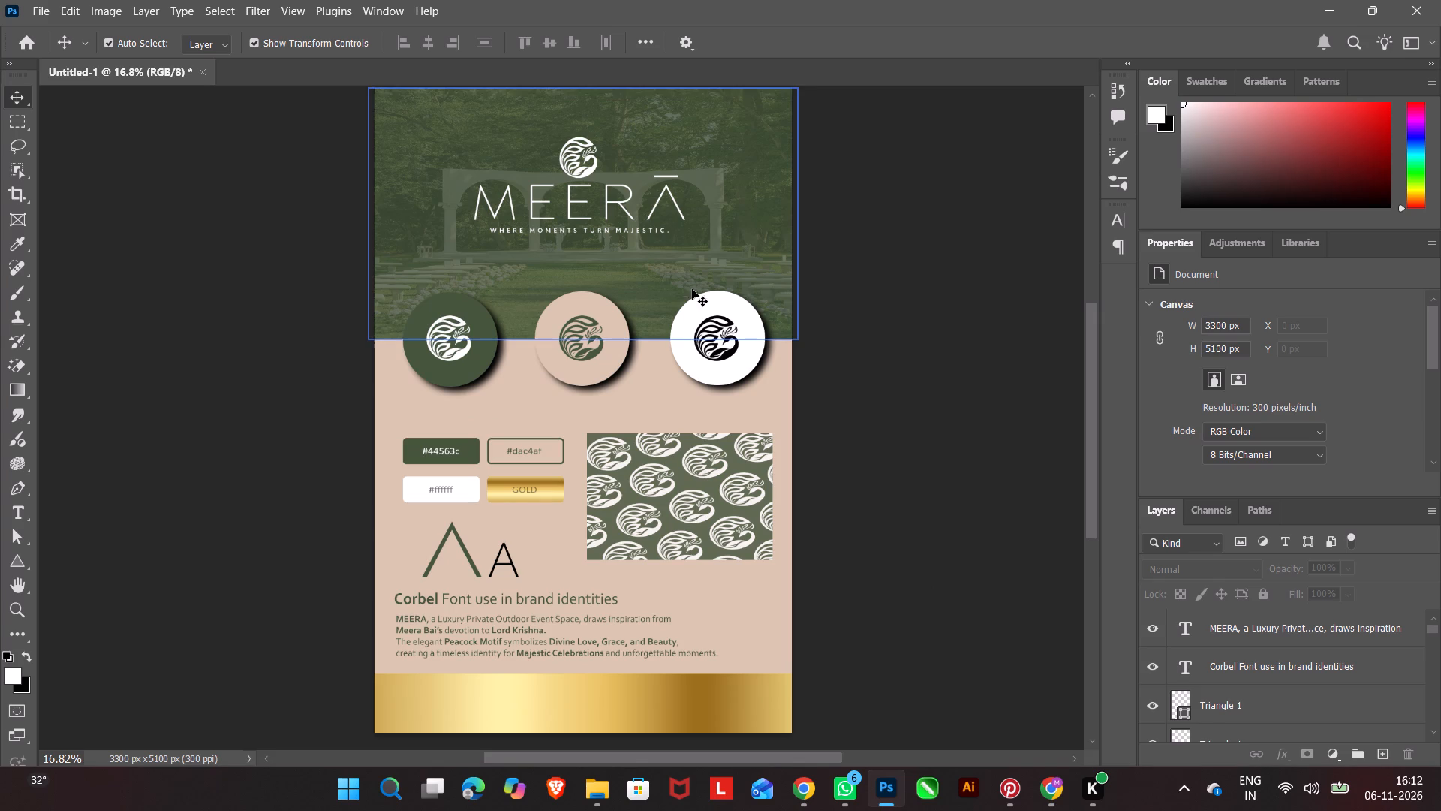
pyautogui.click(603, 193)
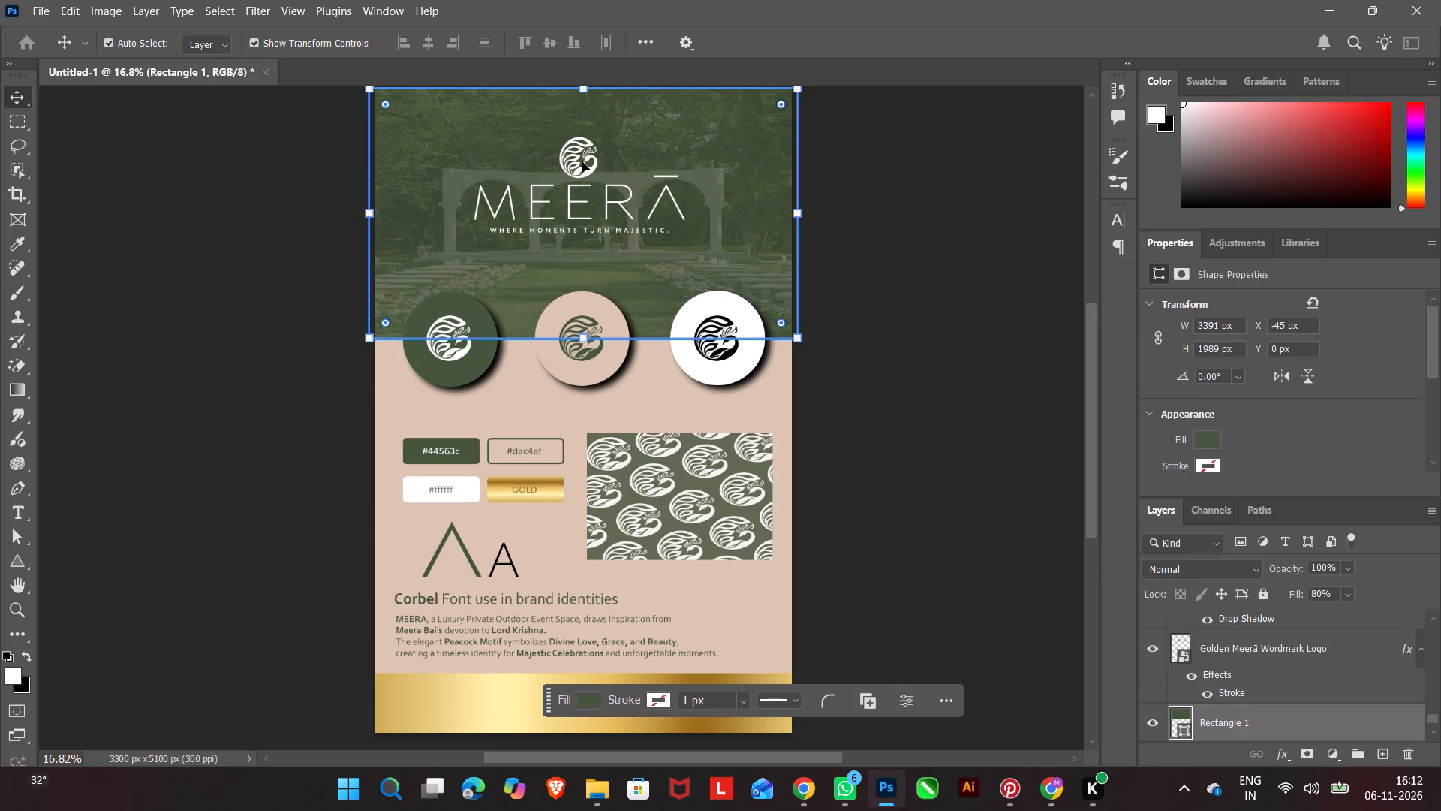
pyautogui.click(583, 171)
pyautogui.click(585, 167)
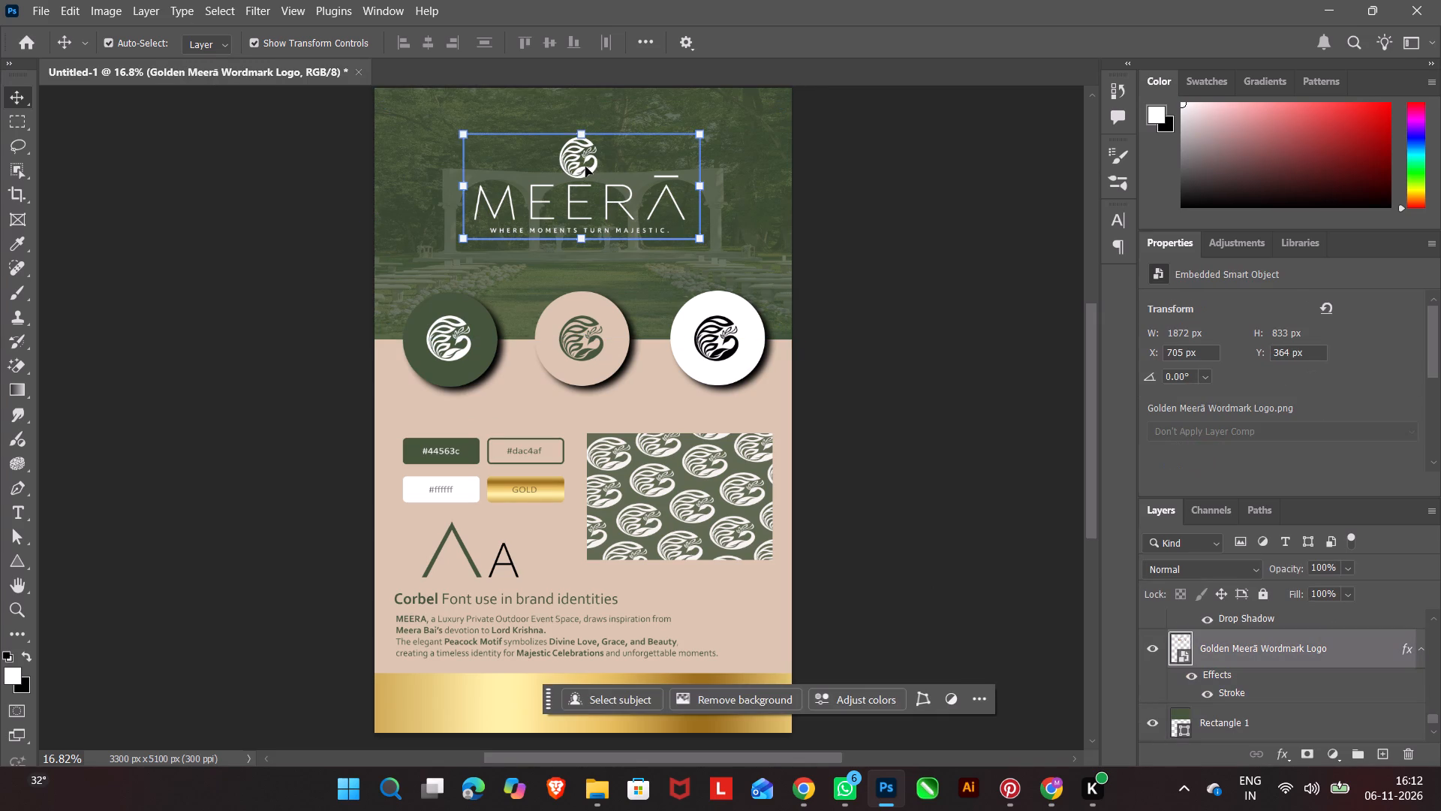
pyautogui.keyDown('alt'); pyautogui.scroll(7, 548, 176); pyautogui.keyUp('alt')
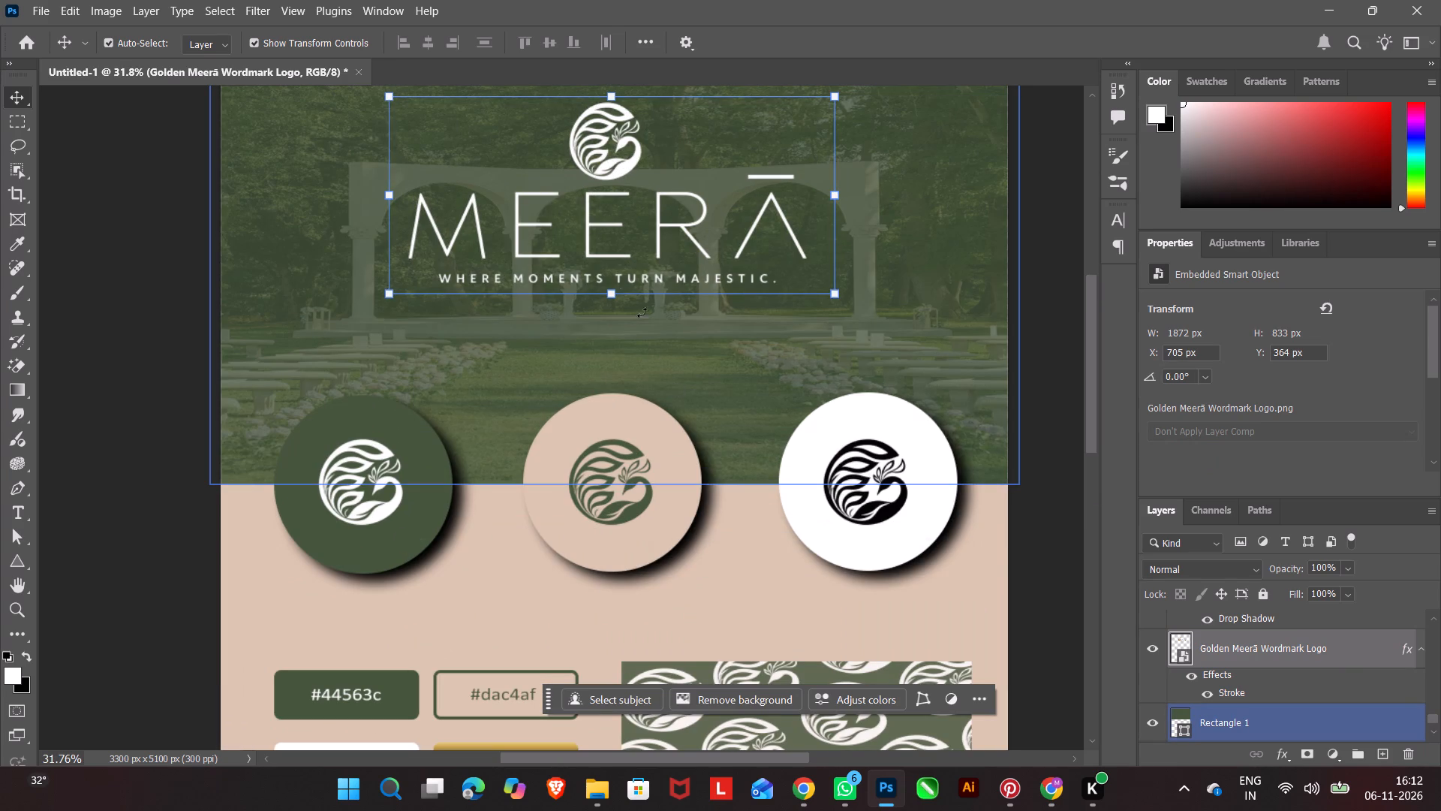
pyautogui.moveTo(387, 196); pyautogui.dragTo(378, 195)
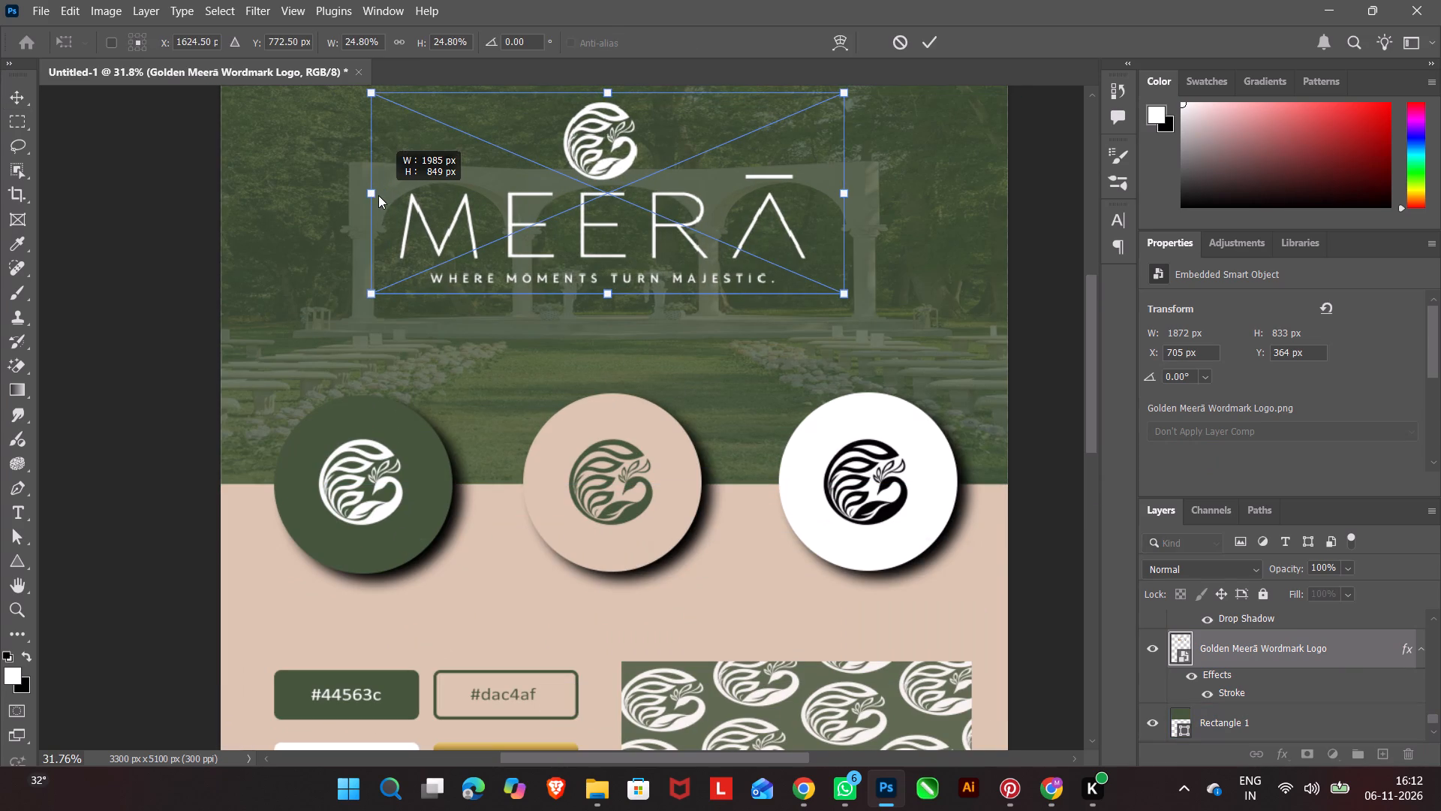
pyautogui.moveTo(378, 195); pyautogui.dragTo(348, 197)
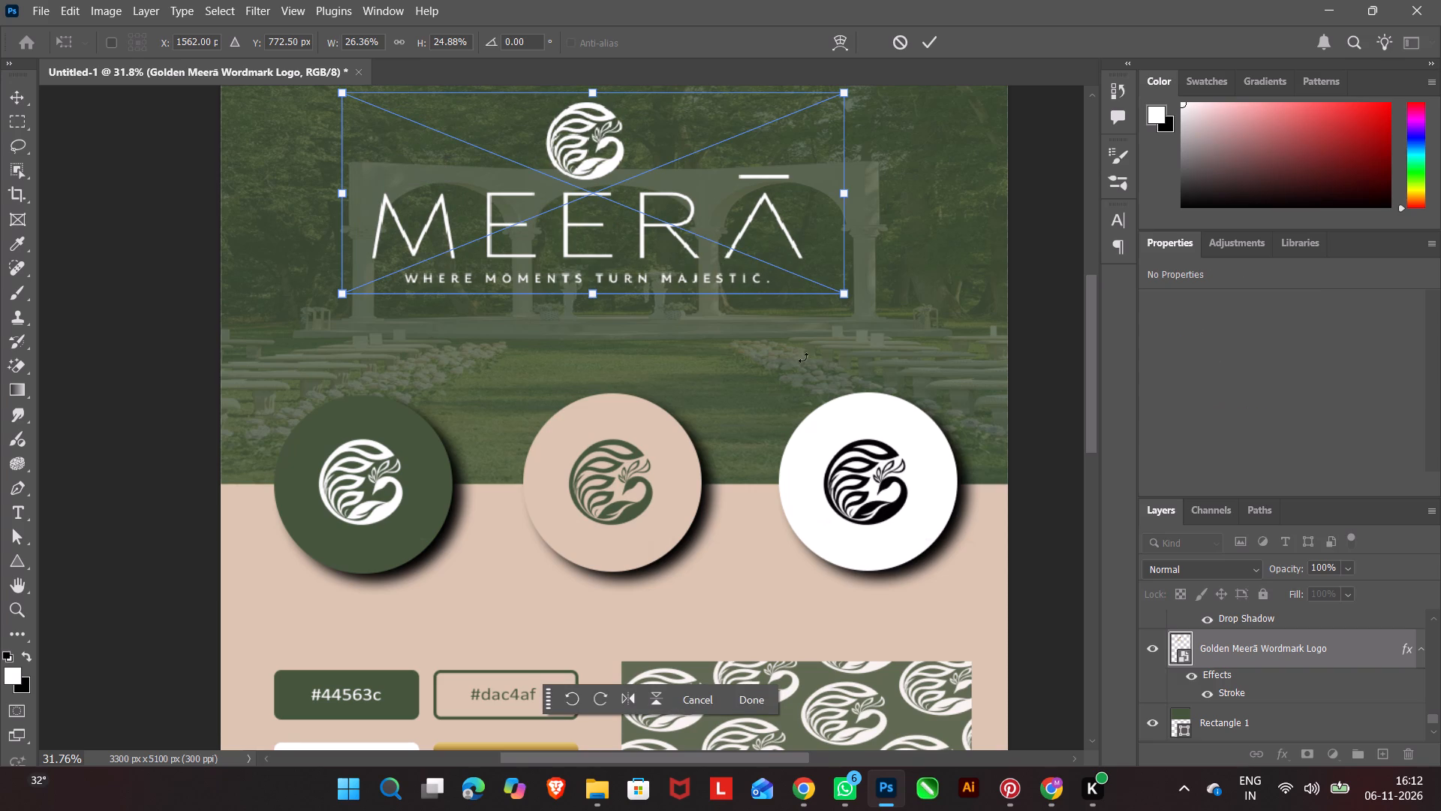
pyautogui.click(933, 41)
pyautogui.click(1032, 184)
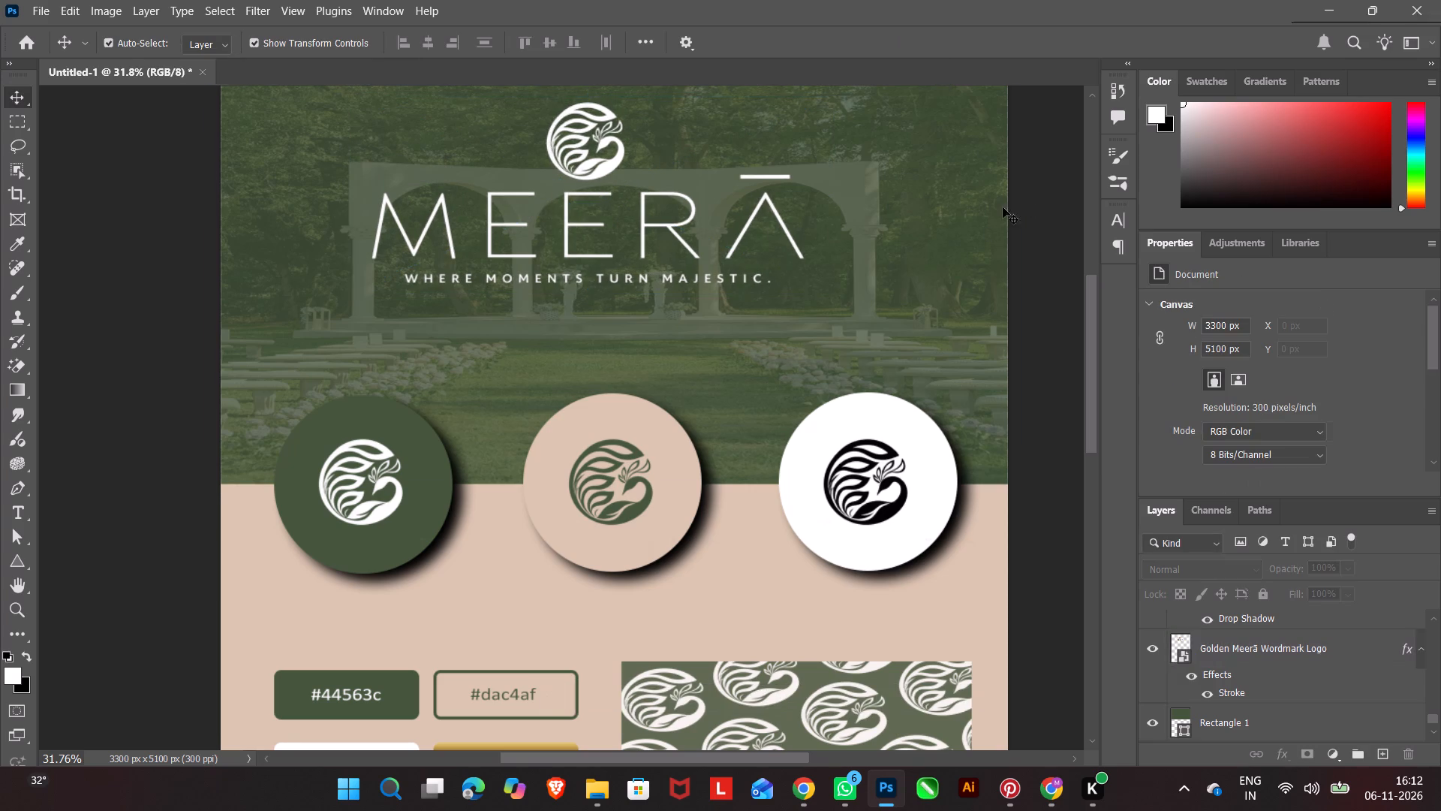
# Shift the widened wordmark logo horizontally to X 627 px so it is centred in the green header.
pyautogui.click(602, 200)
pyautogui.click(600, 196)
pyautogui.click(600, 194)
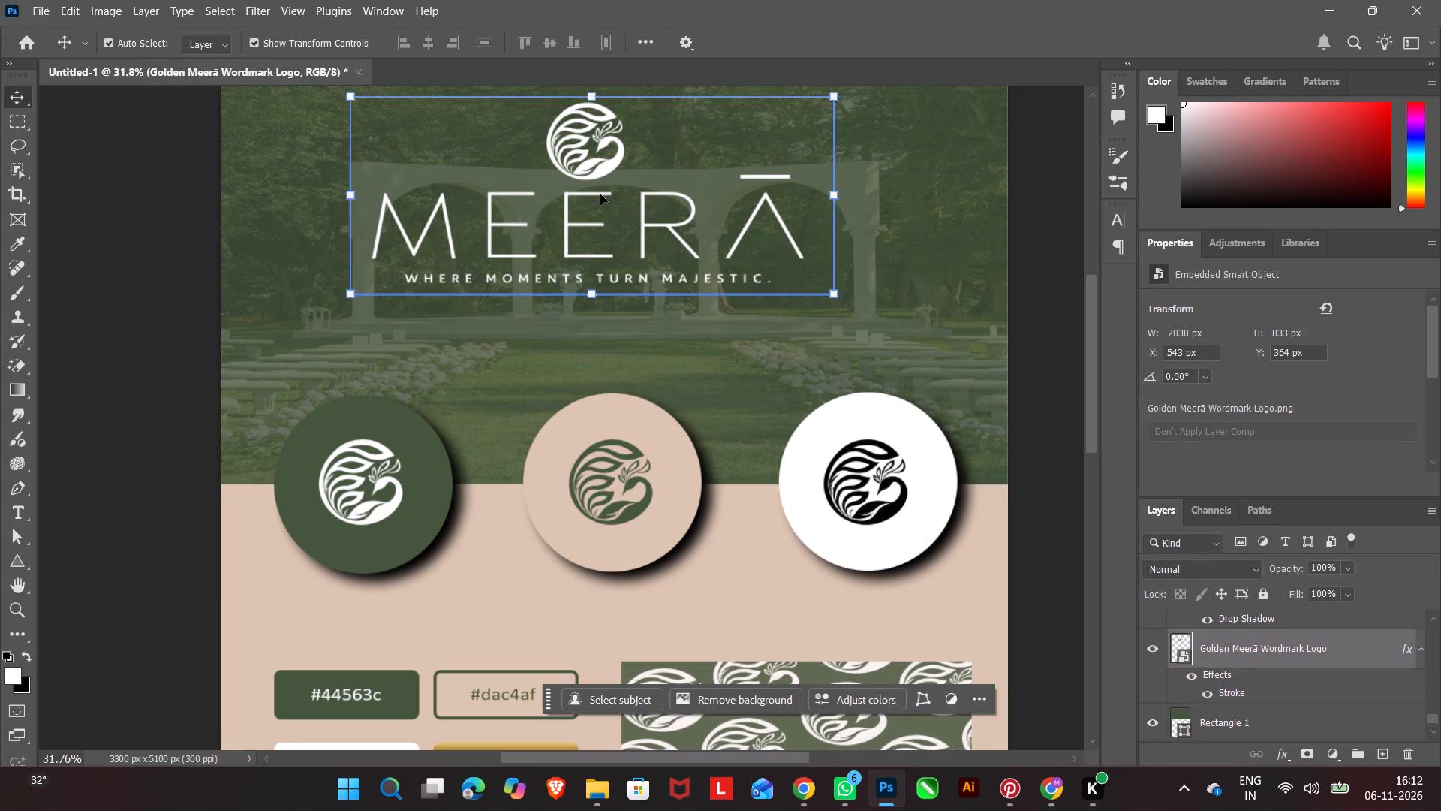
pyautogui.press('Right')
pyautogui.press('Right')
pyautogui.press('Right')
pyautogui.press('Right')
pyautogui.press('Right')
pyautogui.press('Right')
pyautogui.press('Right')
pyautogui.press('Right')
pyautogui.press('Right')
pyautogui.press('Right')
pyautogui.press('Right')
pyautogui.press('Right')
pyautogui.press('Right')
pyautogui.press('Right')
pyautogui.press('Right')
pyautogui.press('Right')
pyautogui.press('Right')
pyautogui.press('Right')
pyautogui.press('Right')
pyautogui.press('Right')
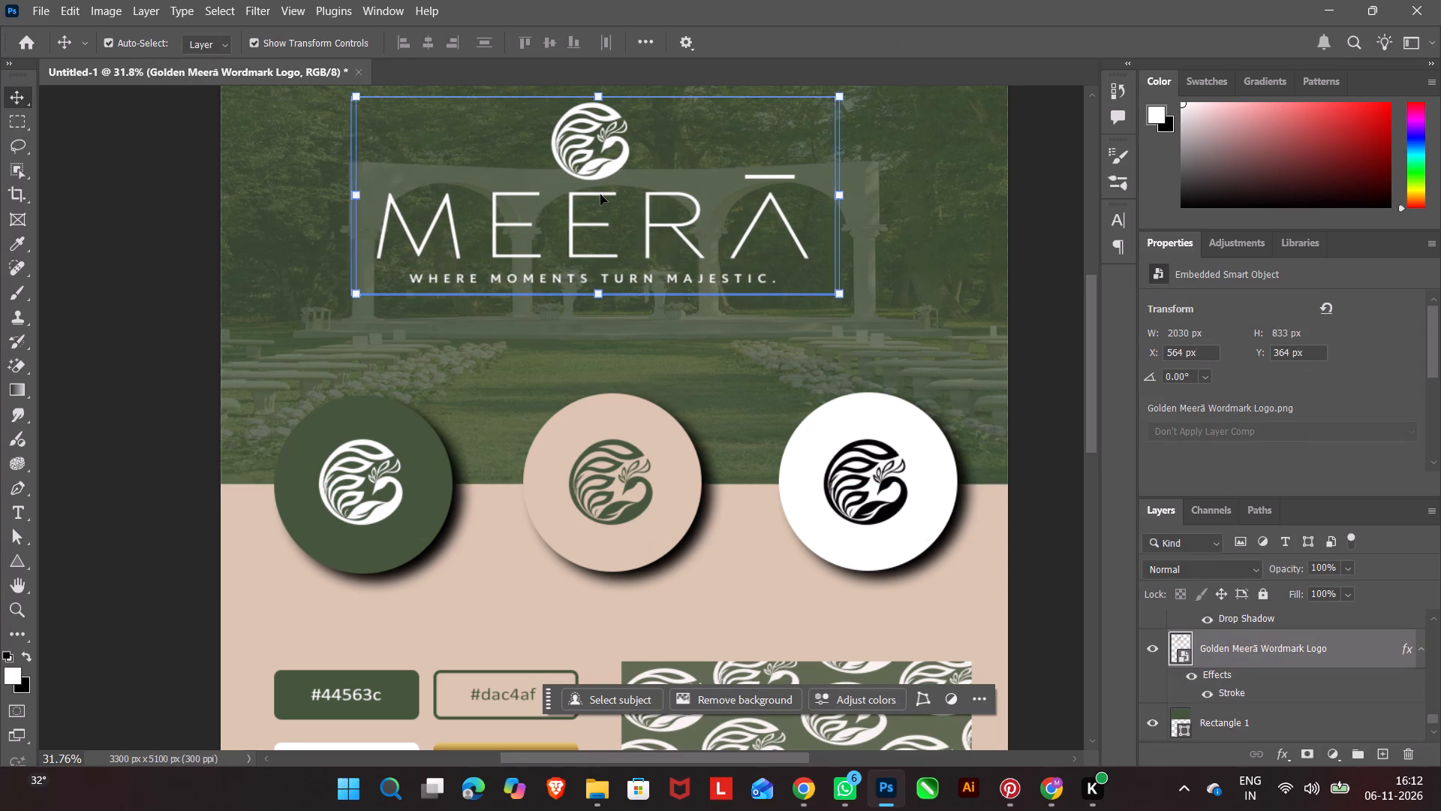
pyautogui.press('Right')
pyautogui.press('Right')
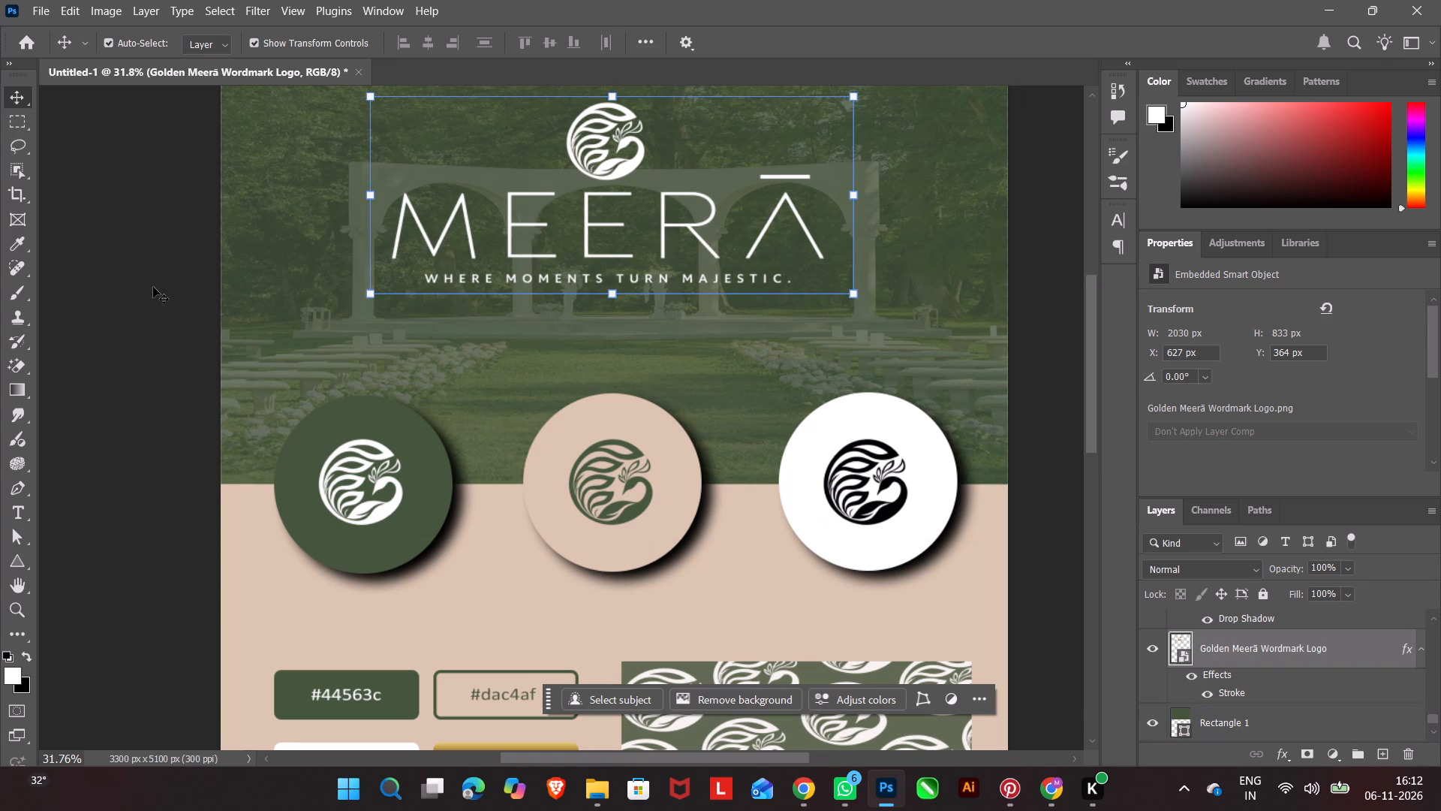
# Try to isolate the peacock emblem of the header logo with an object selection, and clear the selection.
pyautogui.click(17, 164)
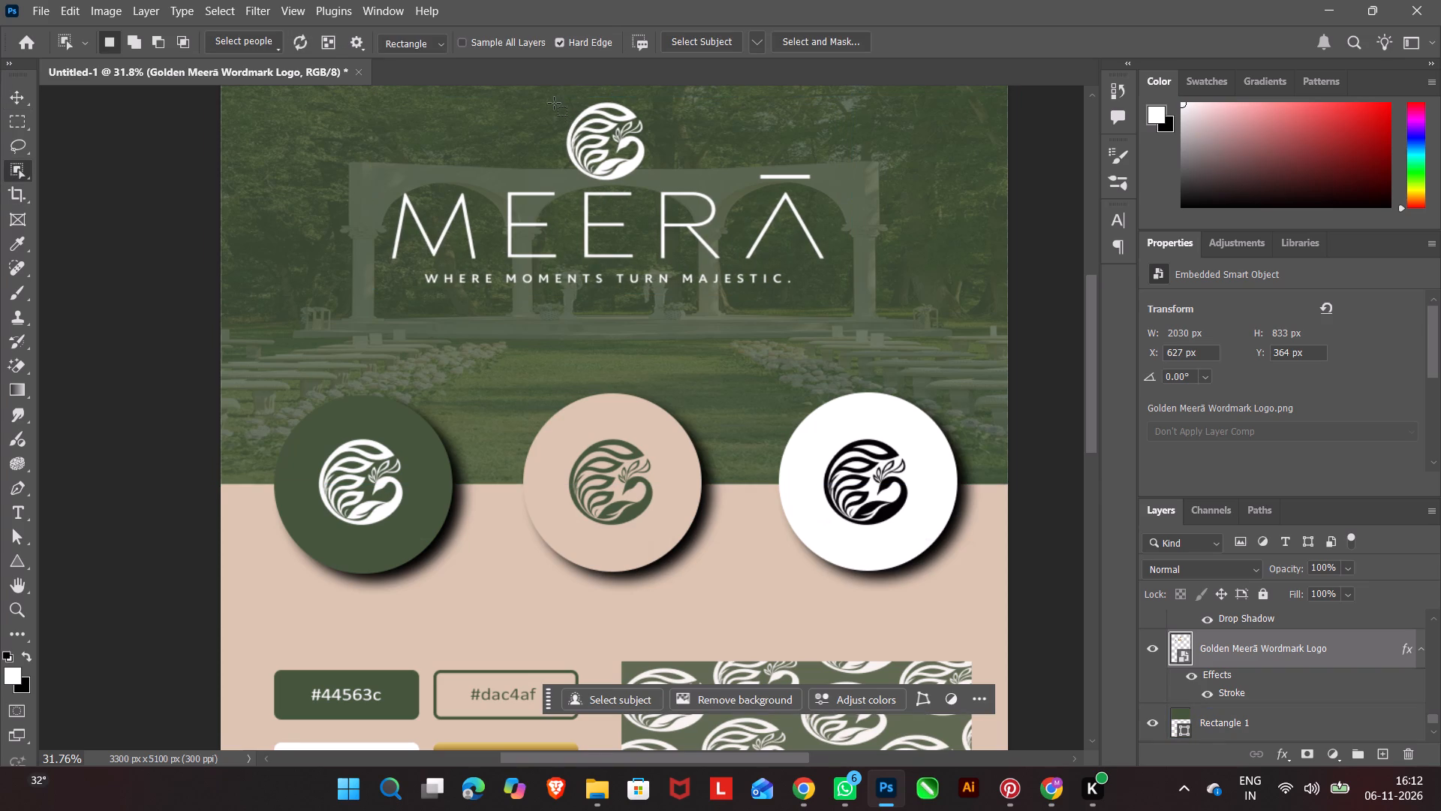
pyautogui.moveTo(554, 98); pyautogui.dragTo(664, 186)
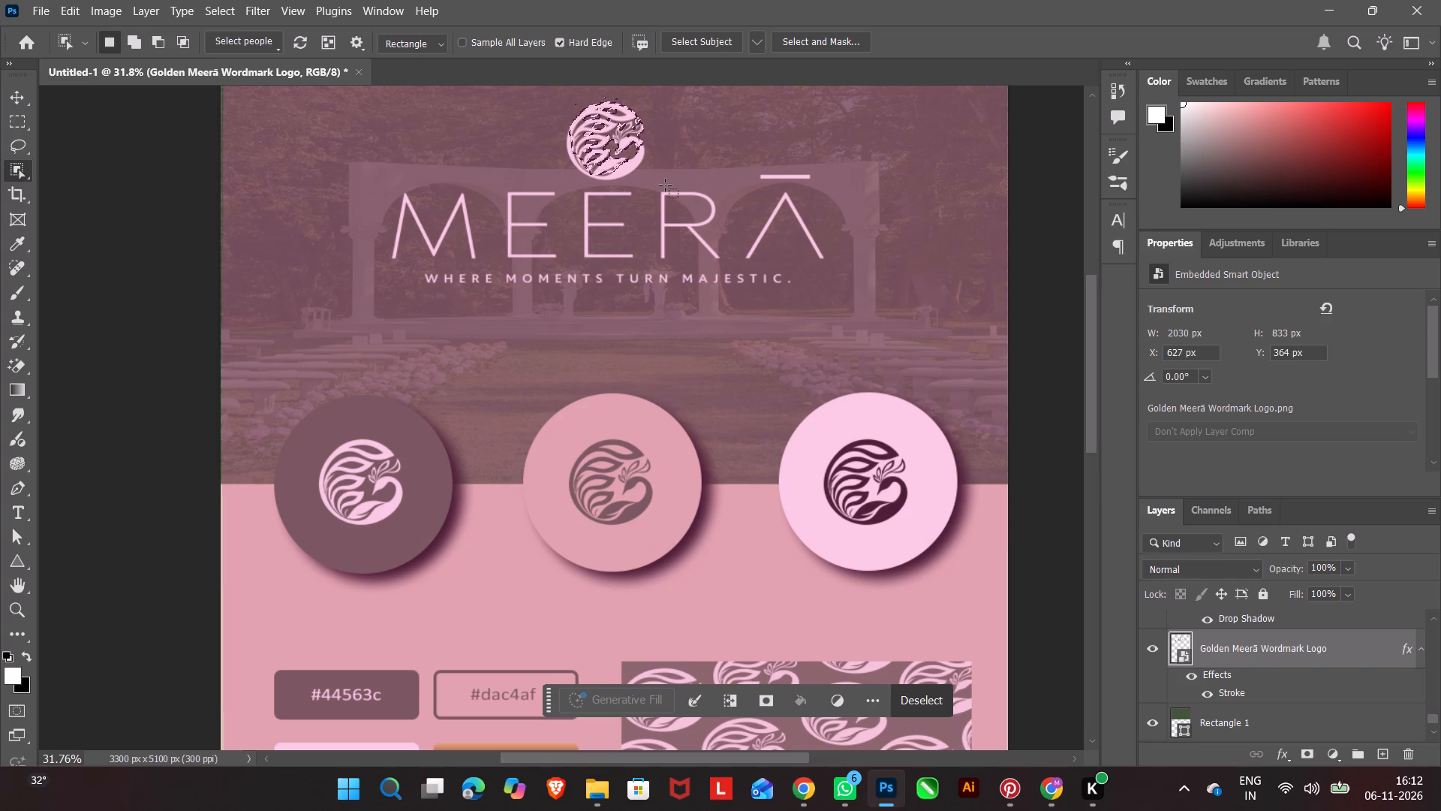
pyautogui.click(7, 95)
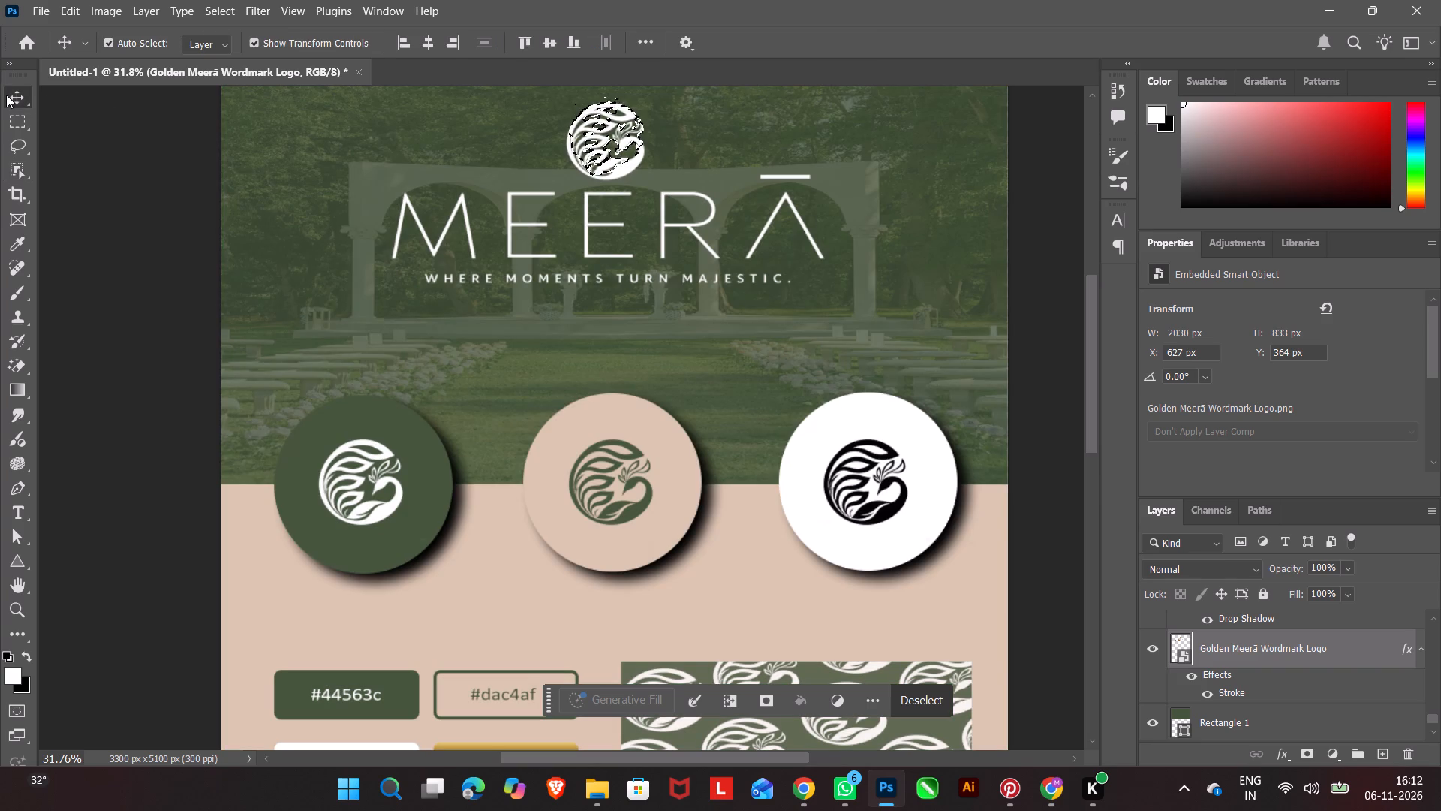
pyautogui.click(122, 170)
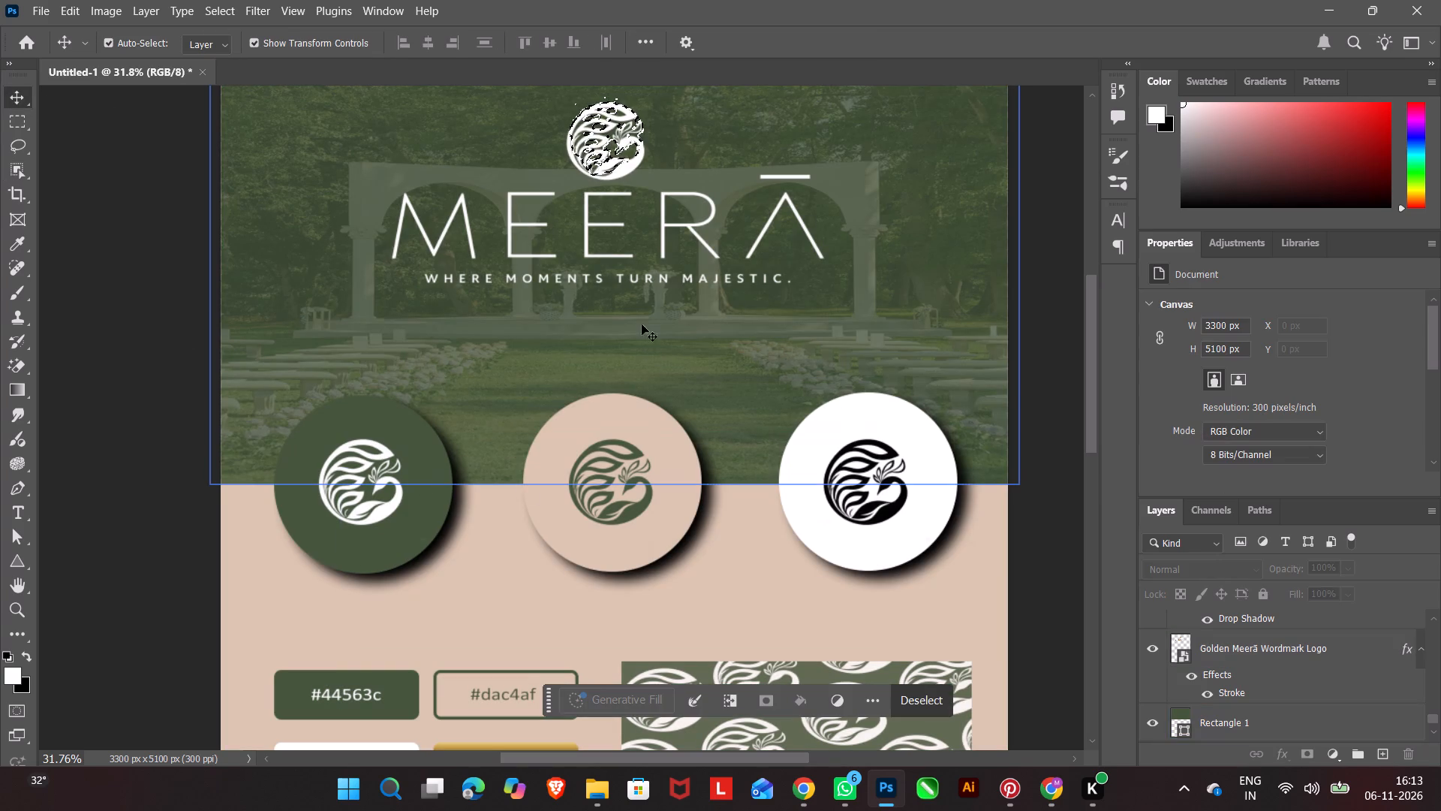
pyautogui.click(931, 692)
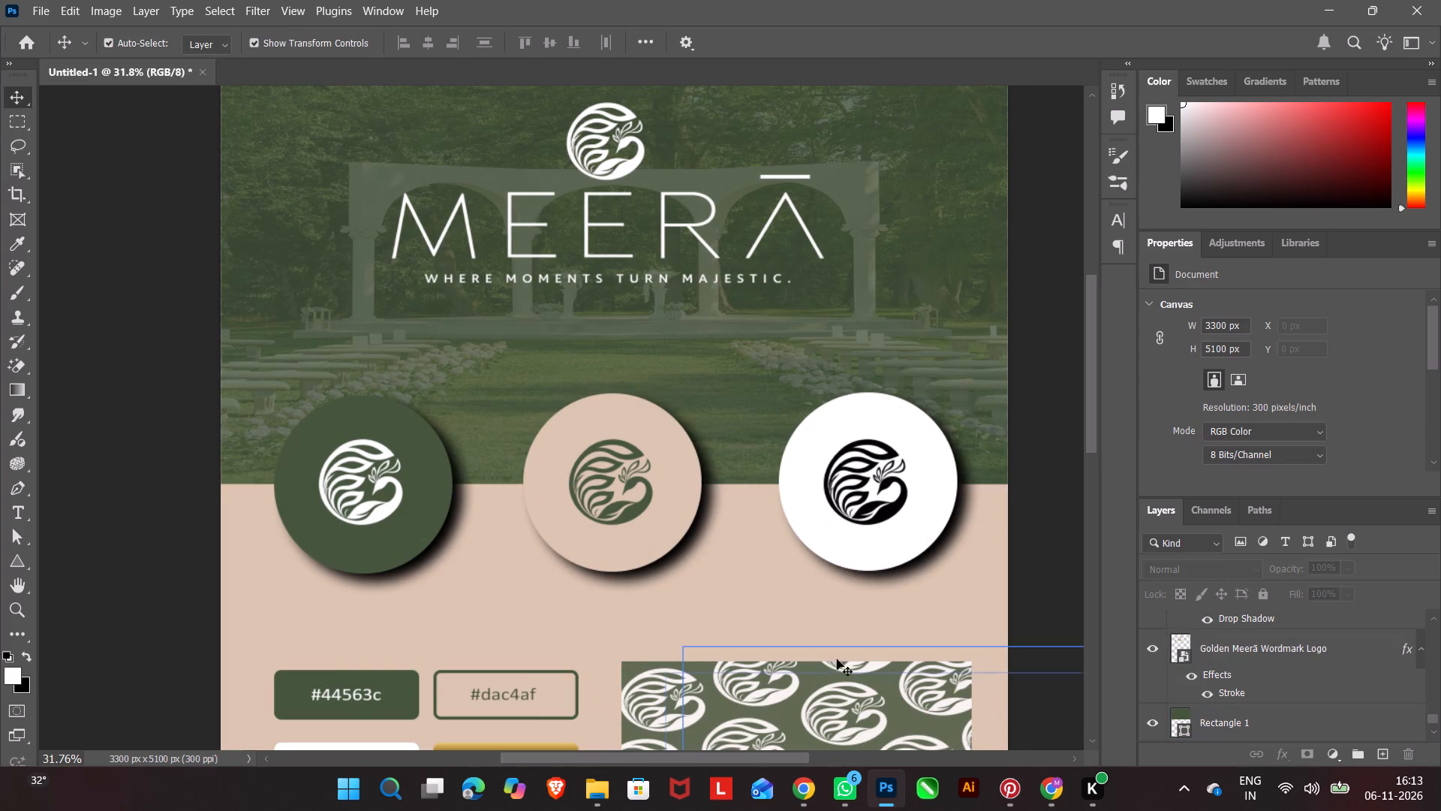
# Duplicate the header's Golden Meerā Wordmark Logo layer in place.
pyautogui.click(601, 249)
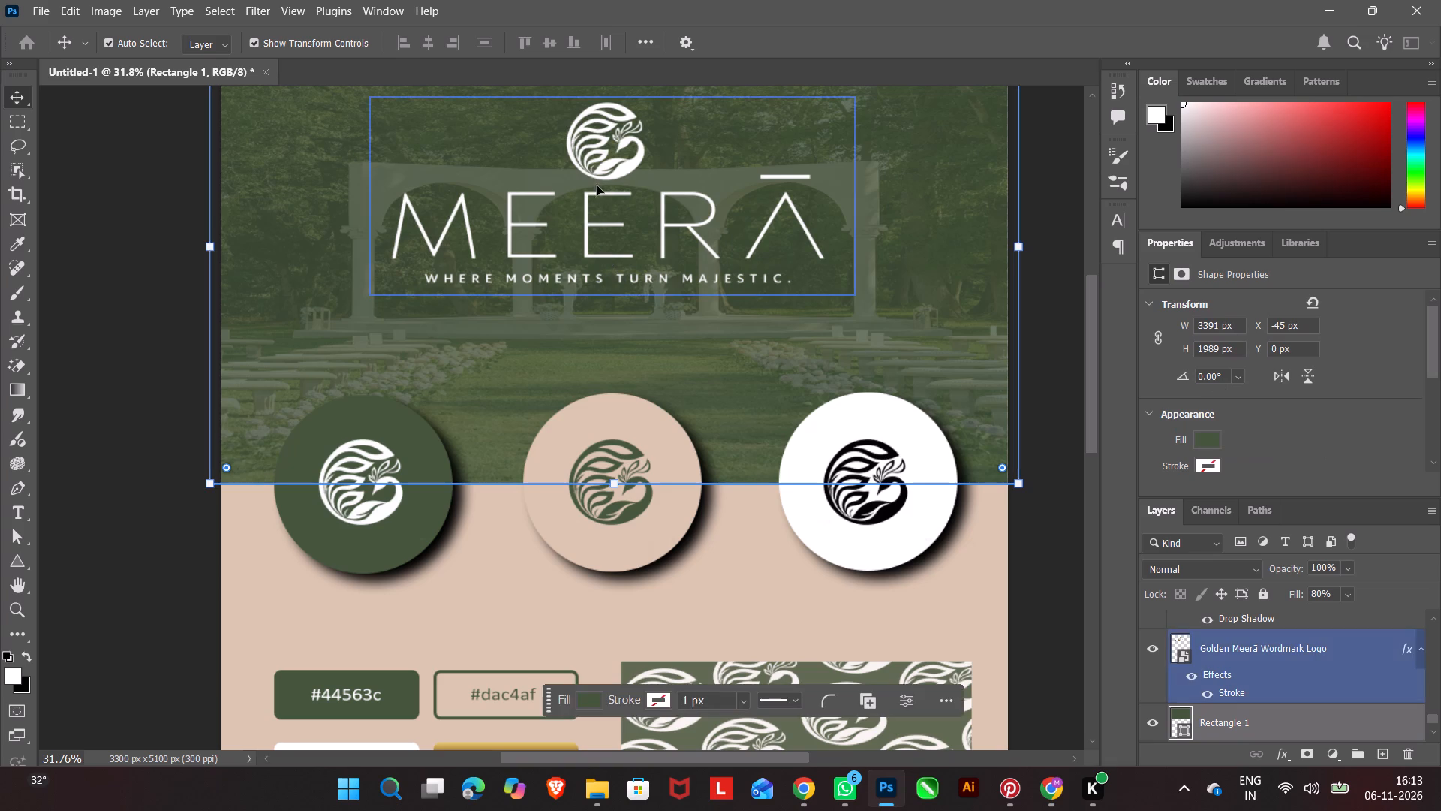
pyautogui.click(603, 173)
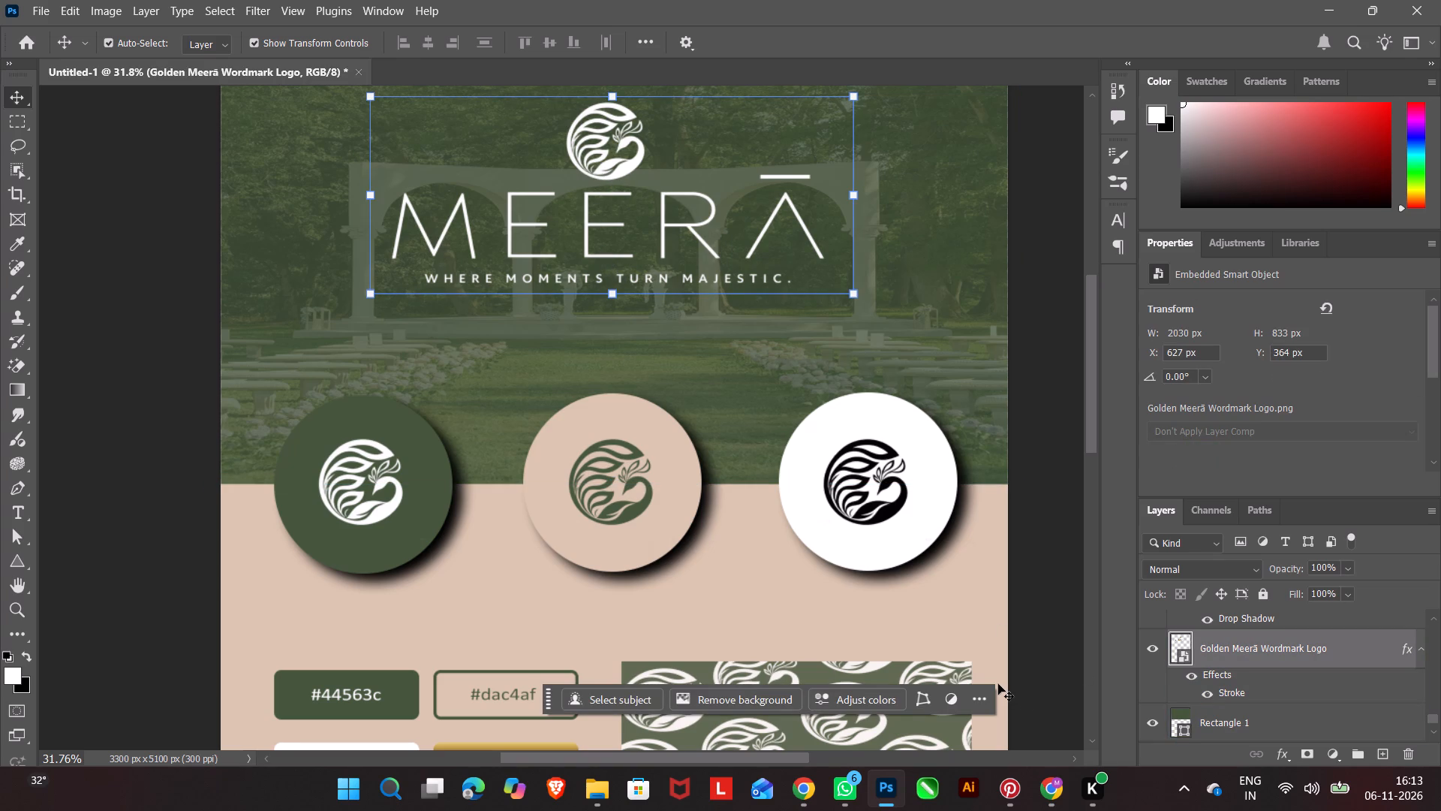
pyautogui.hotkey('ctrl', 'j')
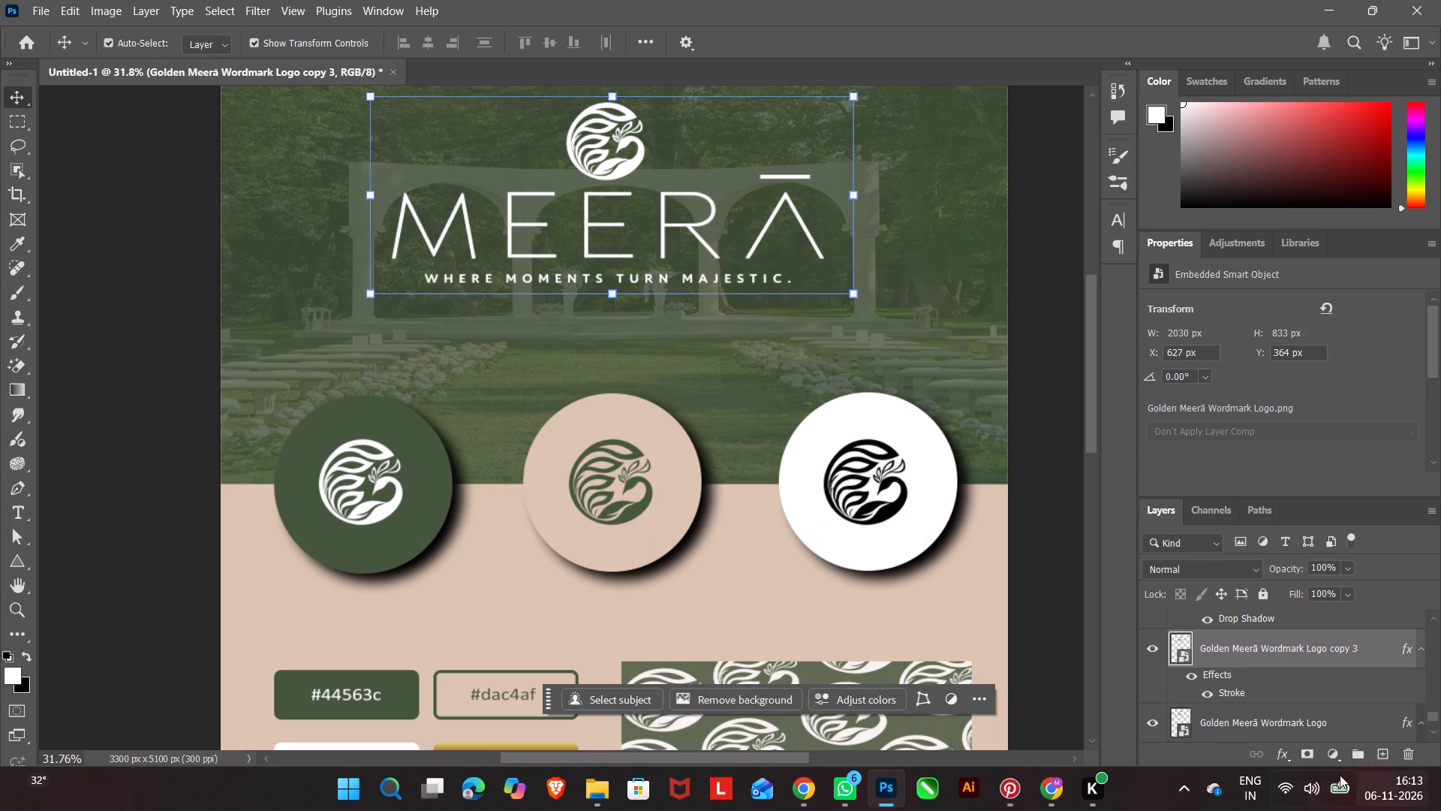
# Replace the white gradient in the duplicate logo's Stroke effect with the pale preset named gold.
pyautogui.click(1283, 750)
pyautogui.click(1311, 610)
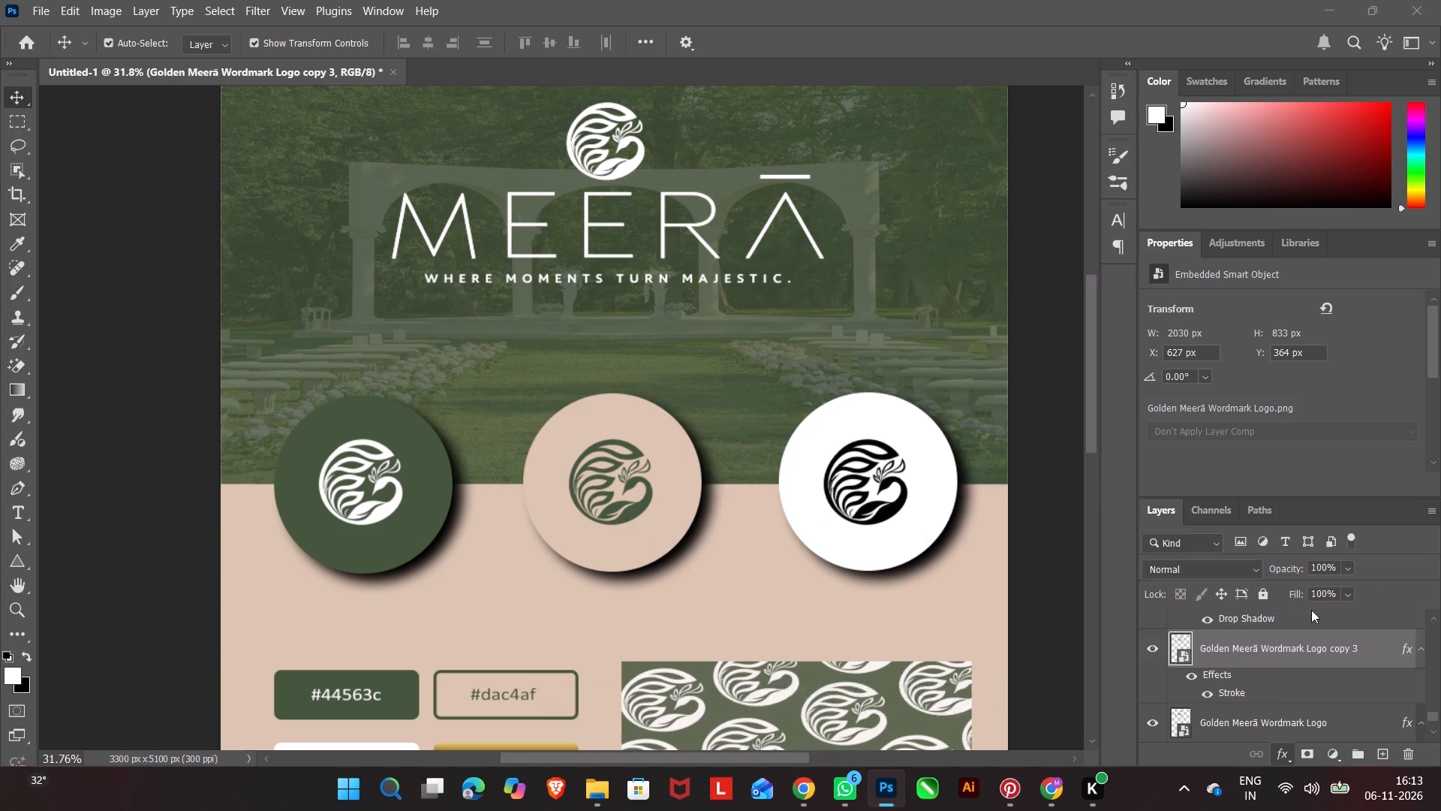
pyautogui.click(1115, 514)
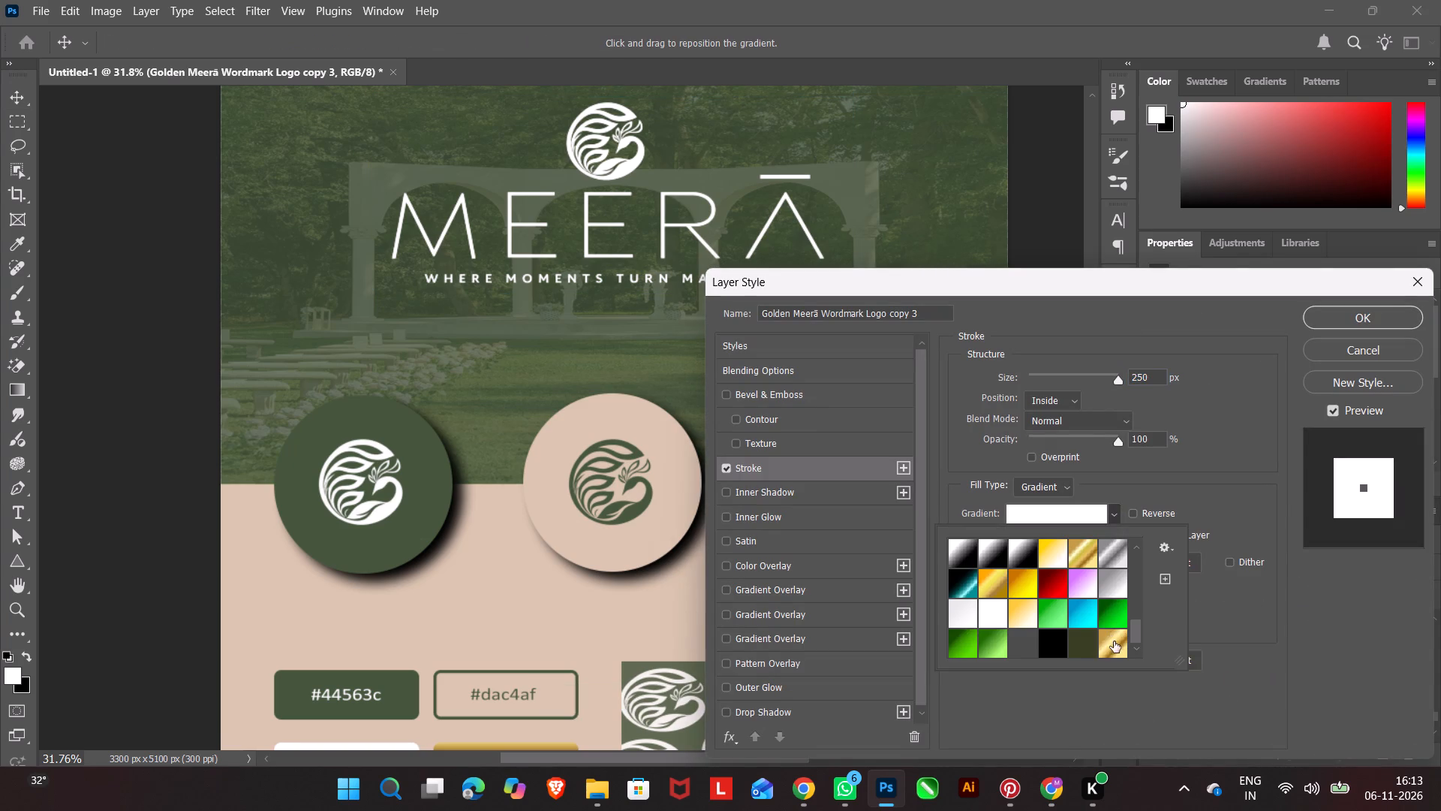
pyautogui.click(1114, 643)
pyautogui.click(1079, 549)
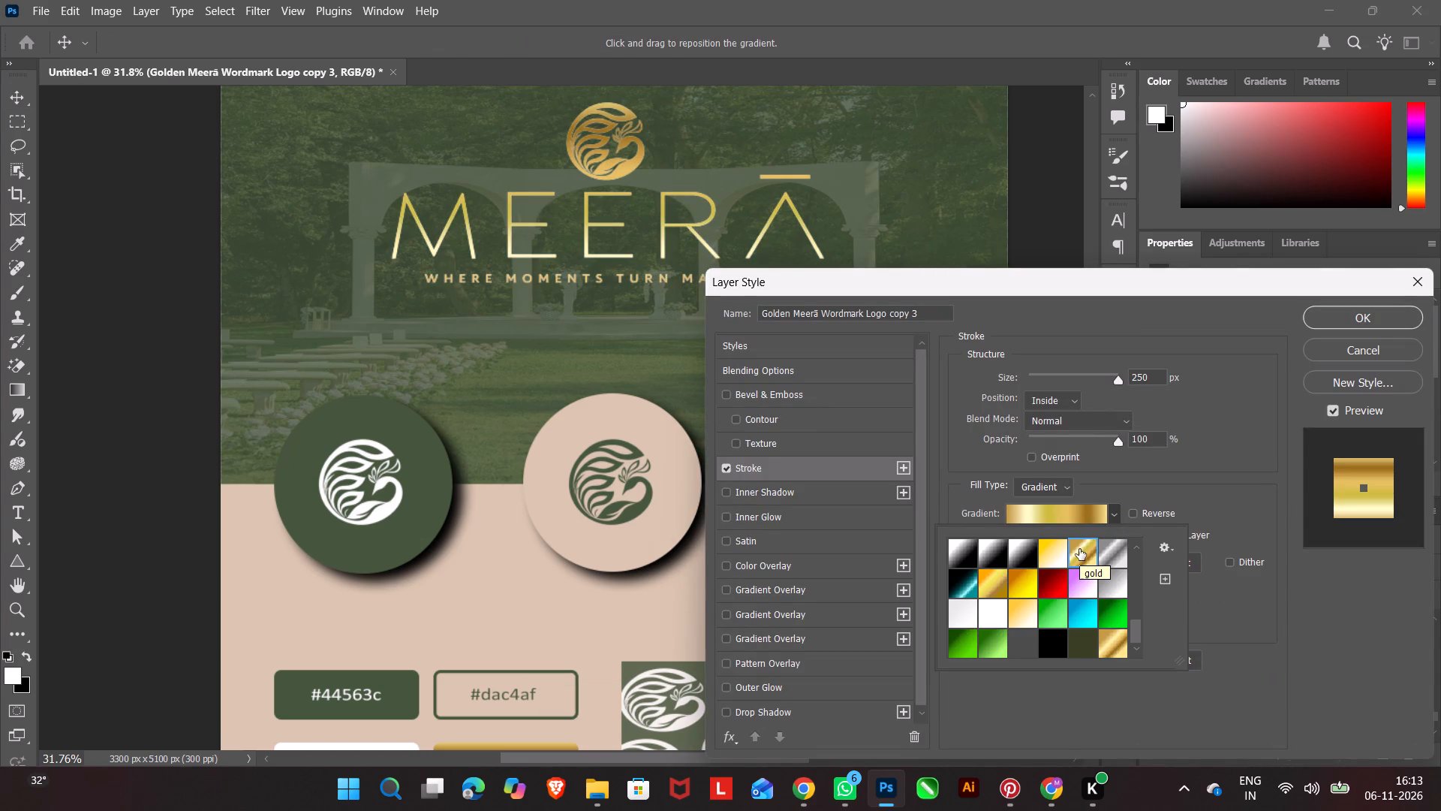
pyautogui.click(1031, 612)
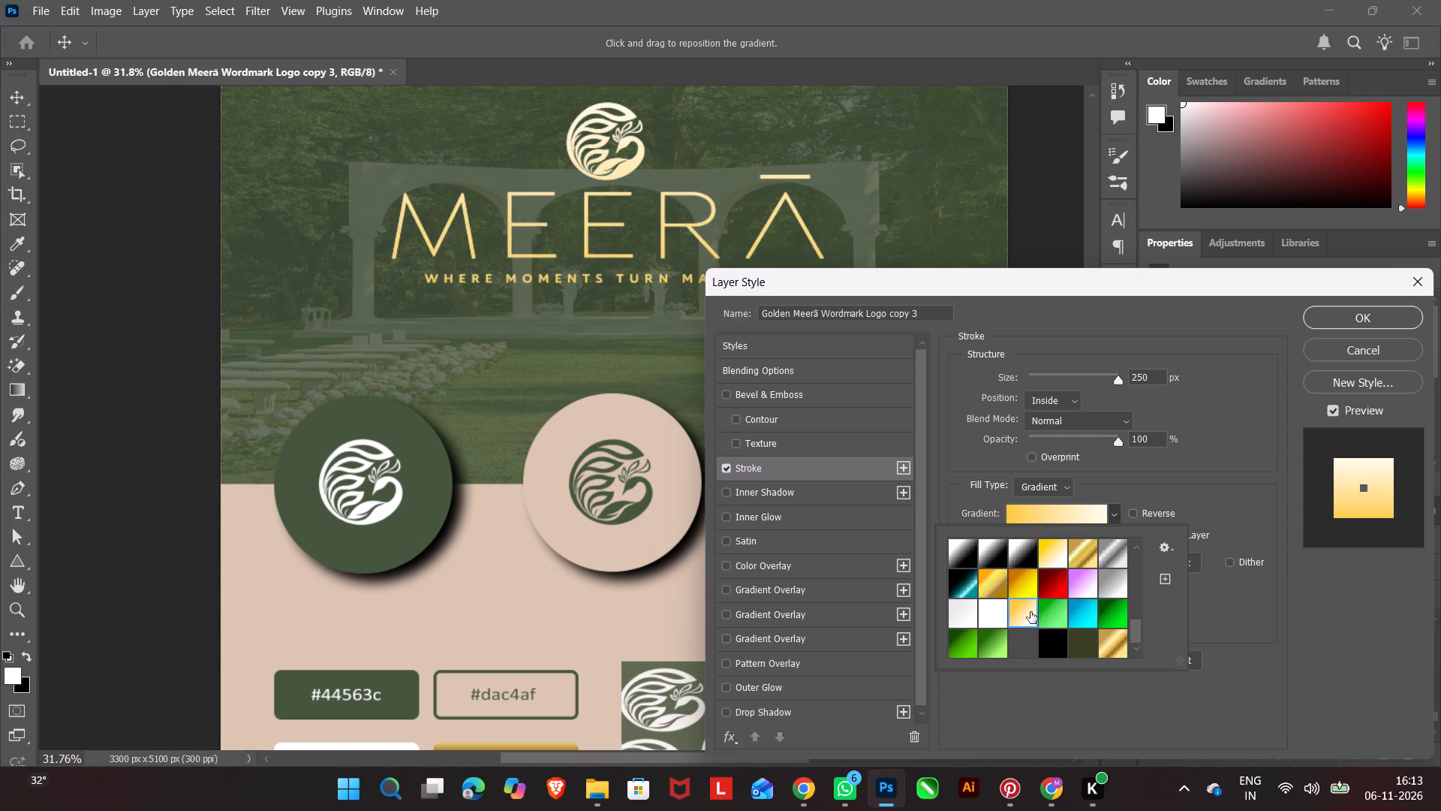
pyautogui.click(1372, 316)
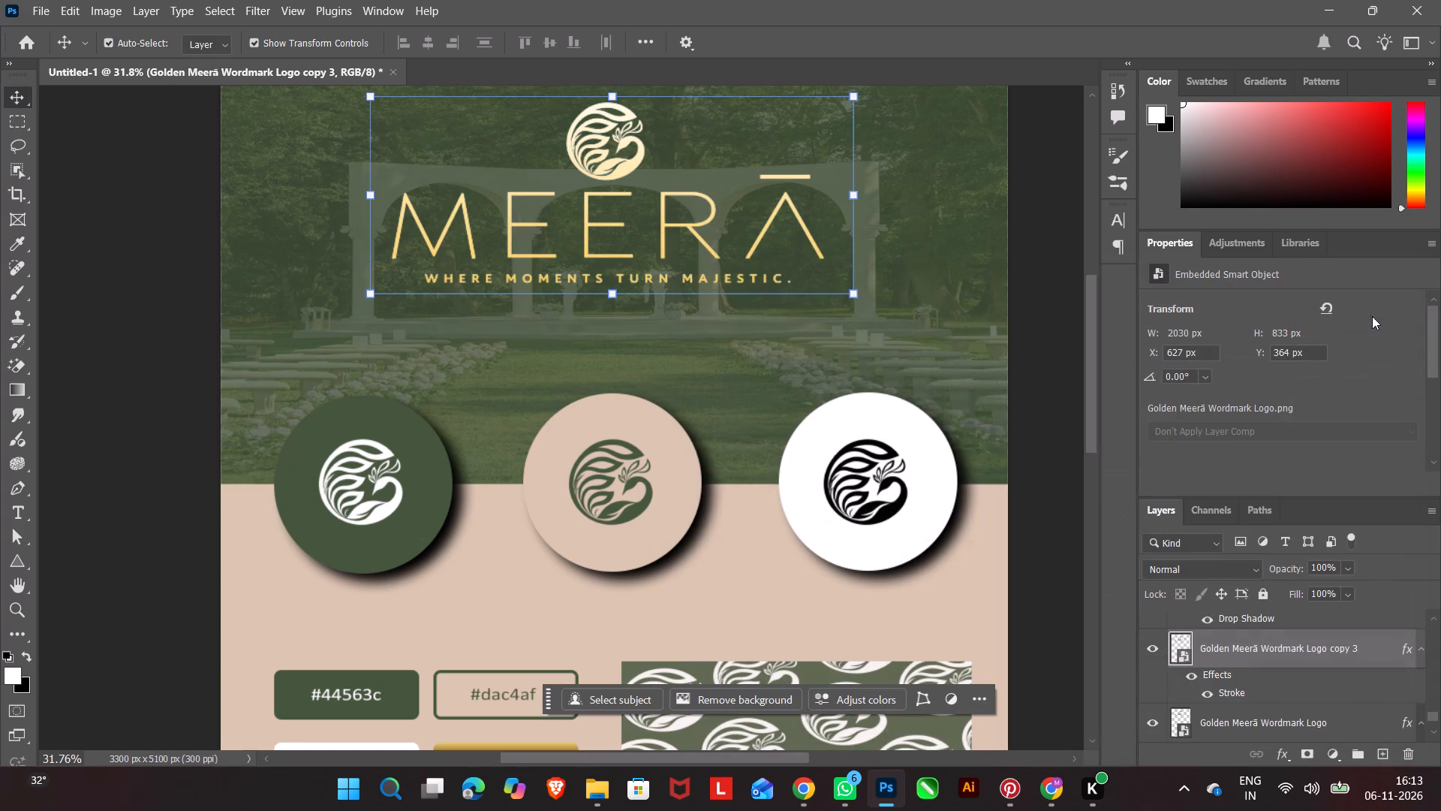
# Add a layer mask to the duplicate gold logo and paint out its MEERĀ lettering and tagline with a 190 px black brush, keeping the emblem.
pyautogui.click(1306, 753)
pyautogui.click(648, 694)
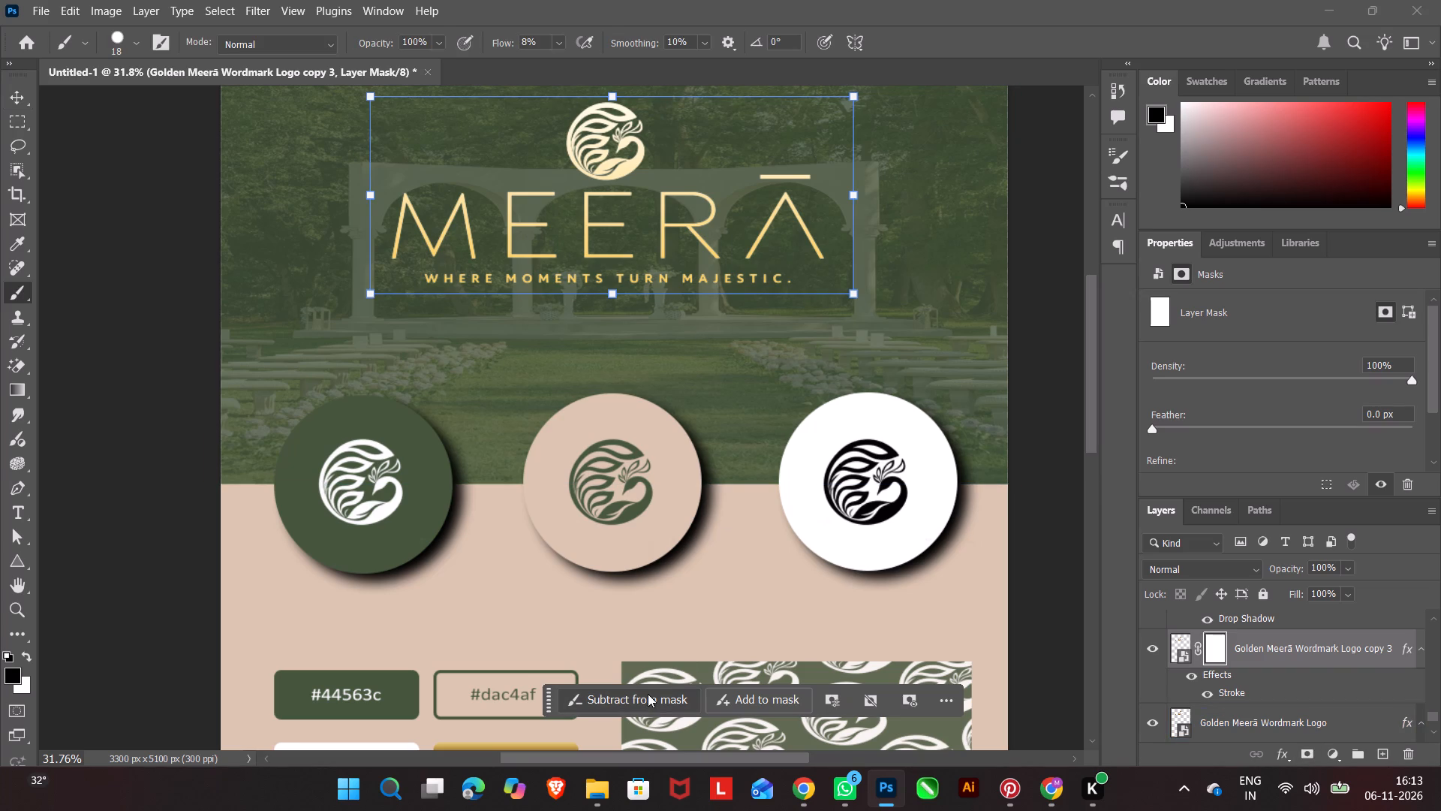
pyautogui.rightClick(633, 288)
pyautogui.moveTo(740, 334); pyautogui.dragTo(793, 334)
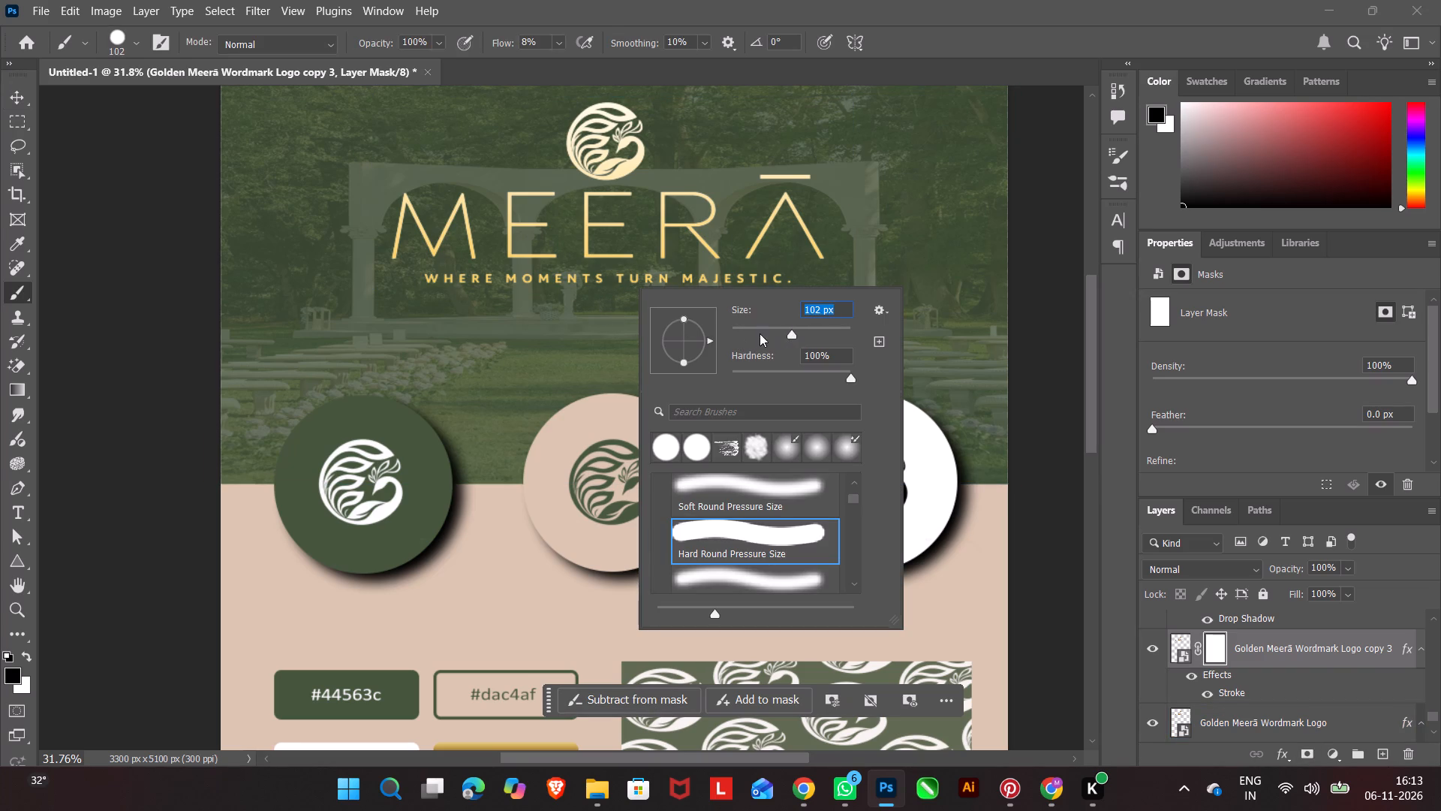
pyautogui.moveTo(791, 333); pyautogui.dragTo(819, 334)
pyautogui.moveTo(507, 310); pyautogui.dragTo(457, 300)
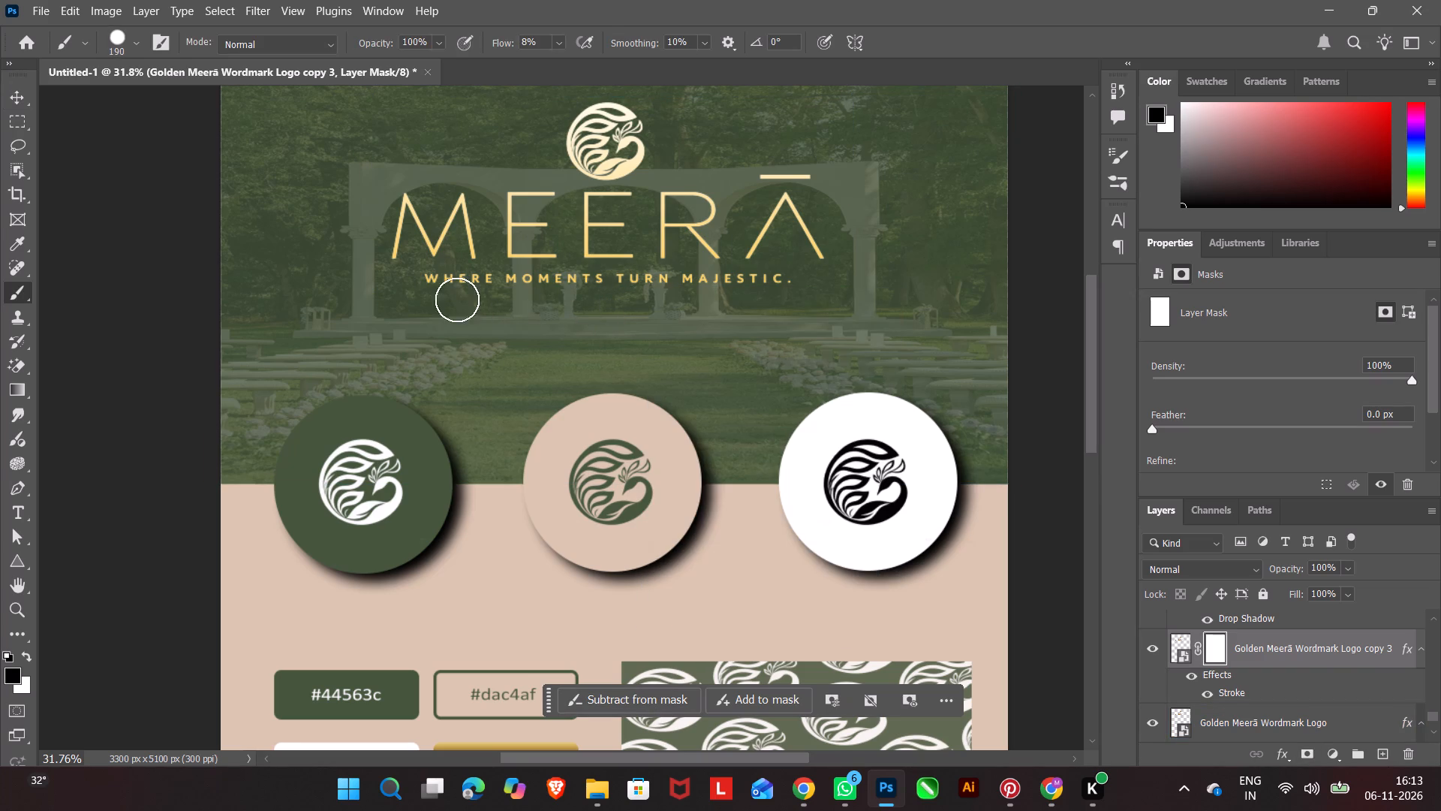
pyautogui.moveTo(457, 300); pyautogui.dragTo(592, 216)
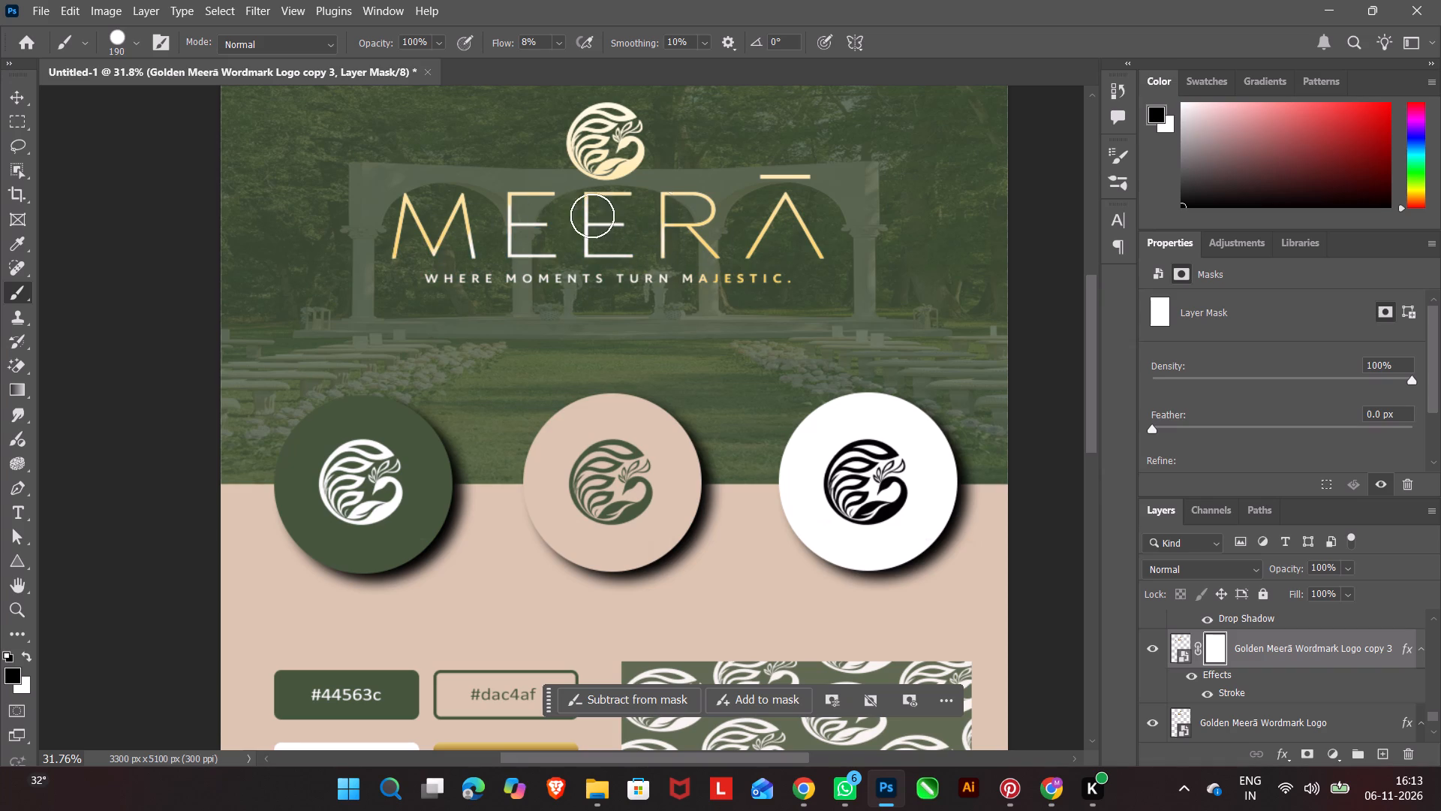
pyautogui.moveTo(592, 216); pyautogui.dragTo(429, 210)
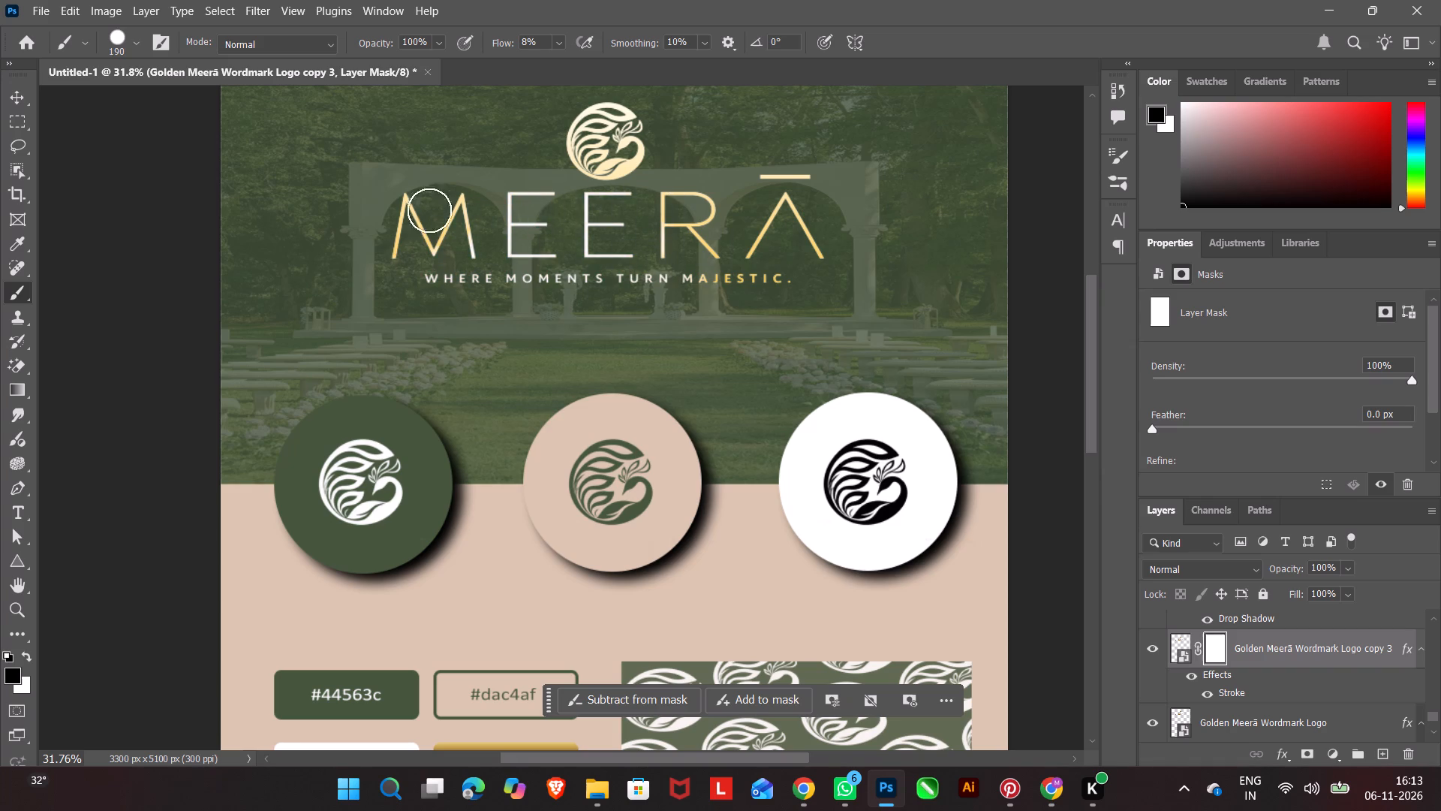
pyautogui.moveTo(429, 210); pyautogui.dragTo(303, 267)
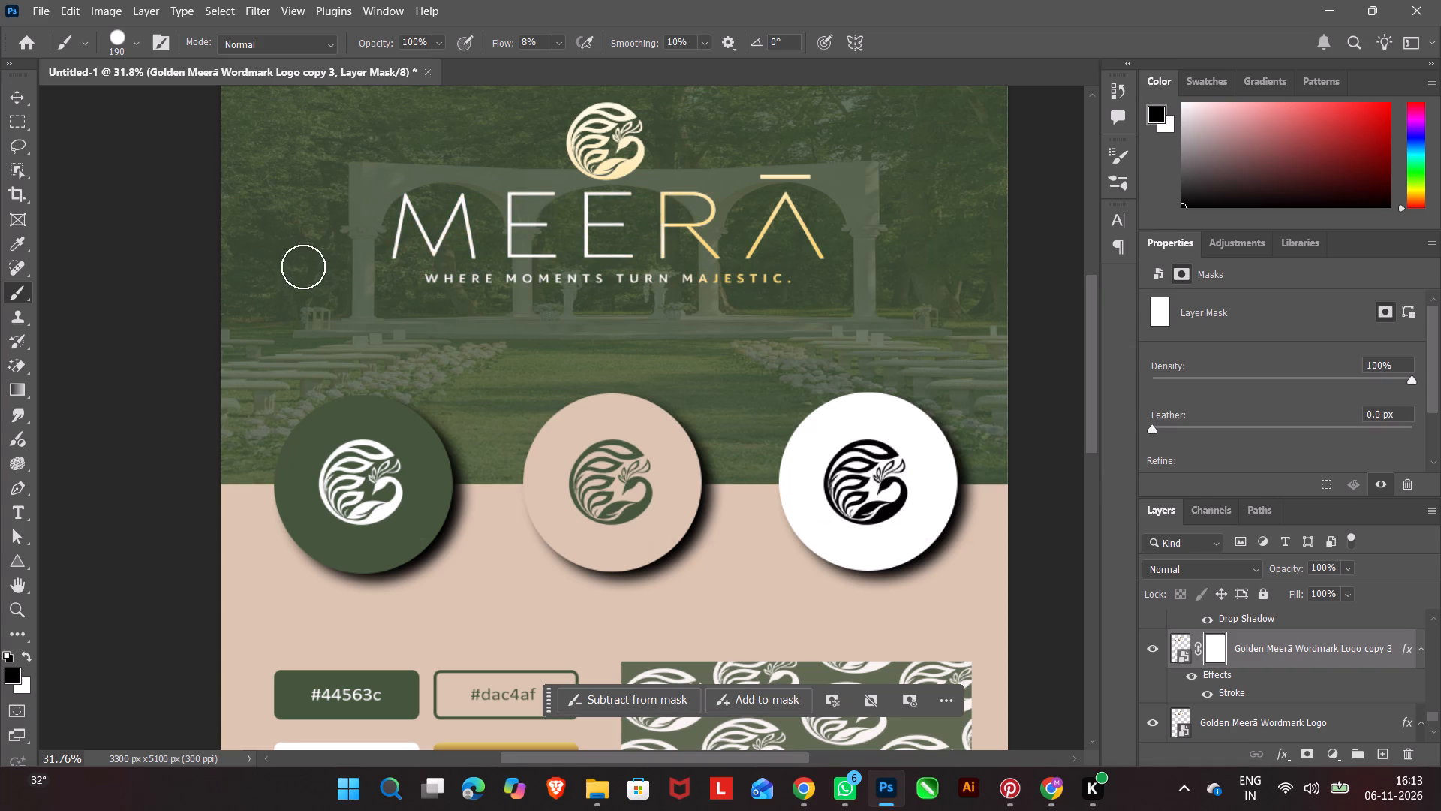
pyautogui.moveTo(303, 267); pyautogui.dragTo(784, 246)
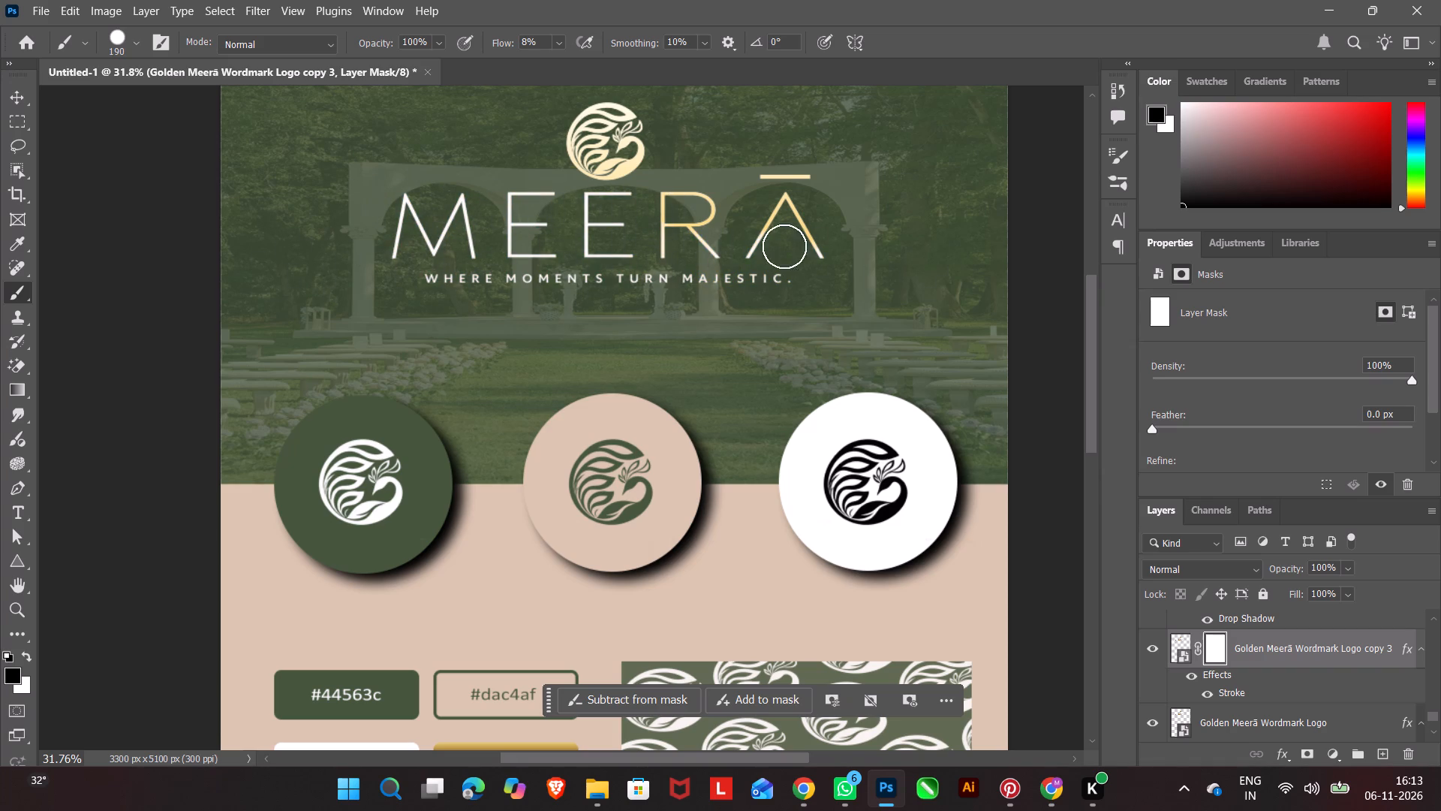
pyautogui.moveTo(784, 246); pyautogui.dragTo(807, 175)
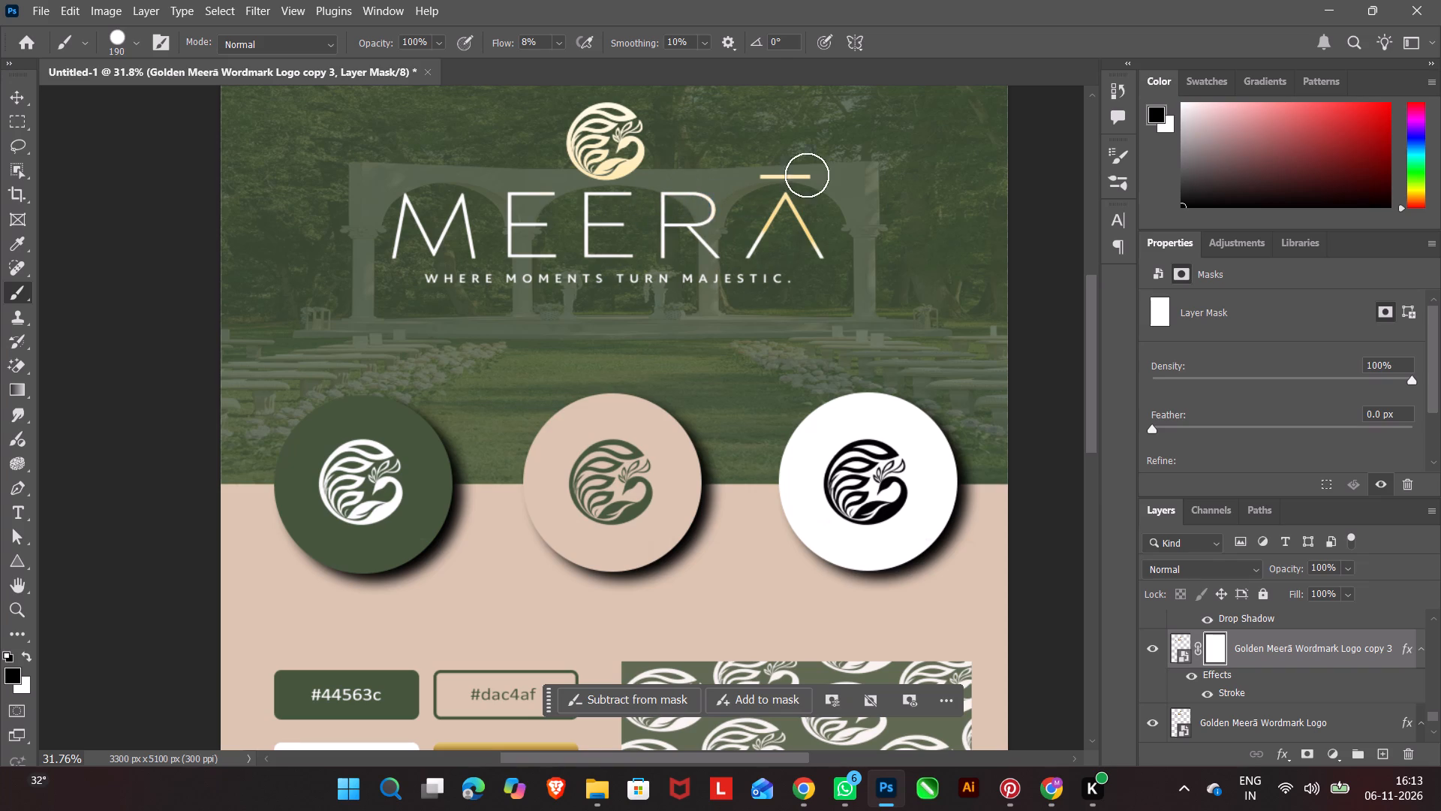
pyautogui.moveTo(807, 175); pyautogui.dragTo(813, 265)
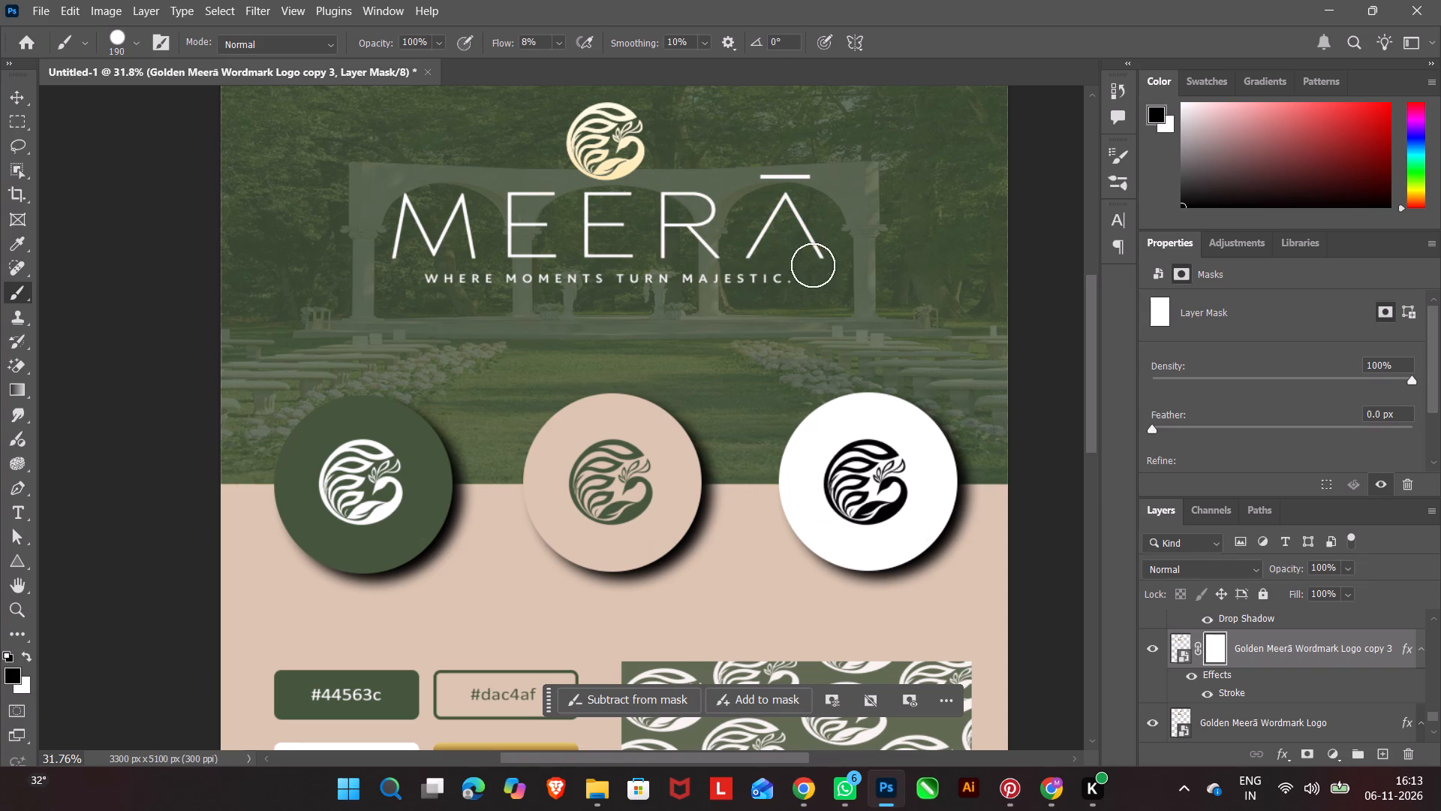
pyautogui.moveTo(813, 265); pyautogui.dragTo(500, 270)
pyautogui.click(20, 96)
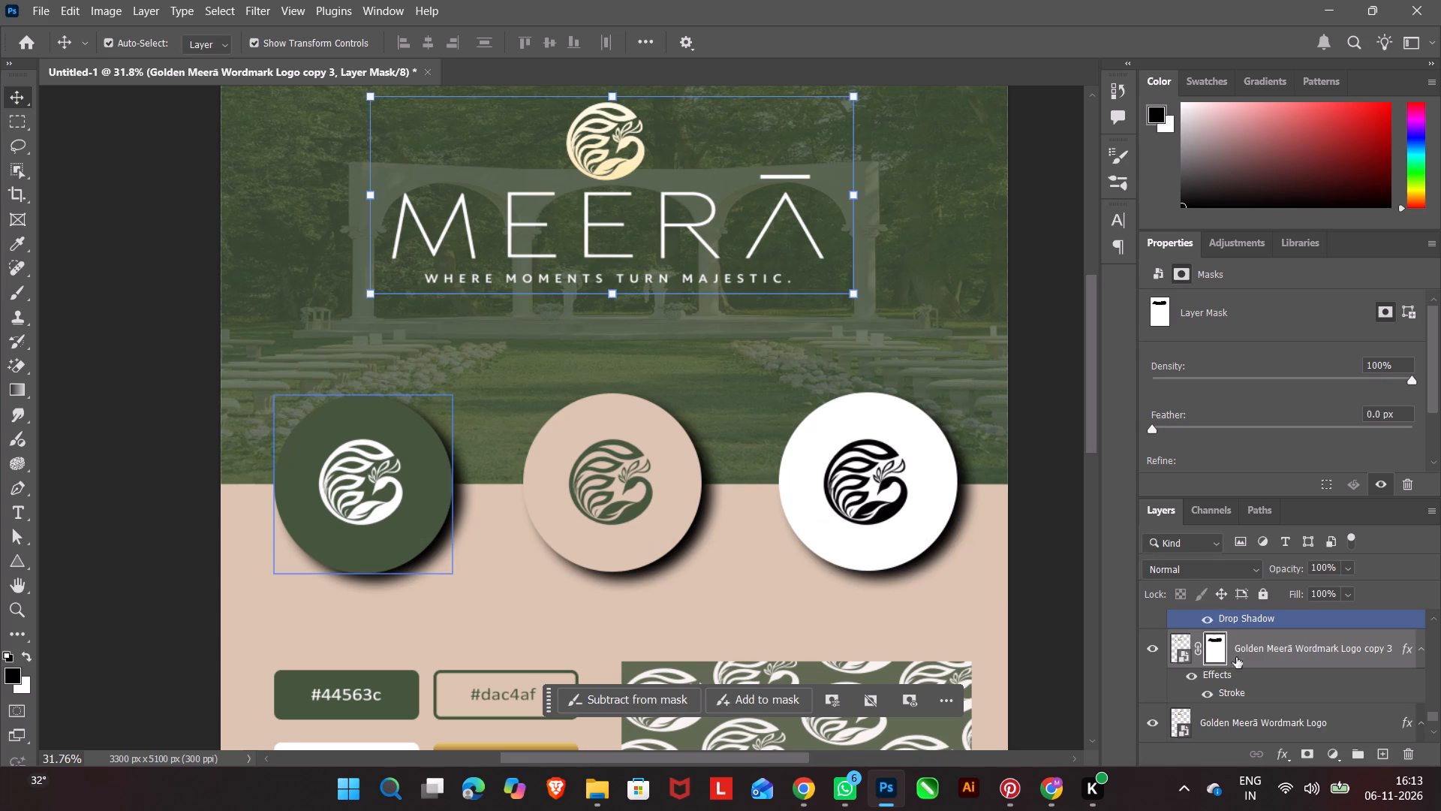
# Replace the pale gradient in the masked duplicate logo's Stroke effect with the banded metallic gold preset containing cream highlights and brown bands.
pyautogui.doubleClick(1234, 692)
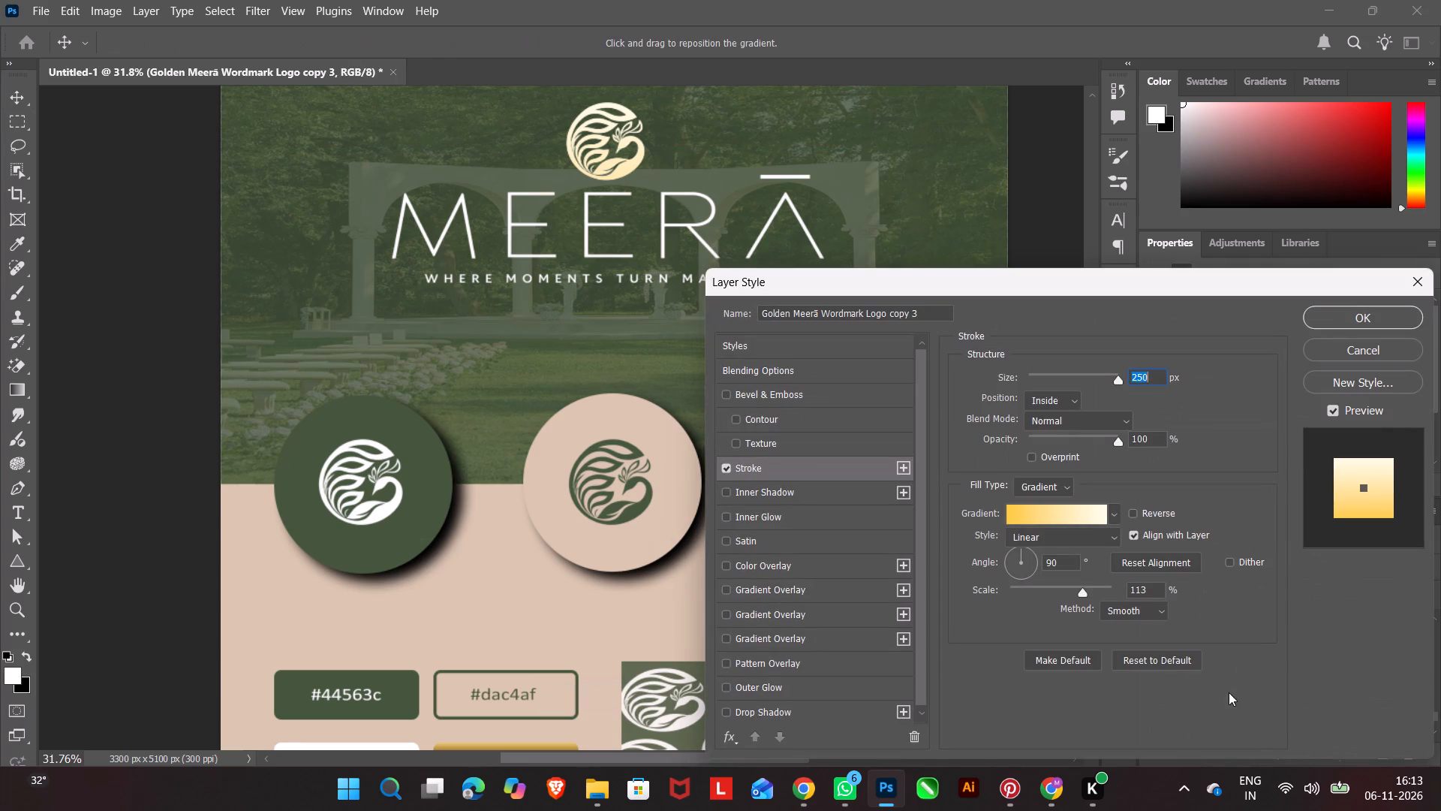
pyautogui.click(1017, 511)
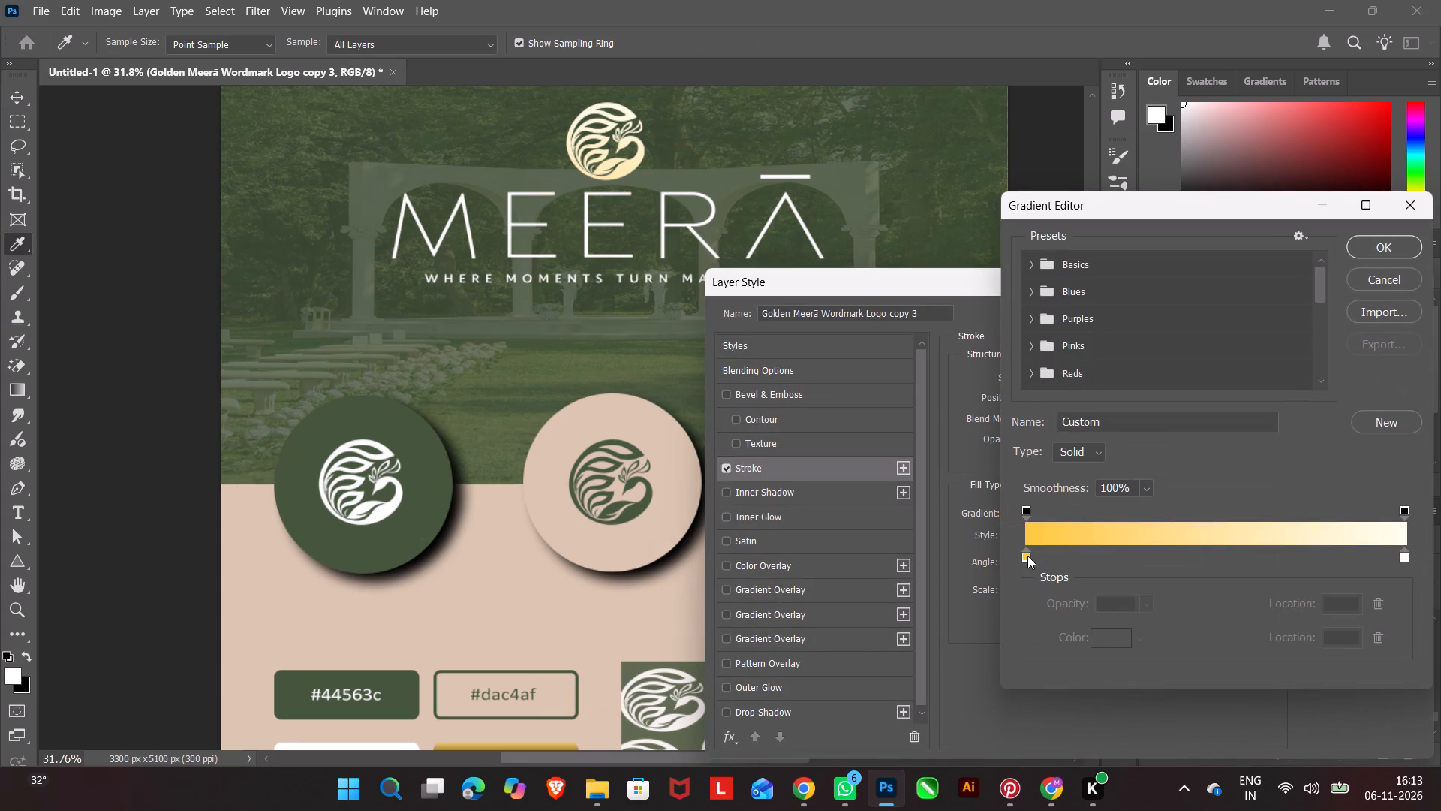
pyautogui.click(1398, 241)
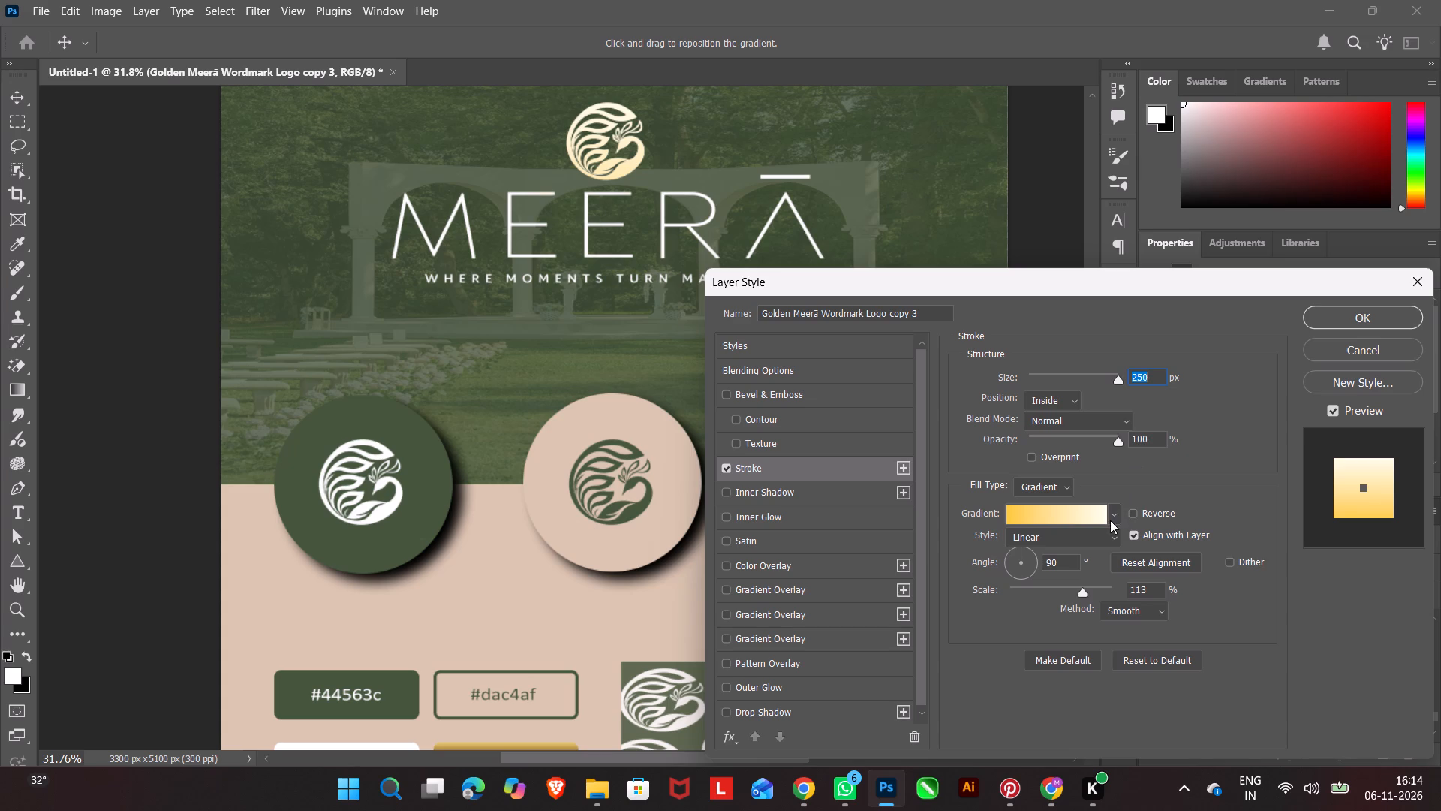
pyautogui.click(1115, 512)
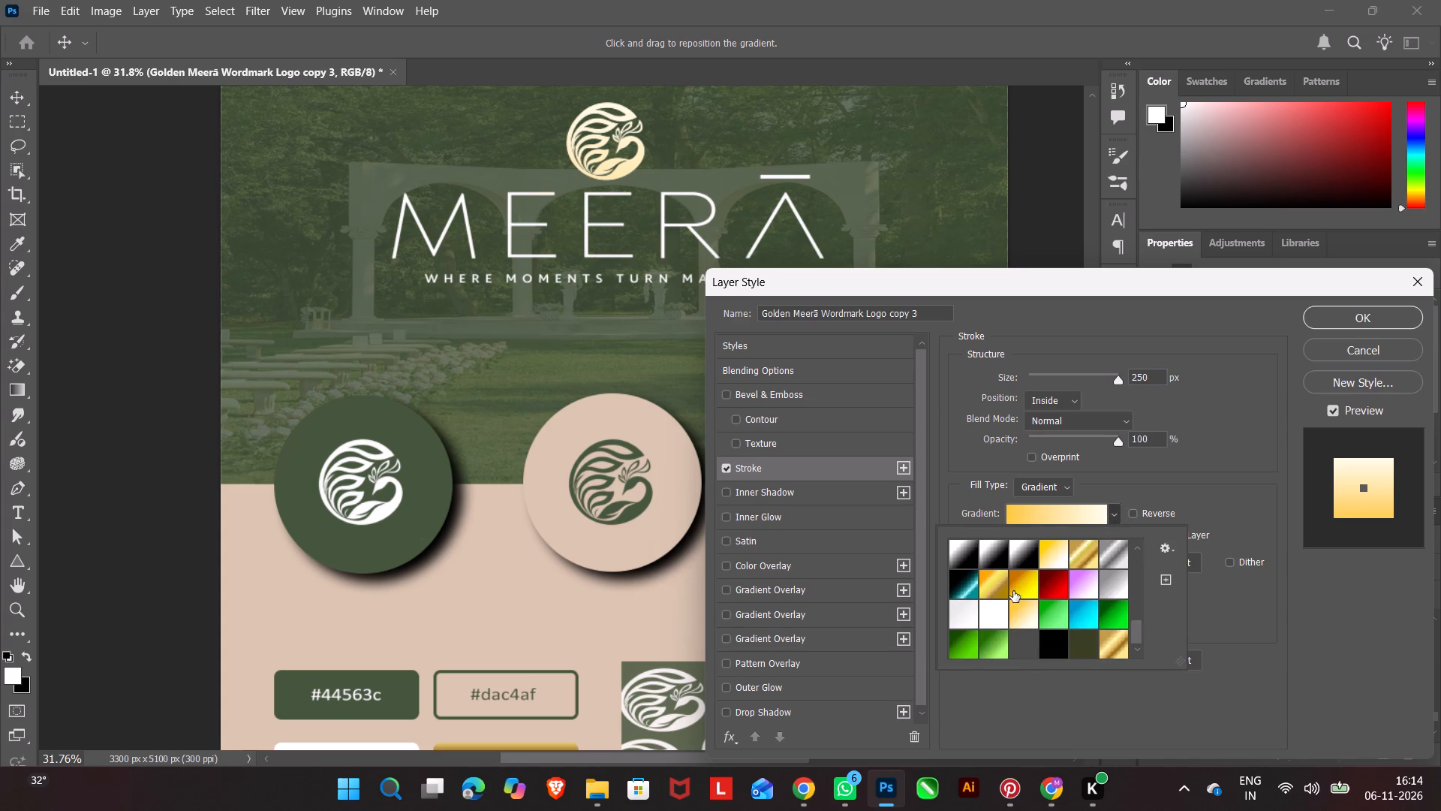
pyautogui.click(991, 590)
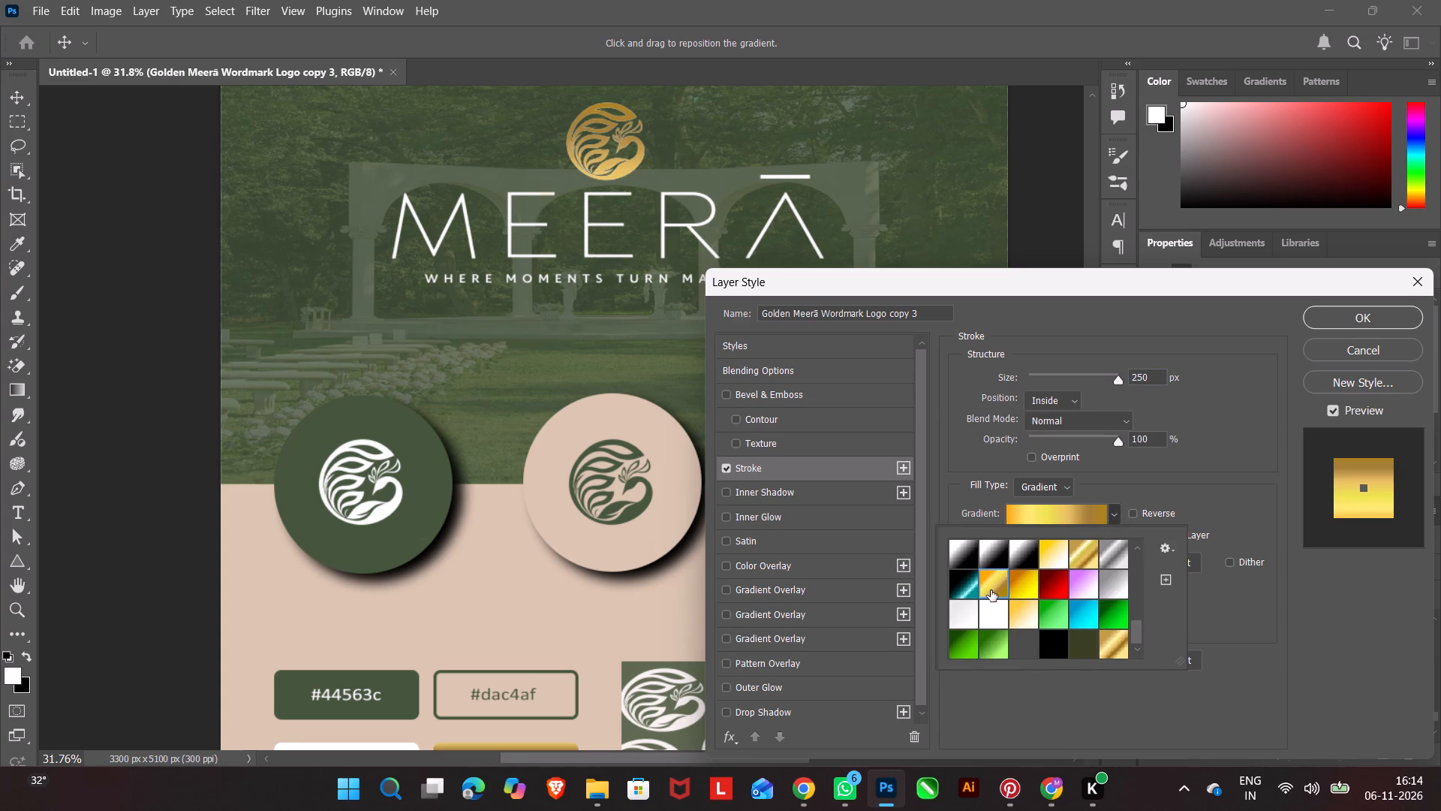
pyautogui.click(1093, 556)
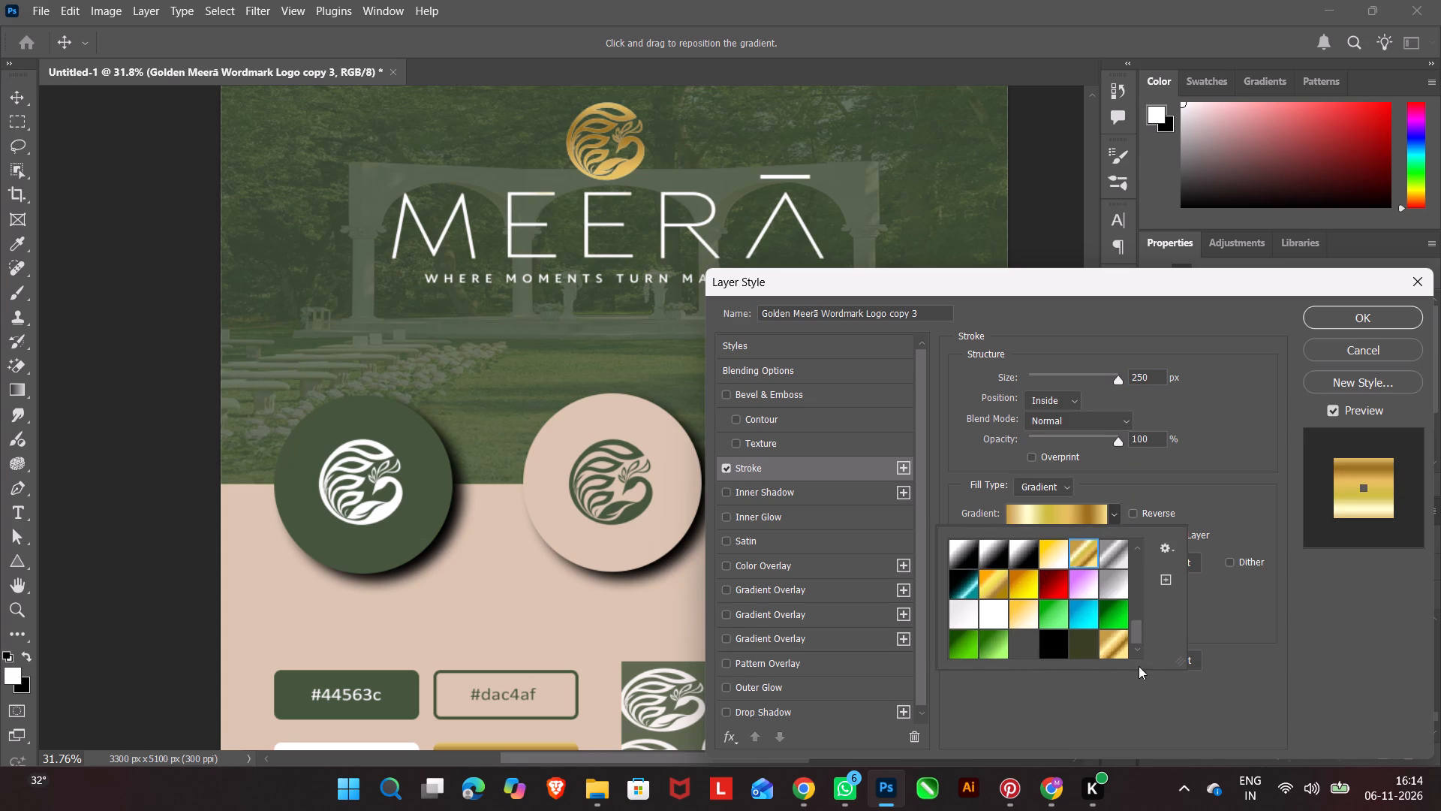
pyautogui.click(1110, 644)
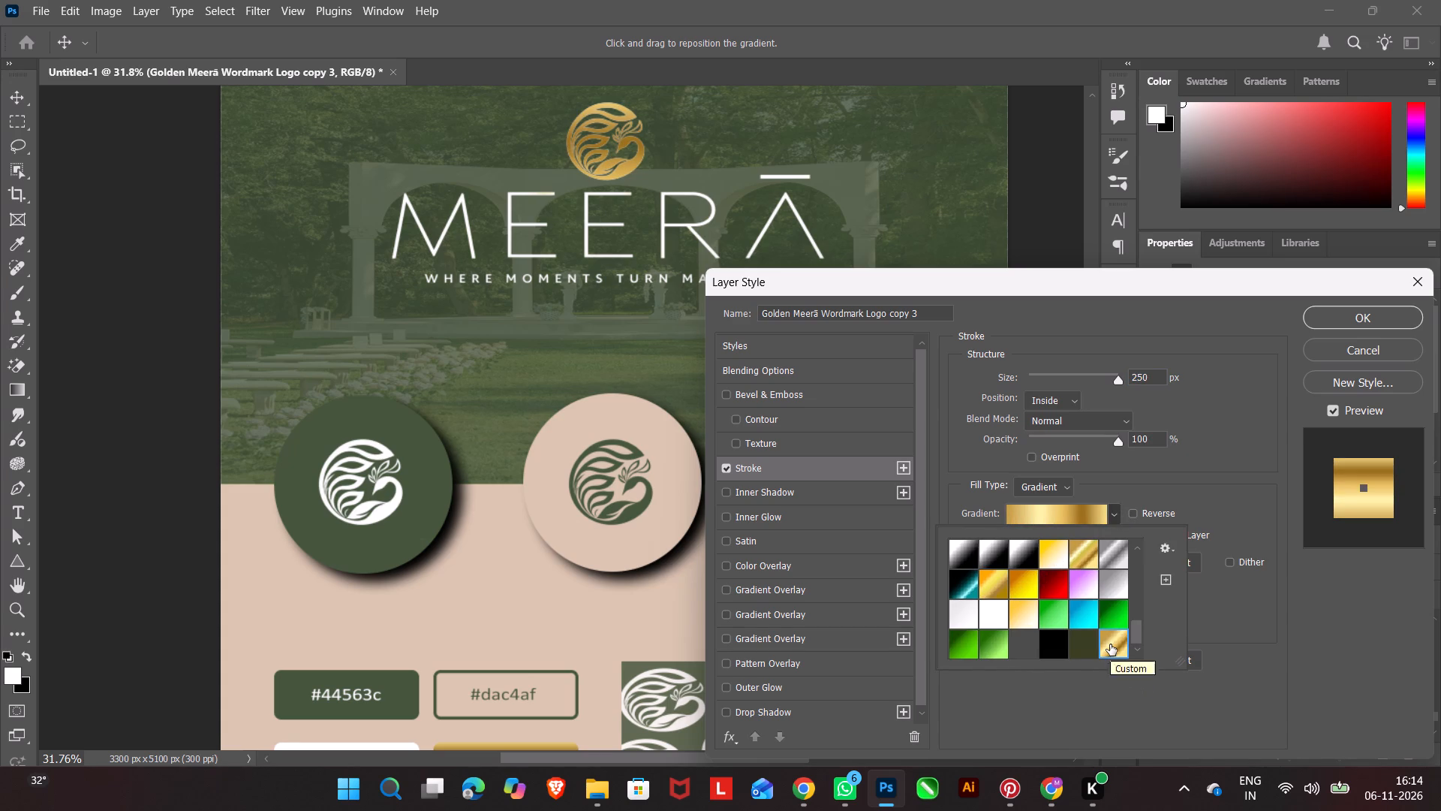
pyautogui.click(1094, 545)
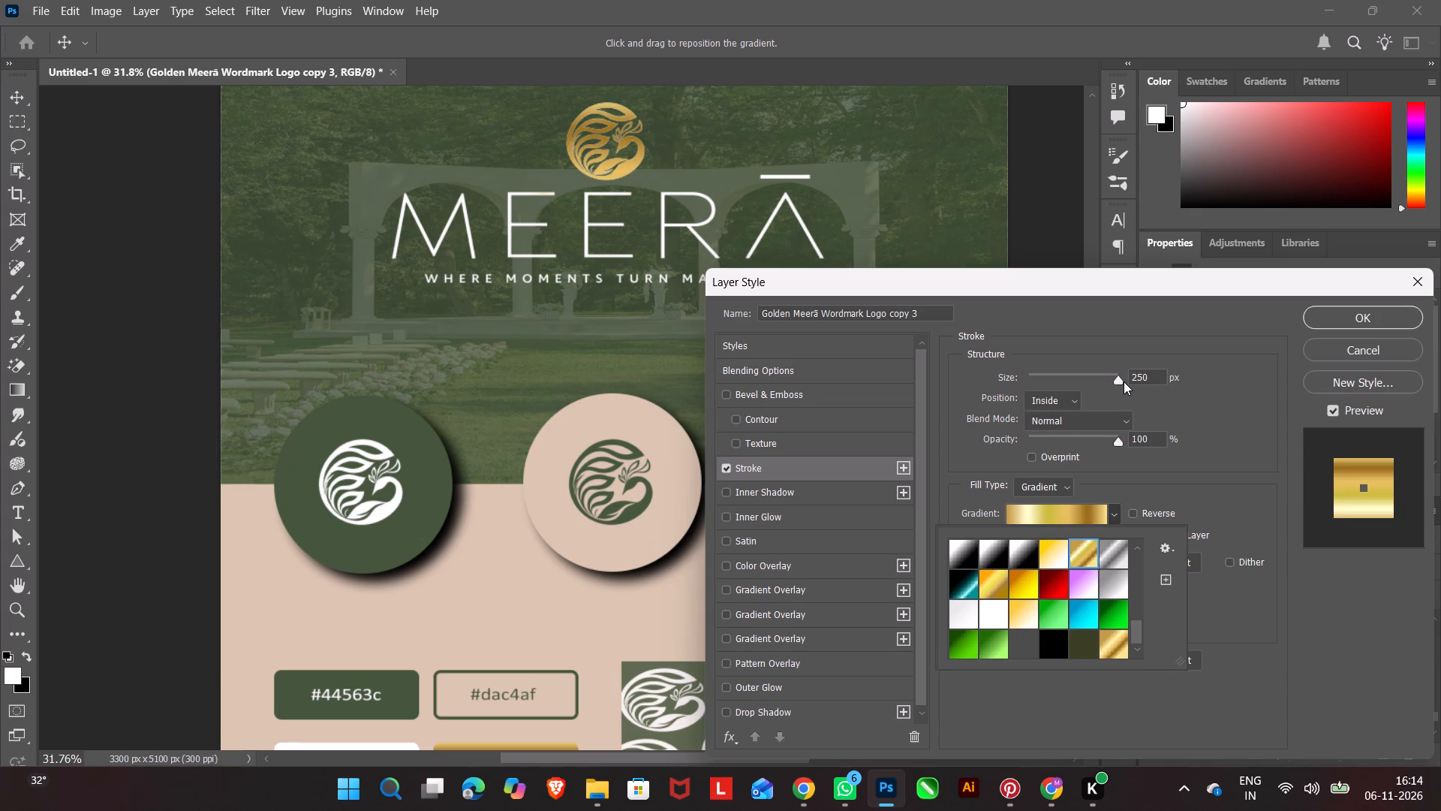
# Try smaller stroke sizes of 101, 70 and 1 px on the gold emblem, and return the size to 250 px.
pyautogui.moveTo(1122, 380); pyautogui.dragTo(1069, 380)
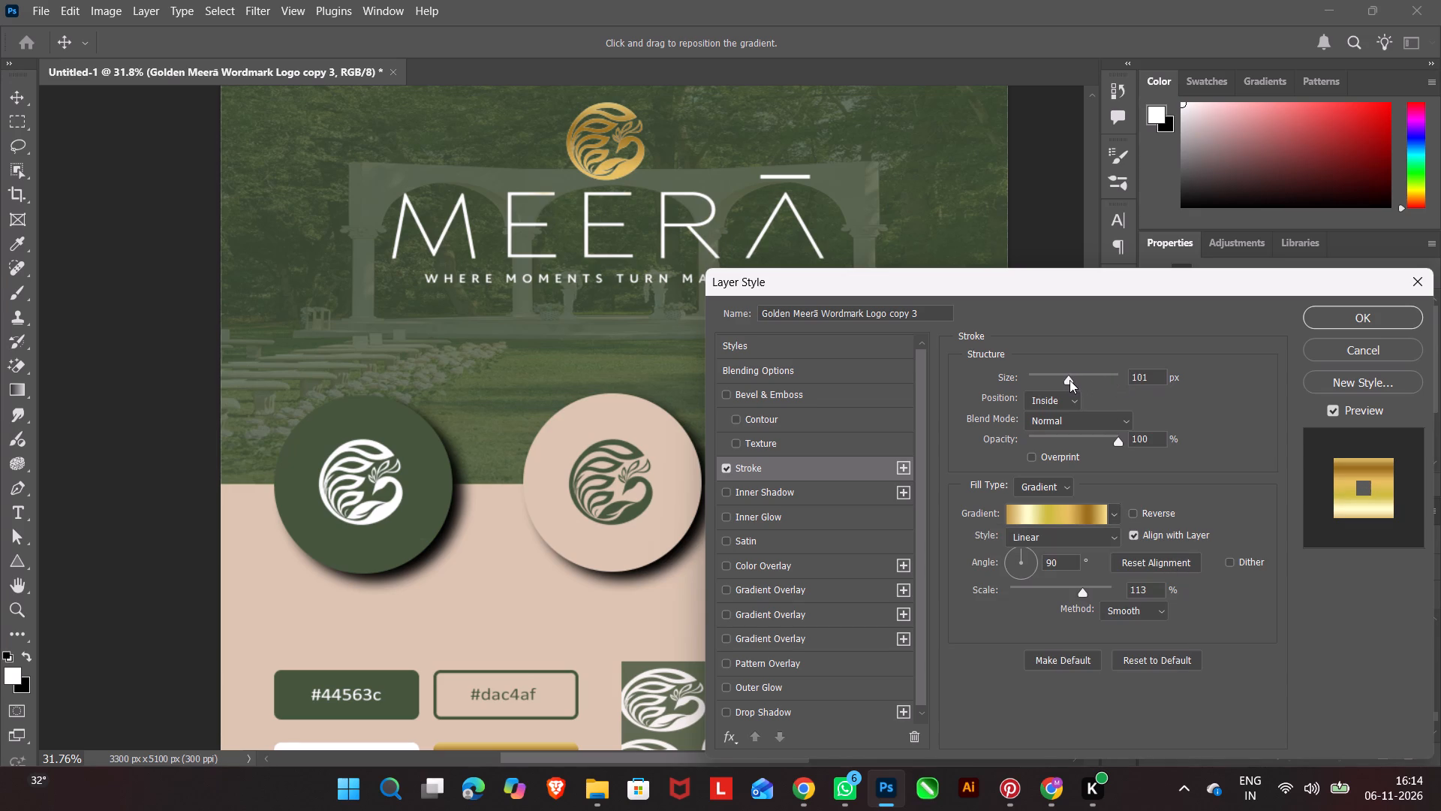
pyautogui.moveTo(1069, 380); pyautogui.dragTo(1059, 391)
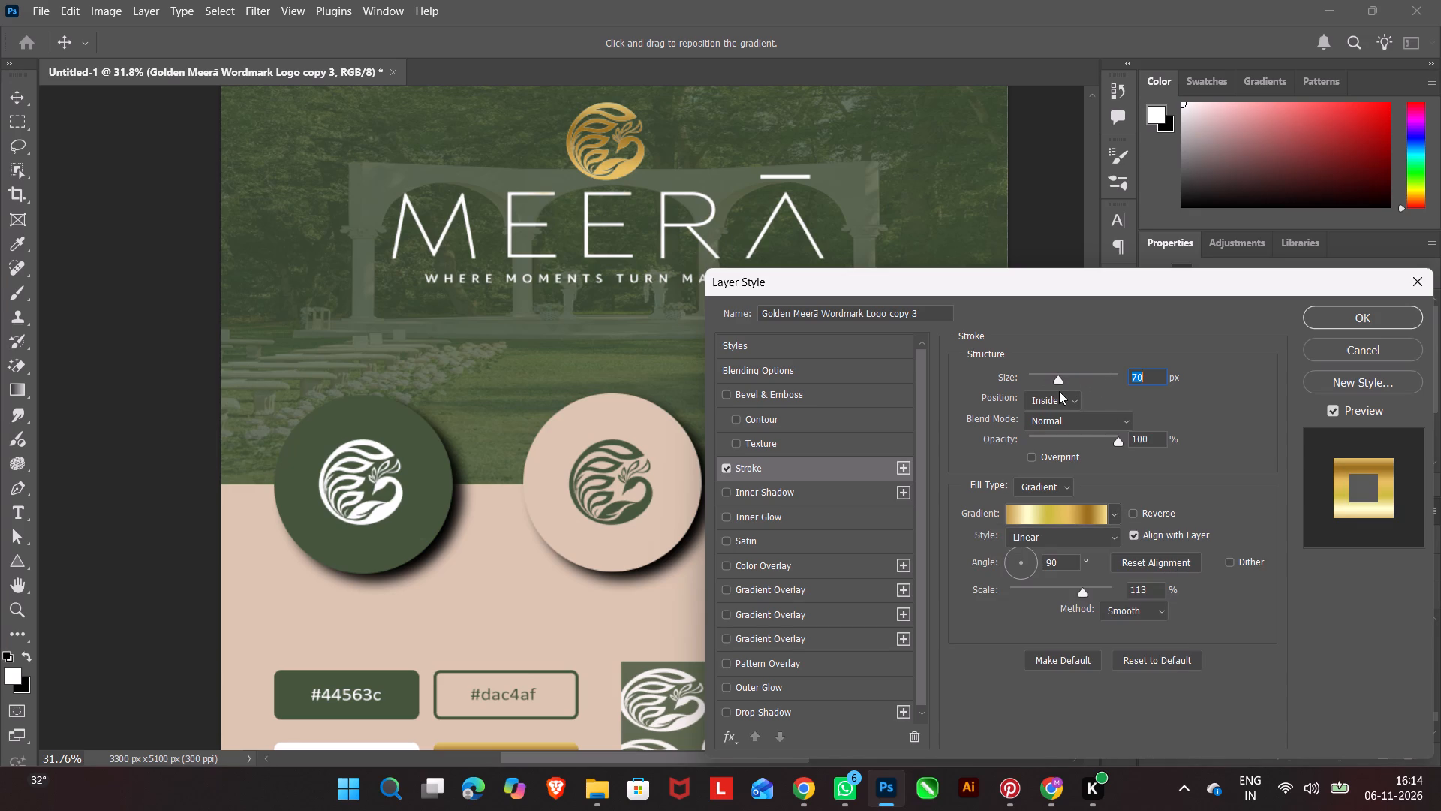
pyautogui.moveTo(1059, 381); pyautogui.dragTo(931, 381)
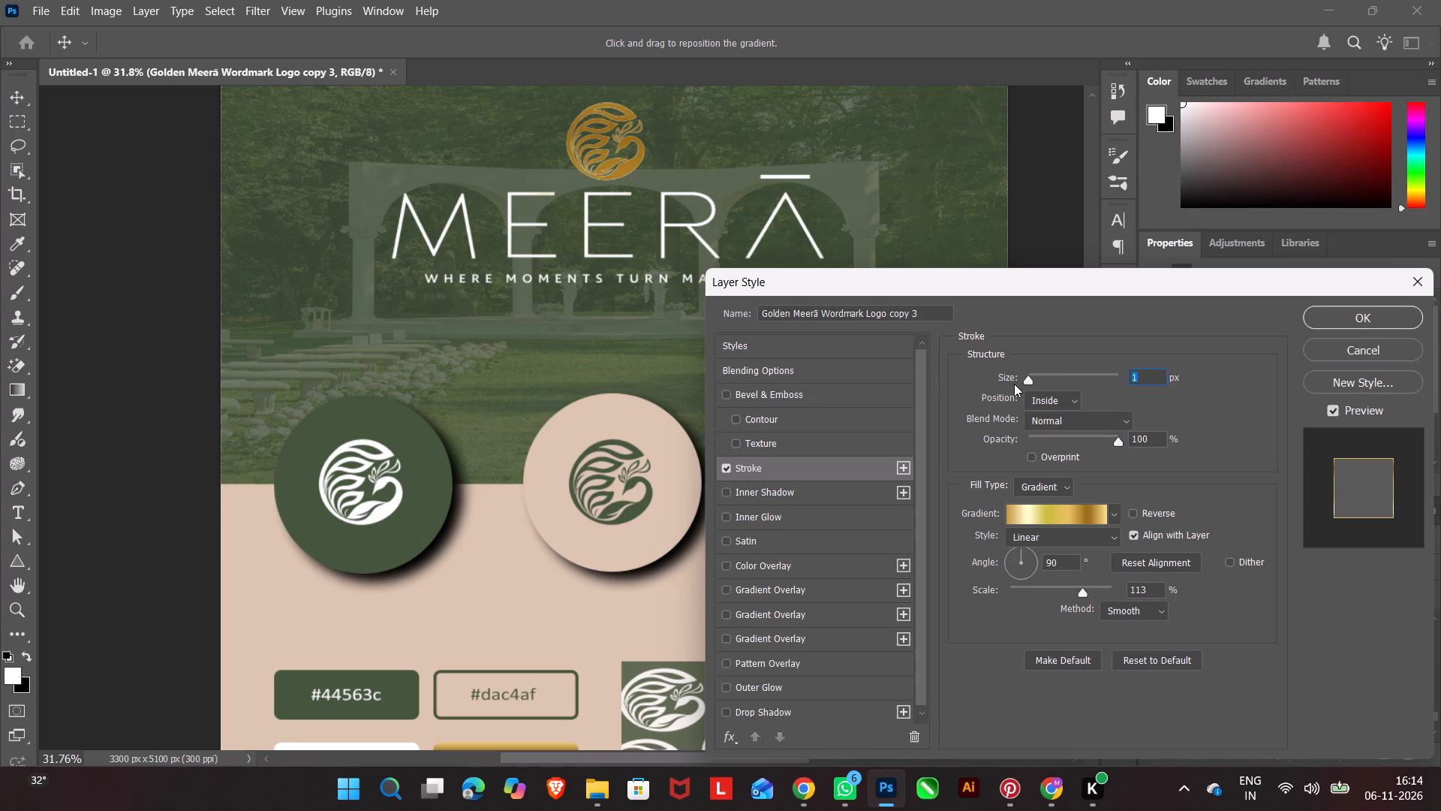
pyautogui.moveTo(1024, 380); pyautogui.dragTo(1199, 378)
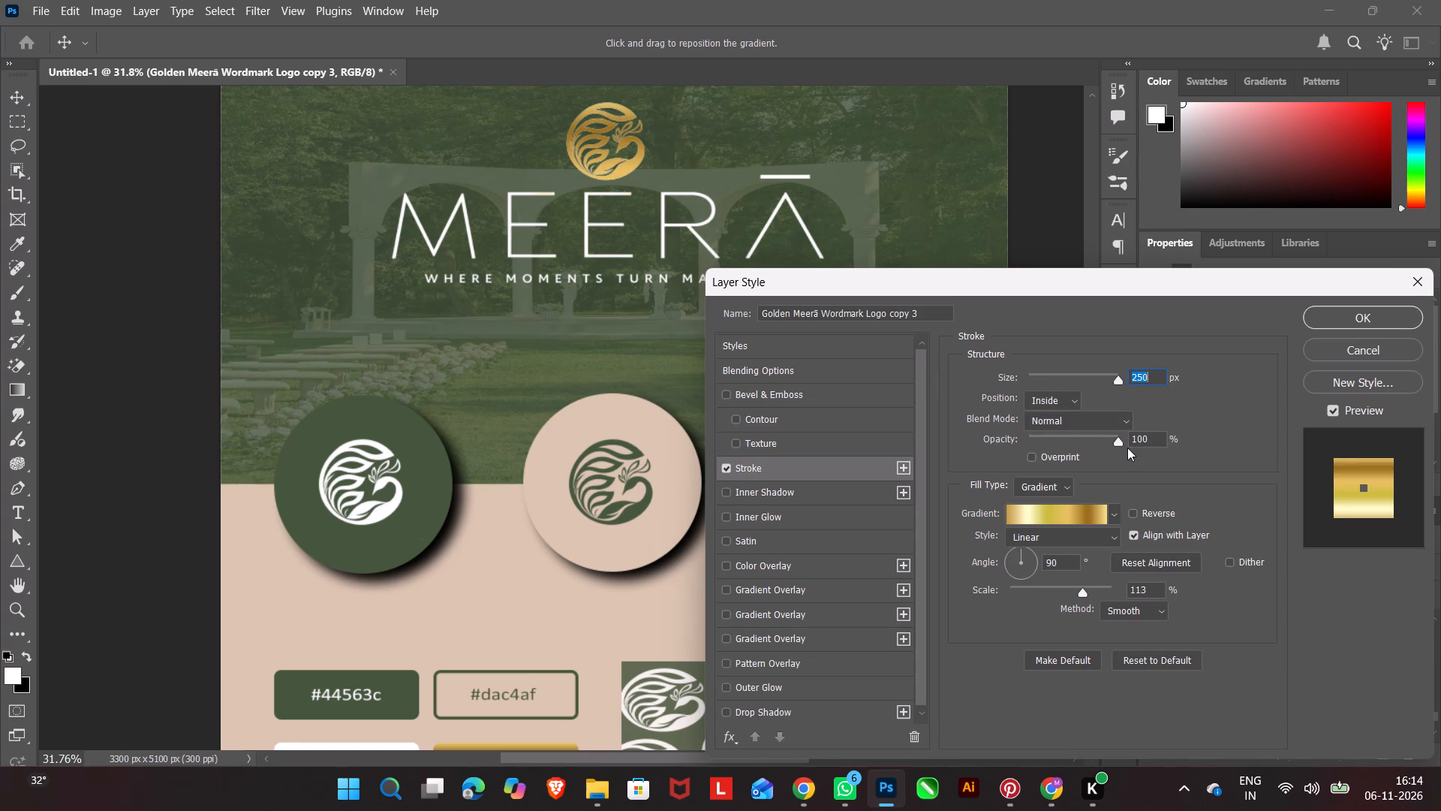
# Lower the gold emblem's stroke opacity to 84%, apply the layer style, and deselect the layer.
pyautogui.moveTo(1120, 445); pyautogui.dragTo(1076, 448)
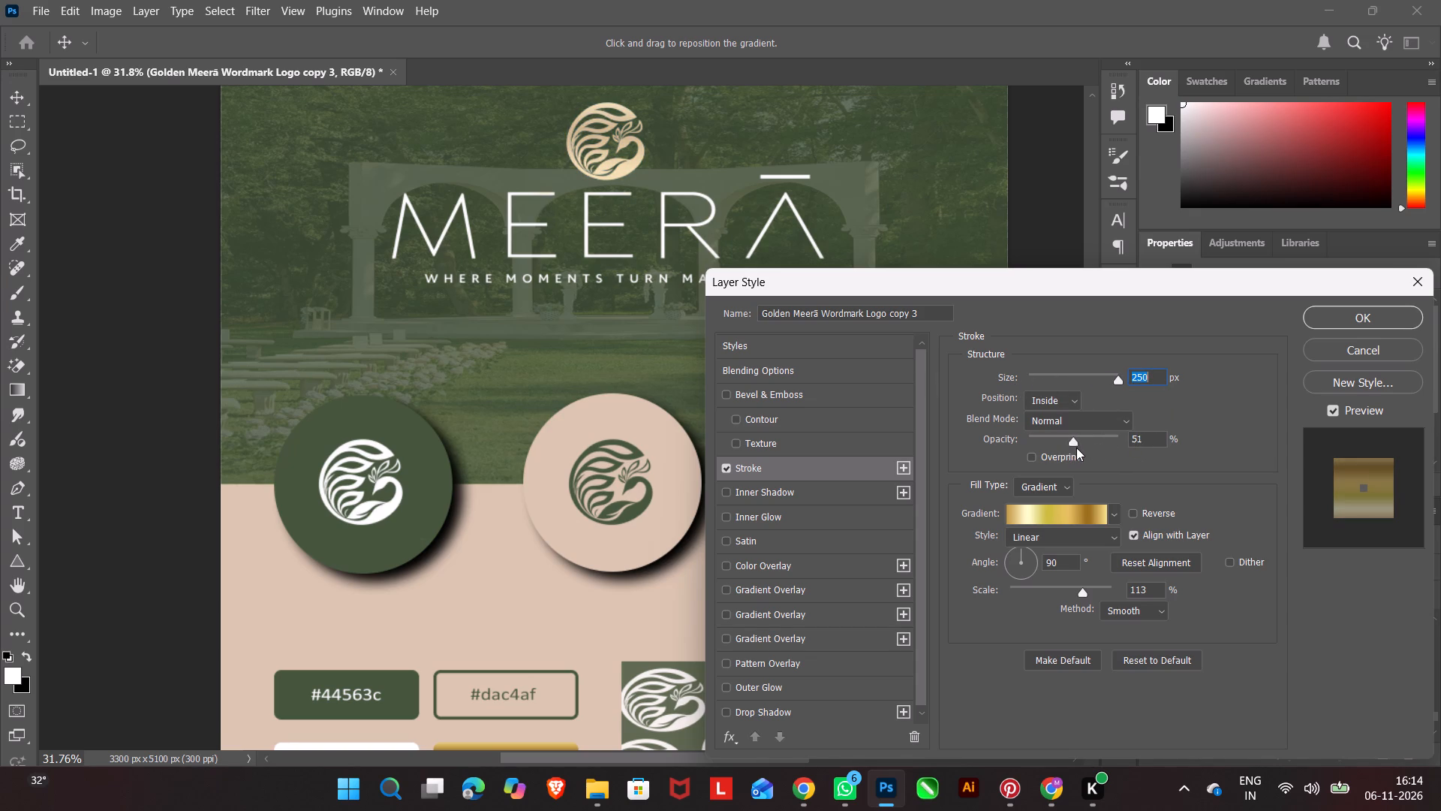
pyautogui.moveTo(1076, 448); pyautogui.dragTo(1080, 448)
pyautogui.moveTo(1080, 448); pyautogui.dragTo(1101, 448)
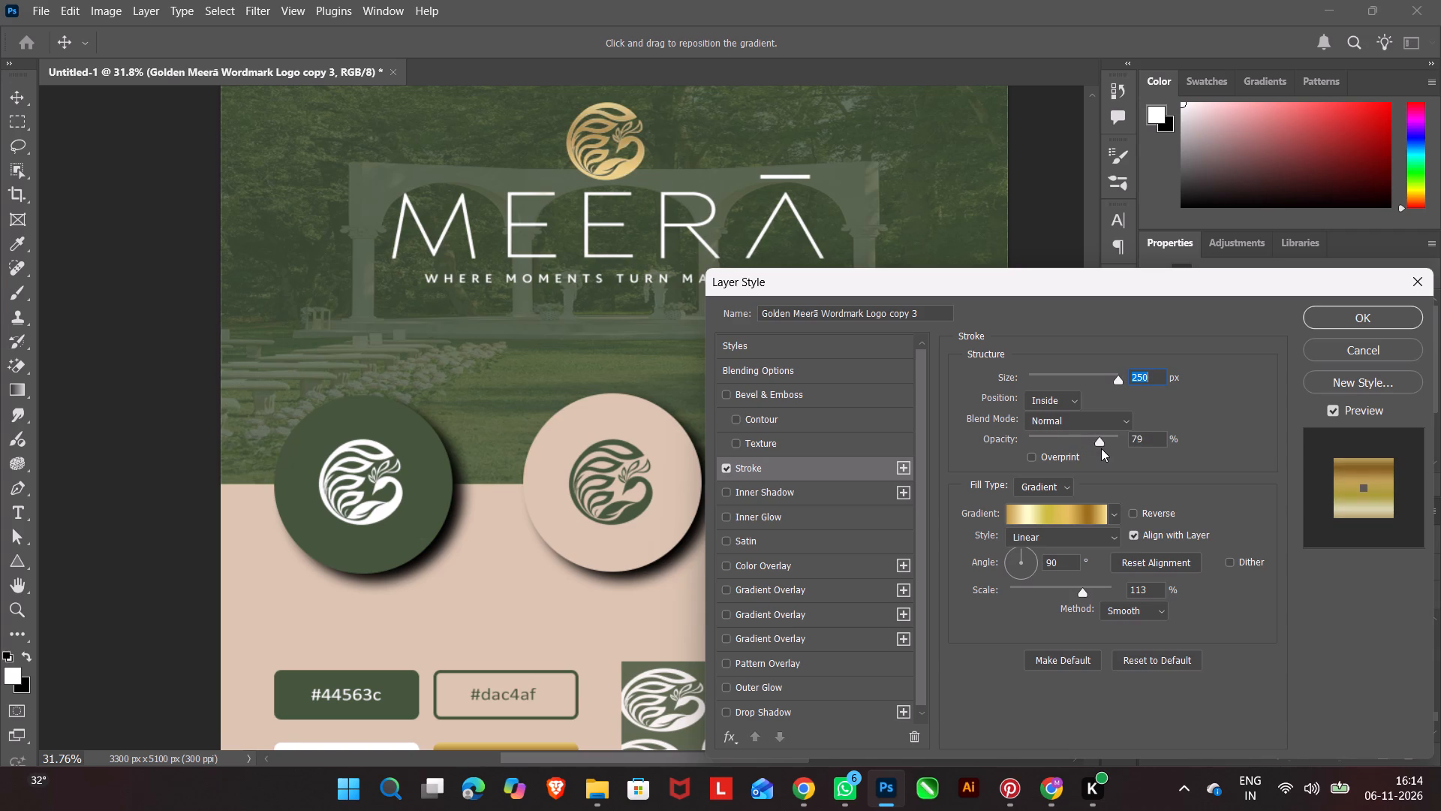
pyautogui.moveTo(1101, 448); pyautogui.dragTo(1108, 451)
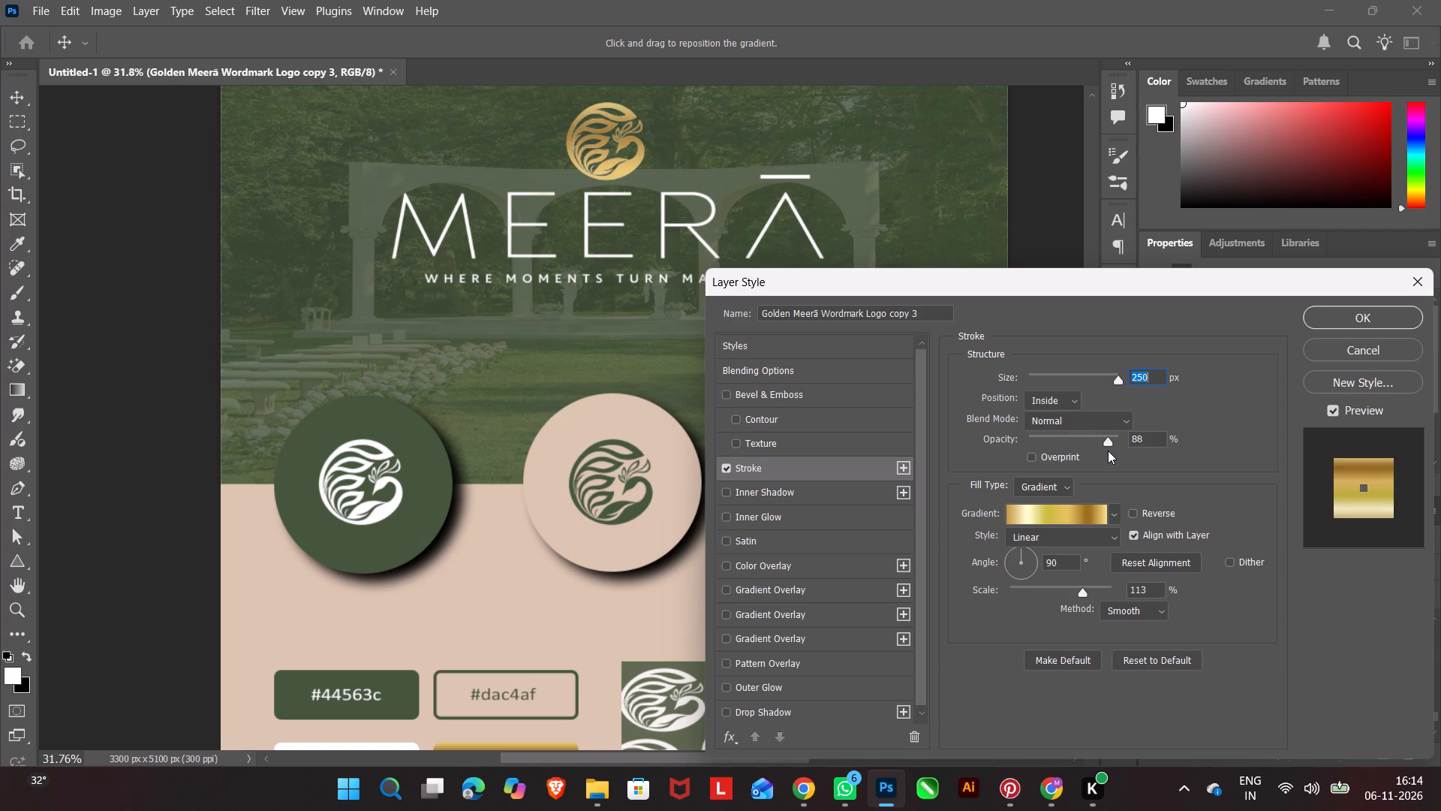
pyautogui.moveTo(1108, 451); pyautogui.dragTo(1105, 452)
pyautogui.click(1380, 321)
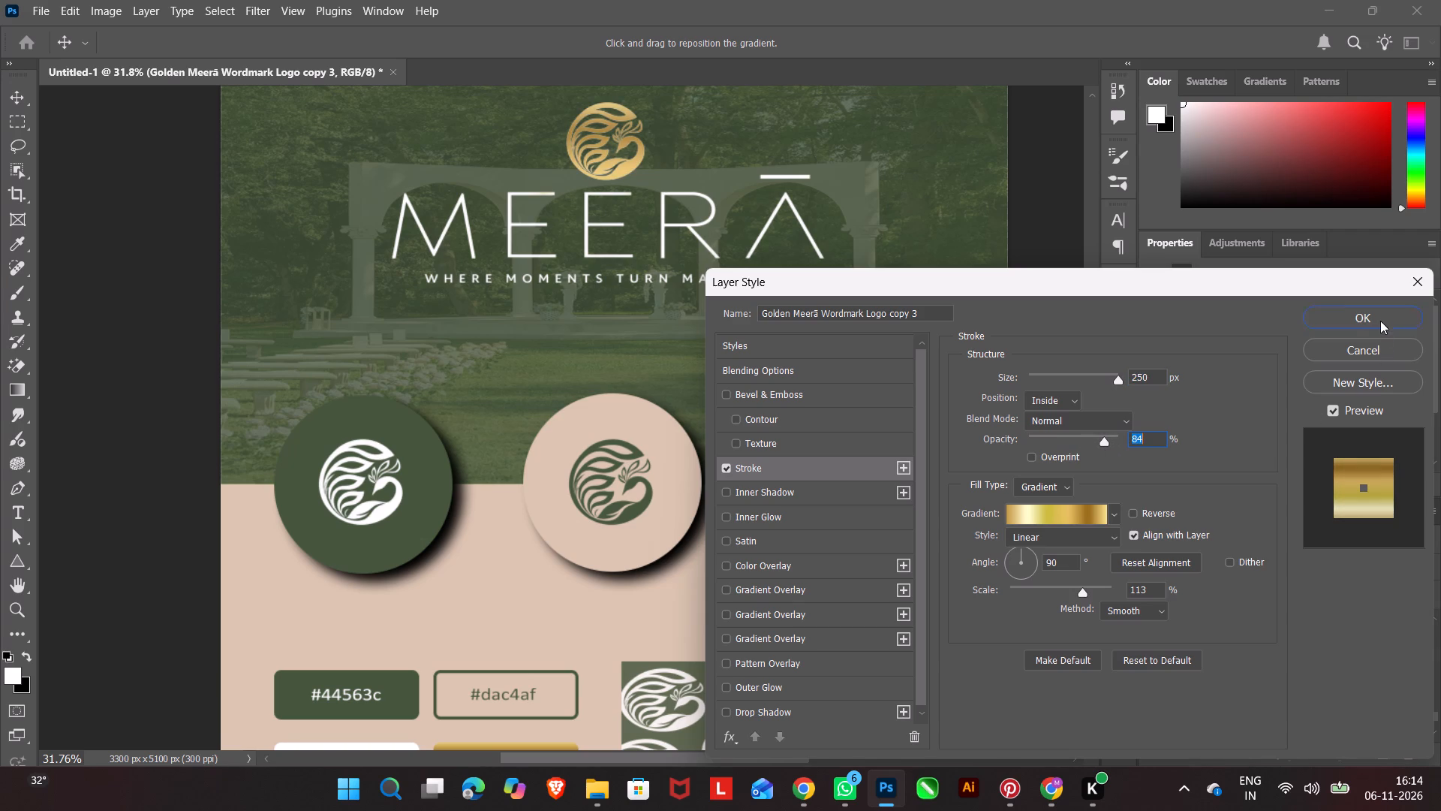
pyautogui.doubleClick(1065, 484)
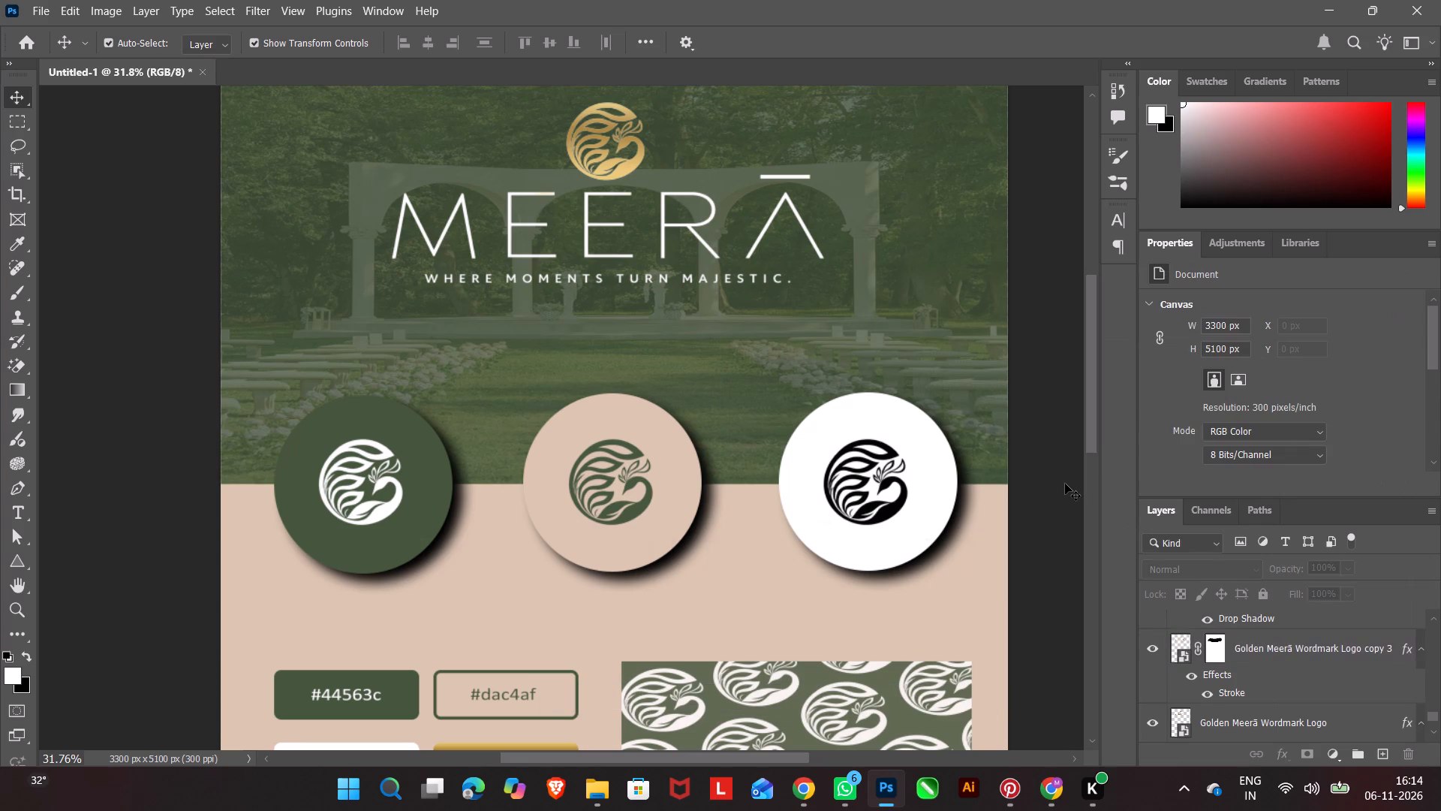
# Examine the whole brand sheet to judge the gold header emblem against the colour swatches, pattern and typography sections.
pyautogui.keyDown('alt'); pyautogui.scroll(-6, 620, 487); pyautogui.keyUp('alt')
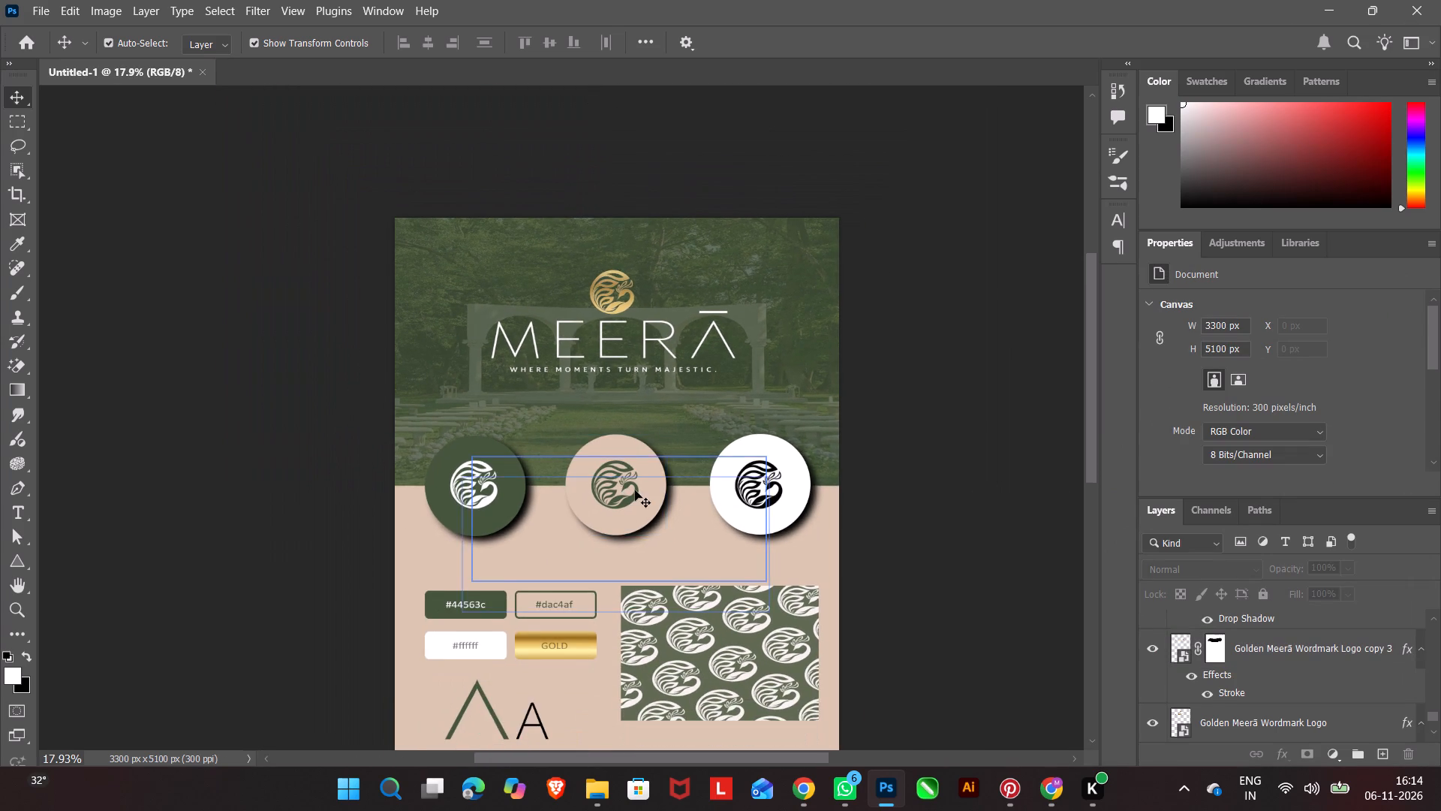
pyautogui.scroll(-8, 635, 490)
pyautogui.click(941, 431)
pyautogui.keyDown('alt'); pyautogui.scroll(-2, 757, 432); pyautogui.keyUp('alt')
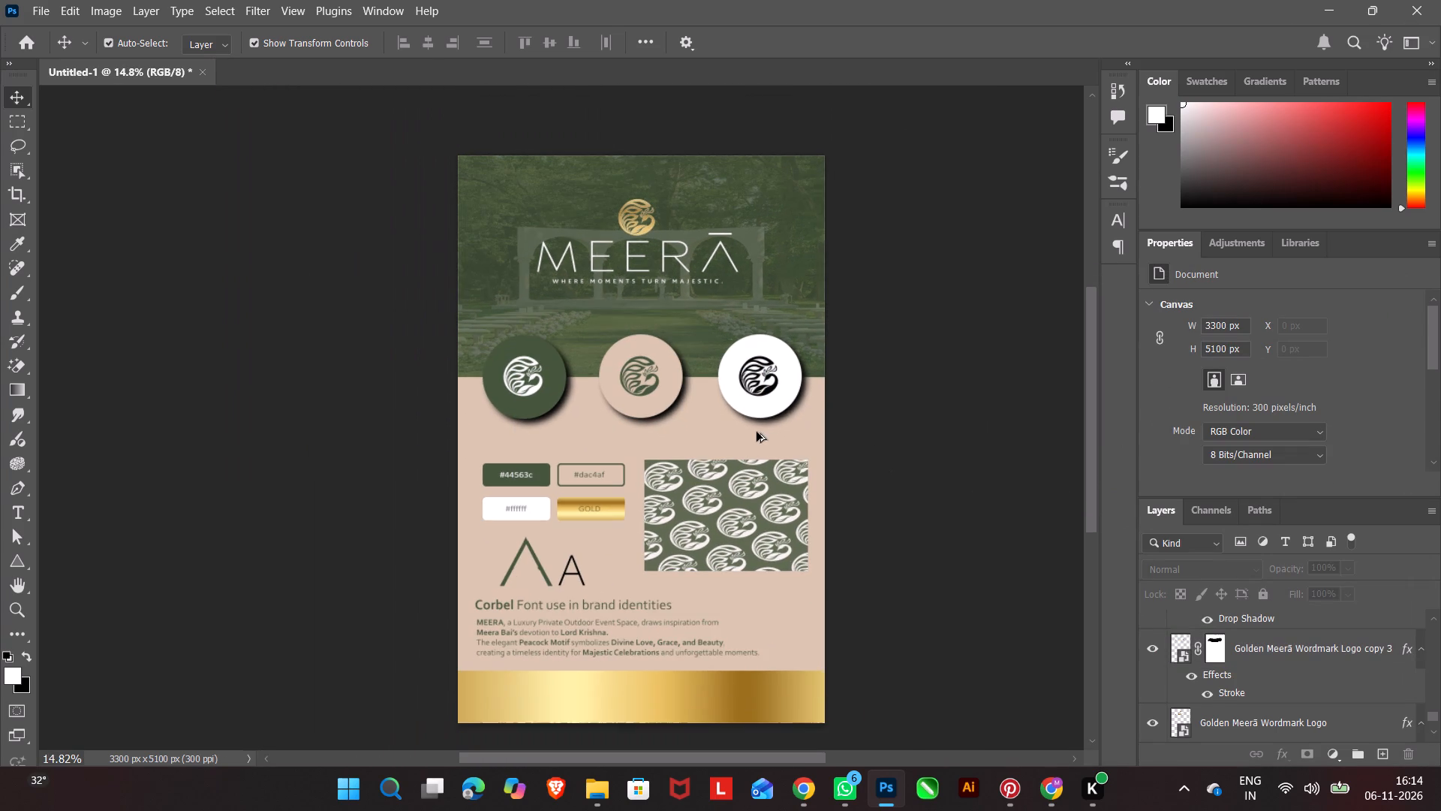
pyautogui.scroll(-4, 1015, 469)
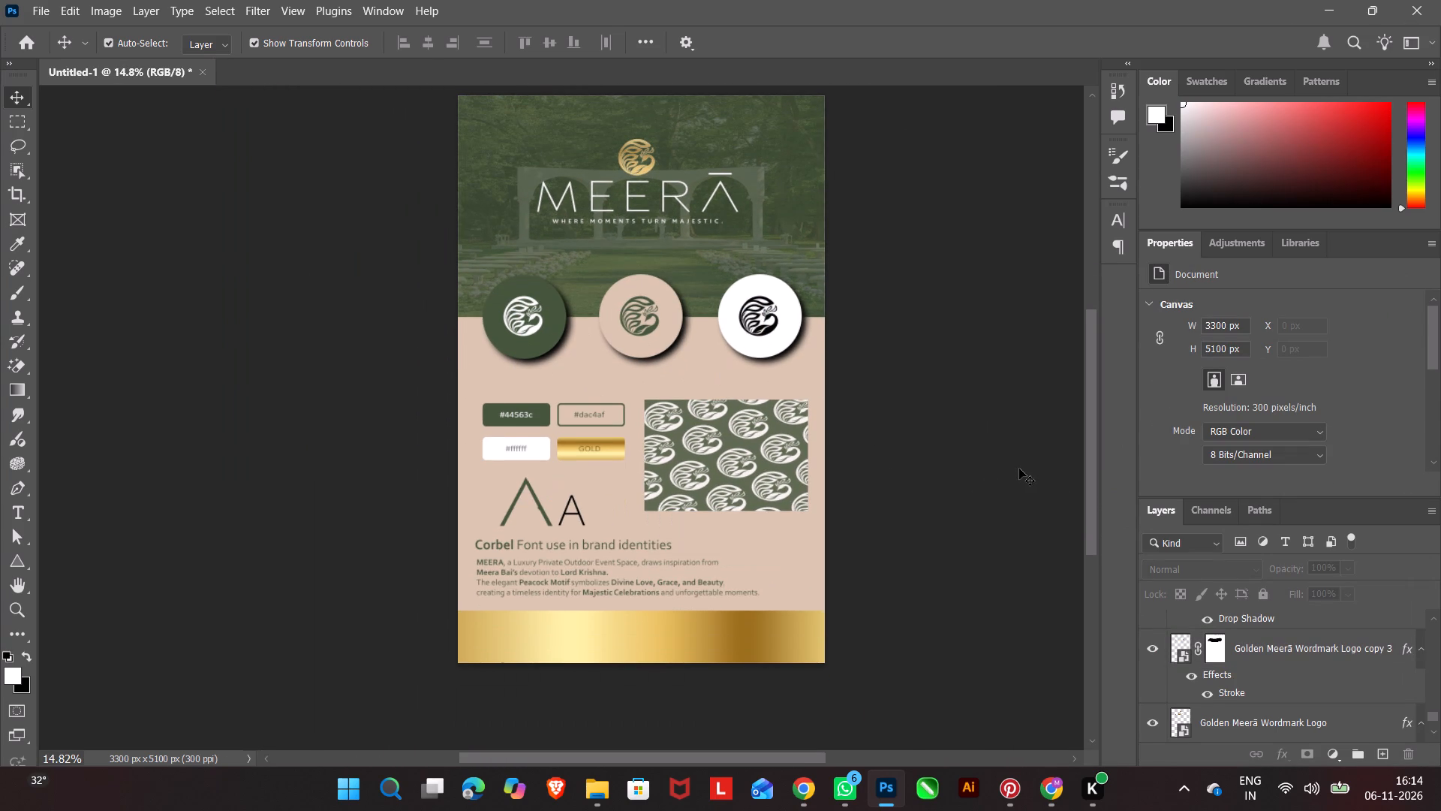
pyautogui.scroll(3, 1019, 469)
pyautogui.scroll(-1, 1019, 469)
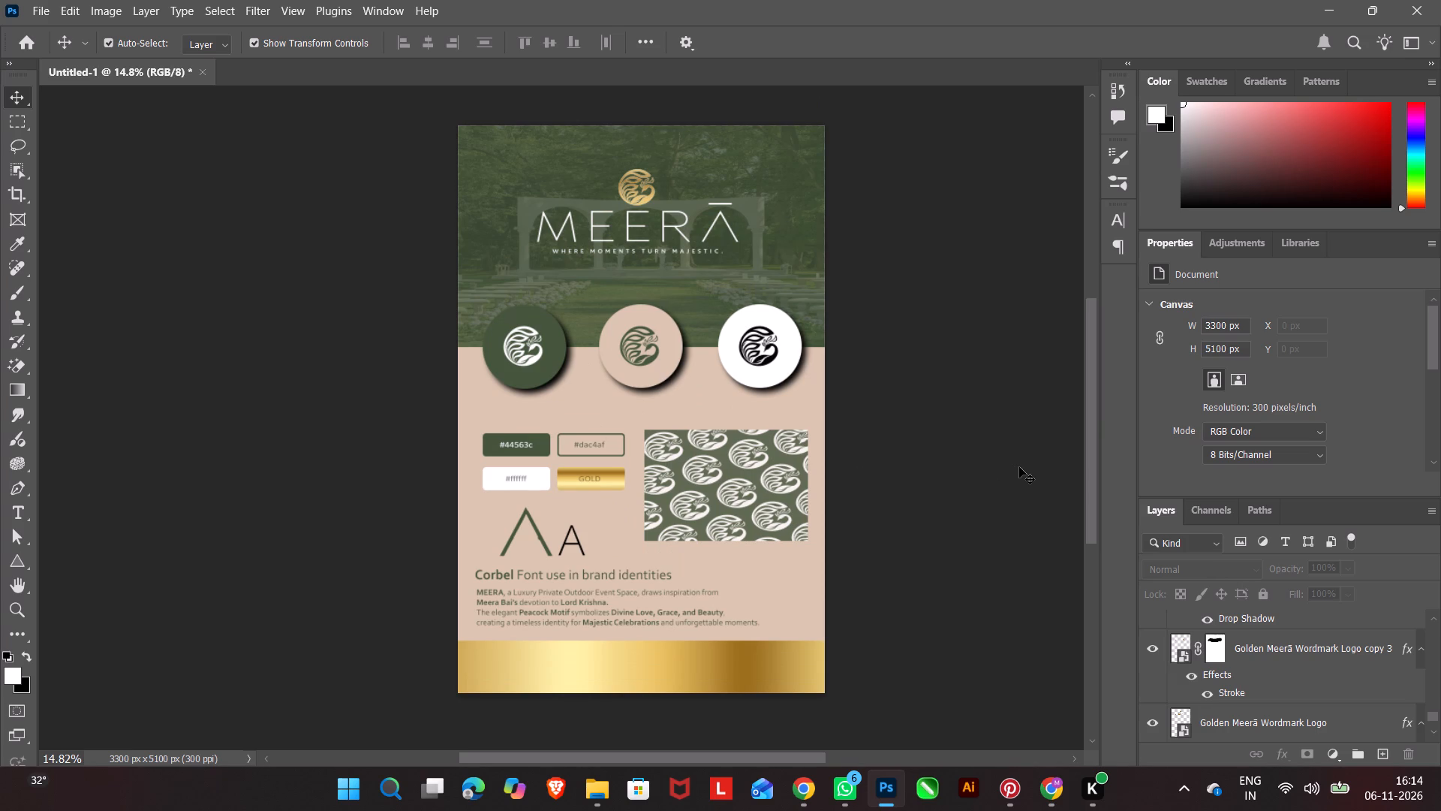
# Square off the outlined beige #dac4af colour swatch by setting its overall corner radius to 0 px.
pyautogui.click(561, 447)
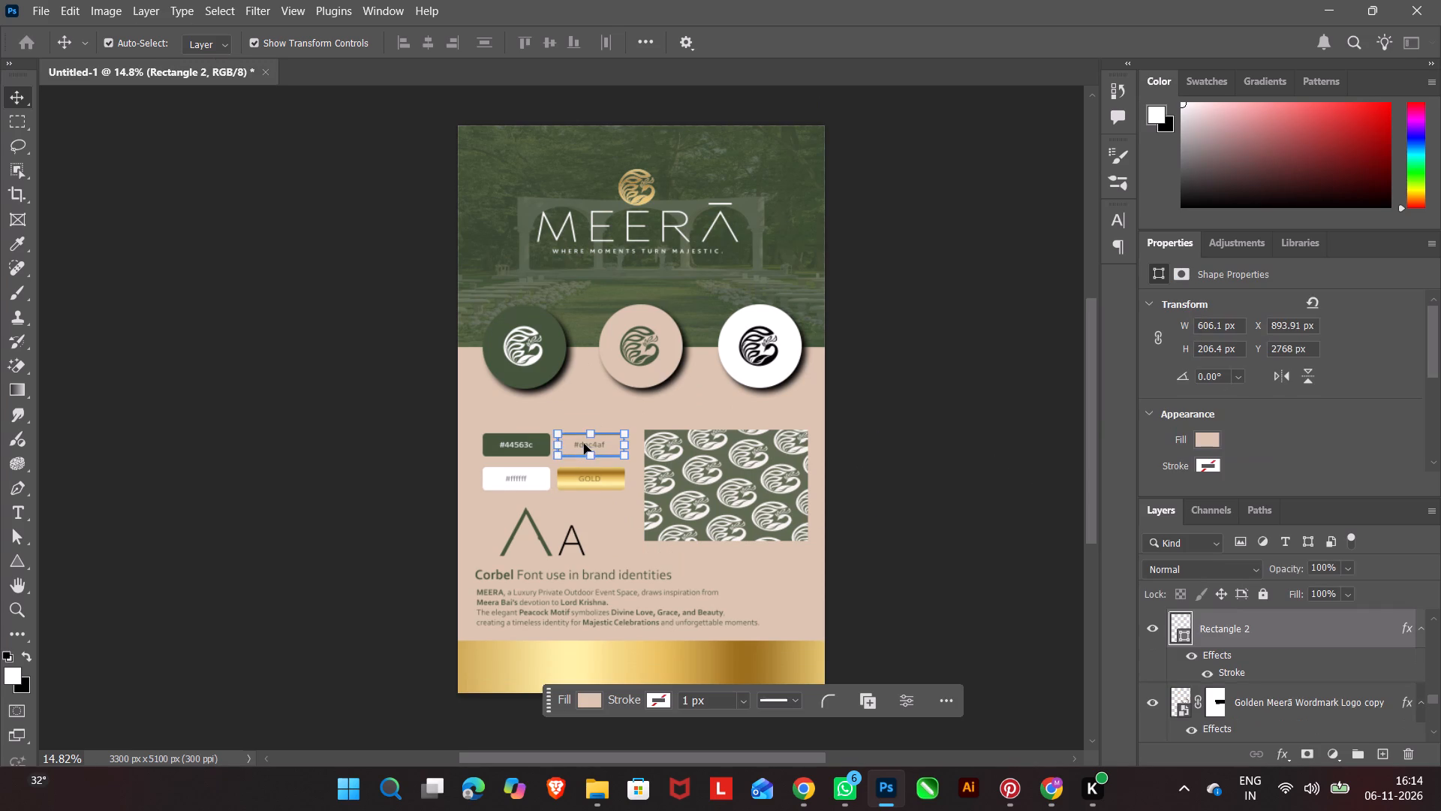
pyautogui.click(829, 704)
pyautogui.doubleClick(919, 607)
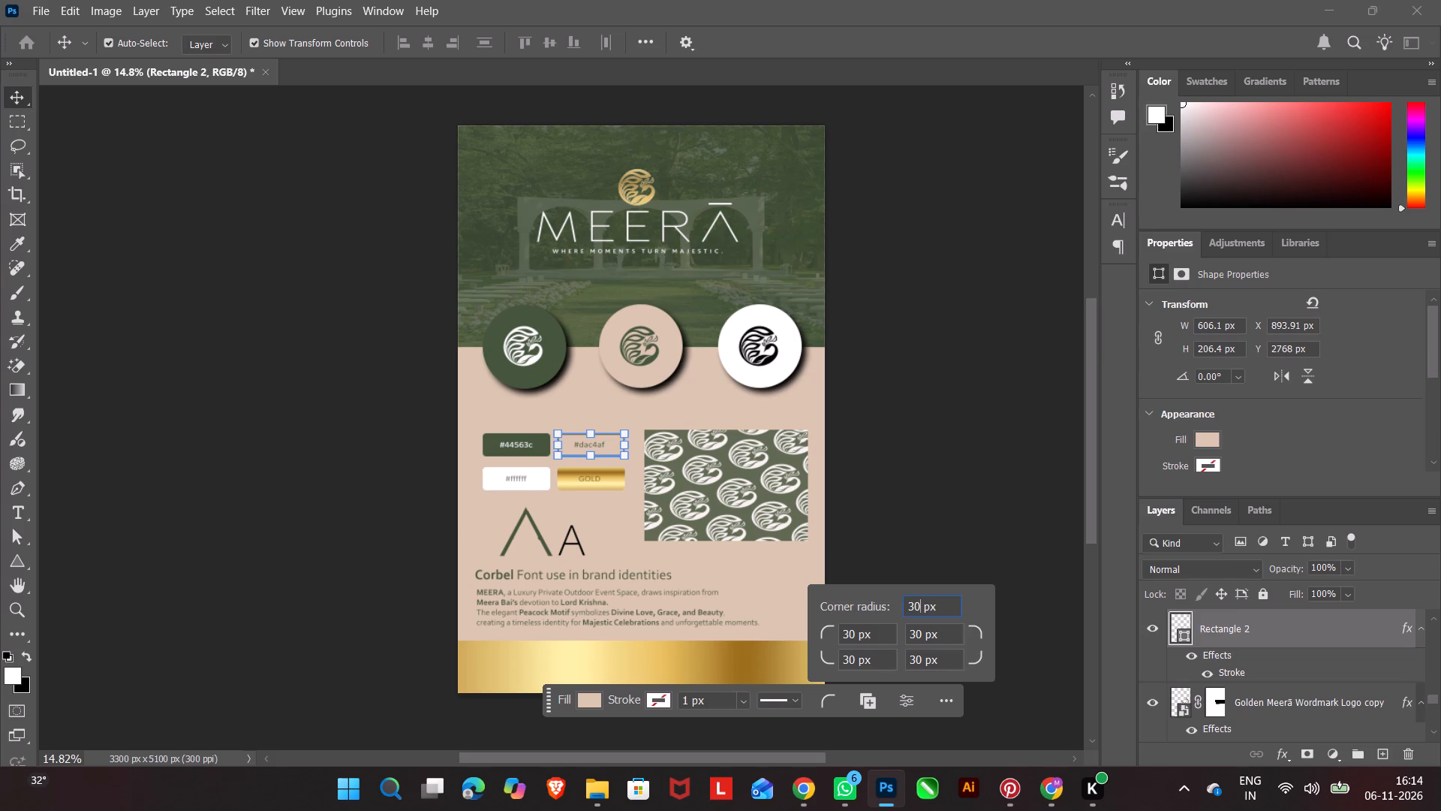
pyautogui.press('0')
pyautogui.press('Return')
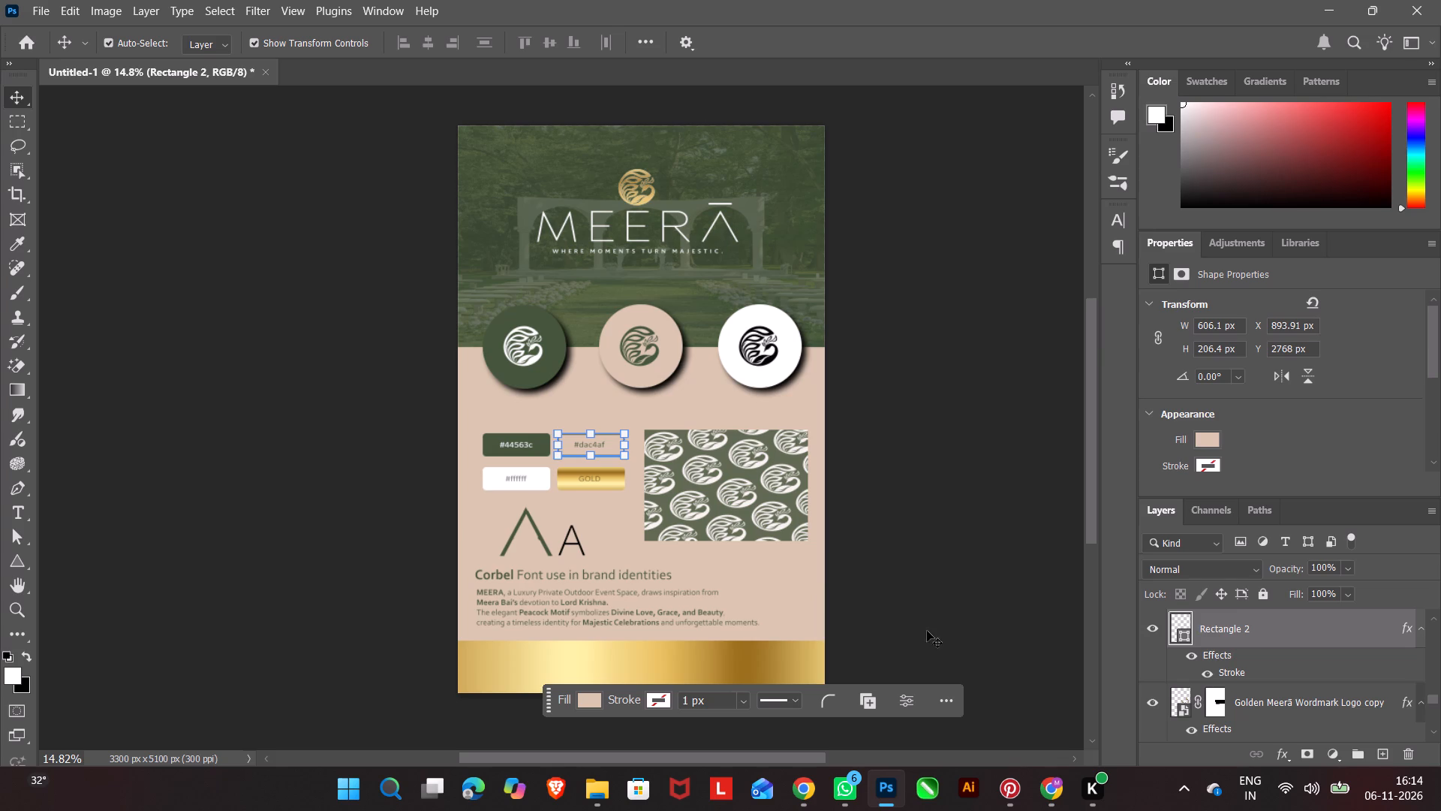
# Set the corner radius of the GOLD gradient swatch to 0 px so its corners are square.
pyautogui.click(612, 490)
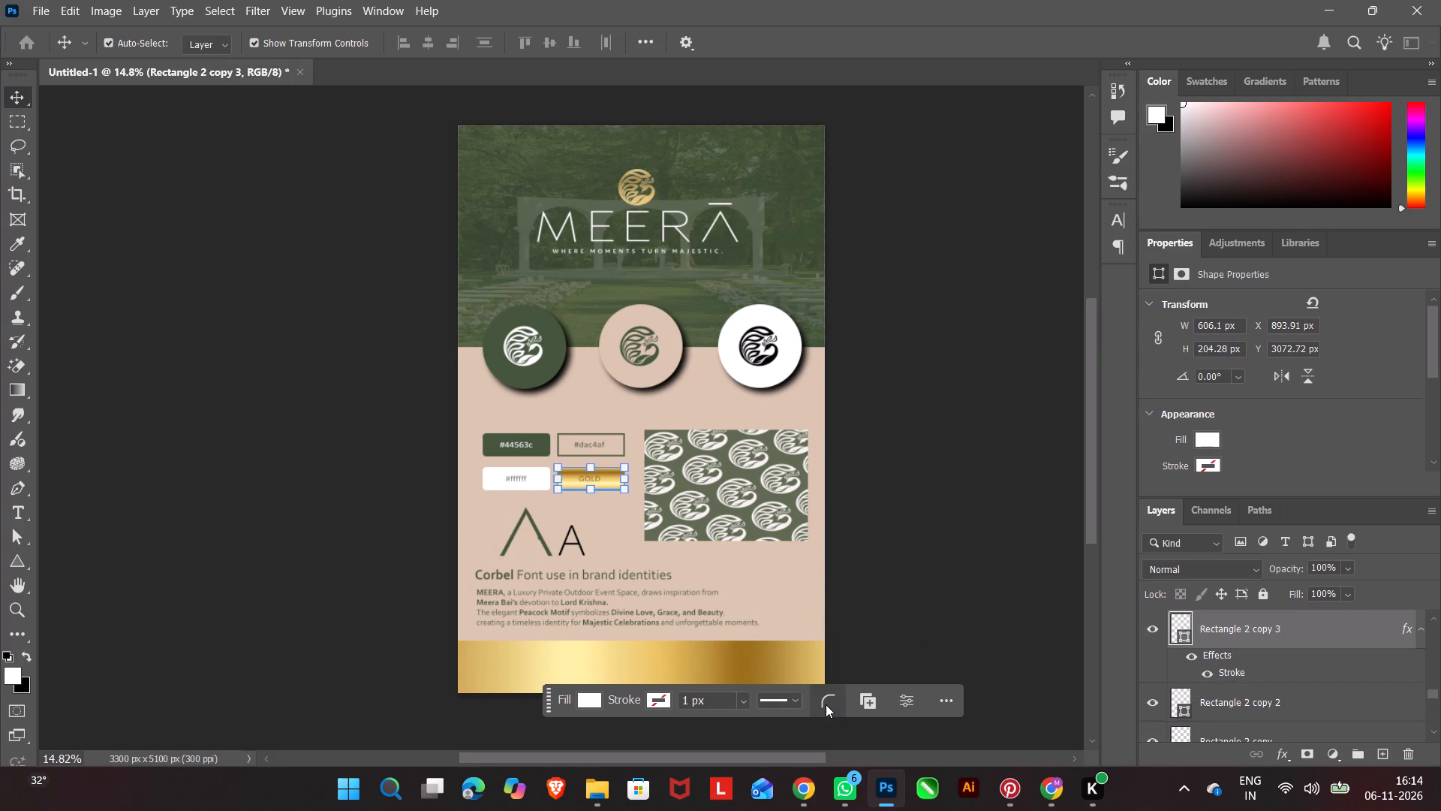
pyautogui.click(826, 704)
pyautogui.doubleClick(910, 612)
pyautogui.press('0')
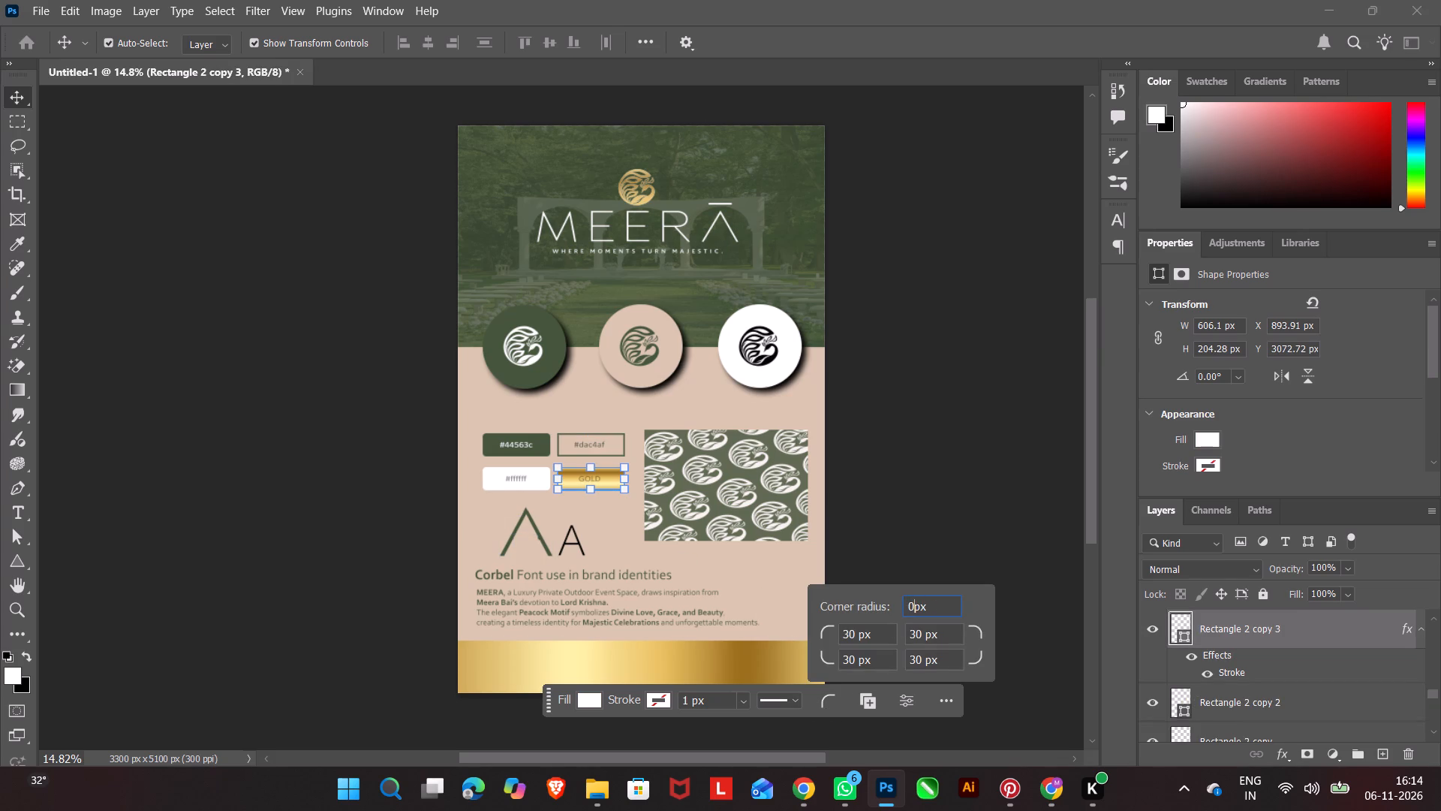
pyautogui.press('Return')
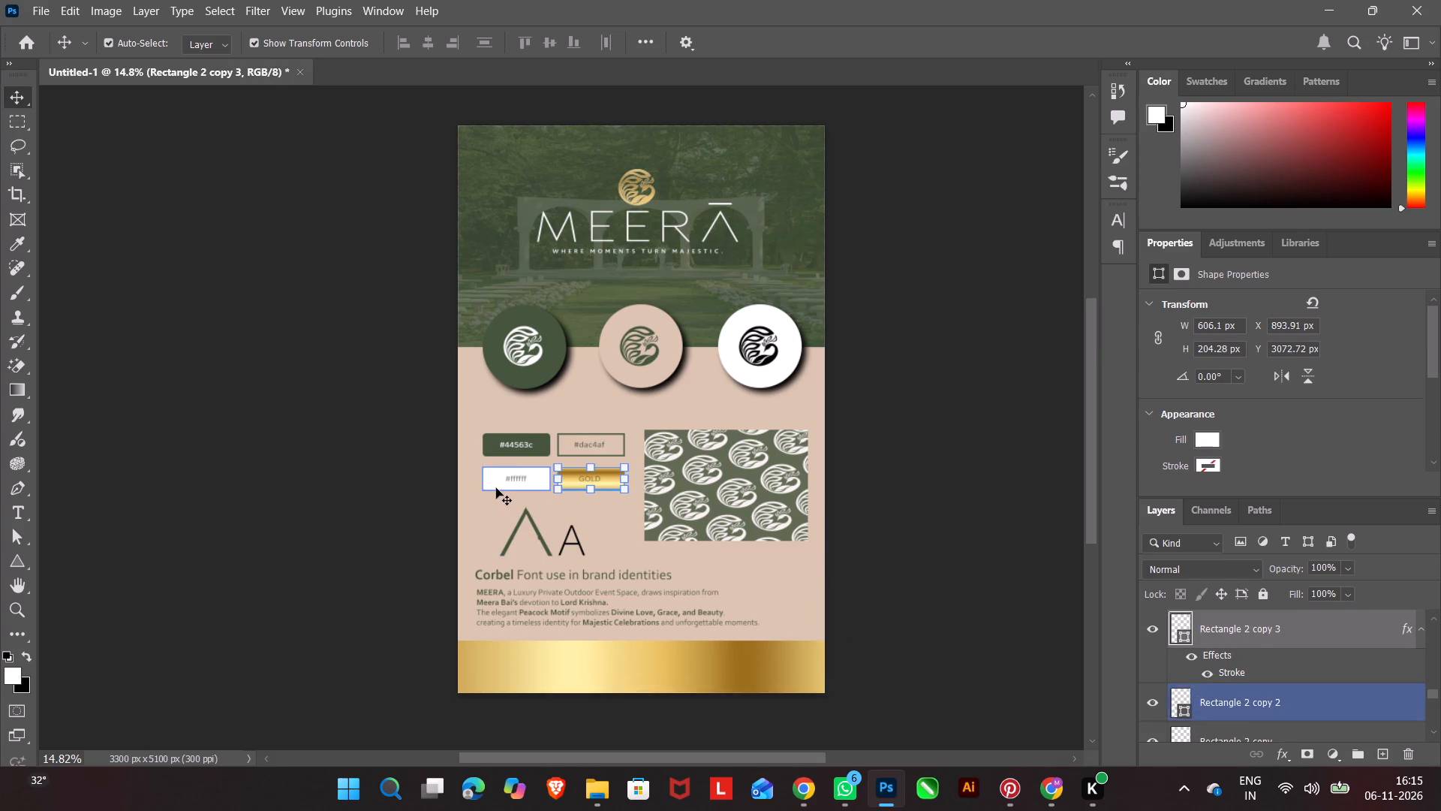
# Set the white #ffffff swatch's corner radius to 0 px and deselect it.
pyautogui.doubleClick(496, 488)
pyautogui.click(823, 702)
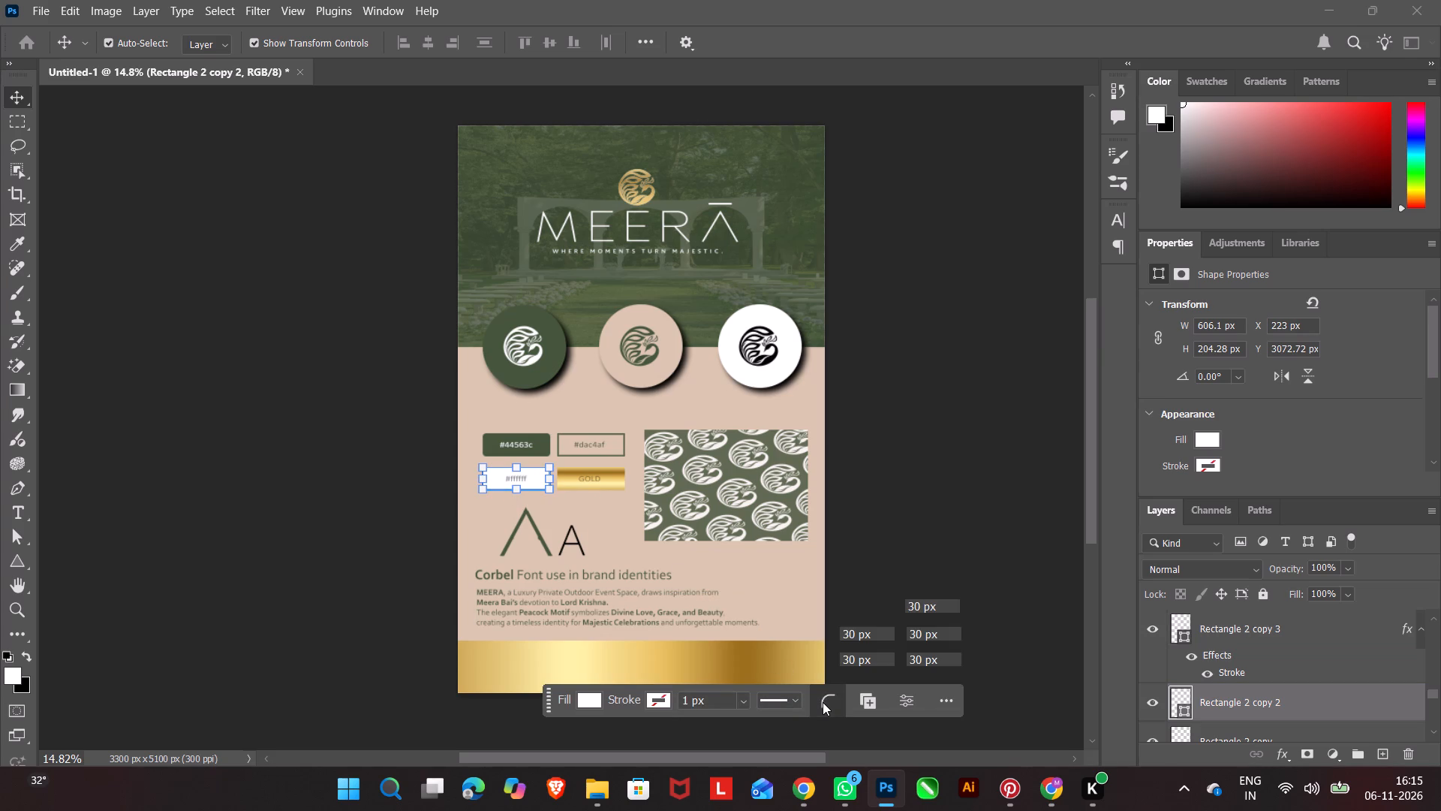
pyautogui.doubleClick(913, 608)
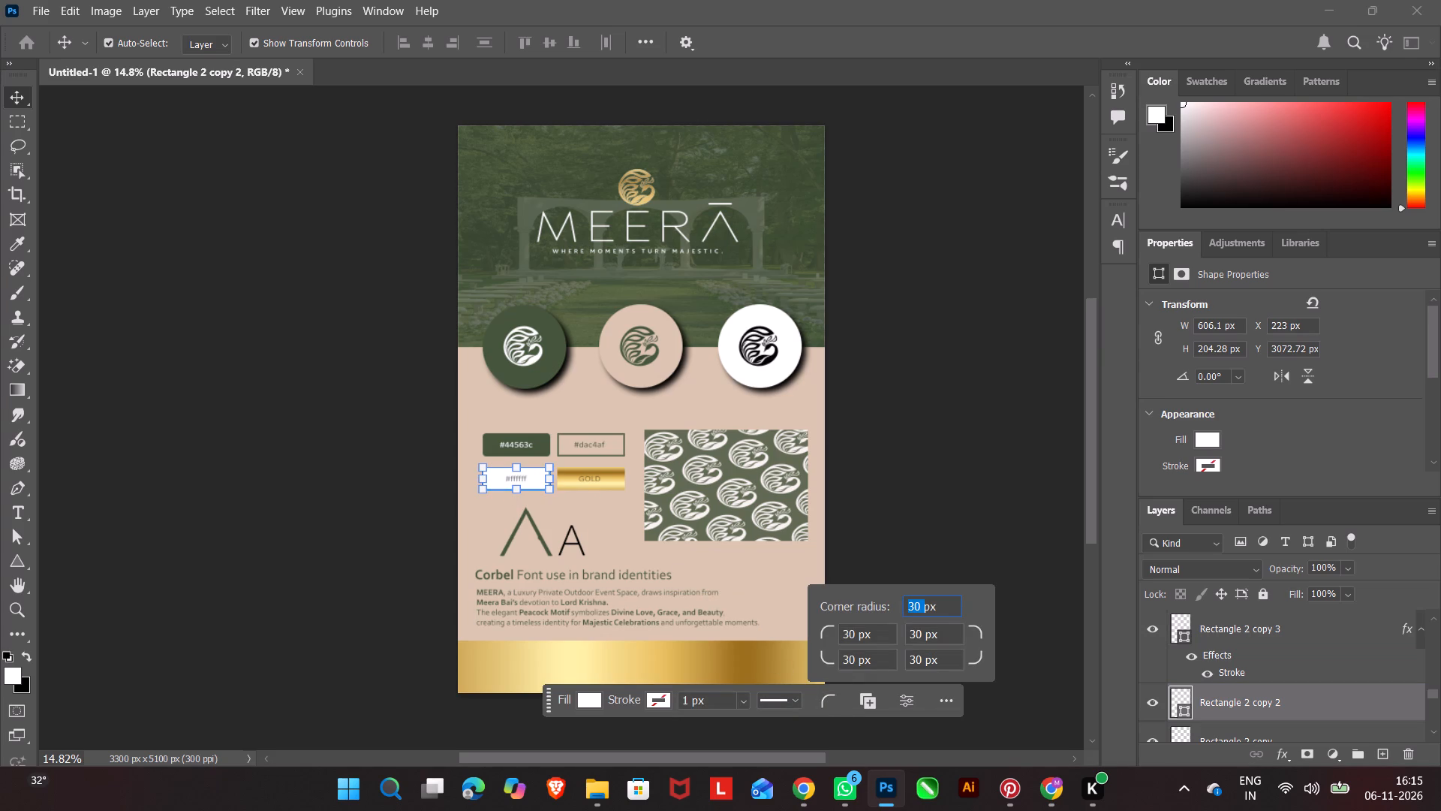
pyautogui.press('0')
pyautogui.press('Return')
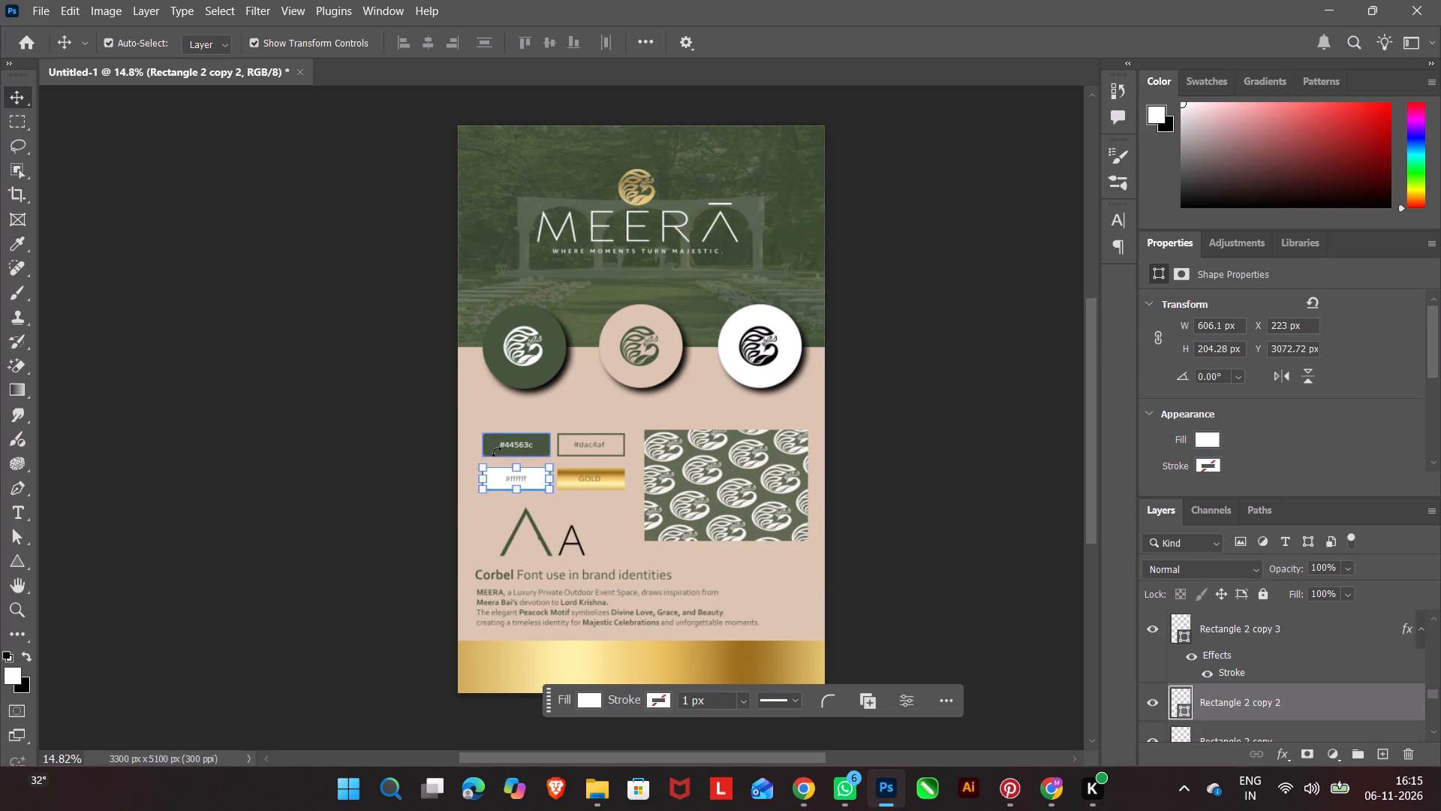
pyautogui.click(381, 387)
# Set the dark green #44563c swatch's corner radius to 0 px and deselect it.
pyautogui.doubleClick(484, 448)
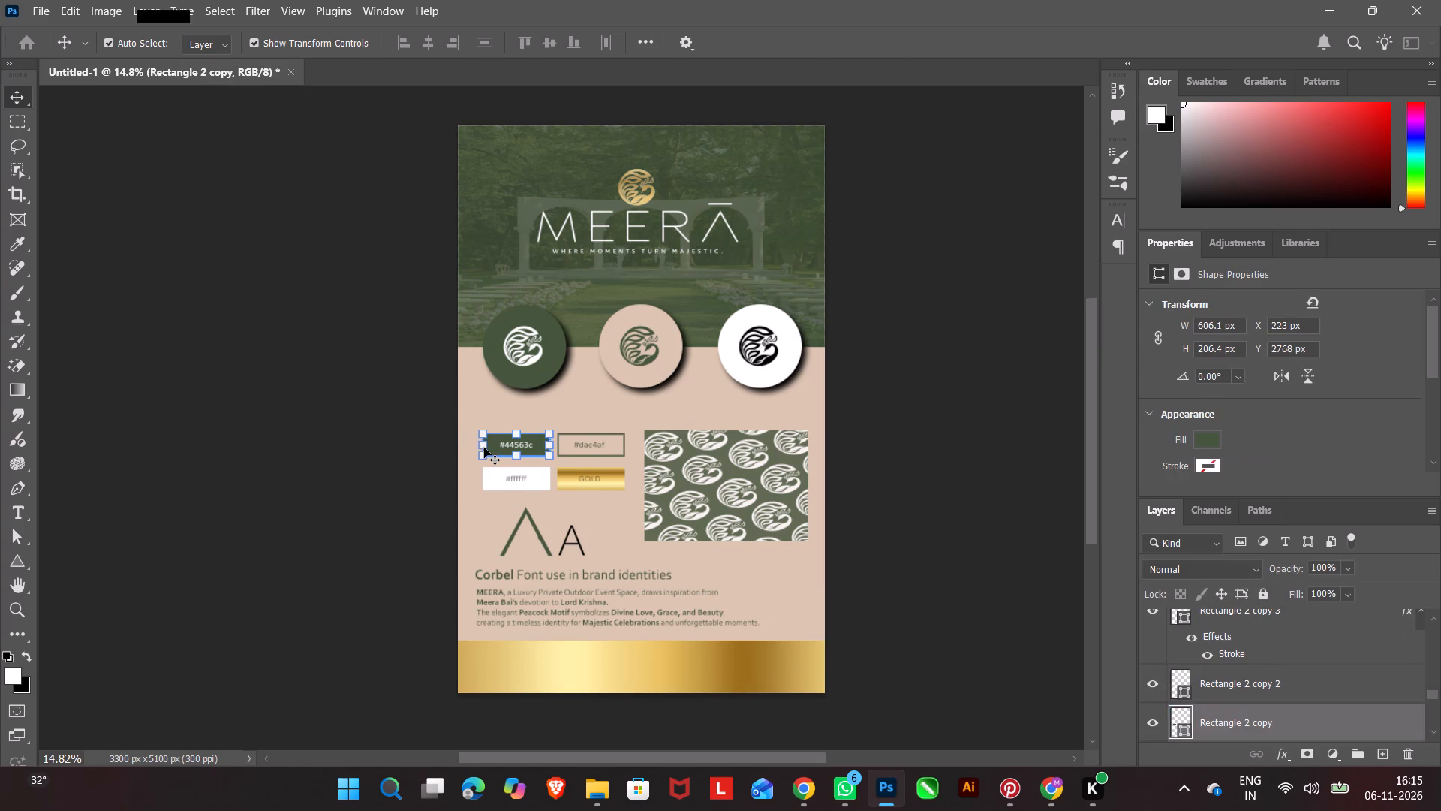
pyautogui.click(751, 697)
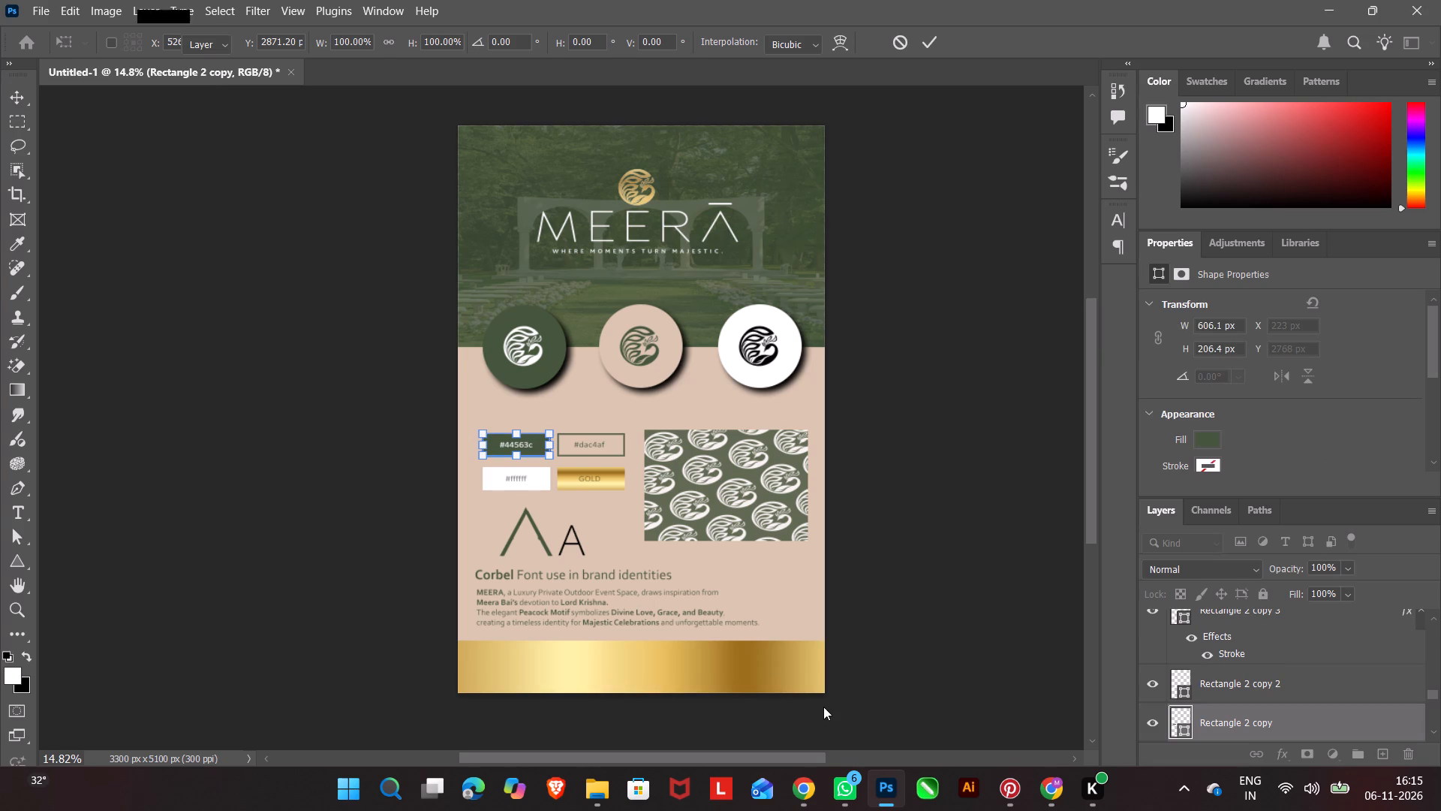
pyautogui.click(842, 698)
pyautogui.click(924, 596)
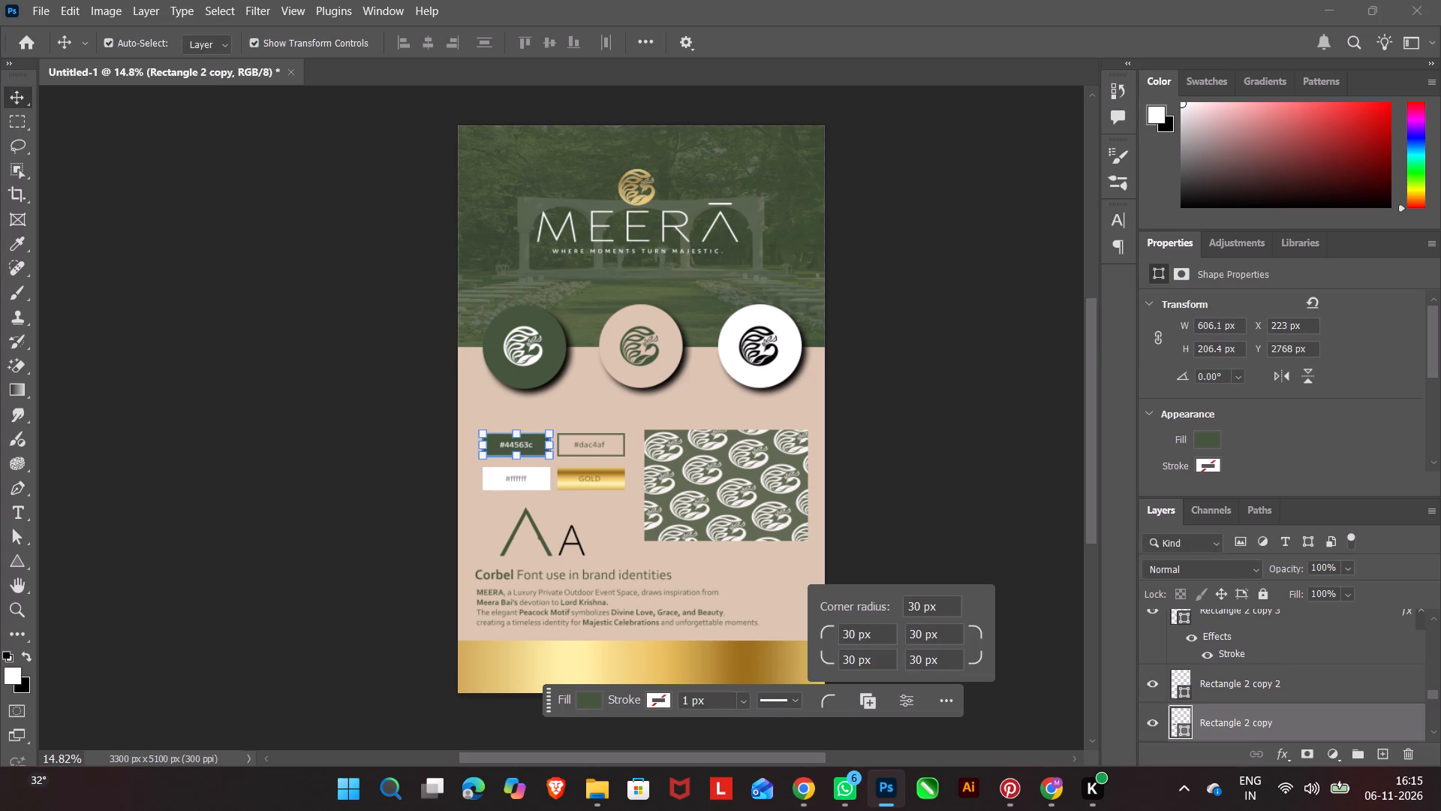
pyautogui.doubleClick(921, 607)
pyautogui.press('0')
pyautogui.press('Return')
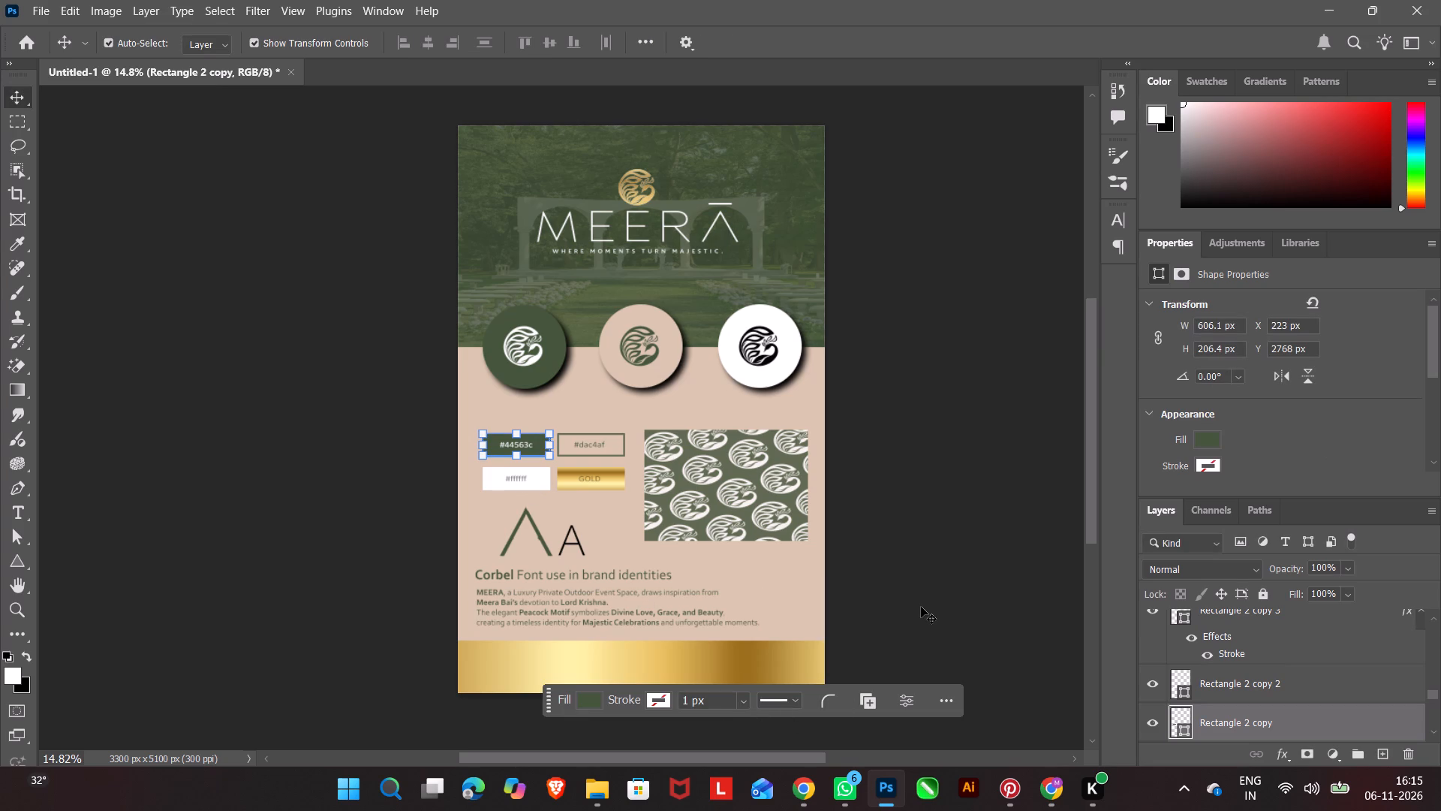
pyautogui.doubleClick(276, 526)
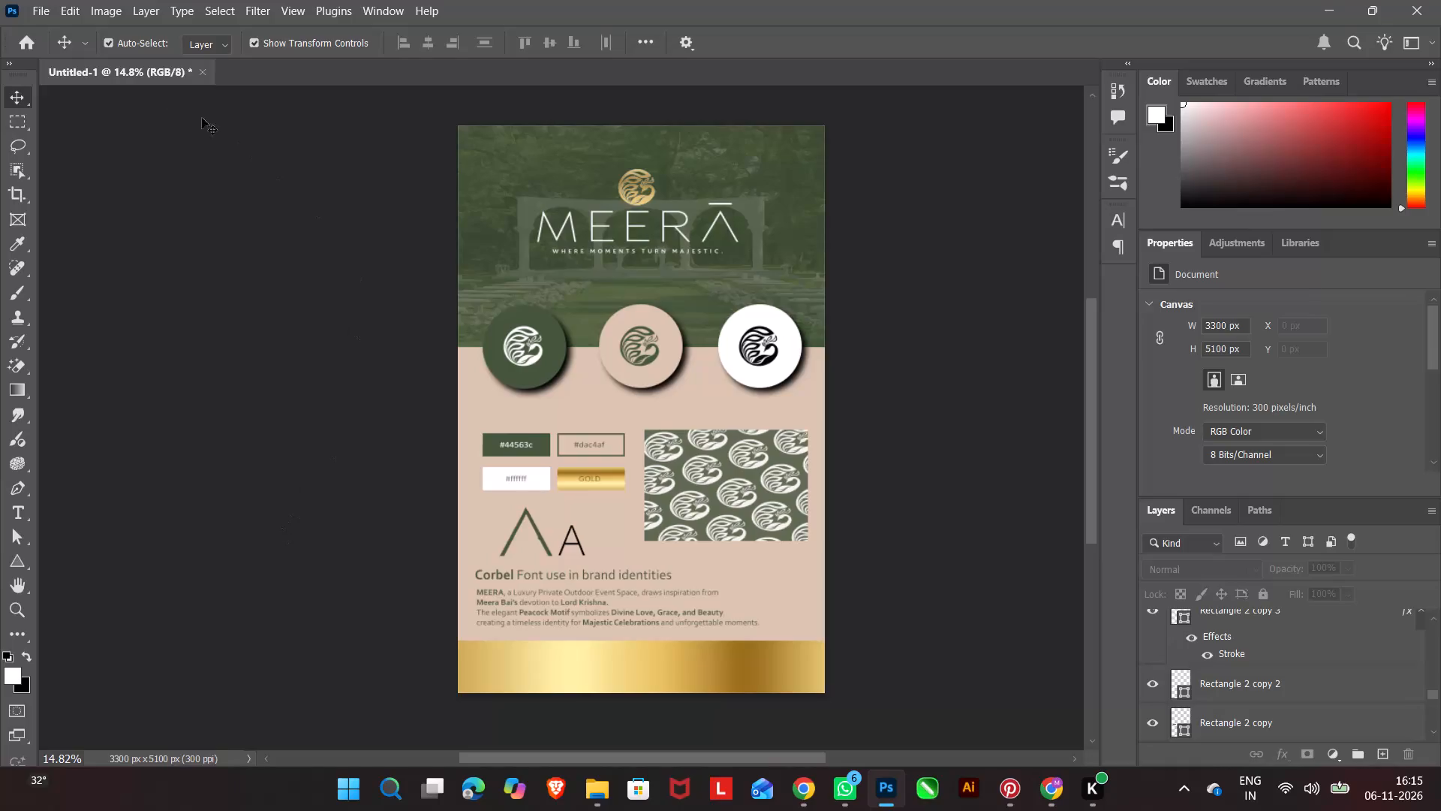
# Open the export options for the finished brand sheet.
pyautogui.click(35, 6)
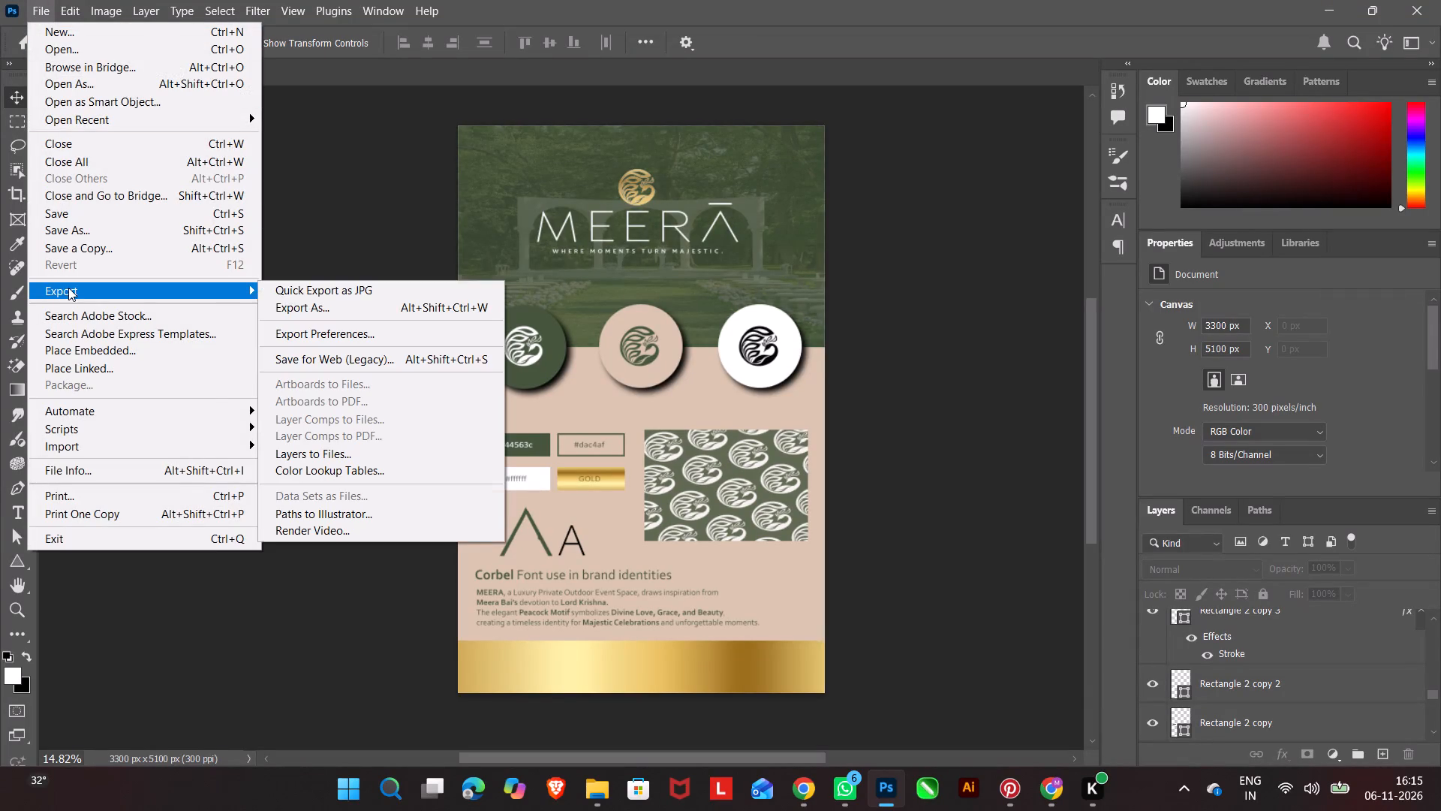
# Export the brand sheet as a 3300 x 5100 px PNG into the Downloads folder, named "meera guideline".
pyautogui.click(68, 288)
pyautogui.click(285, 305)
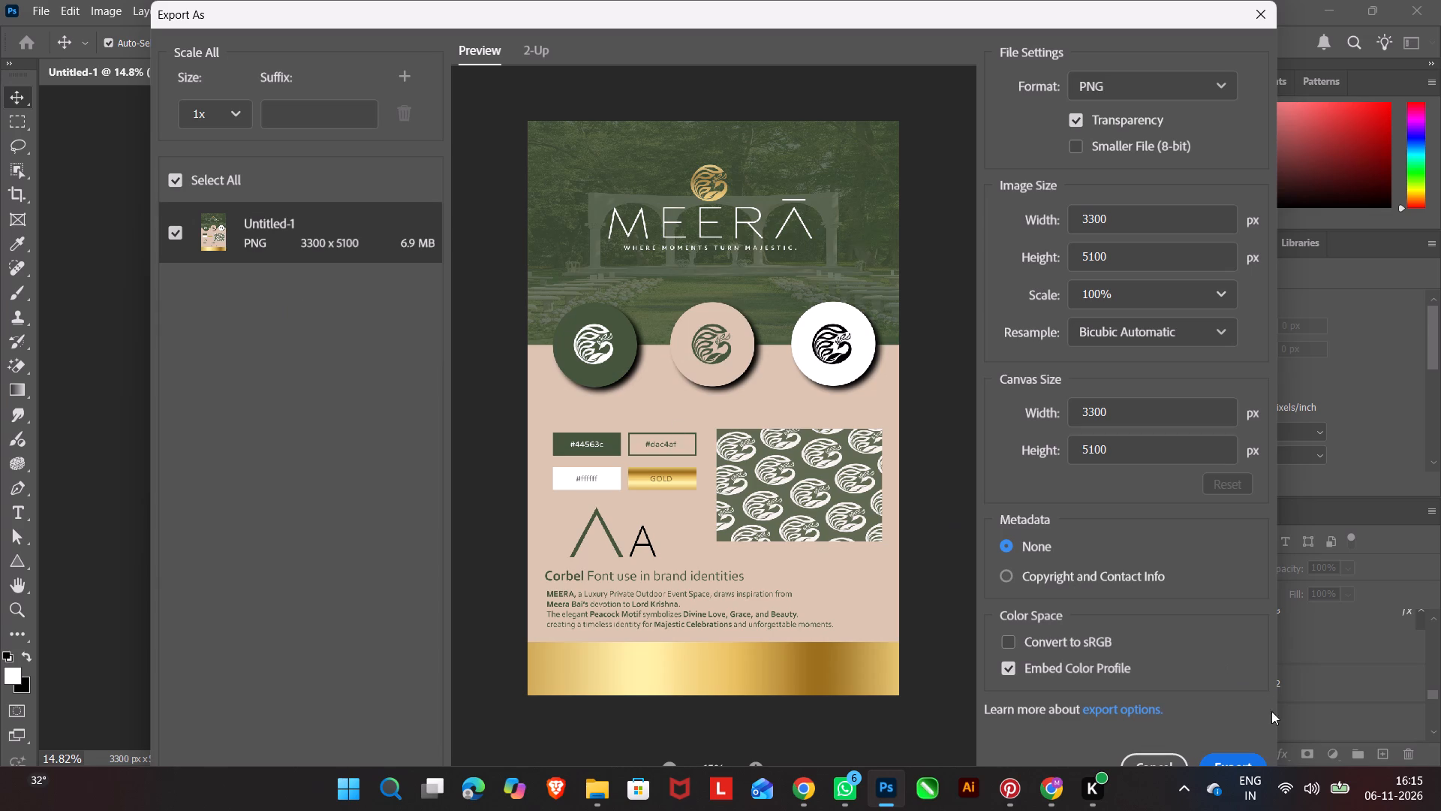
pyautogui.click(1239, 758)
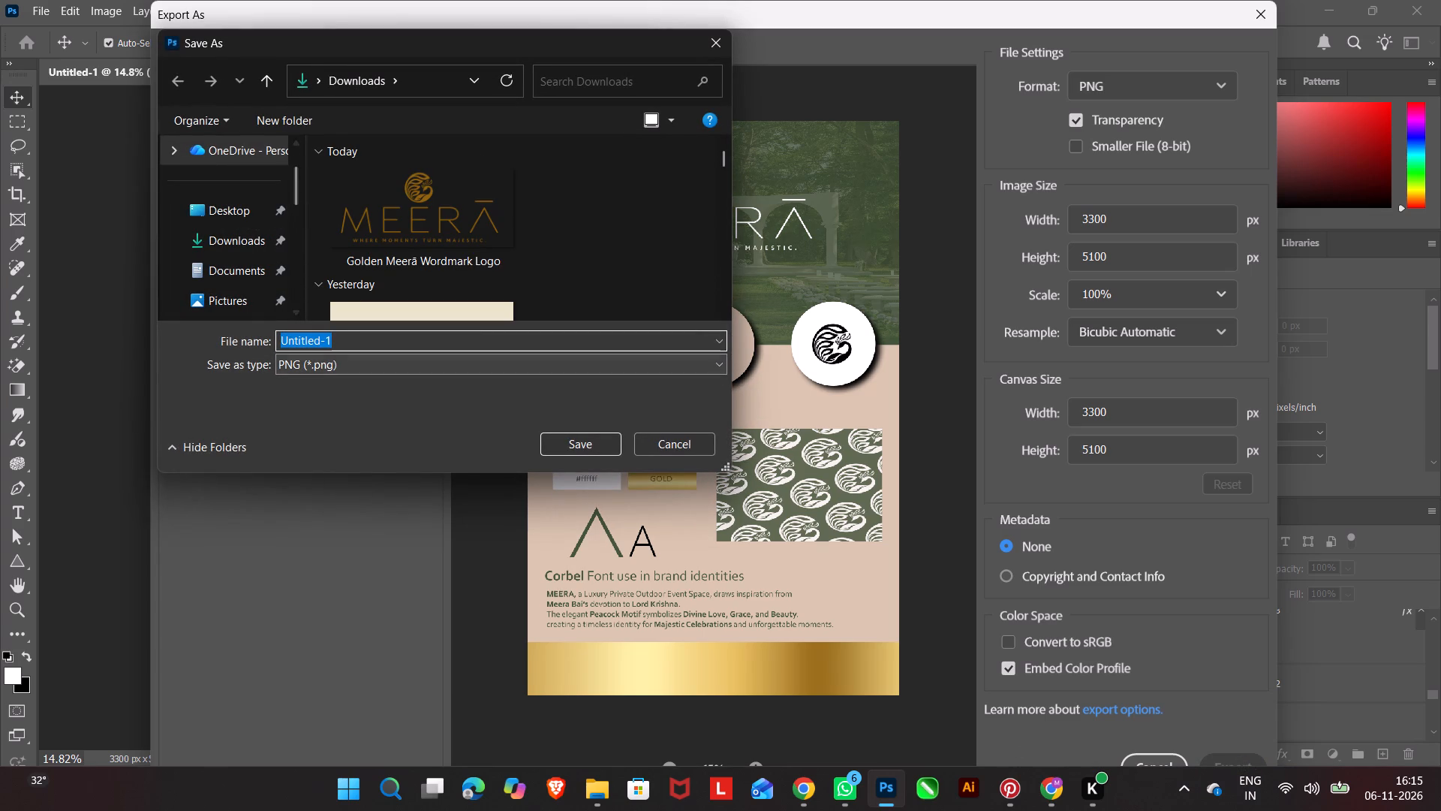
pyautogui.click(254, 242)
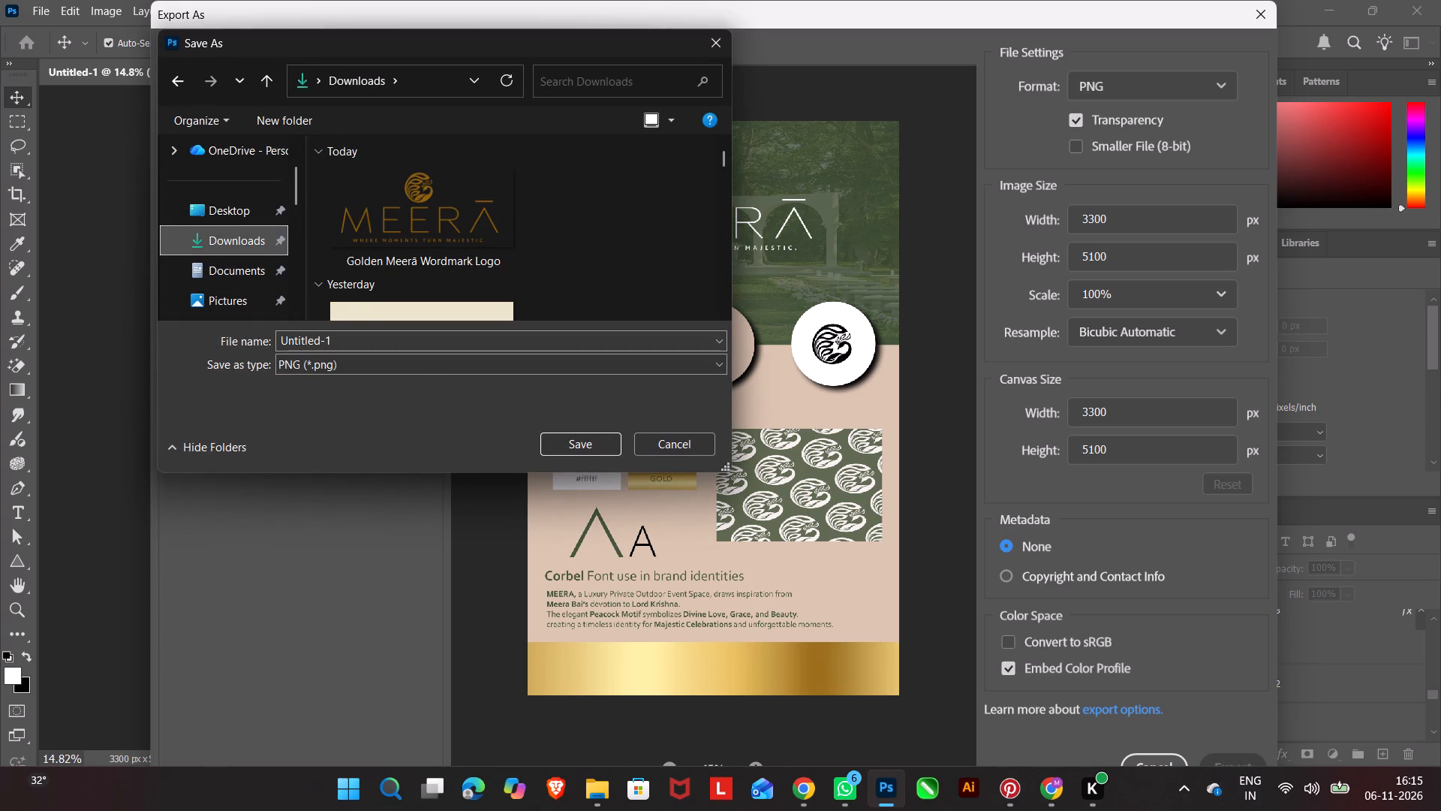
pyautogui.doubleClick(338, 343)
pyautogui.moveTo(338, 343); pyautogui.dragTo(274, 346)
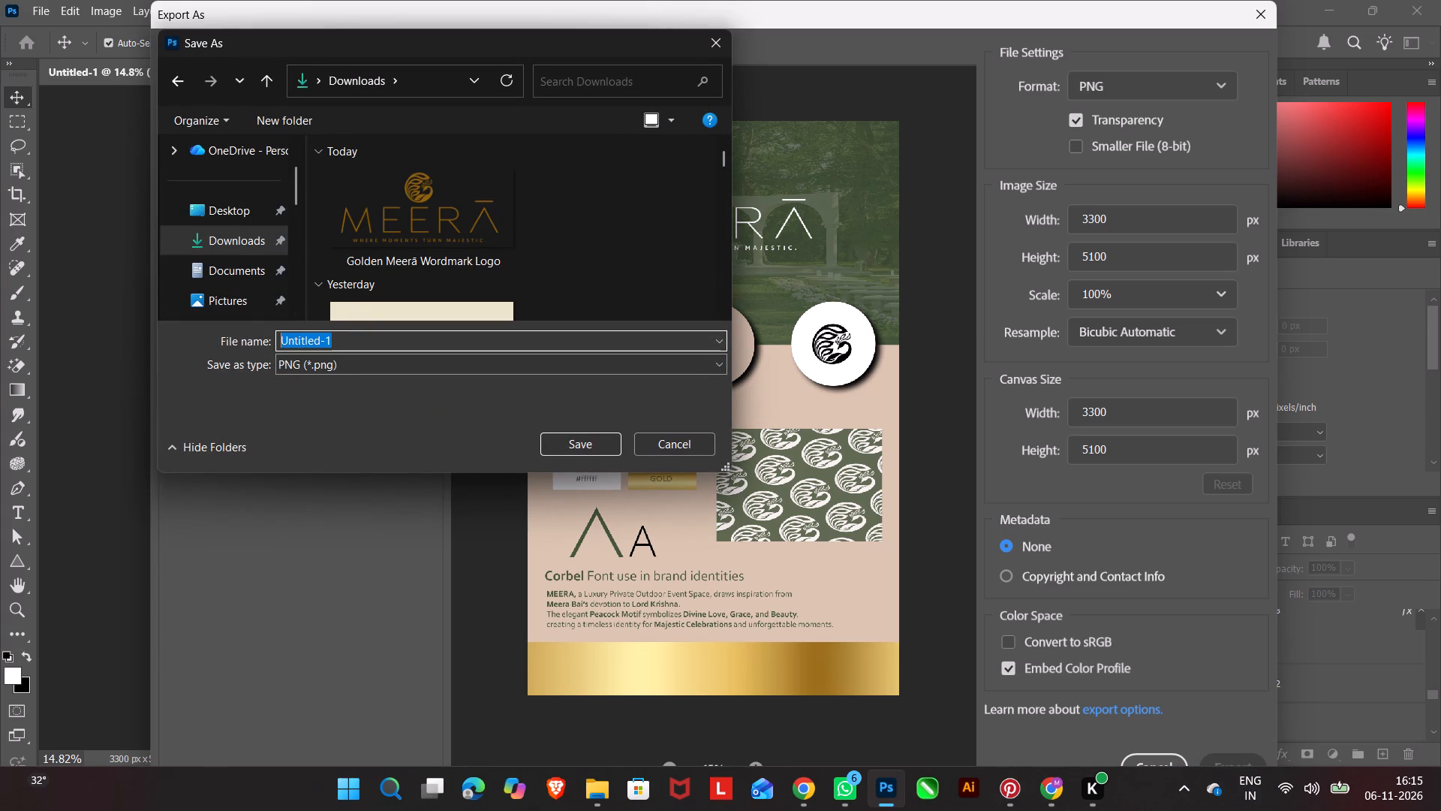
pyautogui.moveTo(274, 346); pyautogui.dragTo(273, 346)
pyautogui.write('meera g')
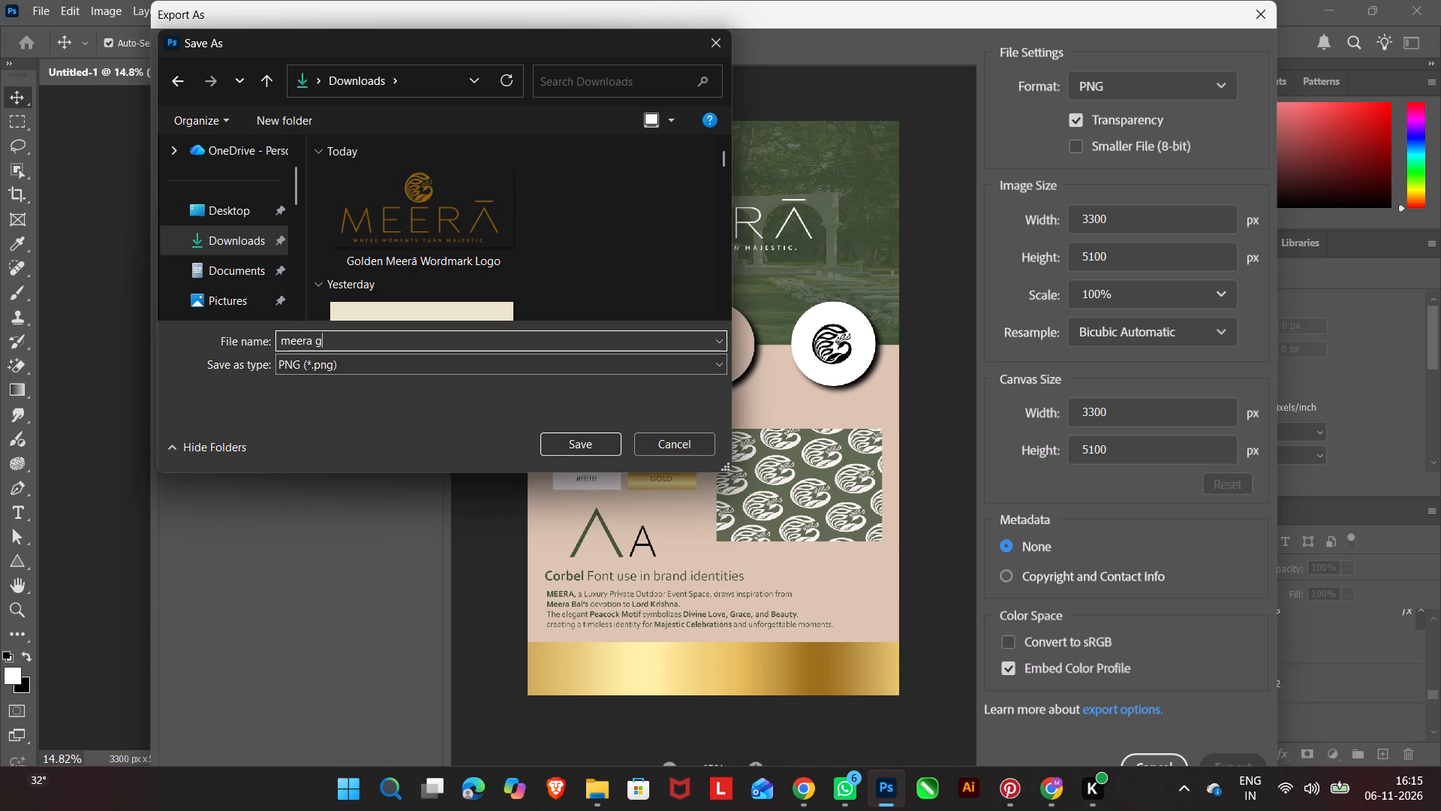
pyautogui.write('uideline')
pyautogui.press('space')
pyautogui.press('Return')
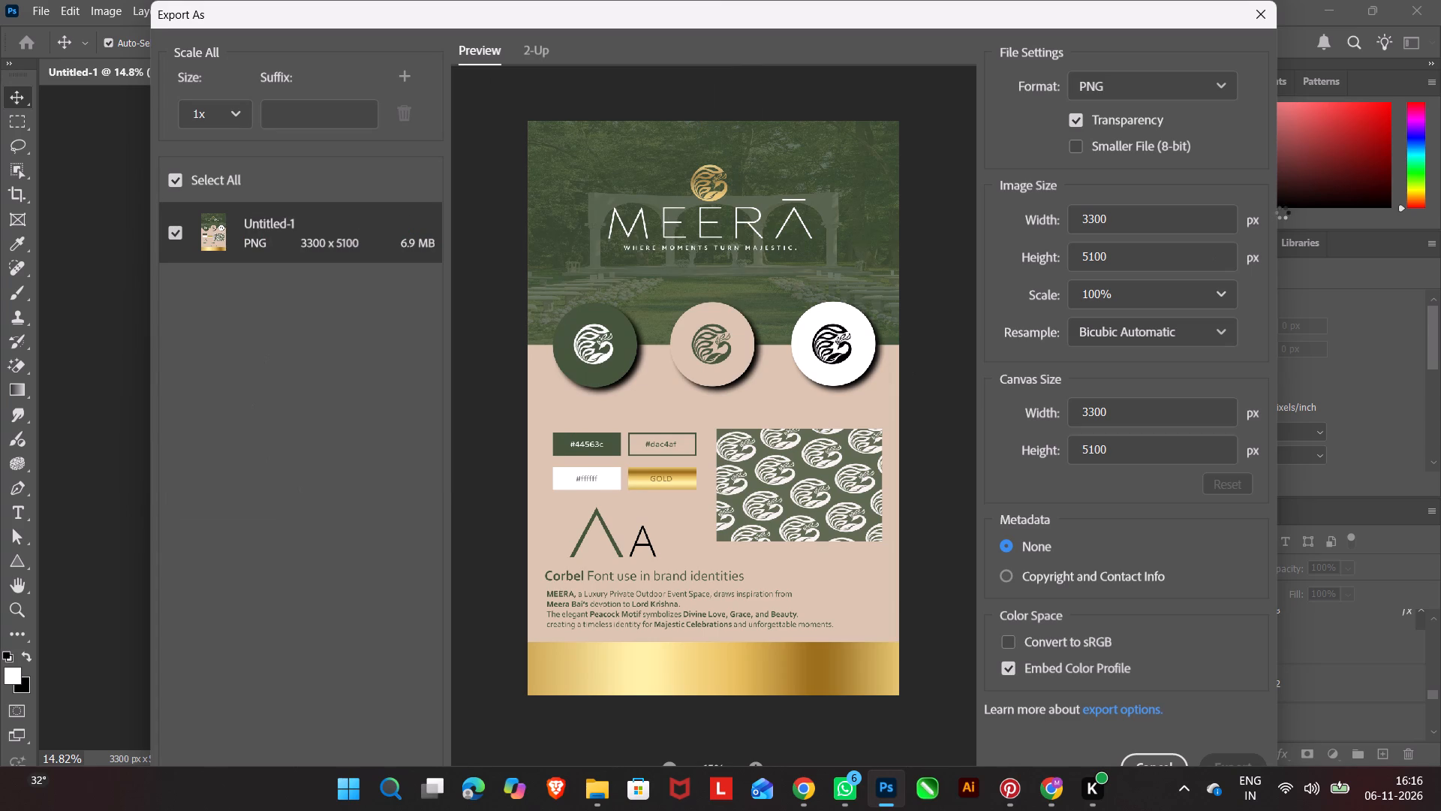